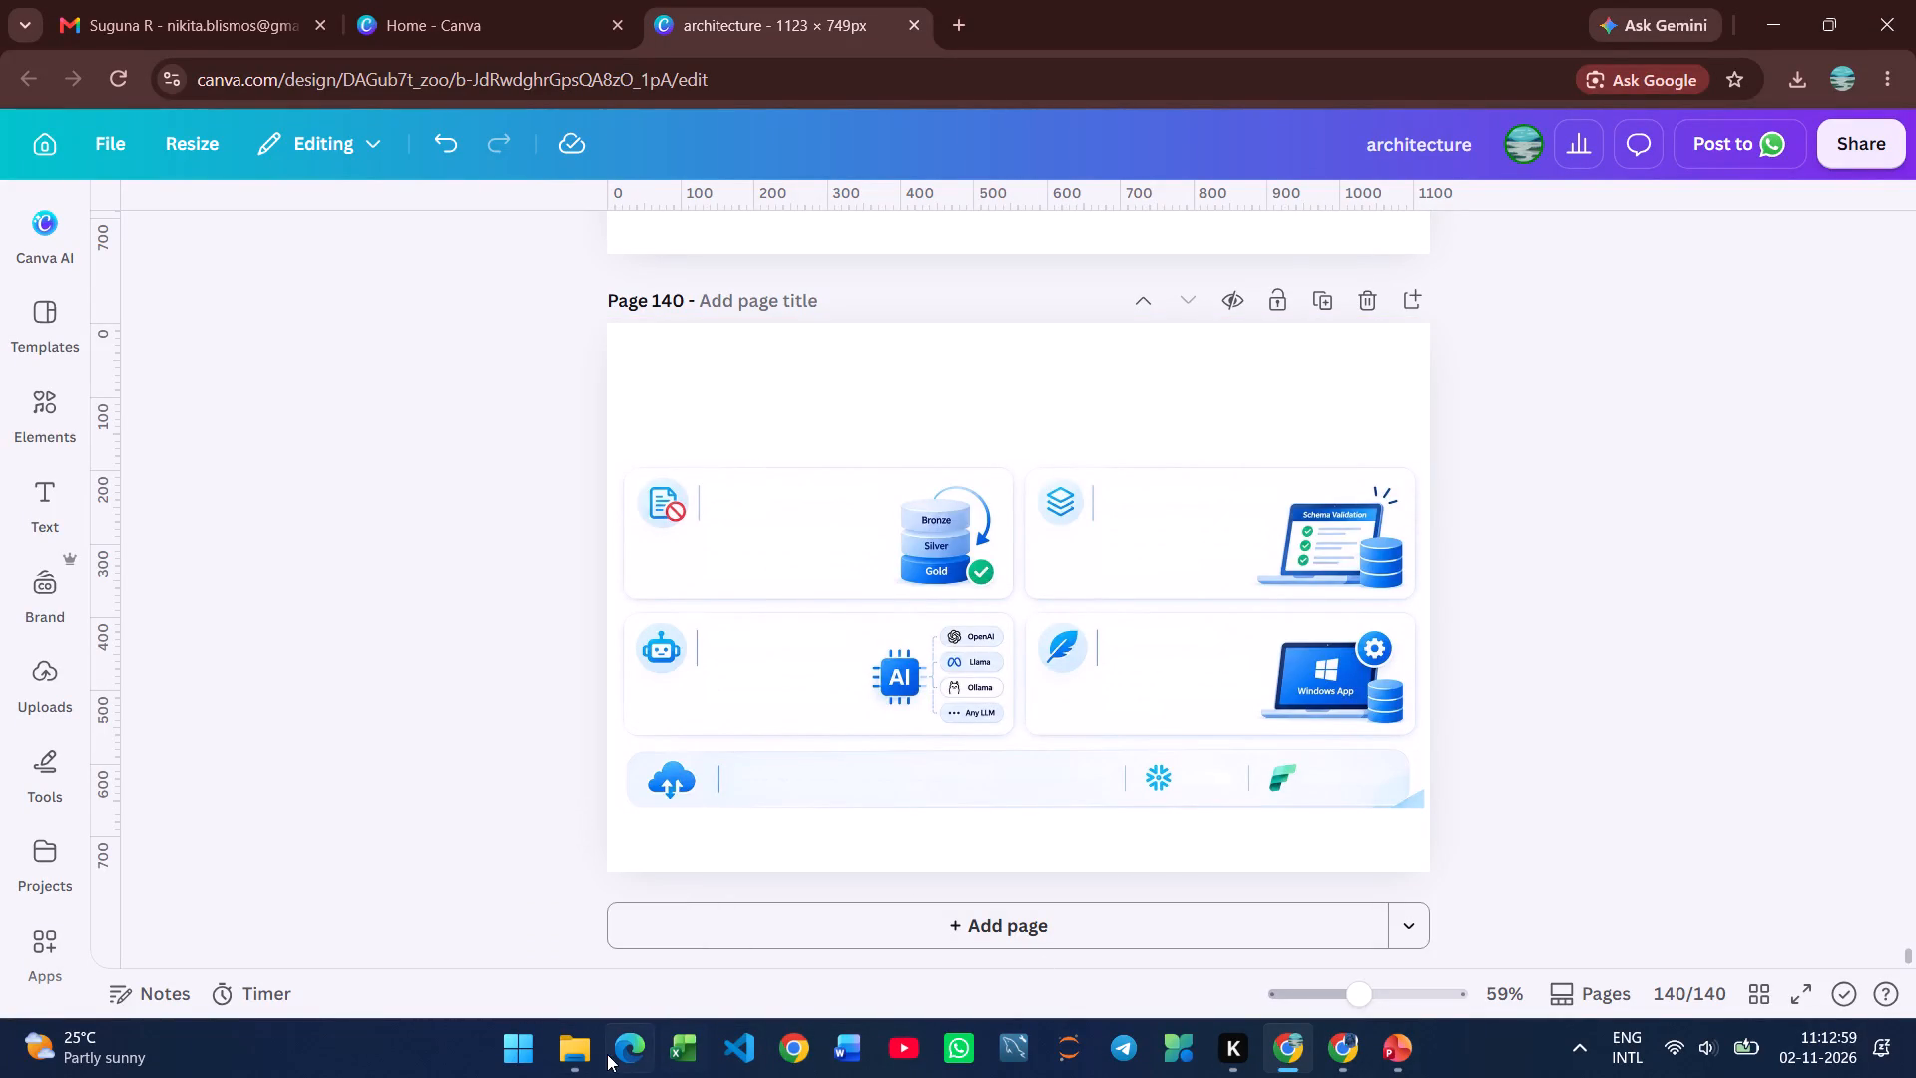
Switch to File Explorer and copy the architecture (2) PNG from the refreshed Downloads folder.
click(569, 1050)
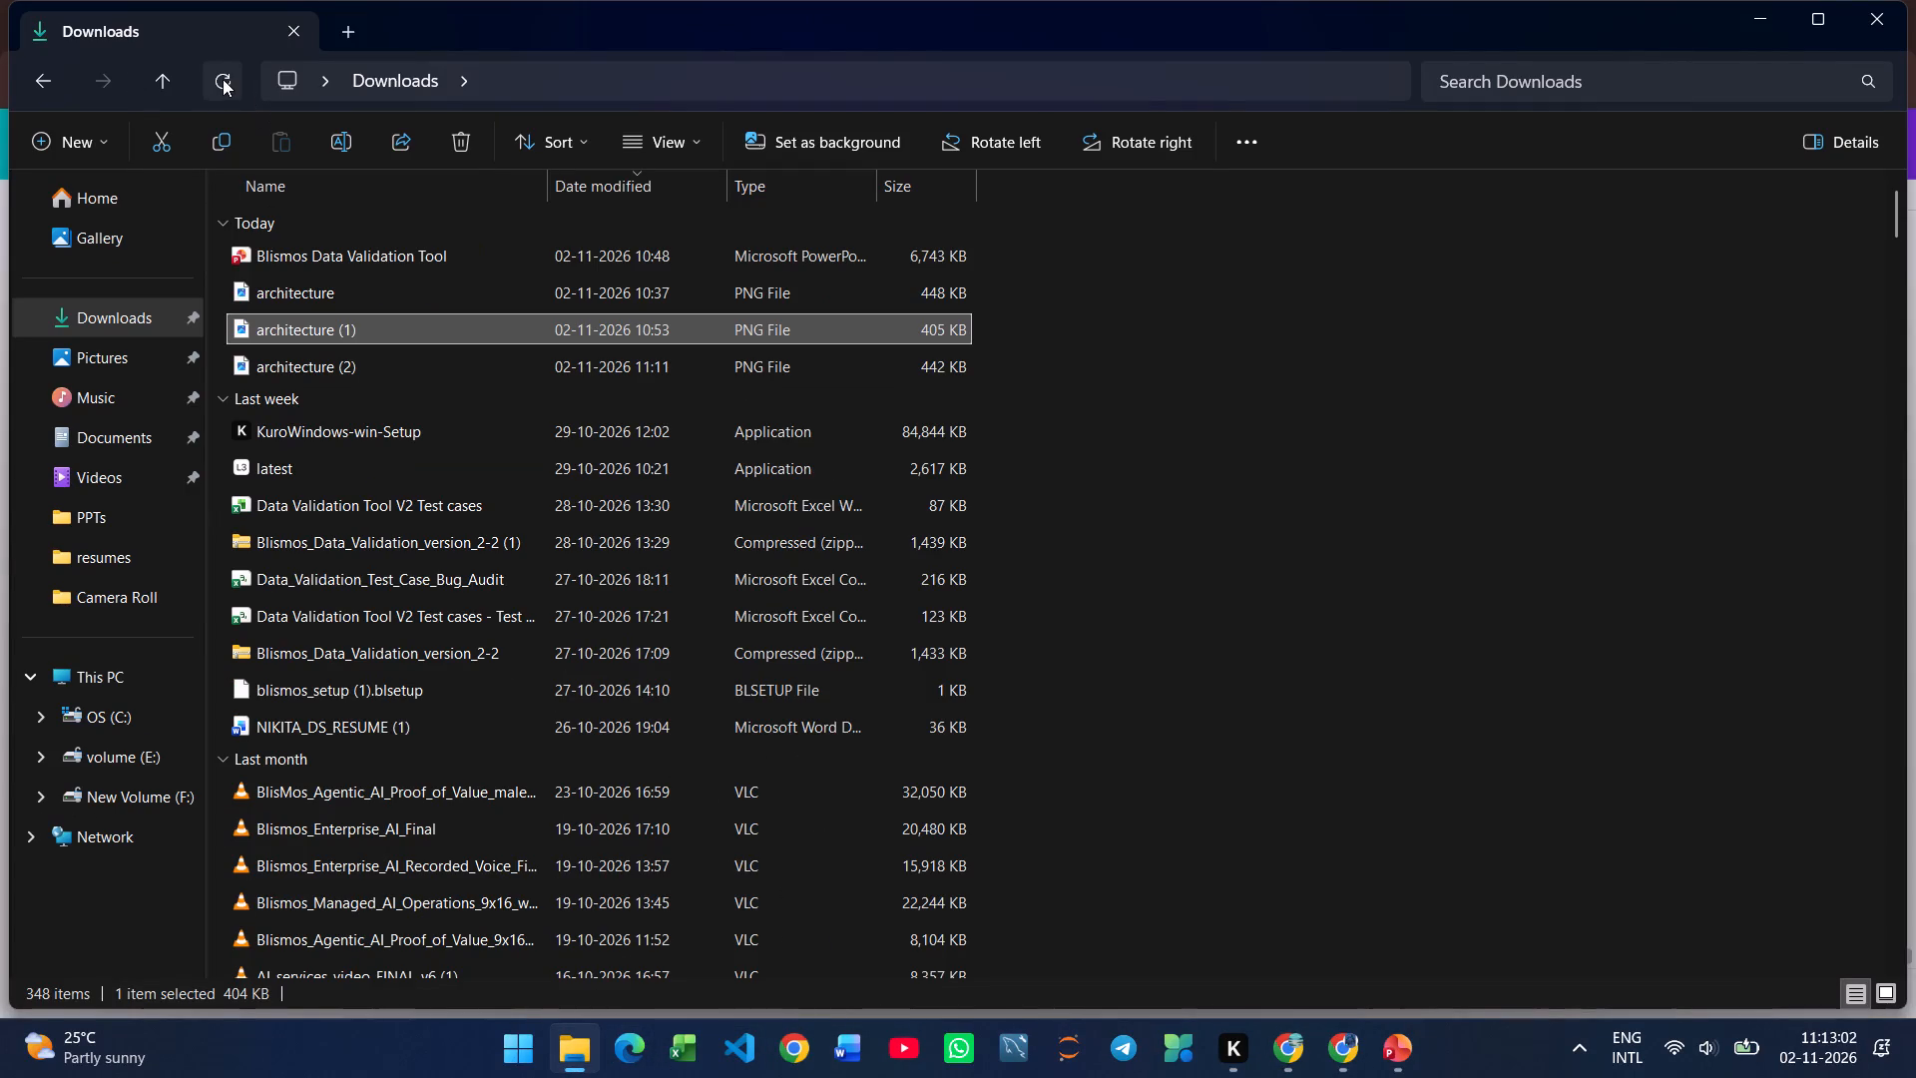
triple_click(223, 78)
click(350, 251)
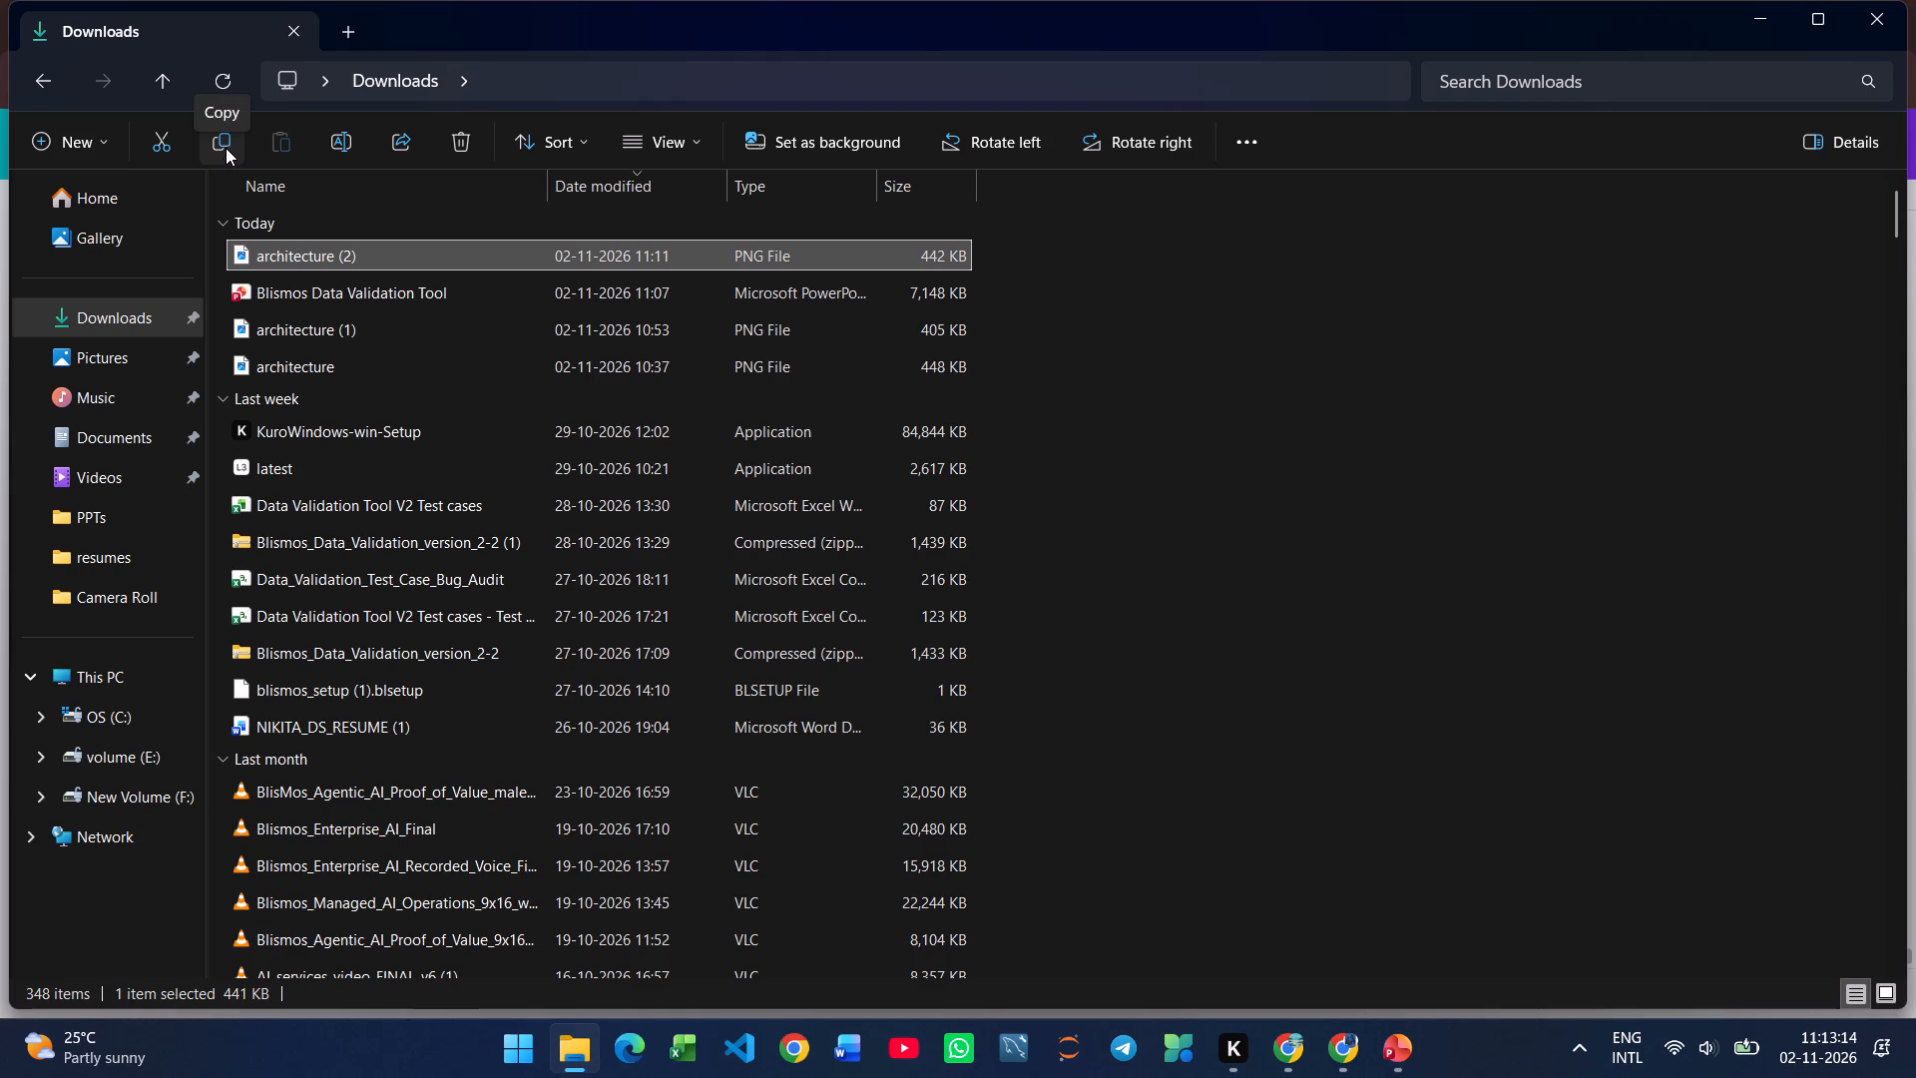
click(226, 145)
Switch to PowerPoint and duplicate slide 17, "Why teams choose Blismos".
click(1355, 1070)
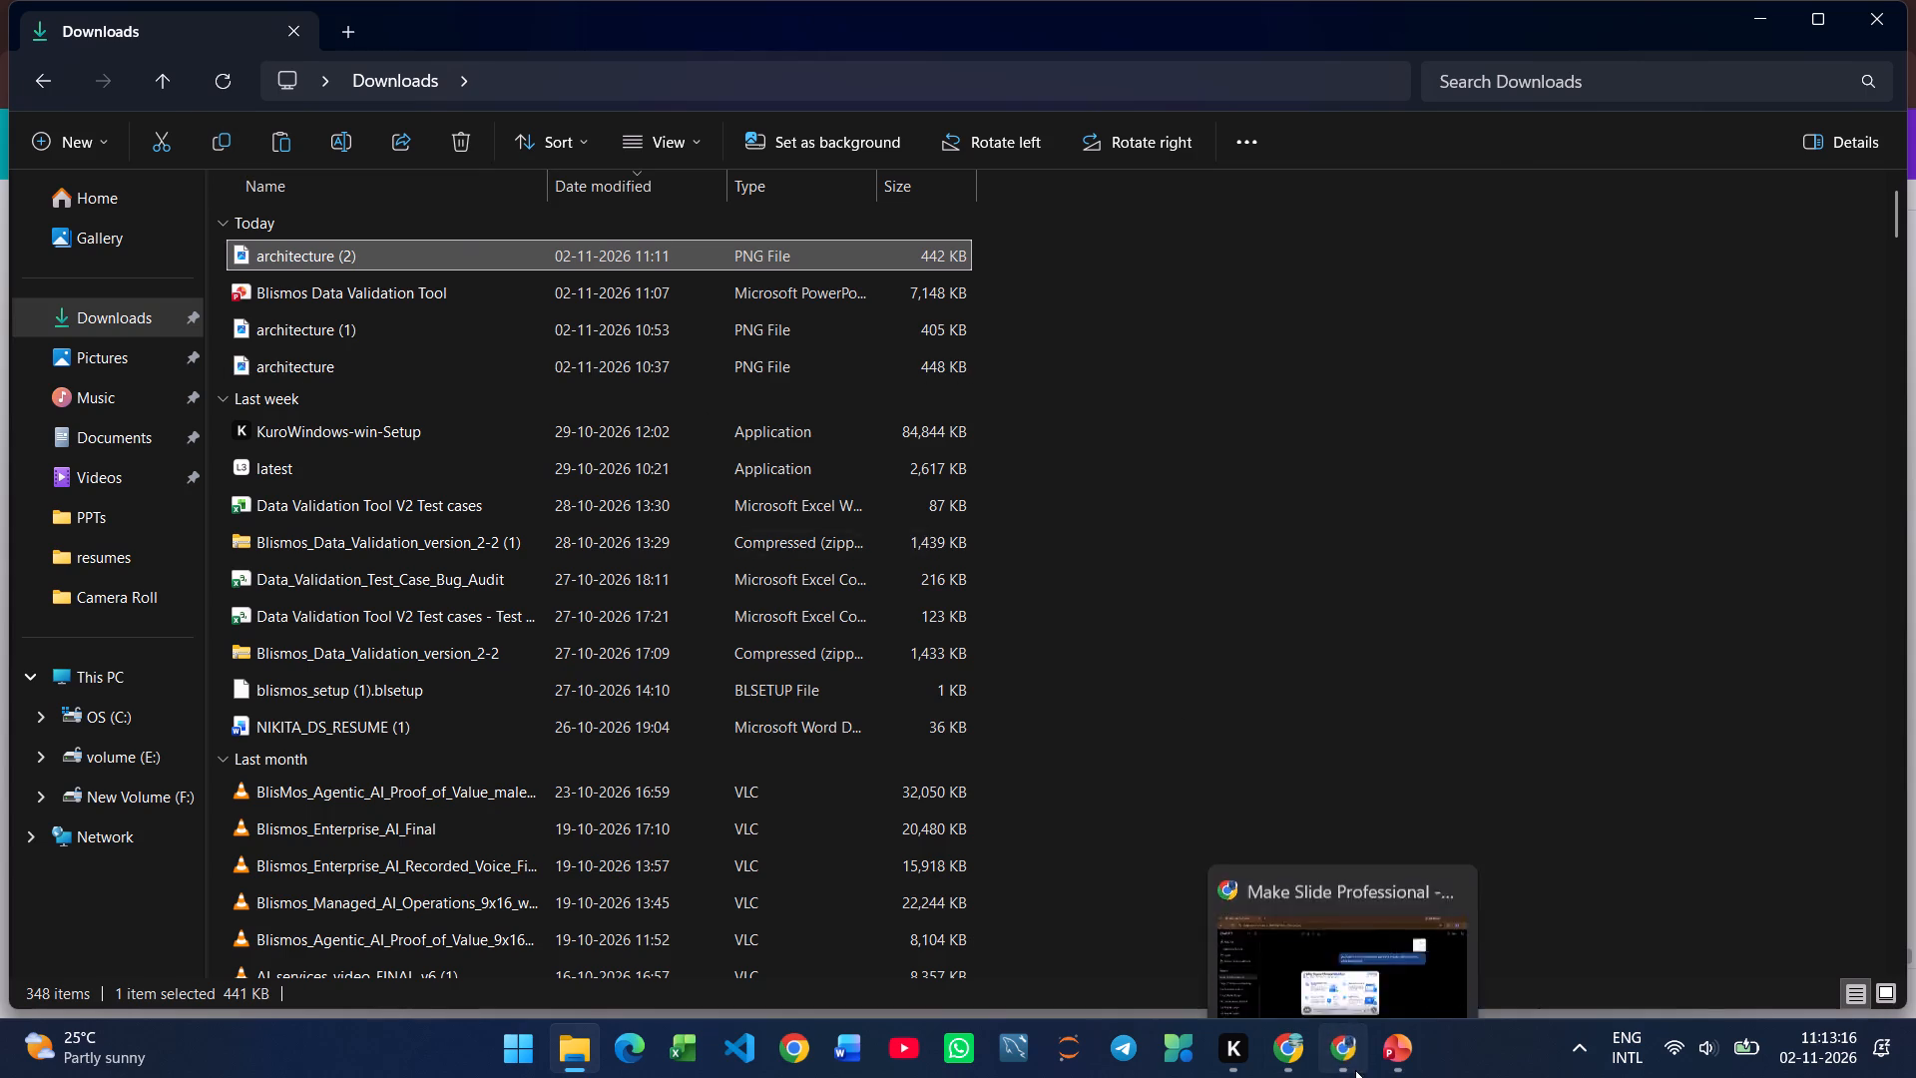
click(1289, 1053)
click(1380, 1030)
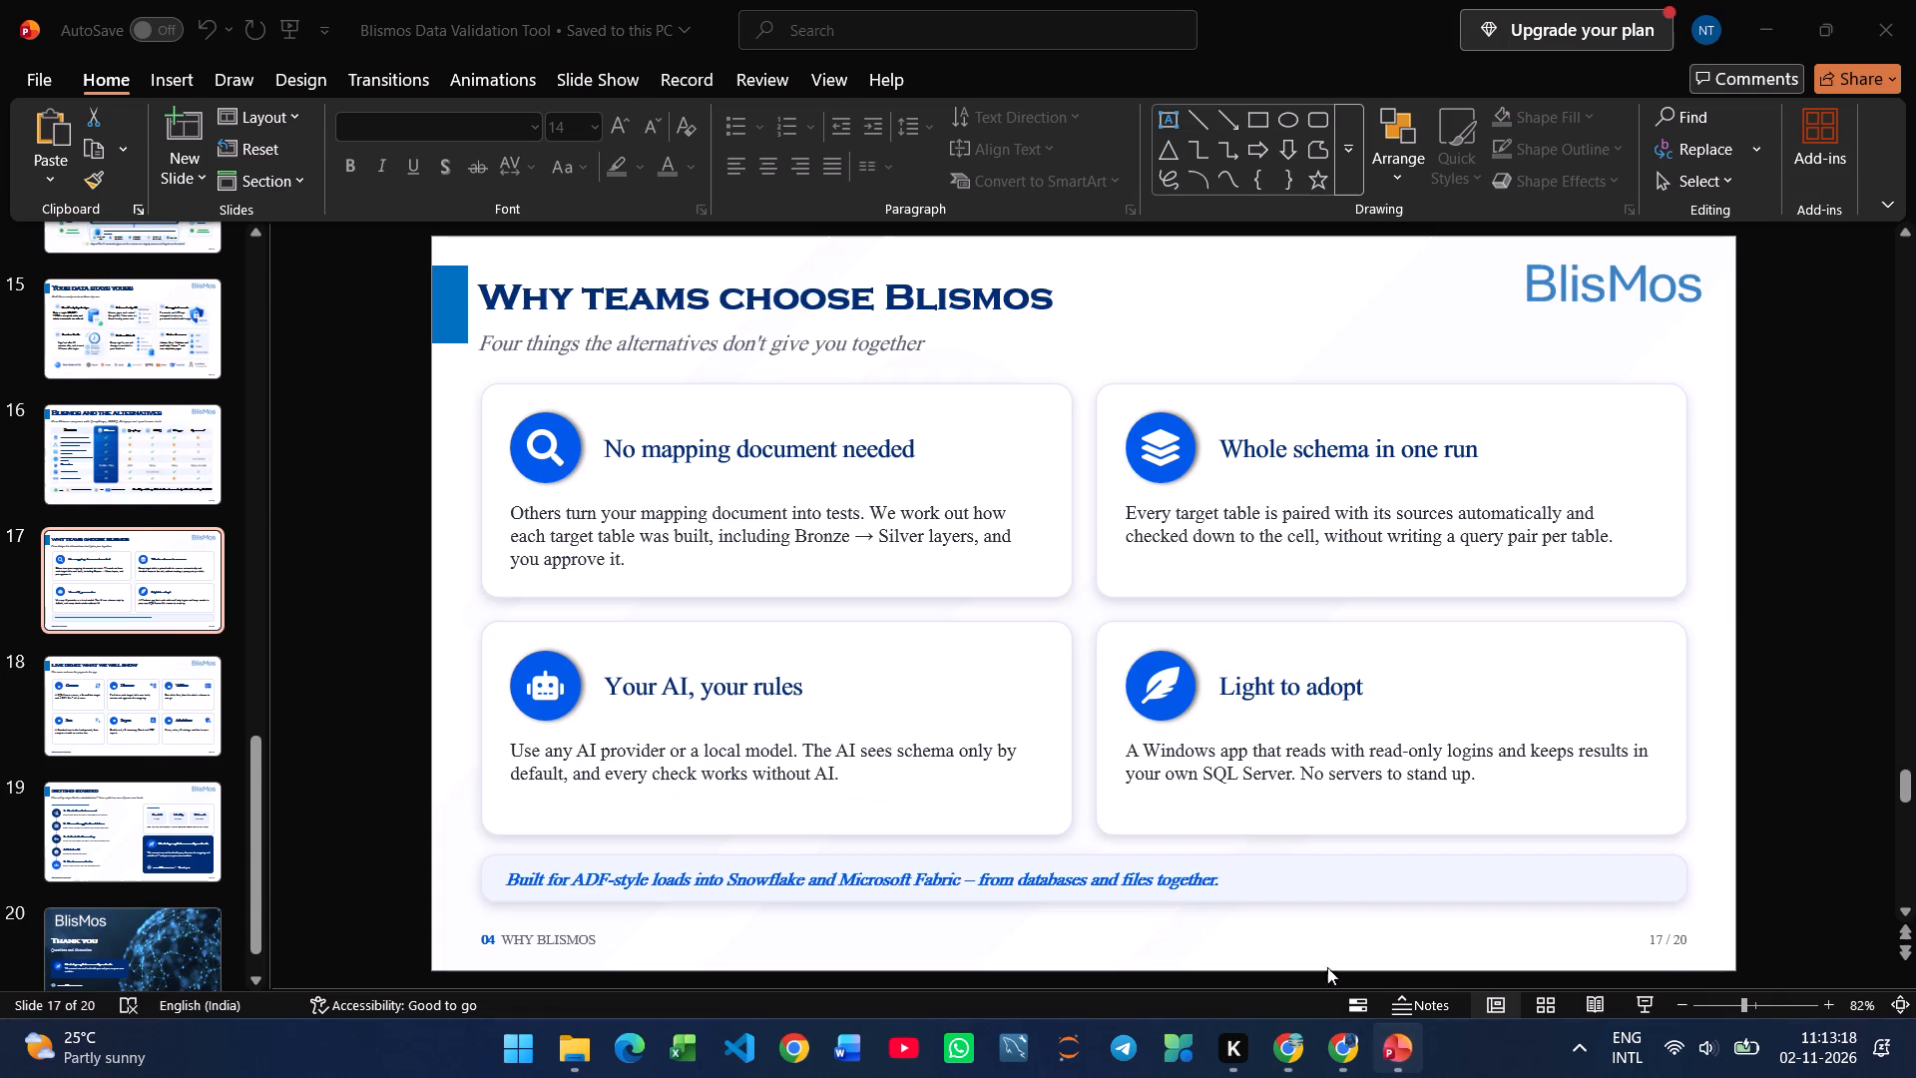
right_click(104, 553)
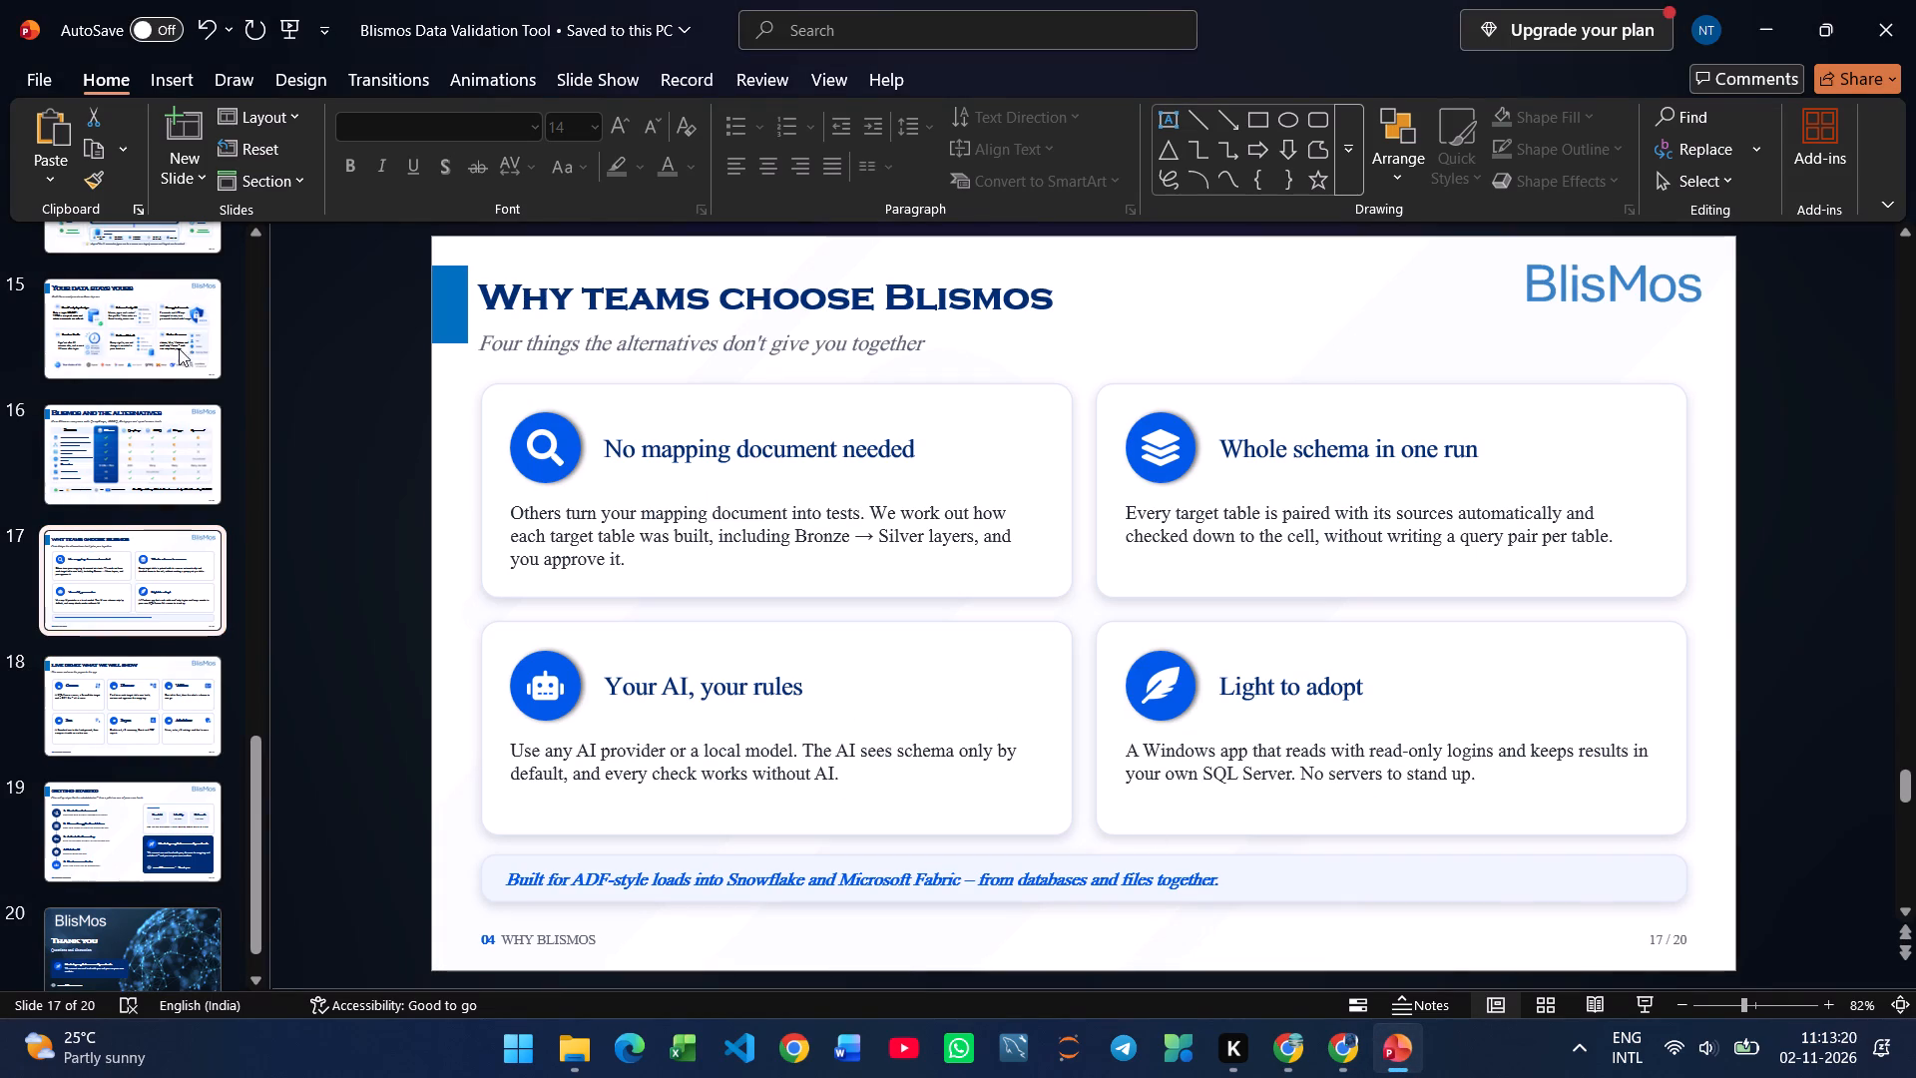
click(229, 654)
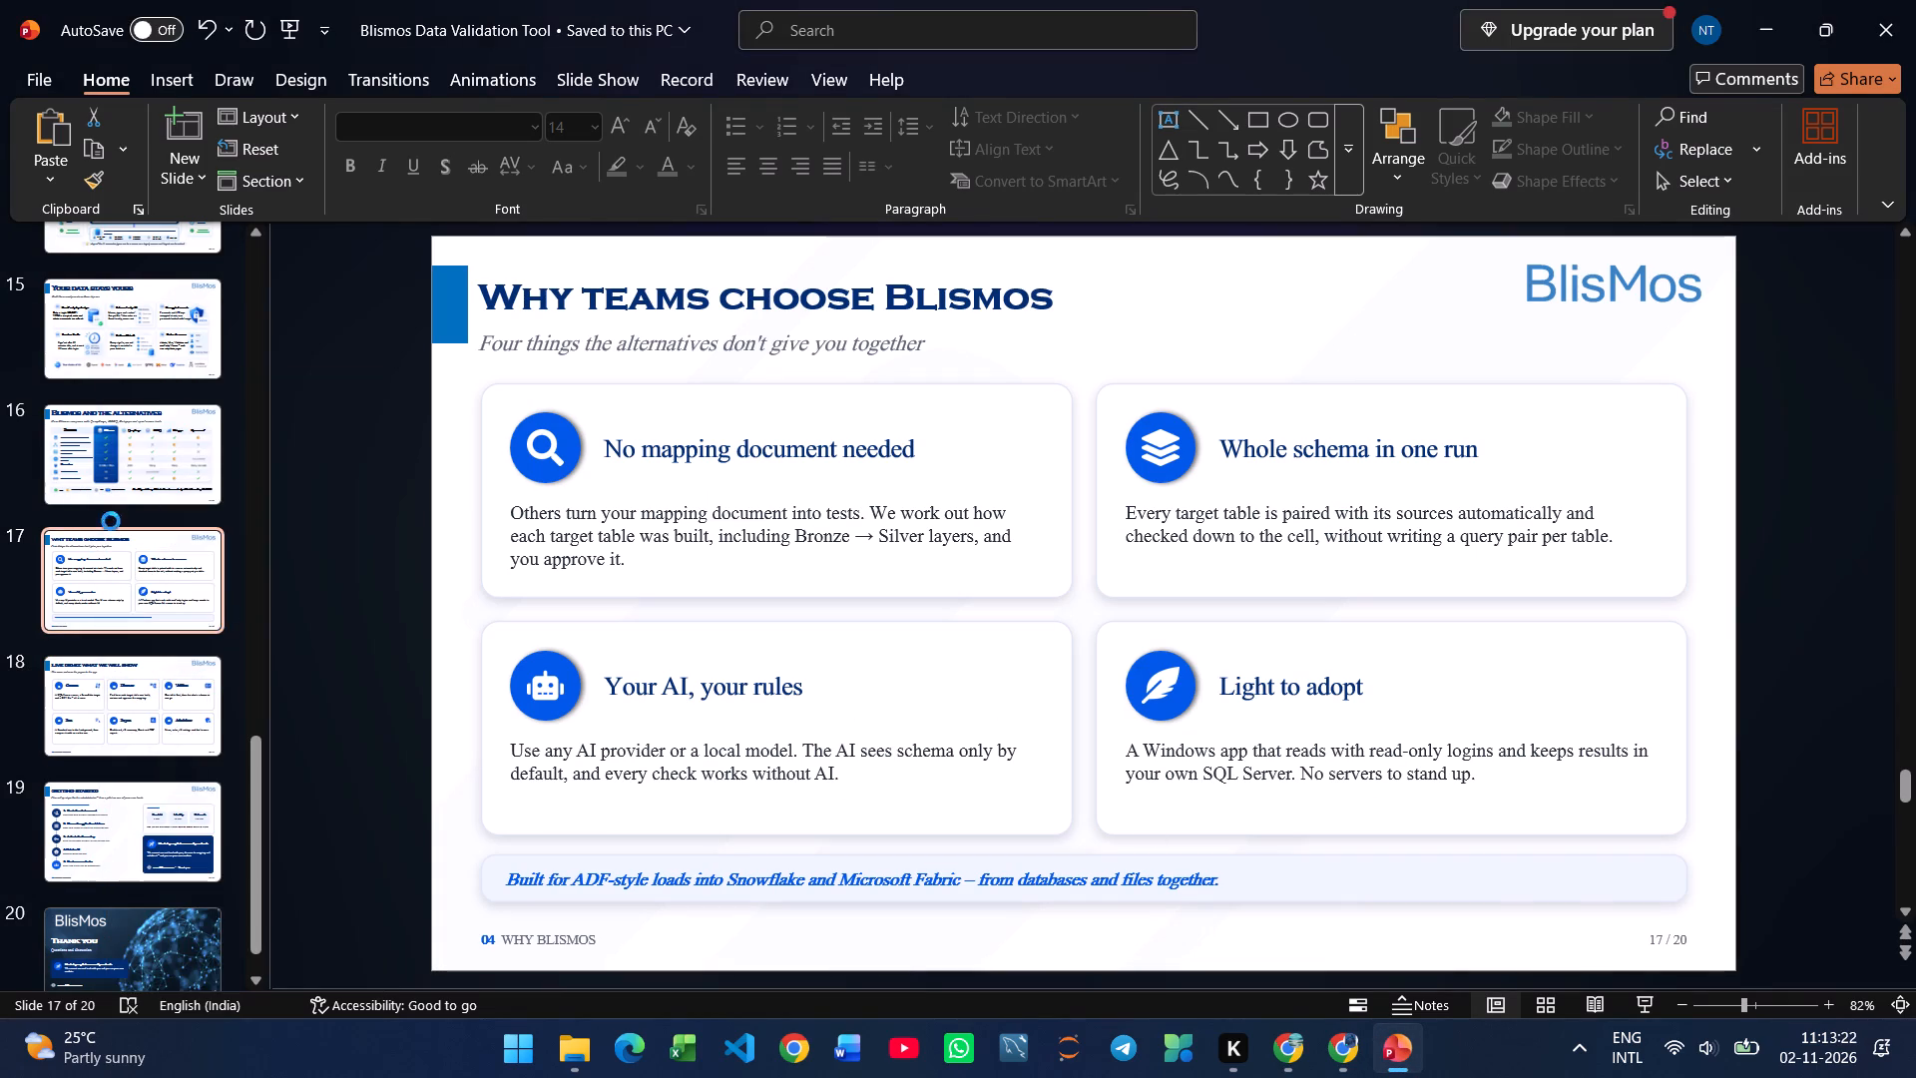
click(168, 590)
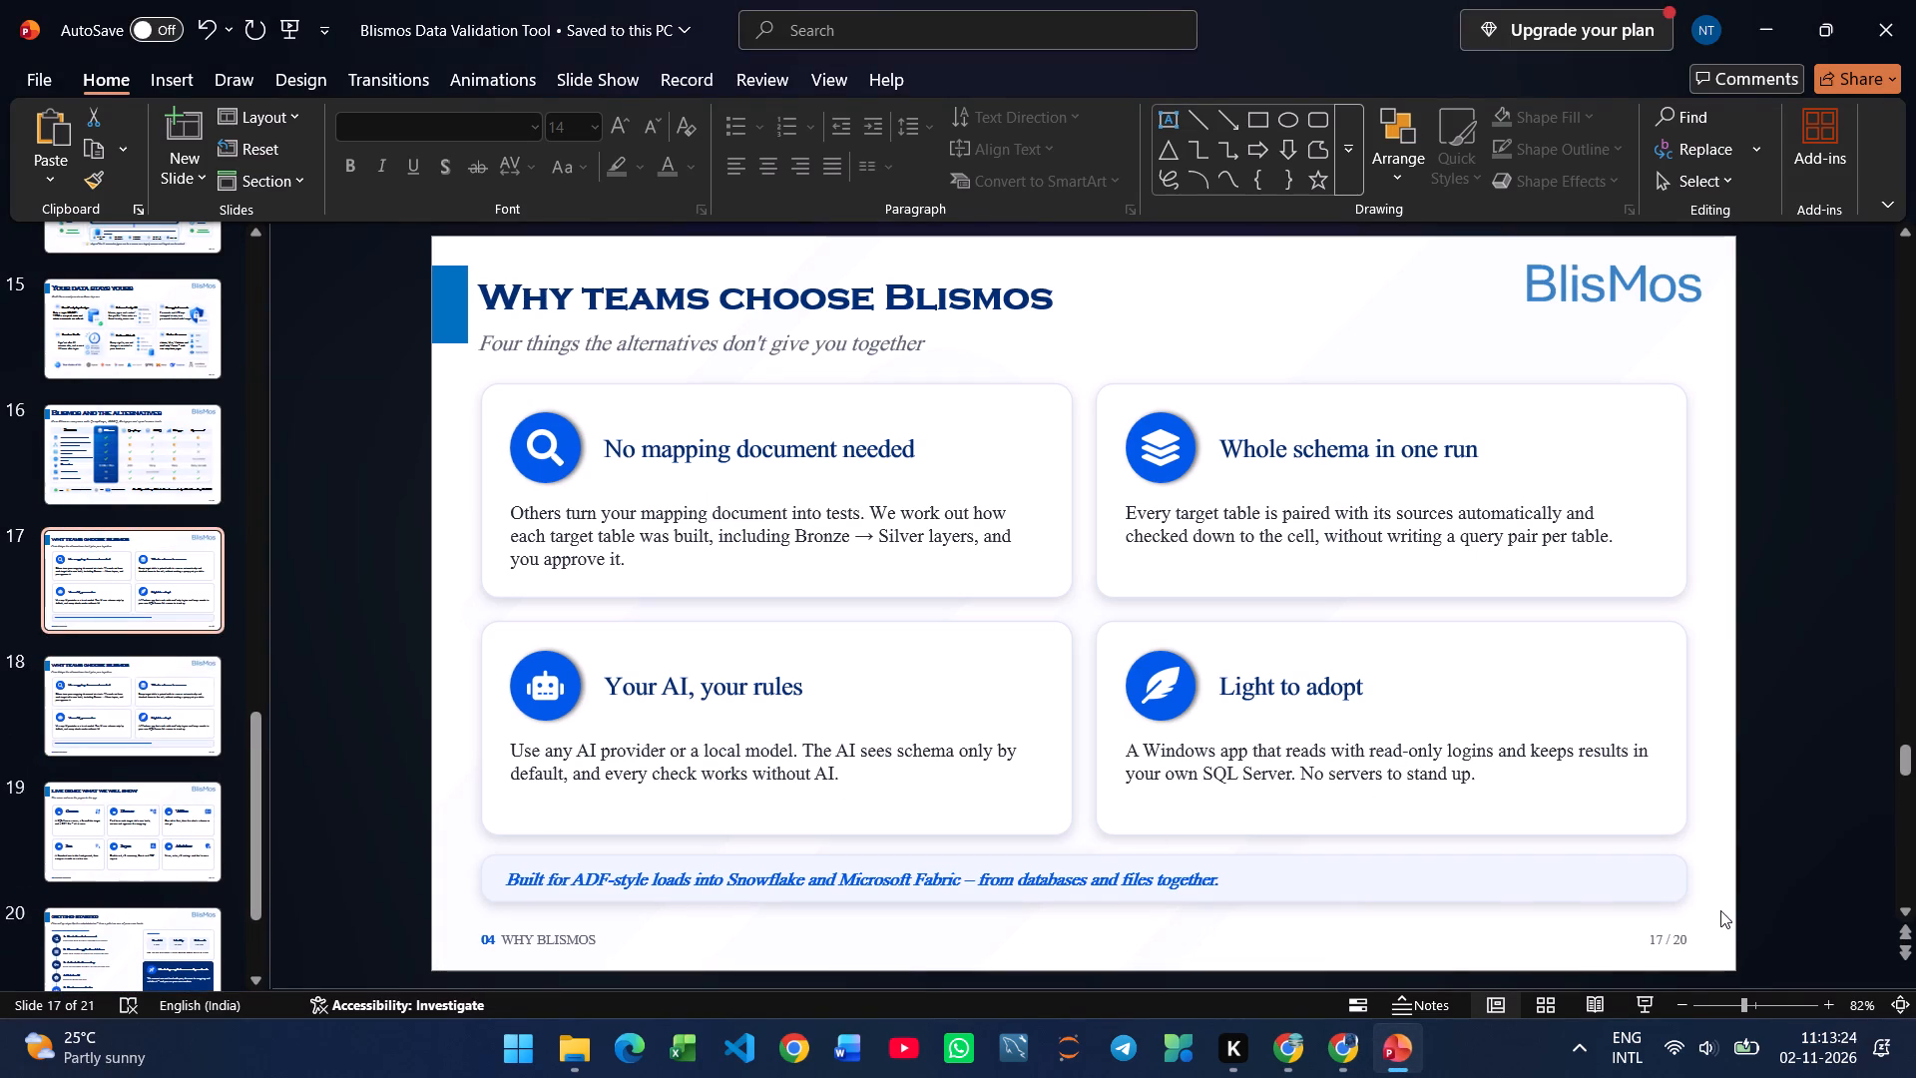
Delete the four cards, the bottom banner and the "04 WHY BLISMOS" footer label from slide 17, keeping the title and subtitle.
drag(1718, 910, 474, 356)
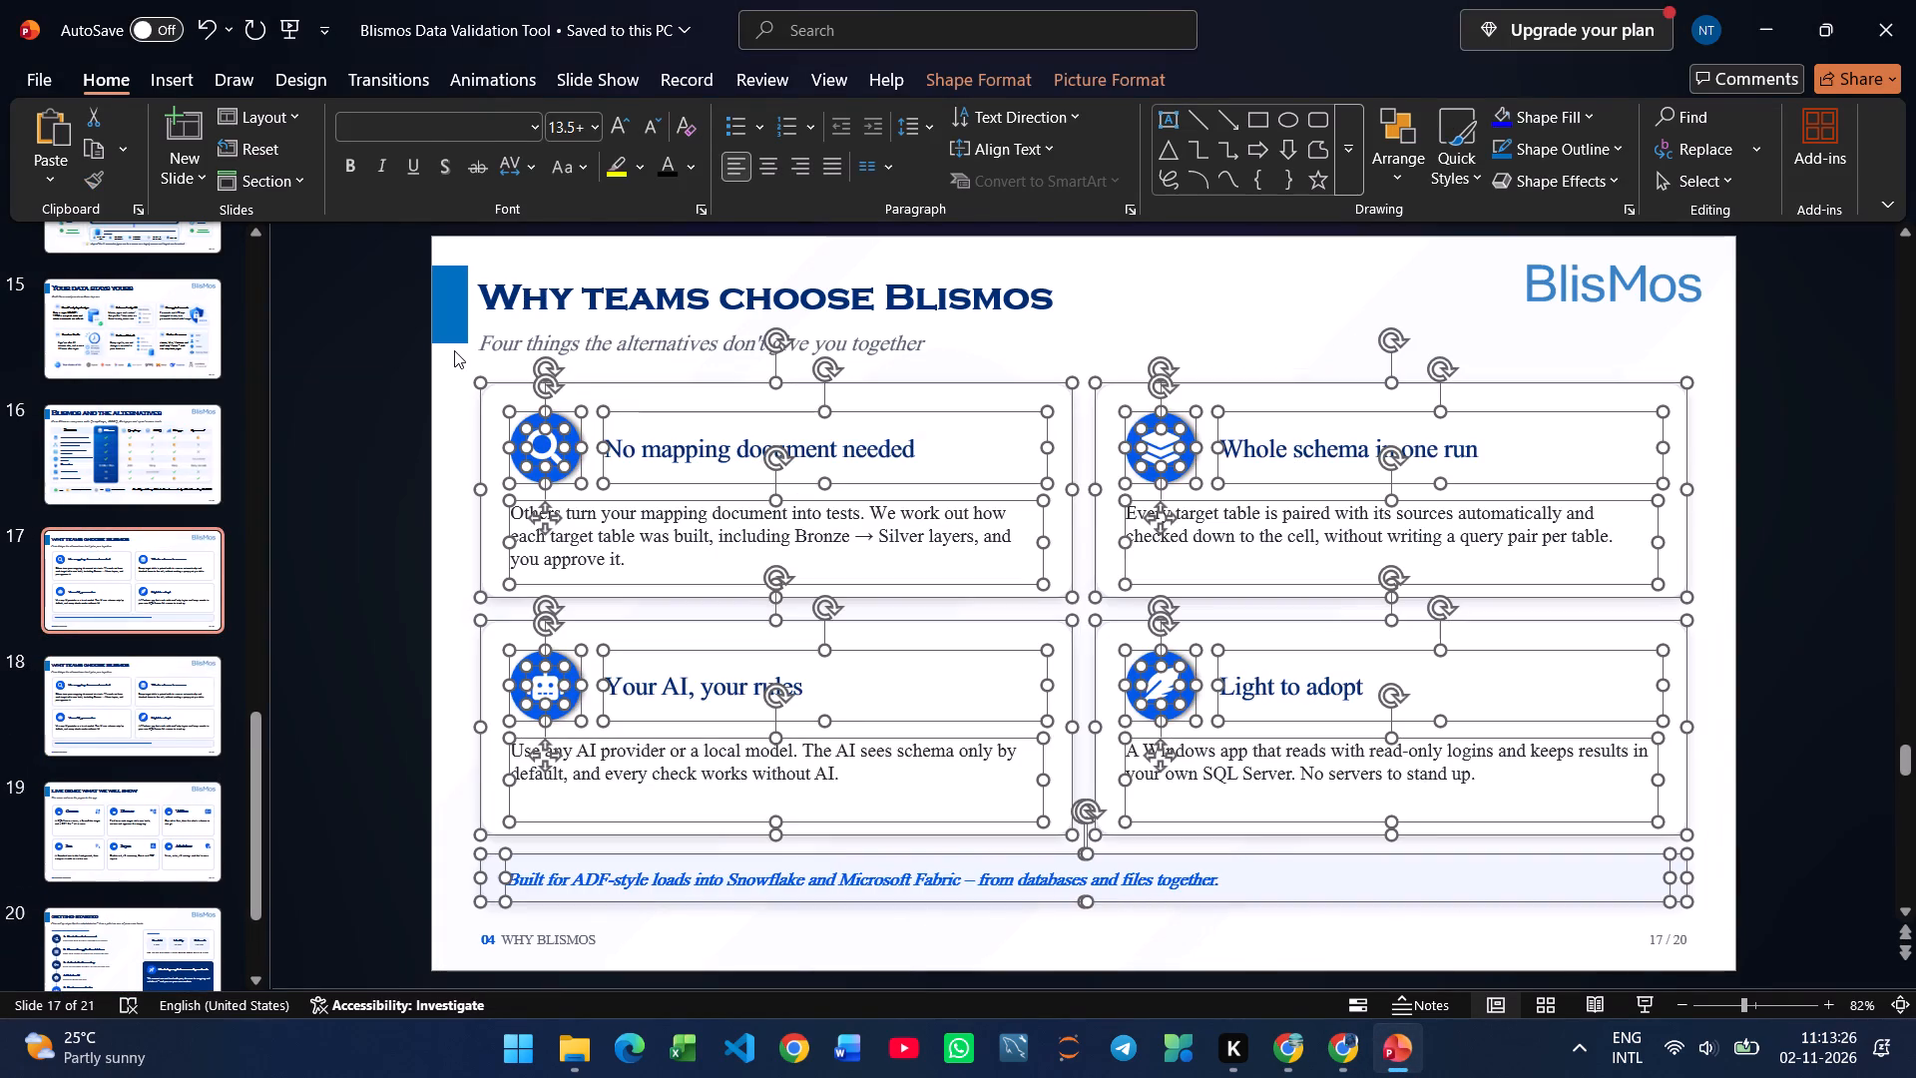
key(BackSpace)
scroll(454, 350, down, 2)
scroll(454, 350, up, 1)
scroll(454, 350, down, 2)
scroll(454, 350, up, 1)
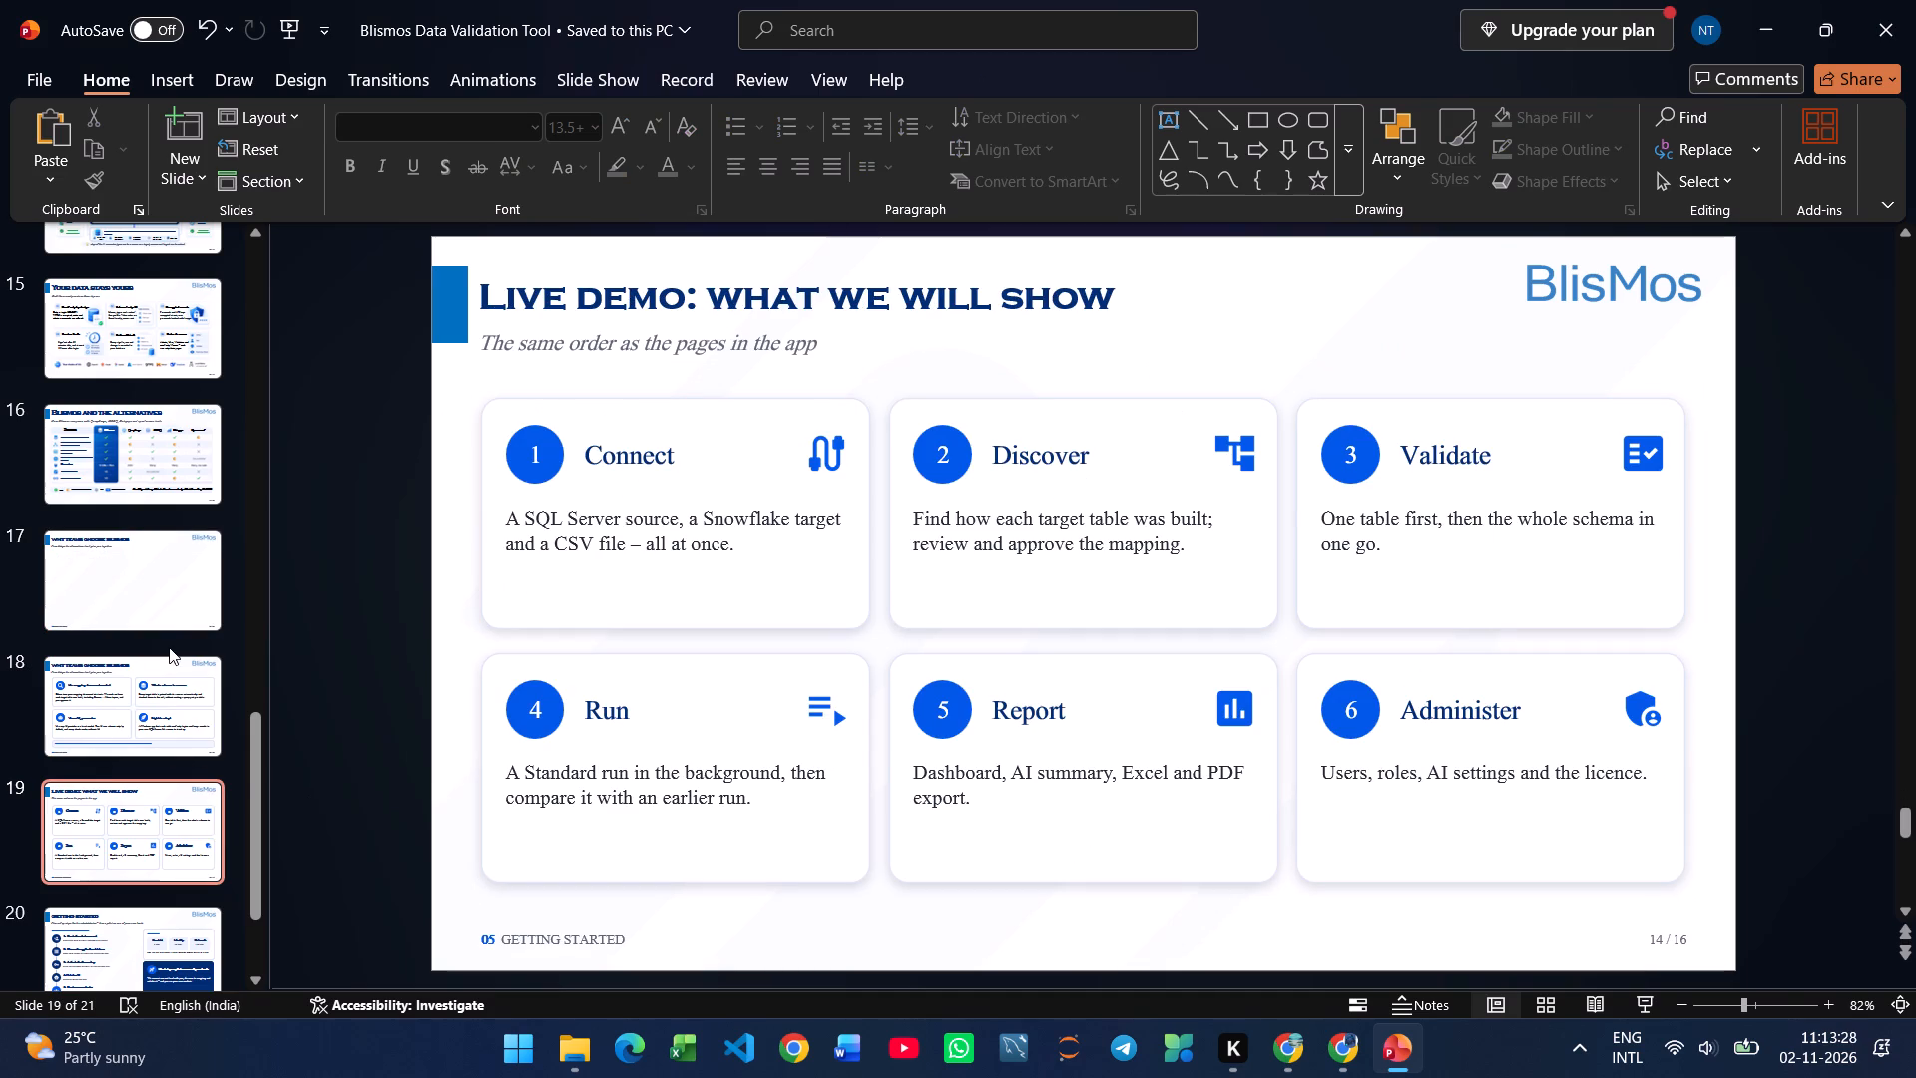
click(172, 622)
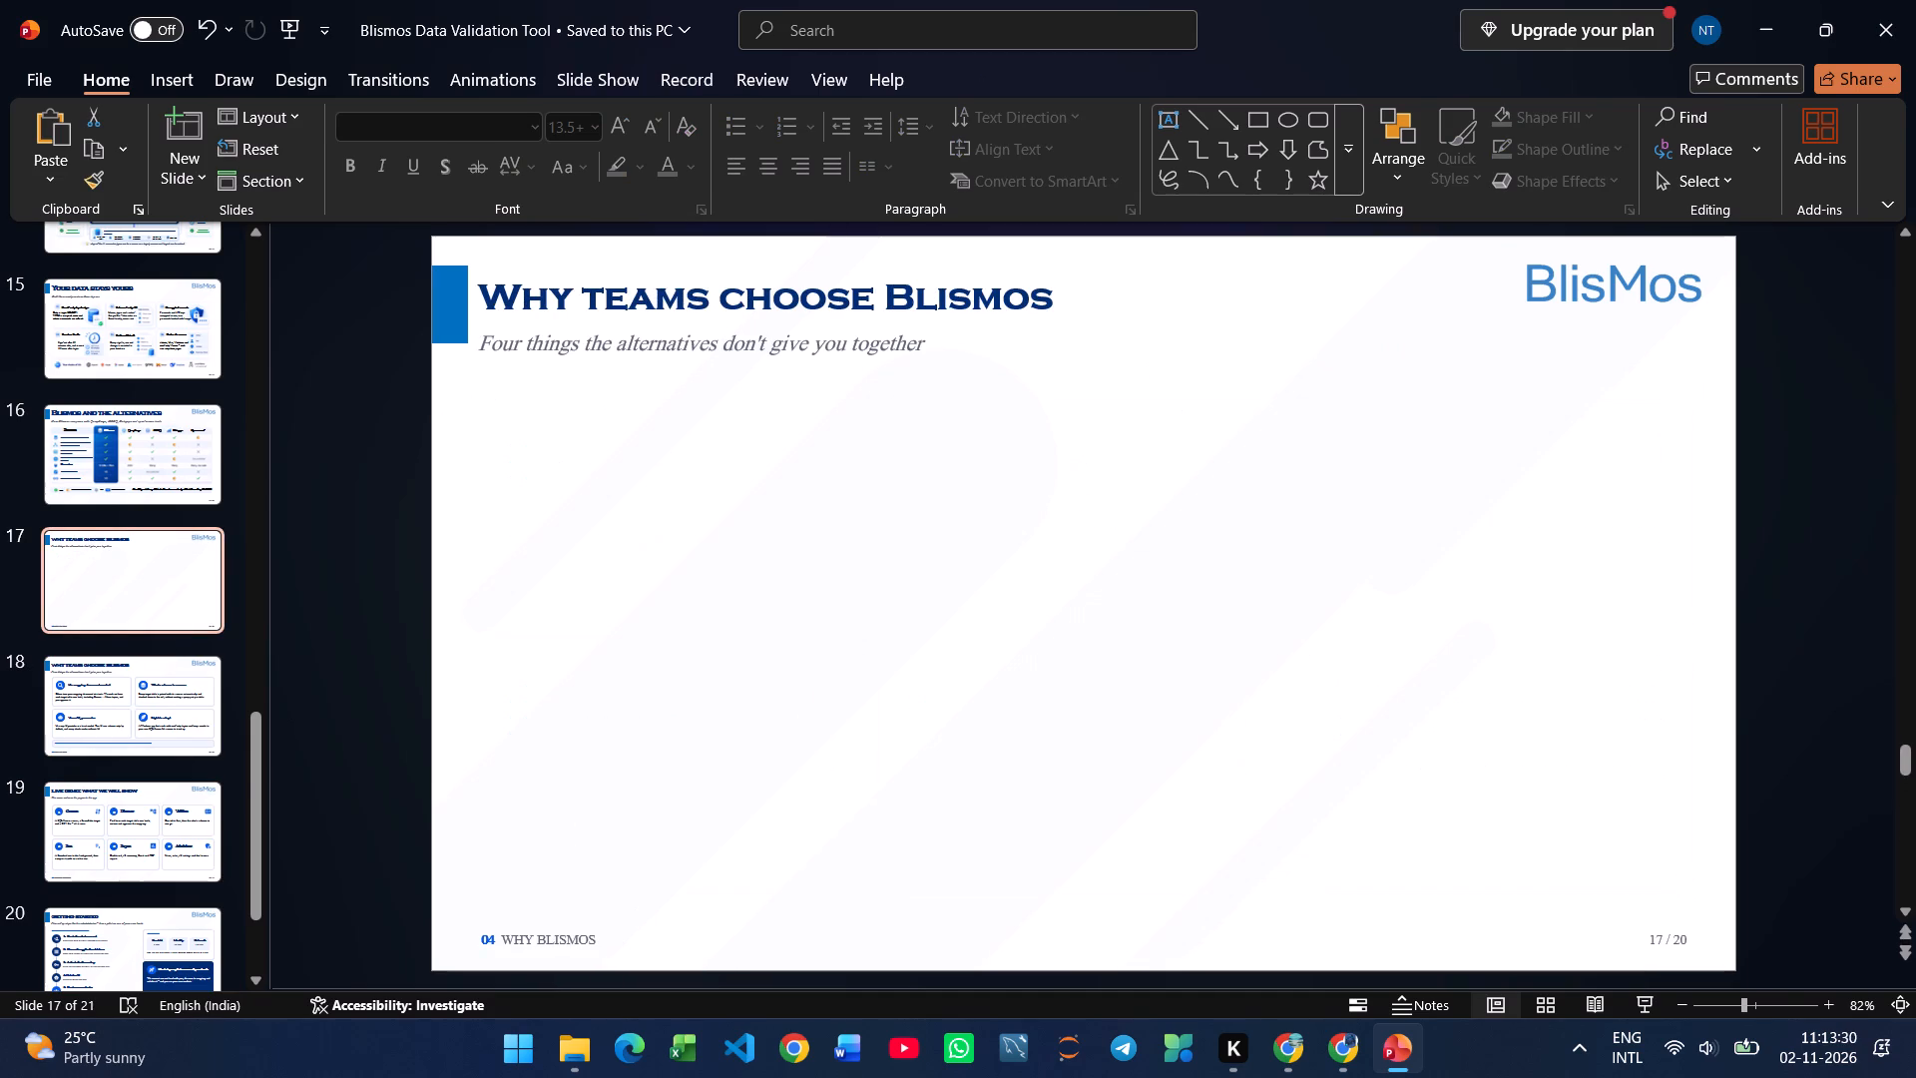
click(614, 951)
key(BackSpace)
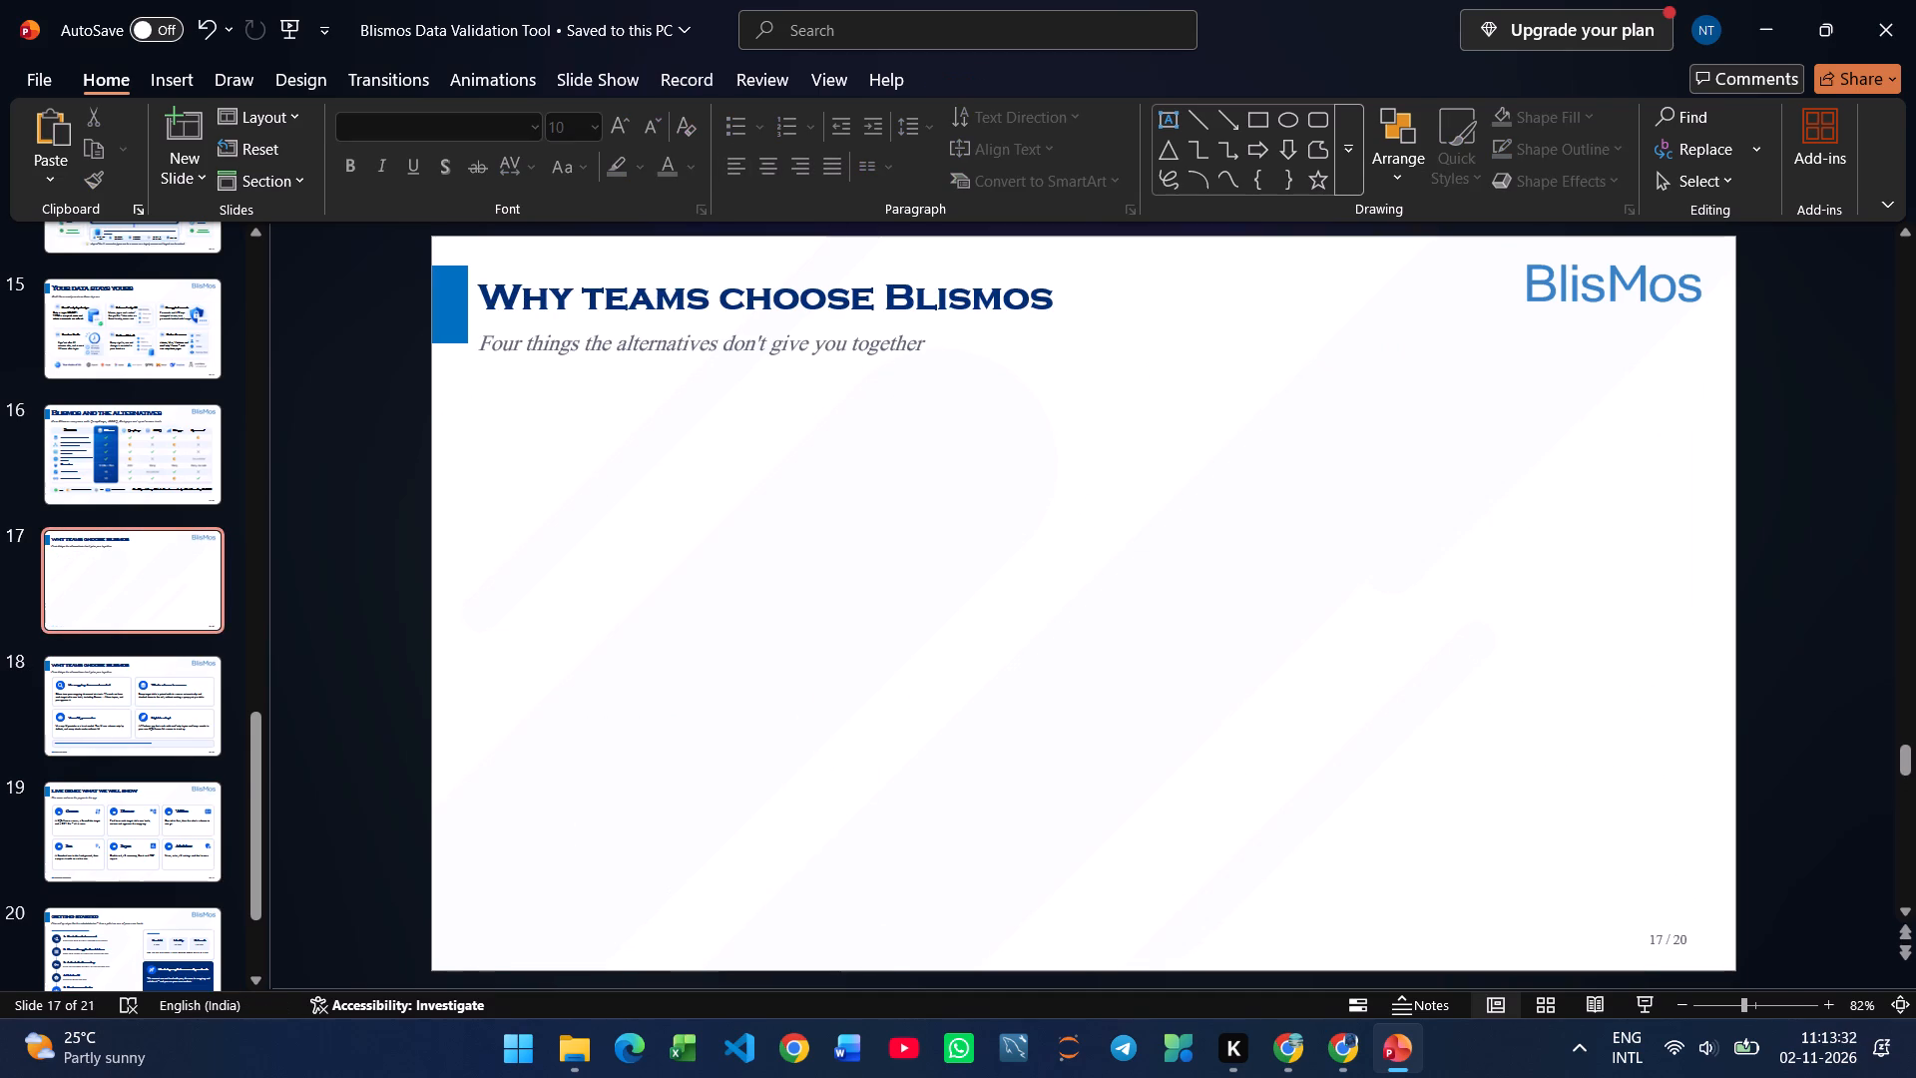
Paste the copied picture onto slide 17 and crop its blank margins to about 12 cm high by 27.8 cm wide.
key(ctrl+v)
drag(617, 944, 684, 1068)
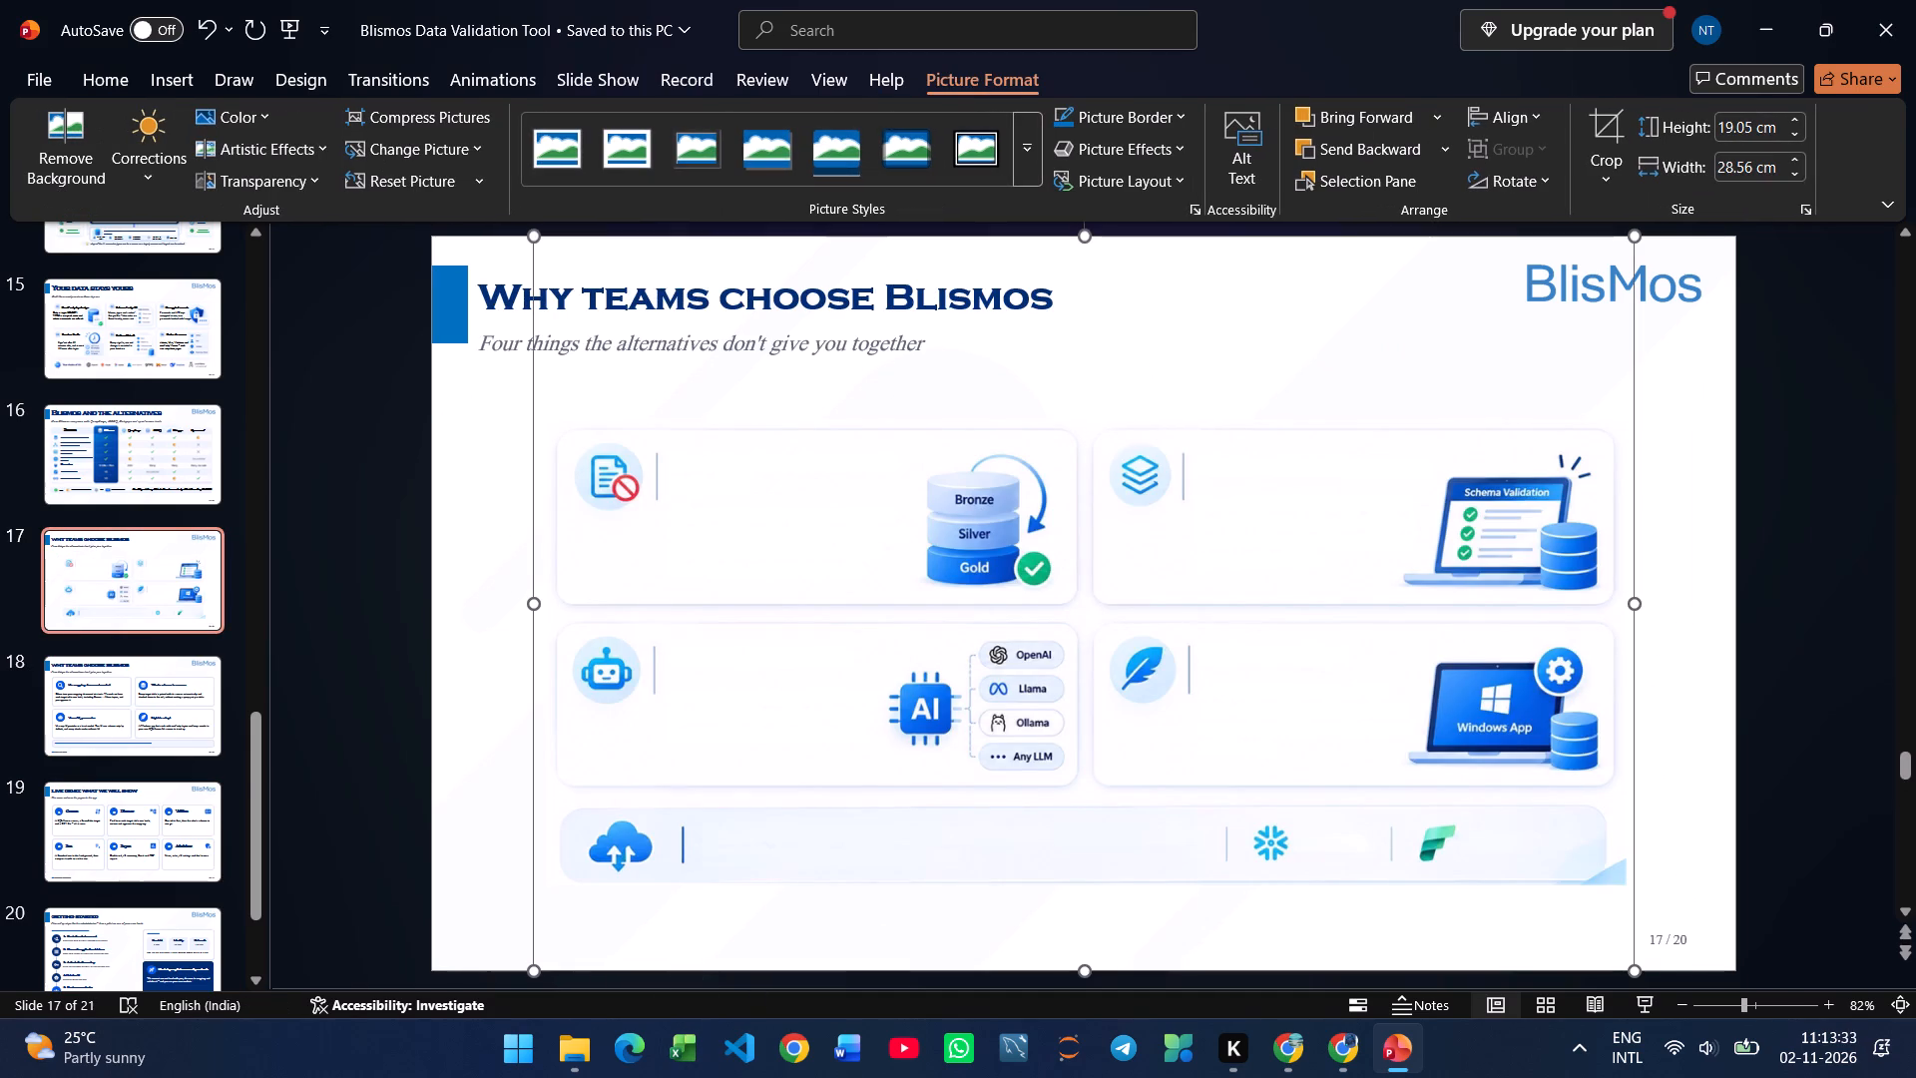
click(1610, 126)
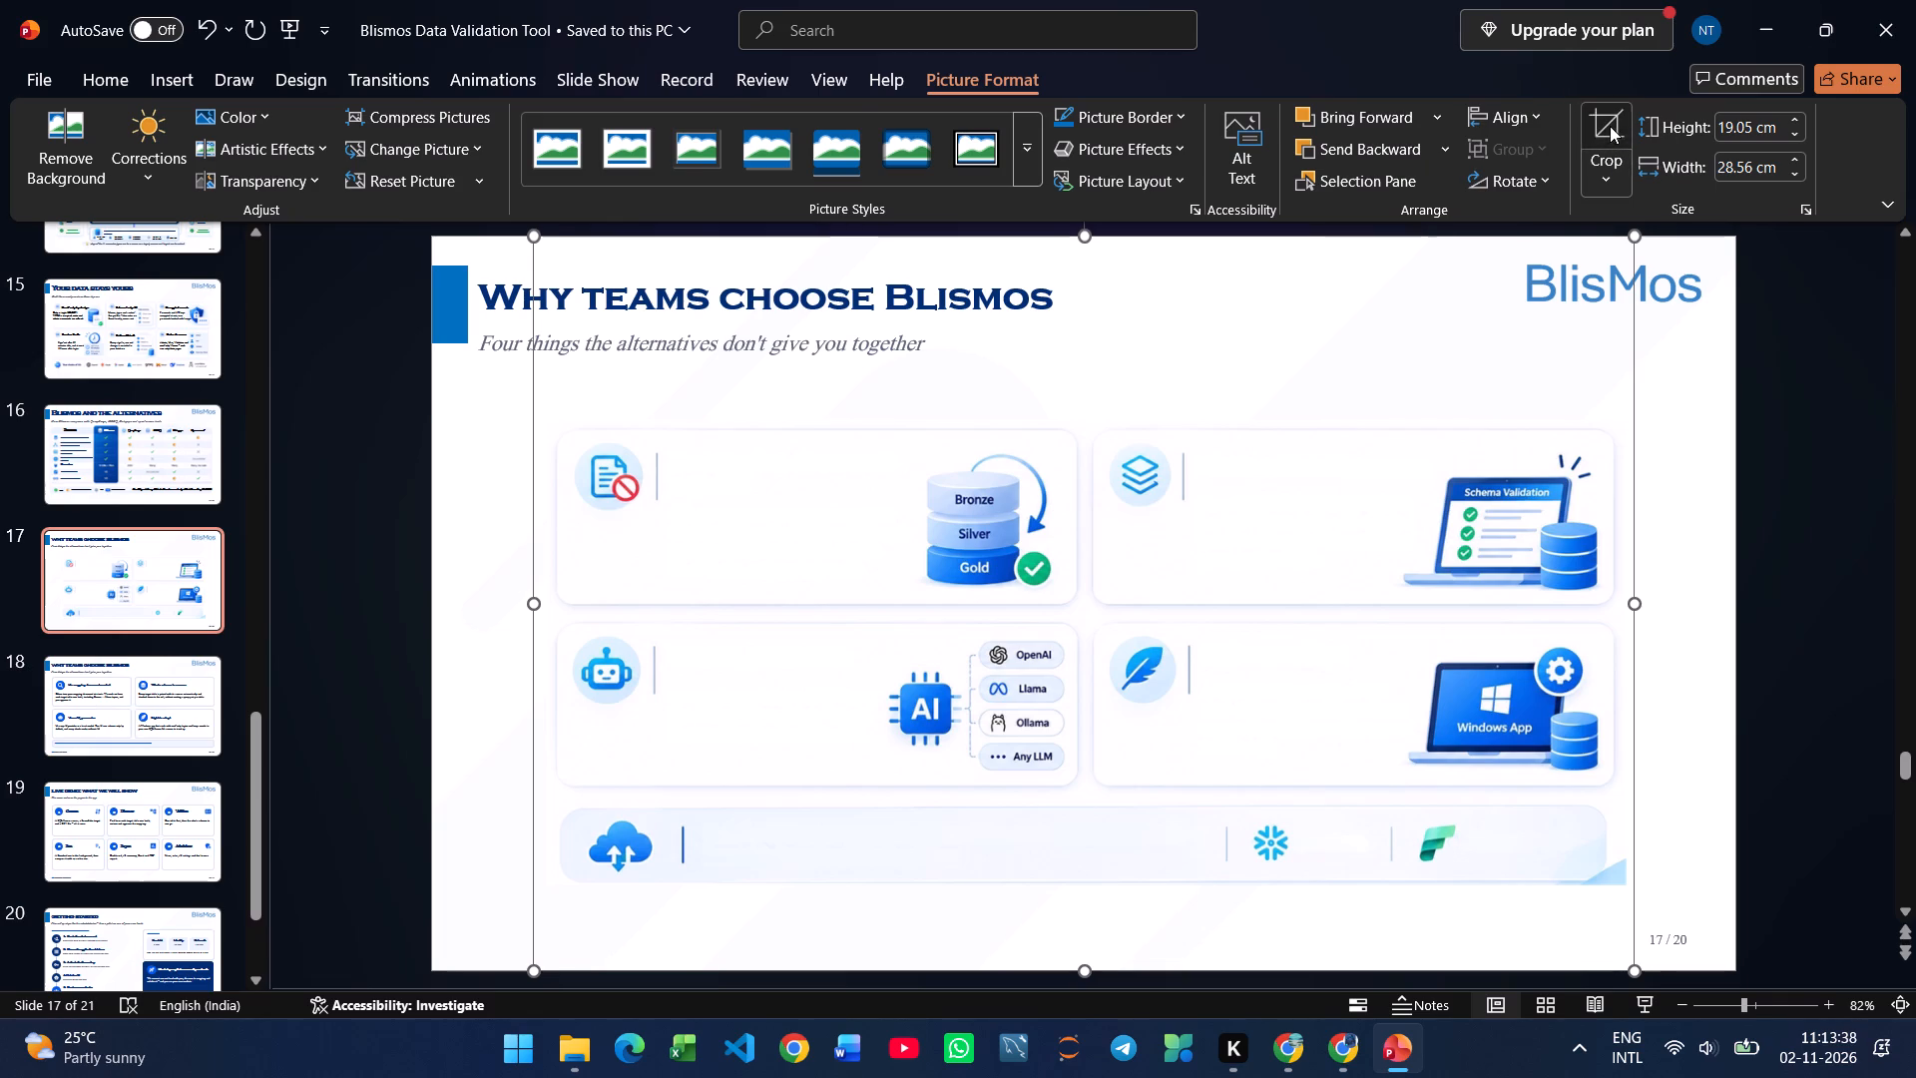
drag(1092, 242, 1103, 415)
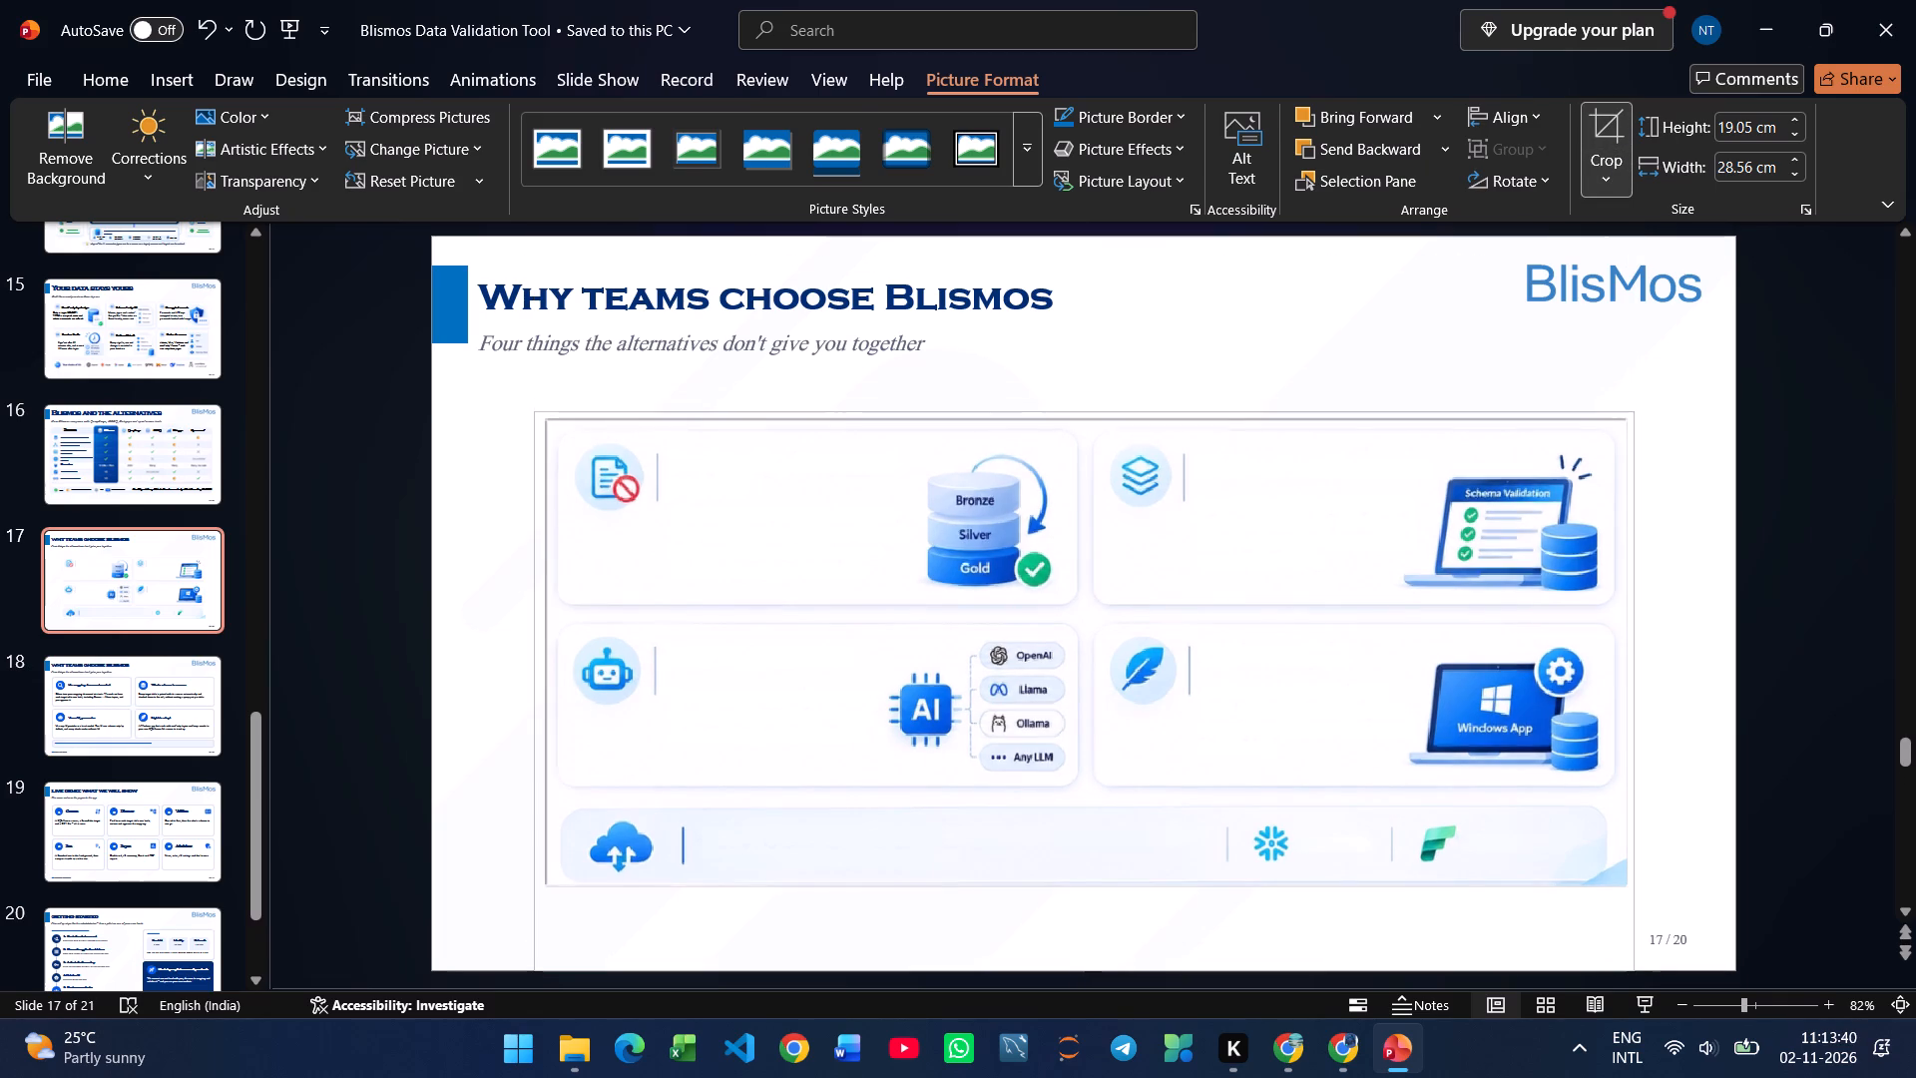
drag(1103, 415, 1103, 424)
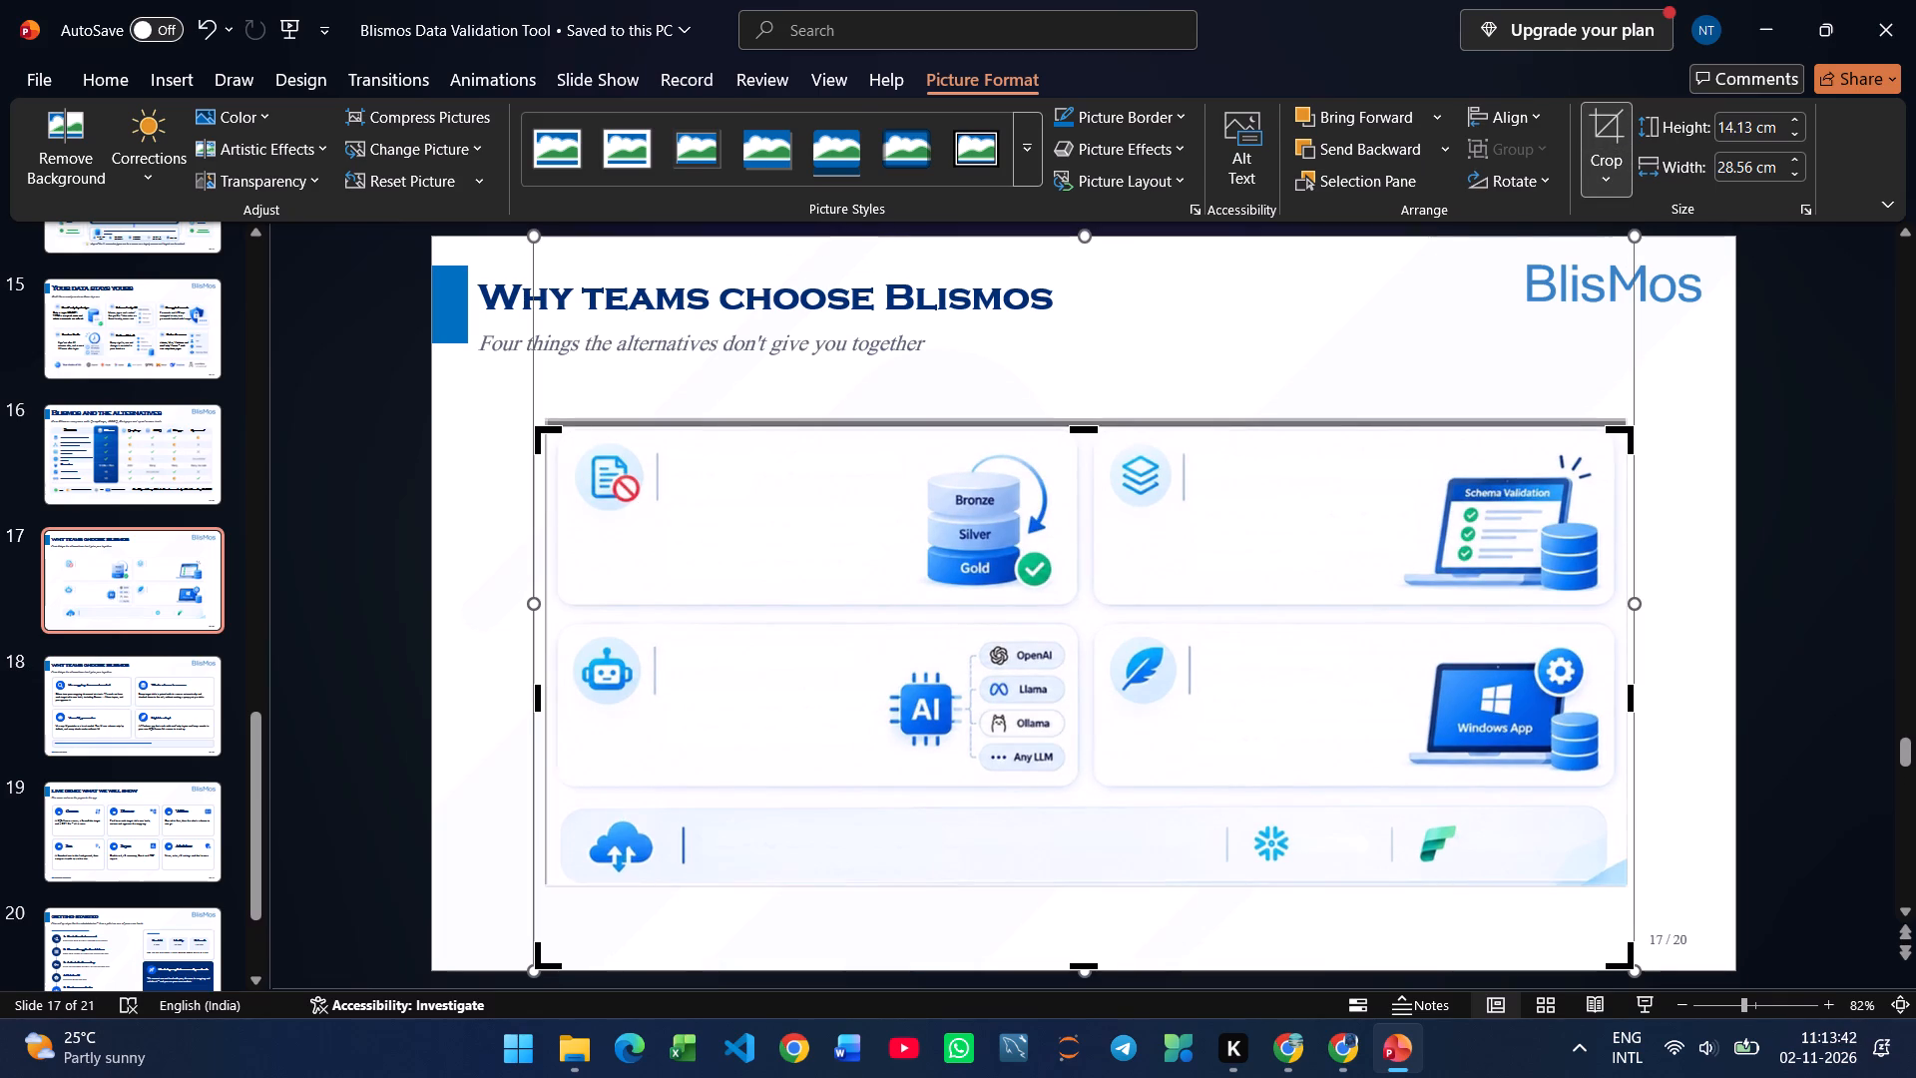
drag(535, 704, 552, 700)
drag(1094, 964, 1089, 887)
click(1632, 652)
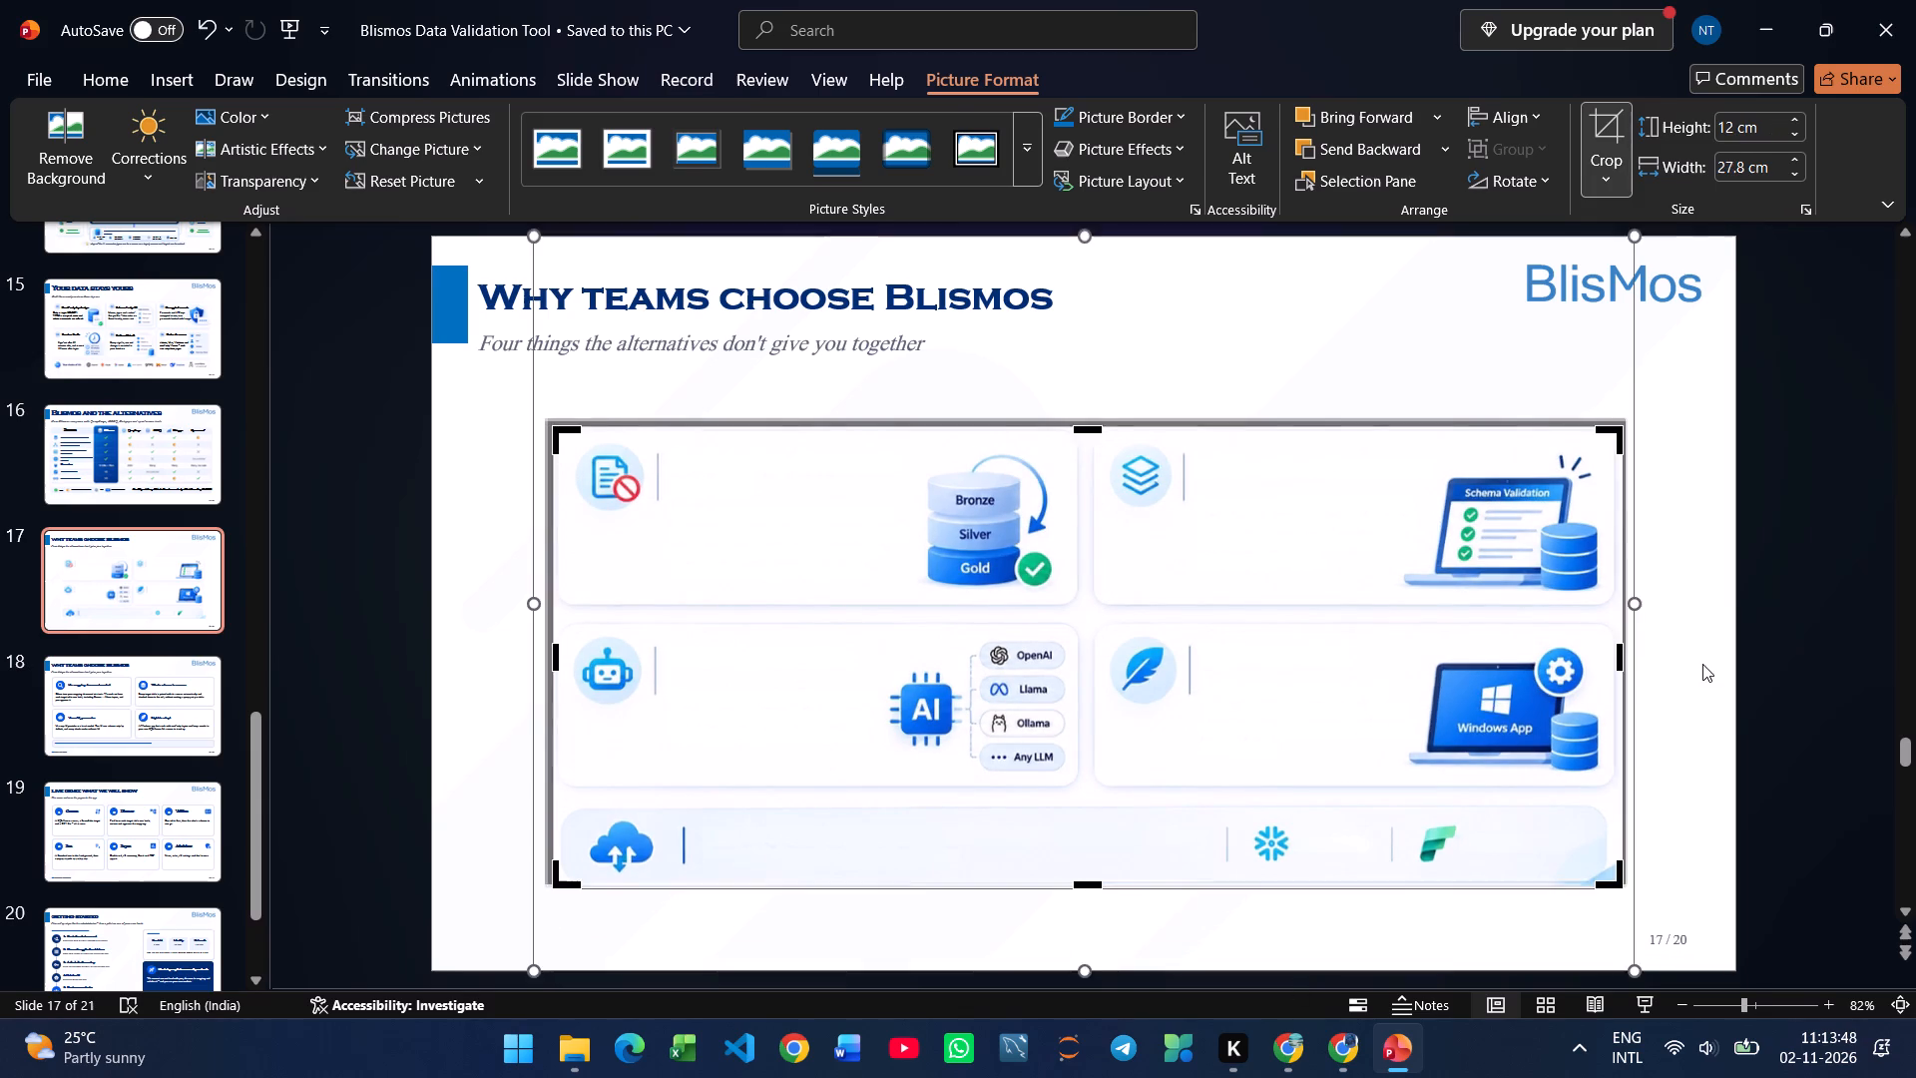
click(1702, 664)
Enlarge the cropped picture to about 13.4 × 31.05 cm and position it below the subtitle, clear of the page number.
drag(1426, 686, 1348, 637)
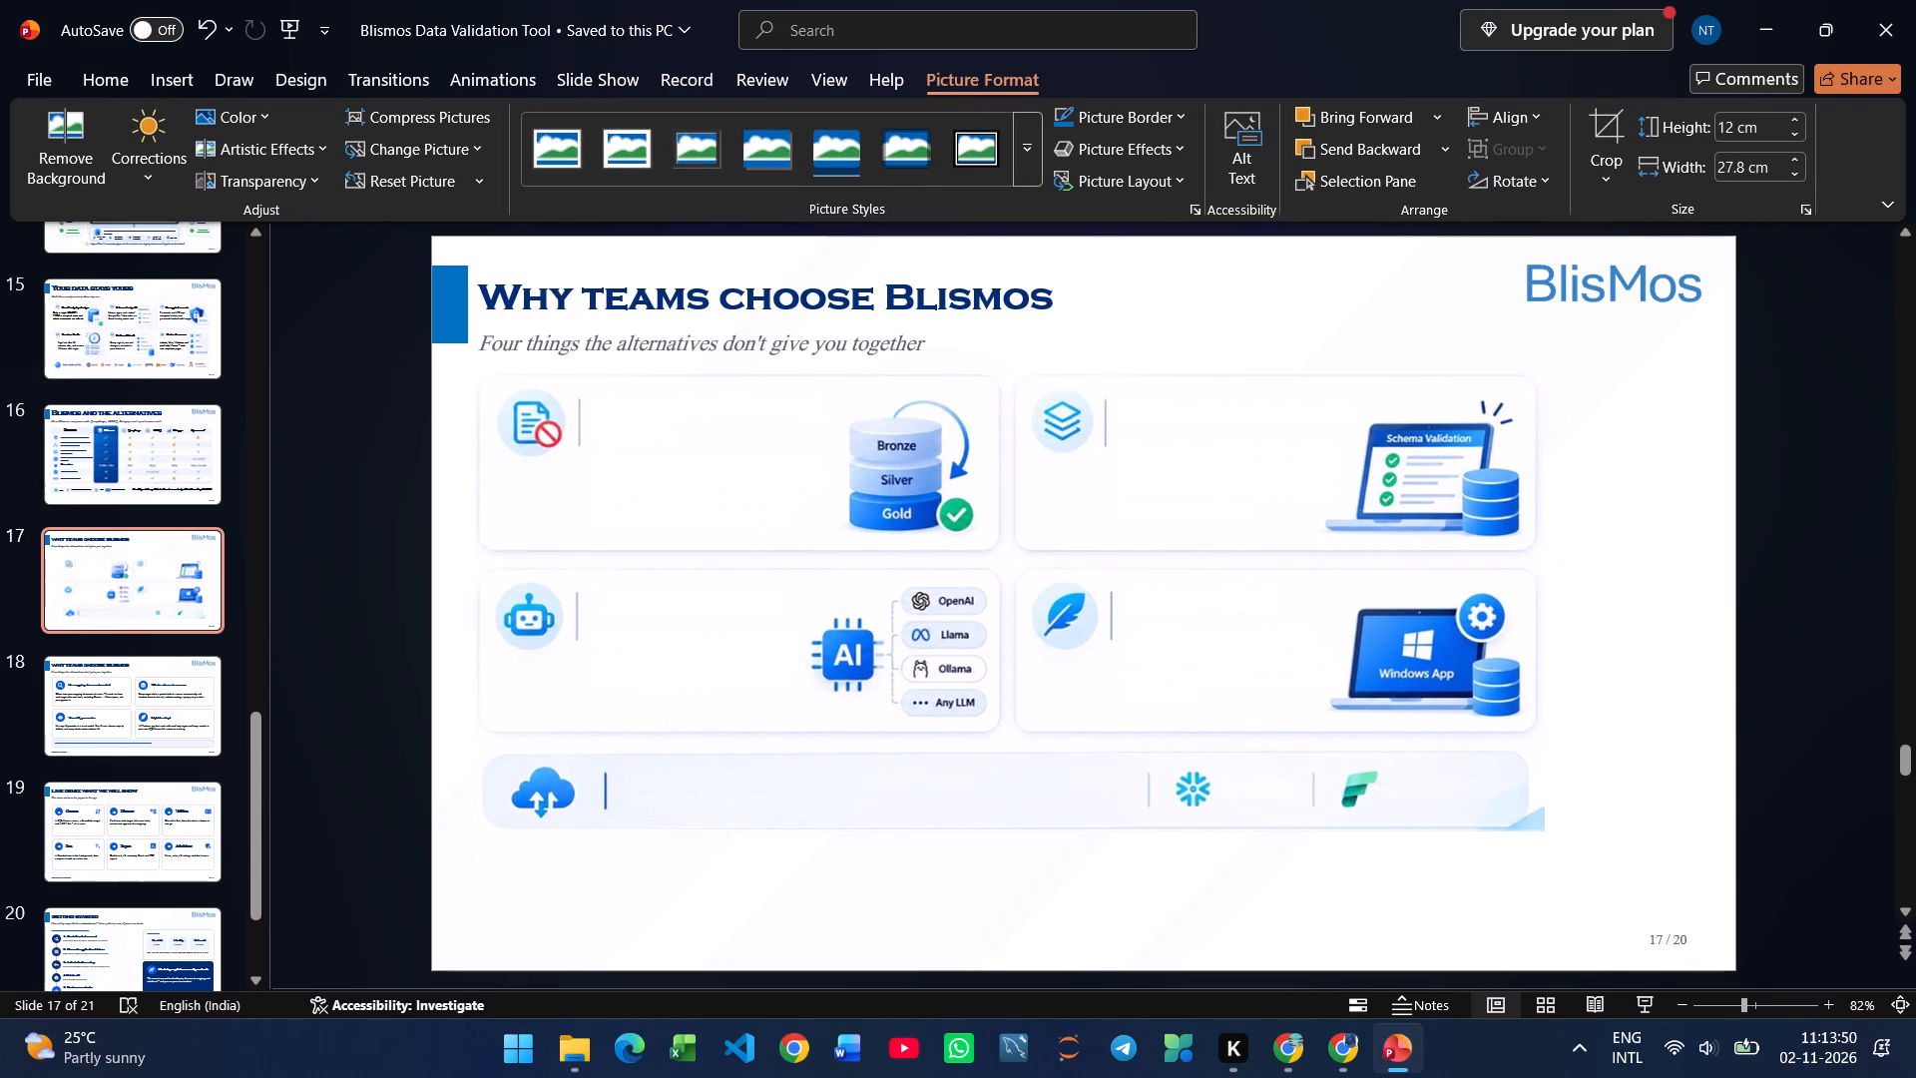
drag(1348, 637, 1340, 643)
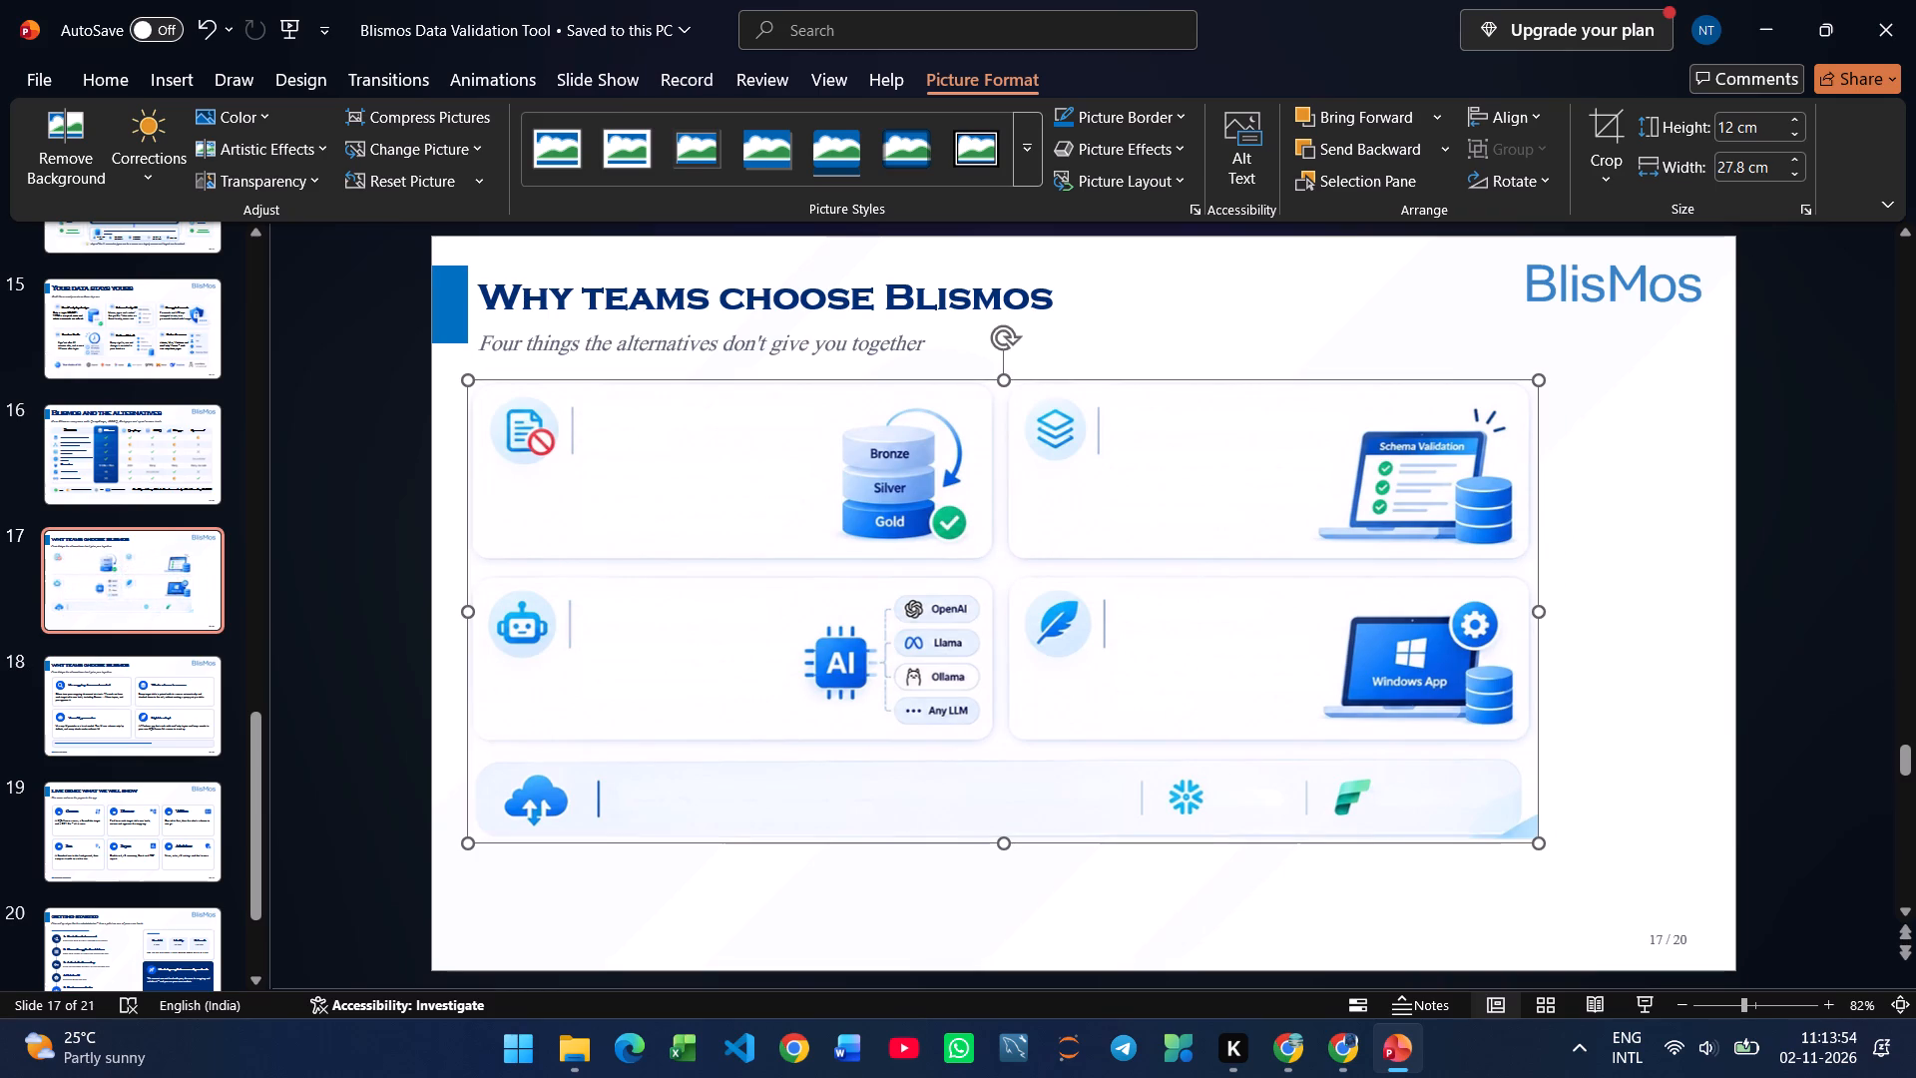
drag(1538, 847, 1574, 884)
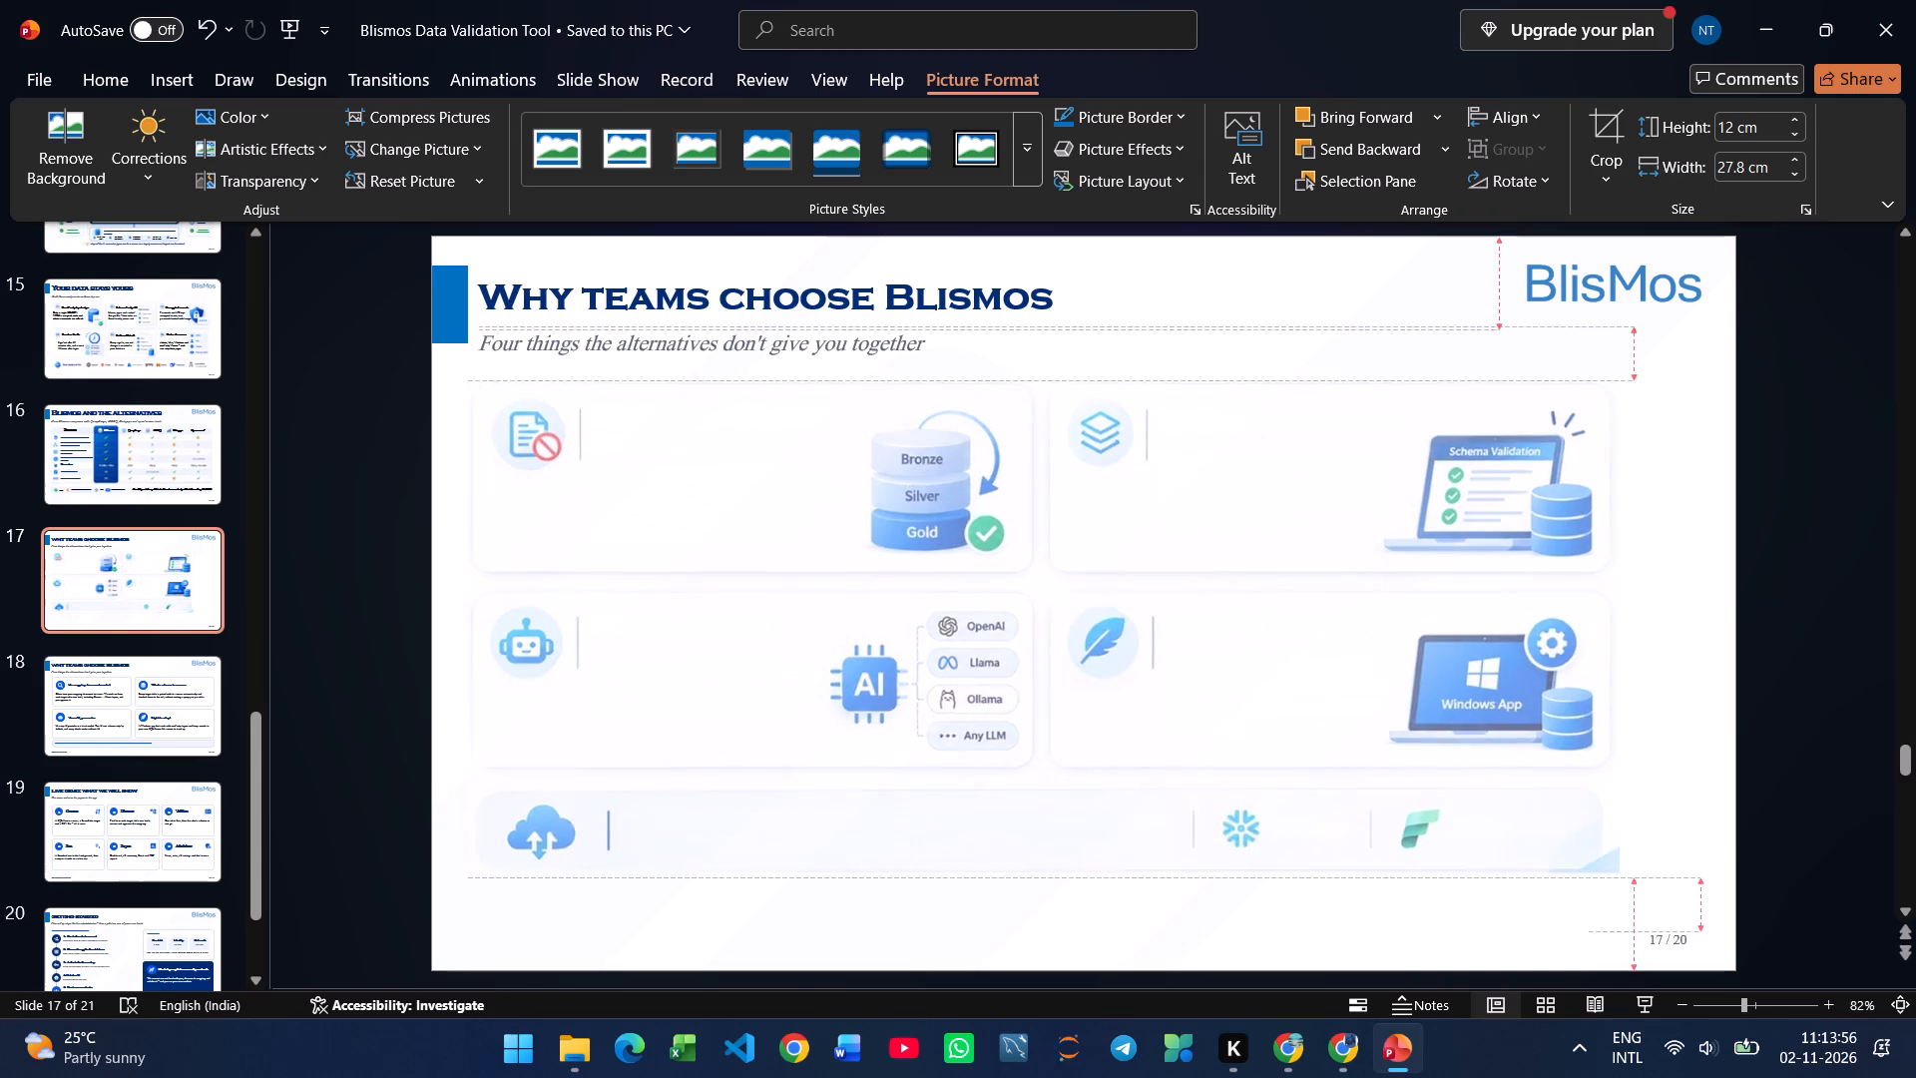
drag(1574, 884, 1589, 893)
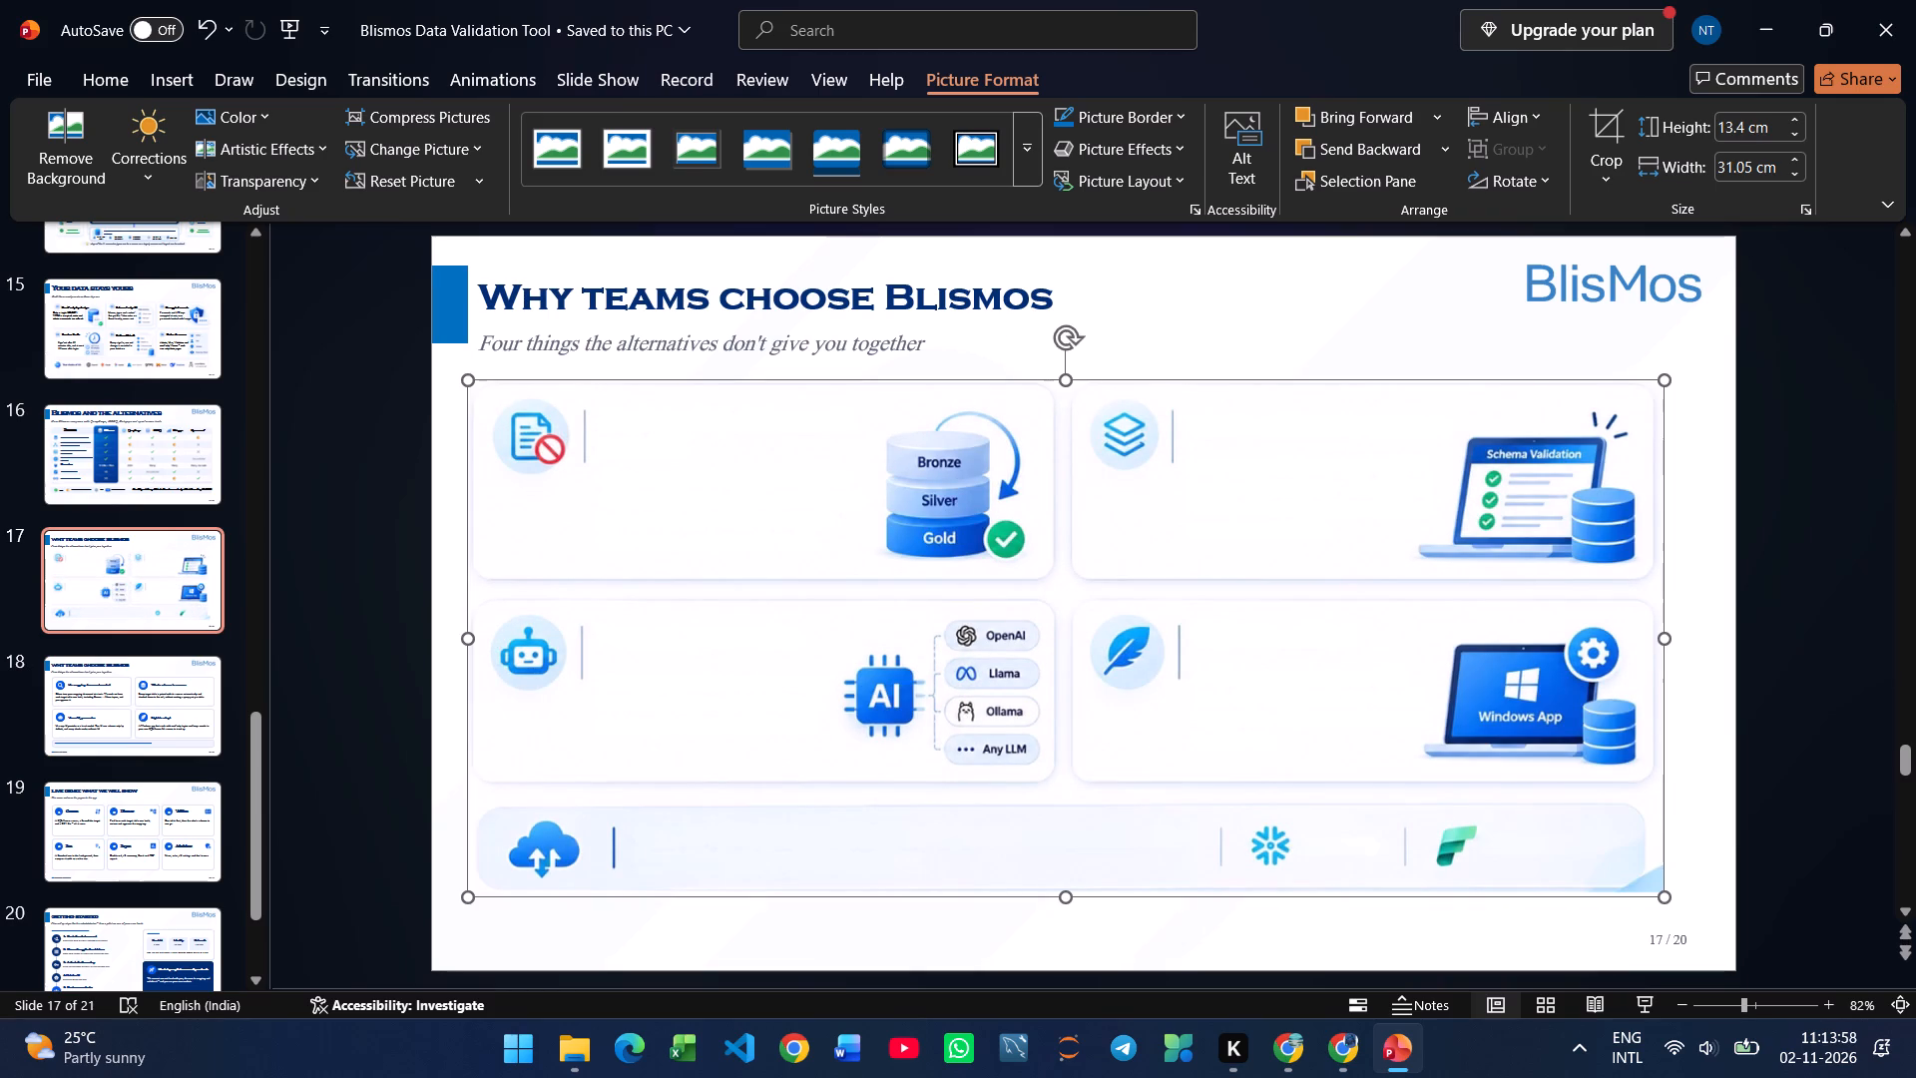
drag(1395, 784, 1398, 809)
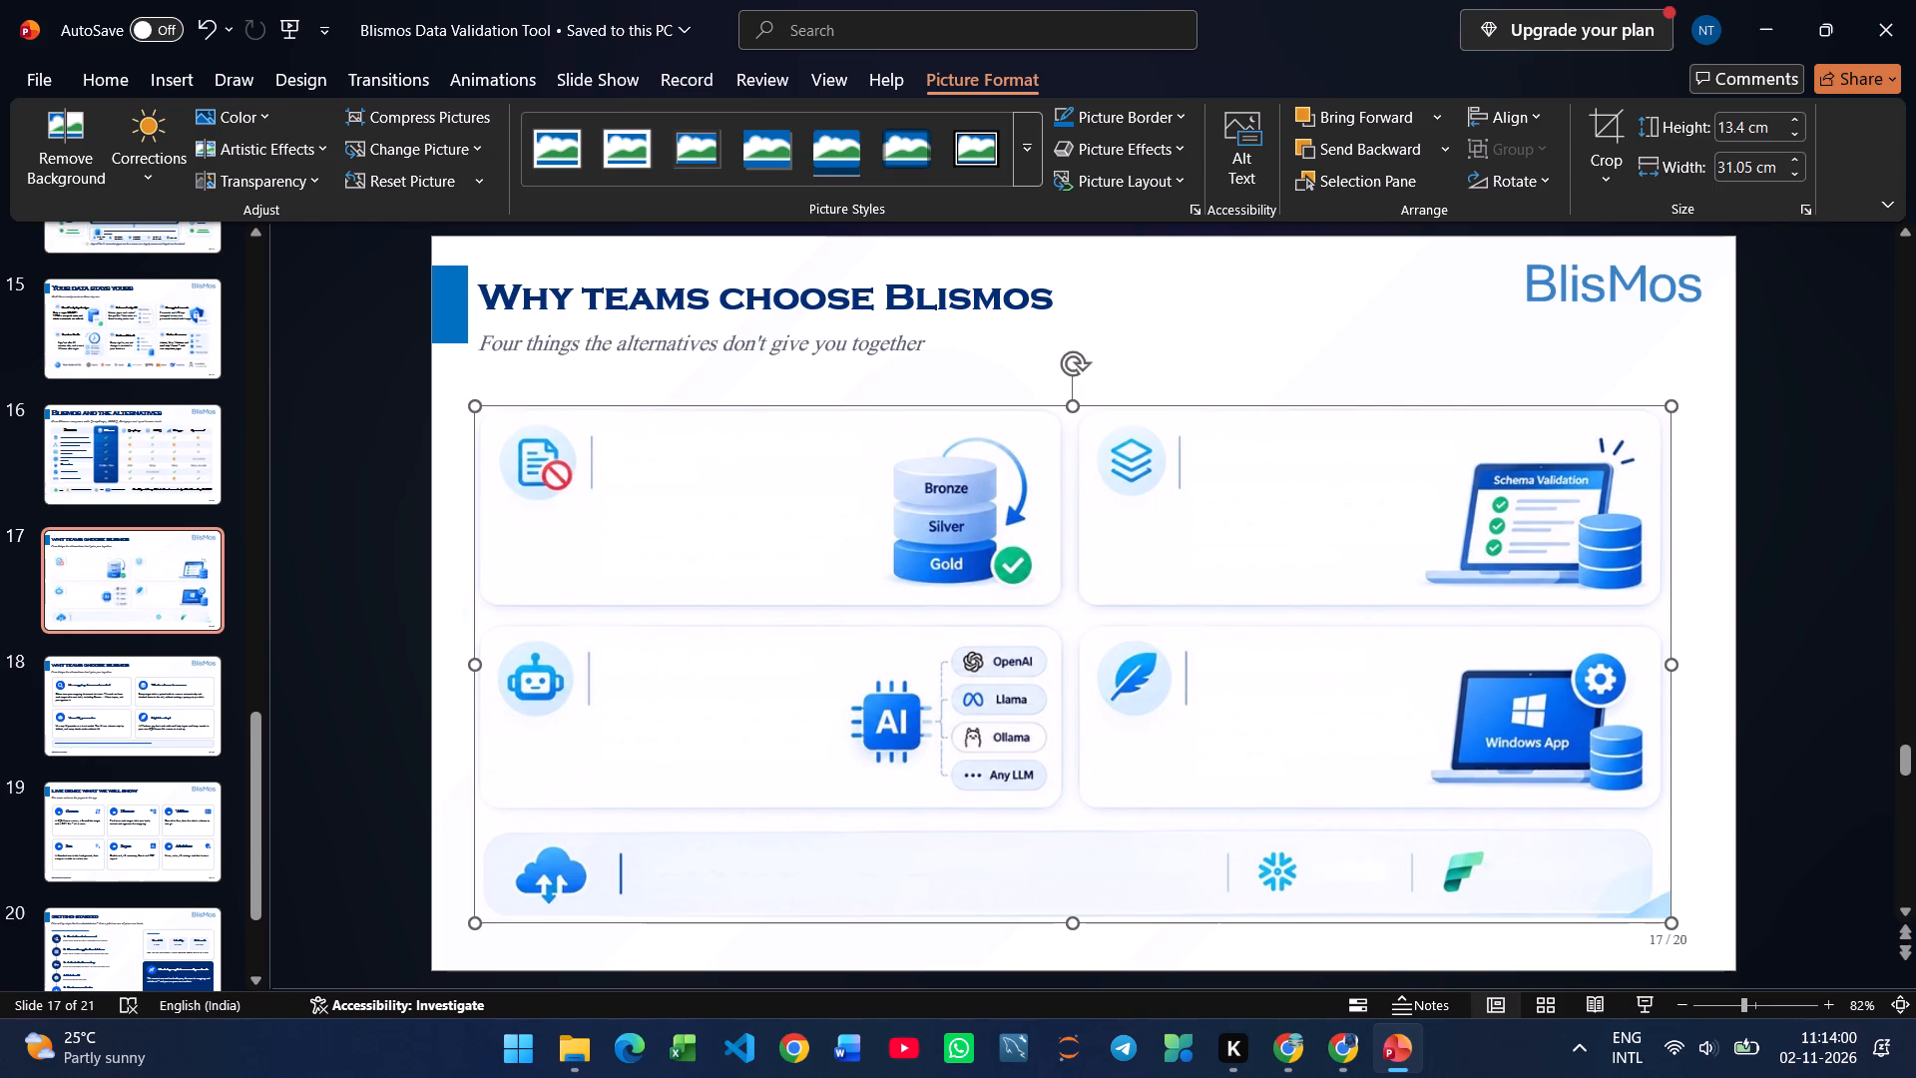
Move the subtitle slightly down, closer to the cards, and set its font size to 18.
click(782, 310)
click(776, 344)
drag(793, 353, 803, 371)
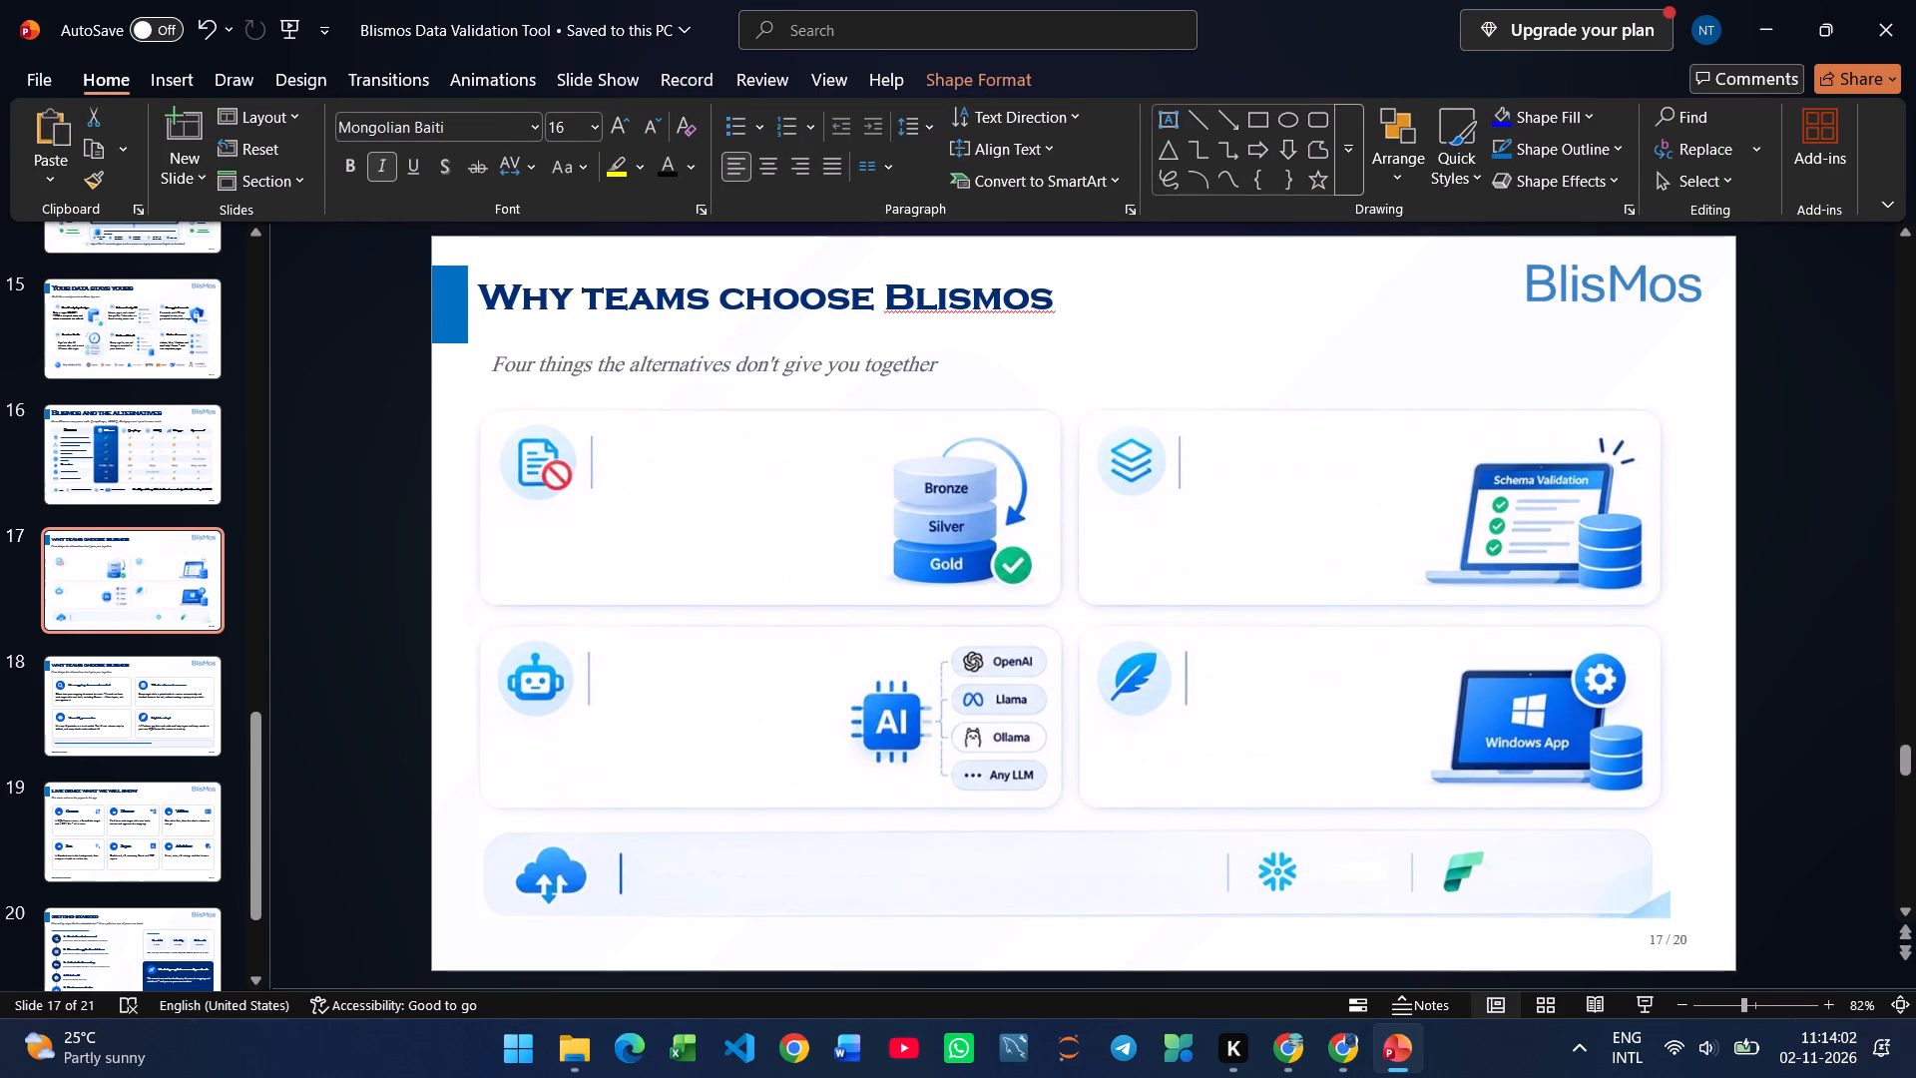
drag(803, 371, 800, 371)
click(621, 135)
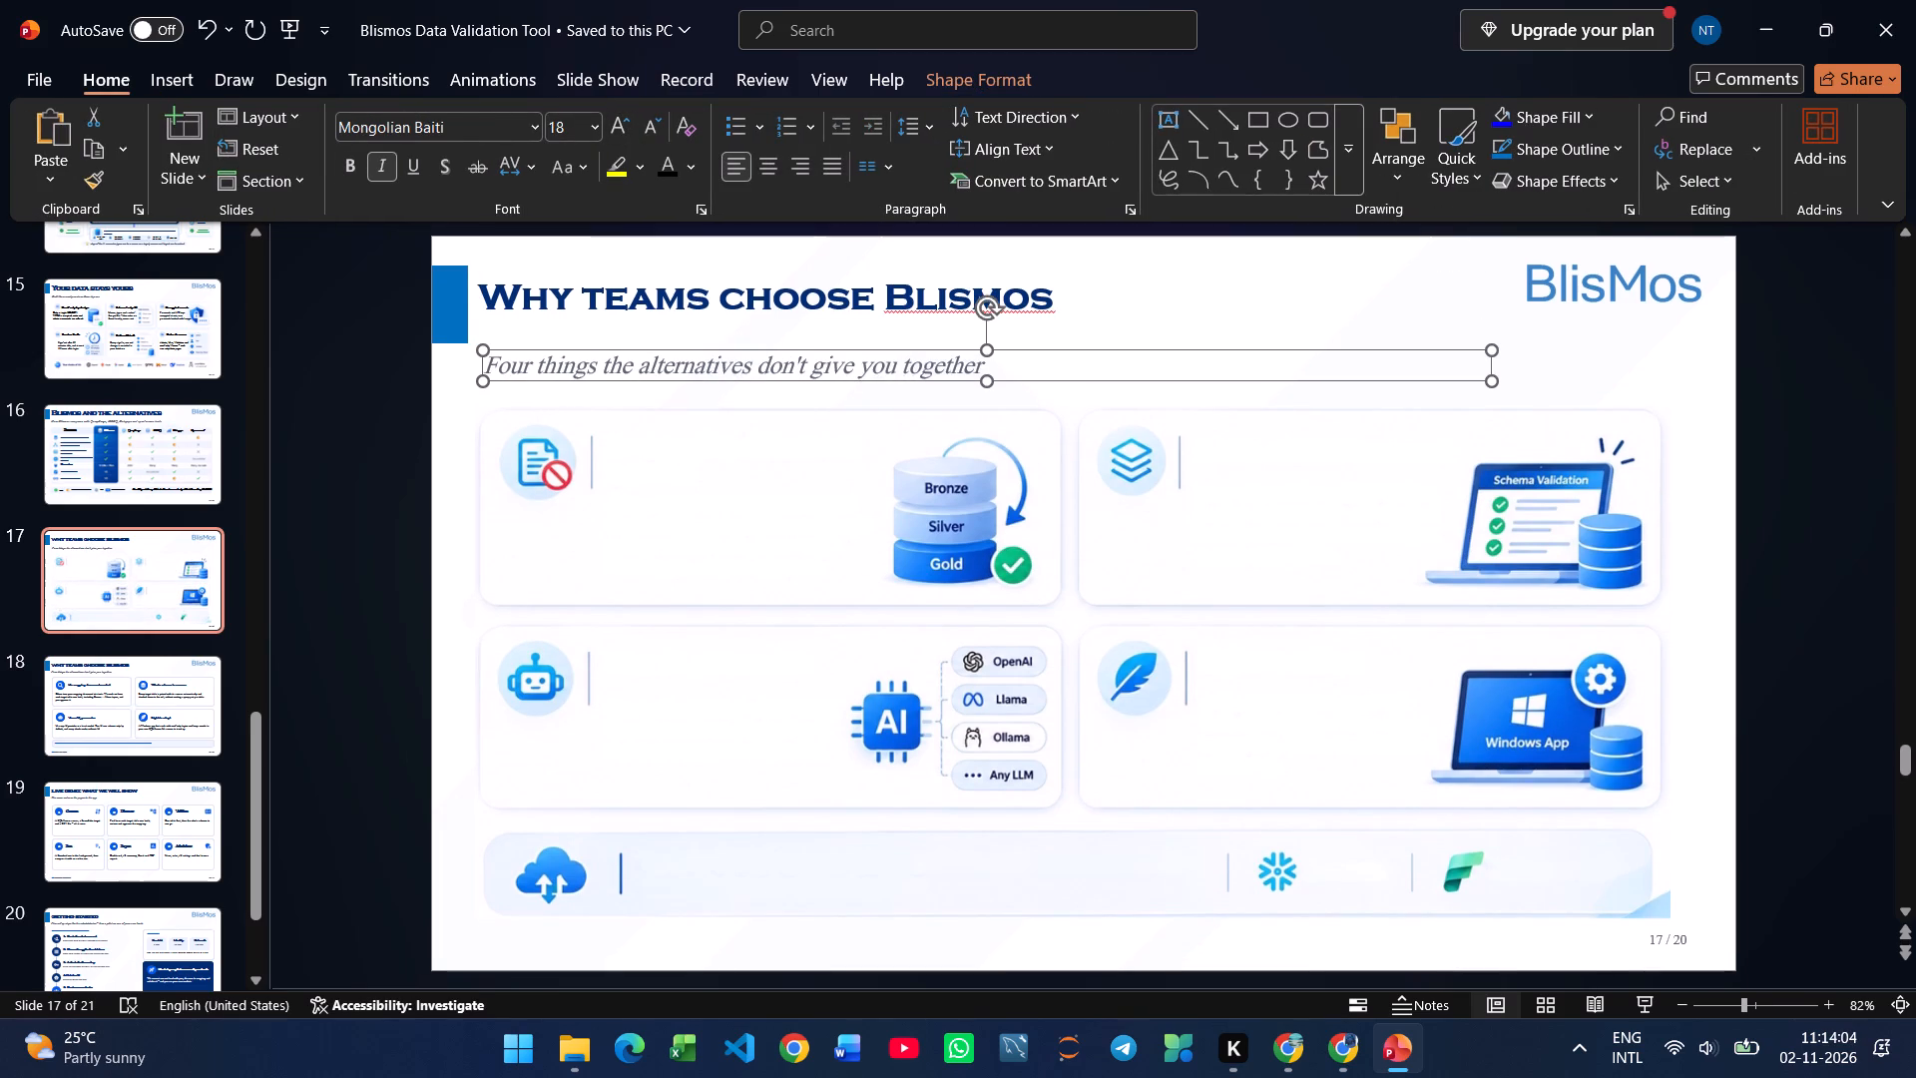
Set the font size of the slide title "Why teams choose Blismos" to 36.
click(770, 301)
click(776, 327)
double_click(613, 135)
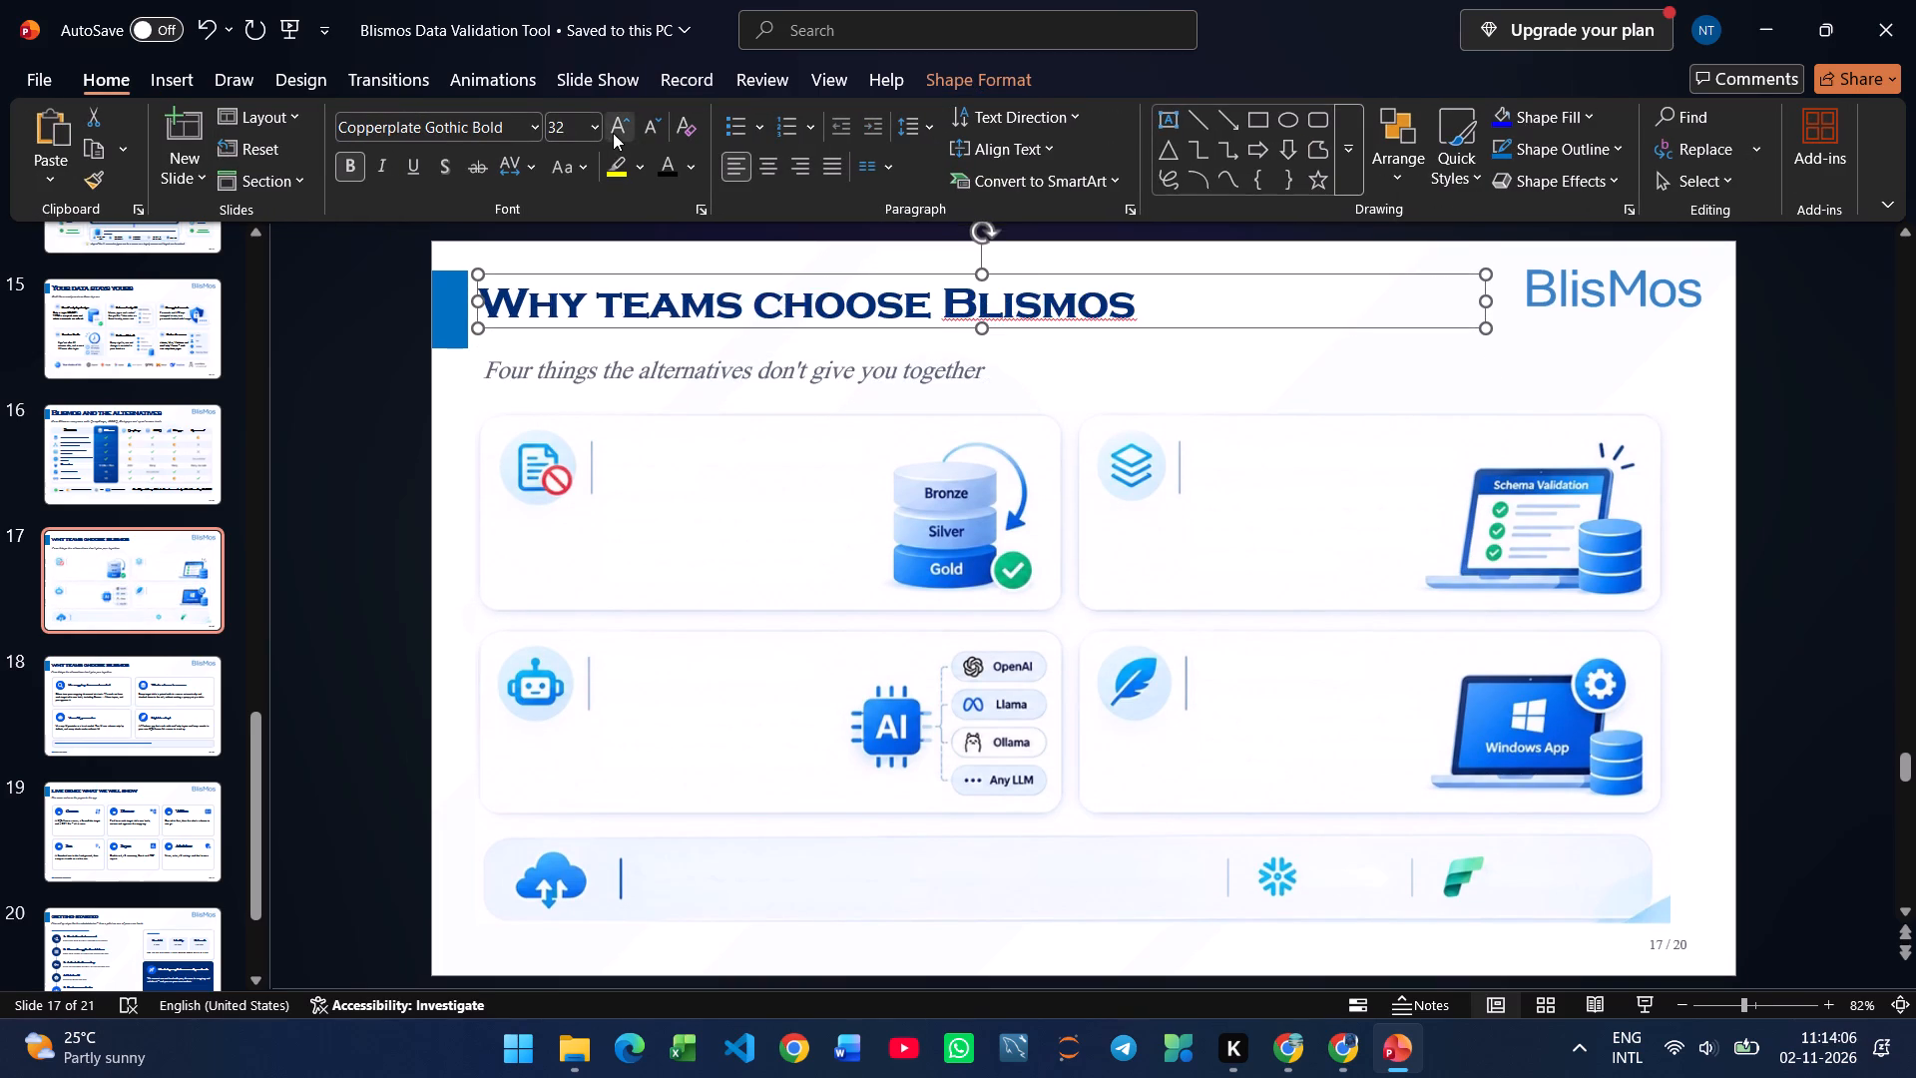
Copy the heading "No mapping document needed" from slide 18 to slide 17, narrow its text box and place it in the first card.
click(112, 720)
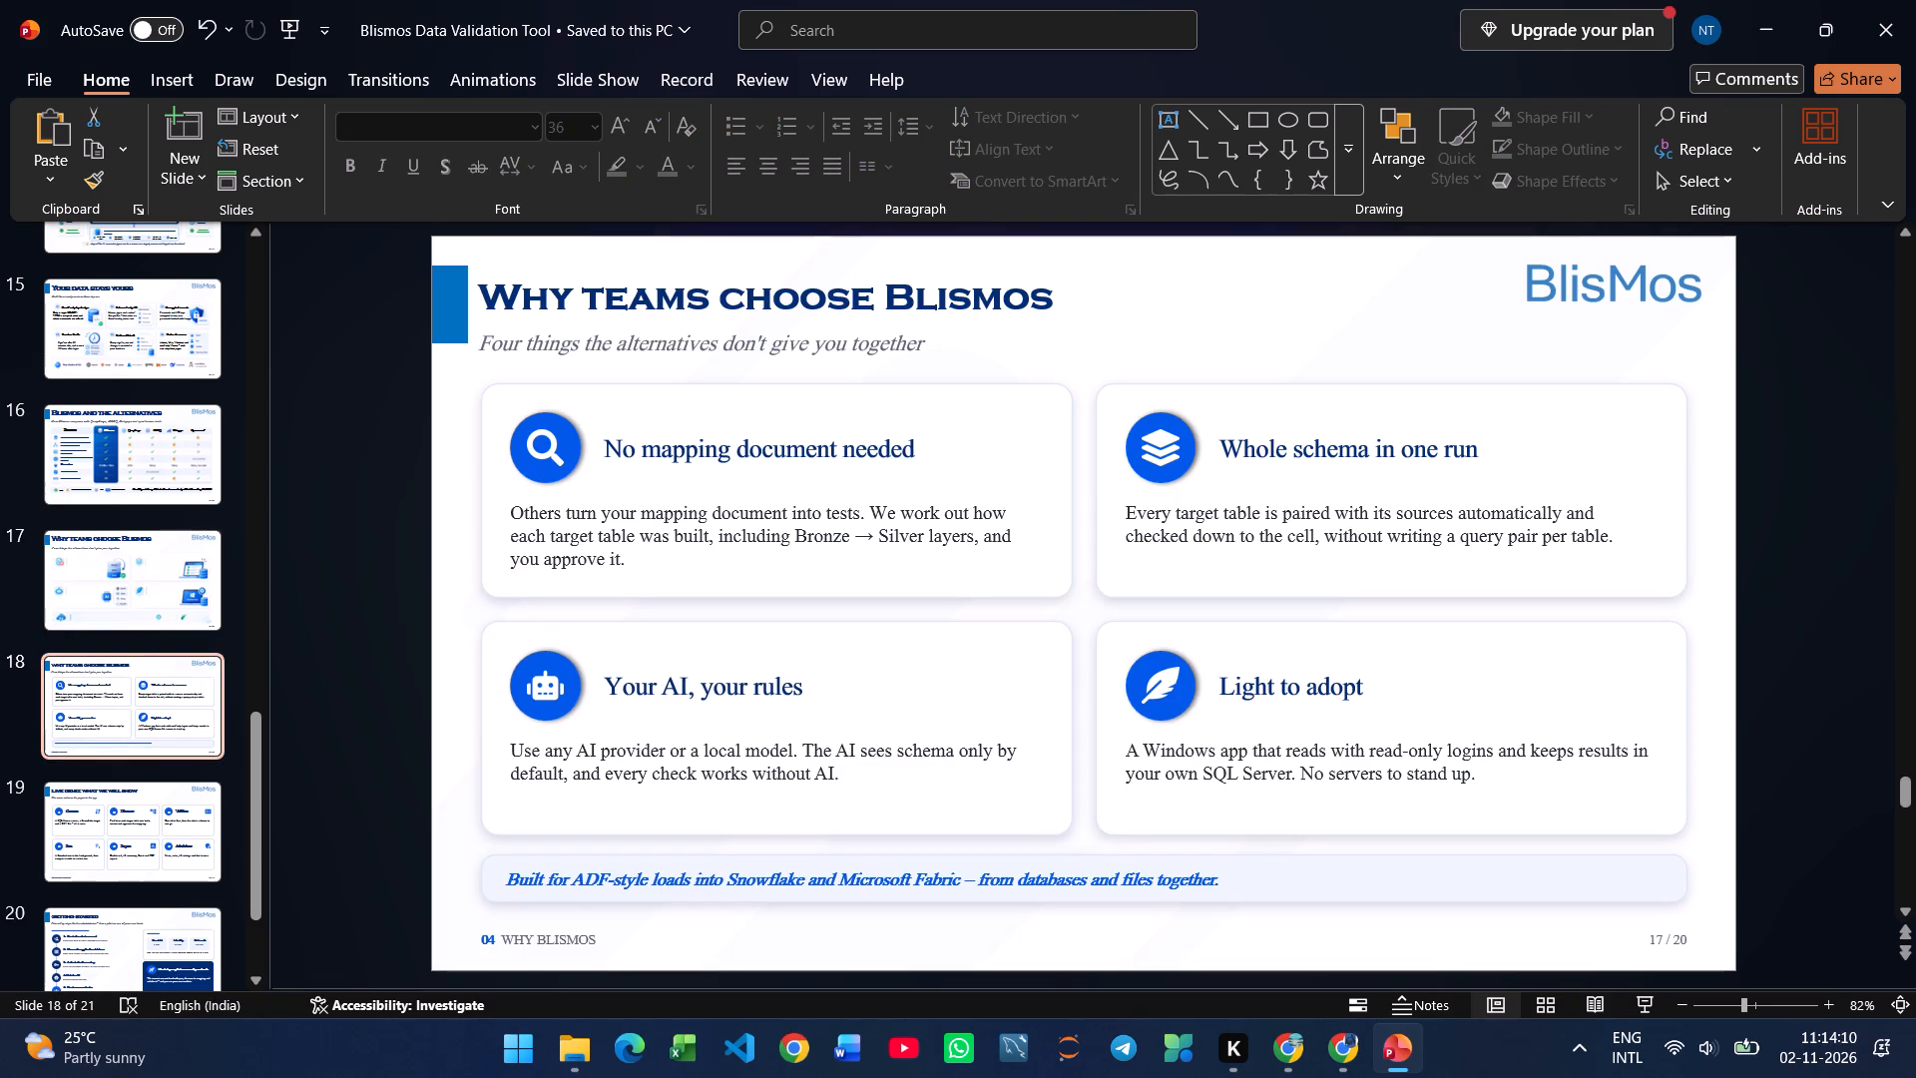
click(690, 452)
key(ctrl+a)
key(ctrl+c)
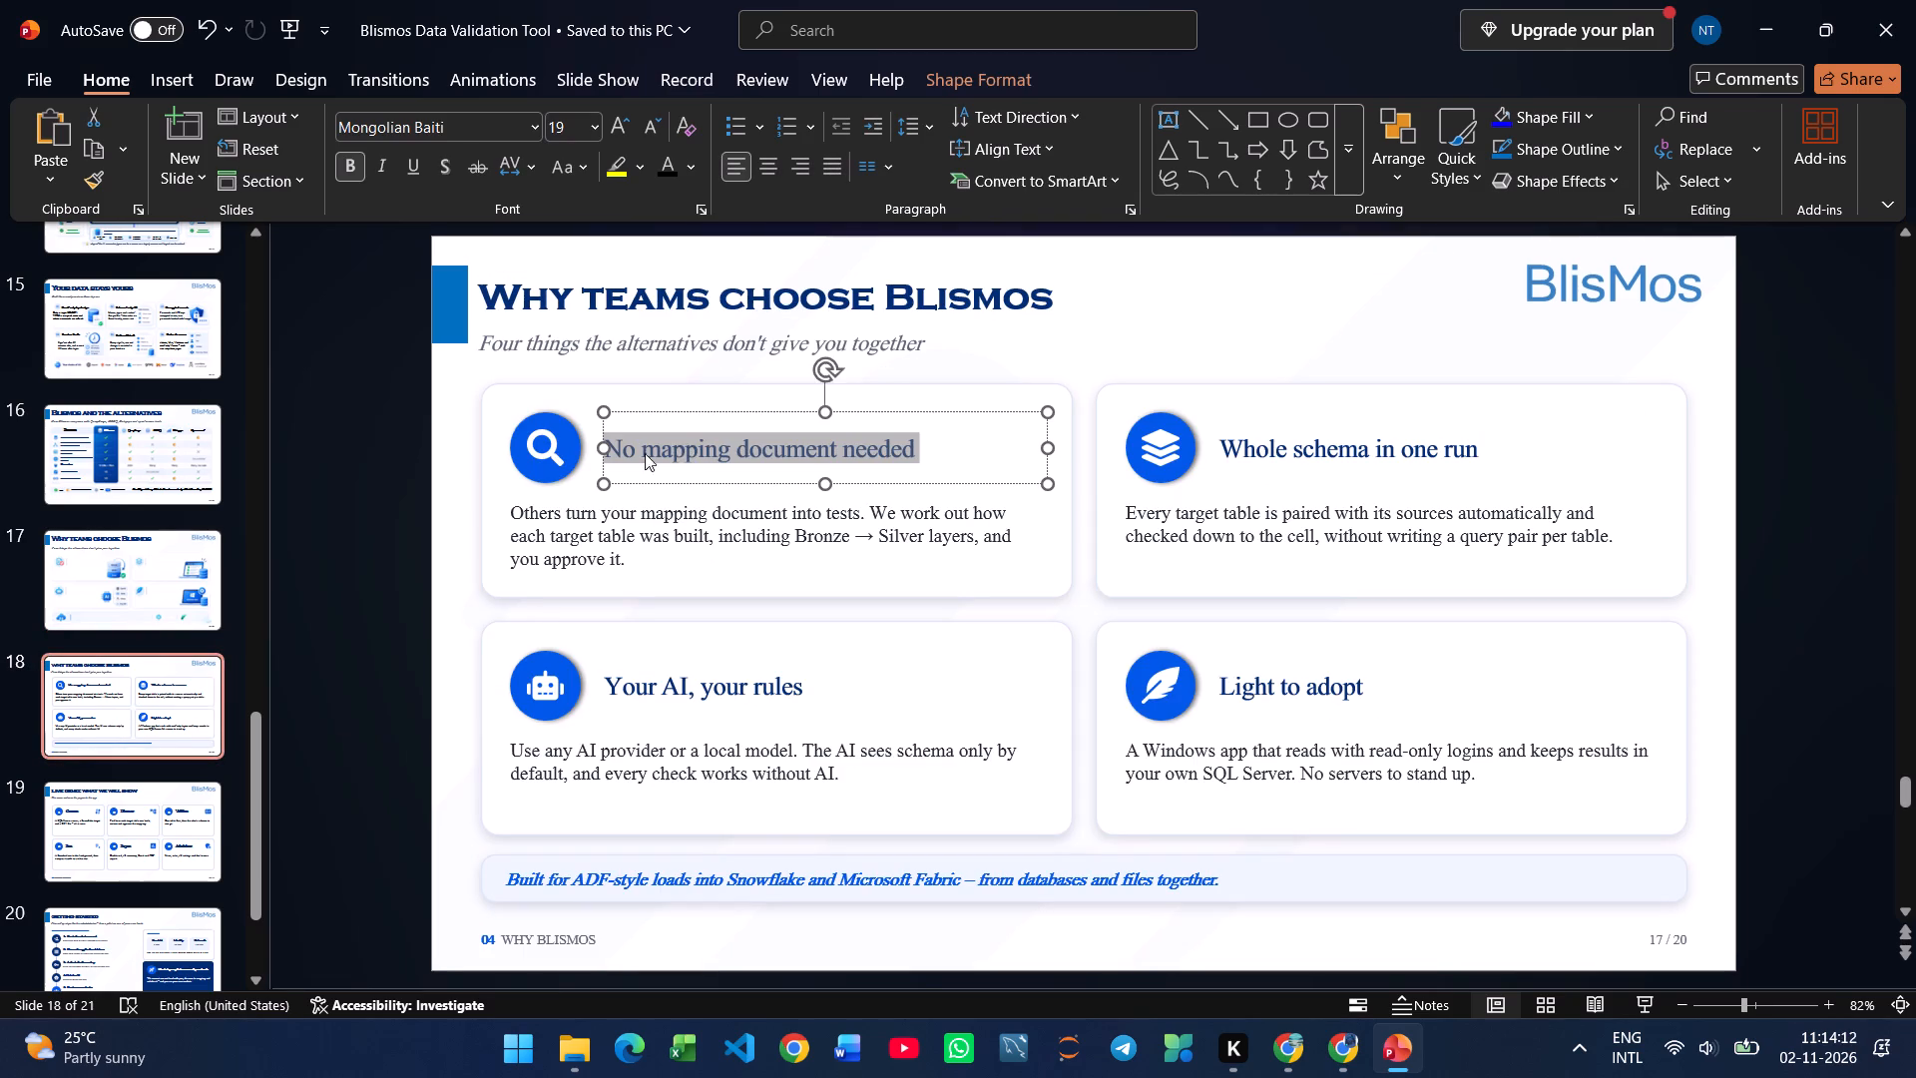
click(168, 593)
key(ctrl+v)
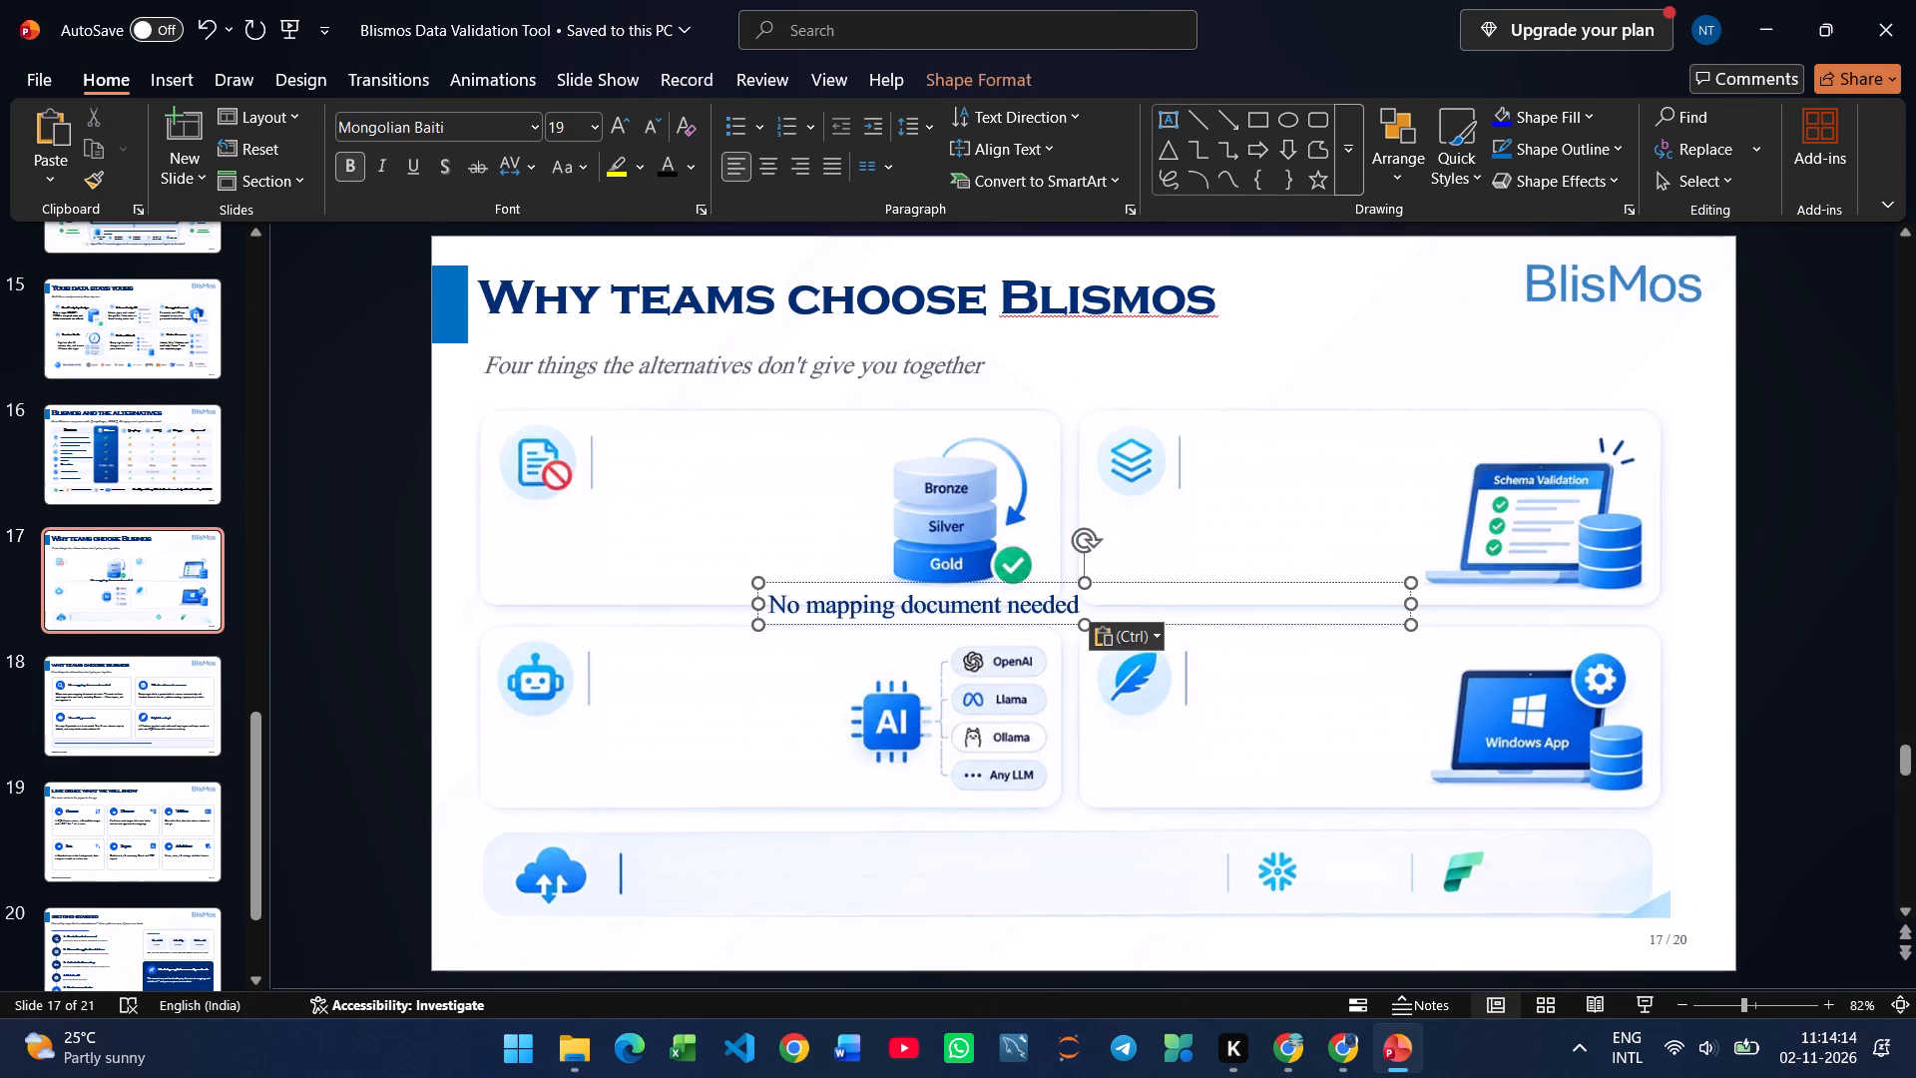
drag(1410, 604, 1103, 619)
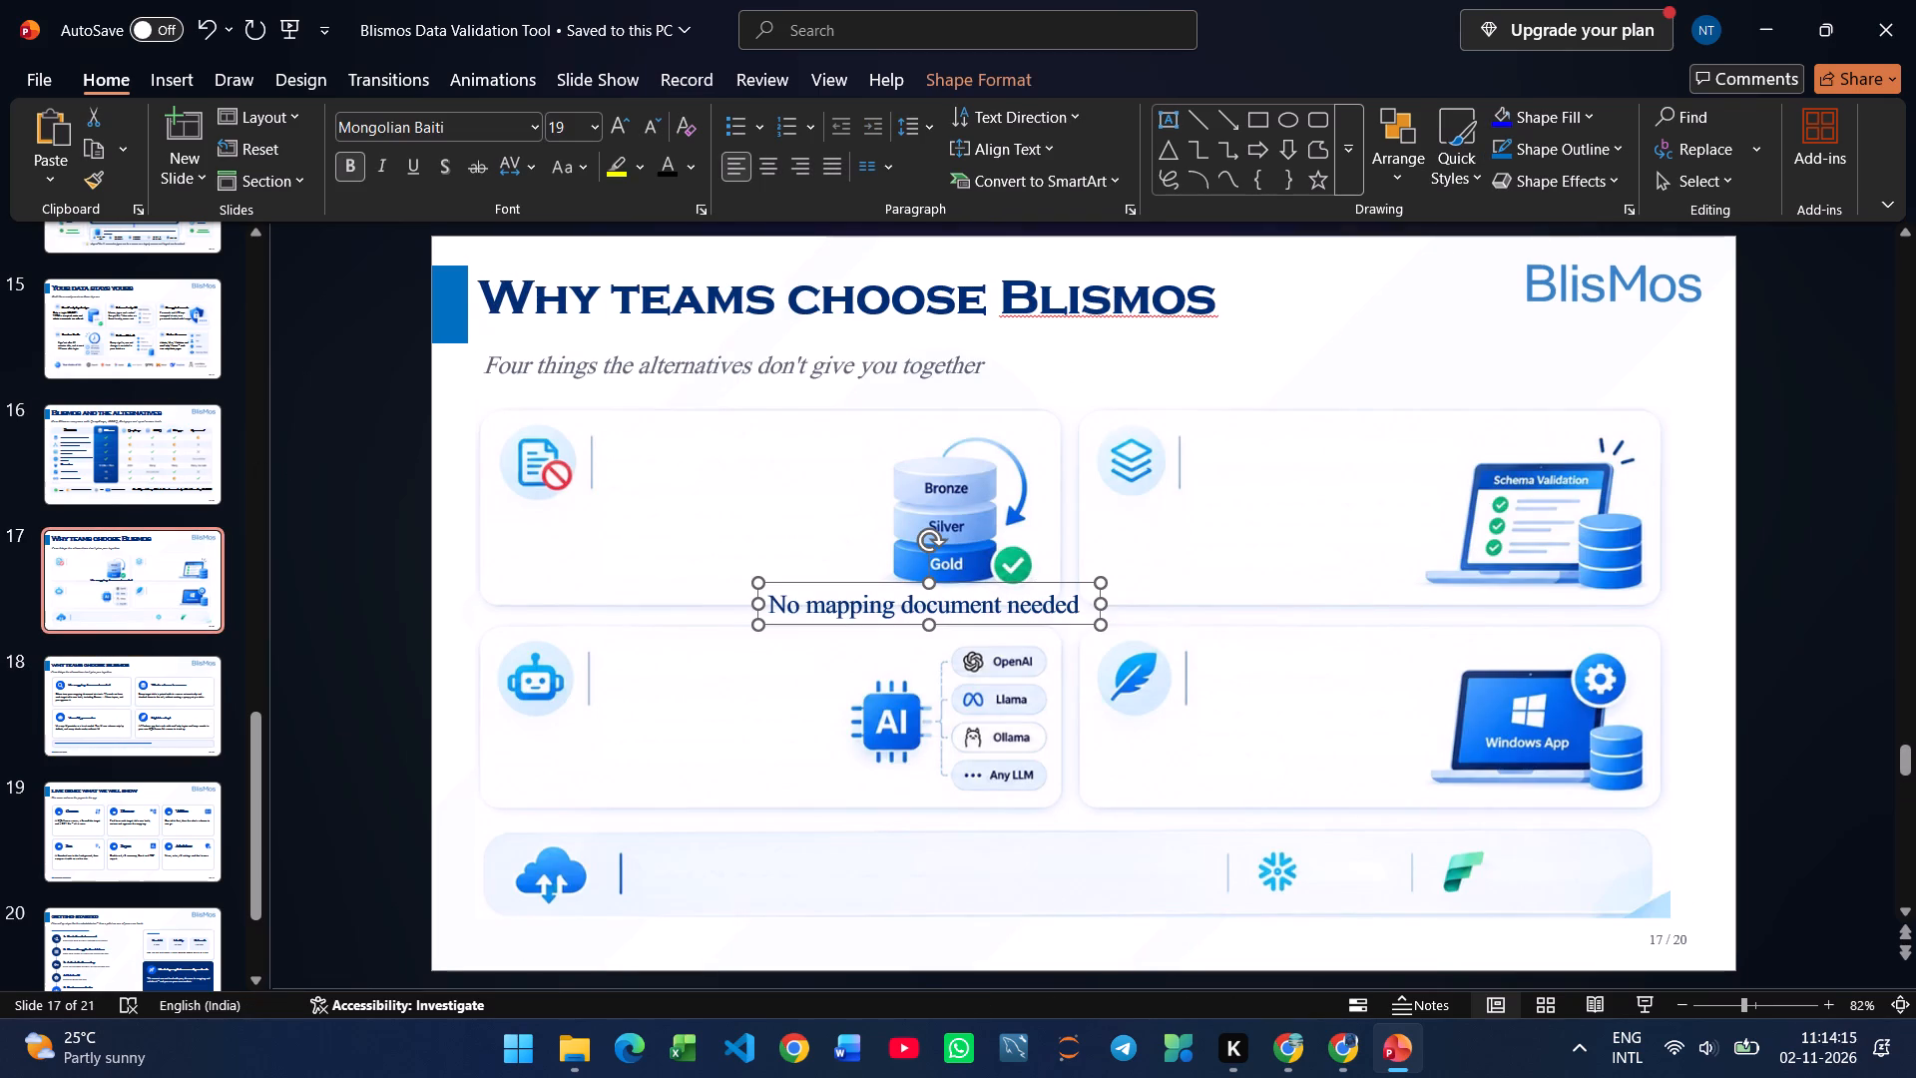
drag(1048, 627, 877, 486)
Format the "No mapping document needed" heading as 18 pt black text and set it close against the card's divider line.
click(641, 113)
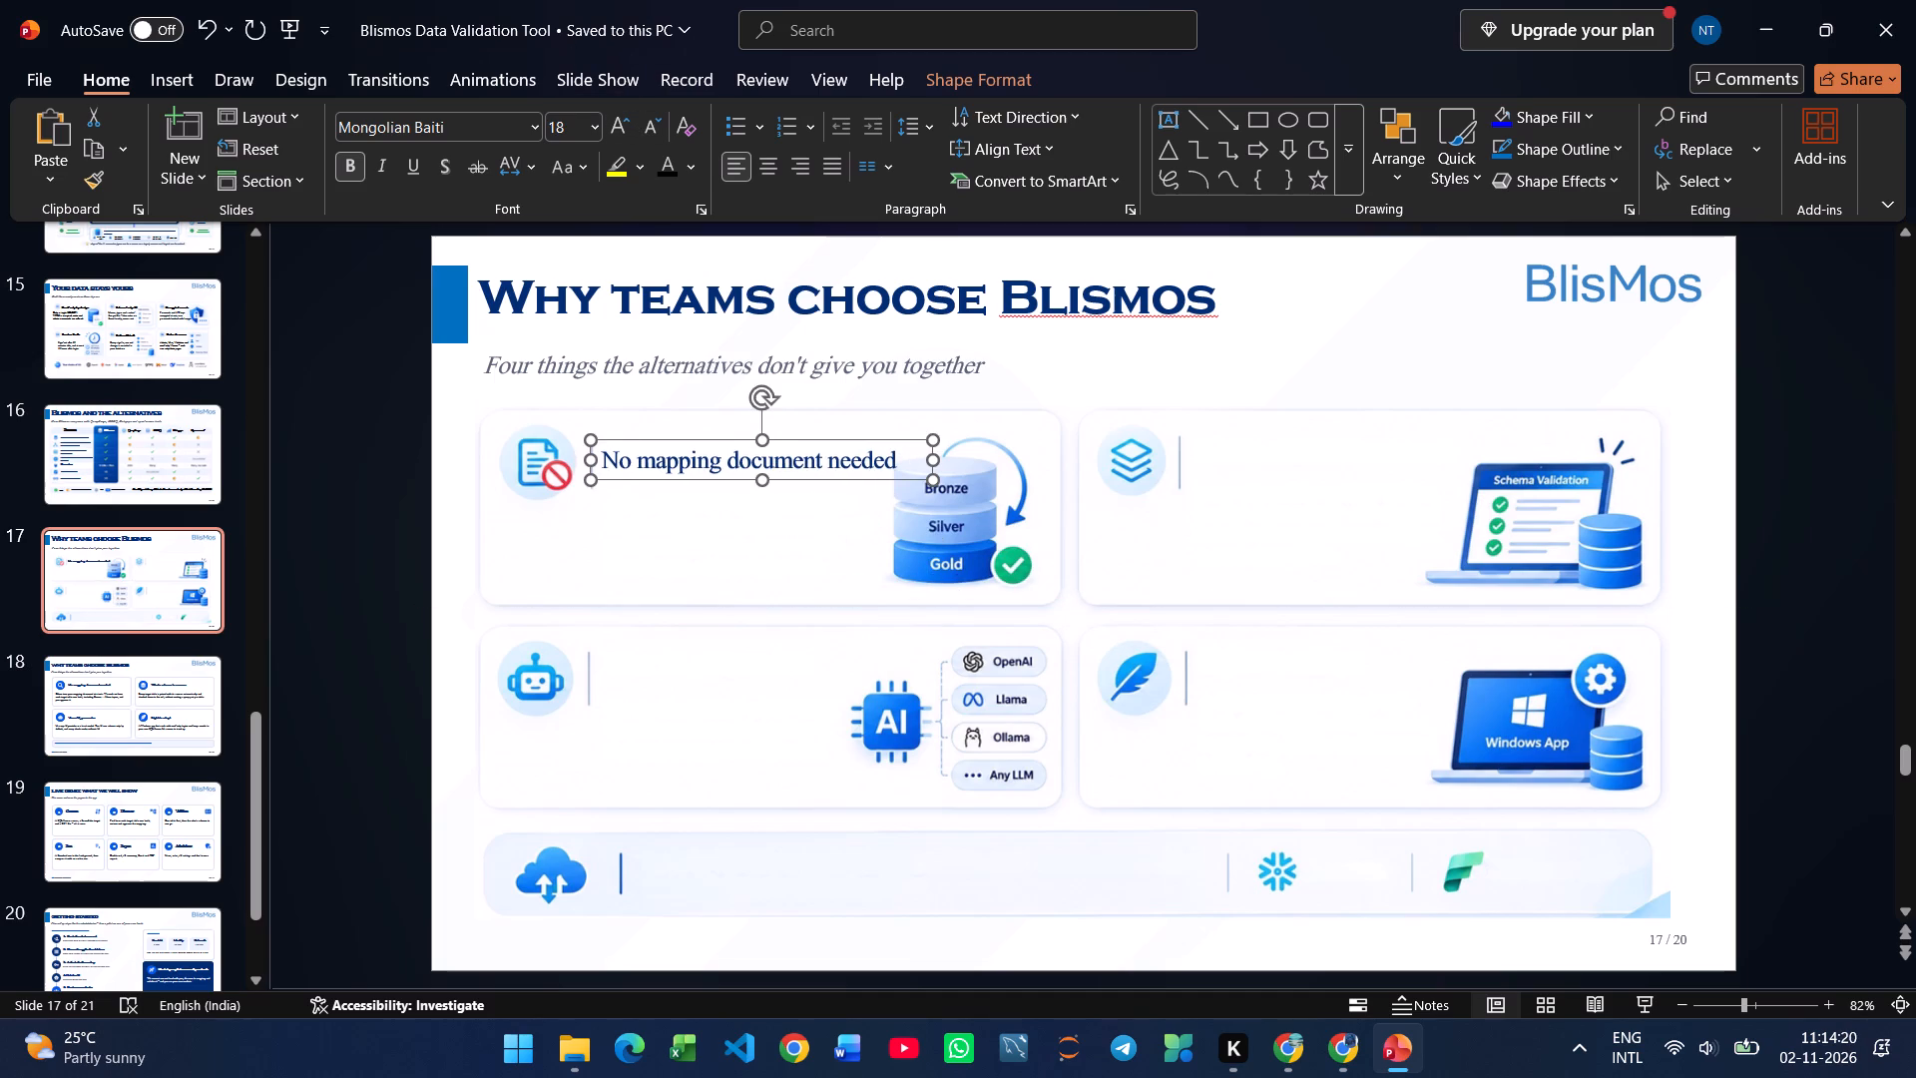
click(817, 479)
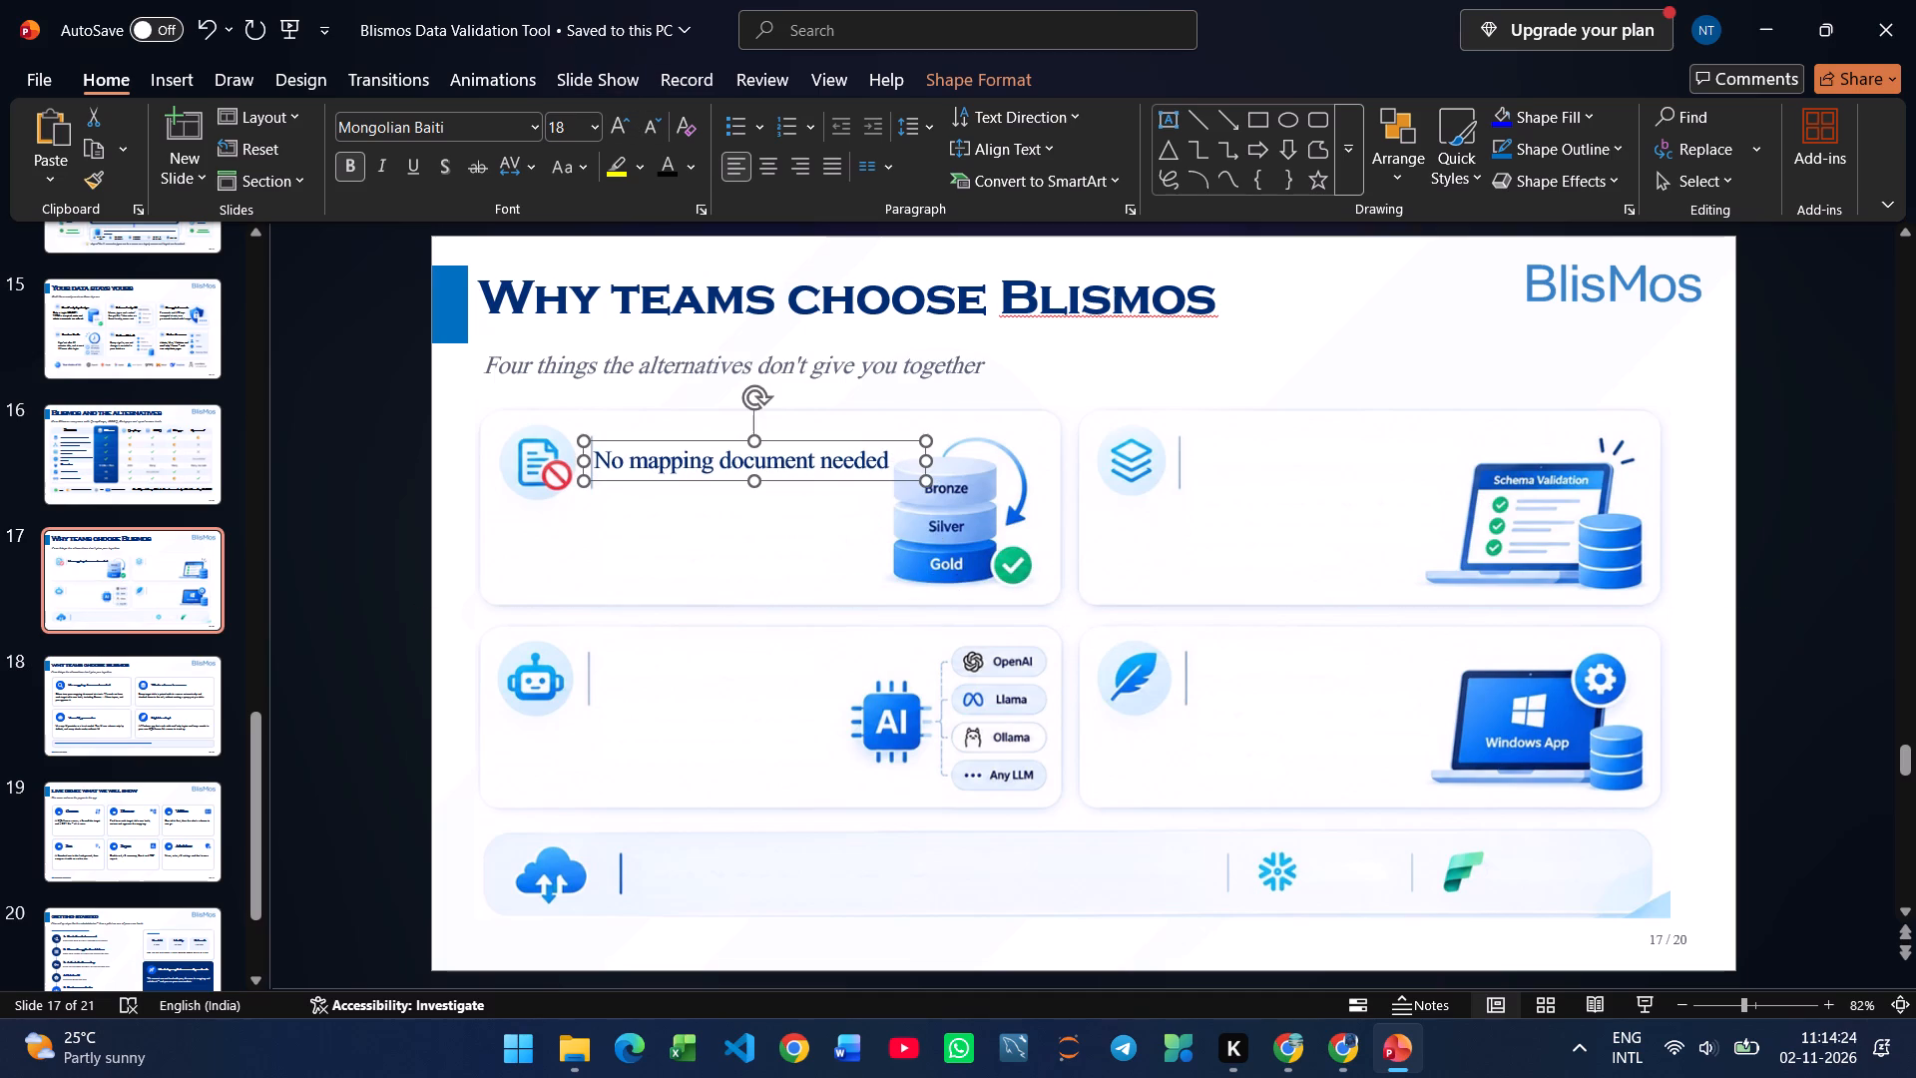
click(672, 172)
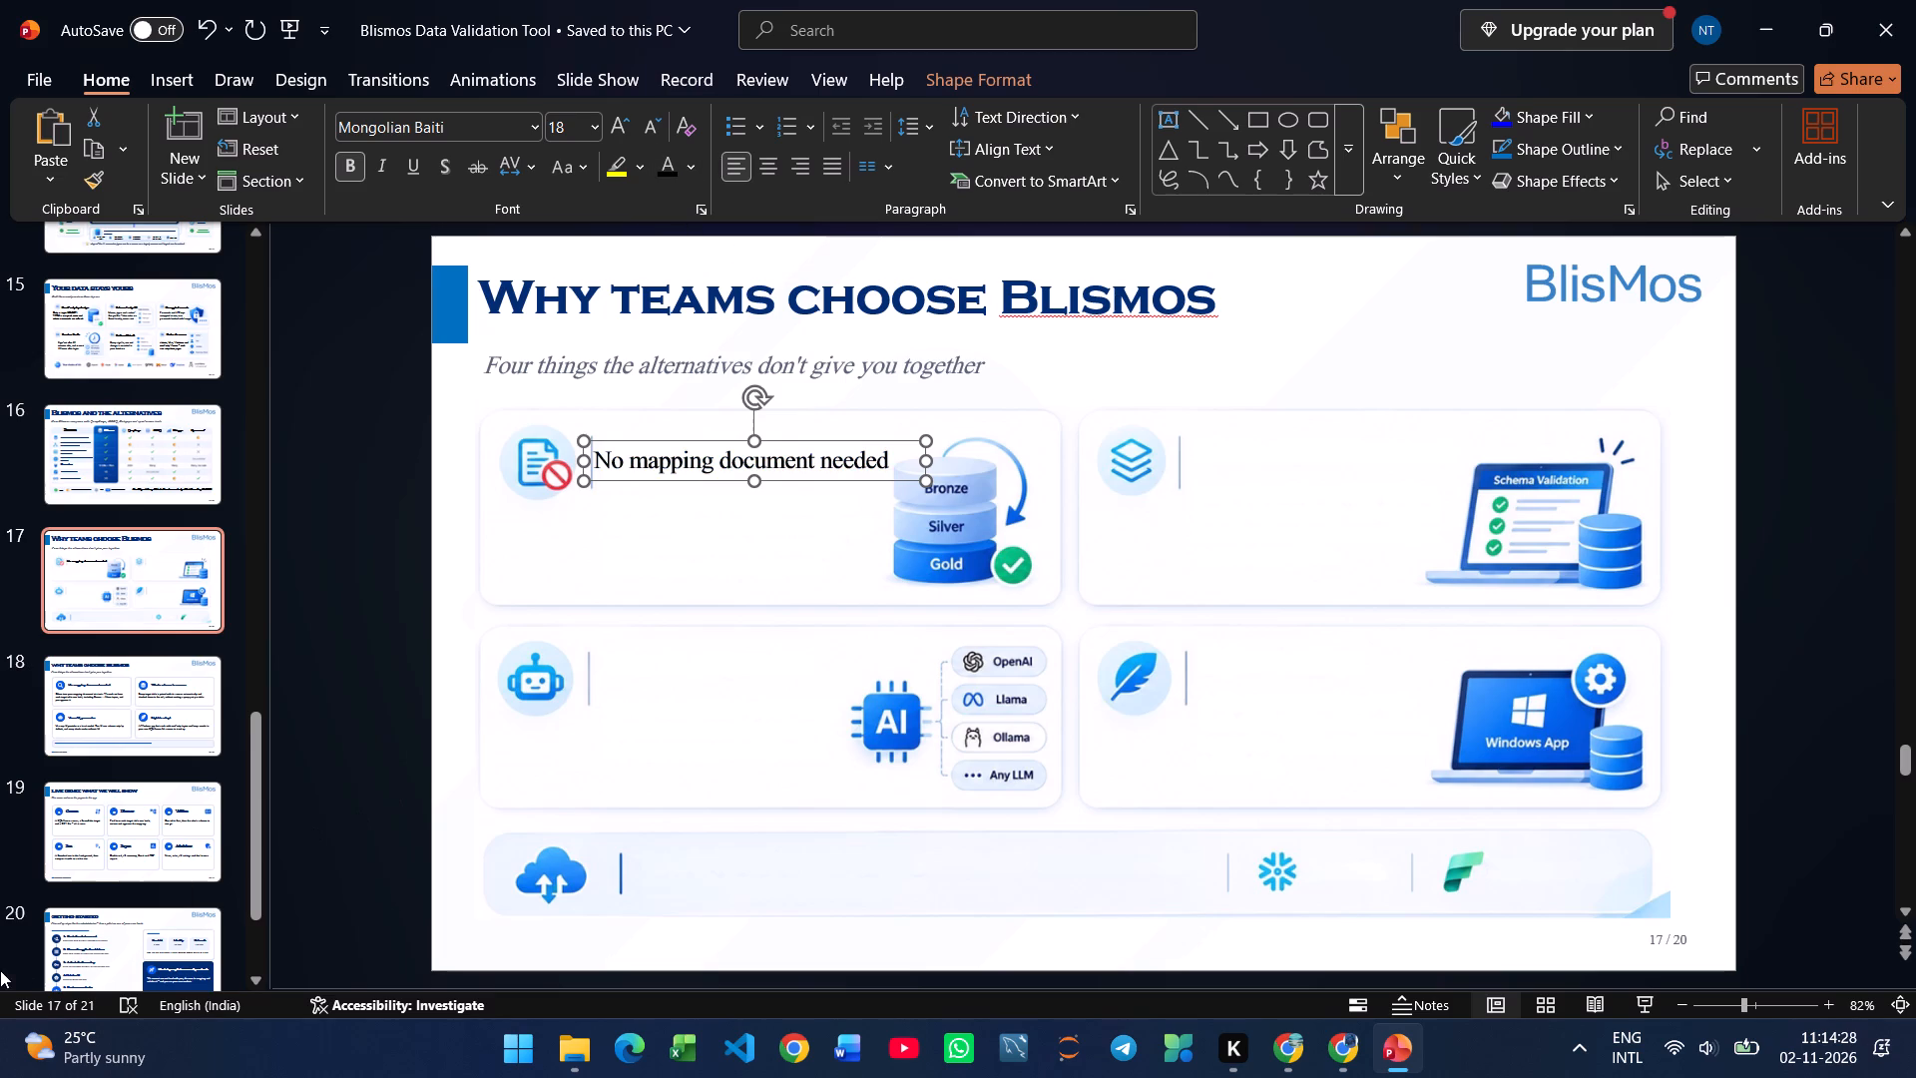
Copy the description beginning "Others turn your mapping document into tests" from slide 18 onto slide 17.
click(115, 838)
click(109, 702)
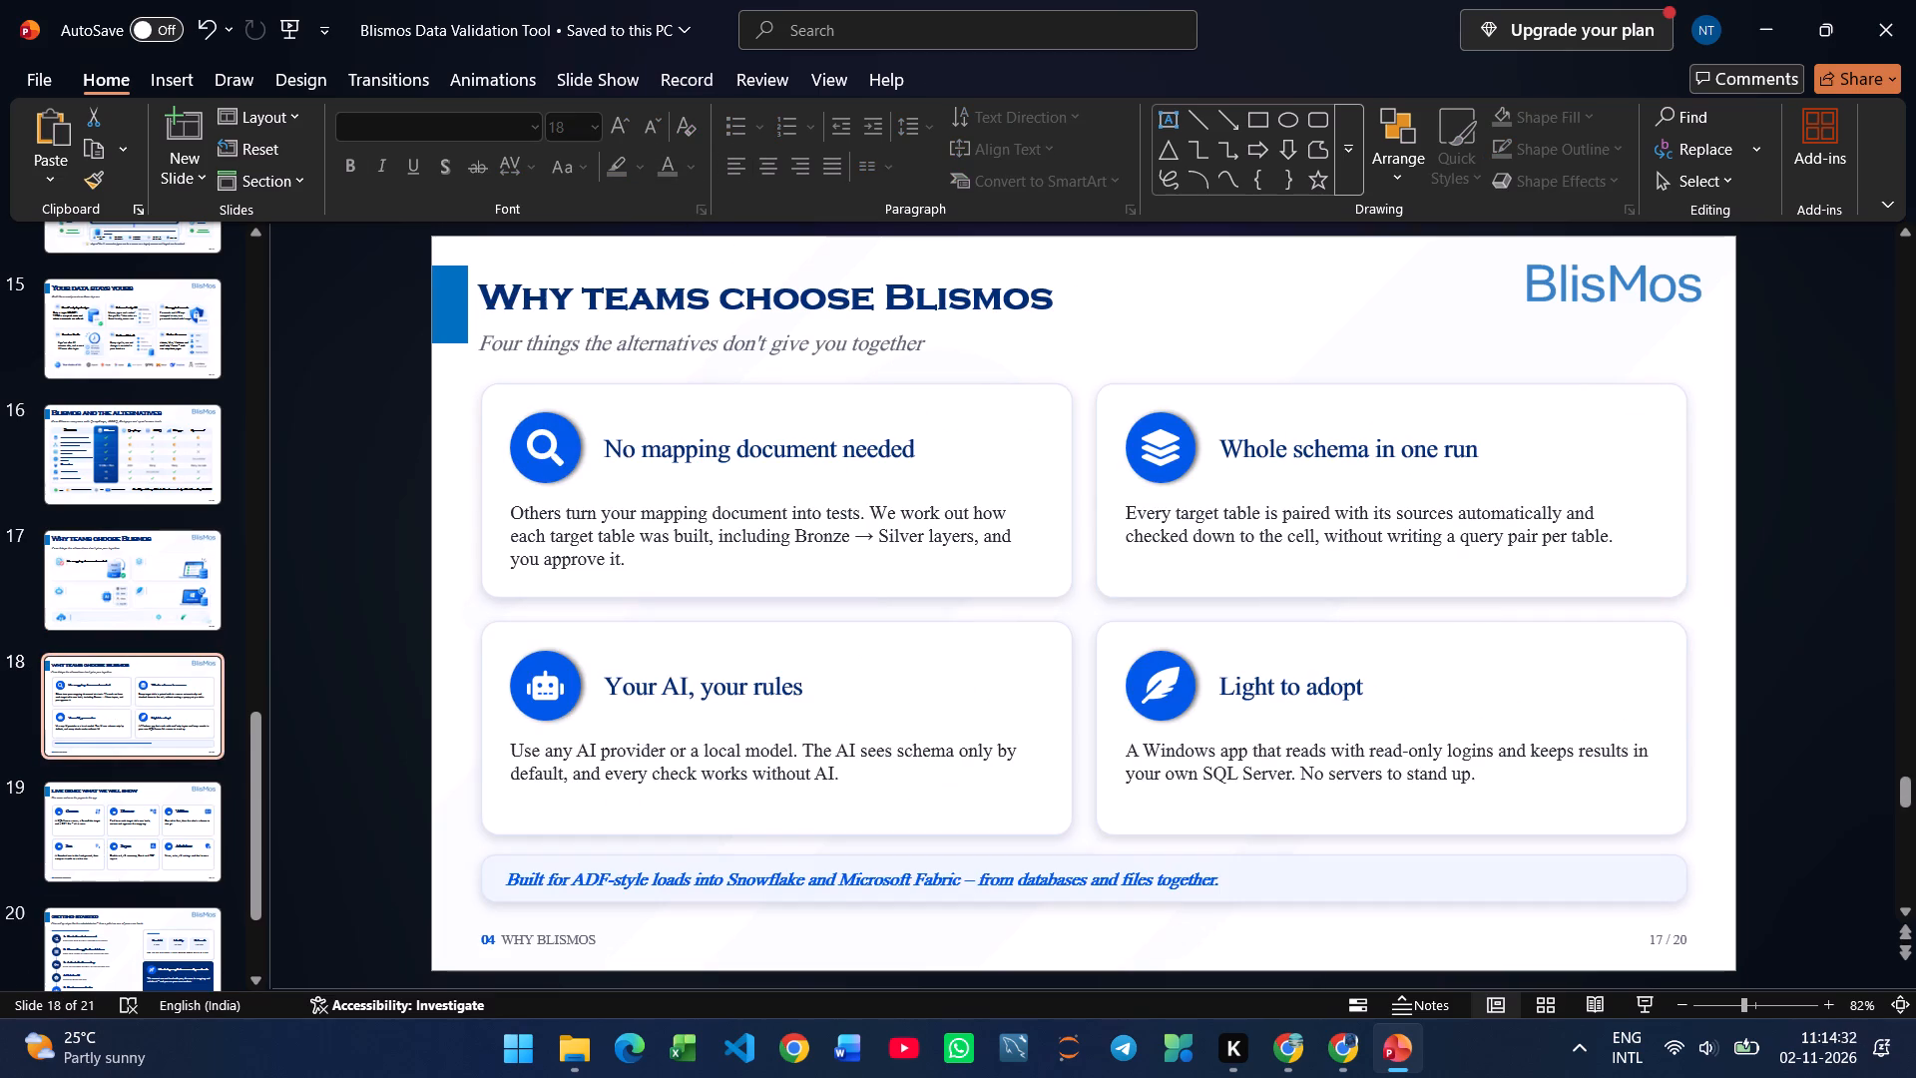
drag(641, 562, 510, 521)
key(ctrl+c)
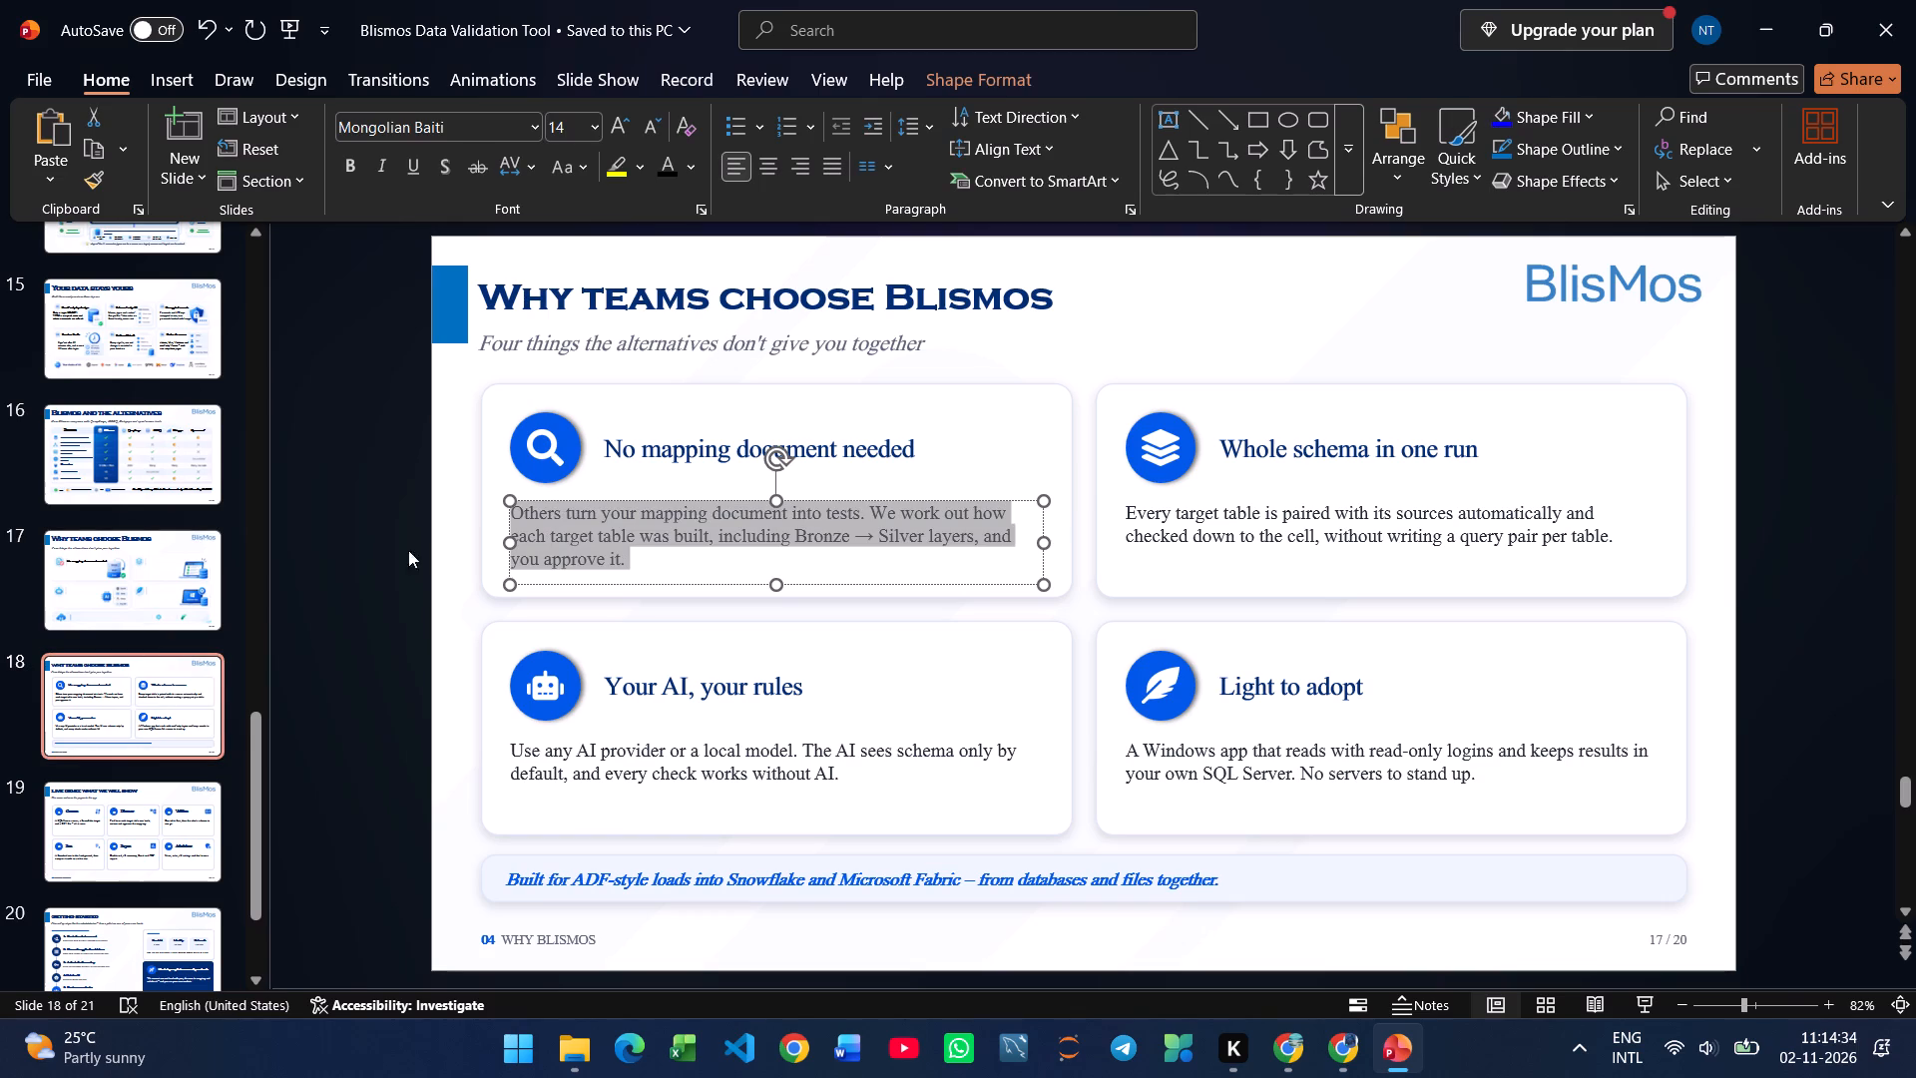
click(84, 622)
key(ctrl+v)
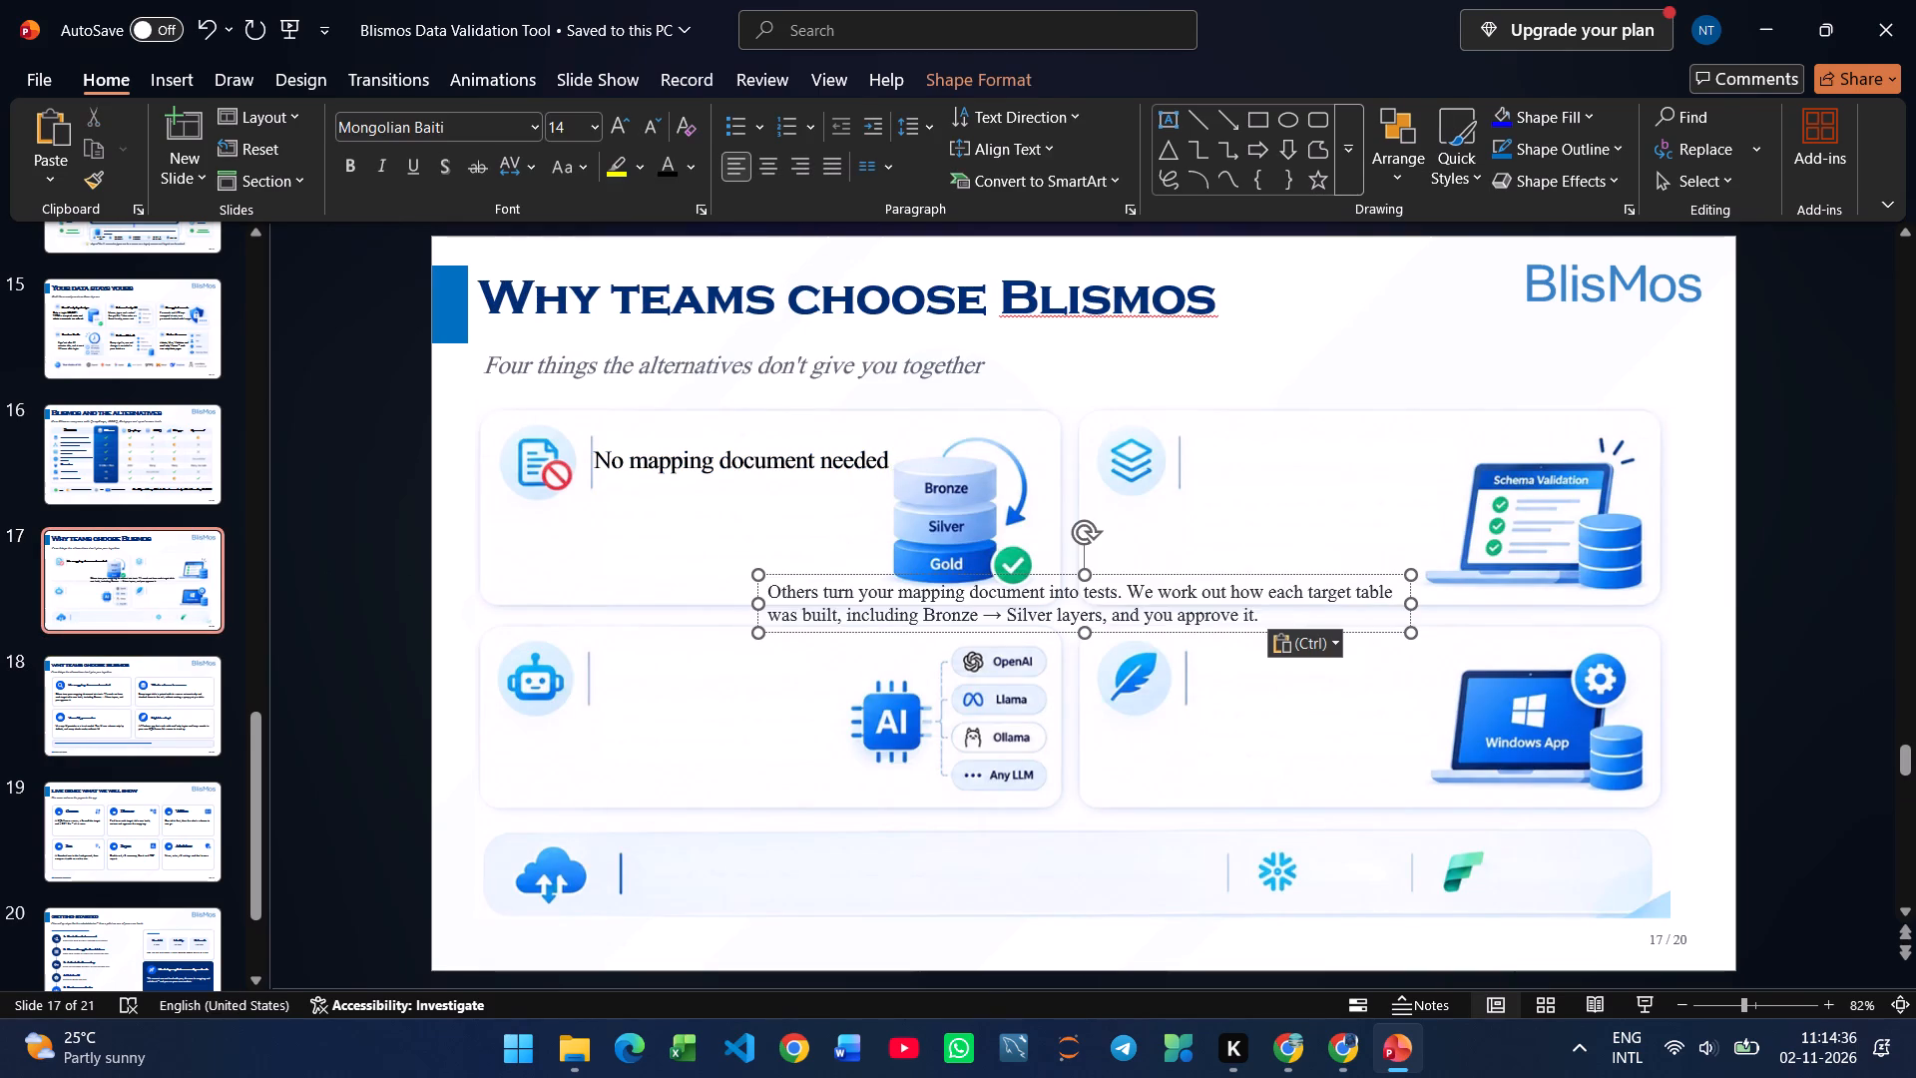
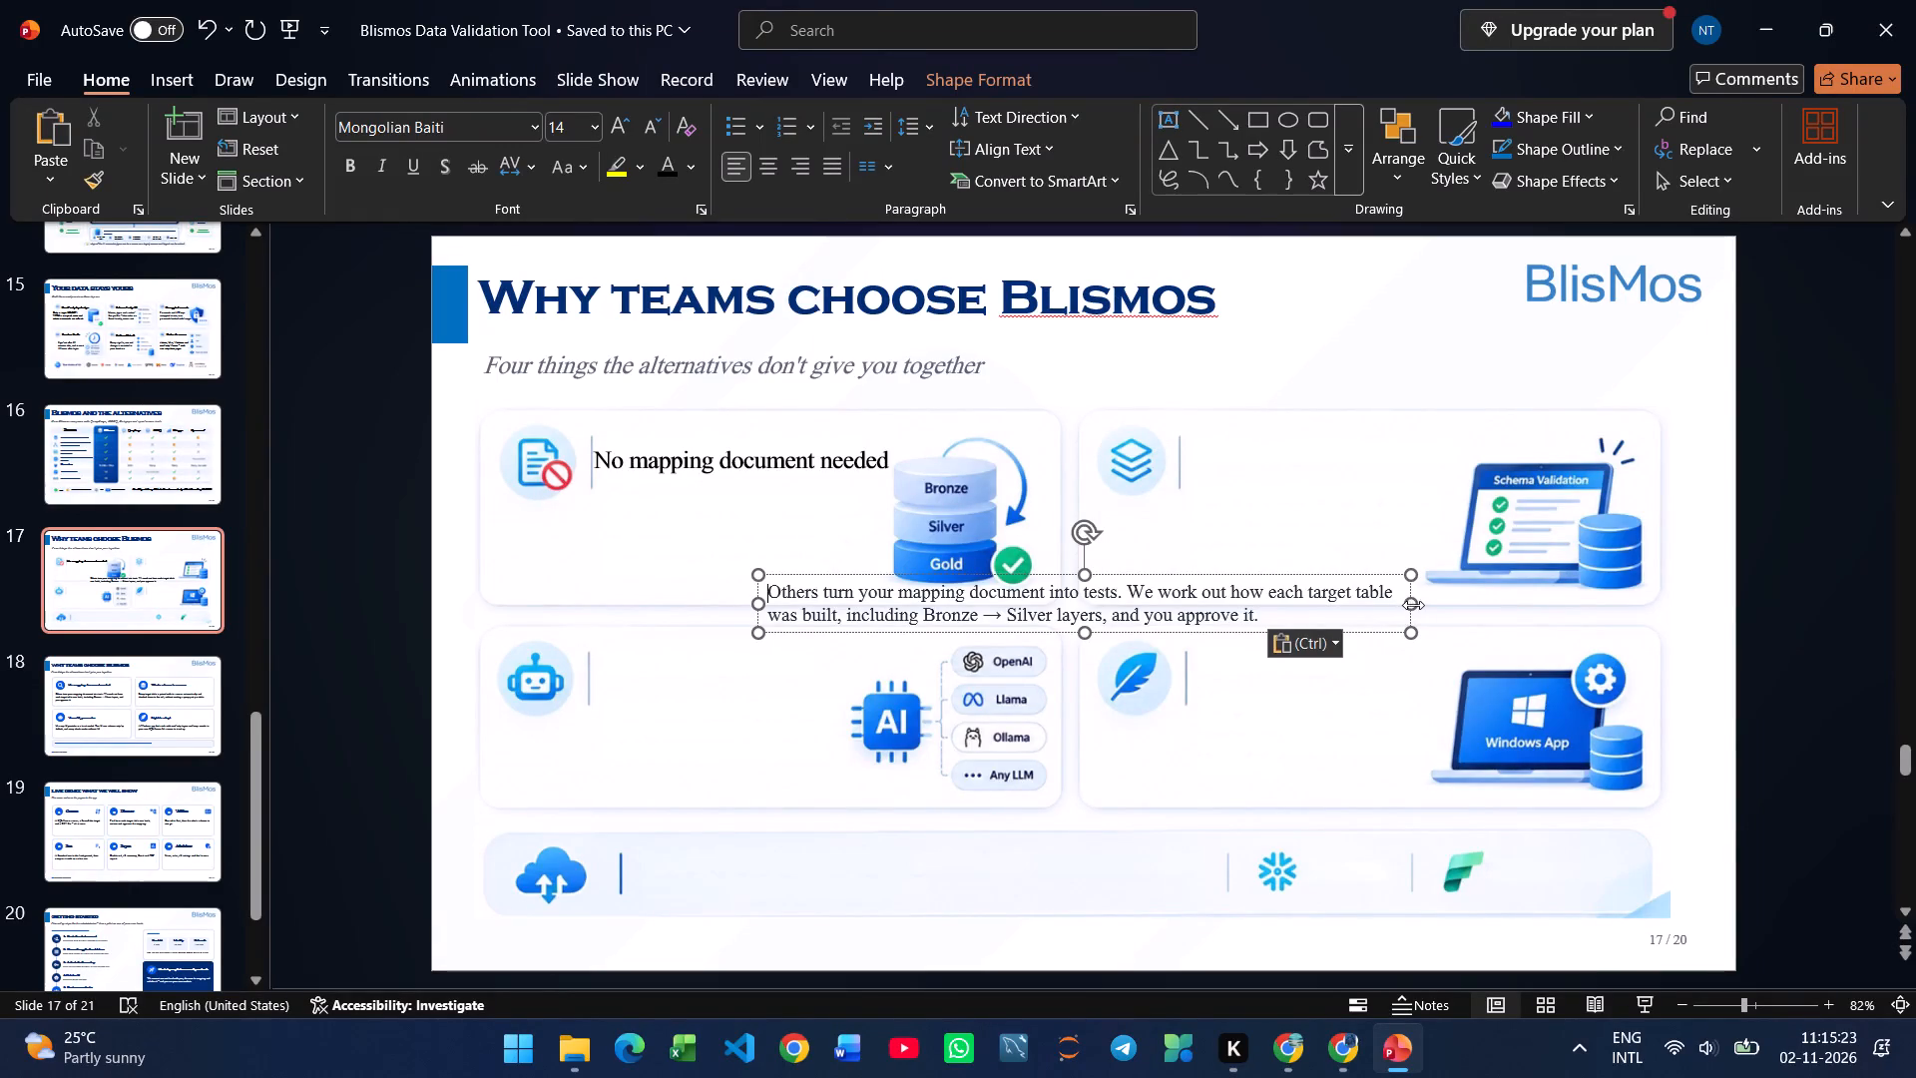
Narrow the description beginning "Others turn your mapping document into tests" and place it beneath the heading in the first card.
drag(1416, 604, 1169, 641)
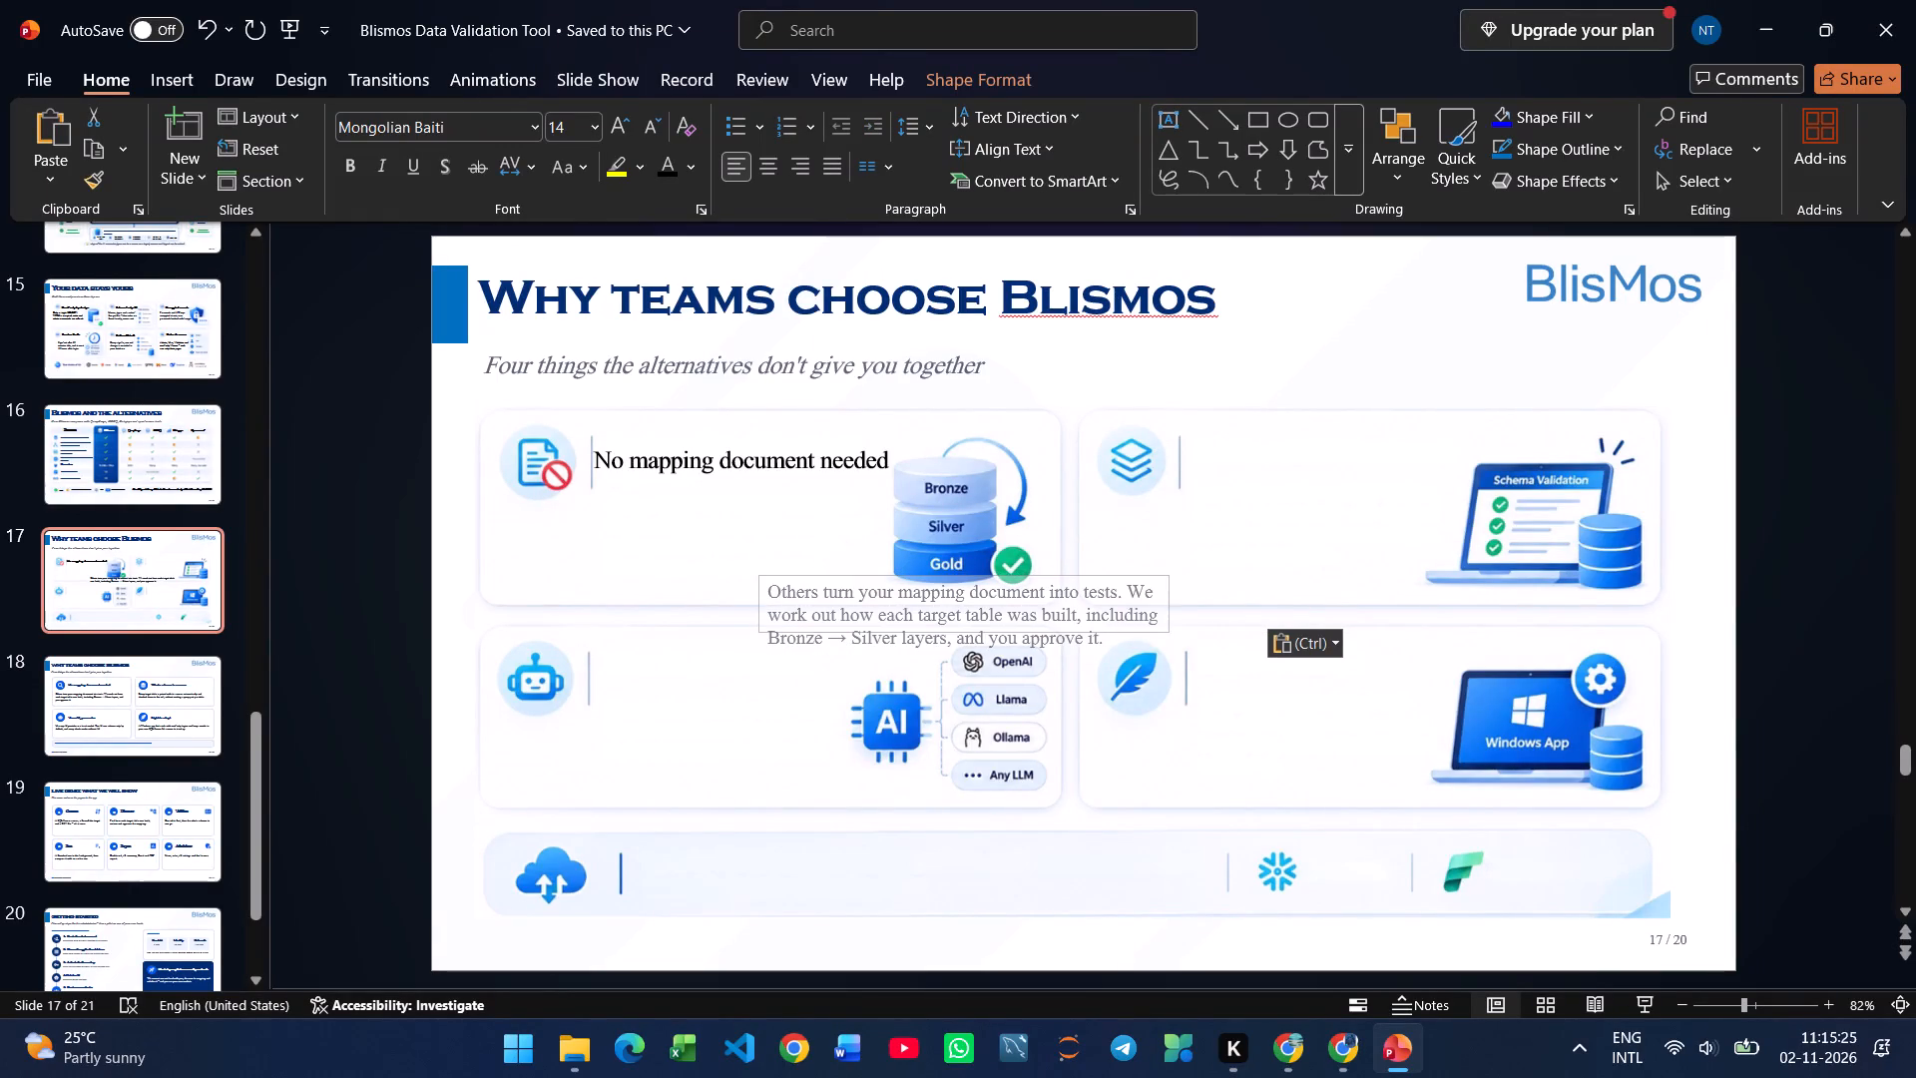
drag(1169, 641, 1171, 641)
drag(1121, 655, 852, 578)
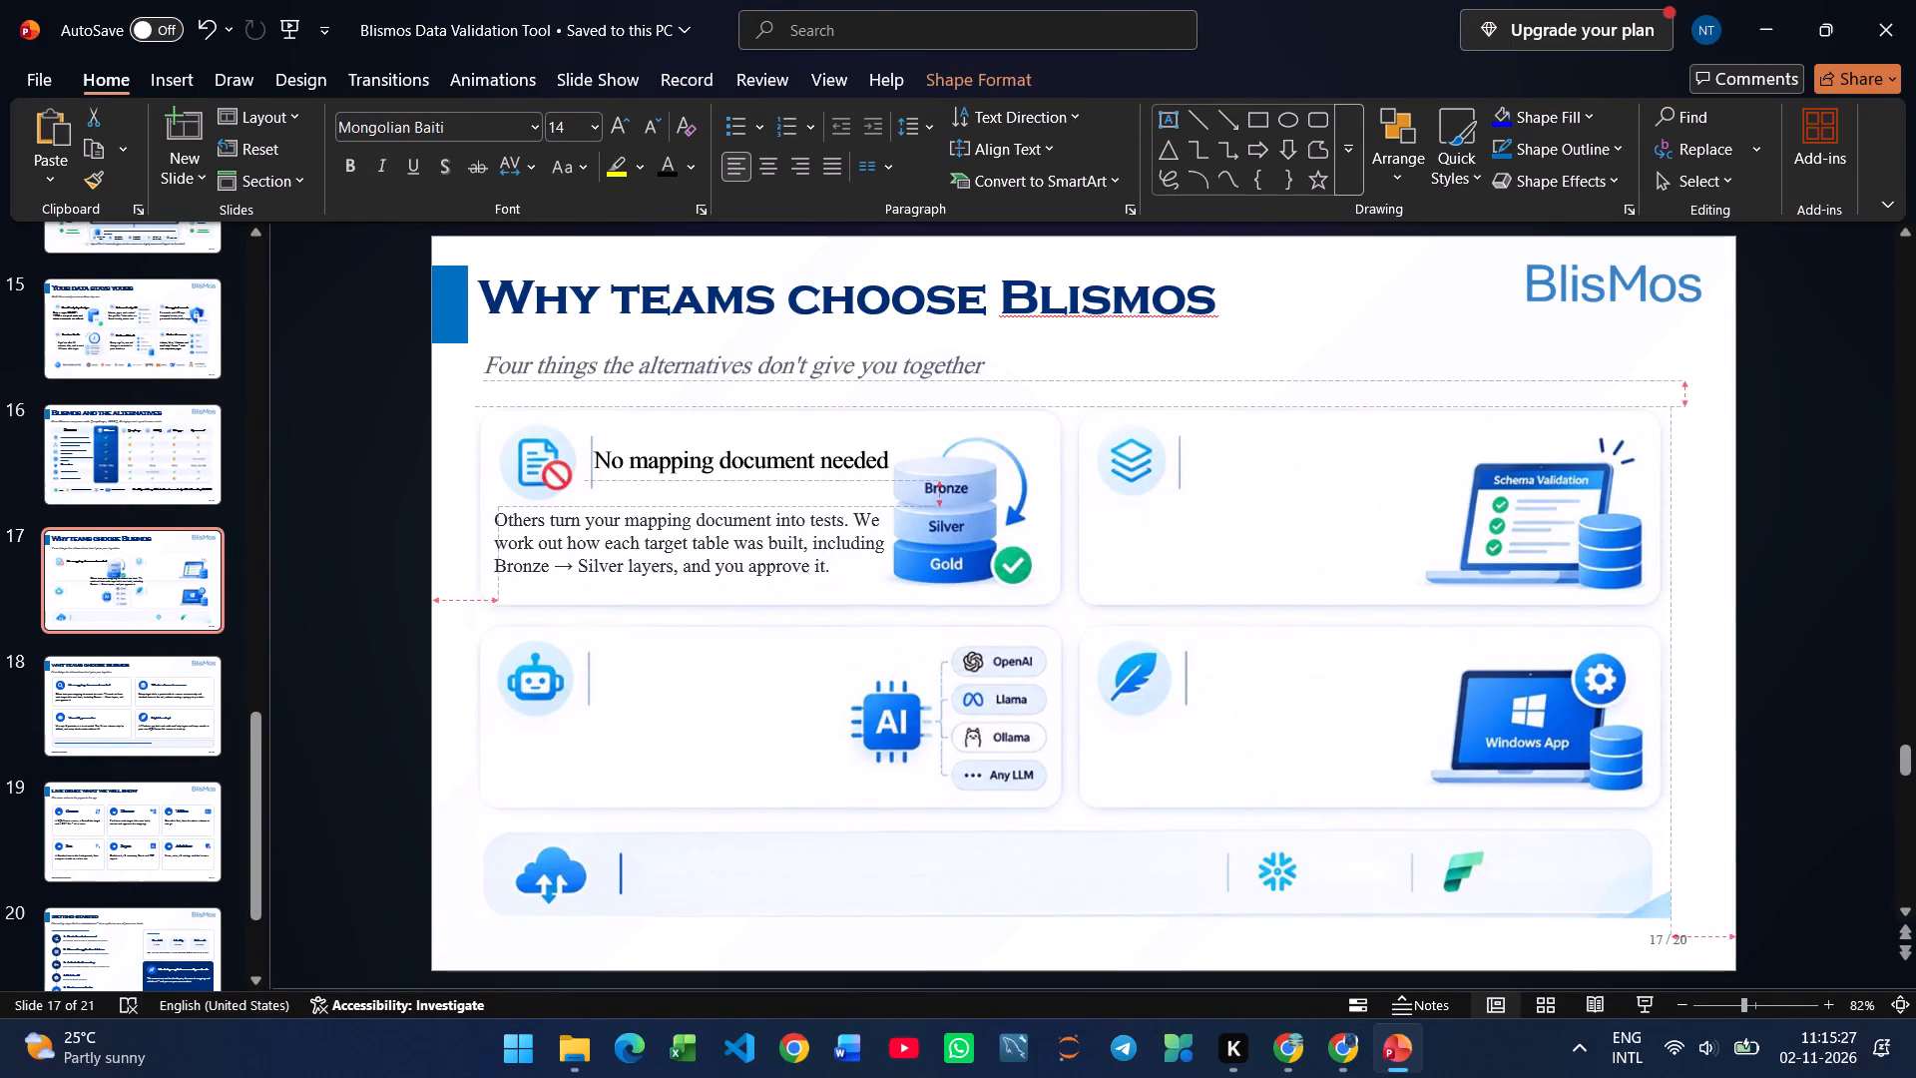
drag(852, 578, 853, 577)
key(Down)
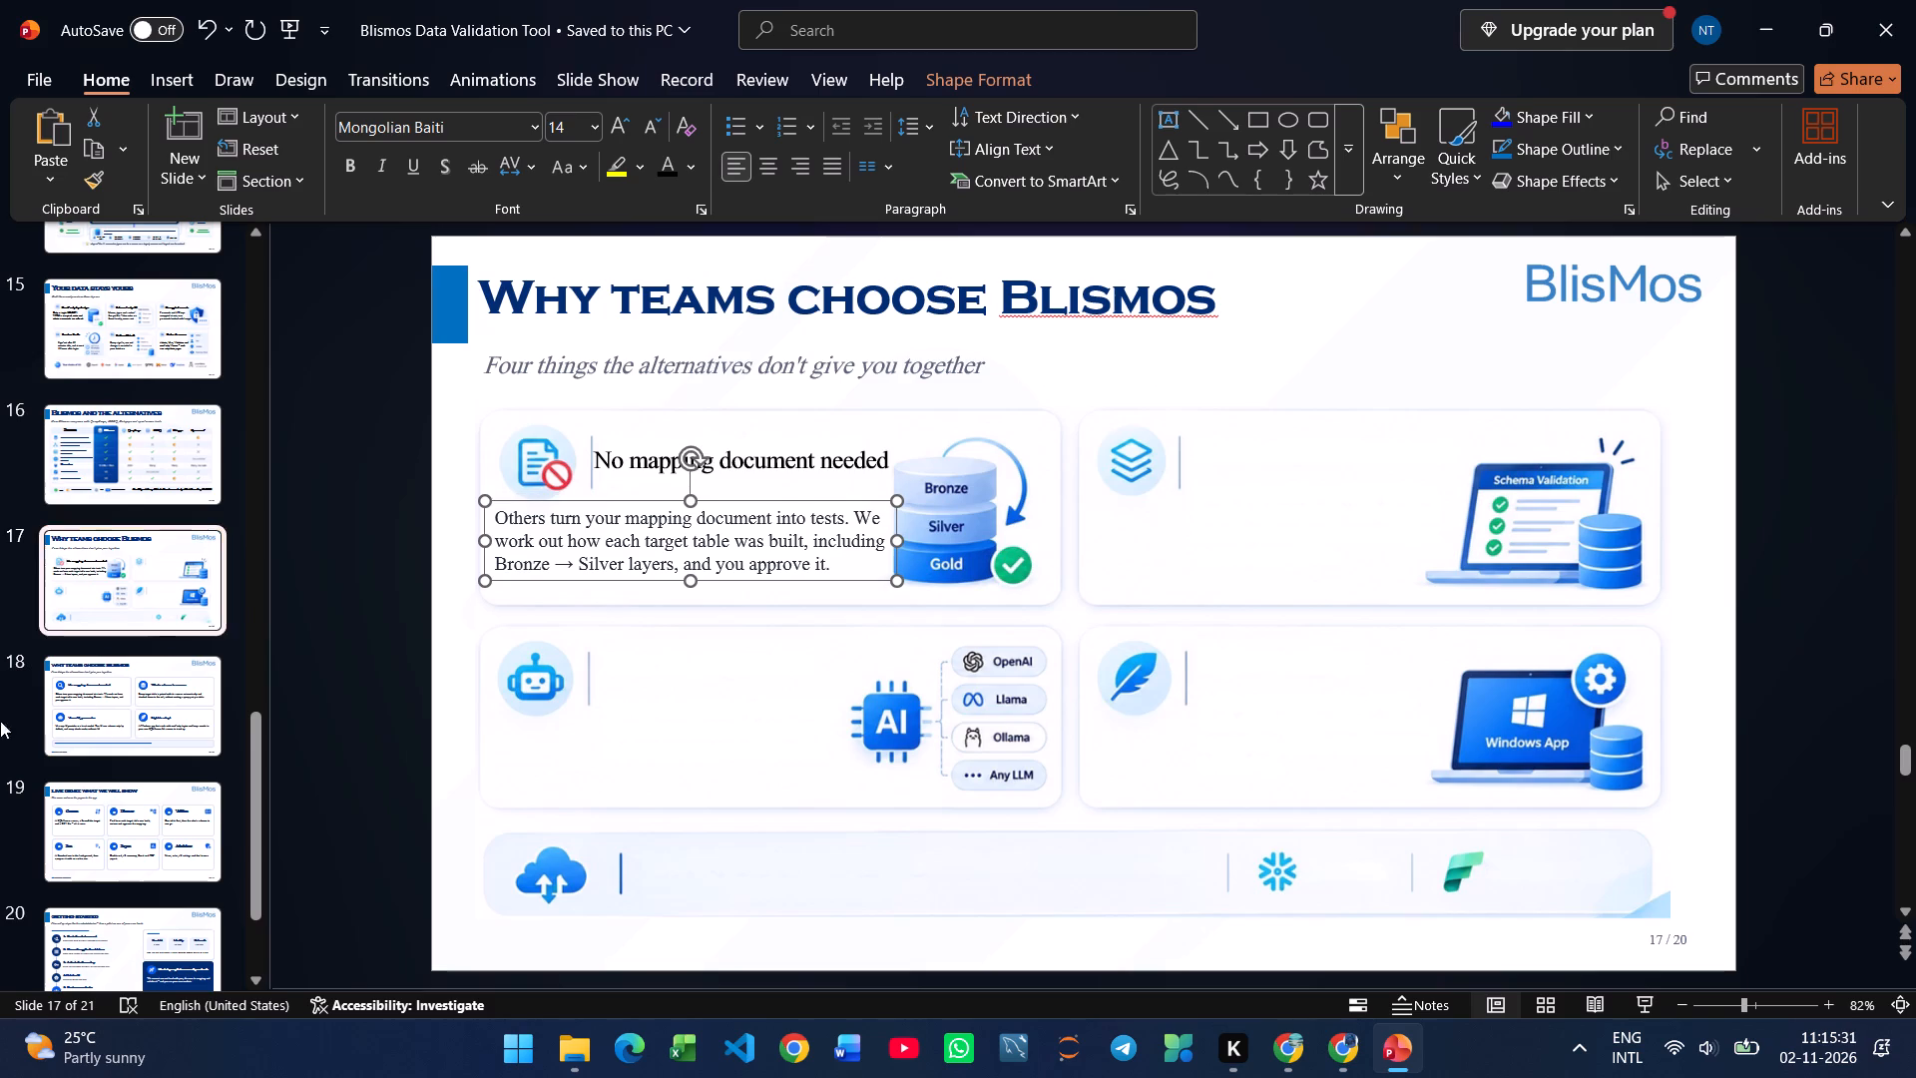
Copy the heading "Whole schema in one run" from slide 18 onto slide 17.
click(176, 713)
click(1299, 444)
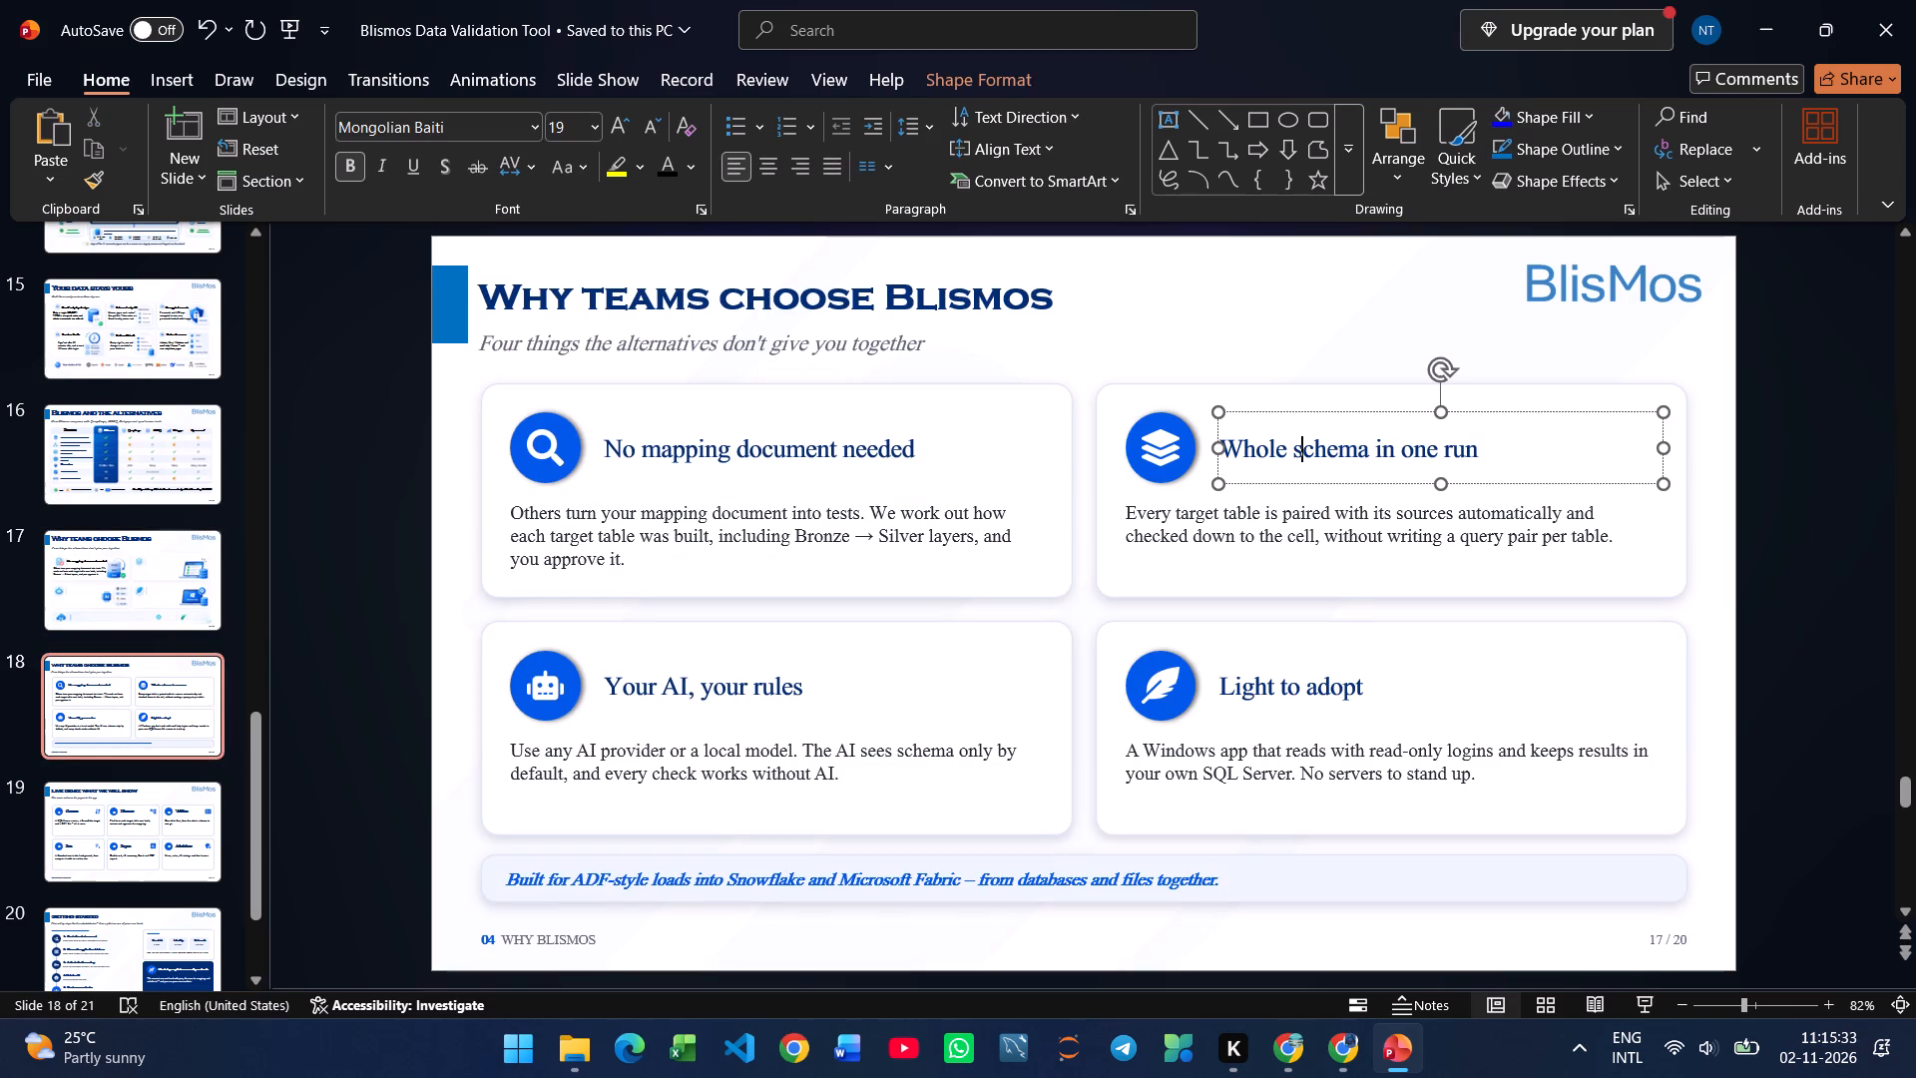
key(ctrl+a)
key(ctrl+c)
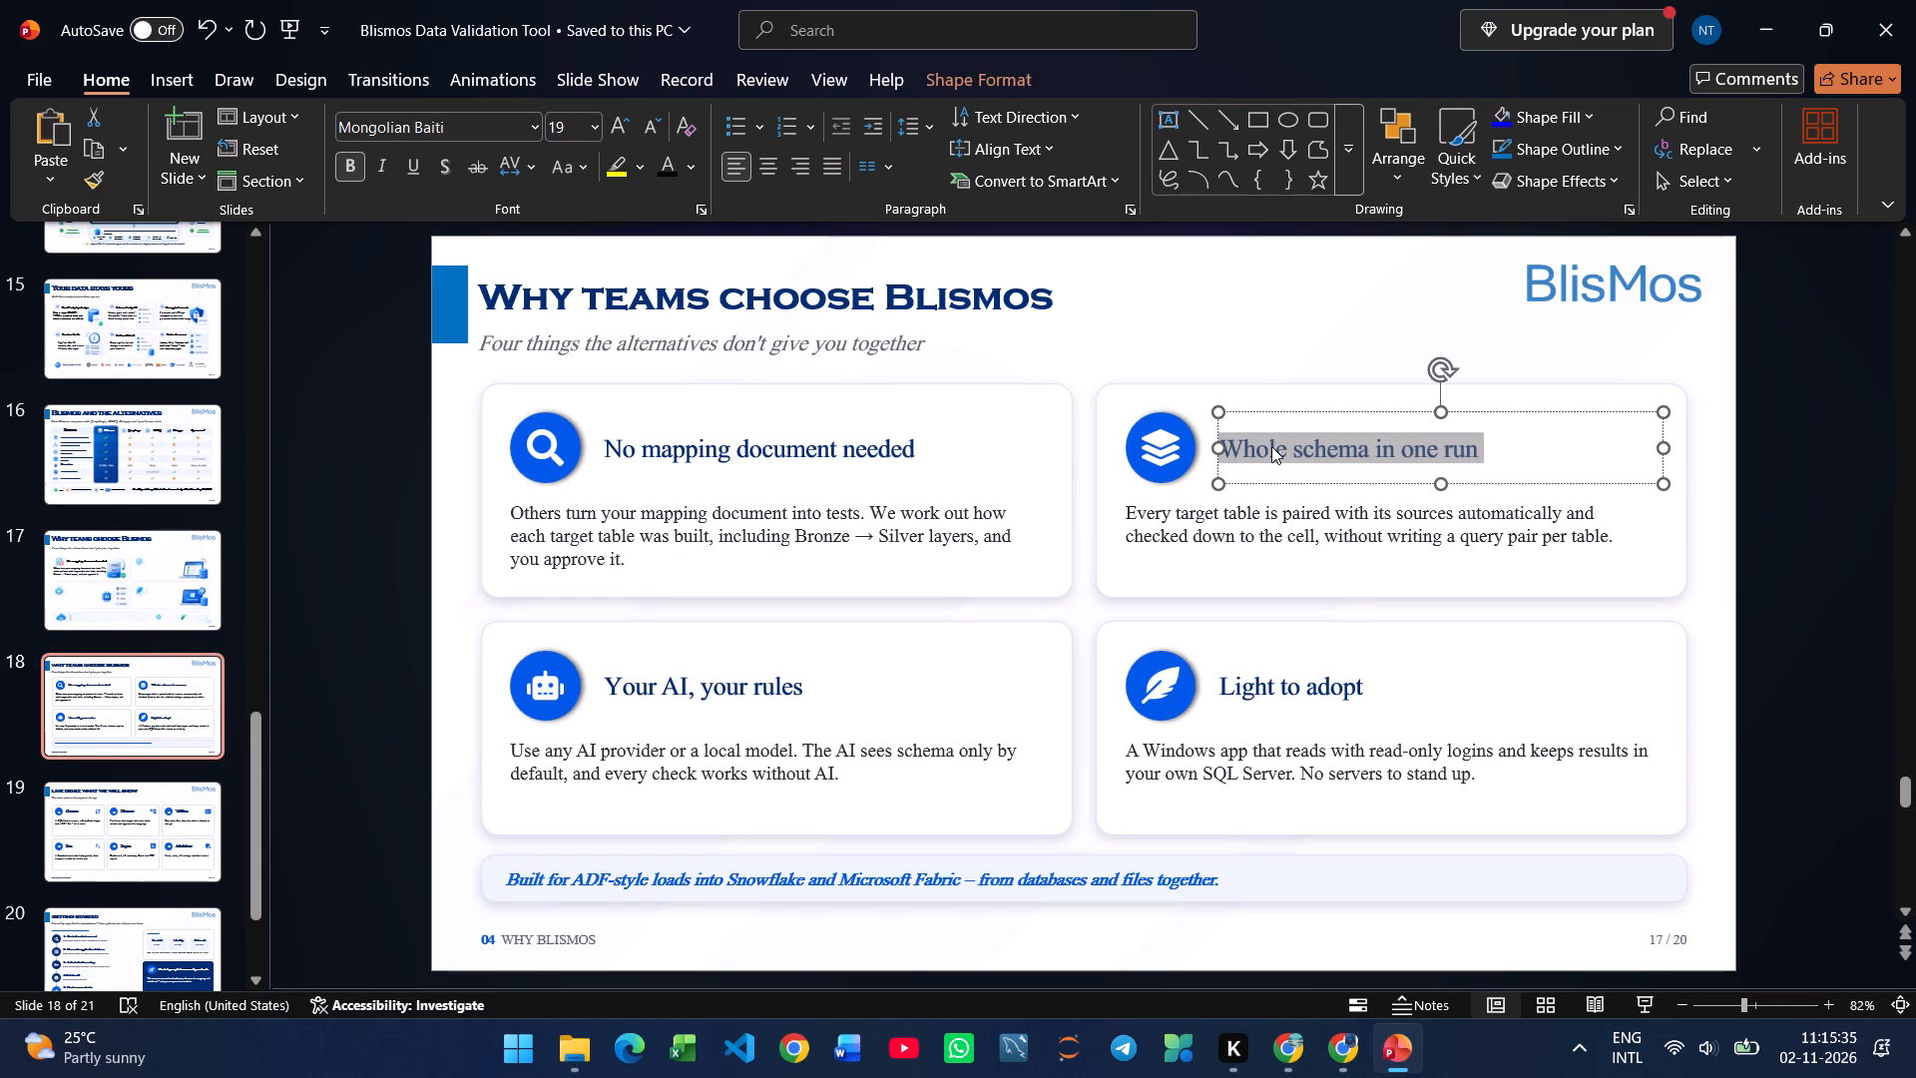
click(172, 610)
key(ctrl+v)
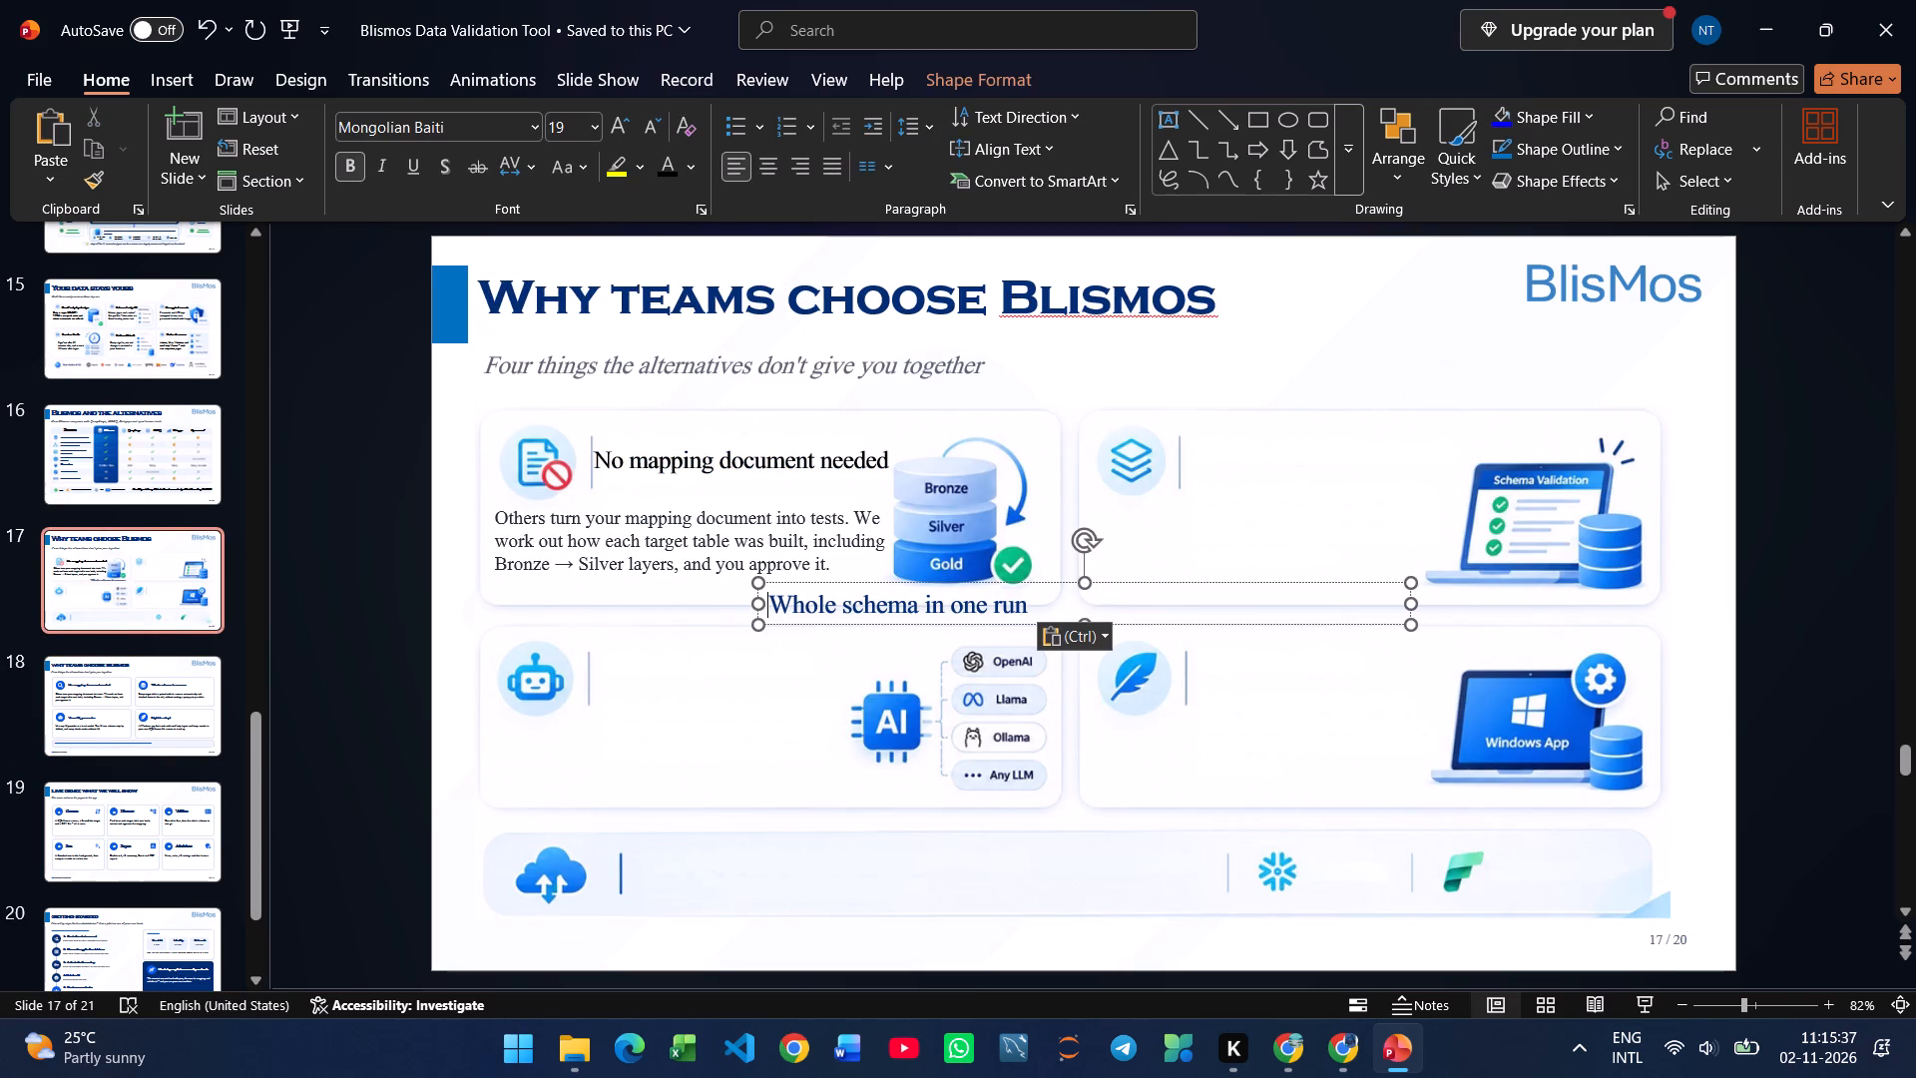
Narrow the "Whole schema in one run" heading, colour it black and place it beside the second card's divider line.
drag(1407, 604, 1058, 632)
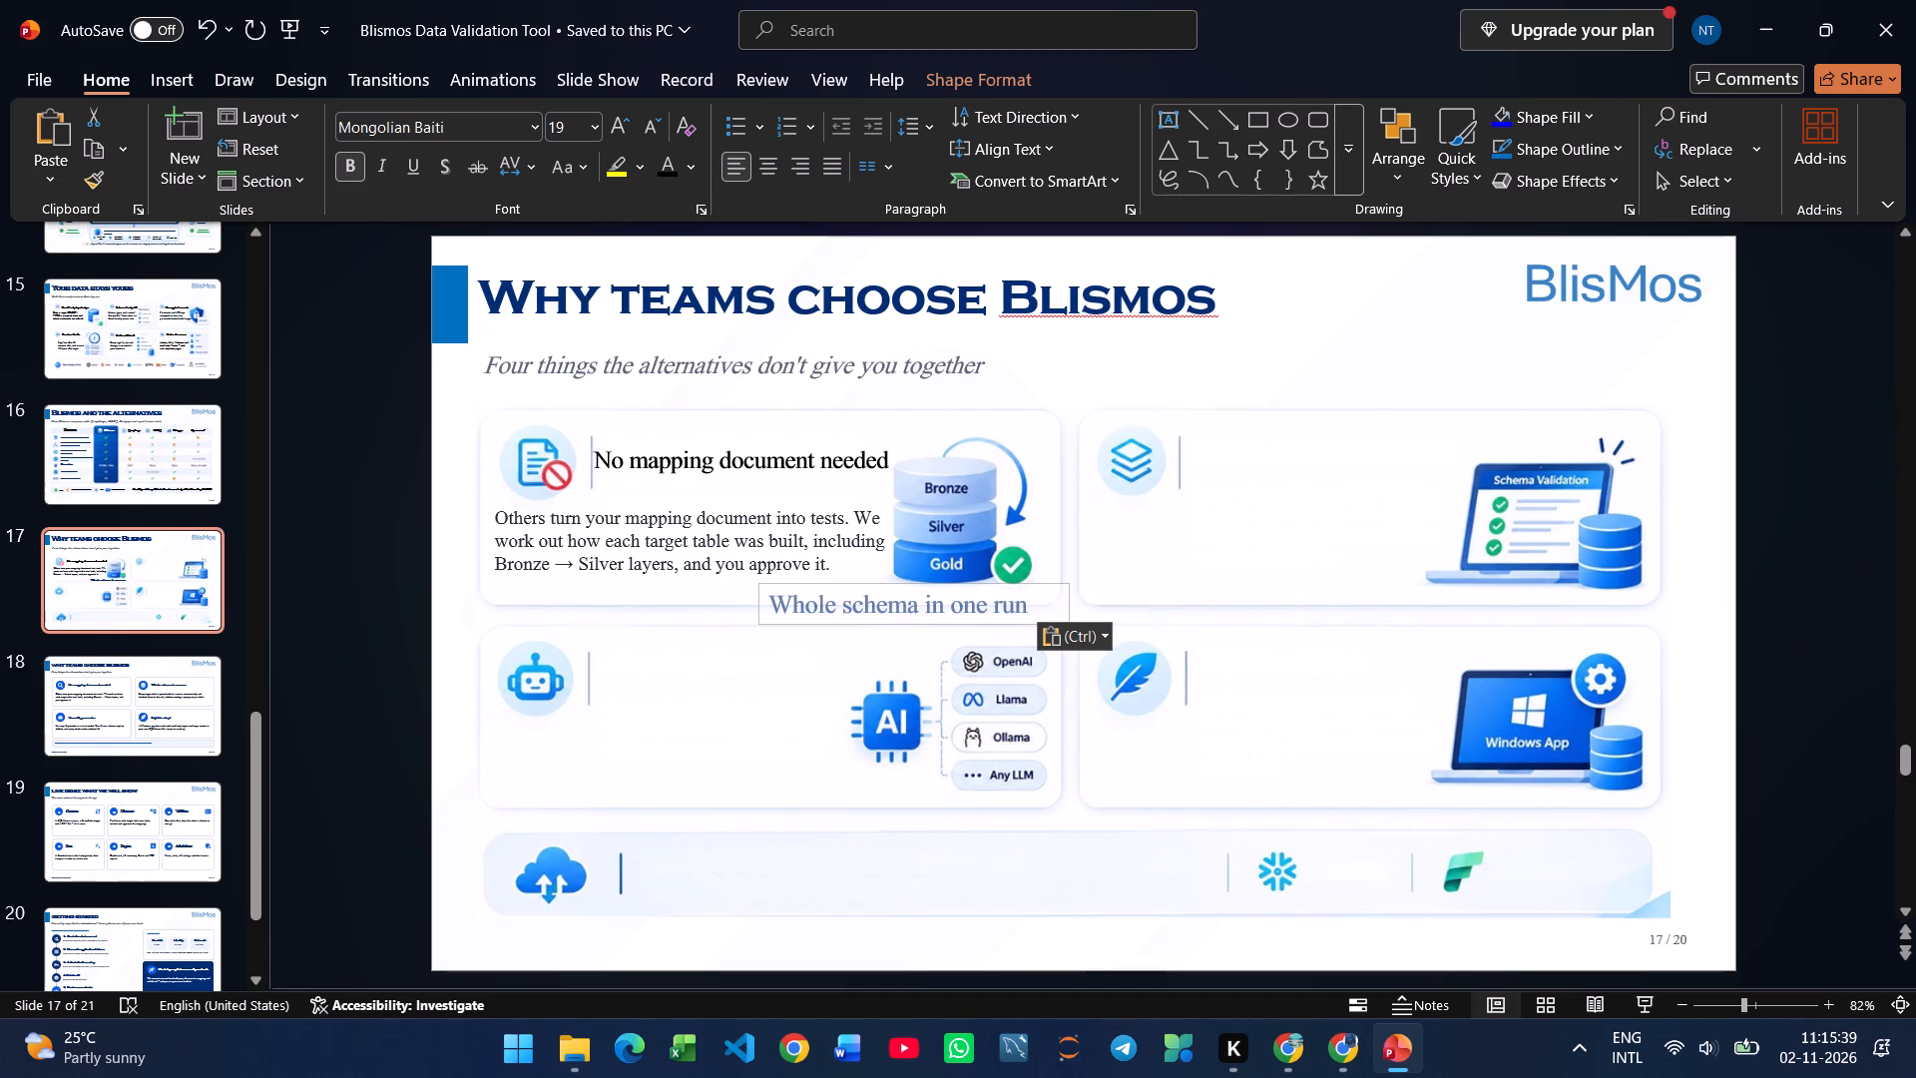
drag(1058, 632, 1048, 632)
click(676, 178)
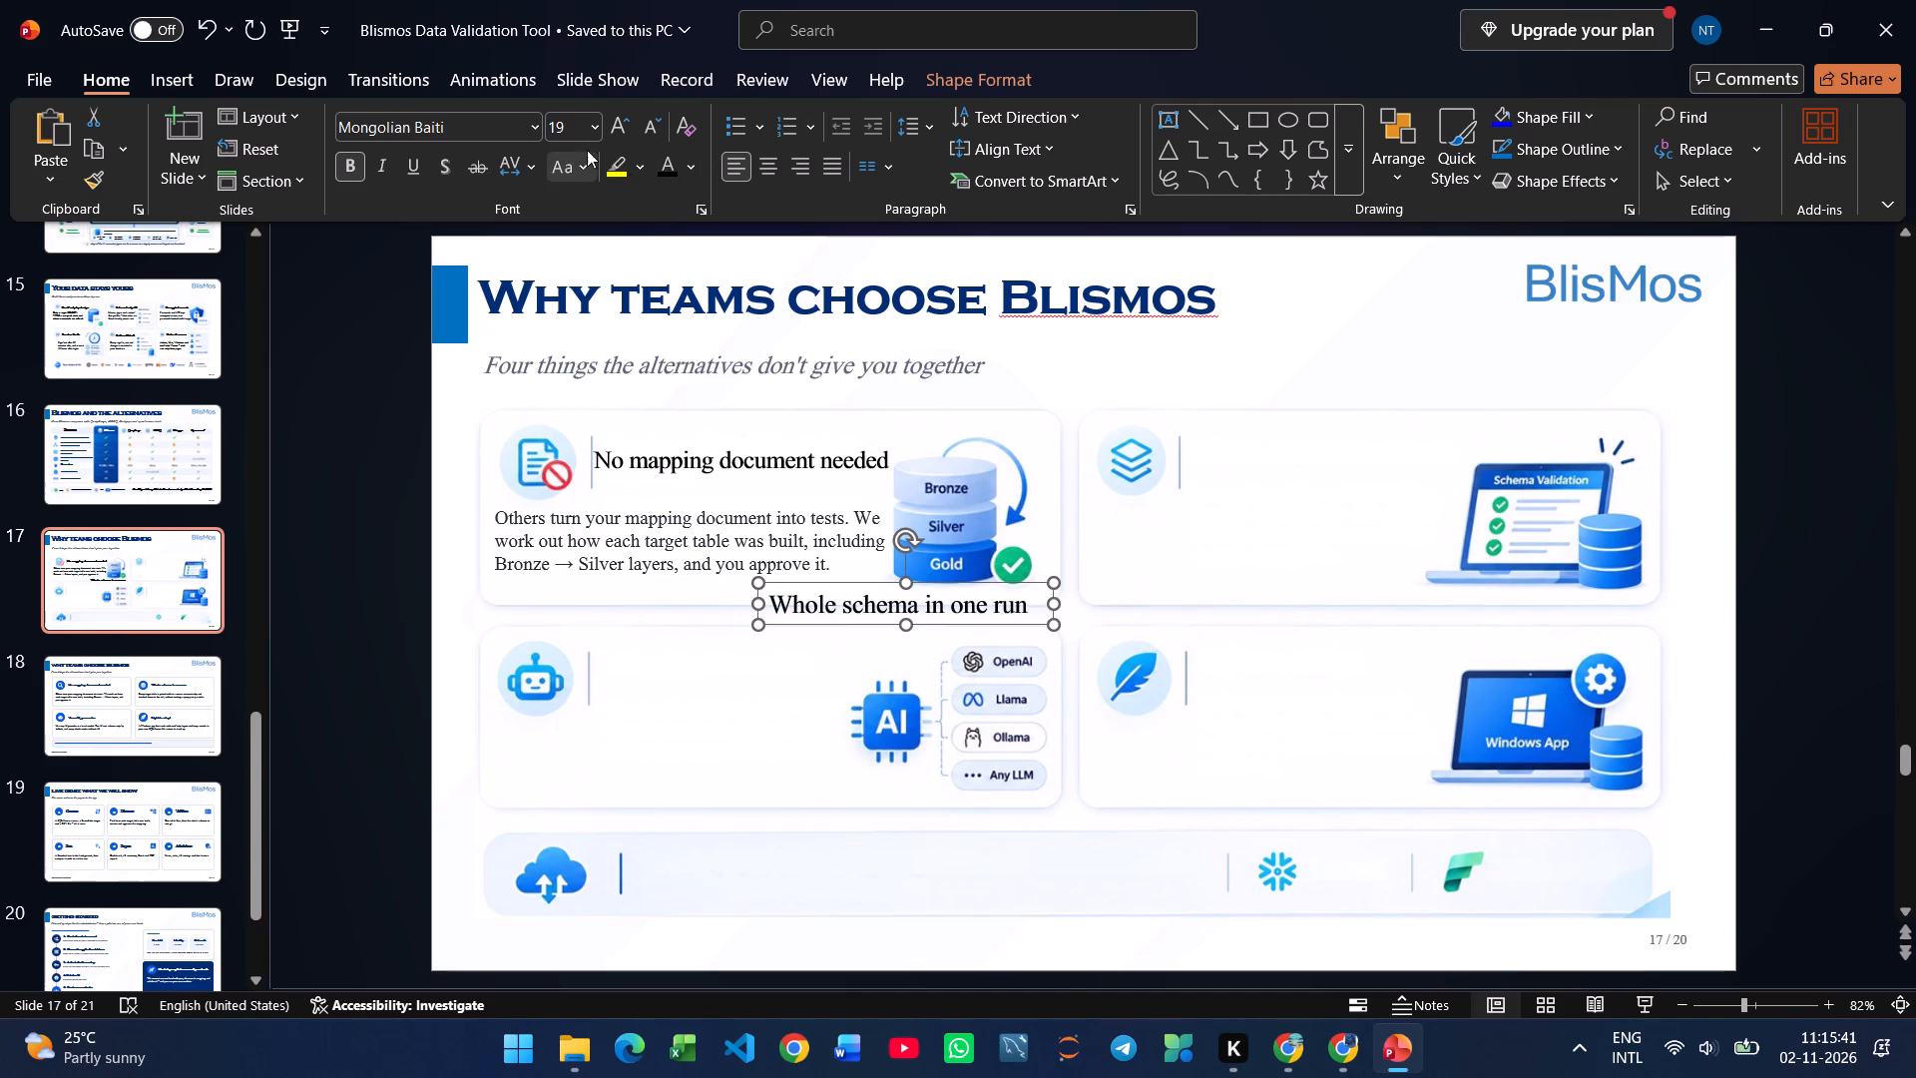
drag(966, 623, 1000, 612)
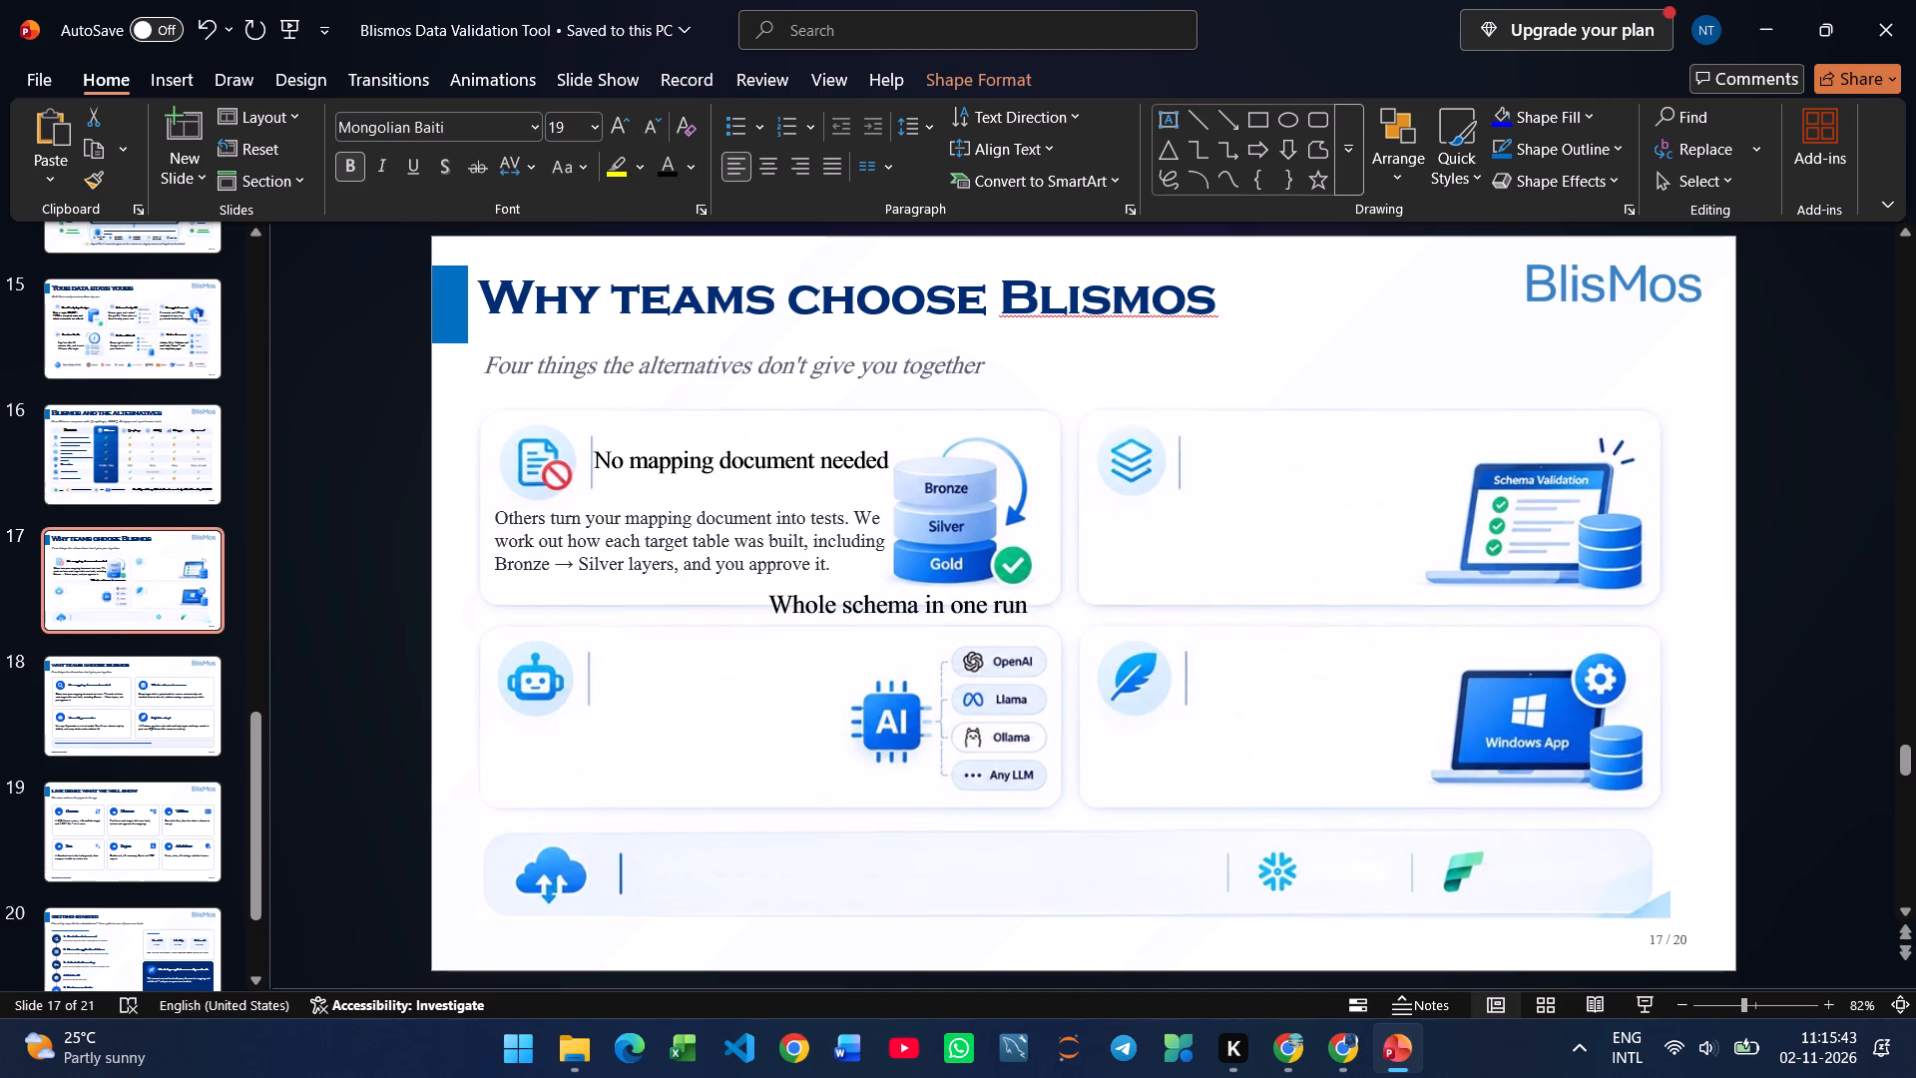
drag(1000, 612, 1386, 490)
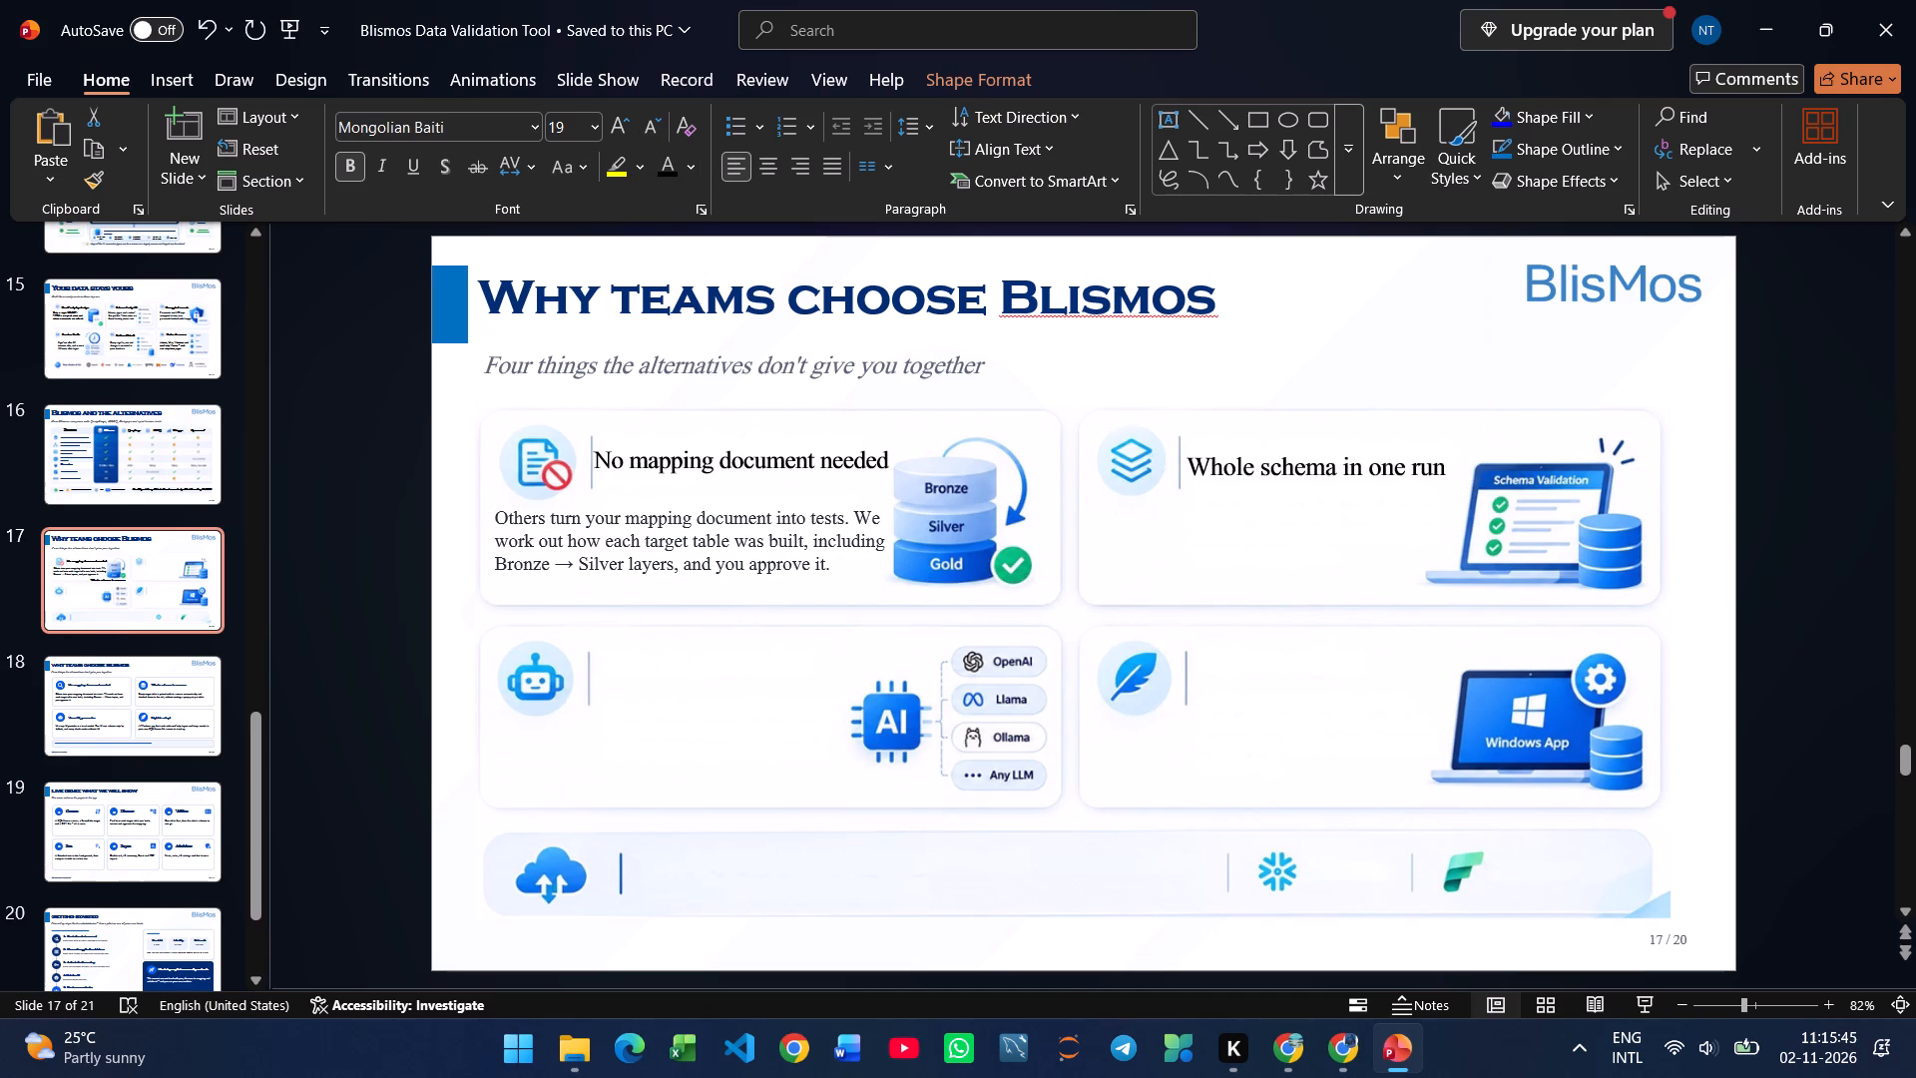
drag(1386, 490, 1386, 491)
Copy the description beginning "Every target table is paired" from slide 18 and fit it in slide 17's second card, beneath the heading.
click(164, 677)
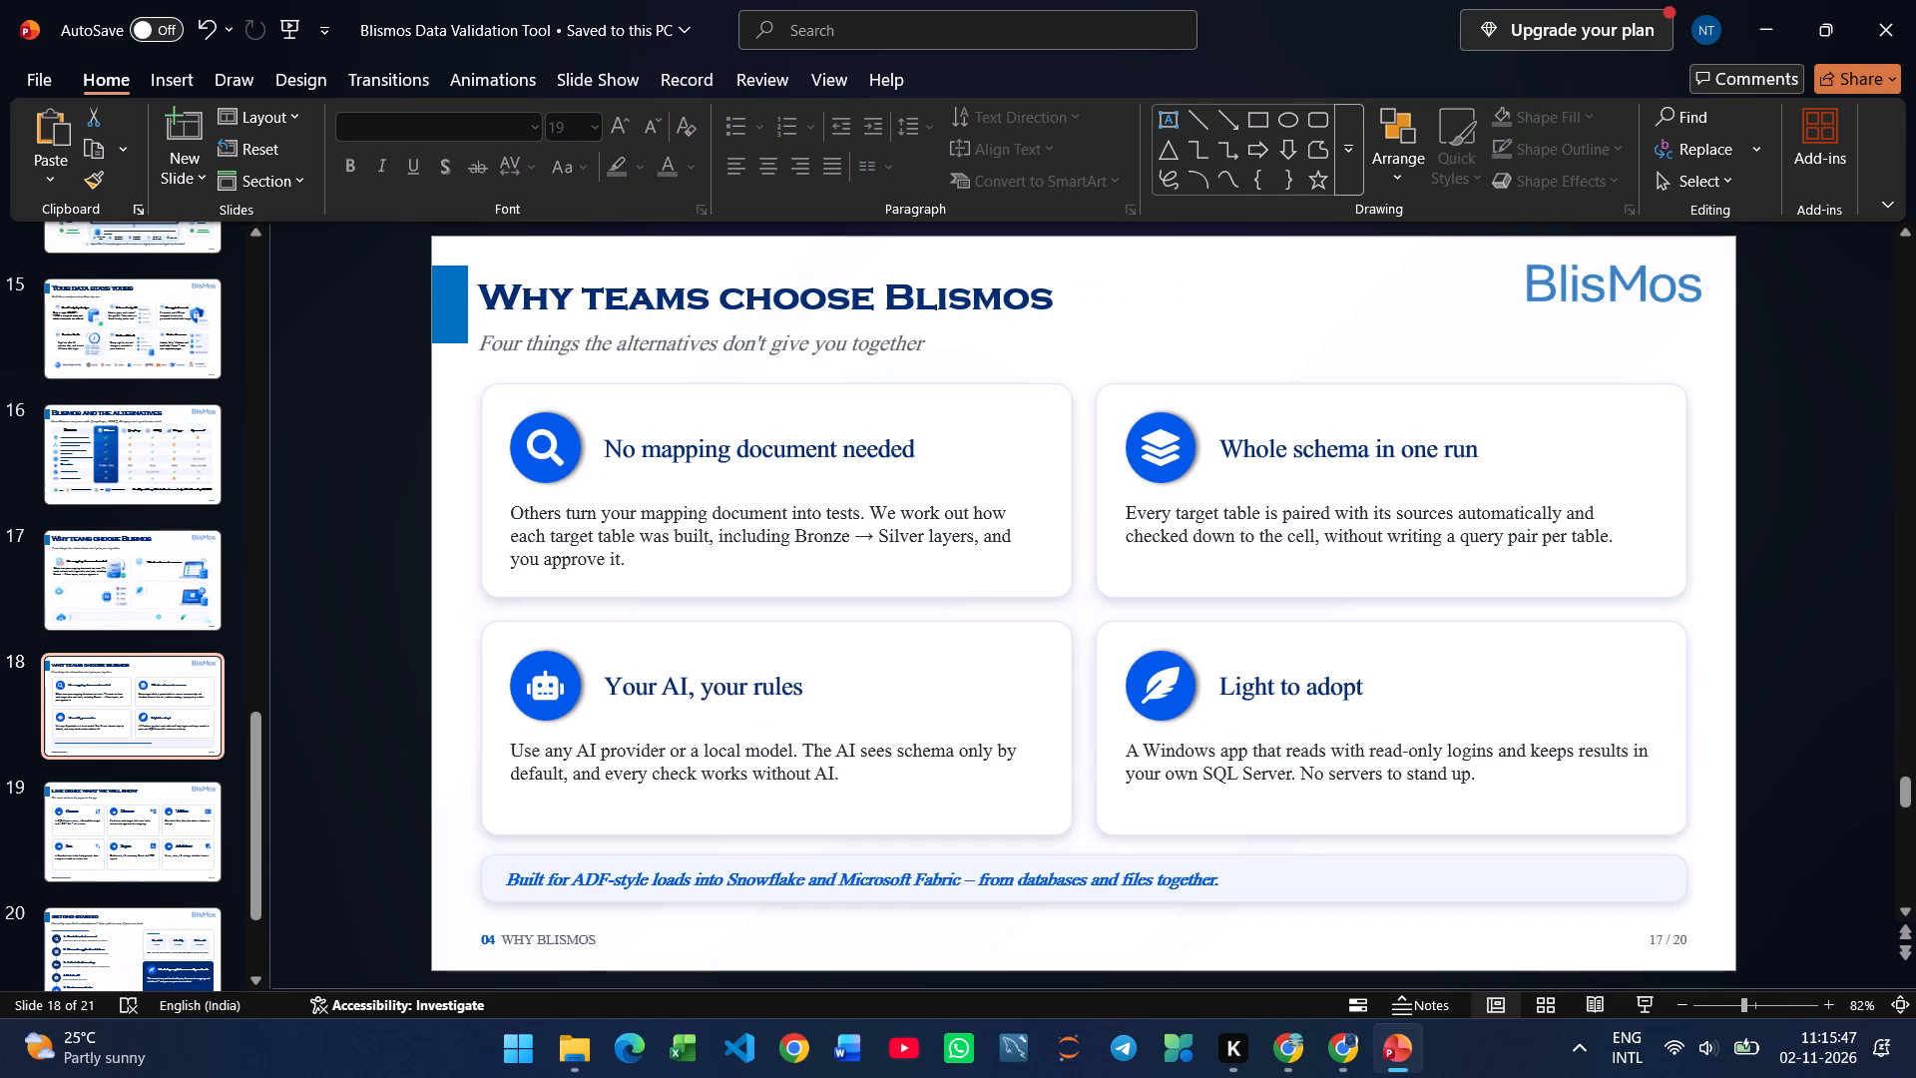
drag(1613, 535, 1090, 514)
key(ctrl+c)
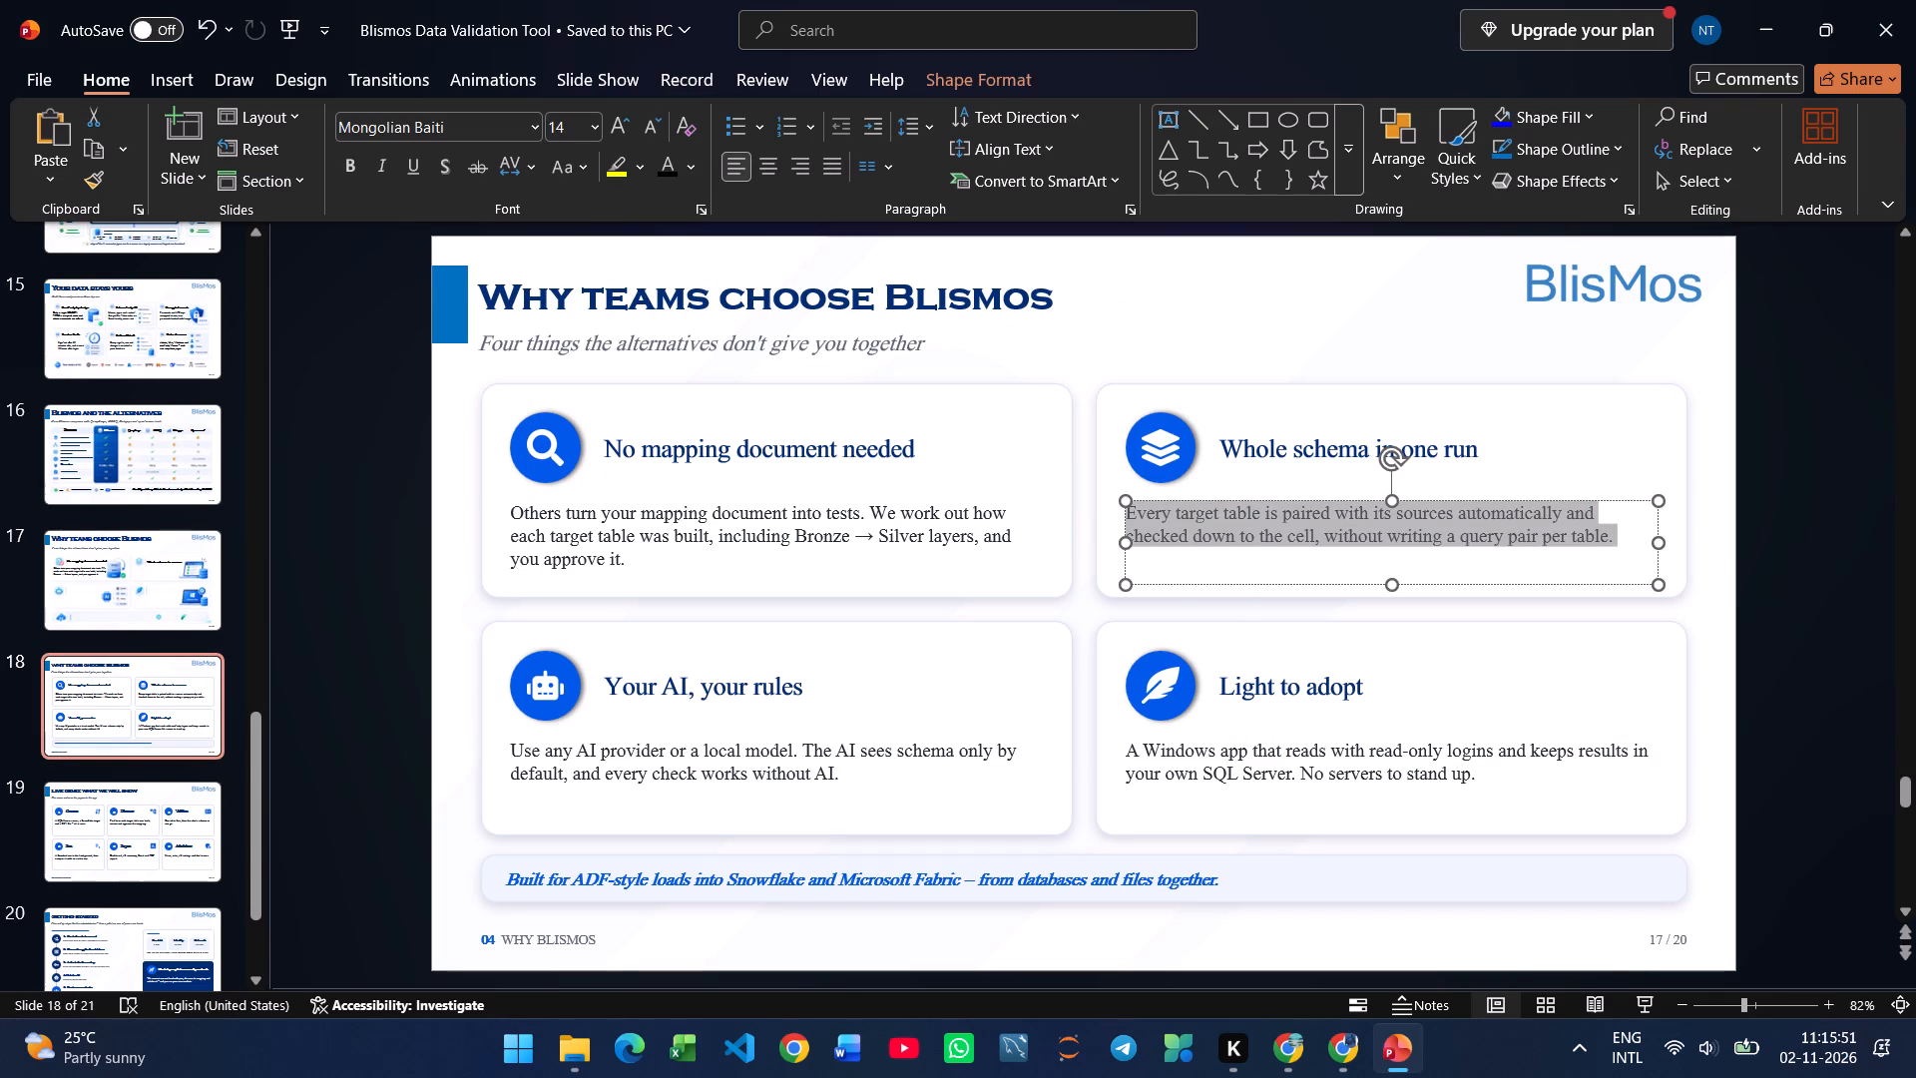
click(144, 571)
key(ctrl+v)
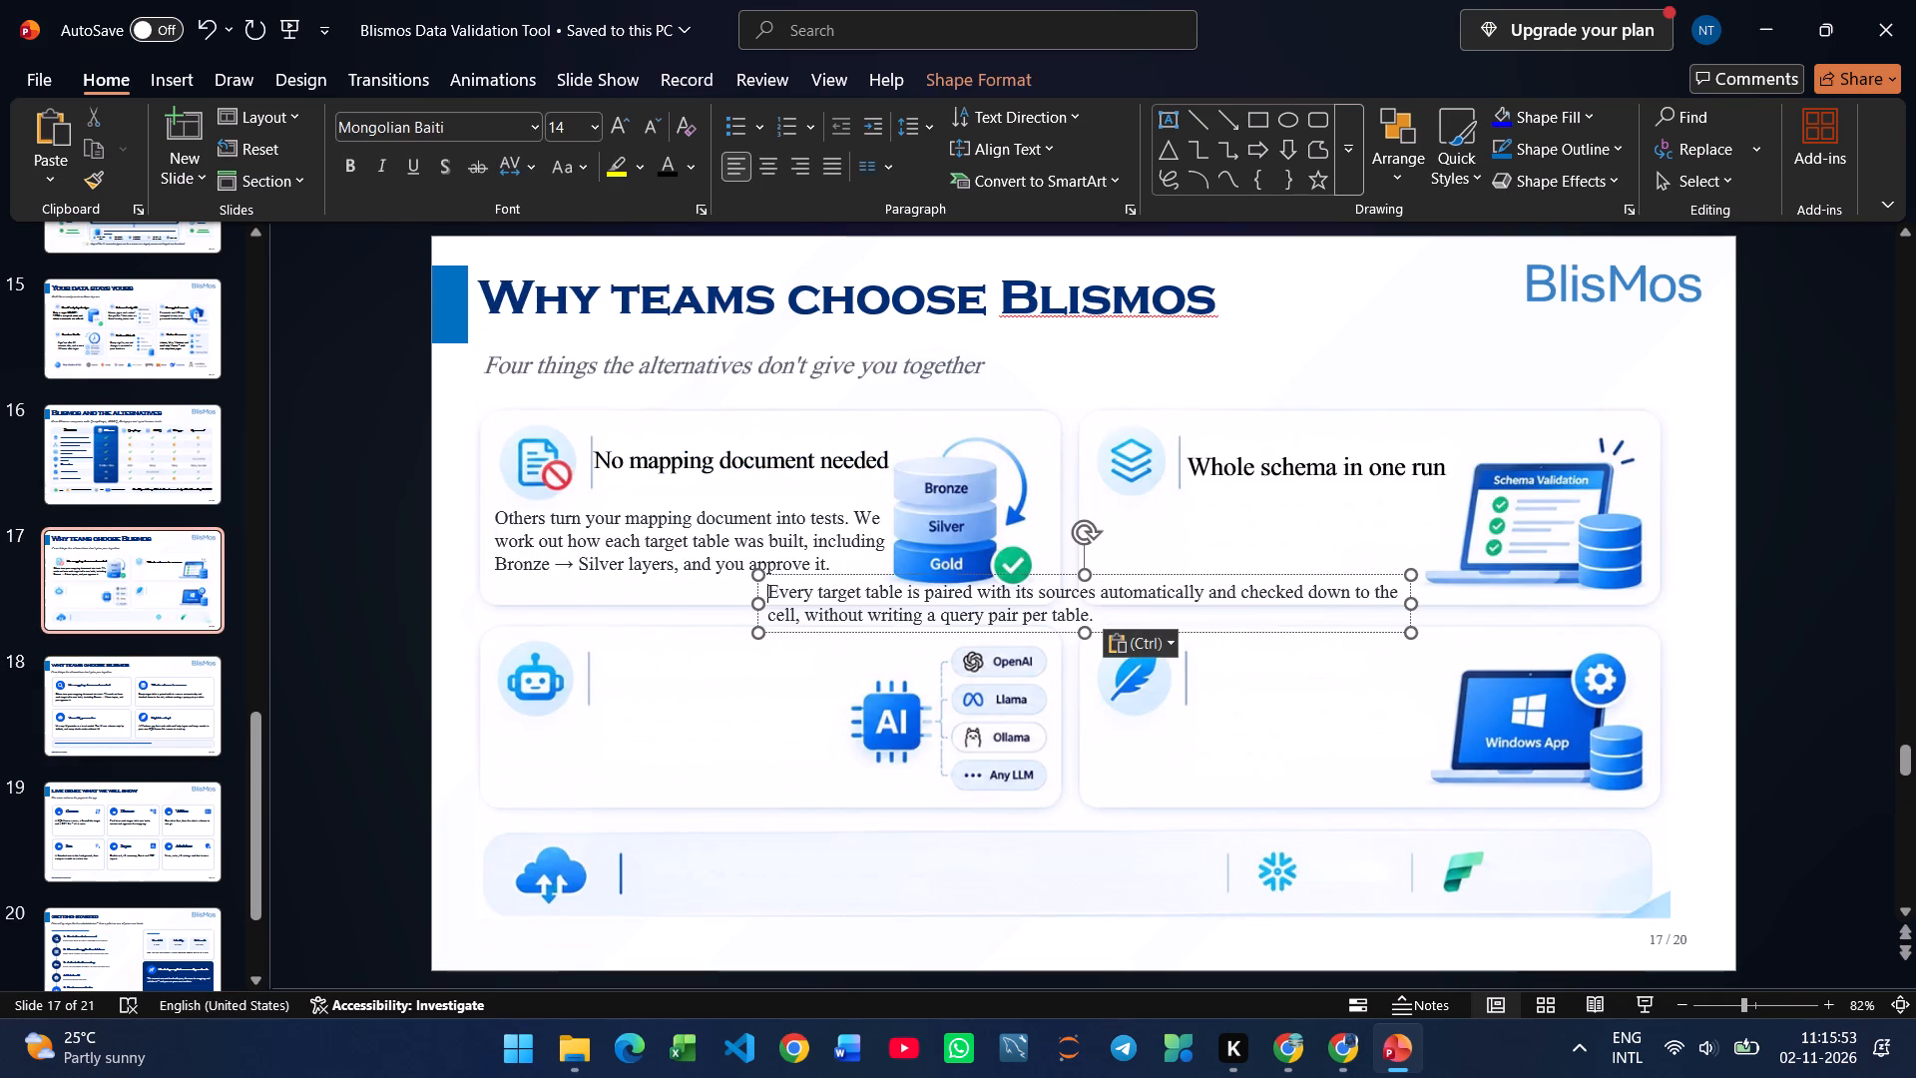
drag(1407, 604, 1151, 624)
drag(1059, 649, 1382, 576)
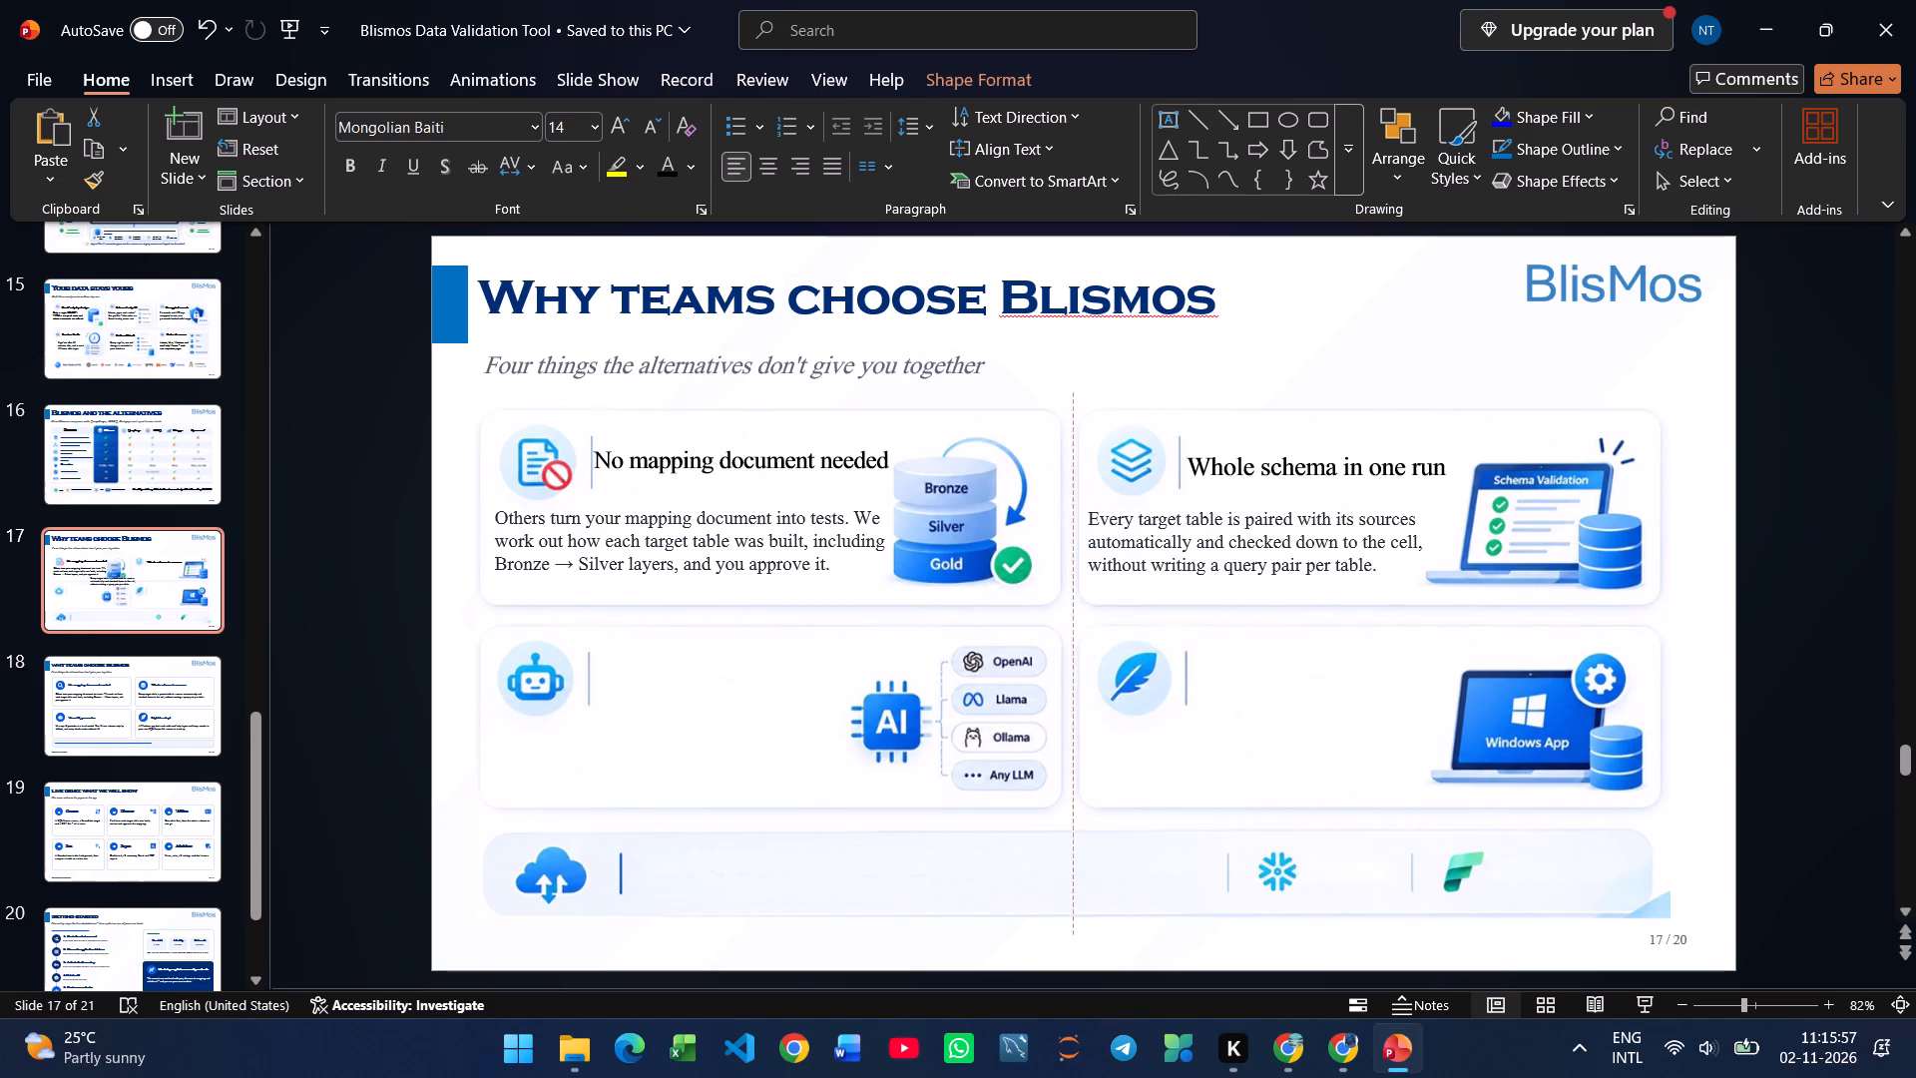
drag(1382, 576, 1395, 573)
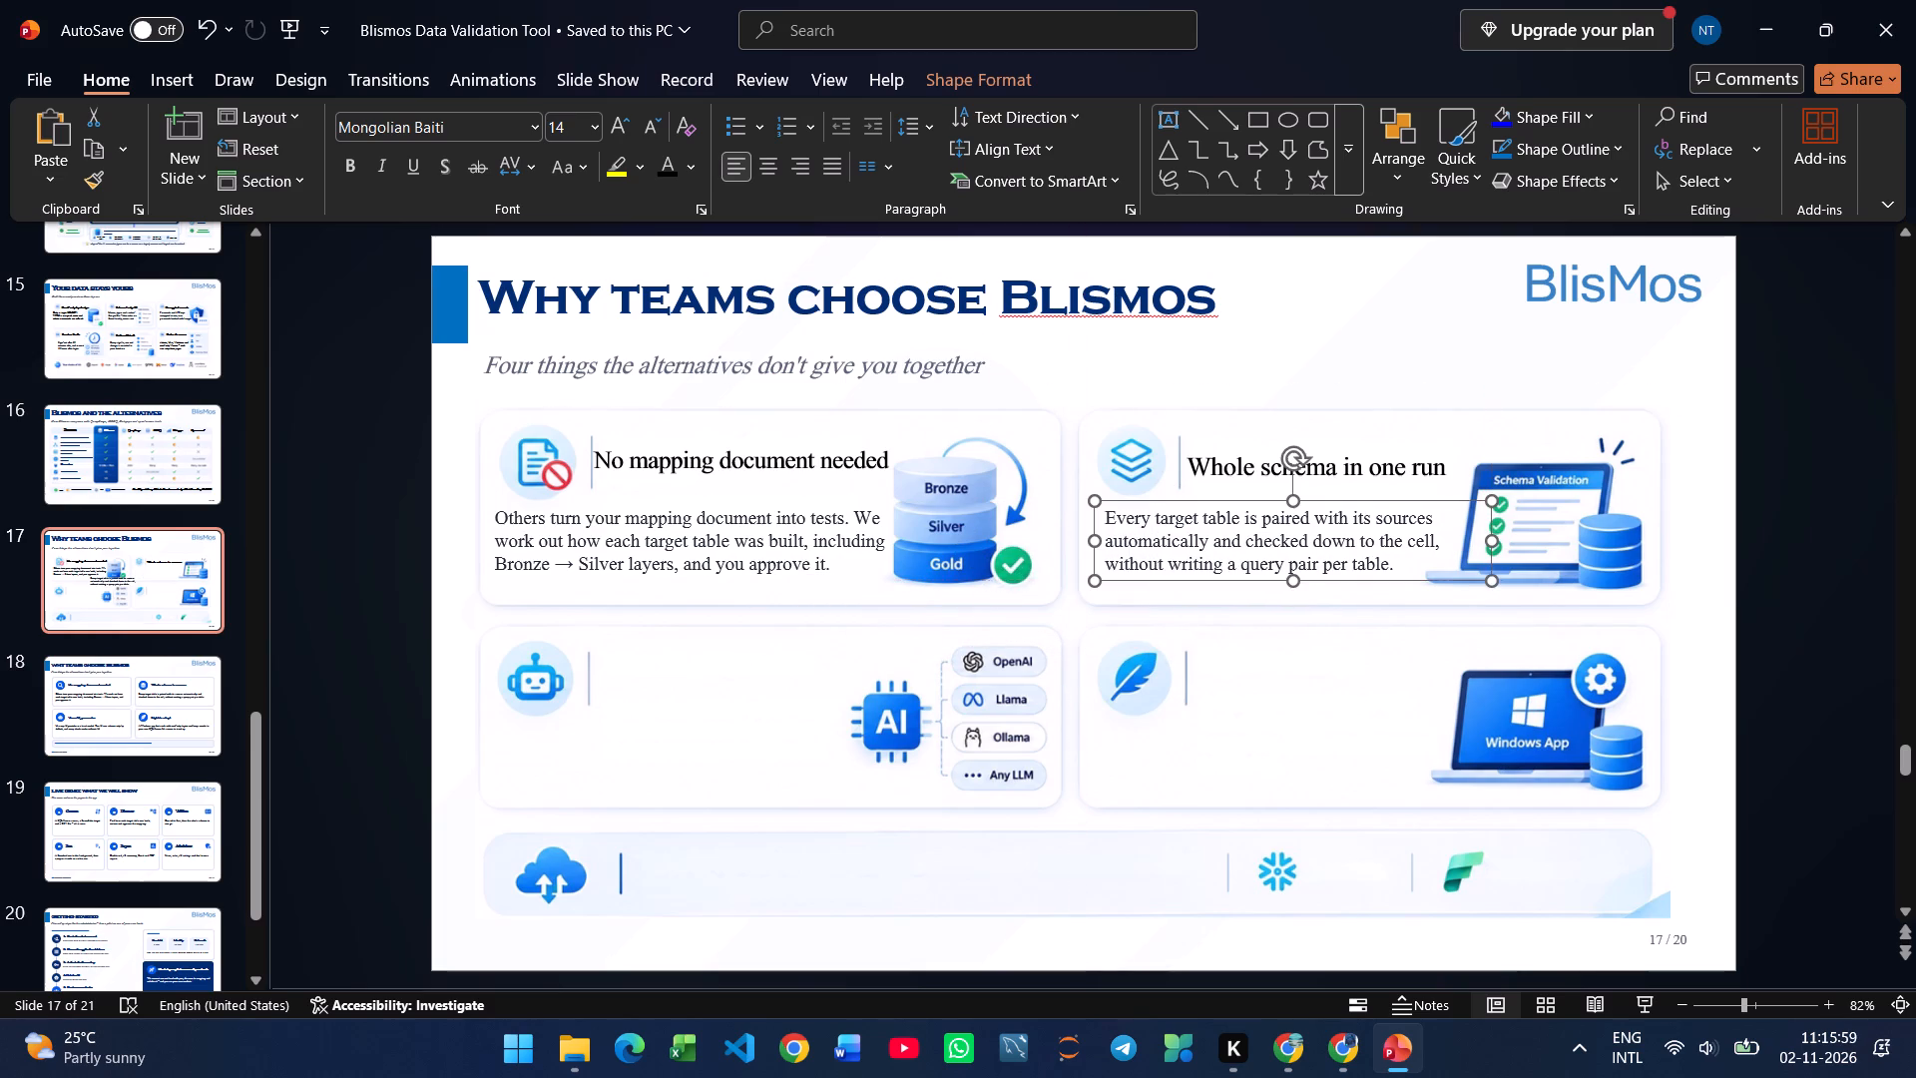
Copy the heading "Your AI, your rules" from slide 18 onto slide 17 as black text in a narrowed text box.
click(114, 707)
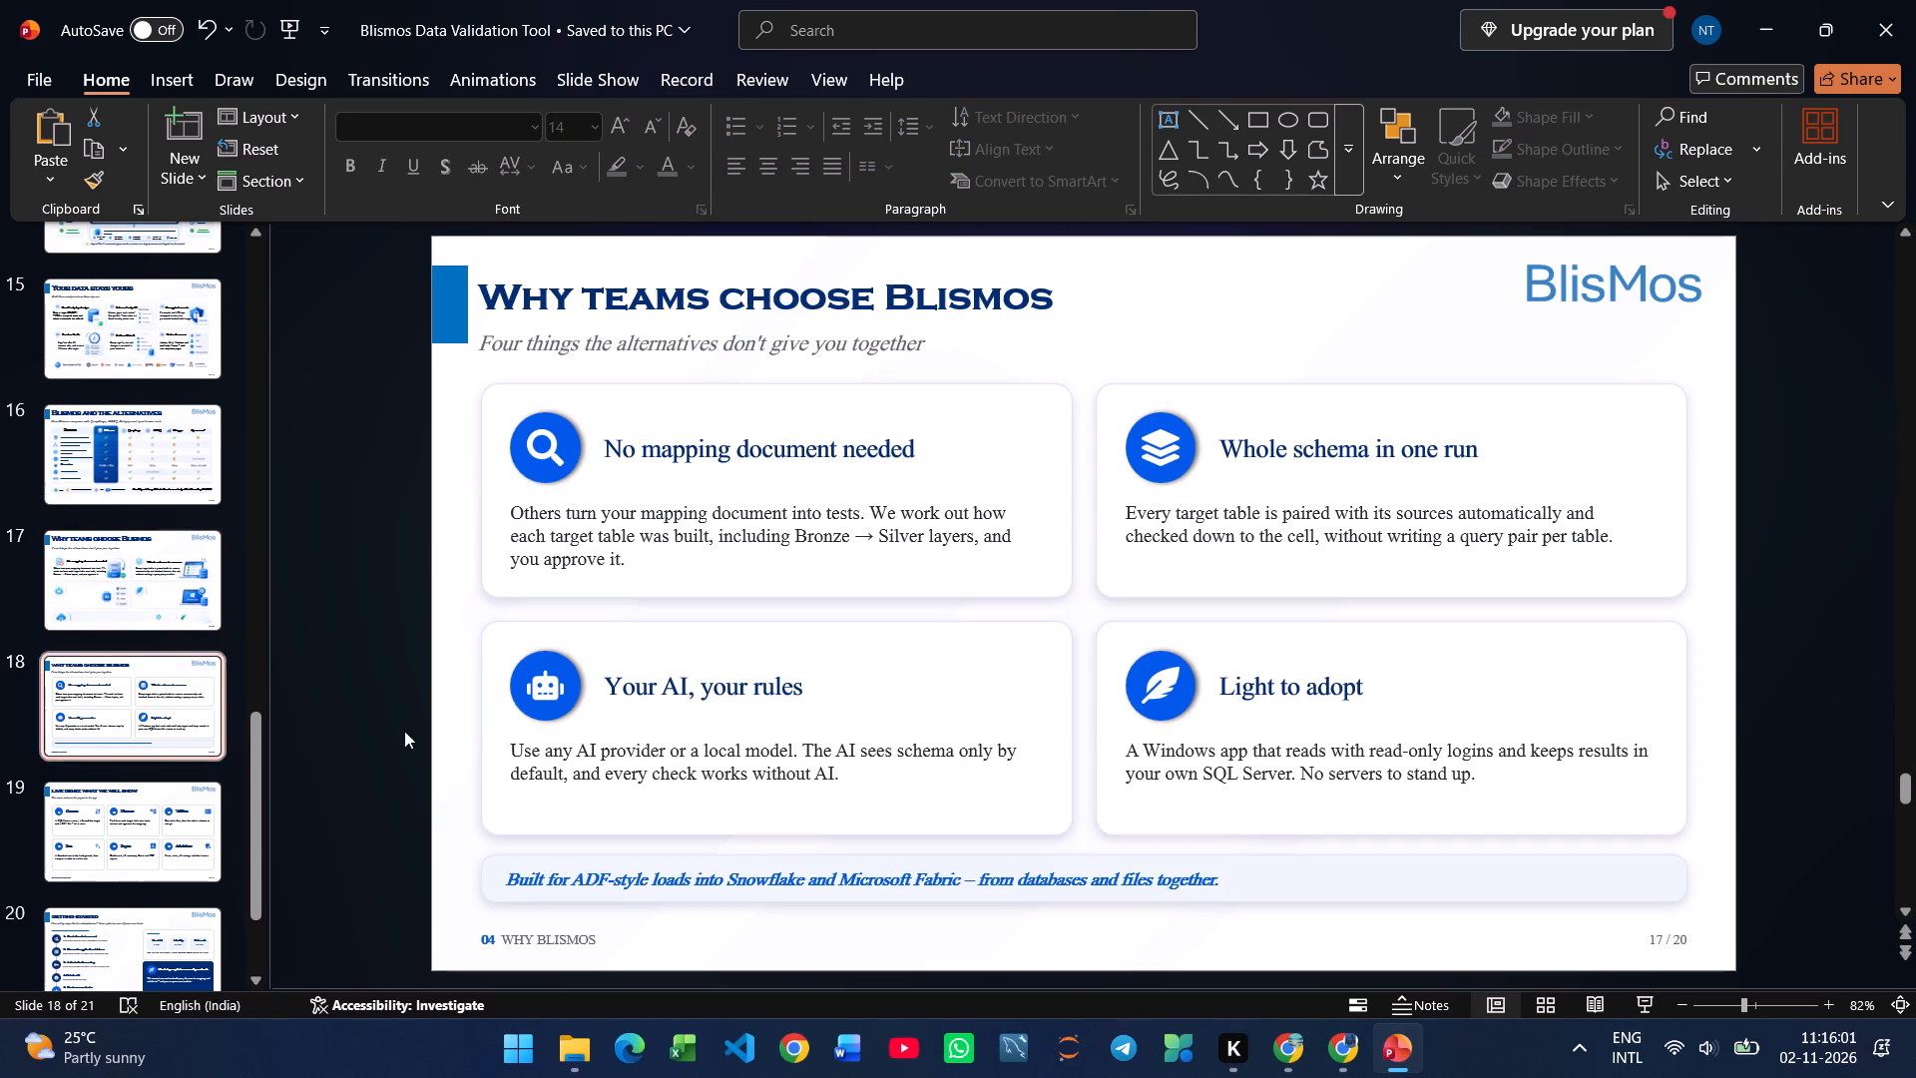
click(735, 679)
key(ctrl+a)
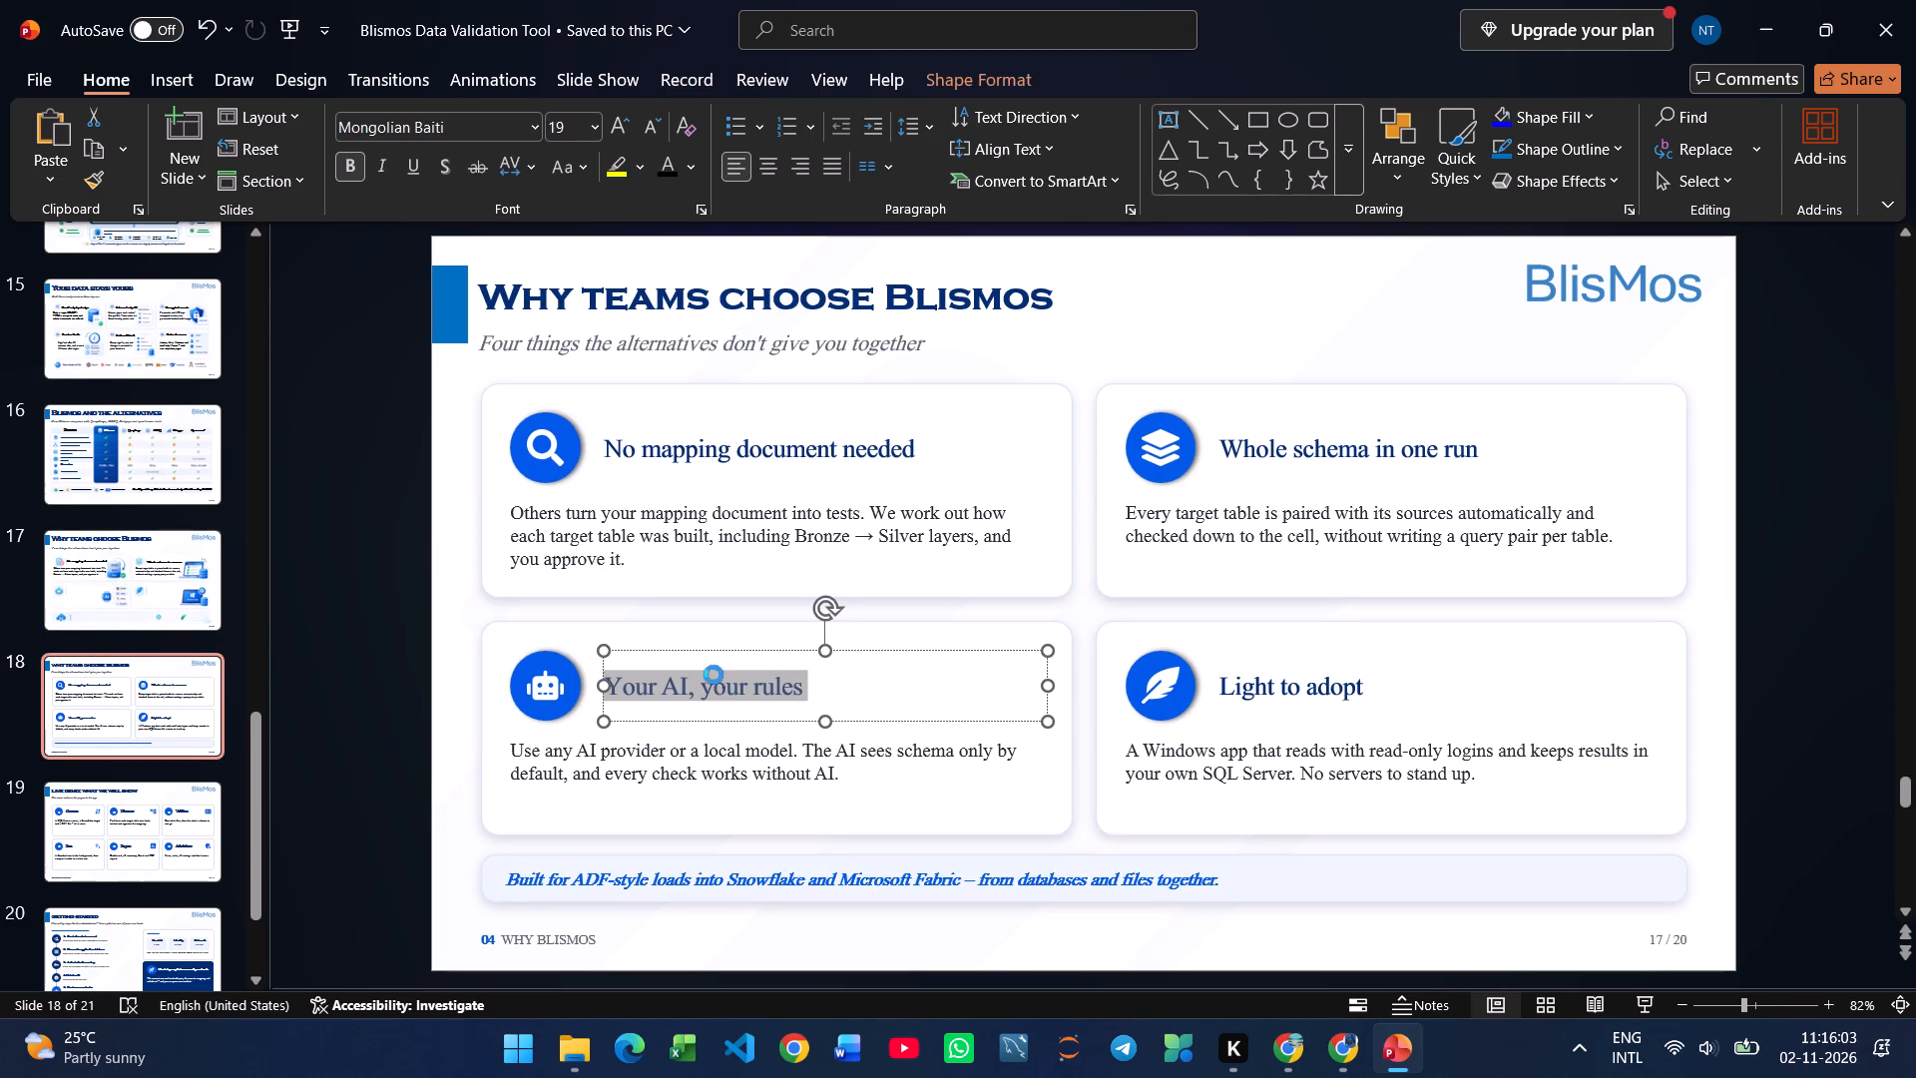
key(ctrl+c)
click(161, 616)
key(ctrl+v)
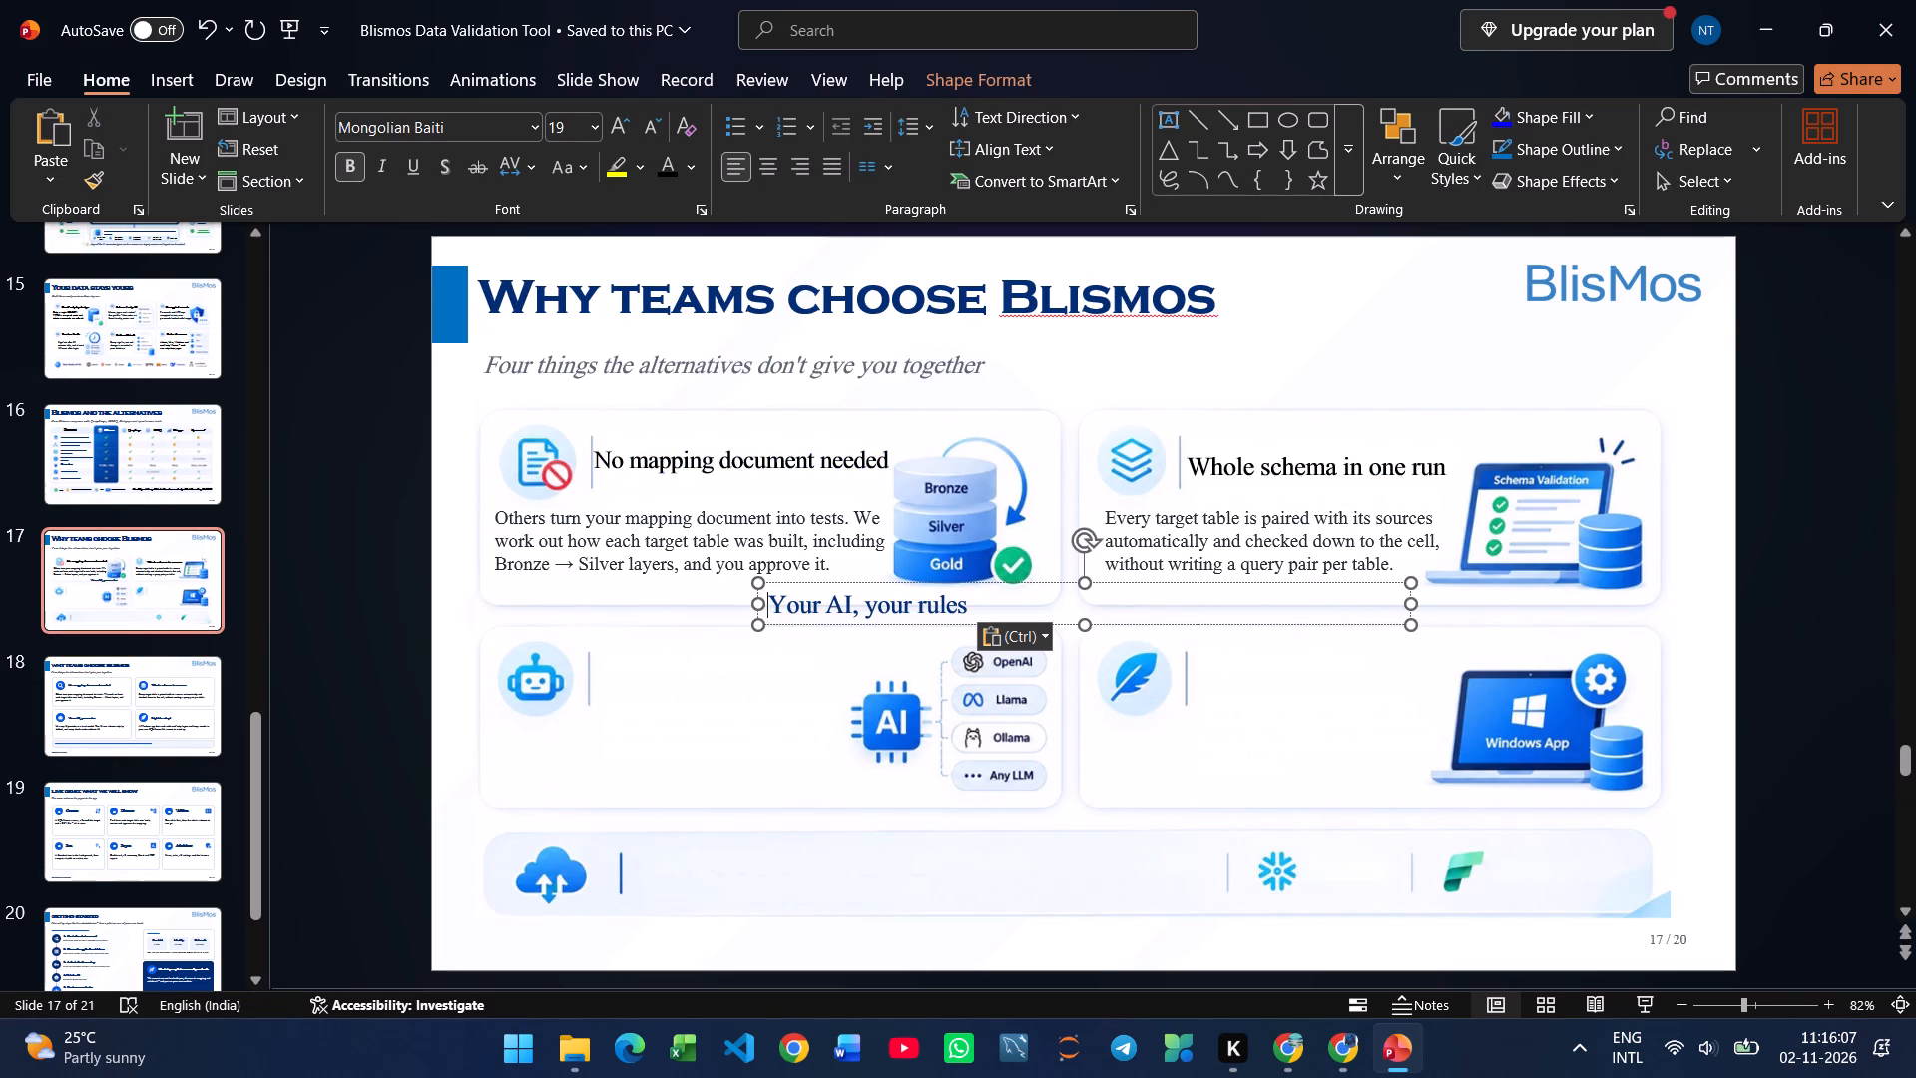
drag(1408, 601, 1037, 621)
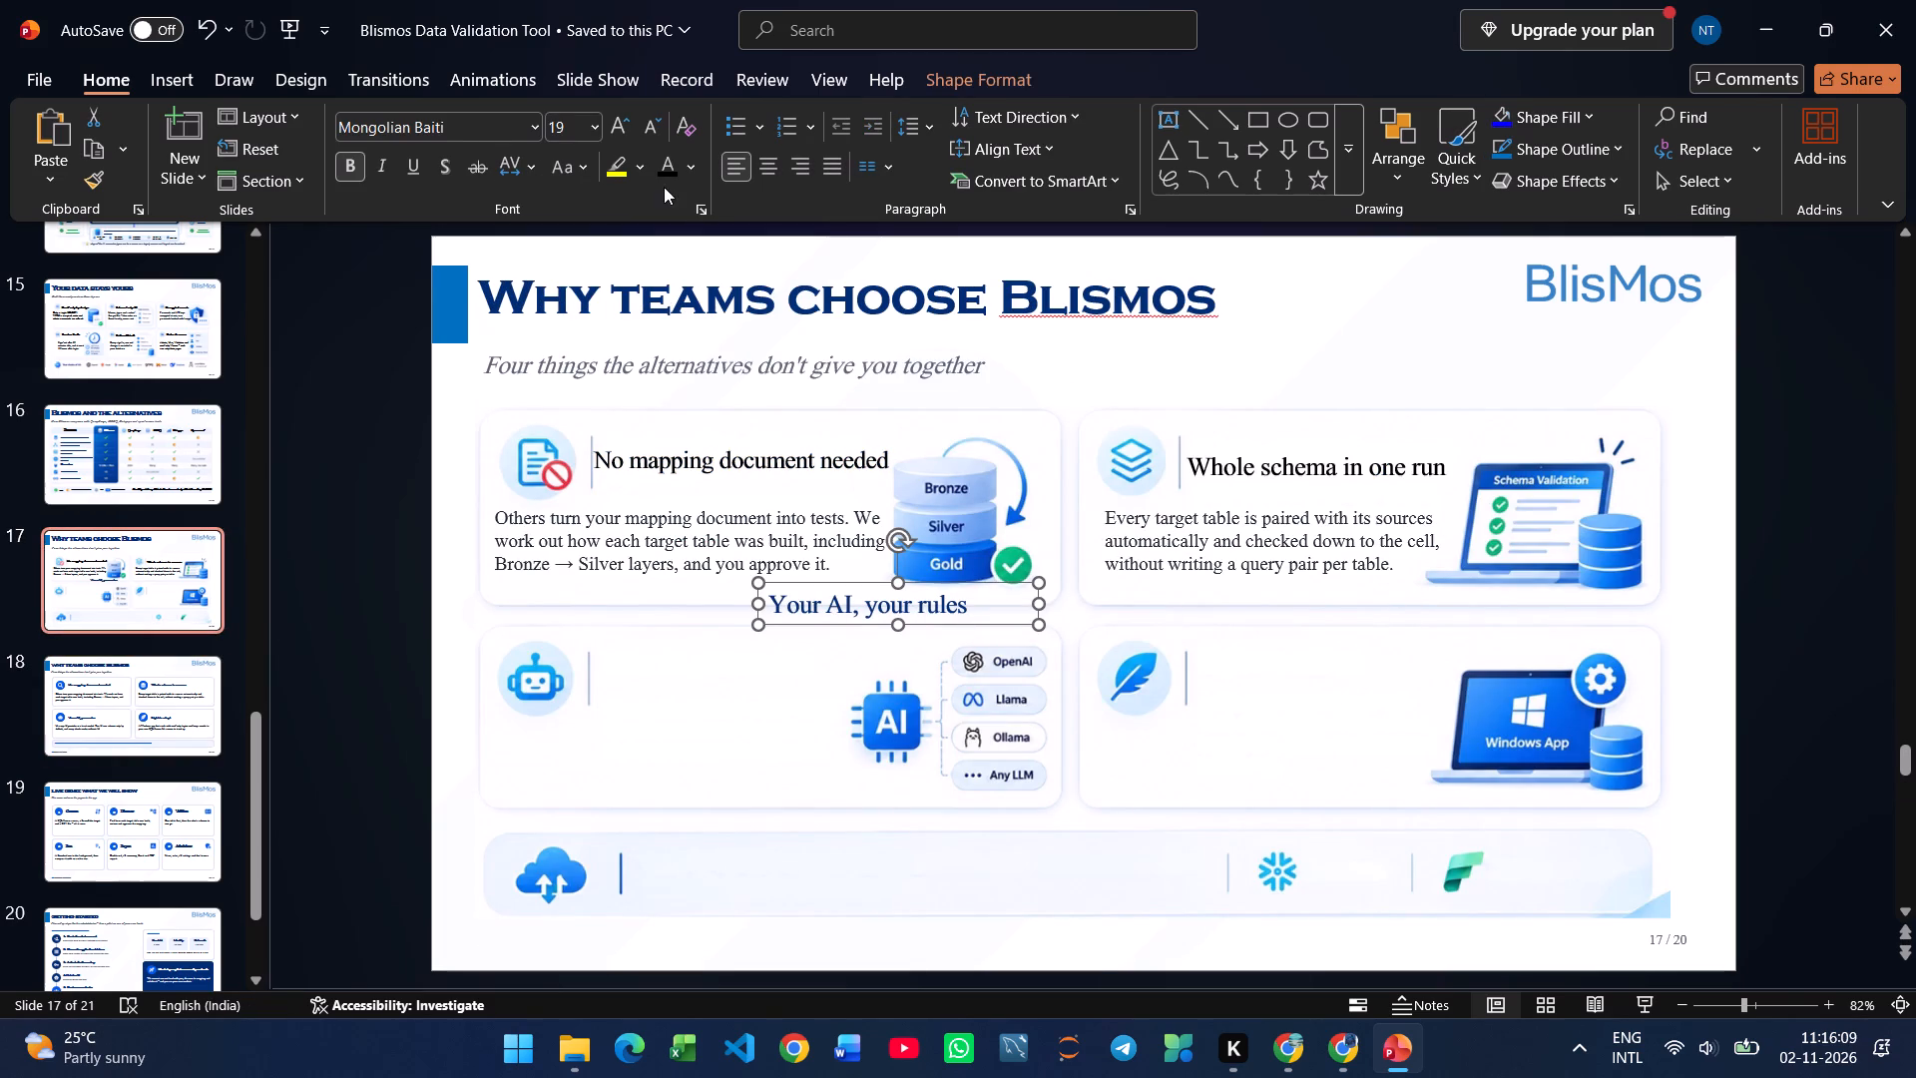
click(665, 172)
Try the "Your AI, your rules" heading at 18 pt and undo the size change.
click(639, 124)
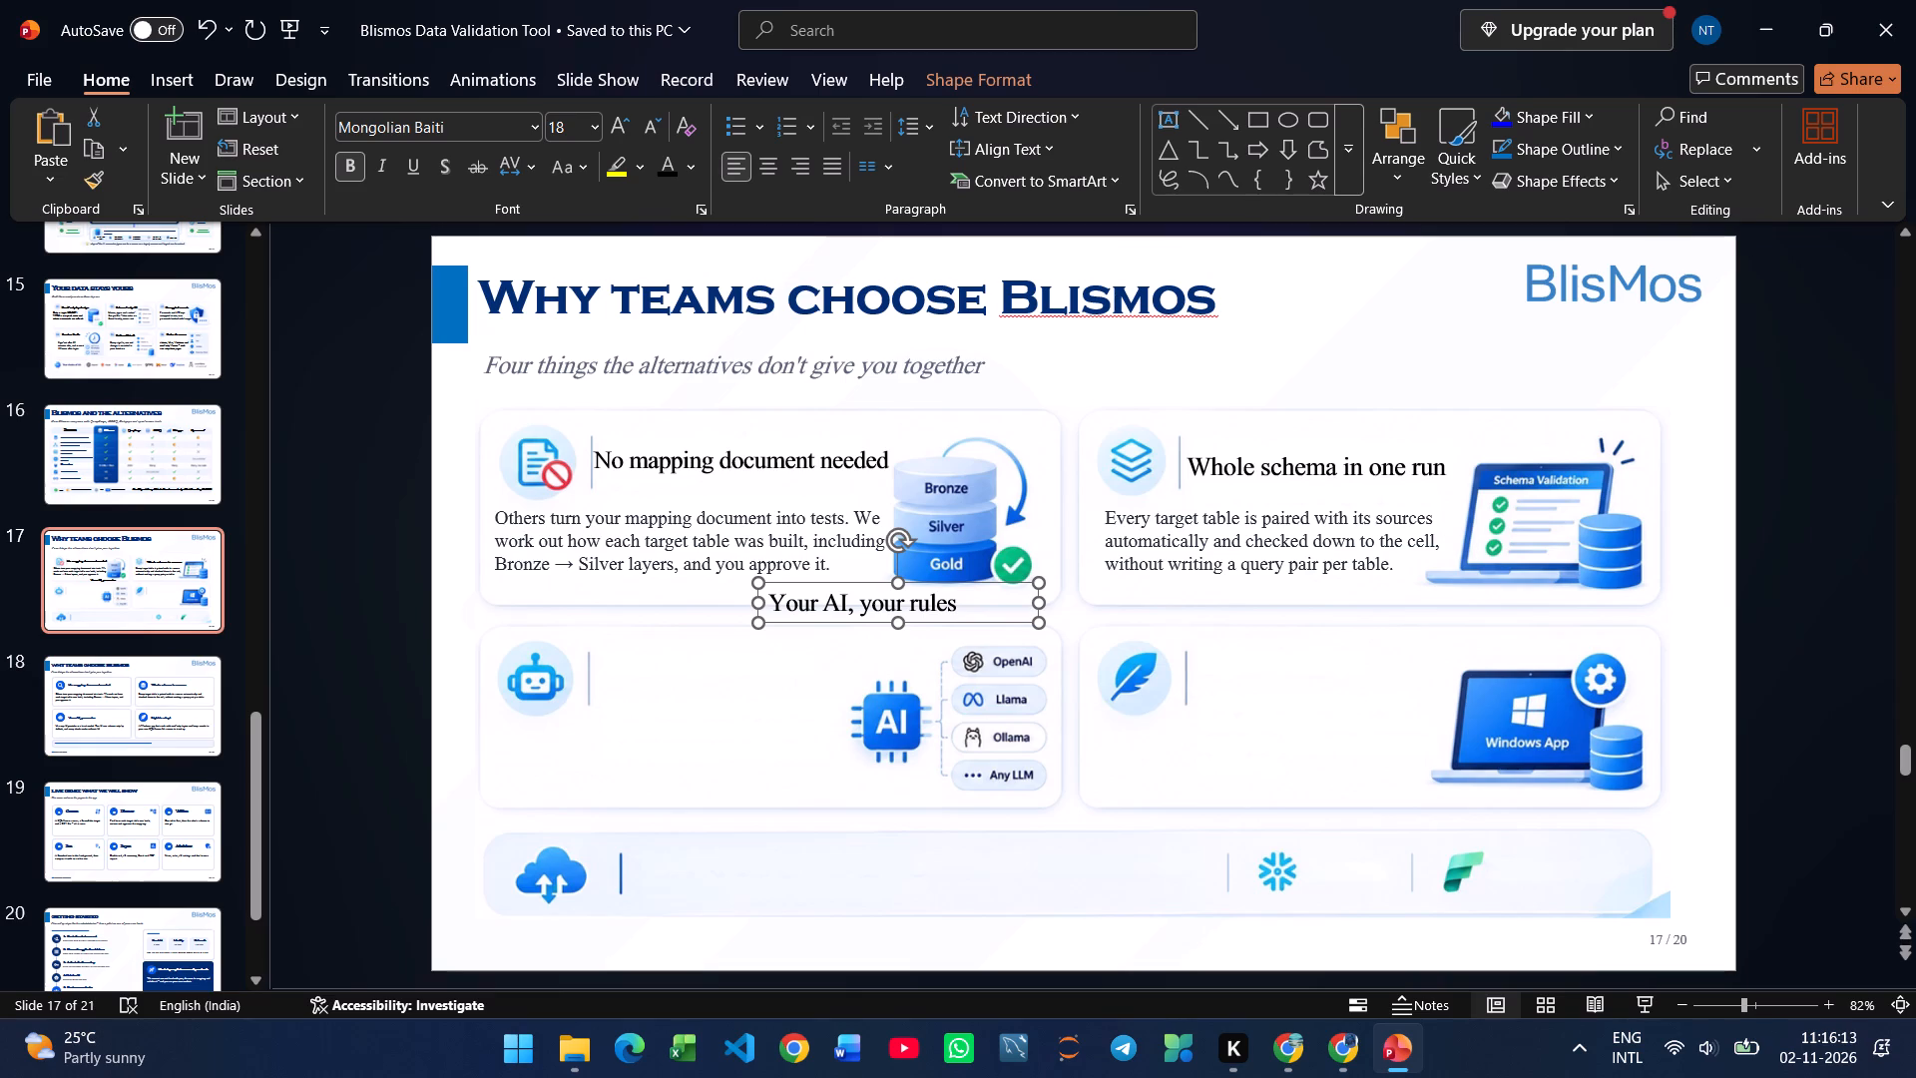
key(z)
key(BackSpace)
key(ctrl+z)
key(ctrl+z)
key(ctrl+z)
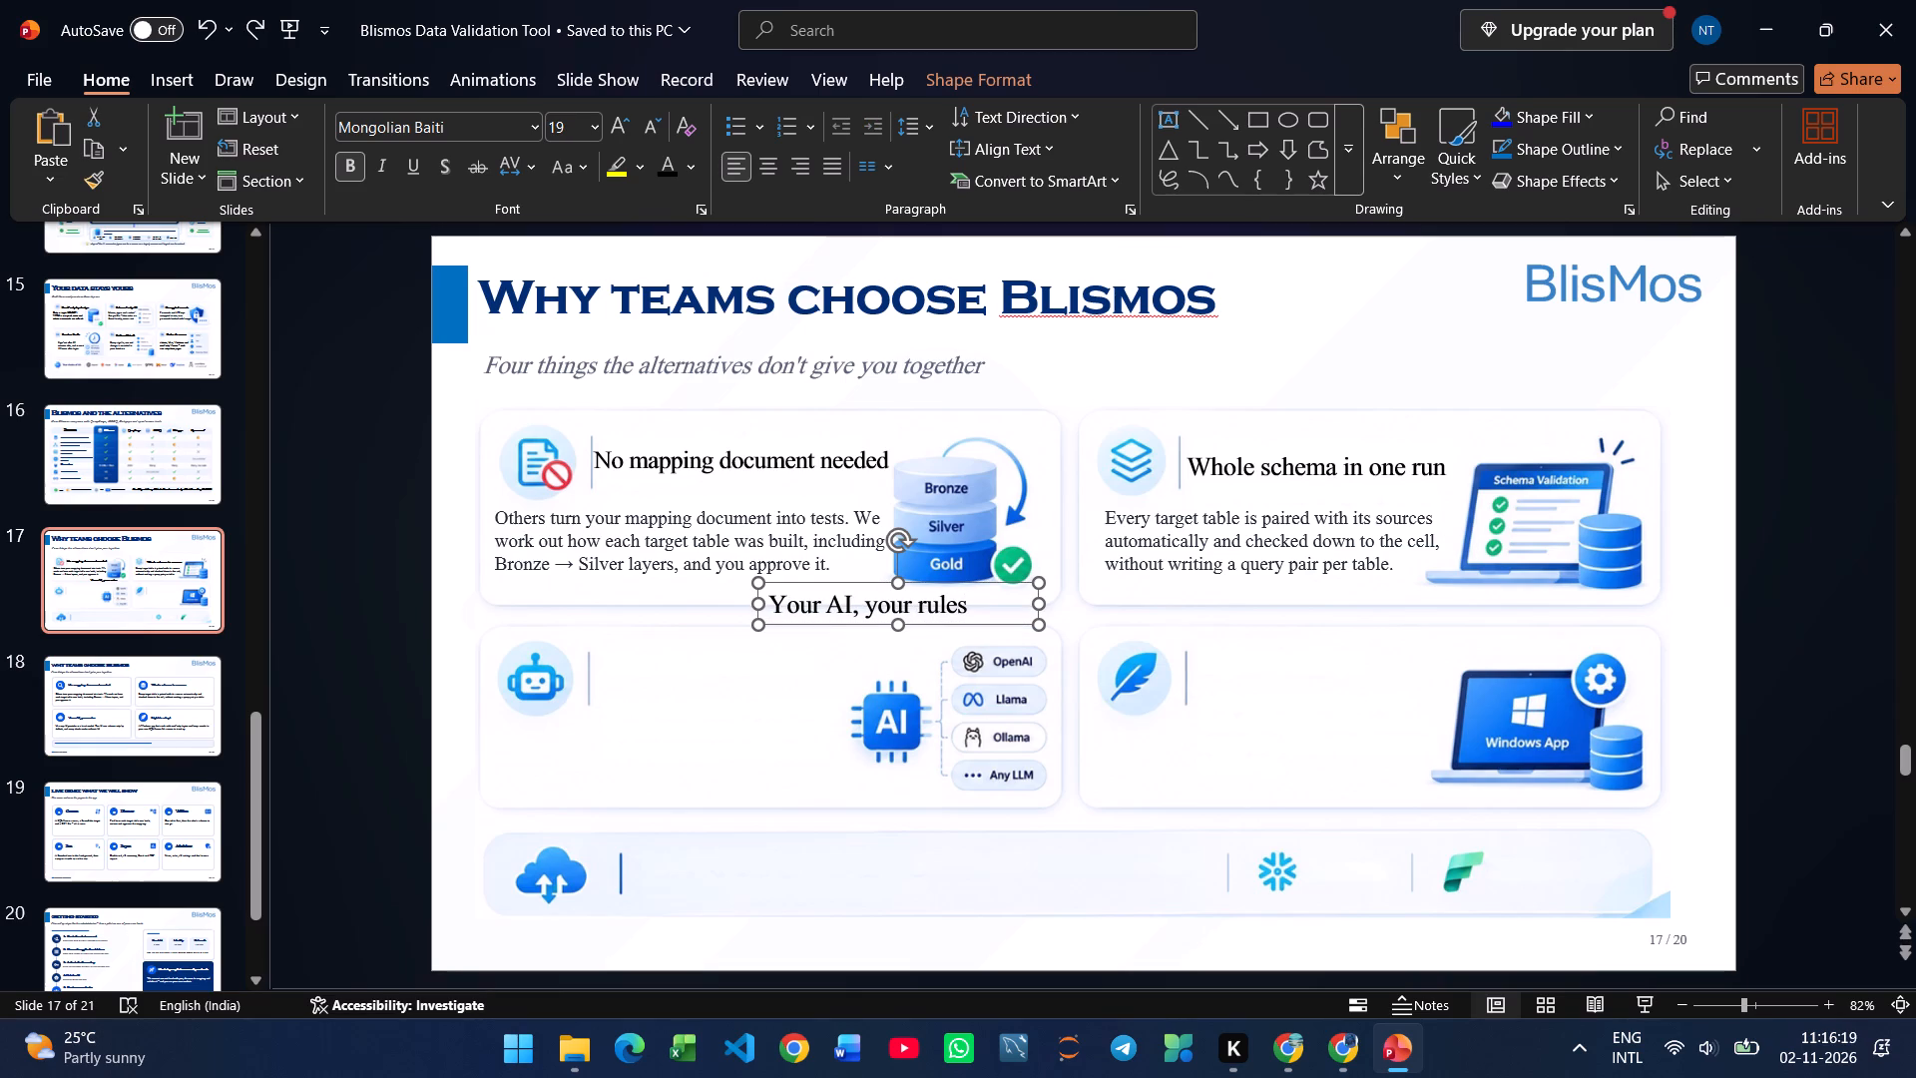
Place the "Your AI, your rules" heading beside the divider line in the robot-icon card.
drag(853, 623, 690, 692)
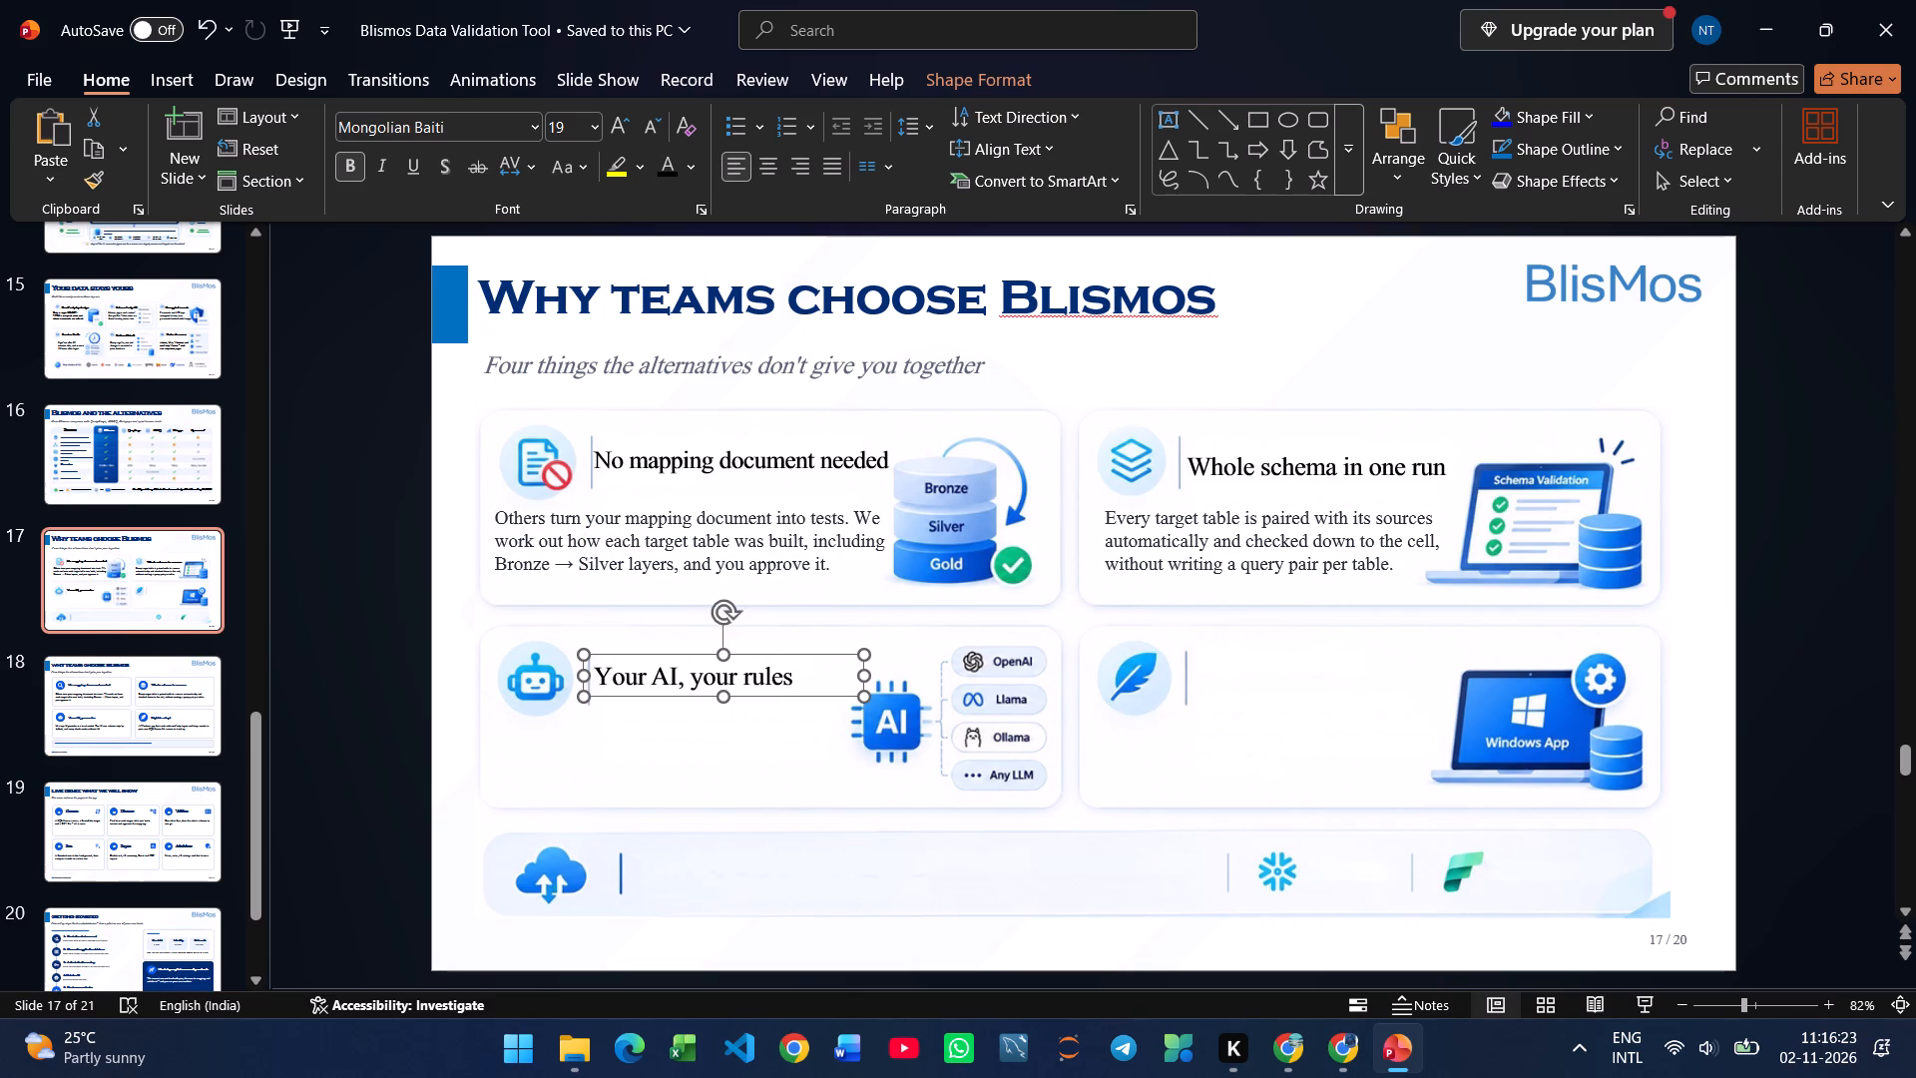
Copy the description beginning "Use any AI provider or a local model" from slide 18 and fit it beneath slide 17's "Your AI, your rules" heading.
click(86, 753)
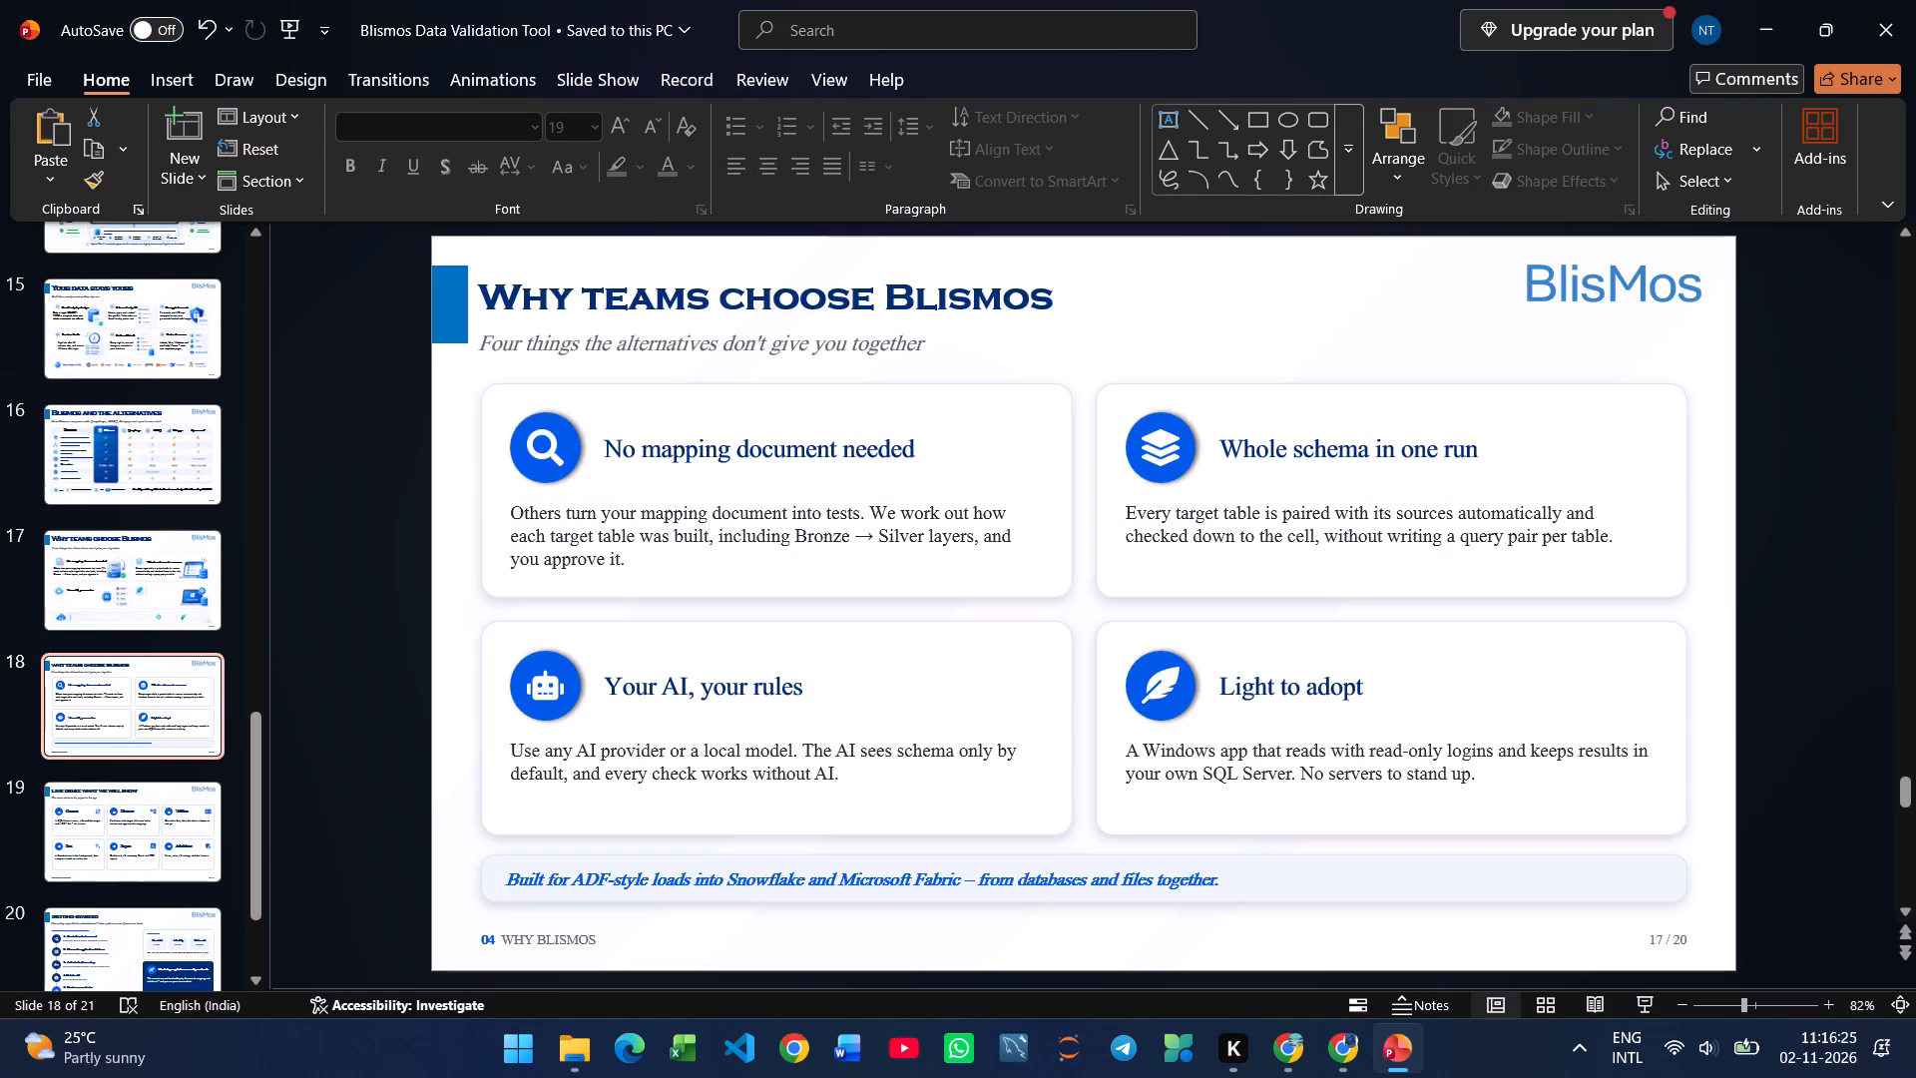
drag(852, 775, 498, 736)
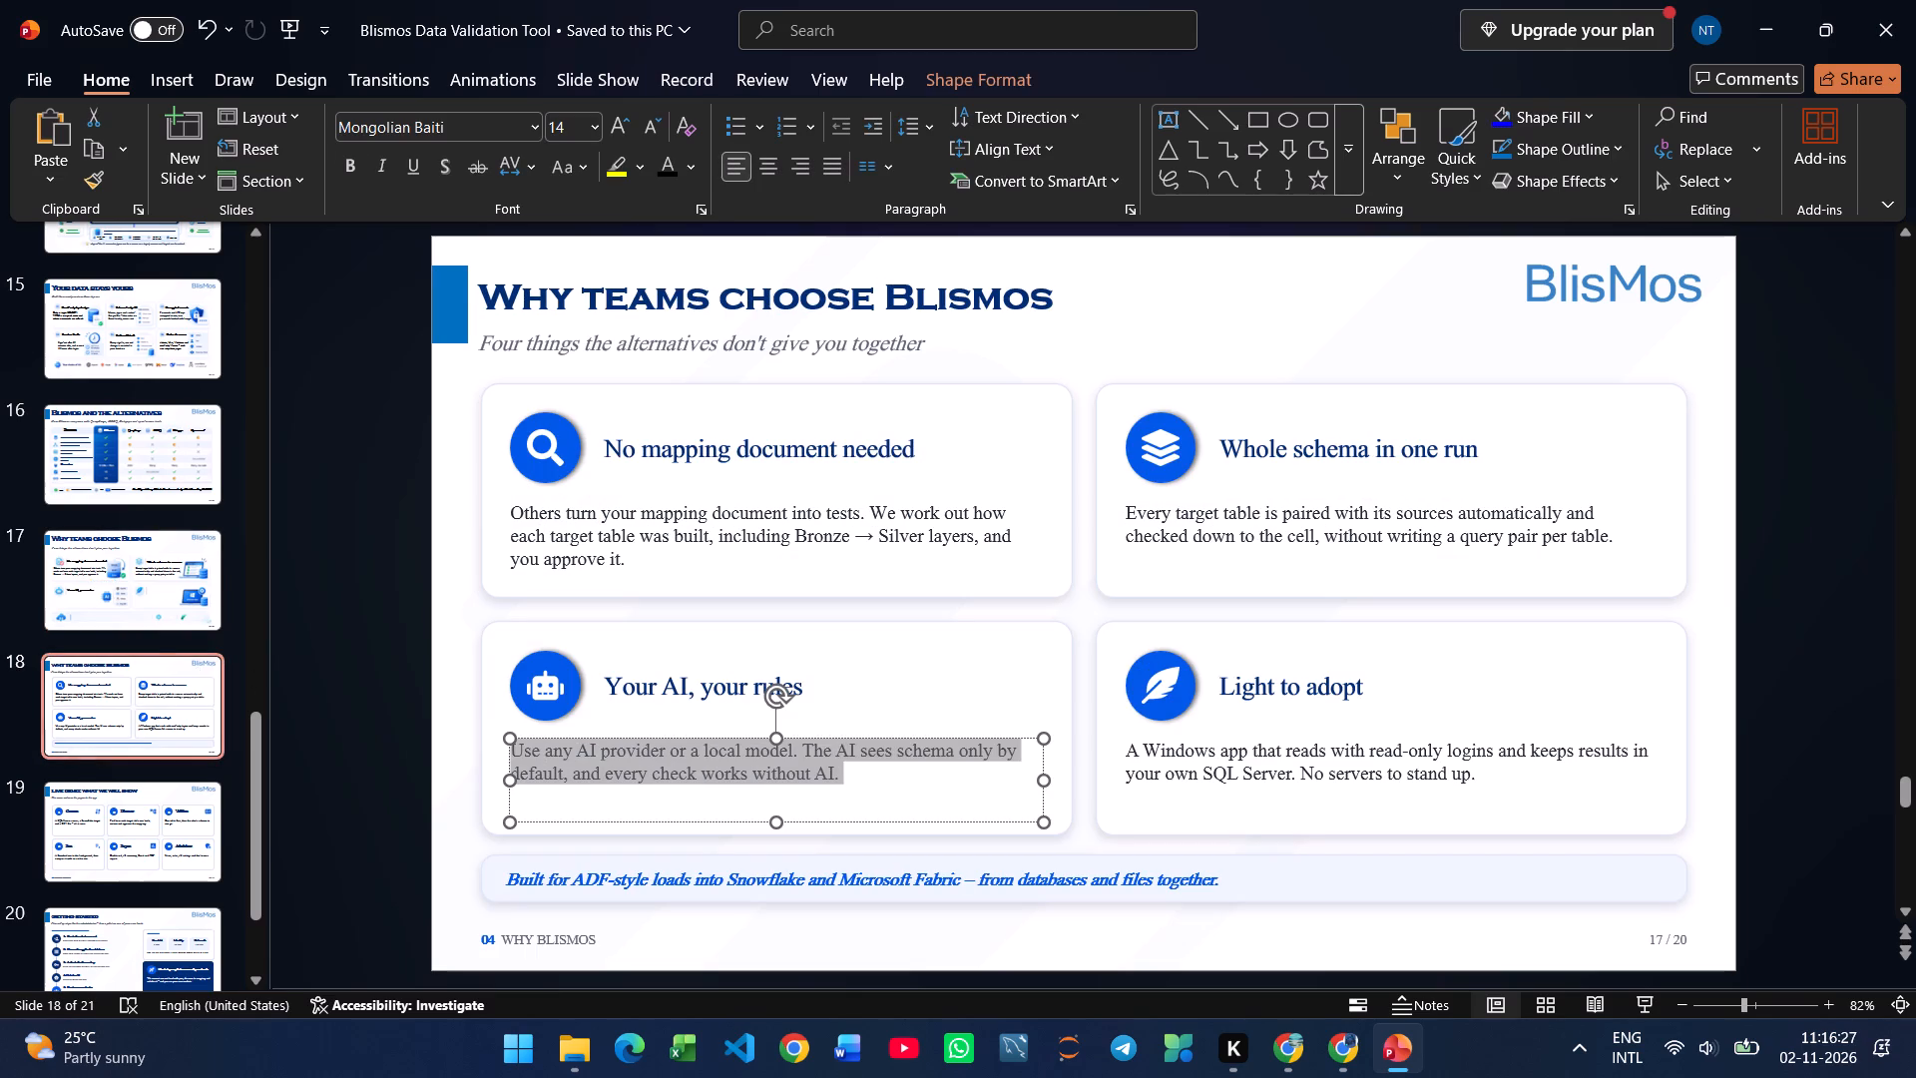
drag(498, 736, 495, 732)
key(ctrl+c)
click(159, 629)
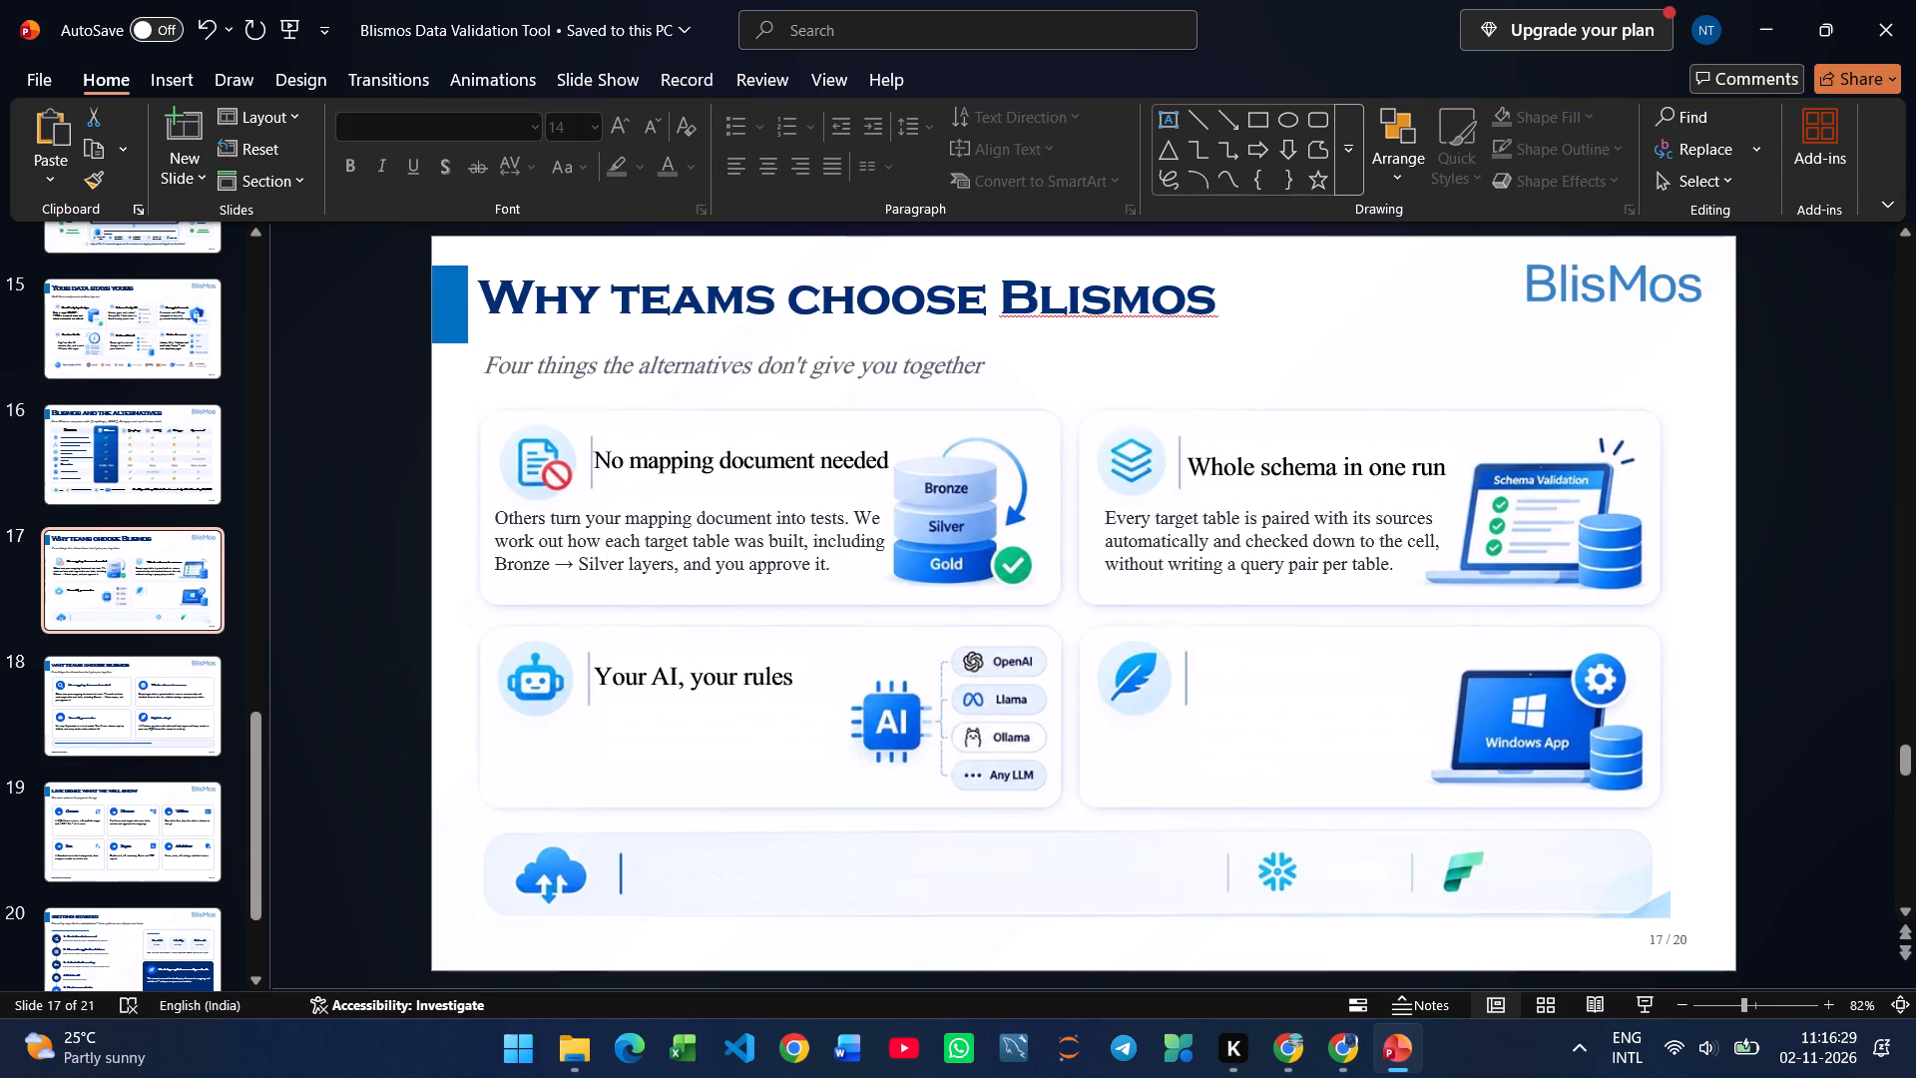
key(ctrl+v)
drag(1408, 602, 1189, 615)
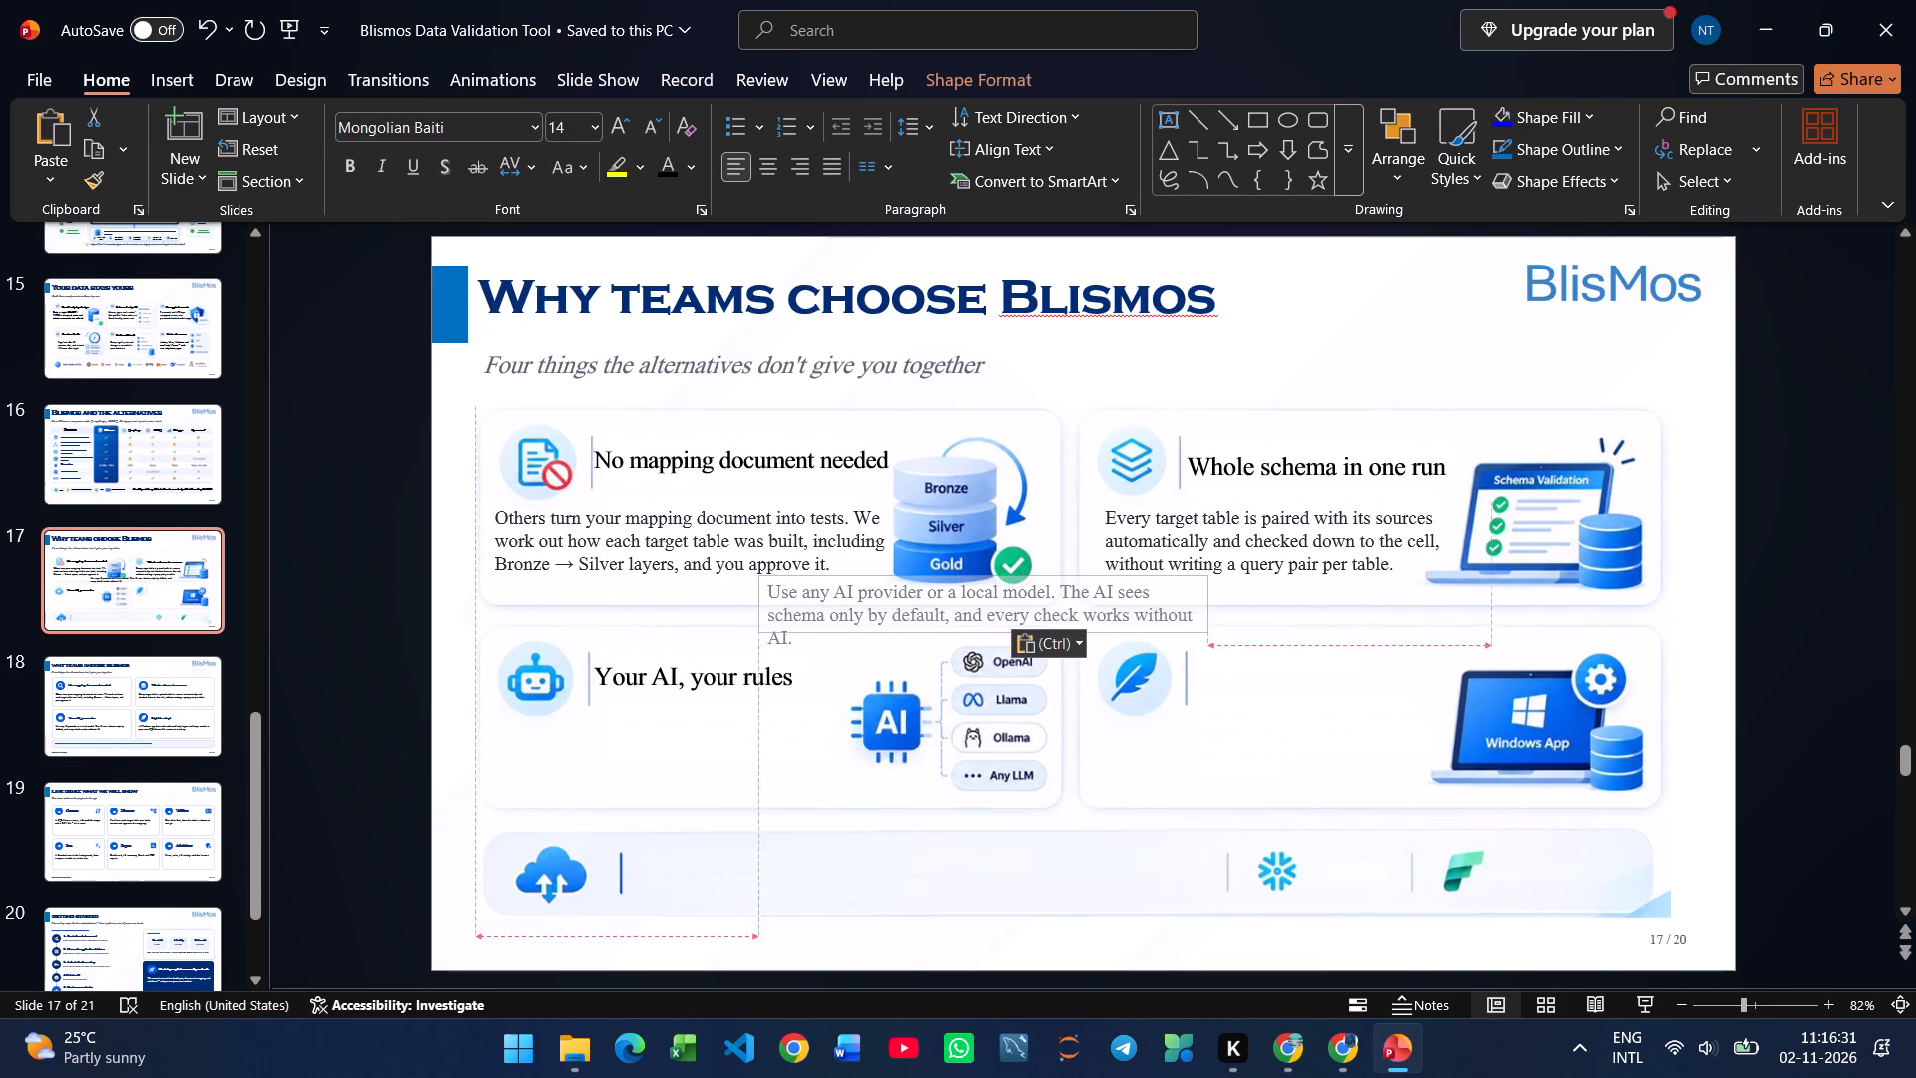
drag(1189, 615, 1155, 618)
drag(1109, 654, 862, 798)
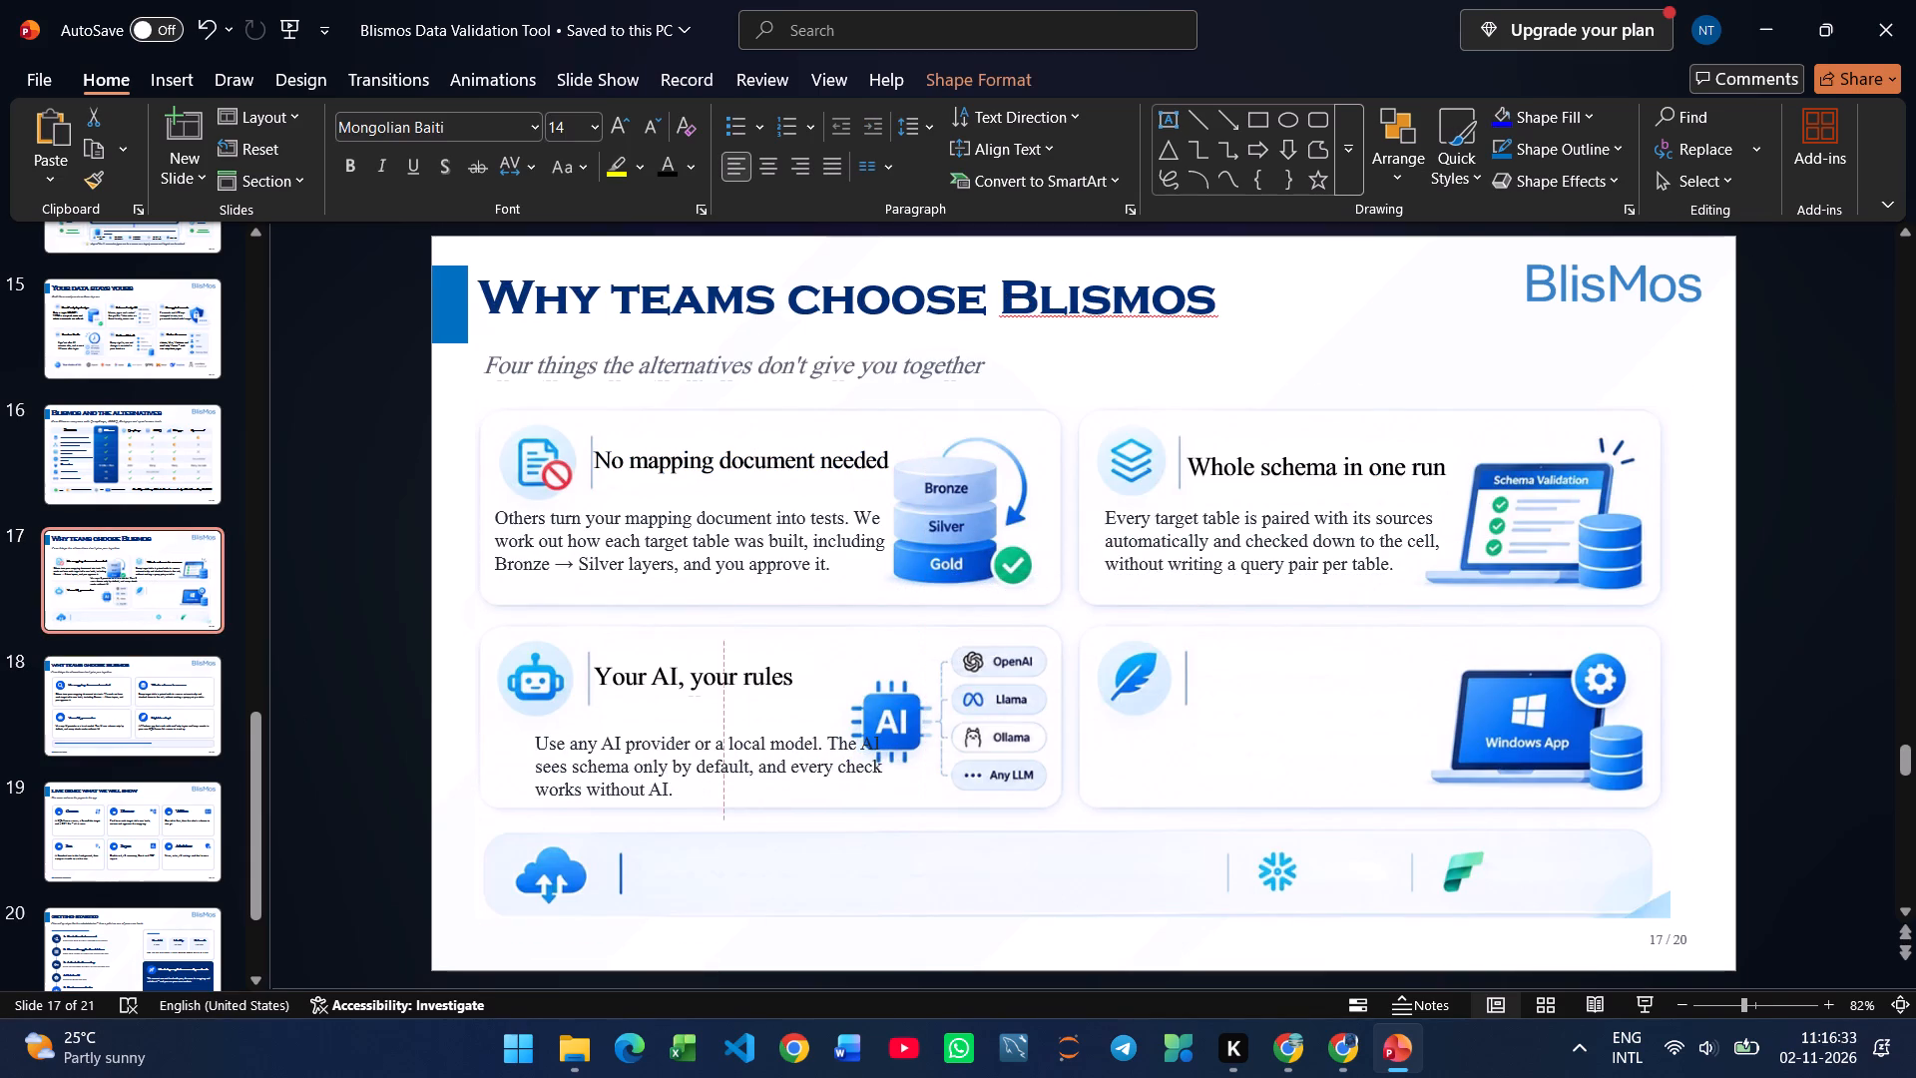
drag(862, 798, 840, 795)
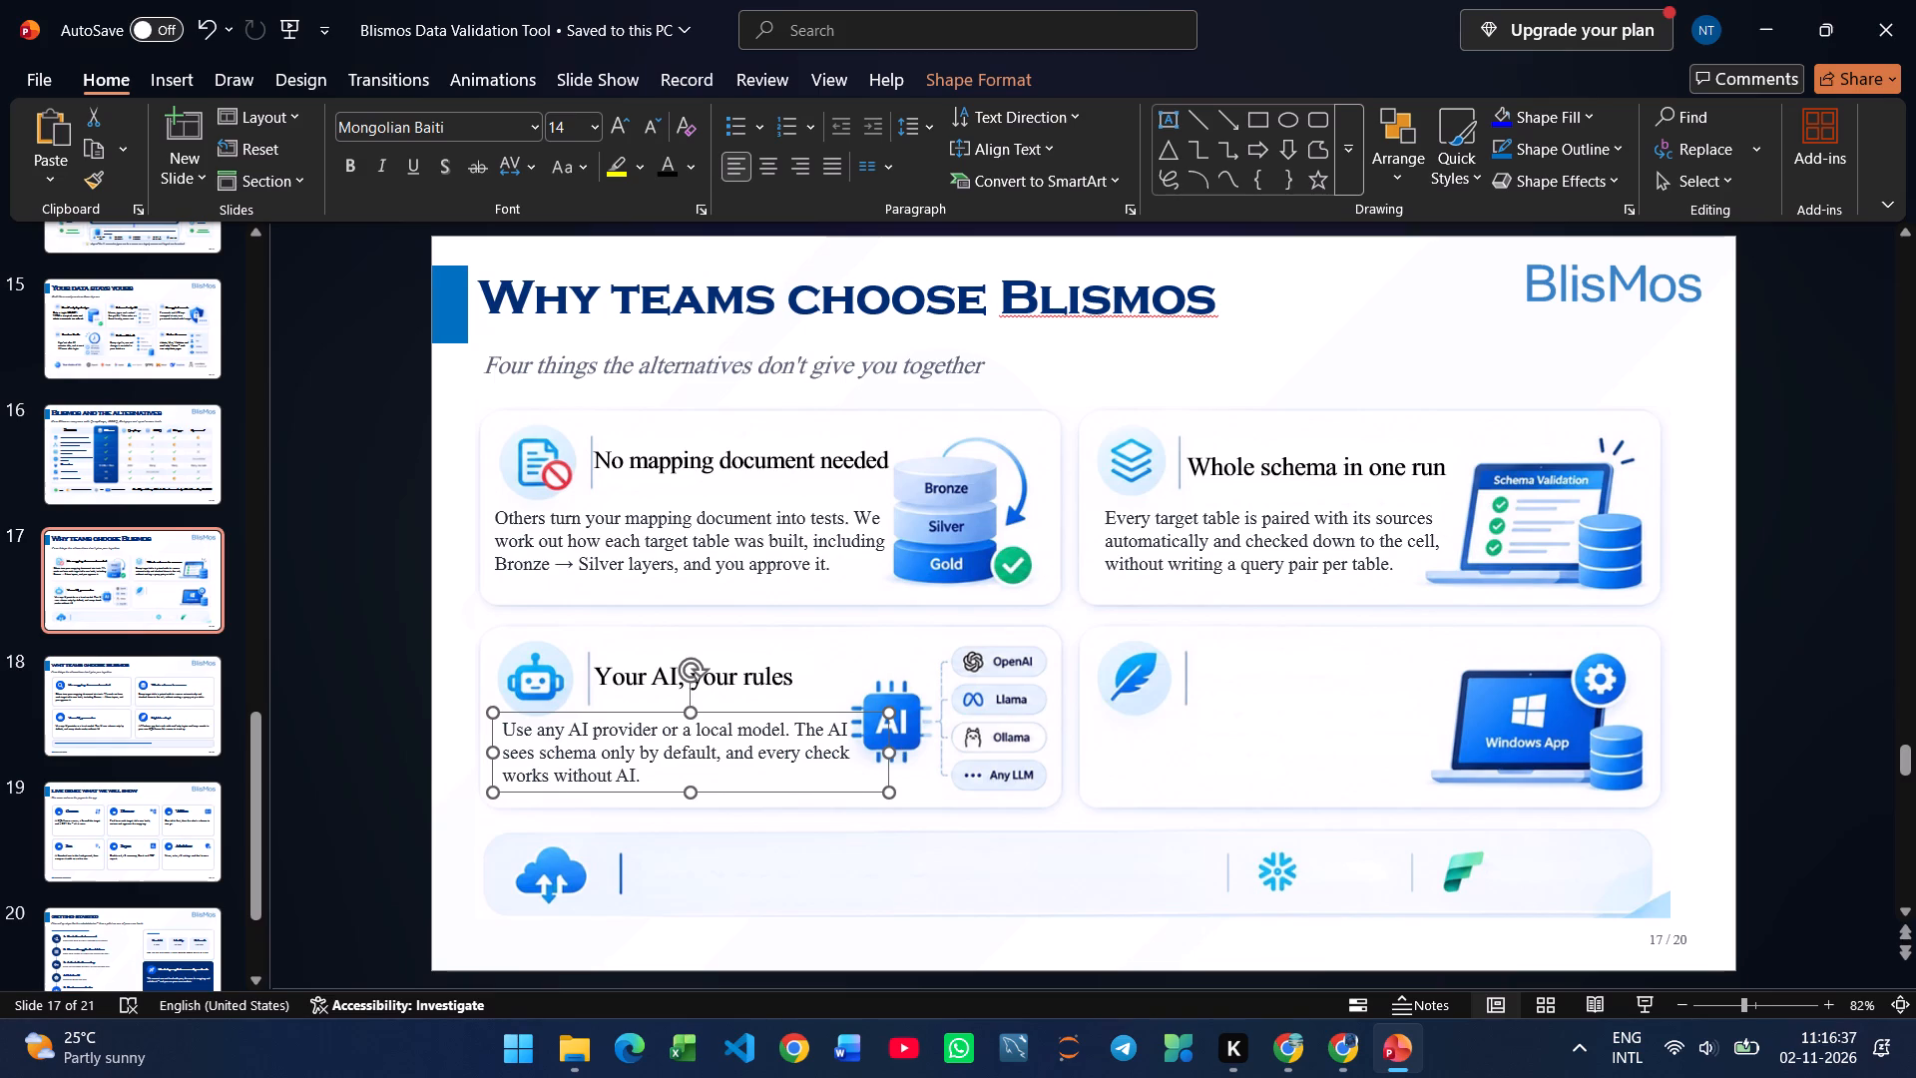
Copy the heading "Light to adopt" from slide 18 onto slide 17.
click(102, 702)
click(1324, 678)
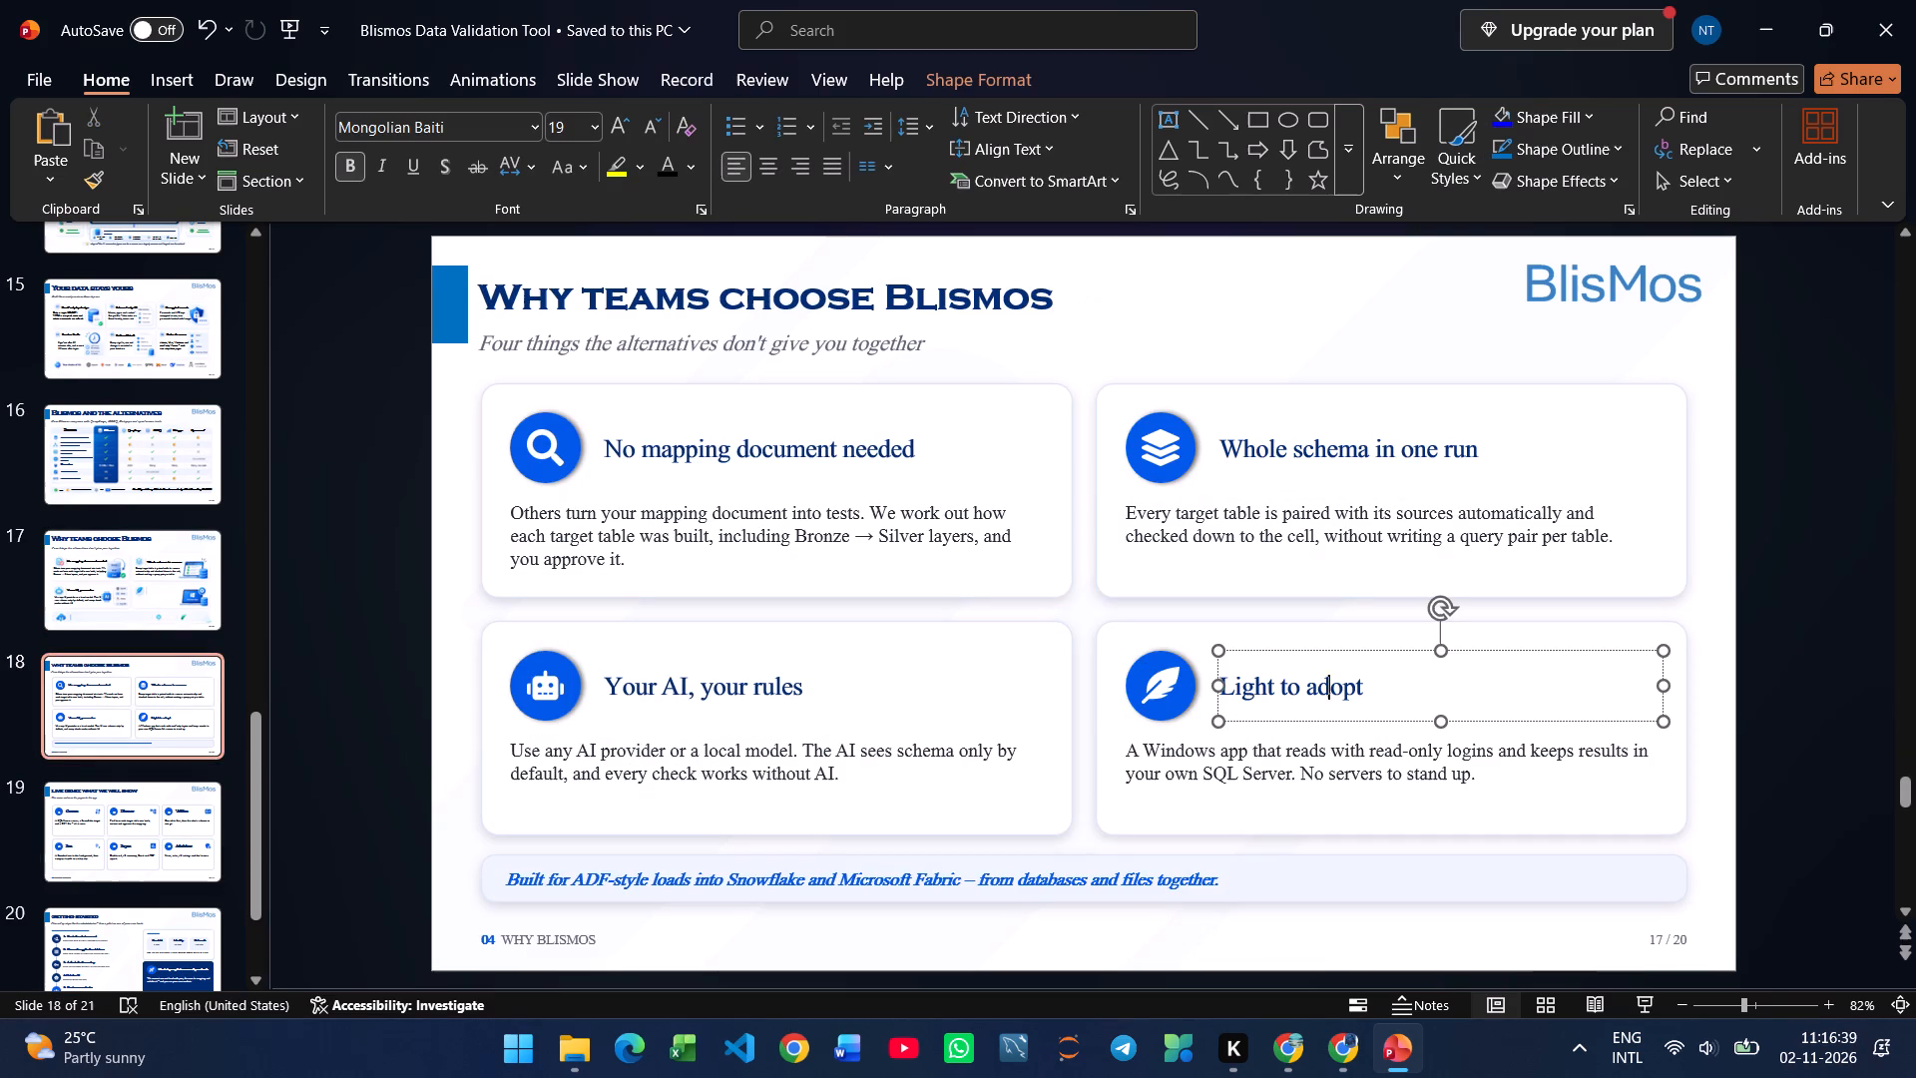
key(ctrl+a)
key(ctrl+c)
click(94, 605)
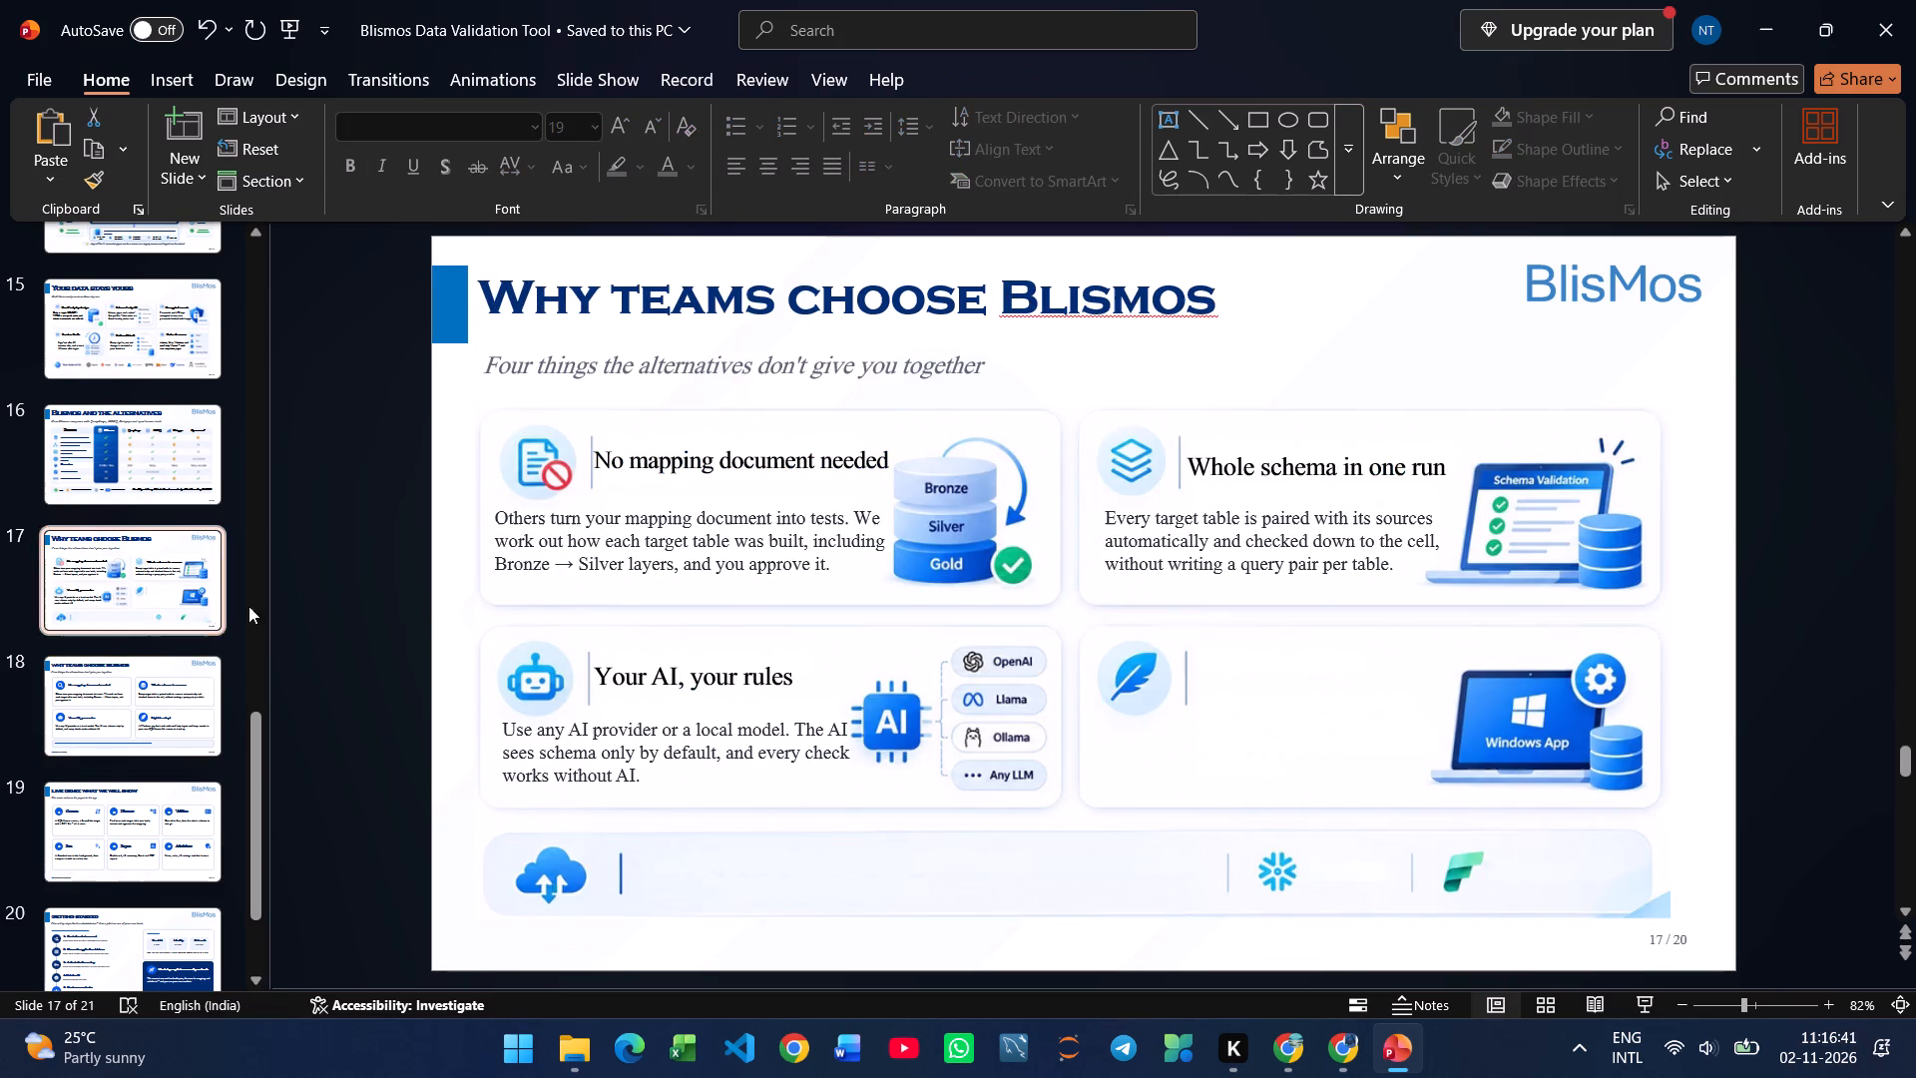
key(ctrl+v)
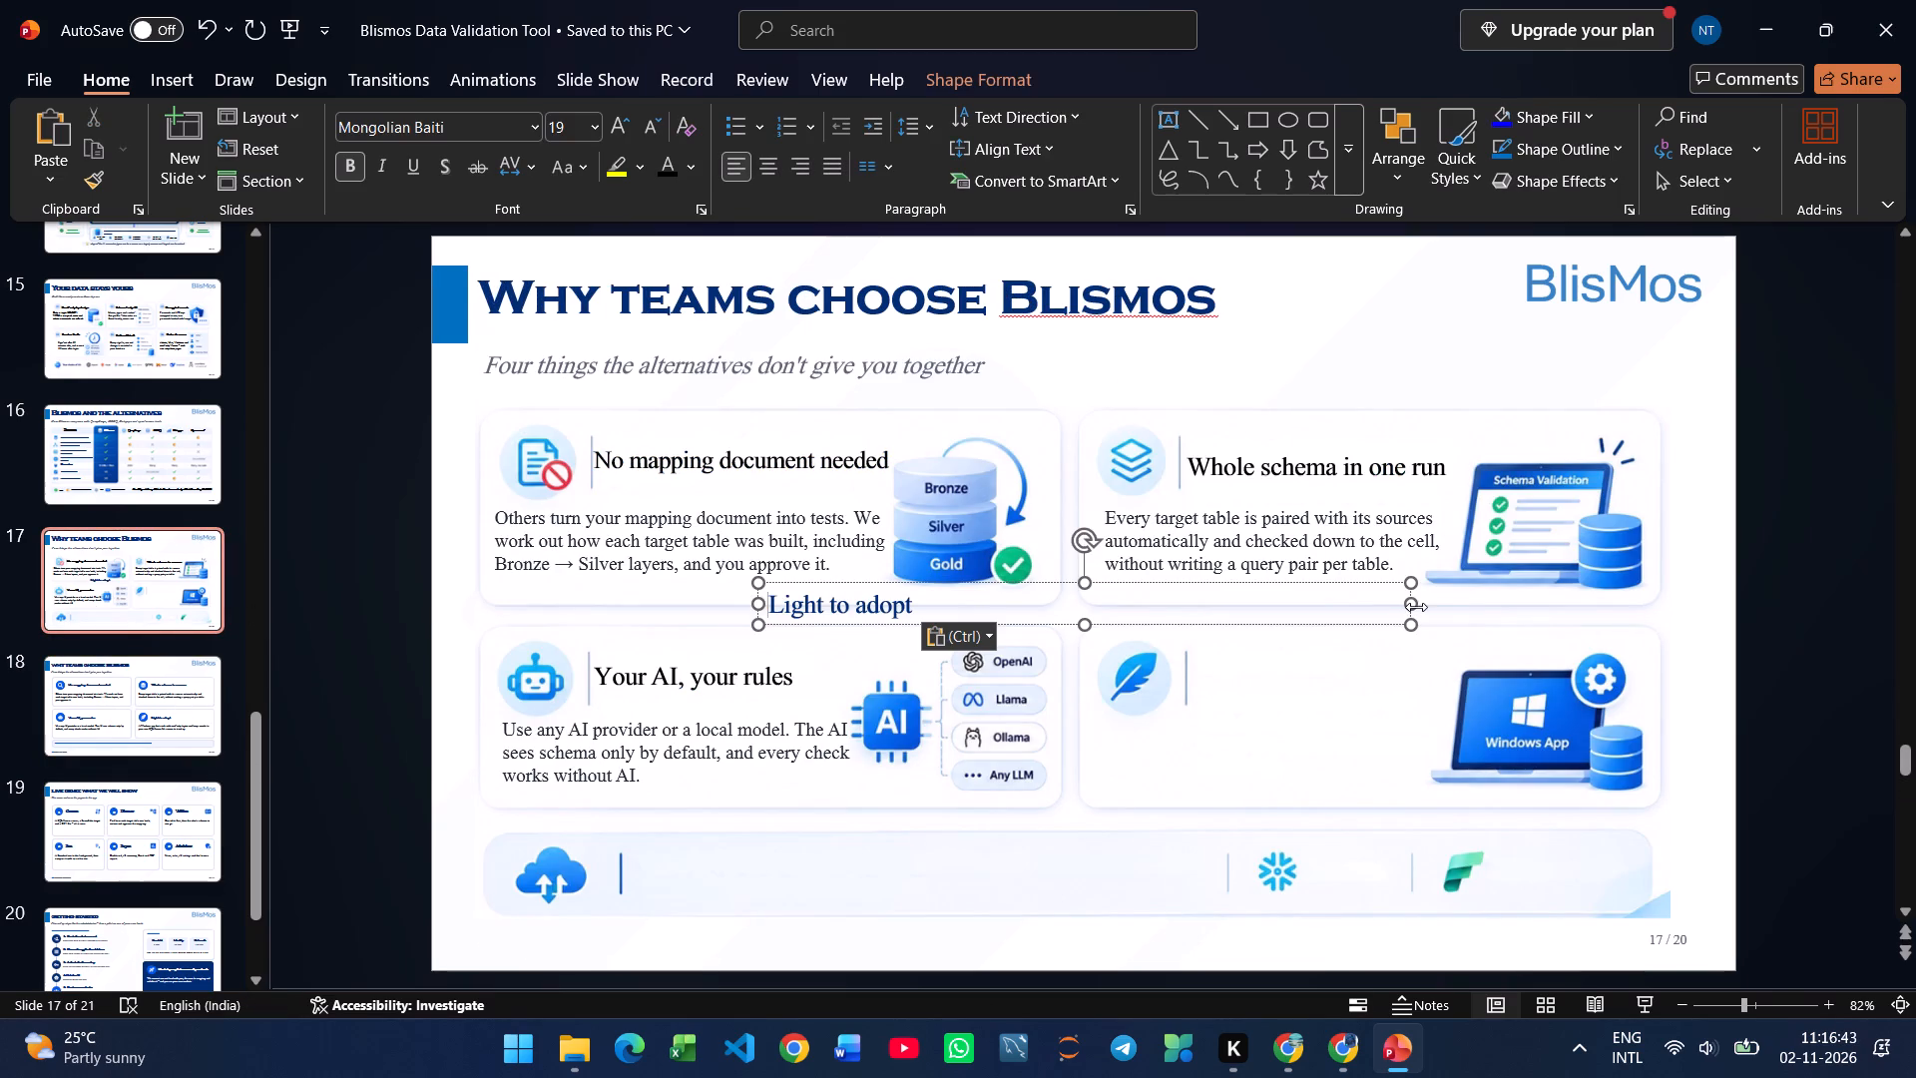
Narrow the "Light to adopt" heading box, colour its text black, and place it beside the divider line in the feather-icon card.
drag(1416, 607, 952, 624)
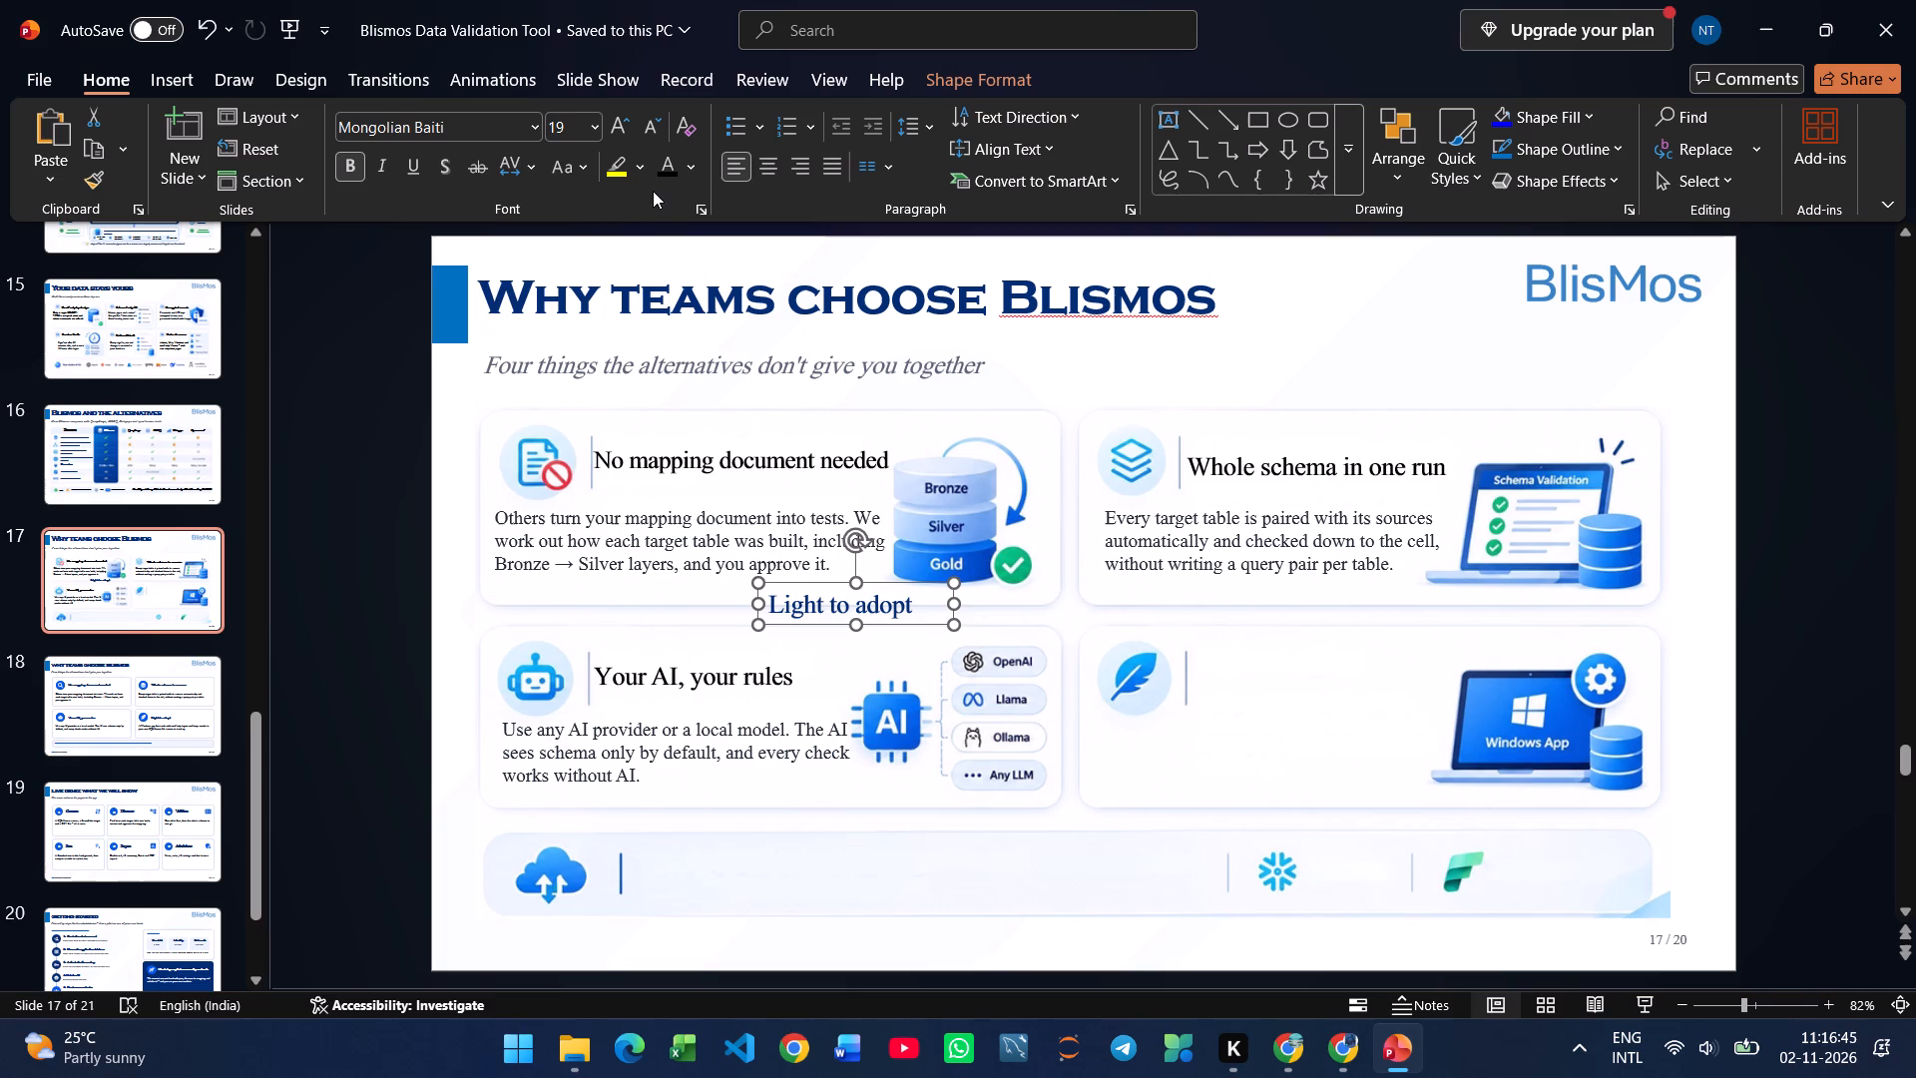
click(670, 177)
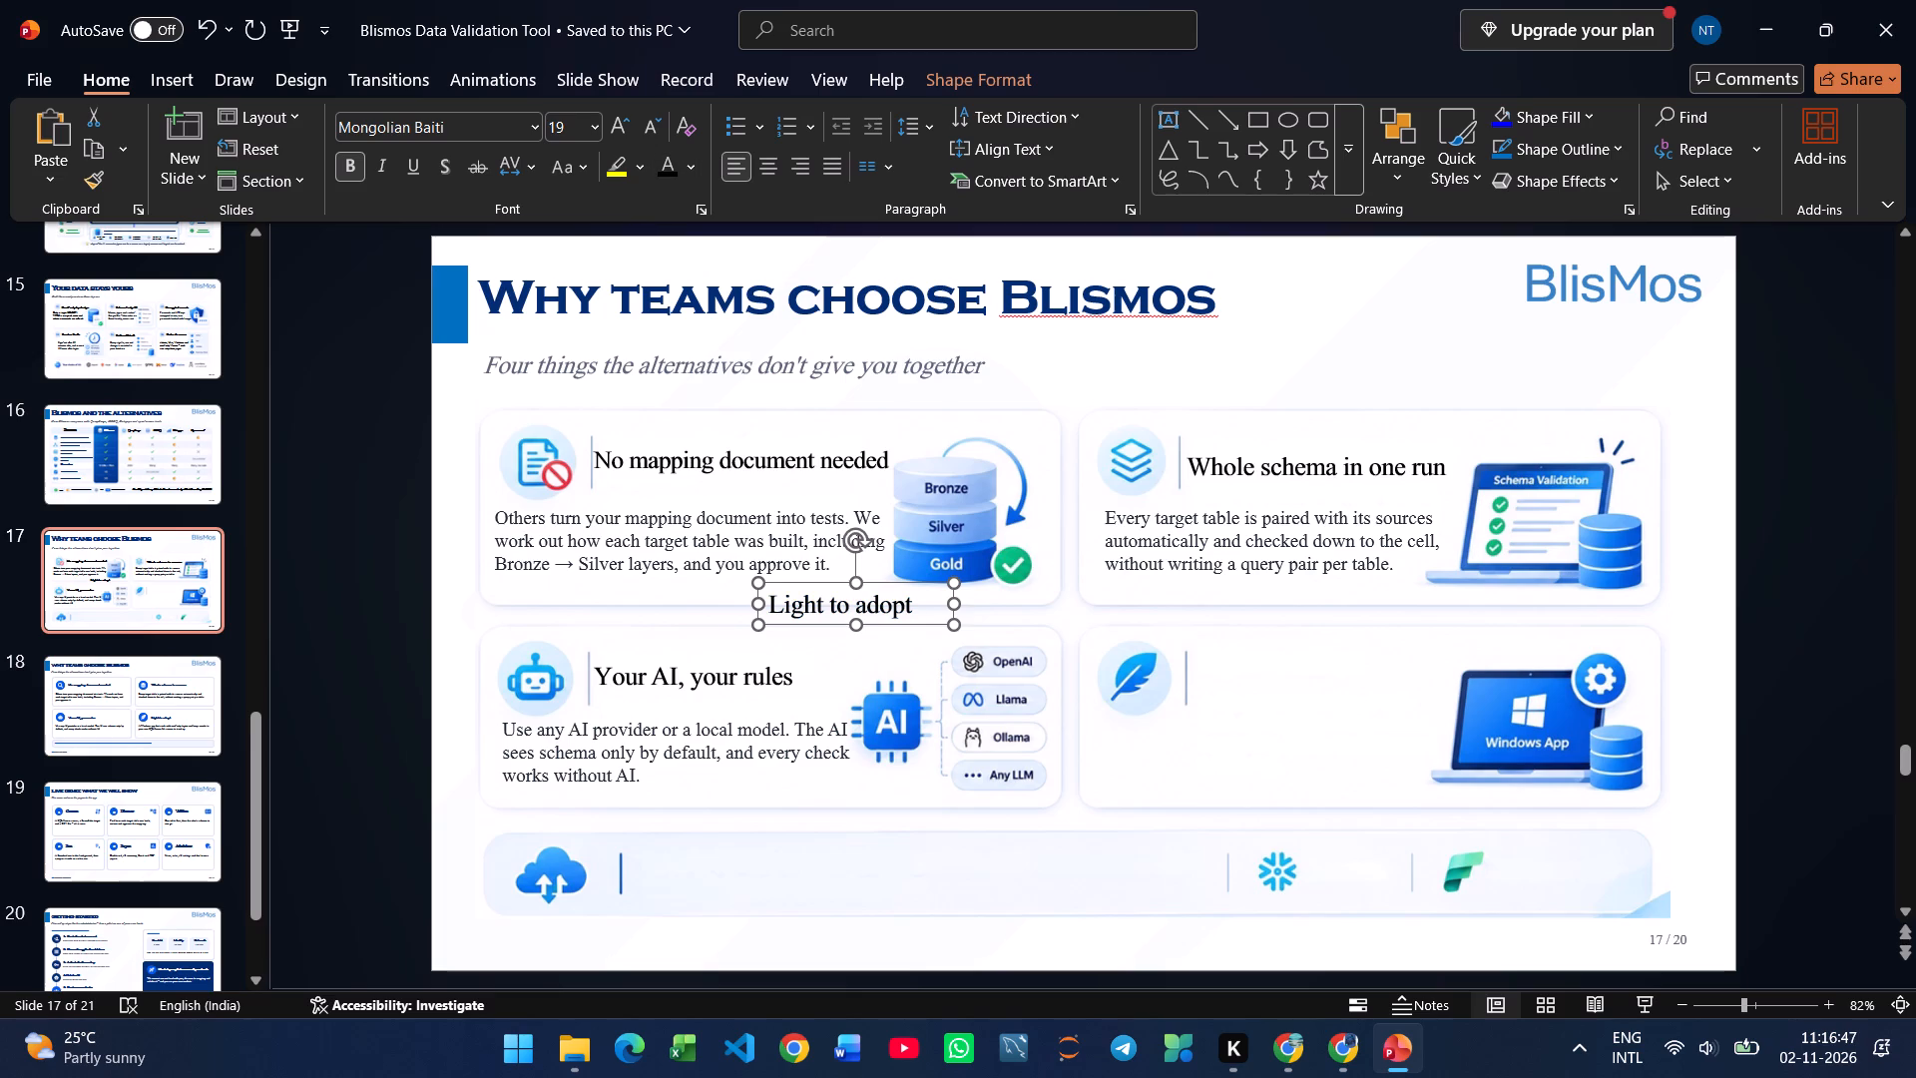
drag(886, 622, 1316, 704)
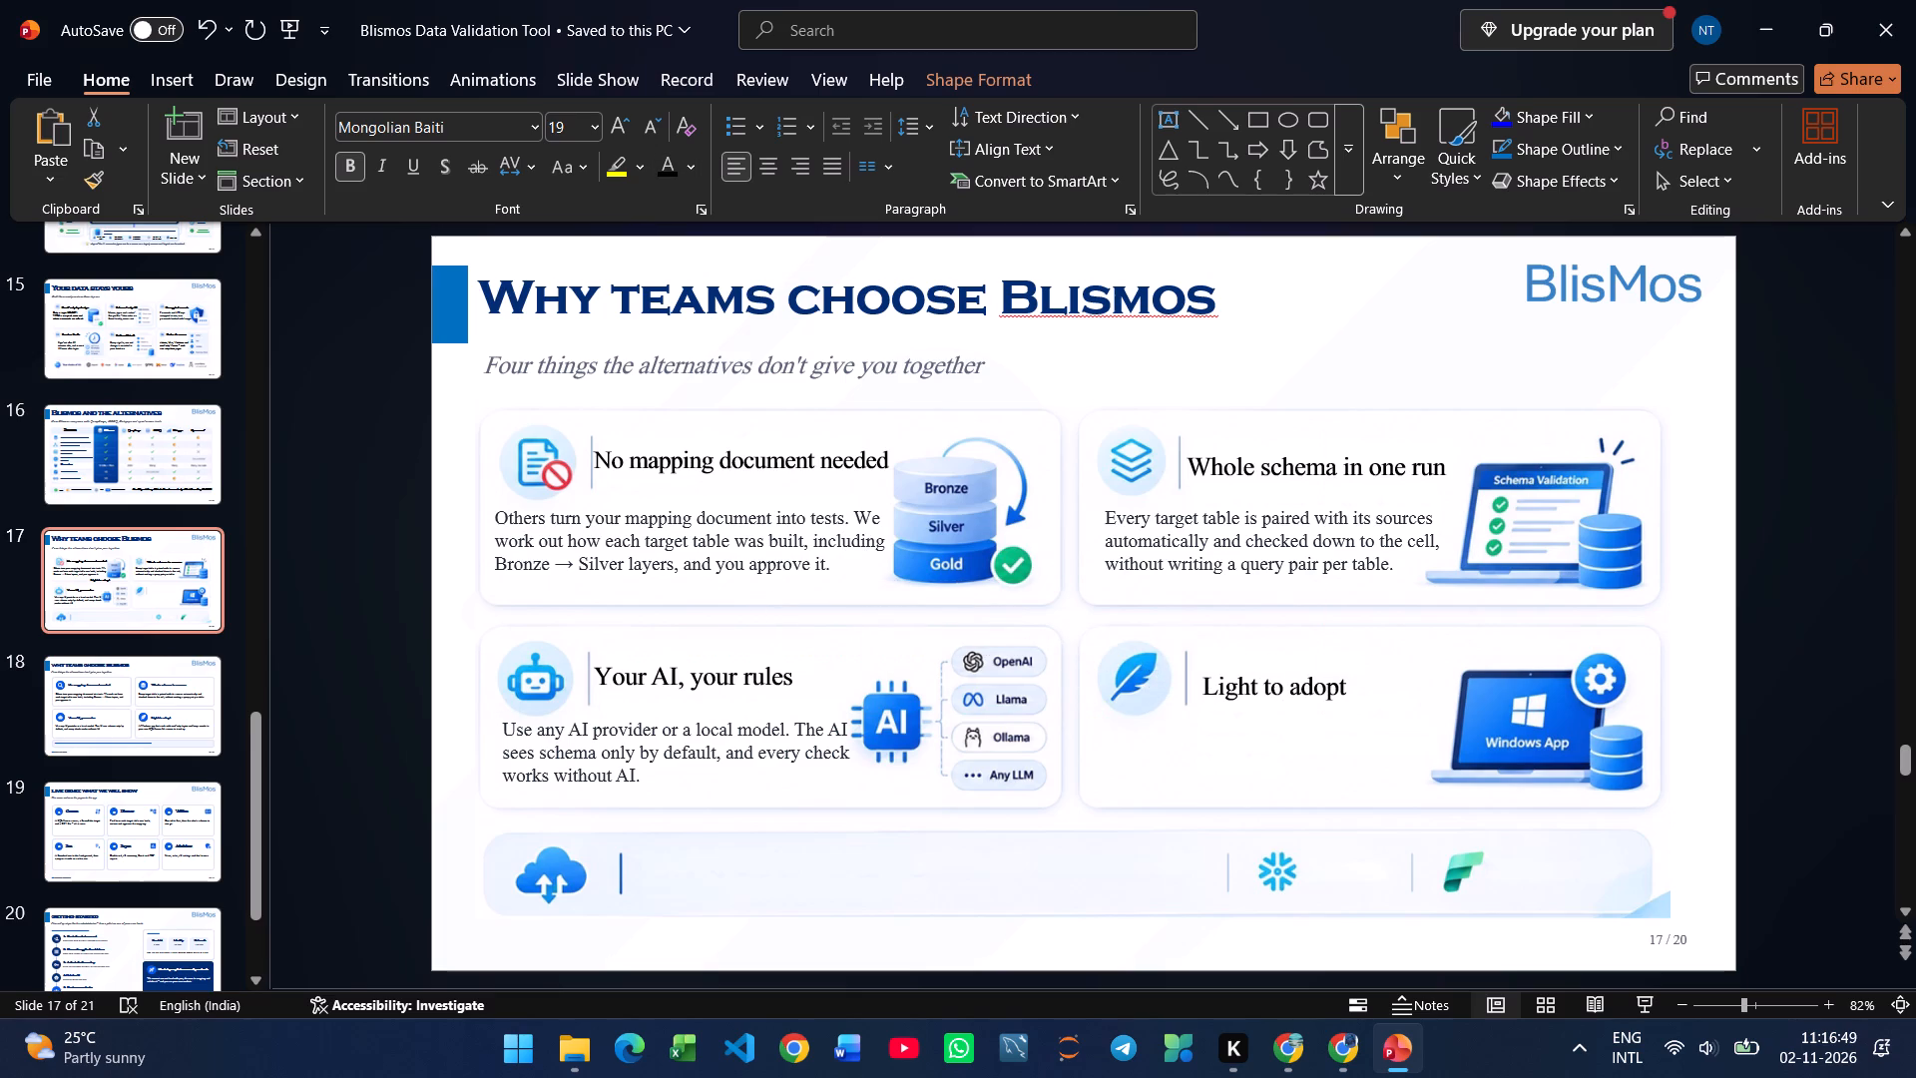
drag(1316, 704, 1314, 699)
Copy the description beginning "A Windows app that reads" from slide 18 and fit it beneath slide 17's "Light to adopt" heading.
click(144, 707)
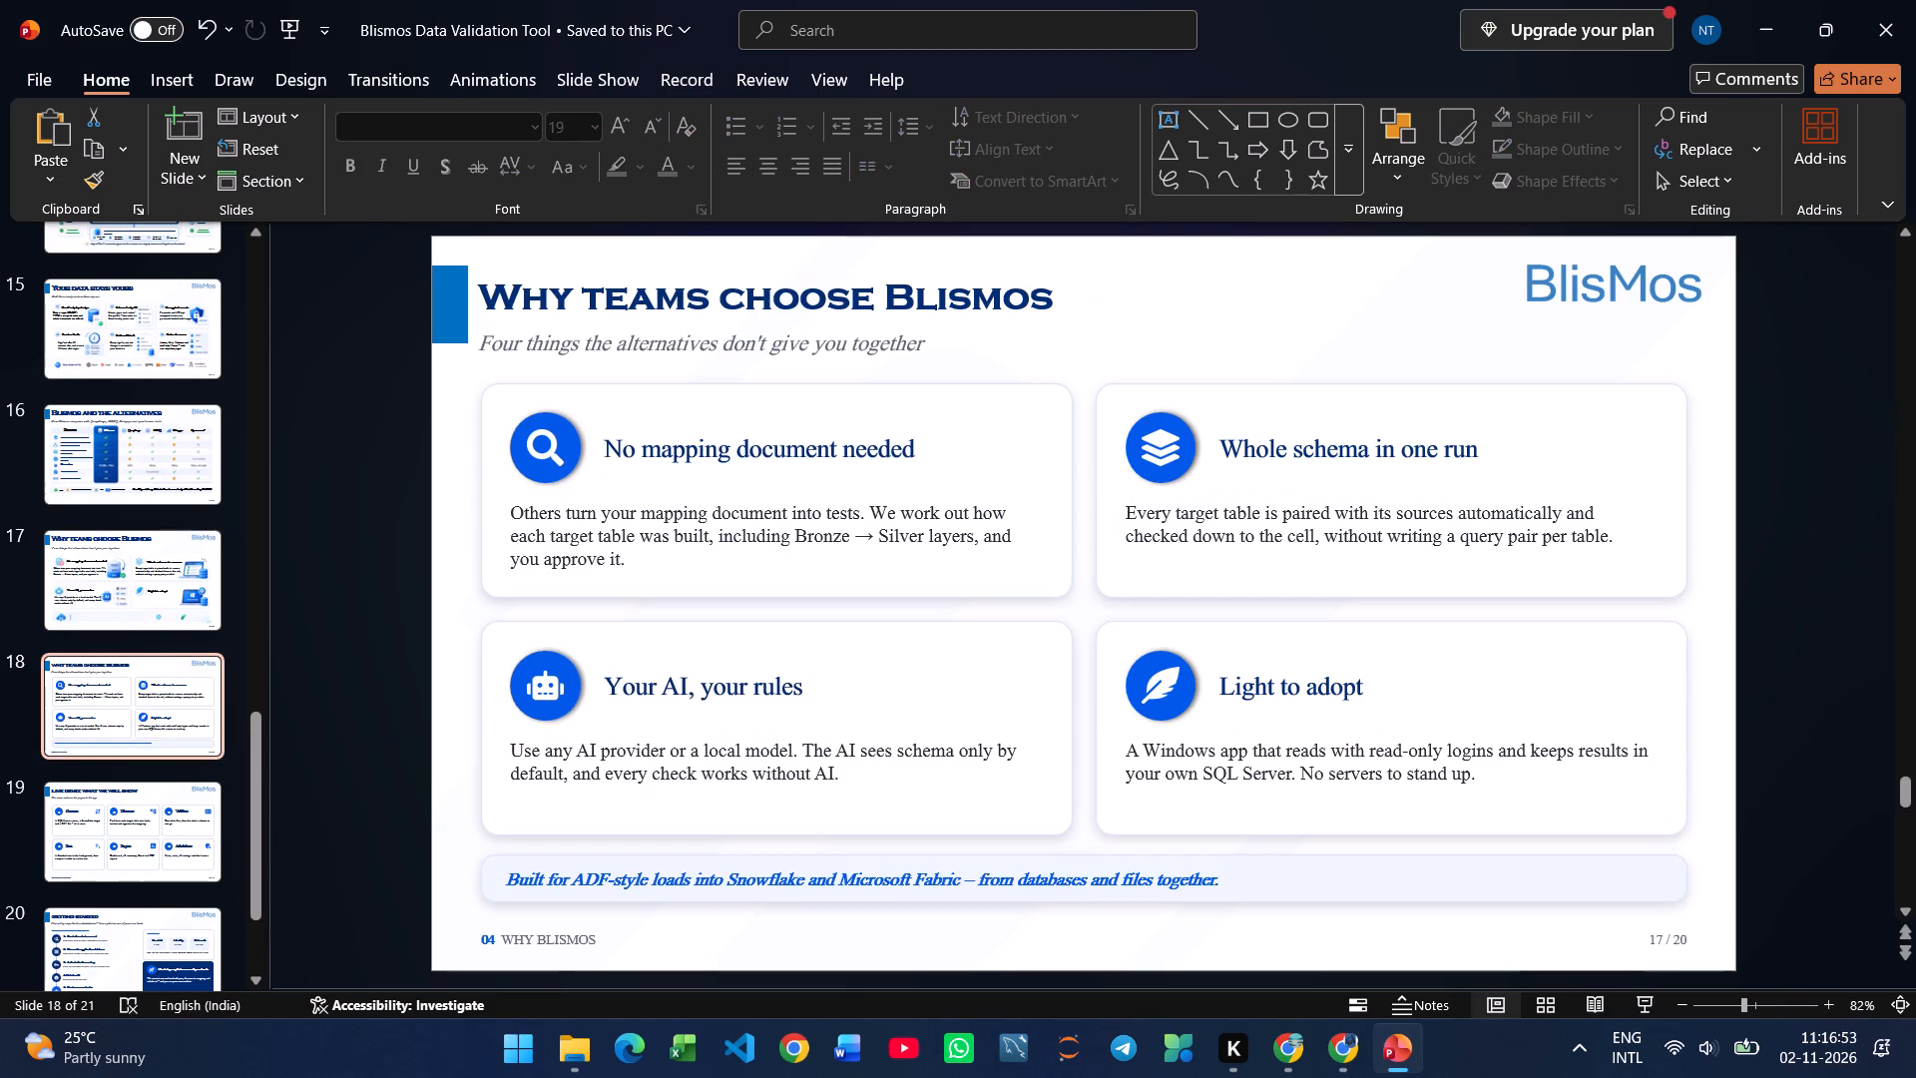
drag(1483, 775, 1116, 755)
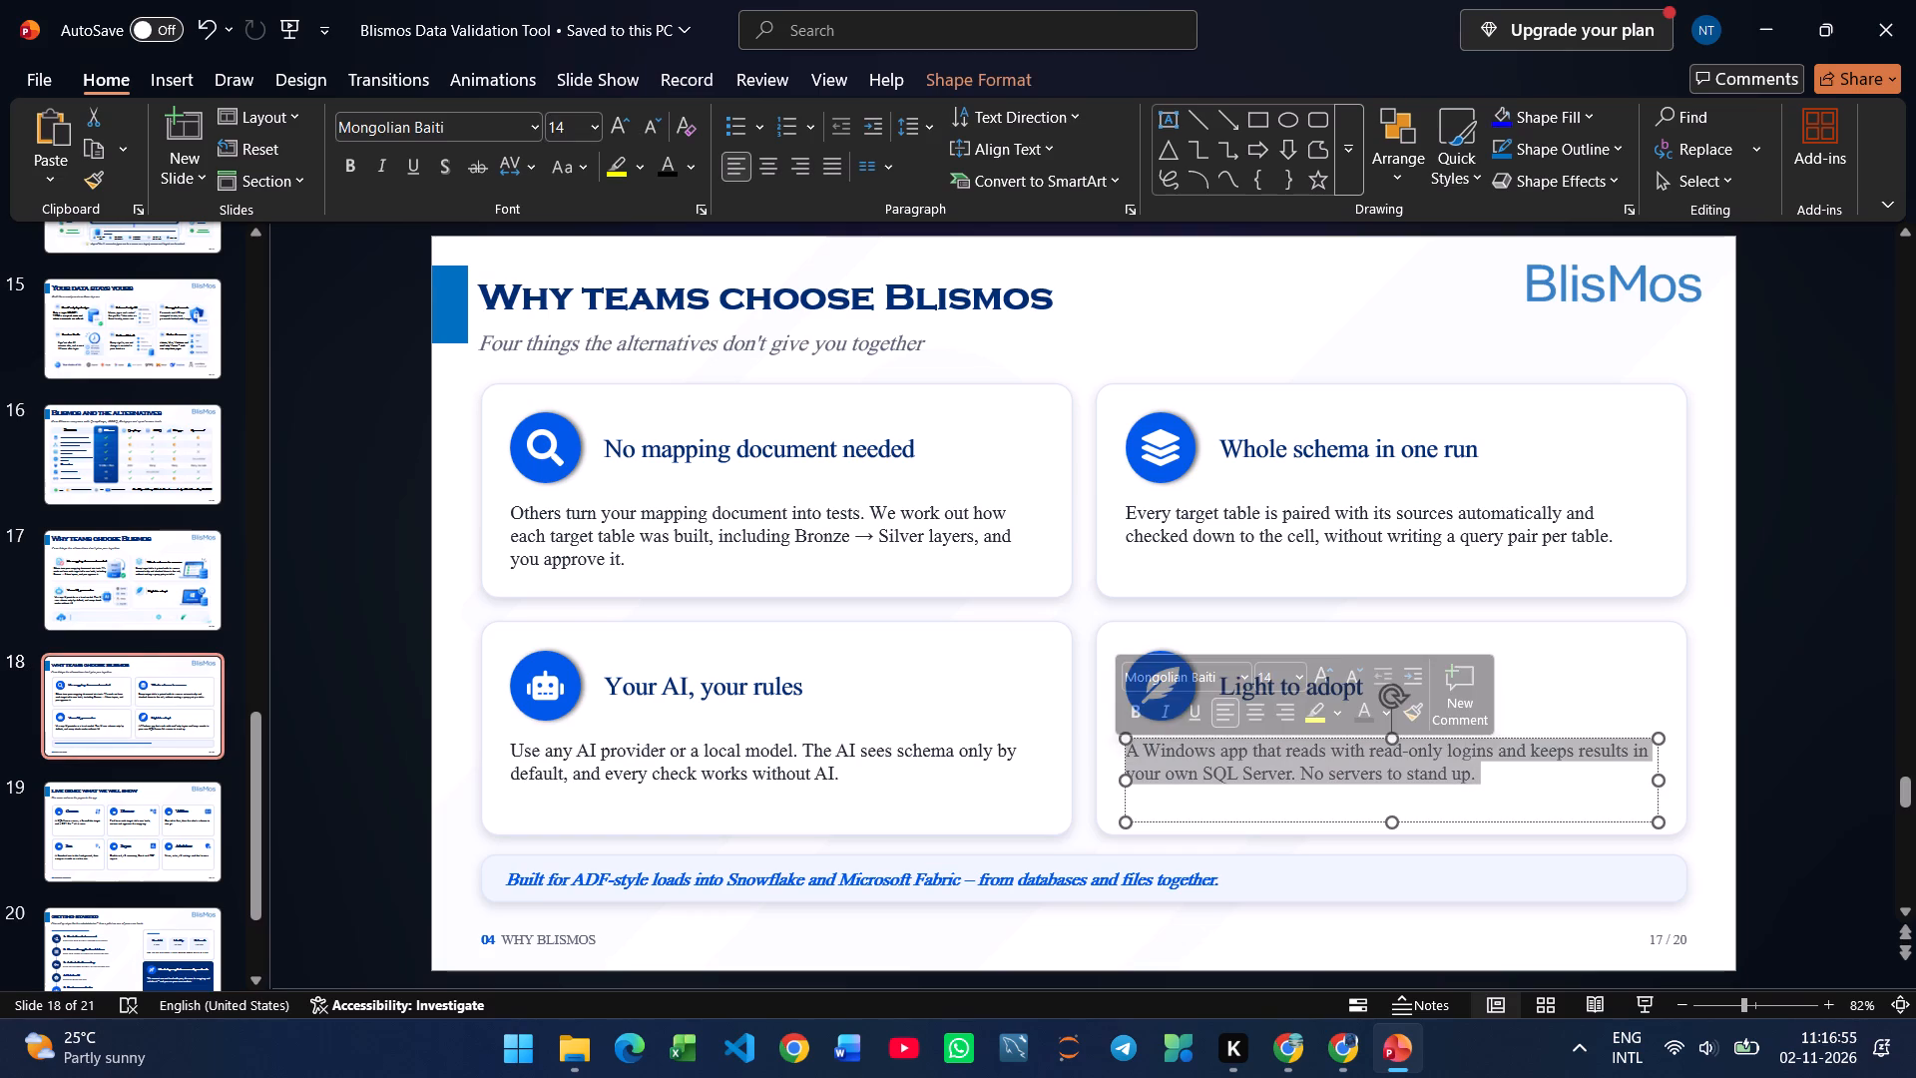
key(ctrl+c)
click(171, 585)
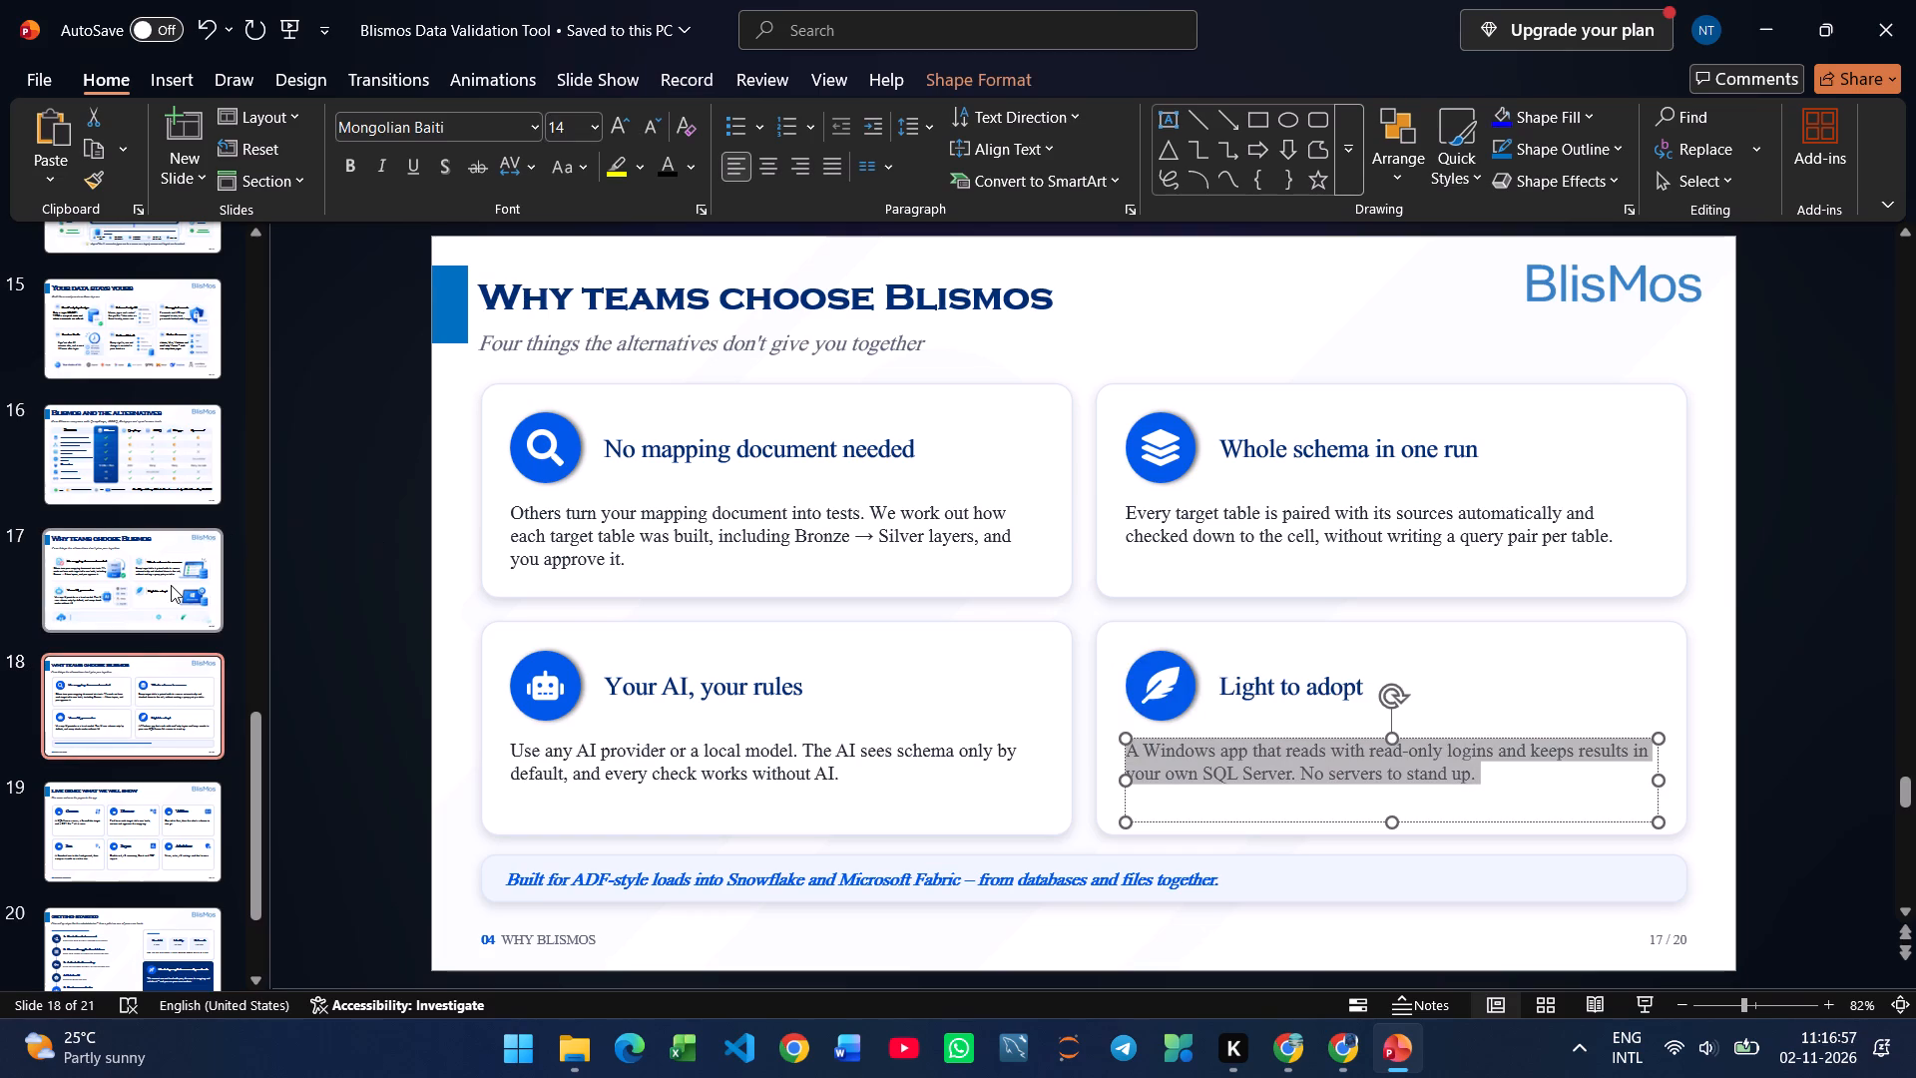
key(ctrl+v)
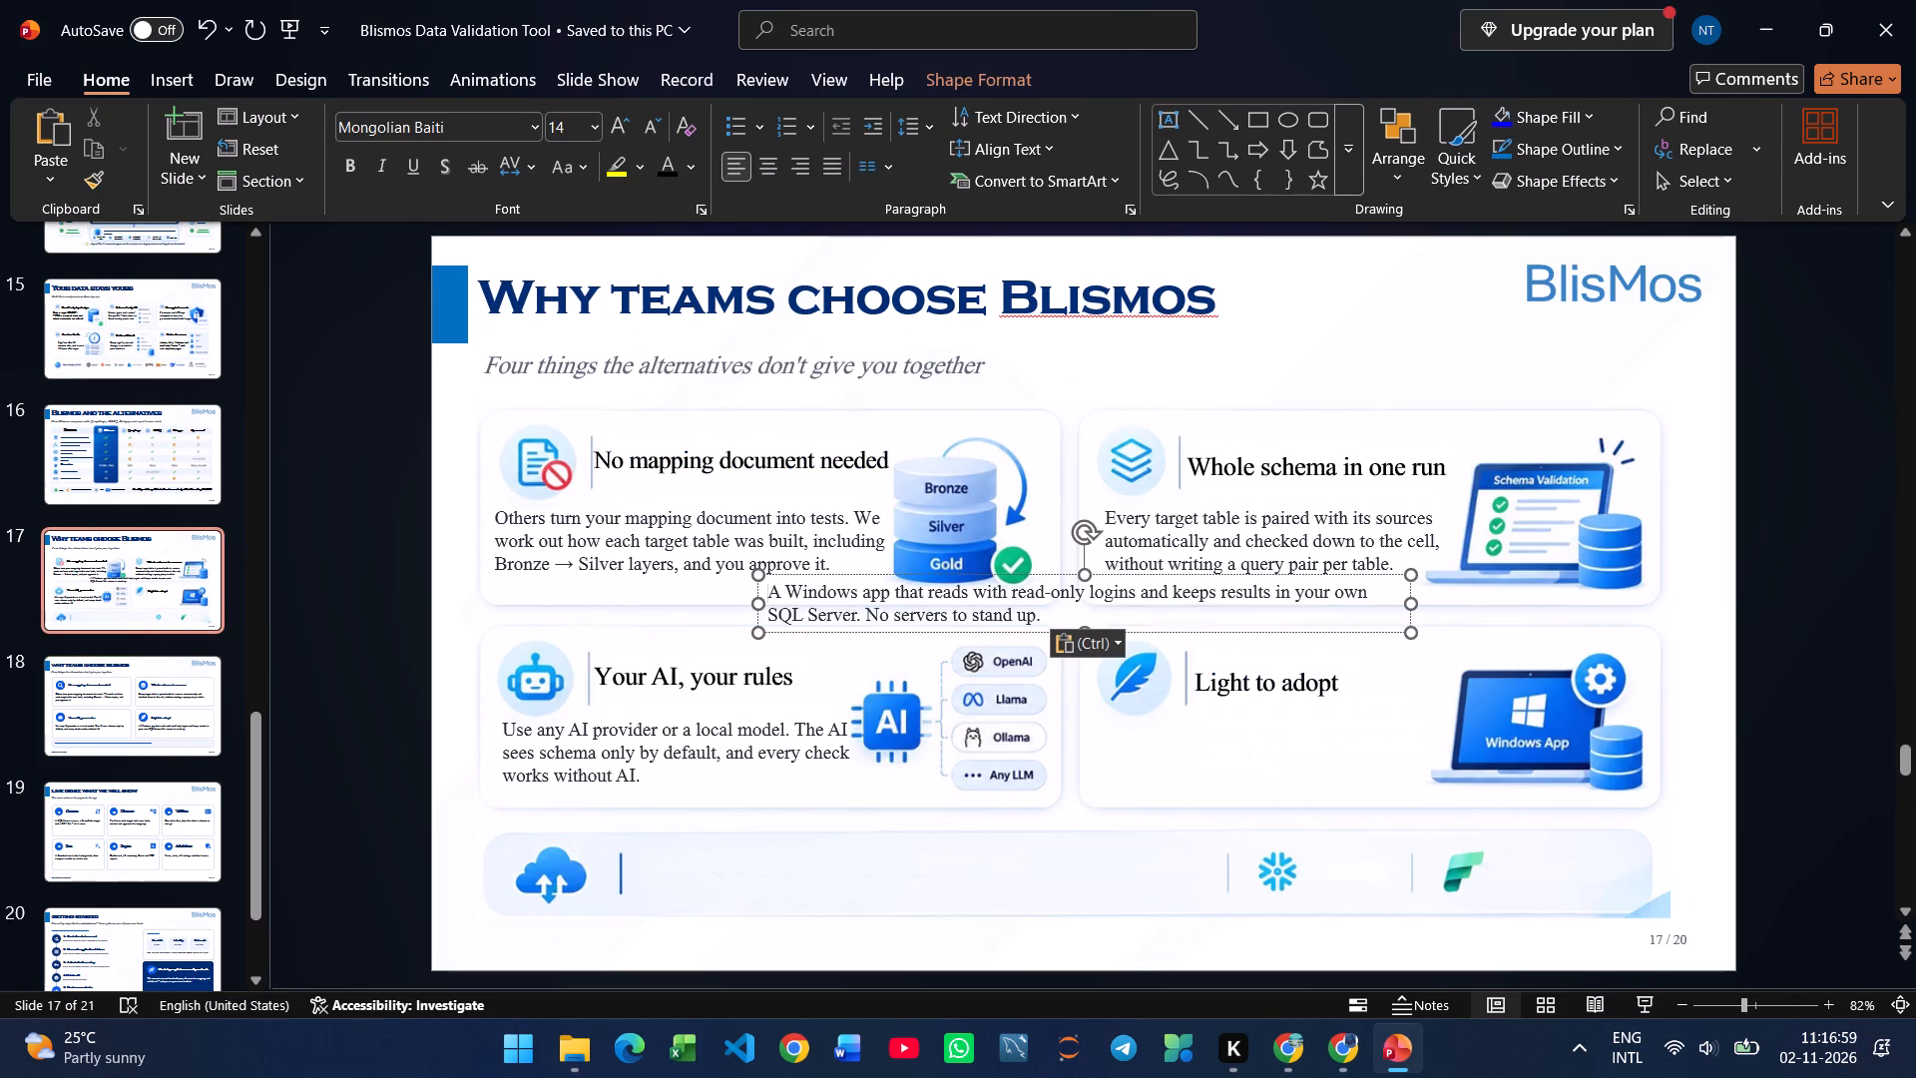
drag(1415, 605, 1215, 619)
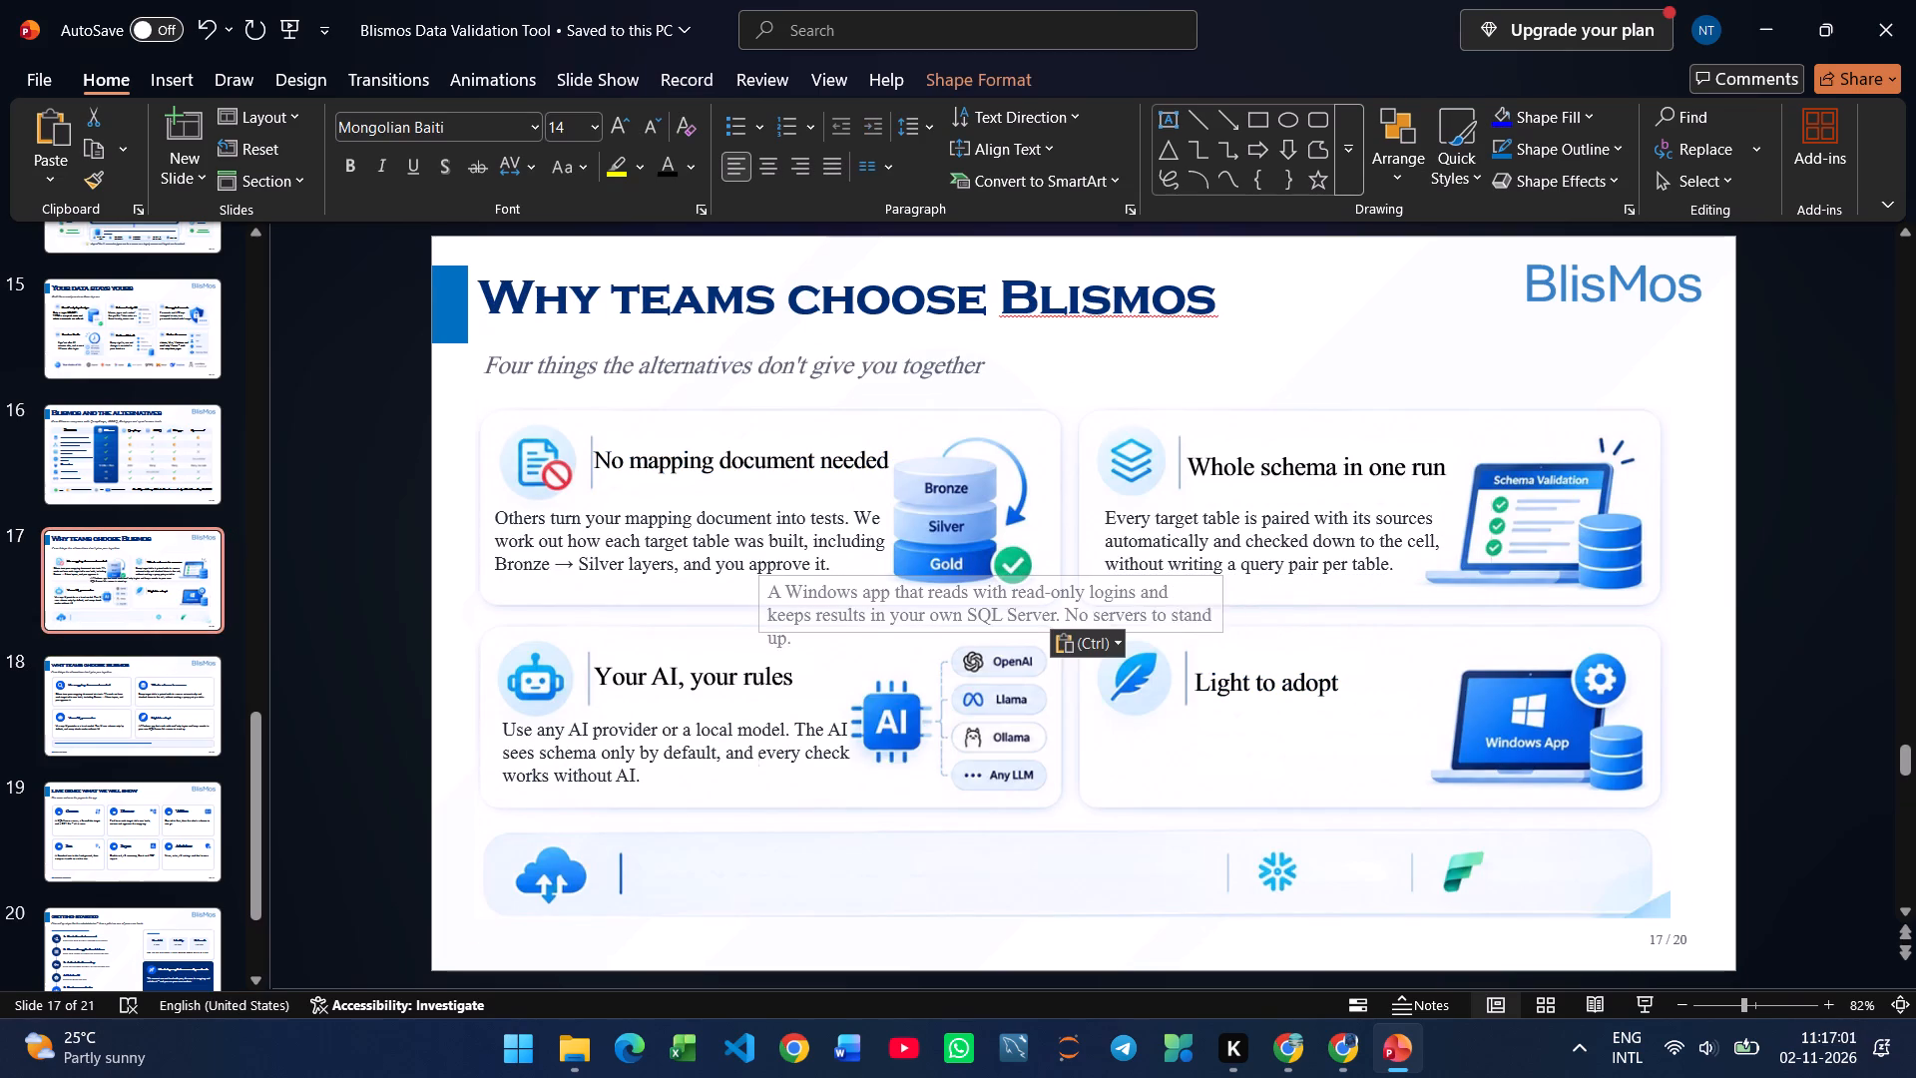
drag(1215, 619, 1134, 628)
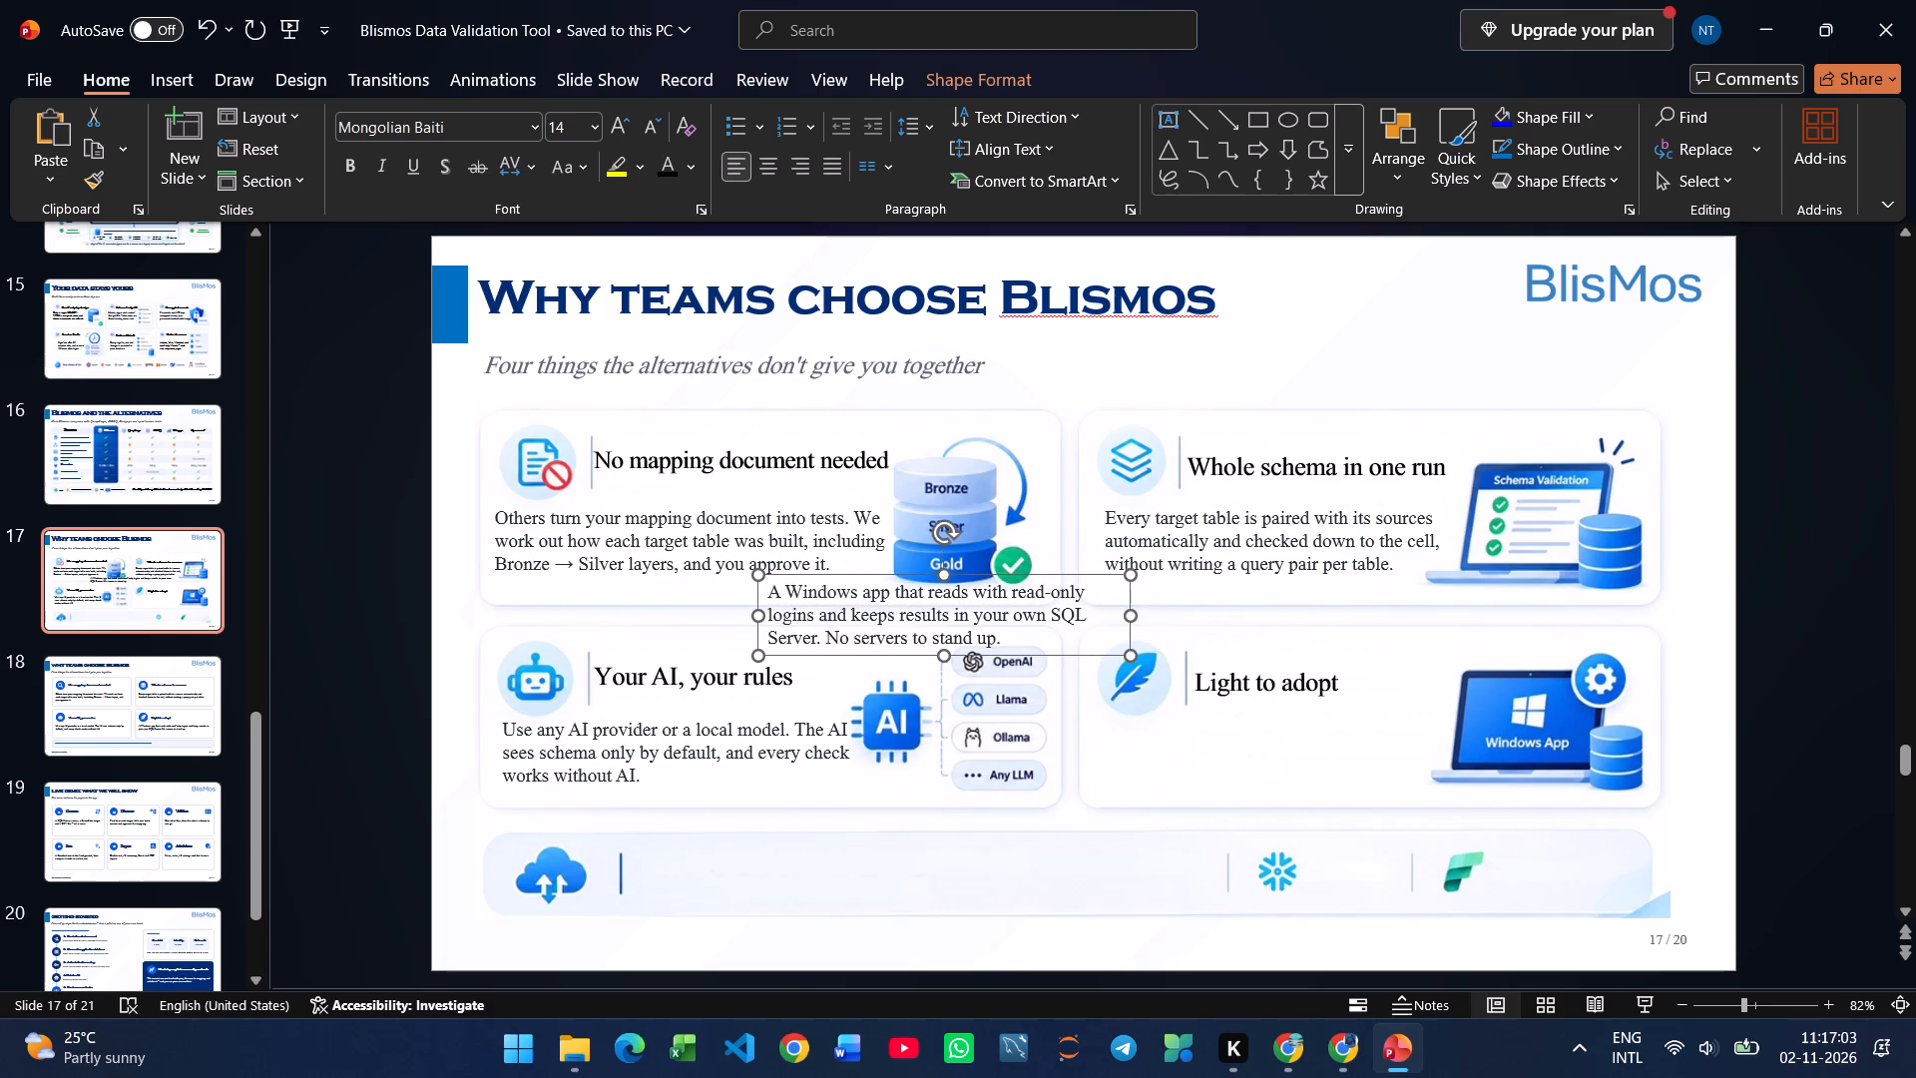
drag(1018, 656, 1347, 790)
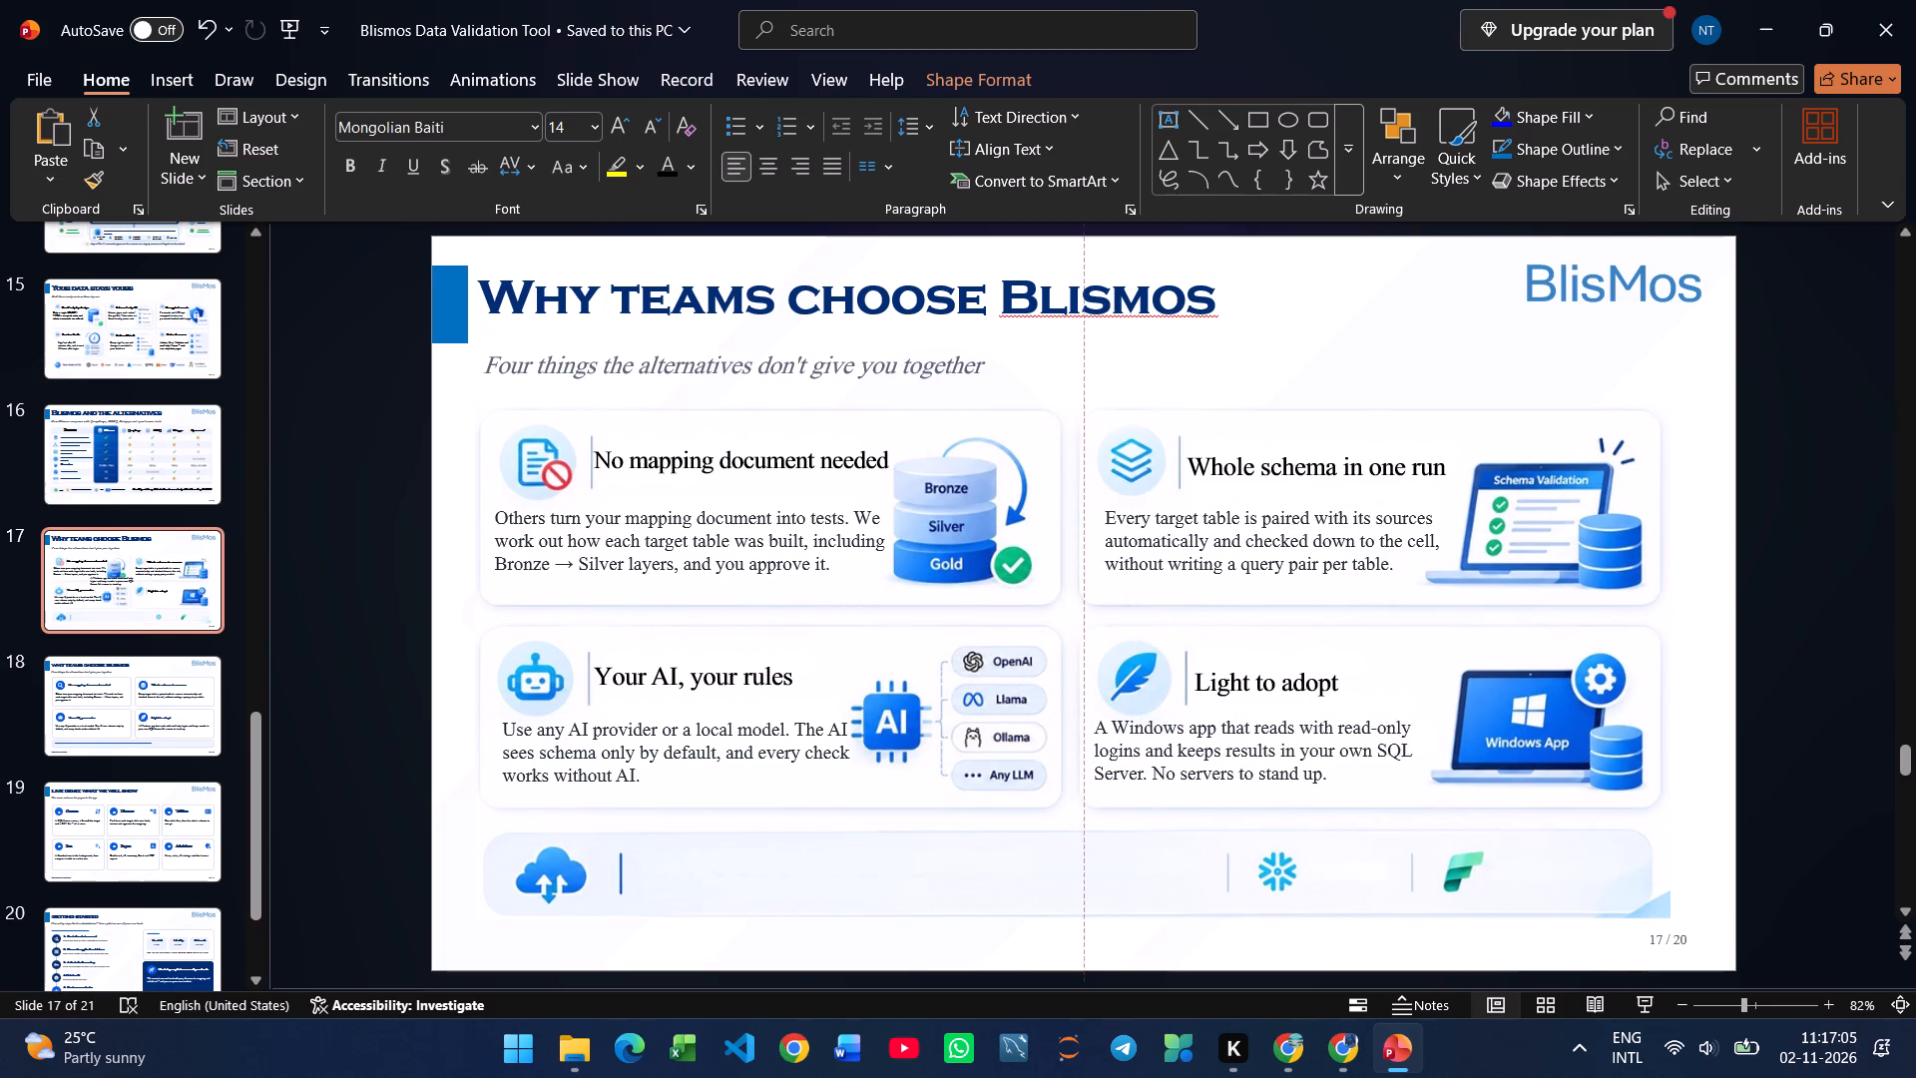
drag(1347, 790, 1356, 791)
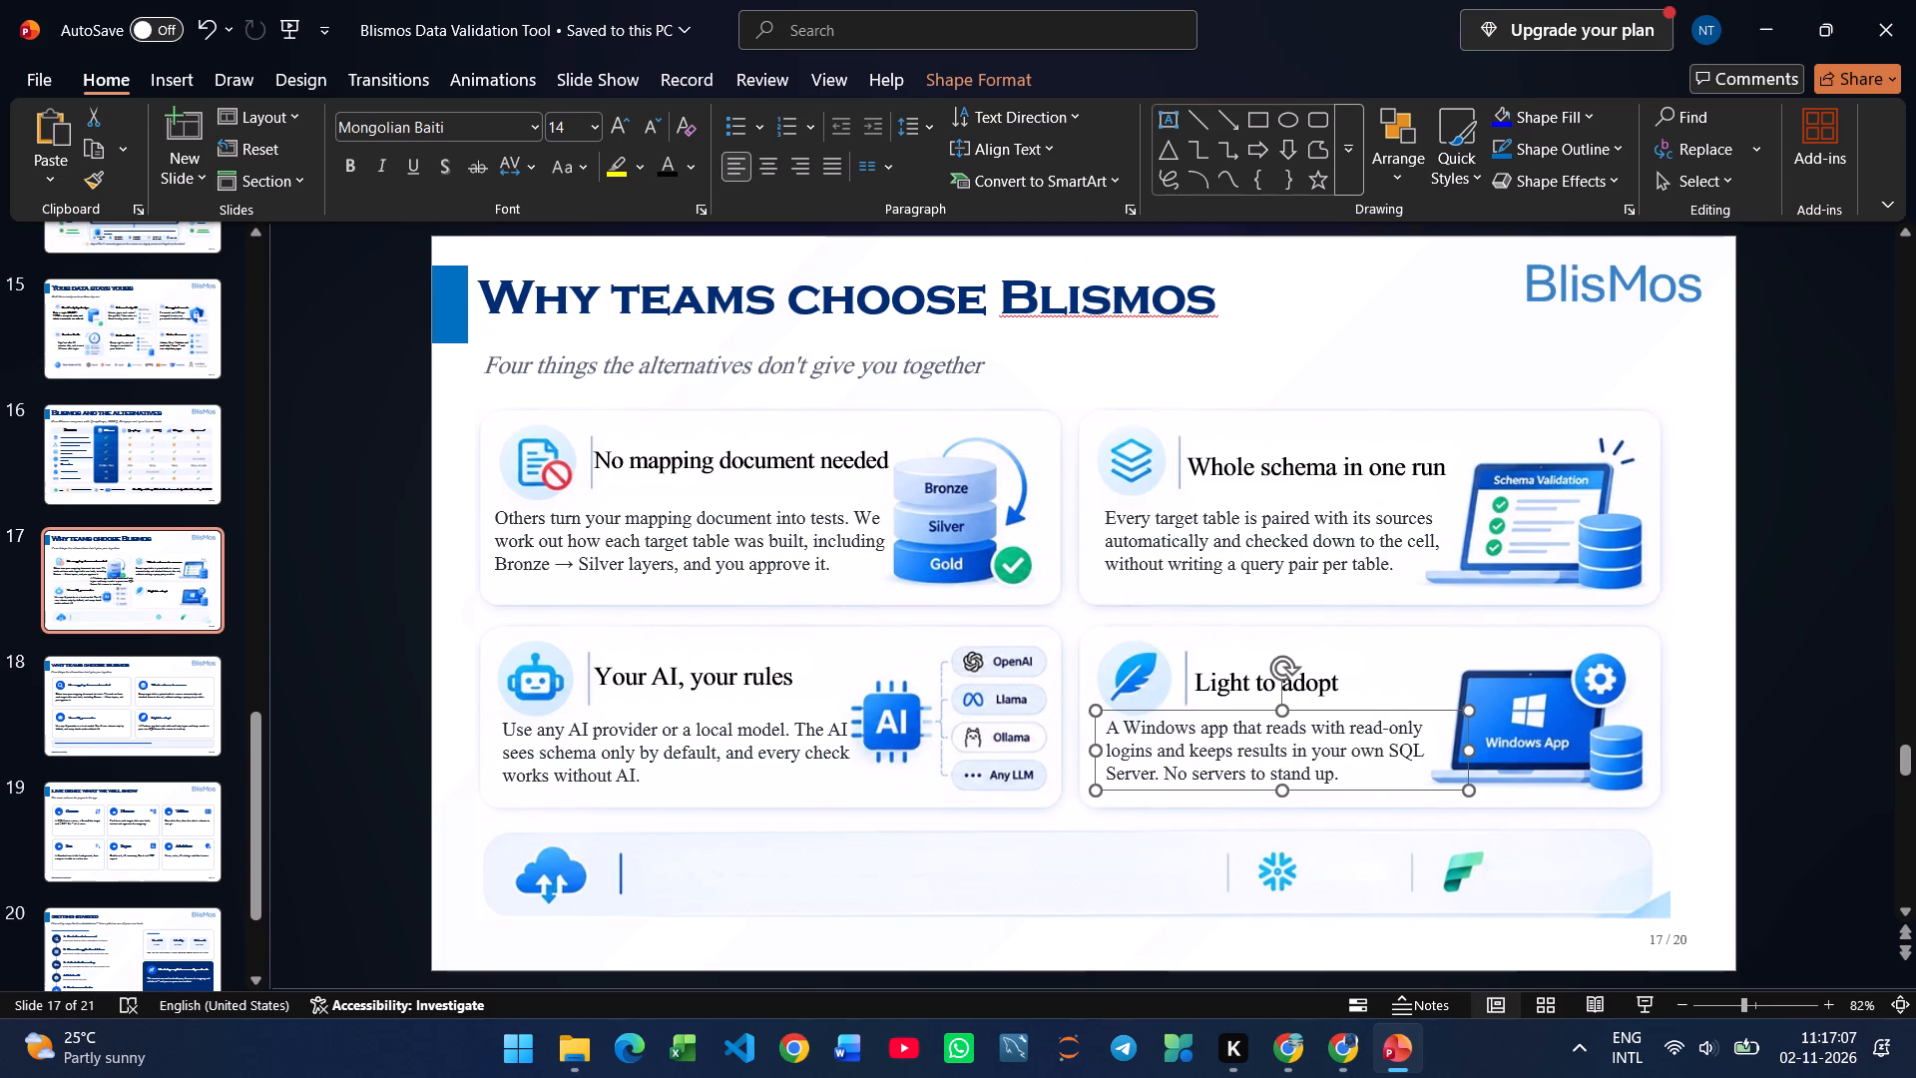
click(97, 733)
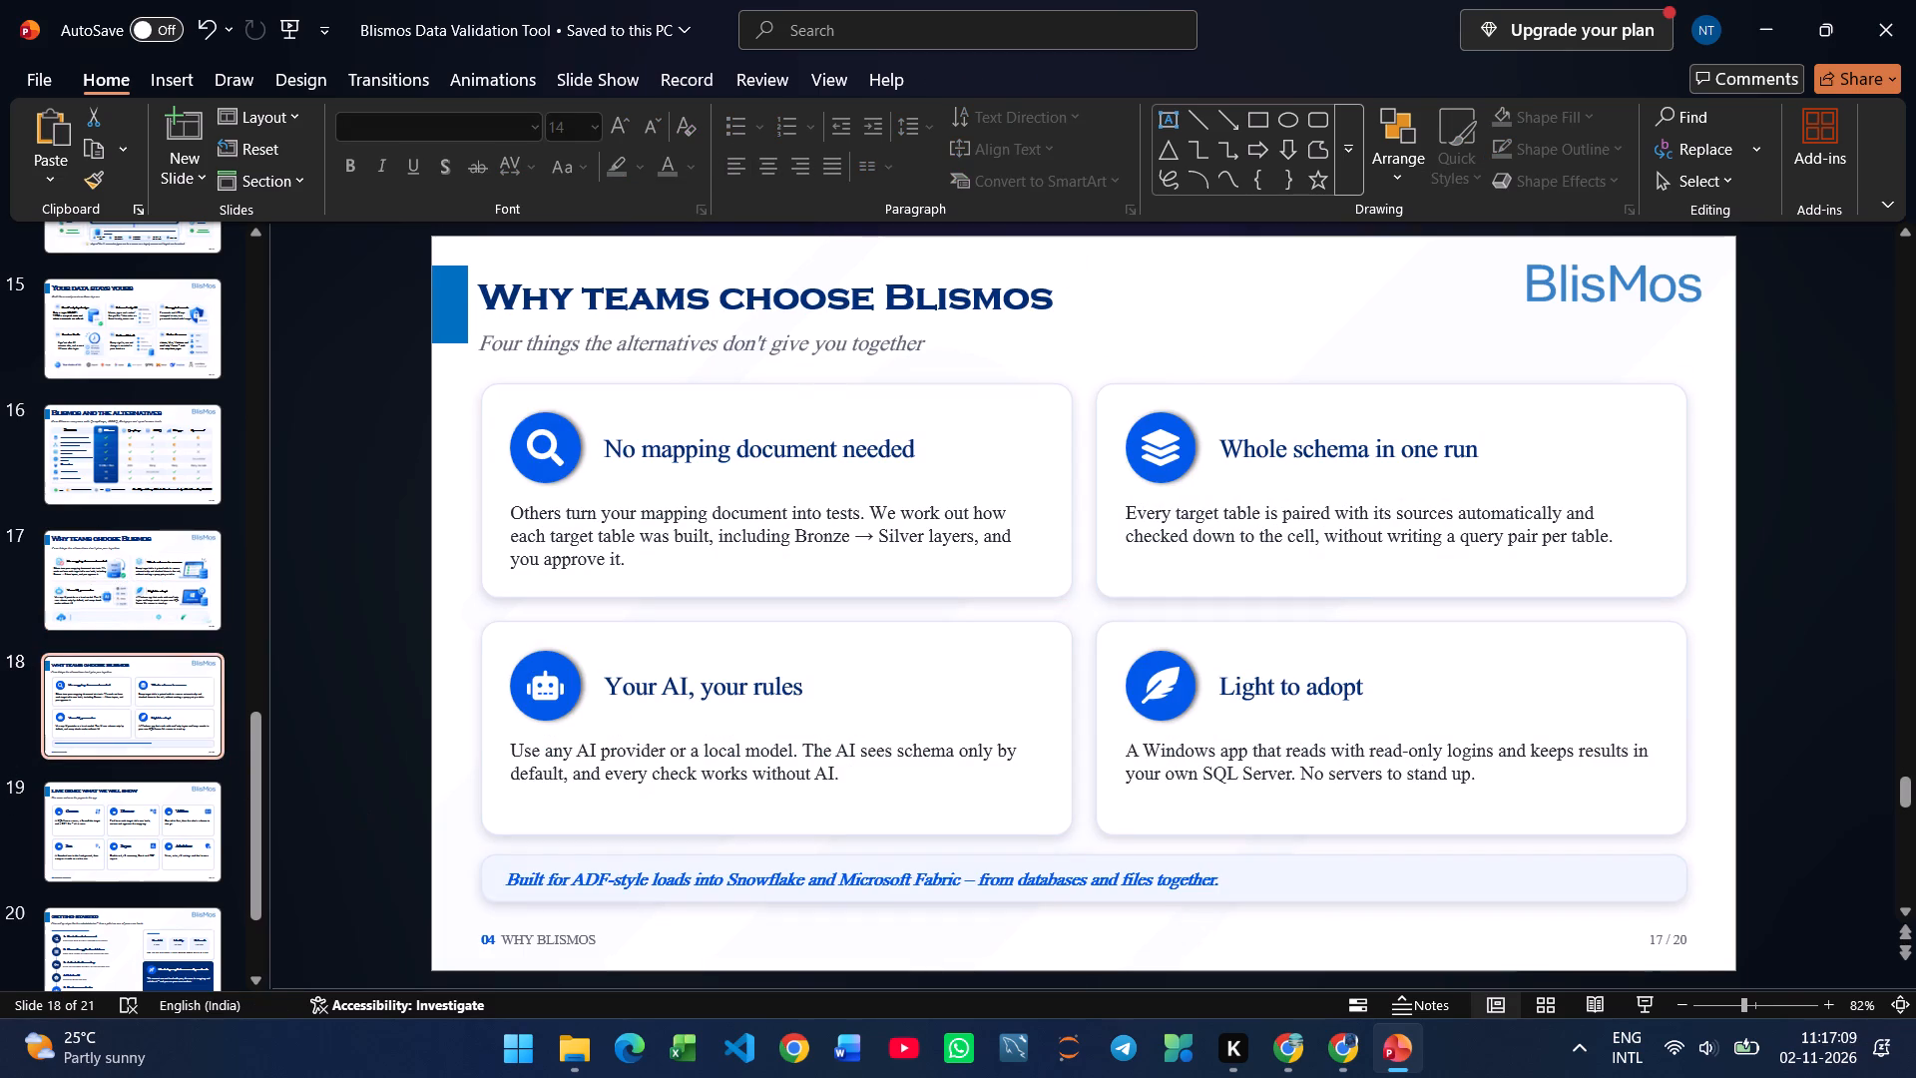
click(677, 876)
click(90, 596)
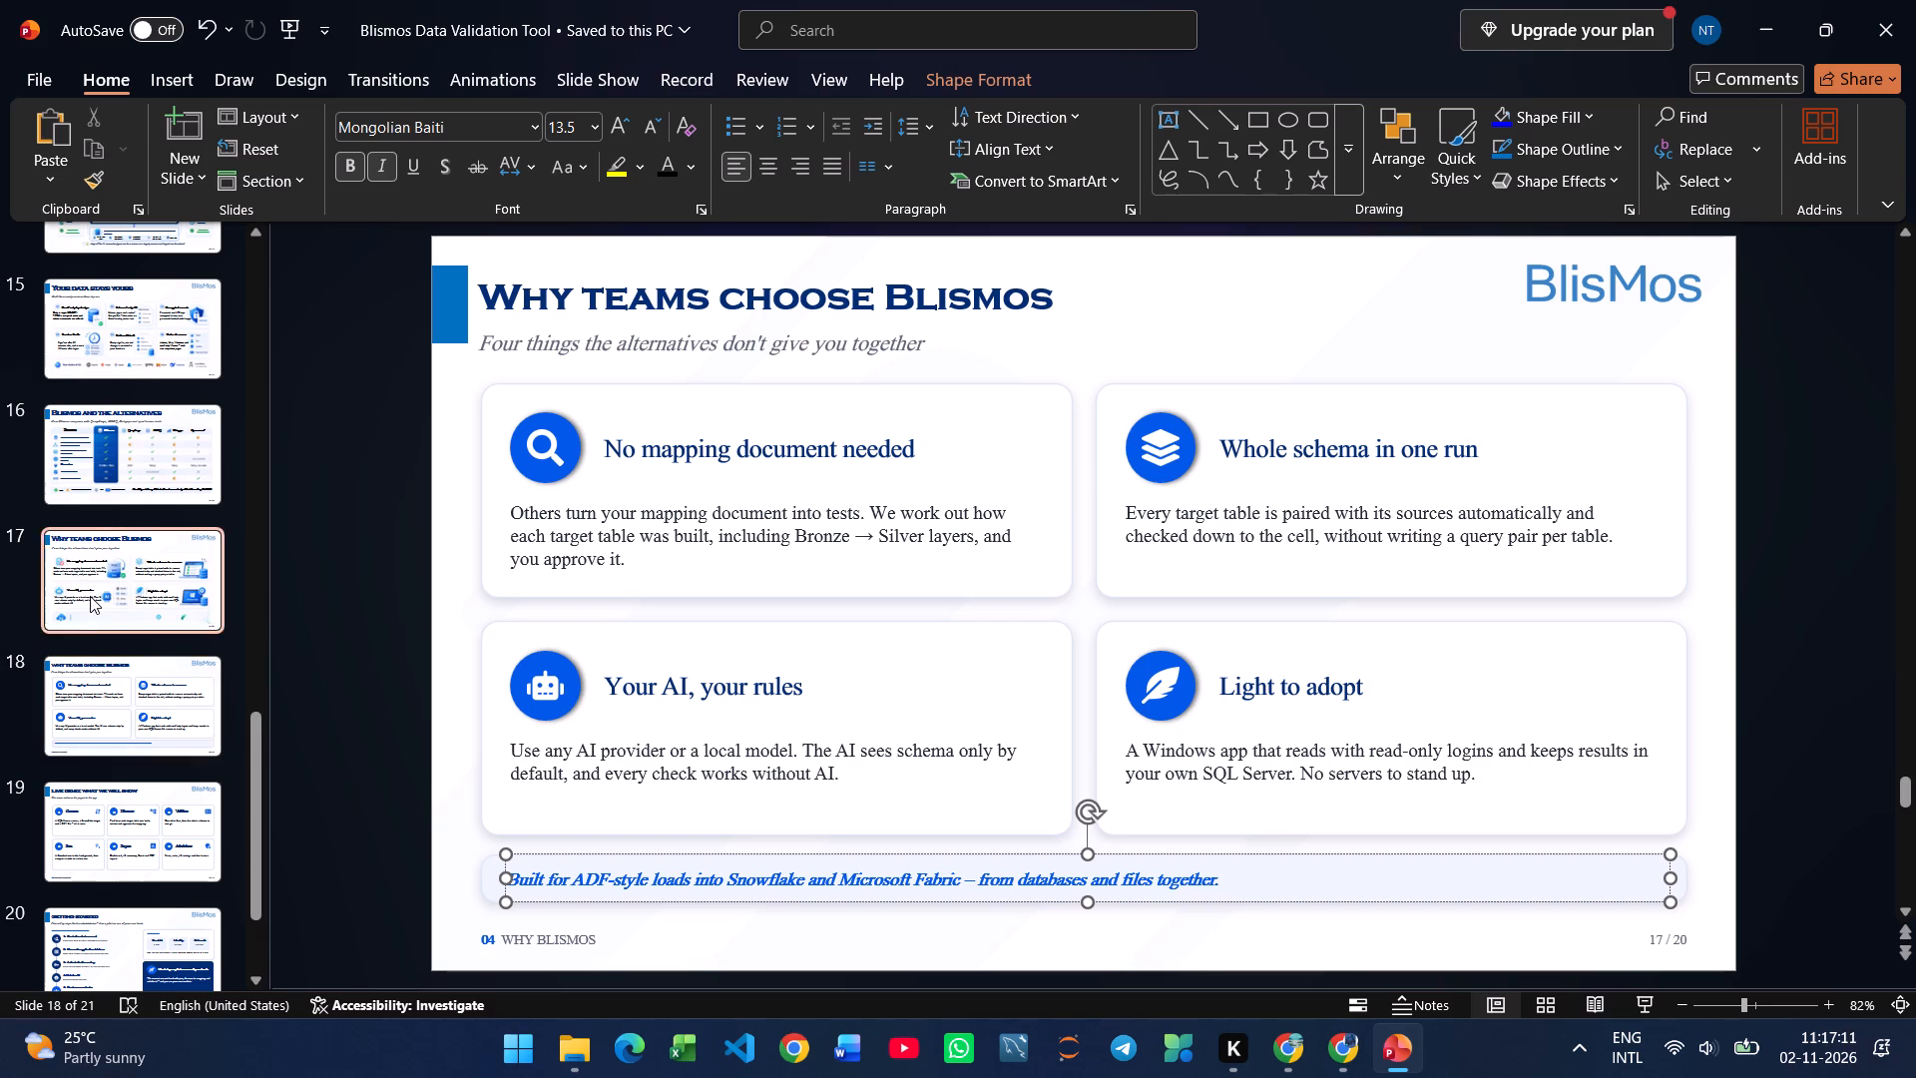
click(153, 734)
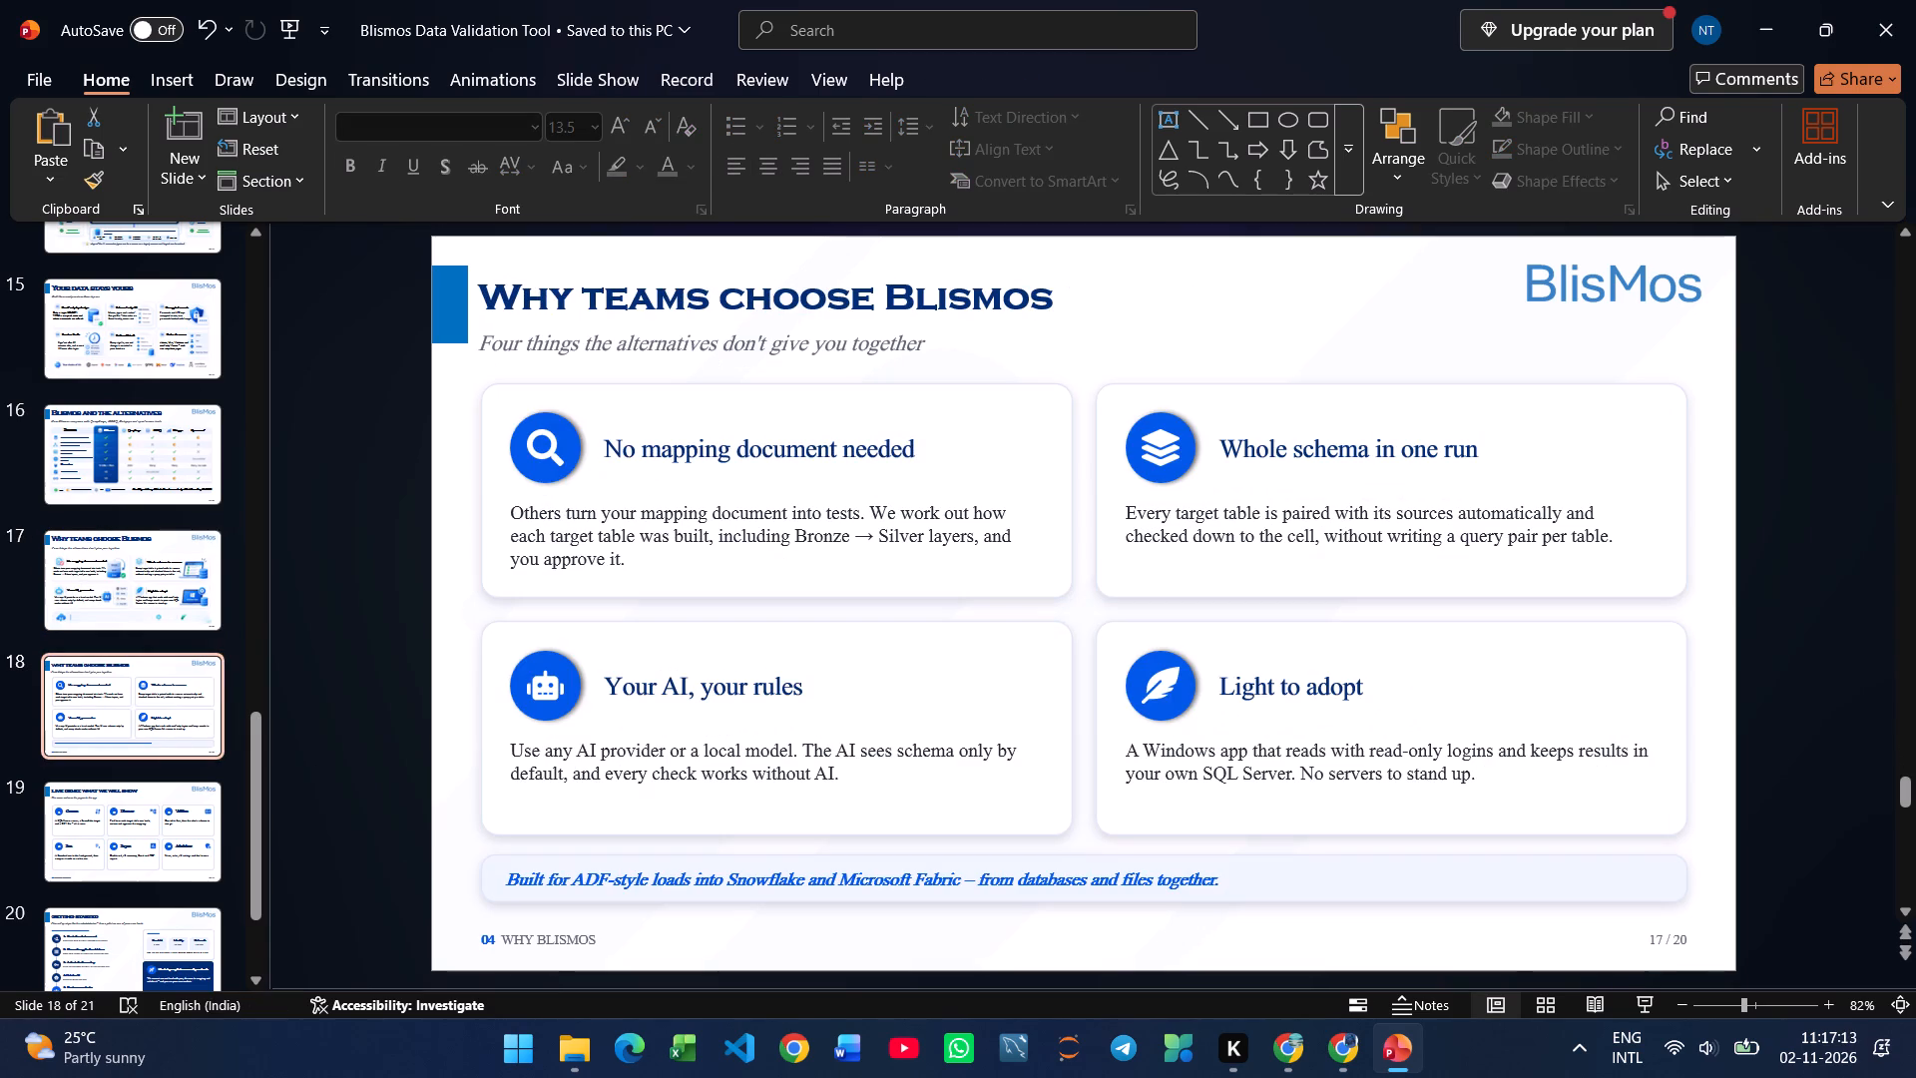
click(831, 878)
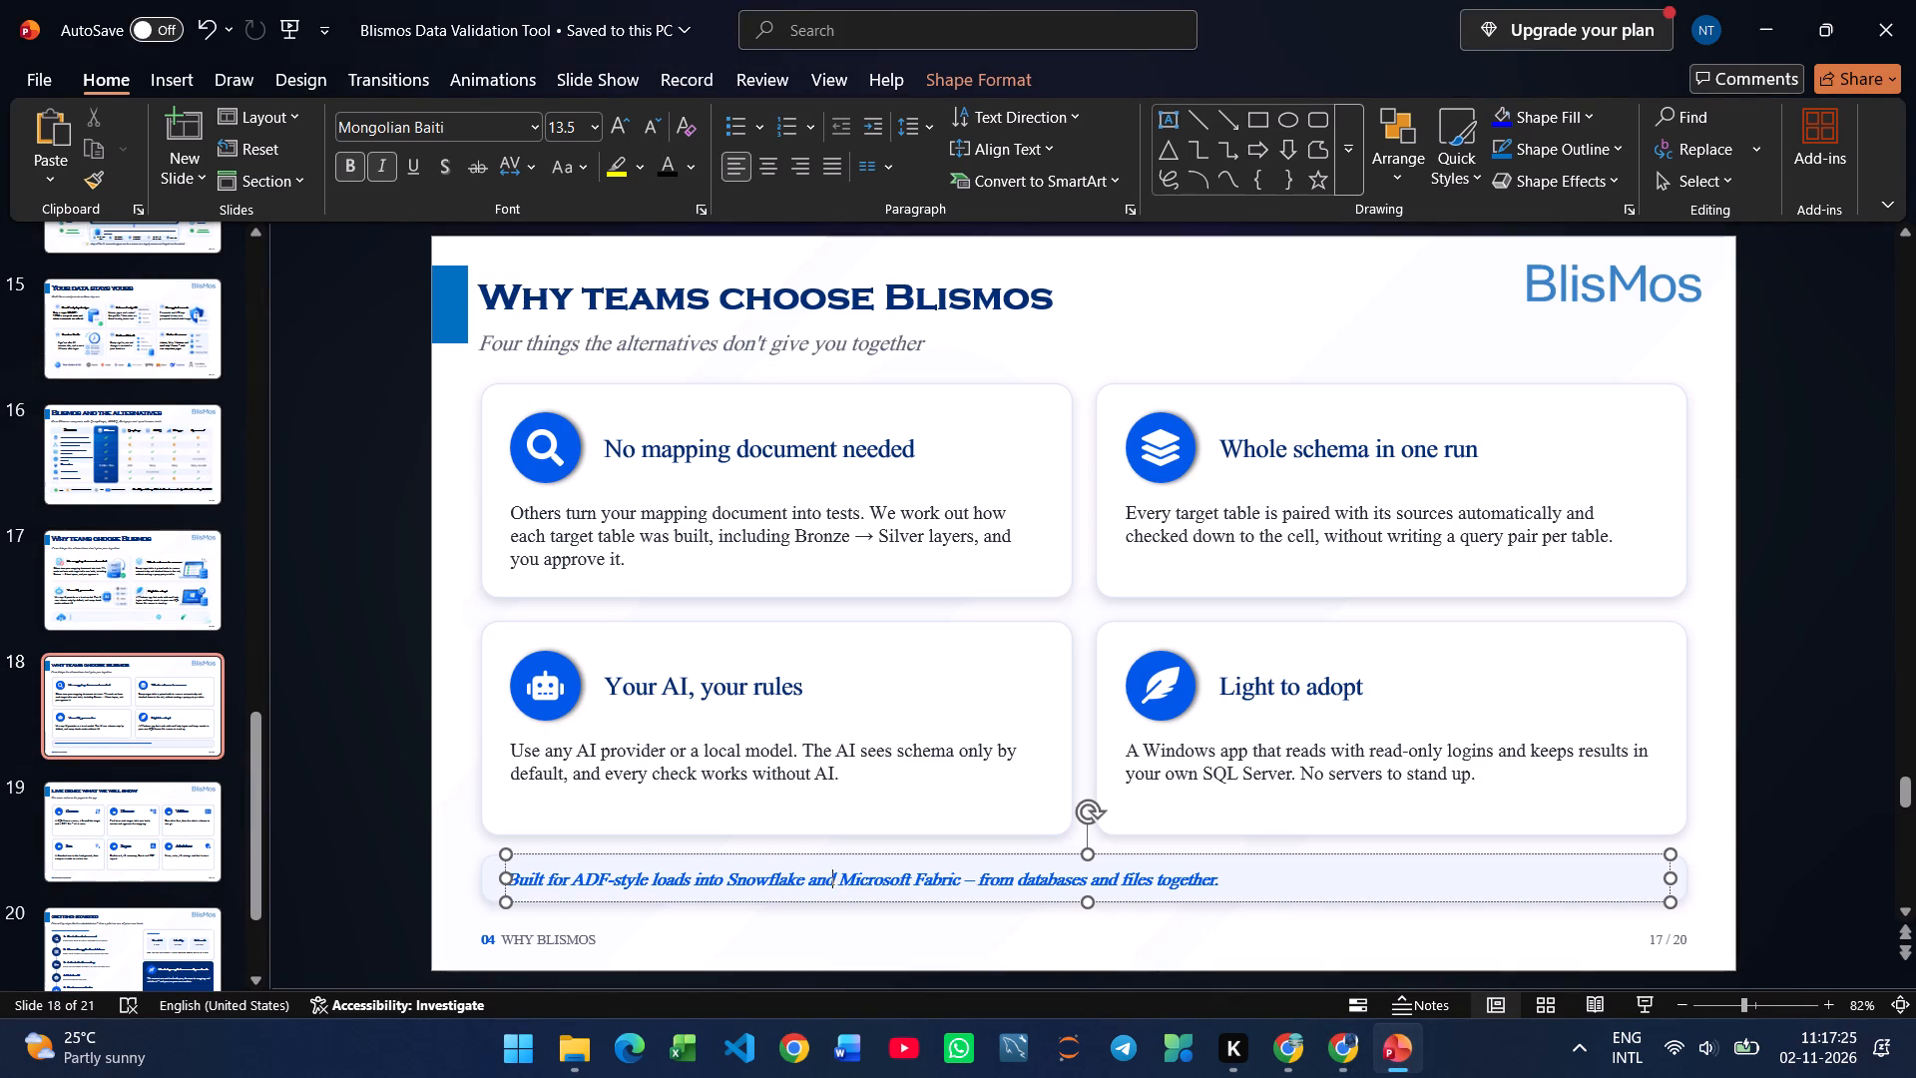
key(ctrl+a)
key(ctrl+c)
click(142, 616)
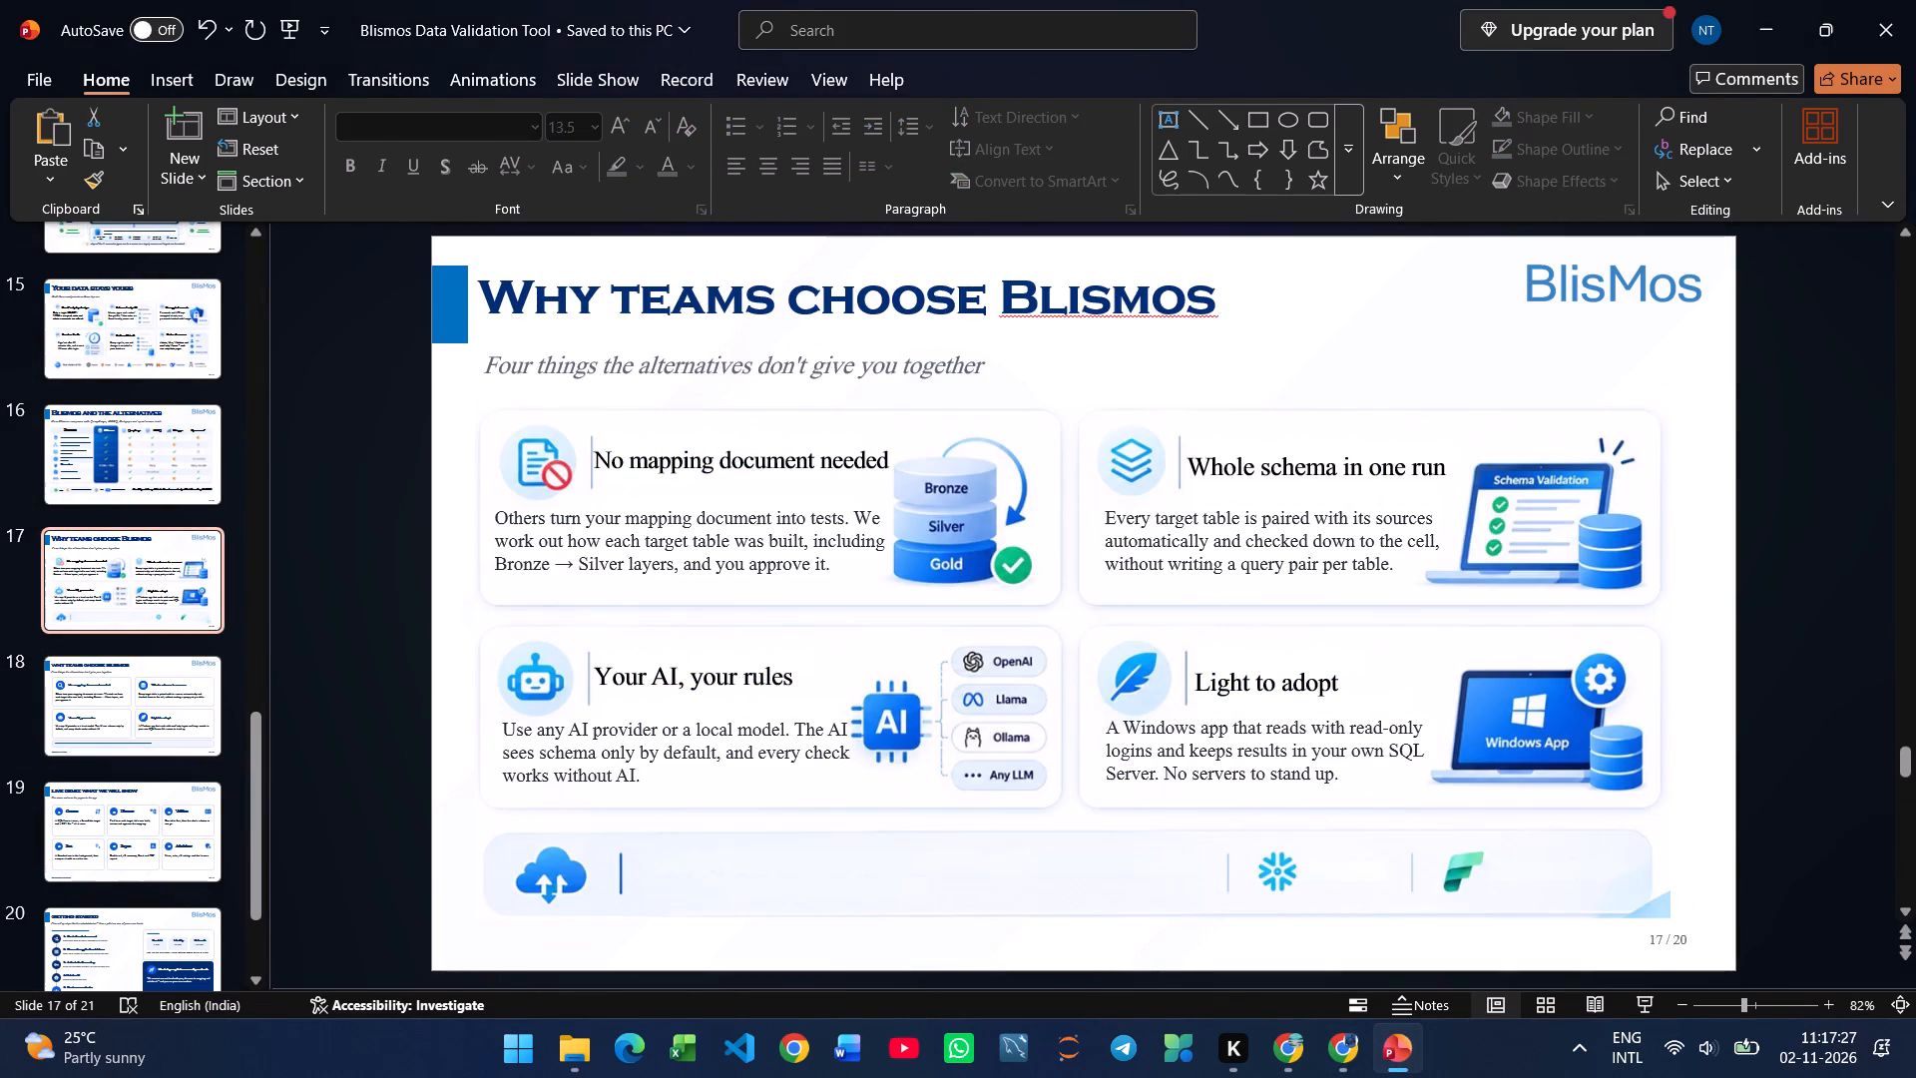
key(ctrl+v)
Fit the "Built for ADF-style loads" line on two lines between the first two dividers of the bottom banner.
drag(1409, 603, 1275, 619)
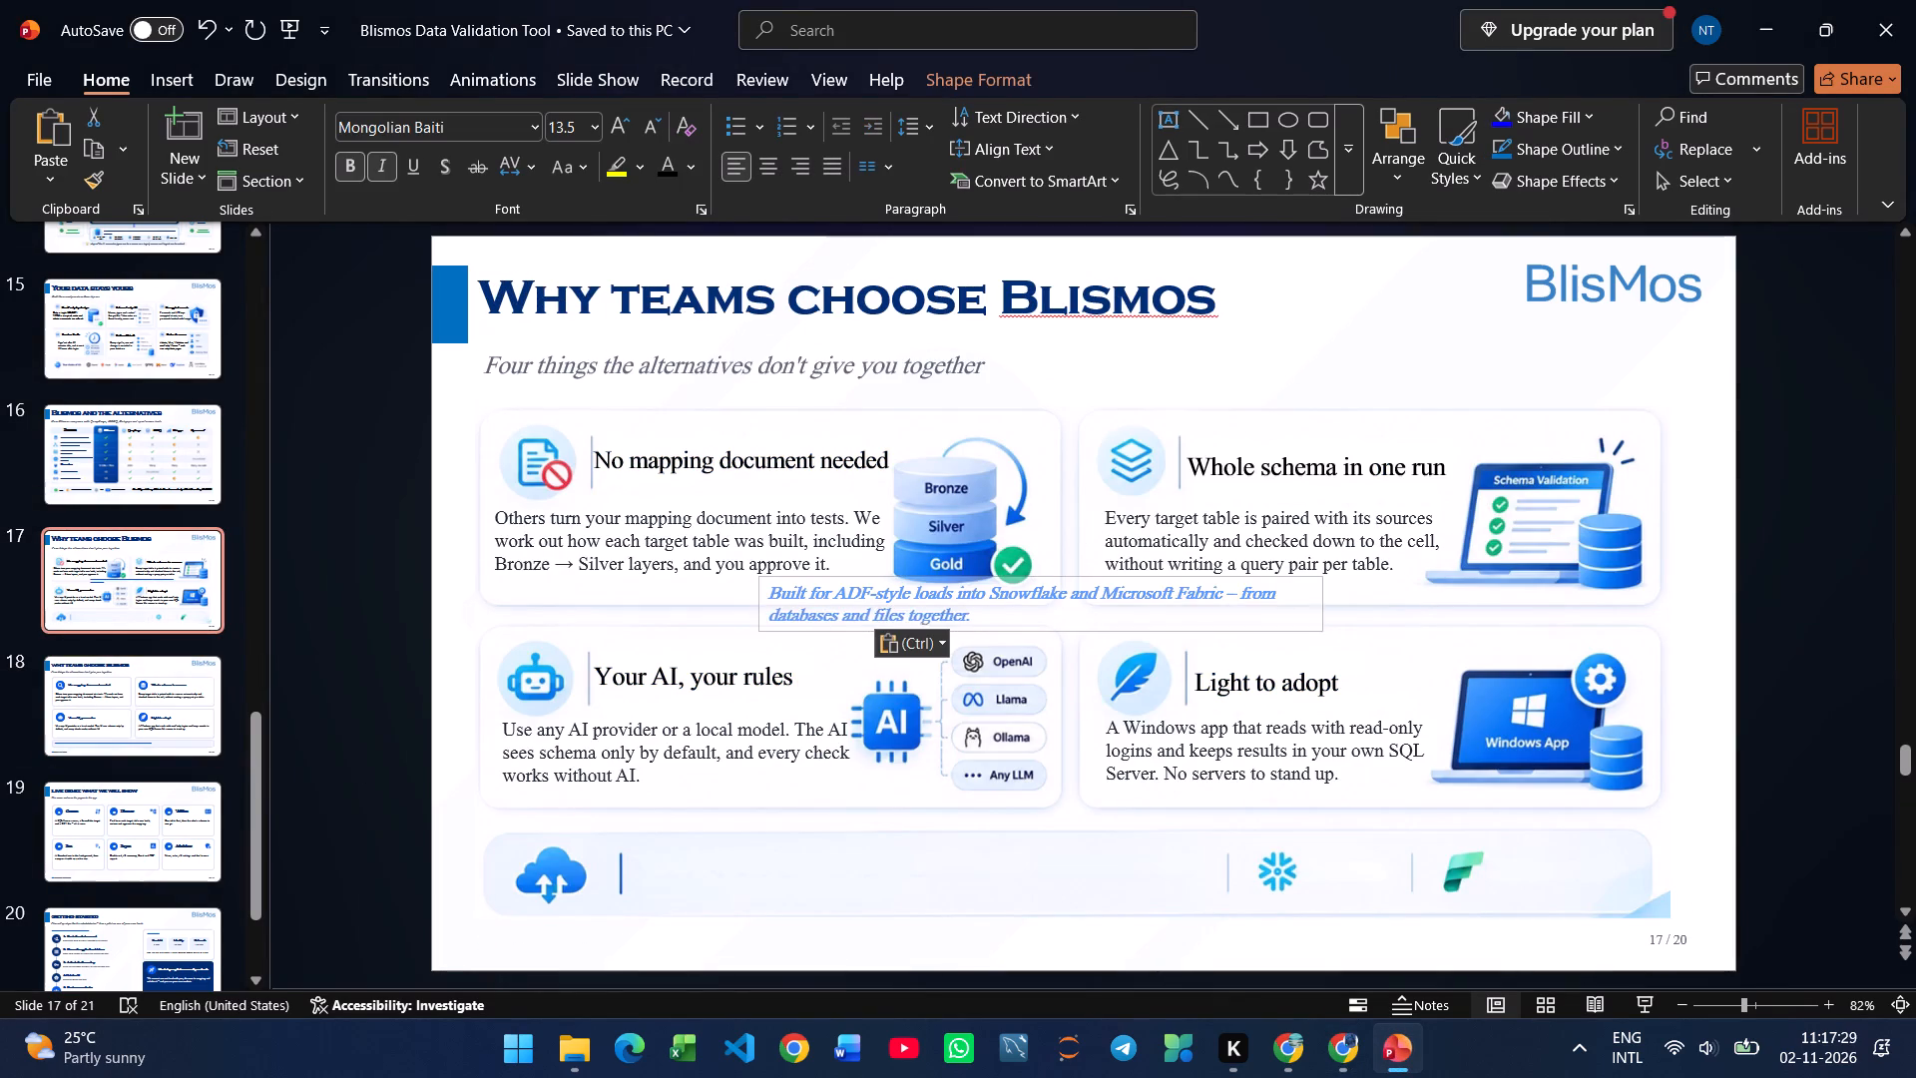
drag(1275, 619, 1217, 621)
drag(1124, 627, 1002, 900)
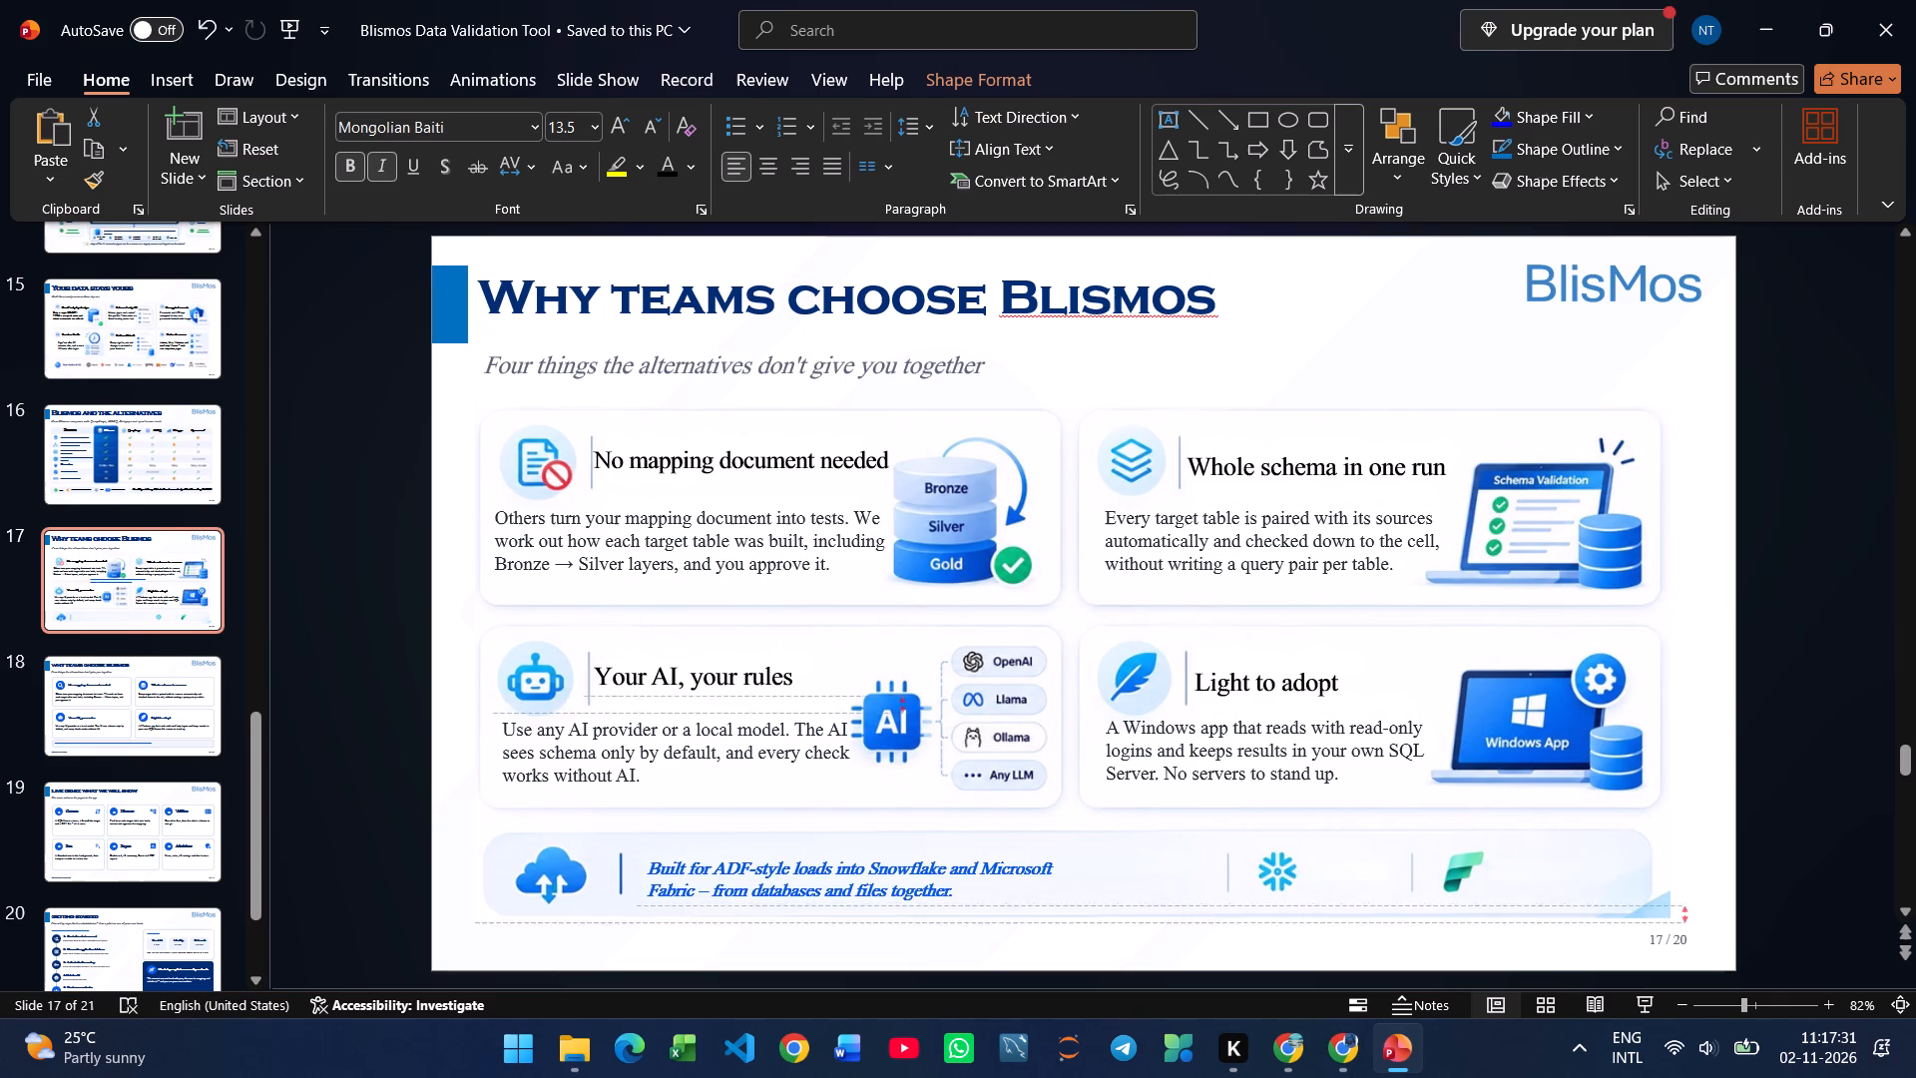
drag(1002, 900, 996, 898)
drag(1096, 878, 1172, 873)
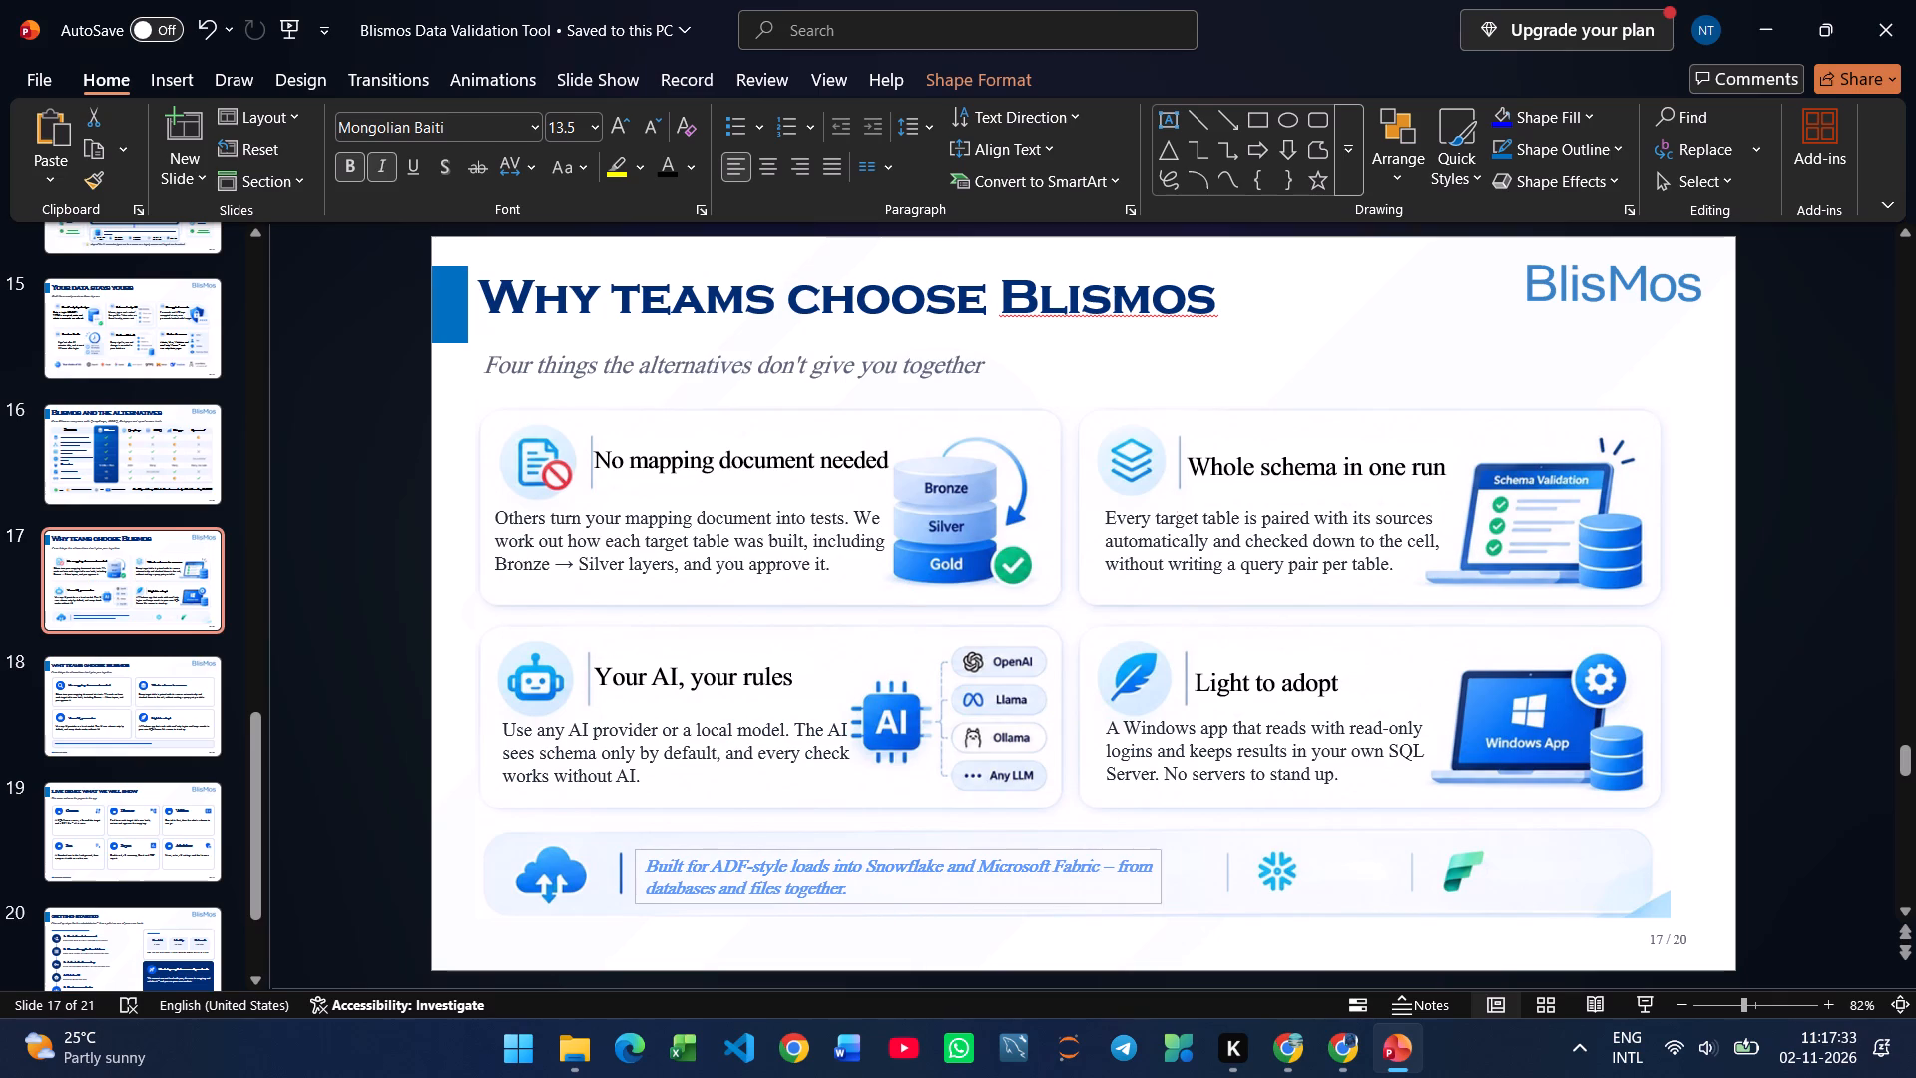
drag(1172, 873, 1237, 872)
click(1017, 898)
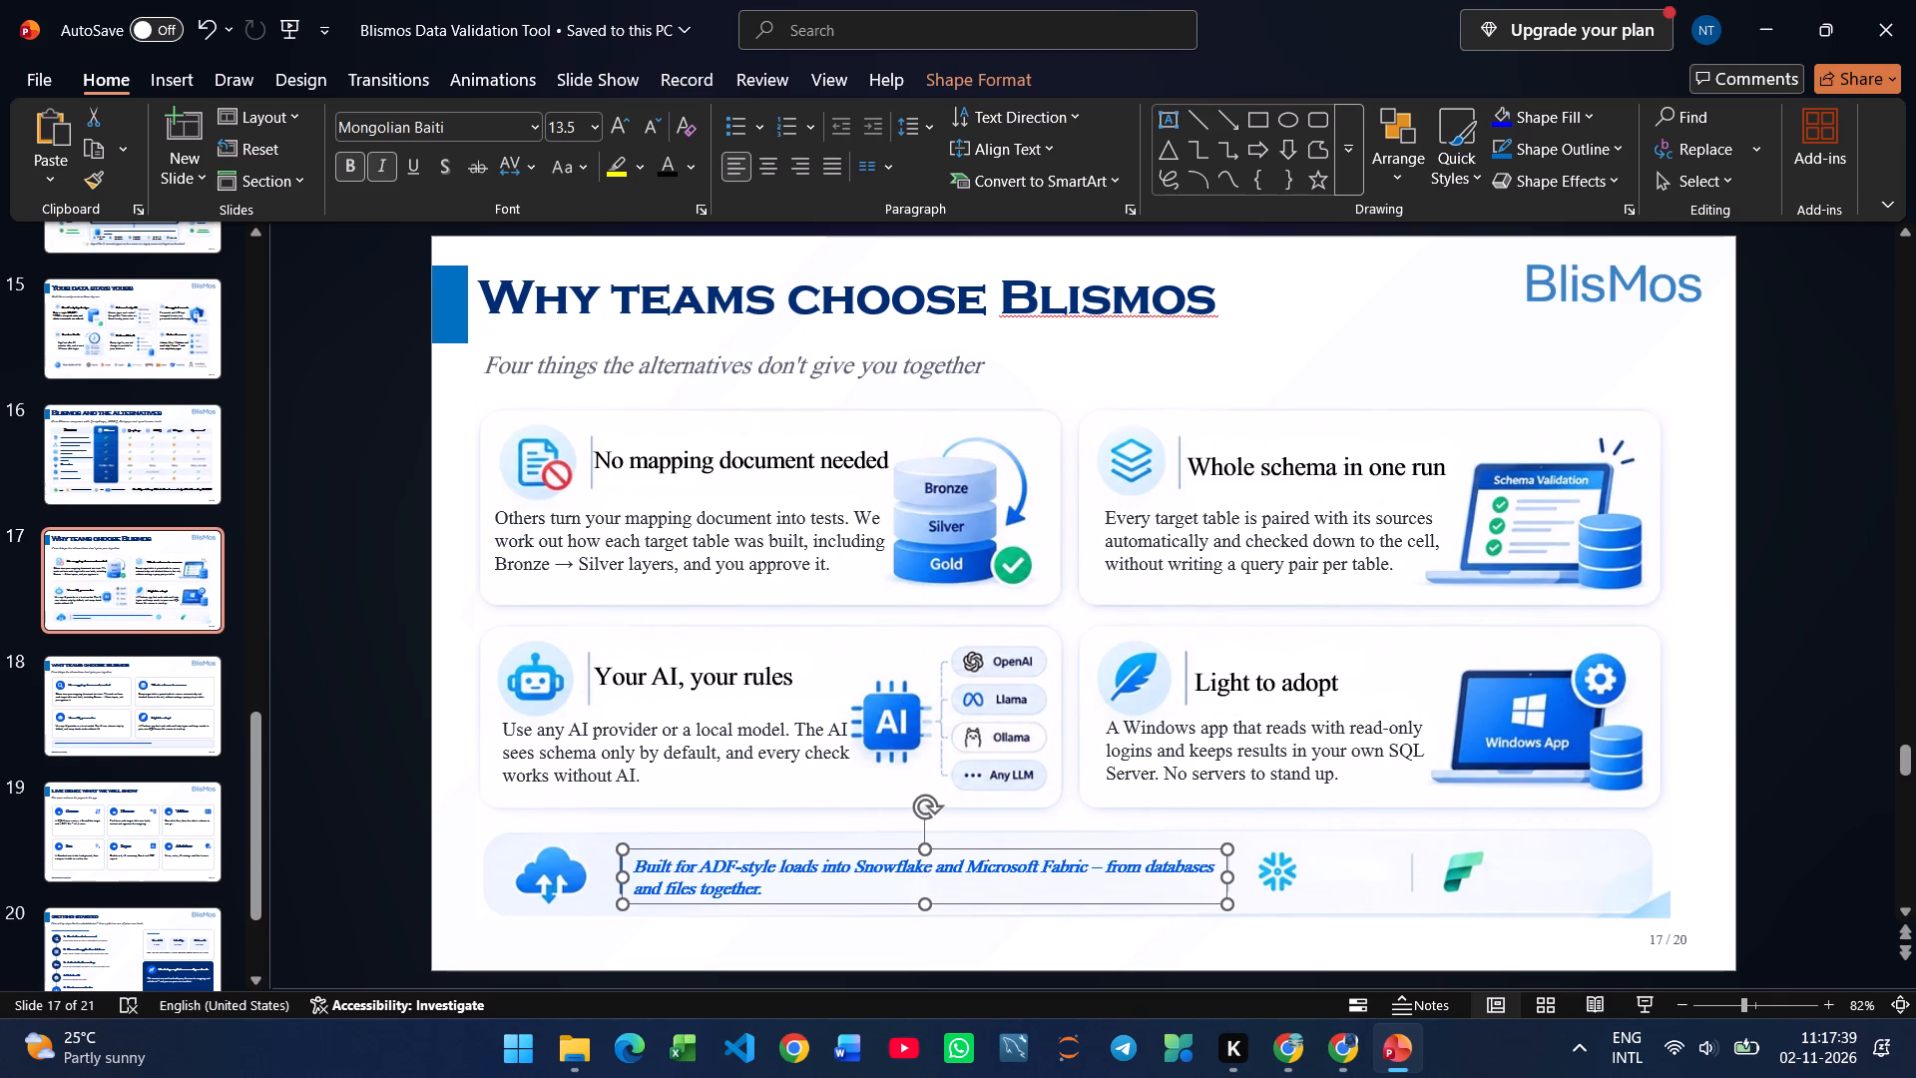
Copy the word "Snowflake" from the banner line into its own narrow text box on slide 17.
drag(856, 867, 894, 872)
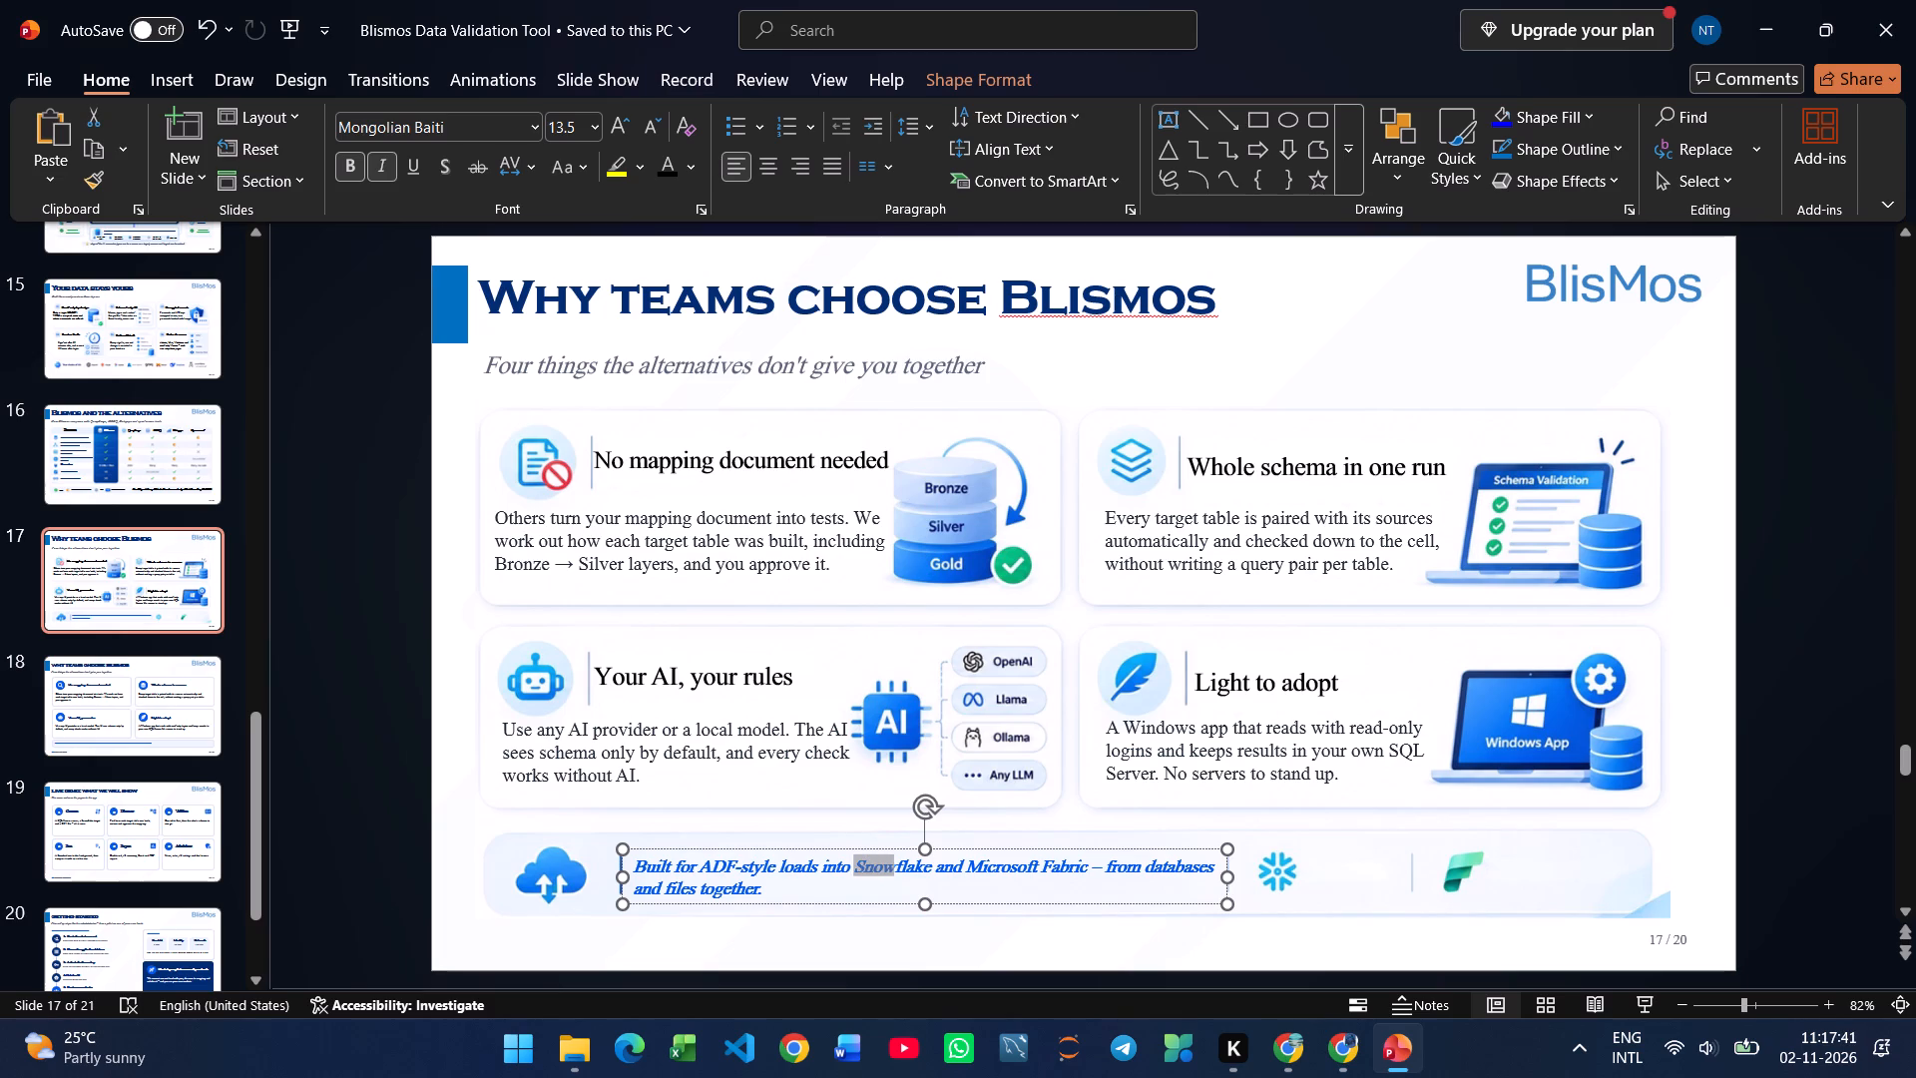
drag(894, 872, 930, 873)
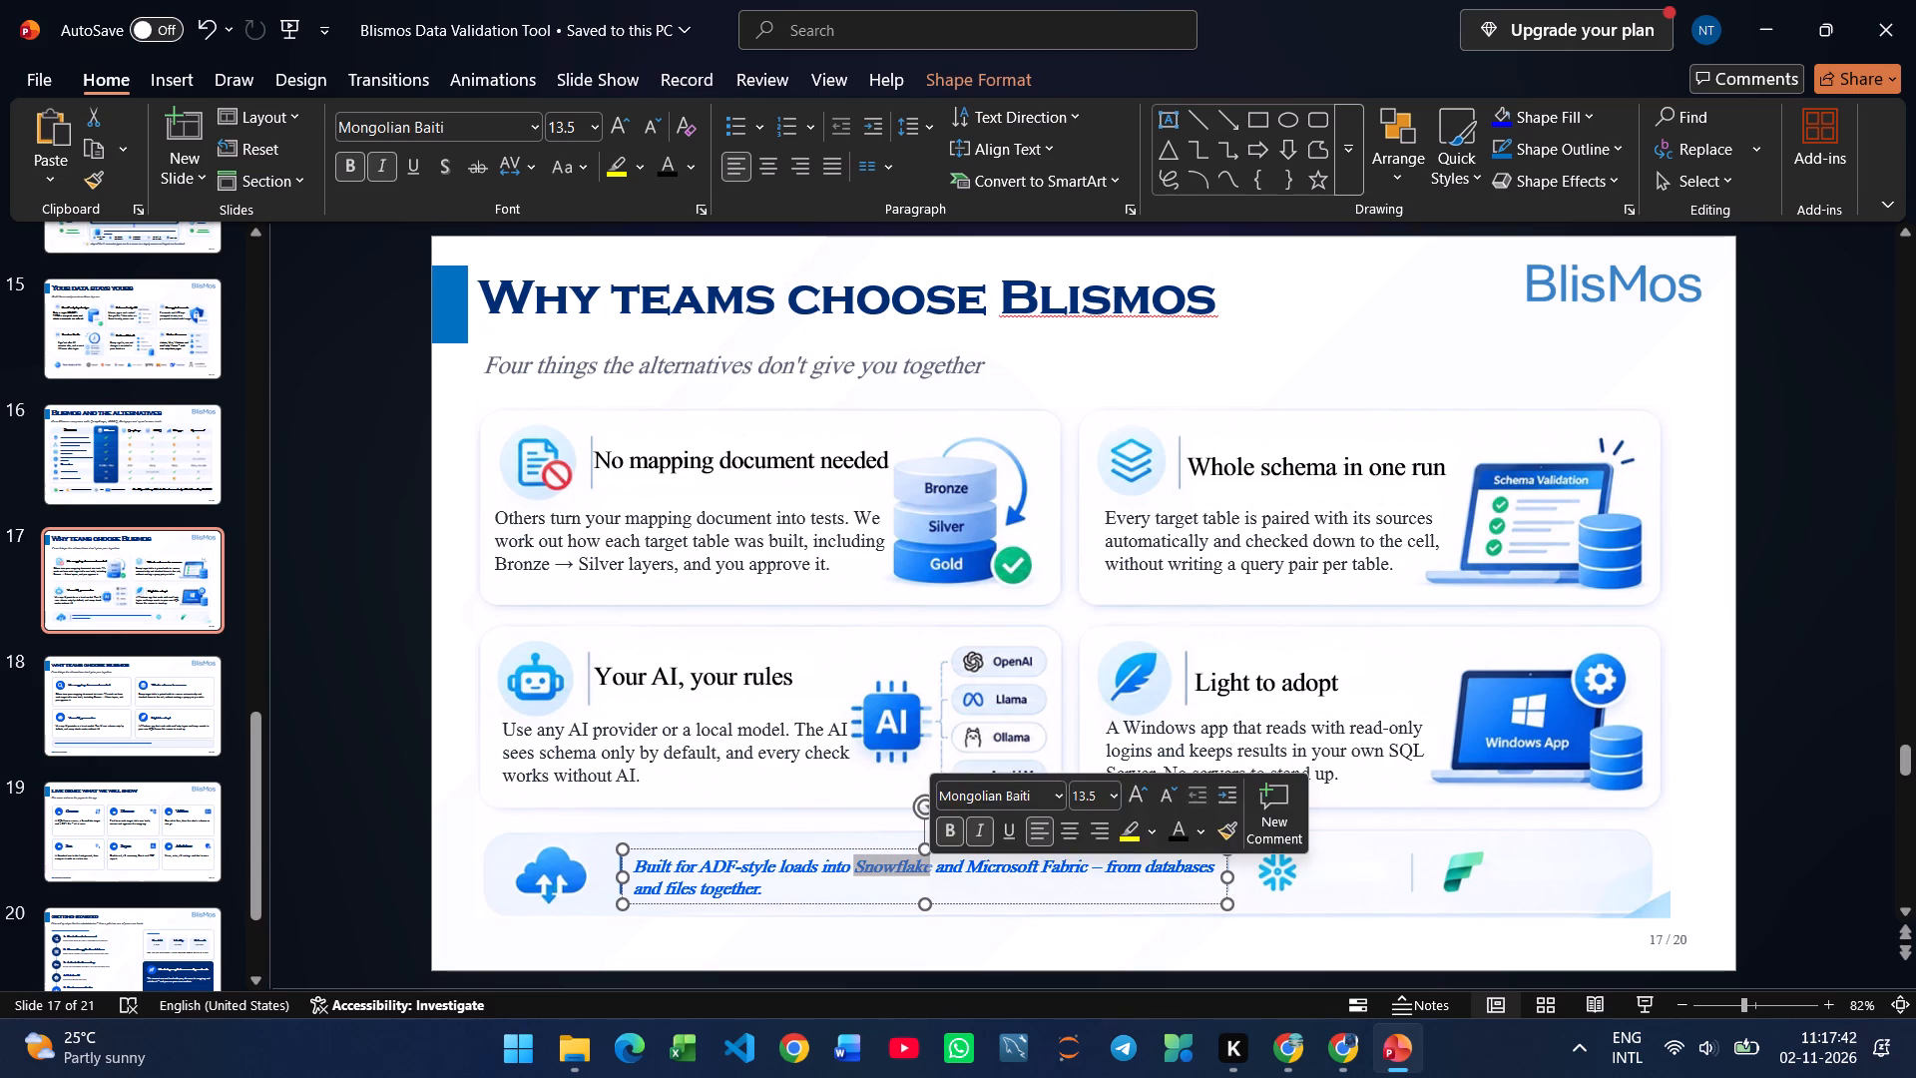
key(ctrl+c)
click(1352, 870)
key(ctrl+v)
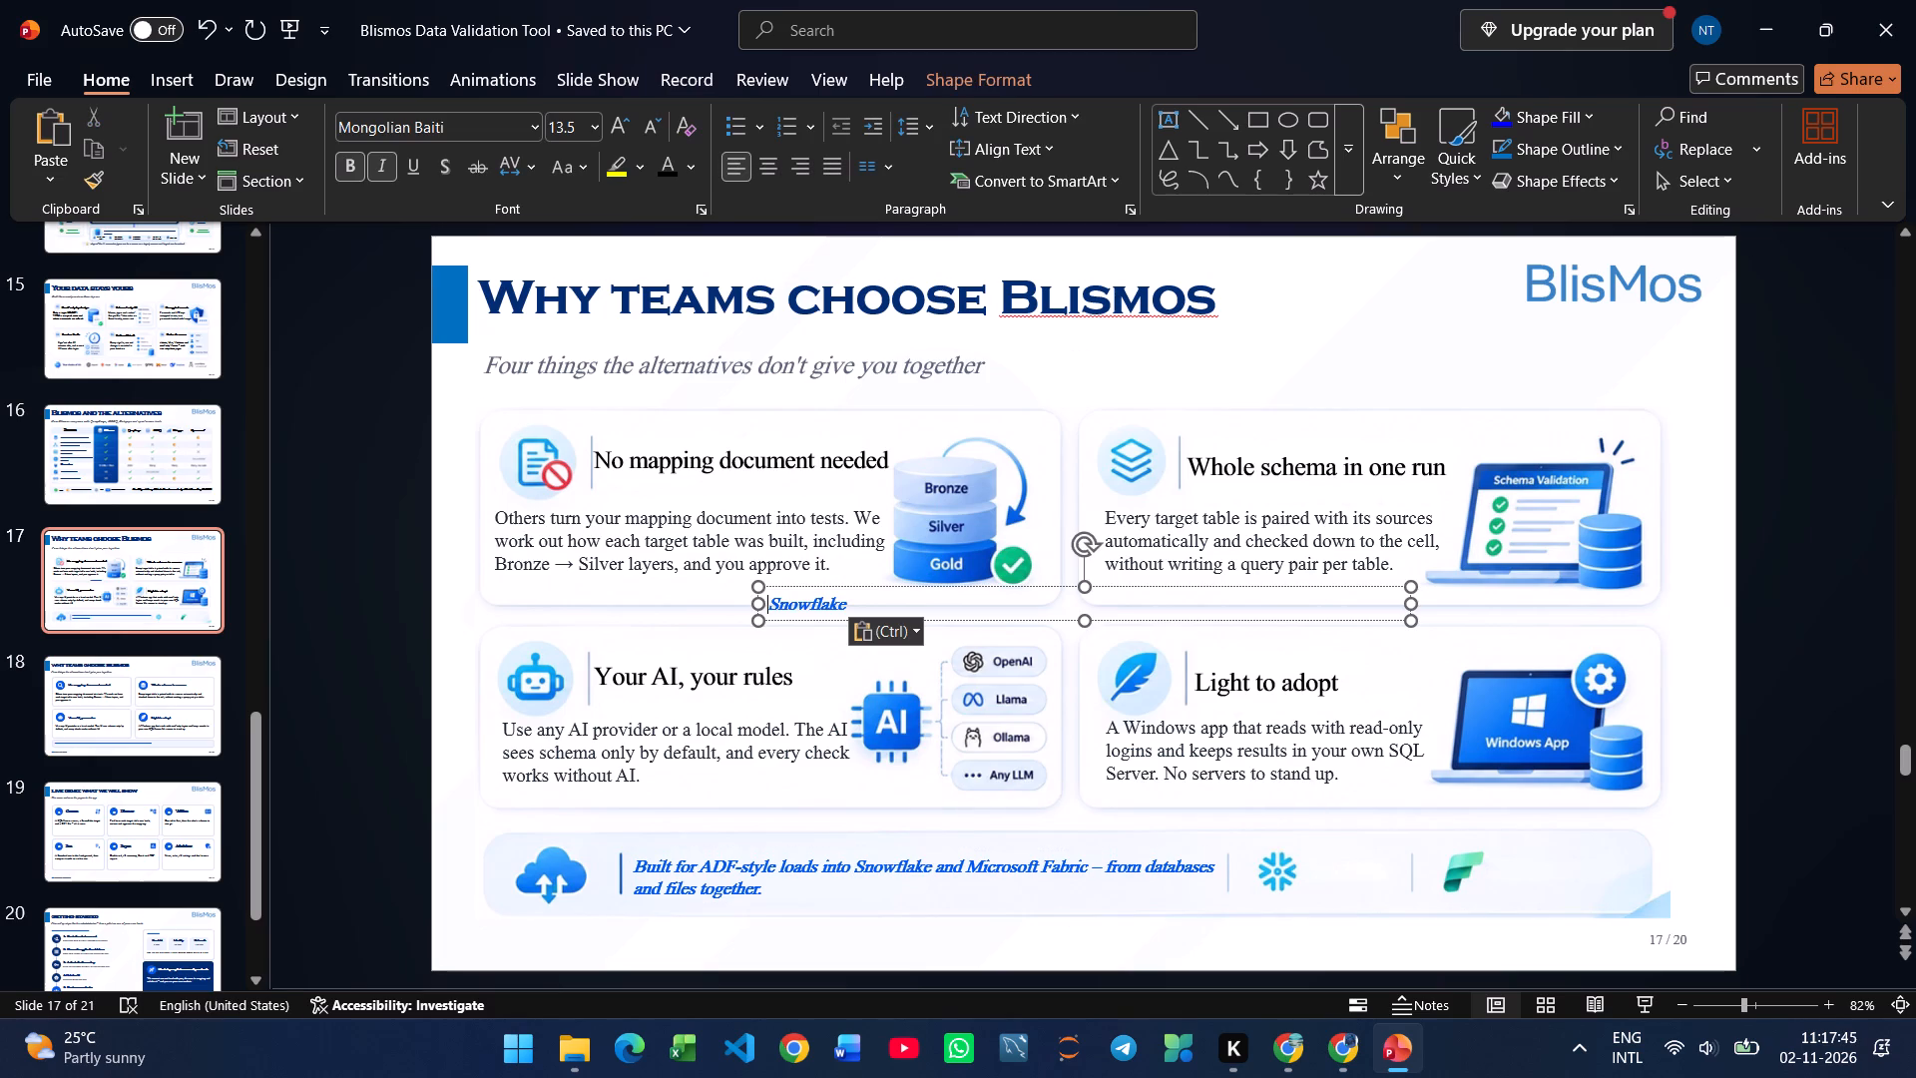
drag(1415, 602, 872, 620)
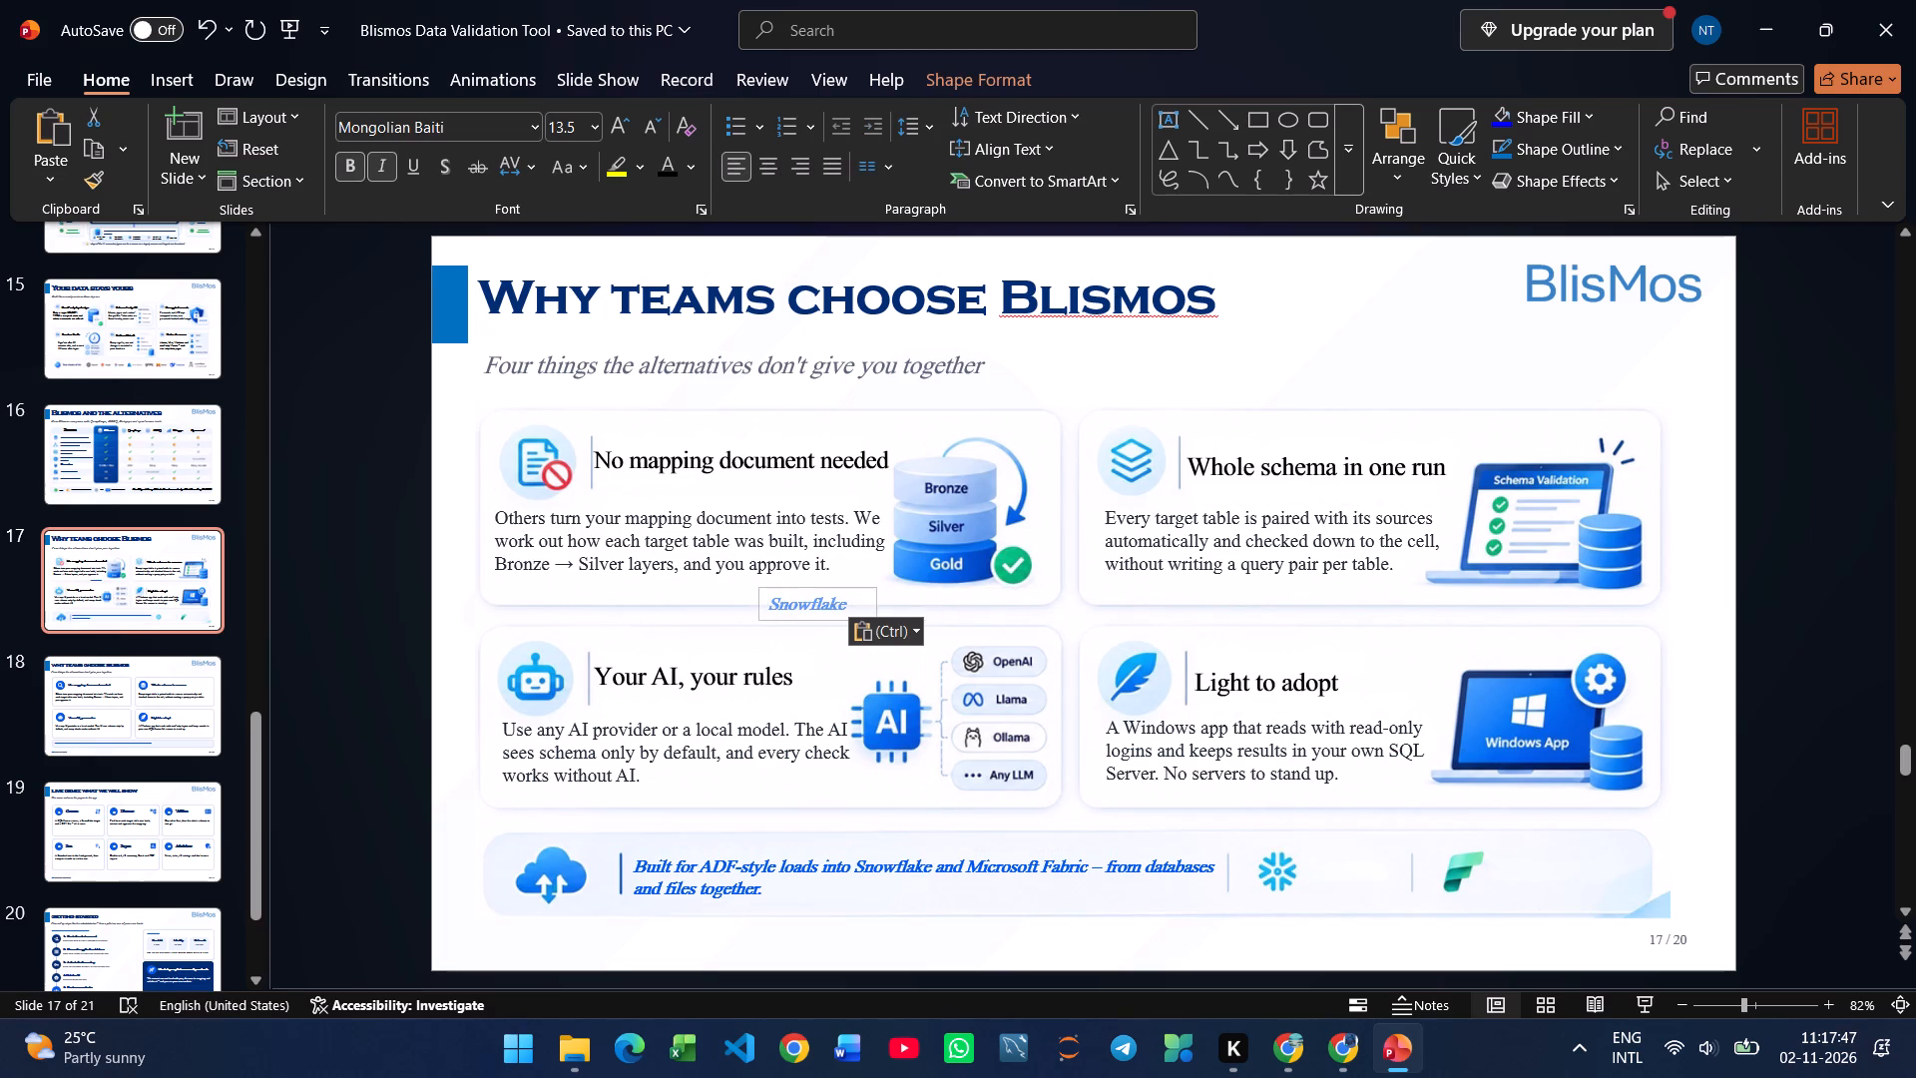
drag(872, 620, 871, 618)
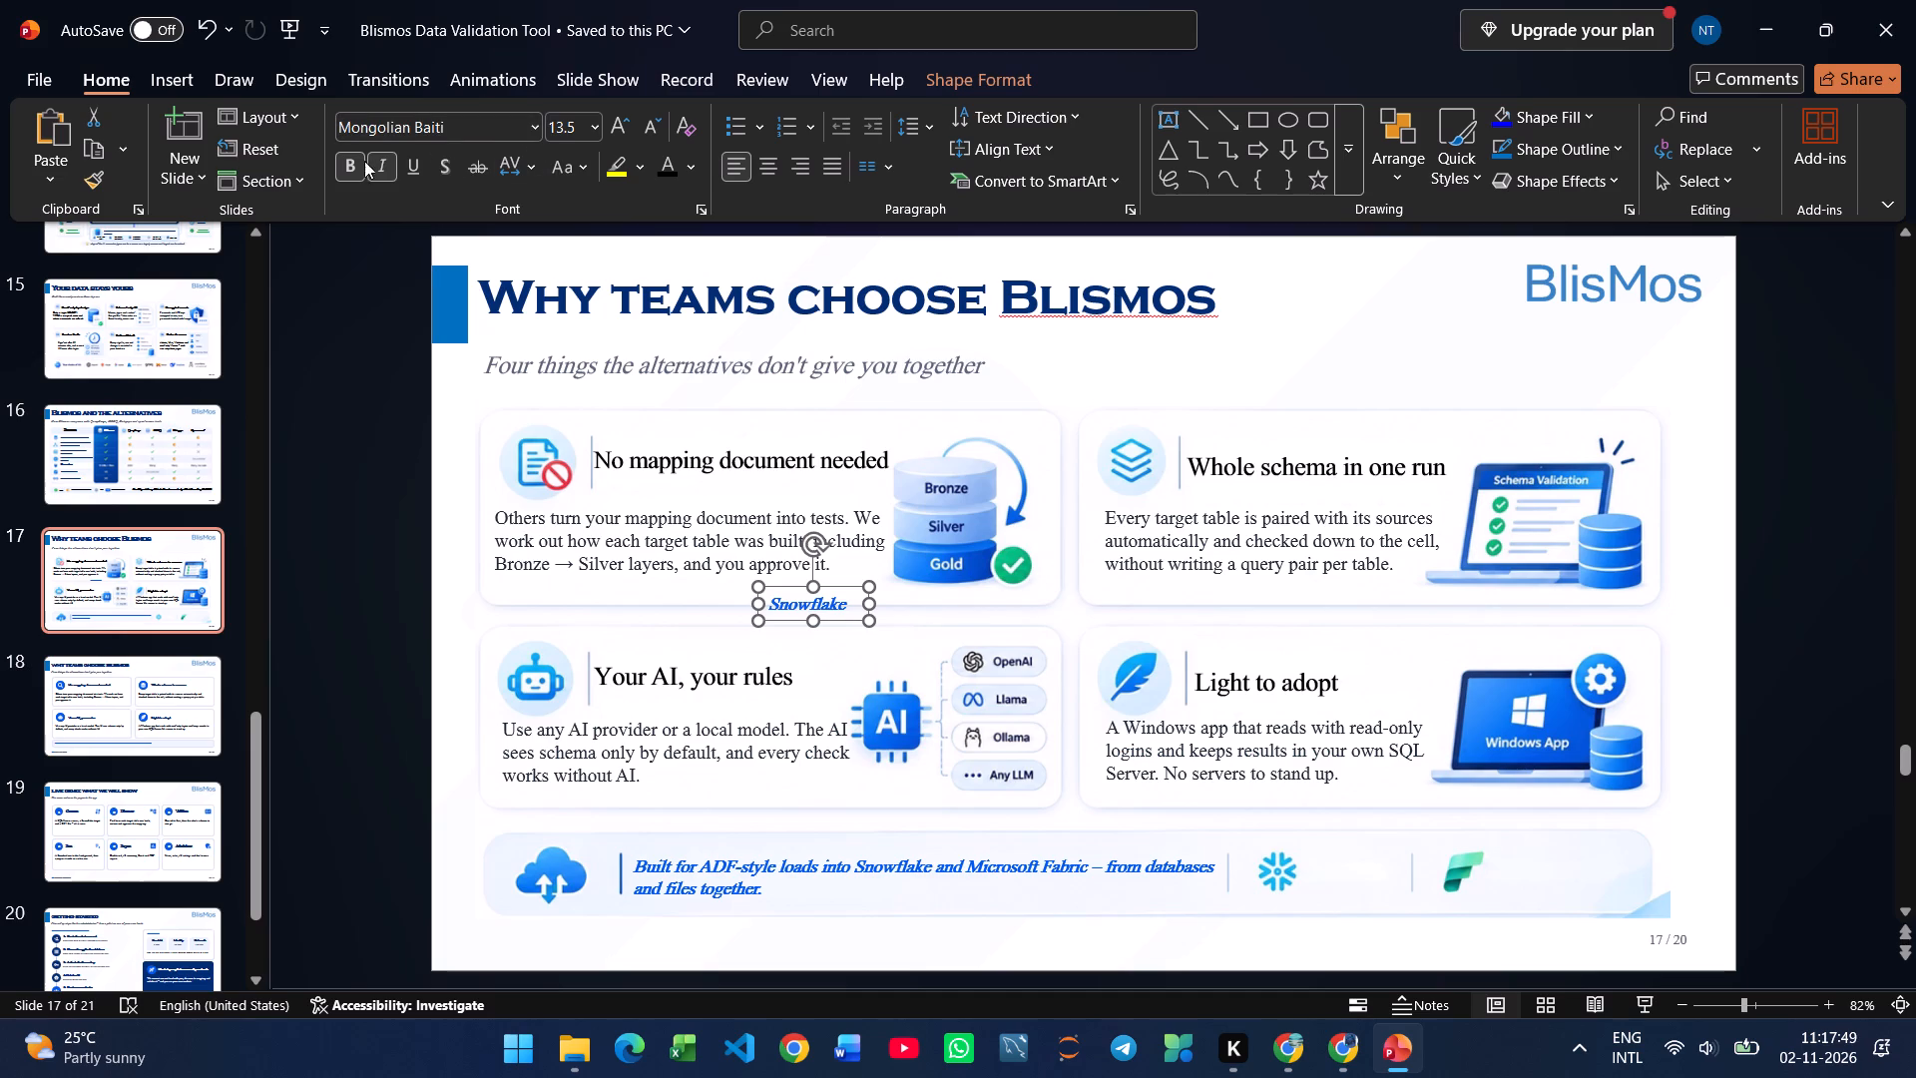
Make the "Snowflake" label non-italic, 14 pt and black, and place it beside the snowflake icon in the bottom banner.
click(377, 160)
click(630, 131)
click(835, 614)
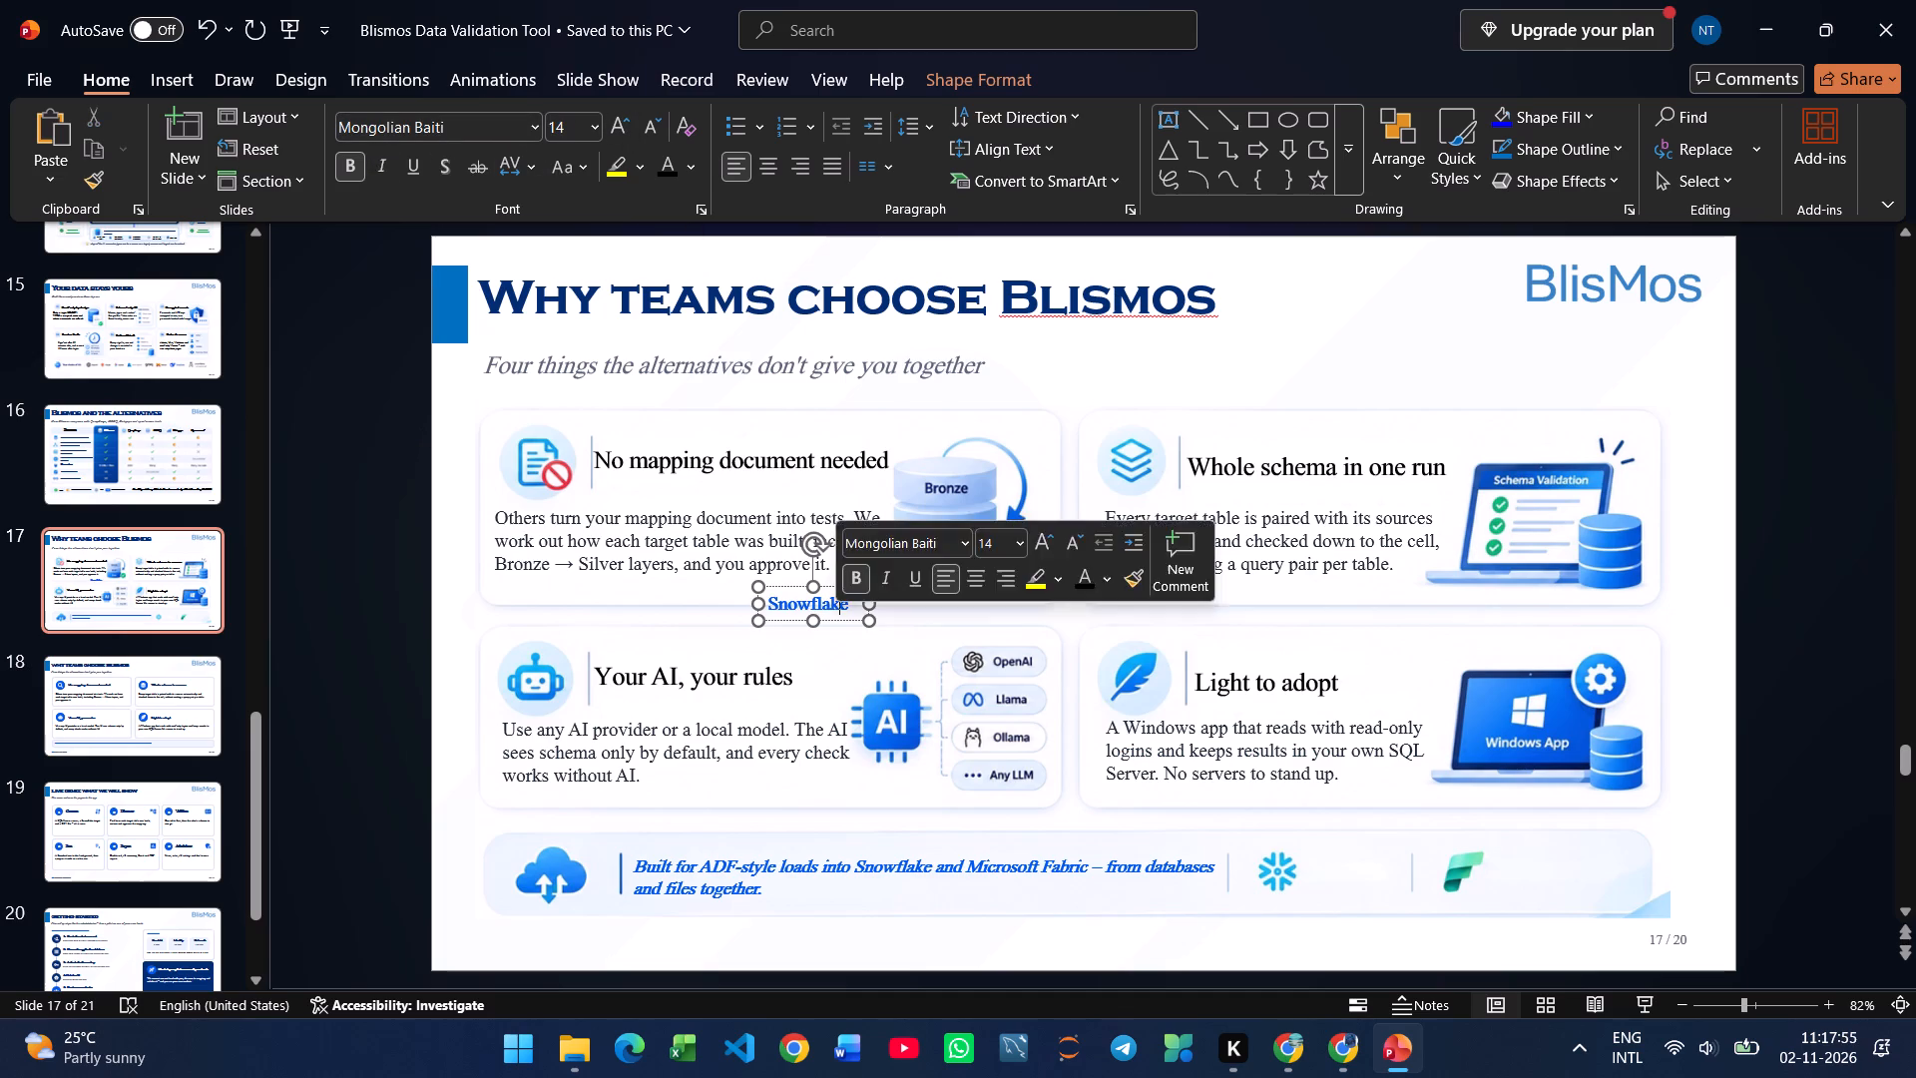
drag(836, 621, 1373, 893)
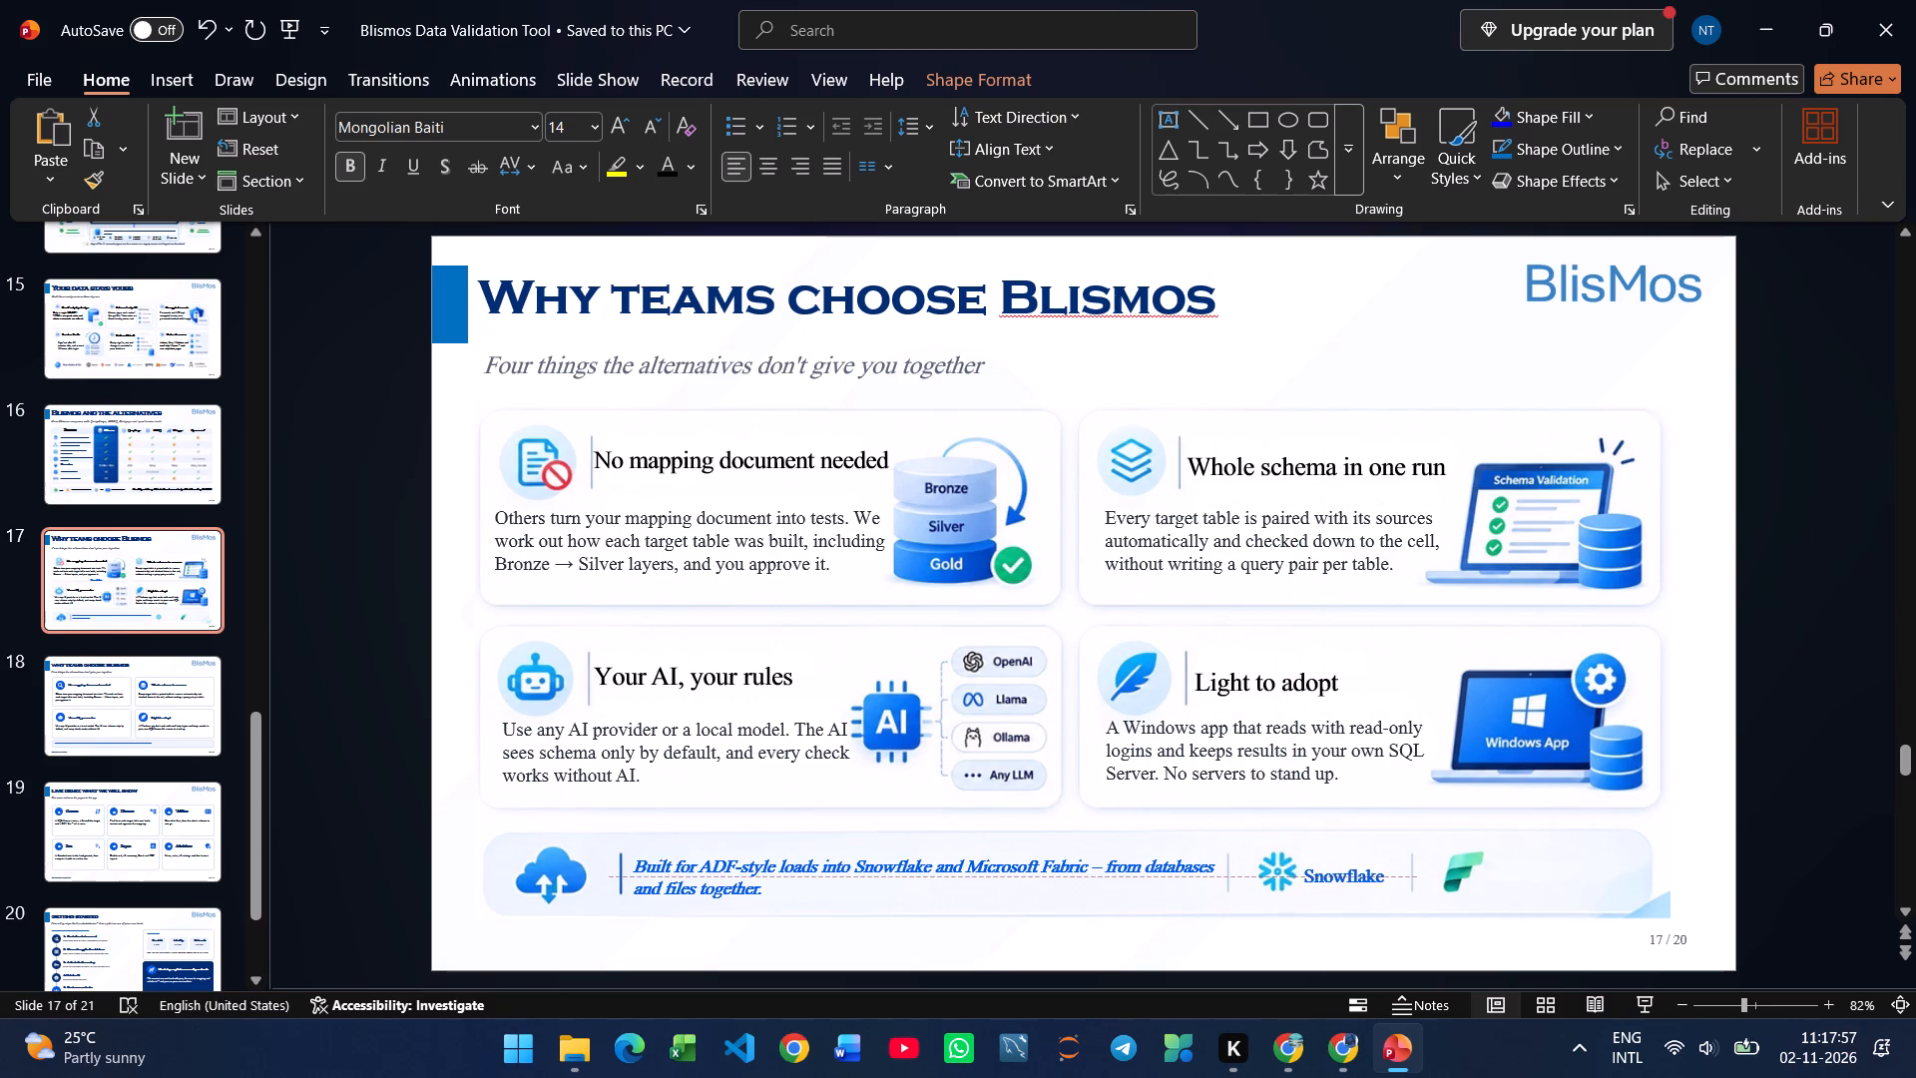
drag(1373, 893, 1380, 890)
click(673, 165)
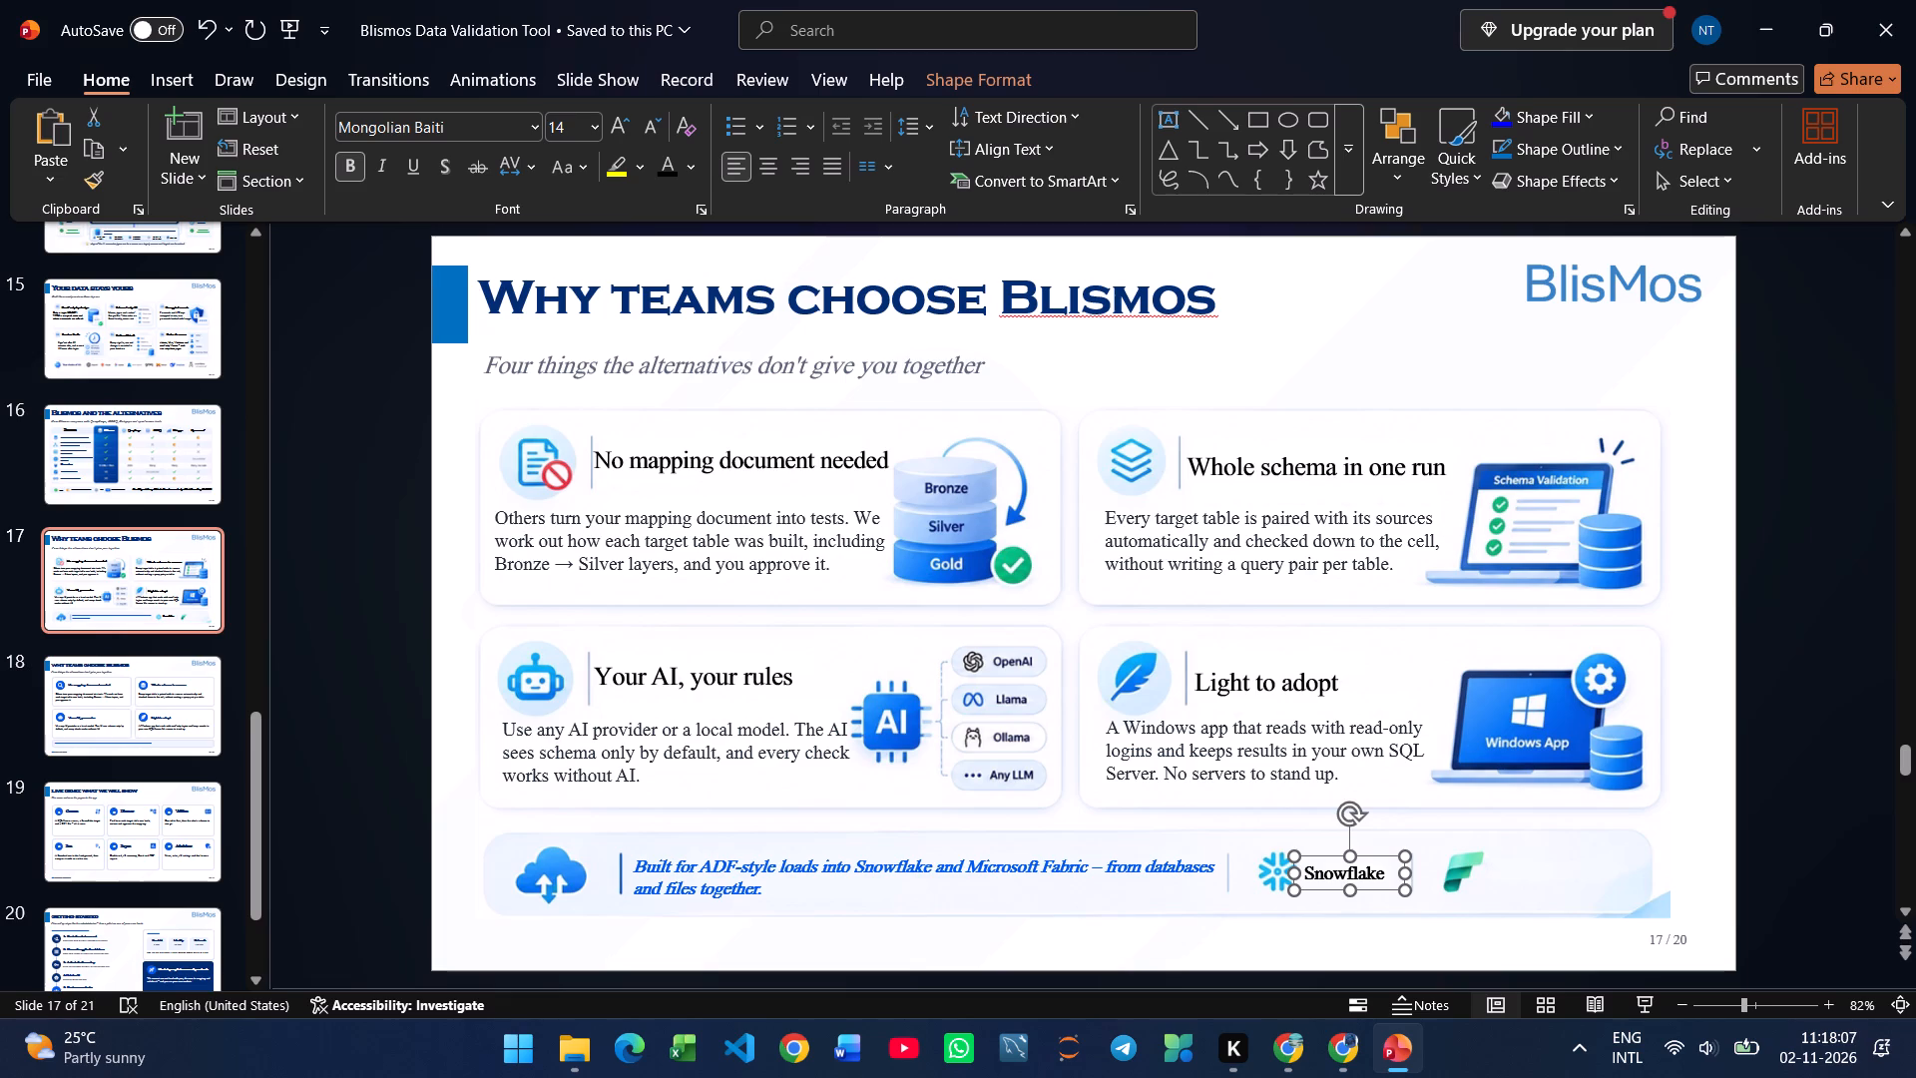
Copy "Microsoft Fabric" from the banner line into its own narrow text box on slide 17.
drag(969, 871, 1071, 872)
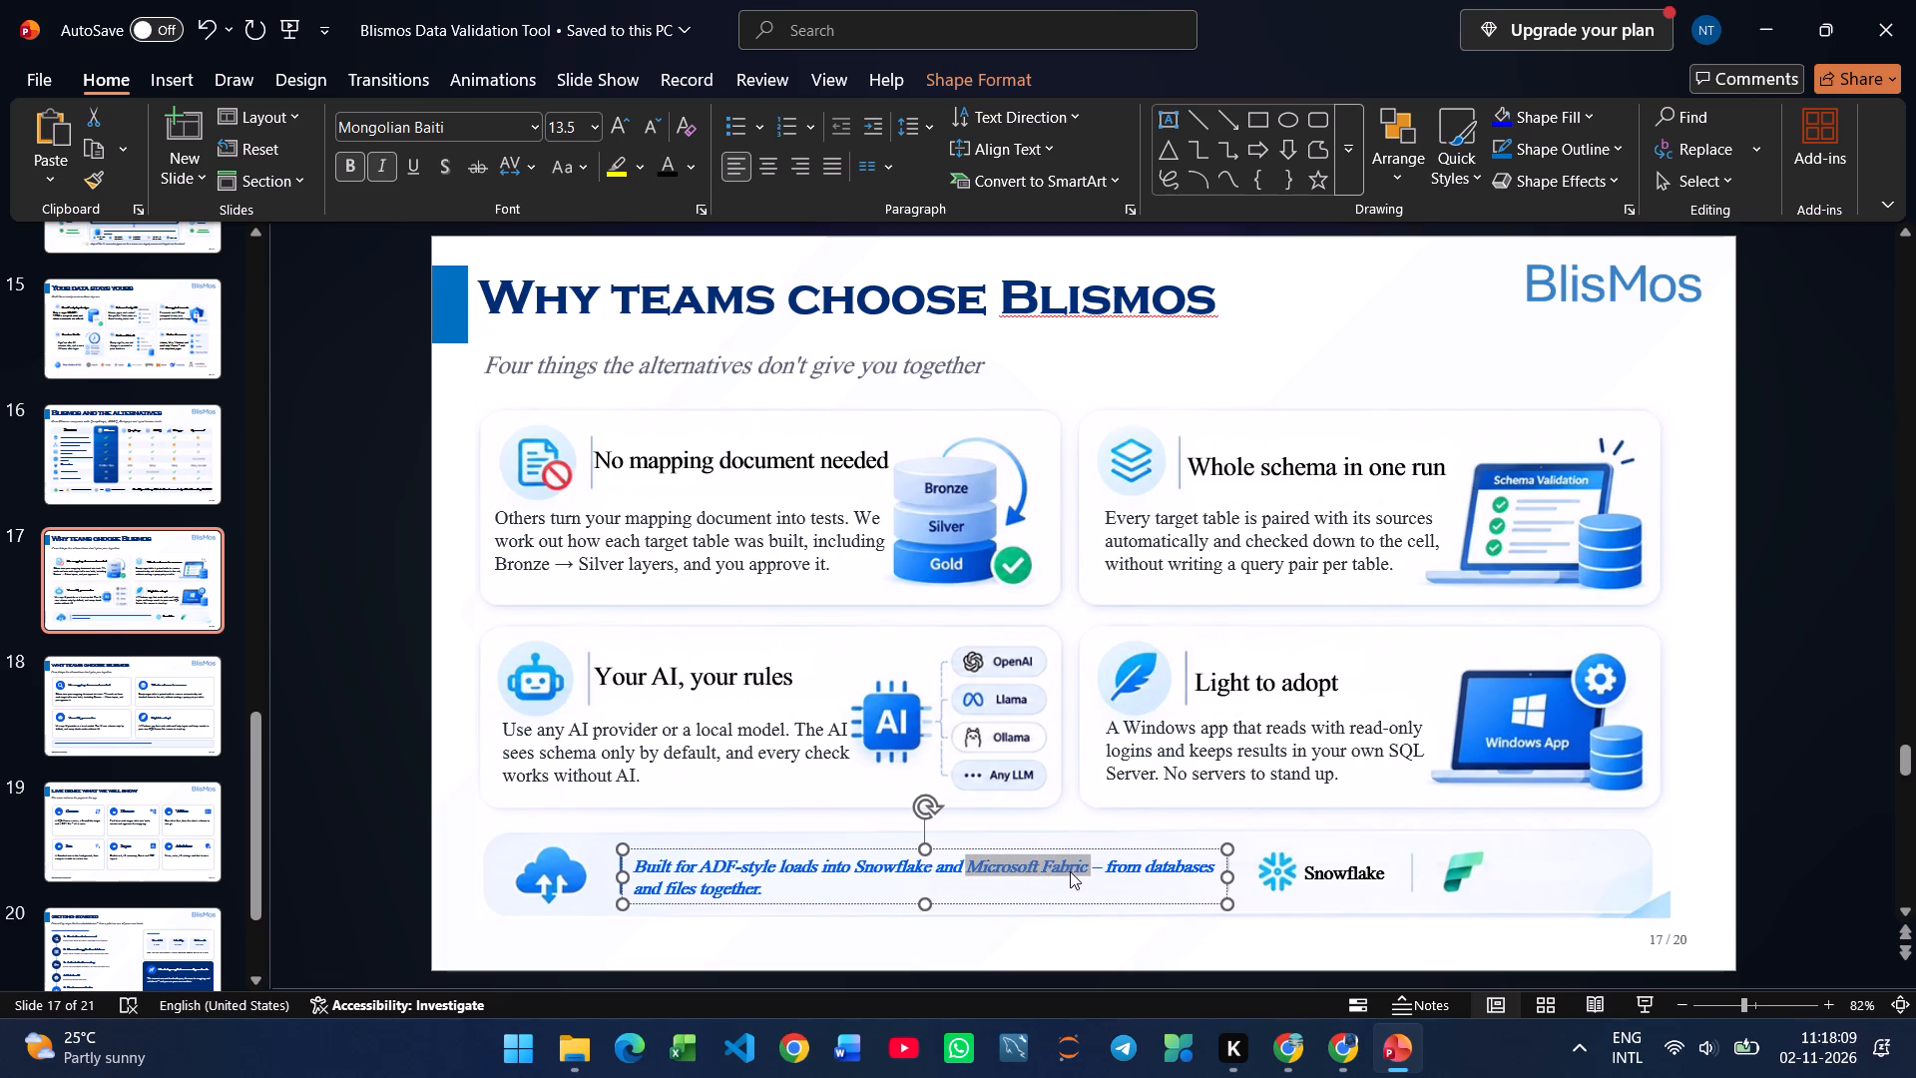
key(ctrl+c)
click(1326, 931)
key(ctrl+v)
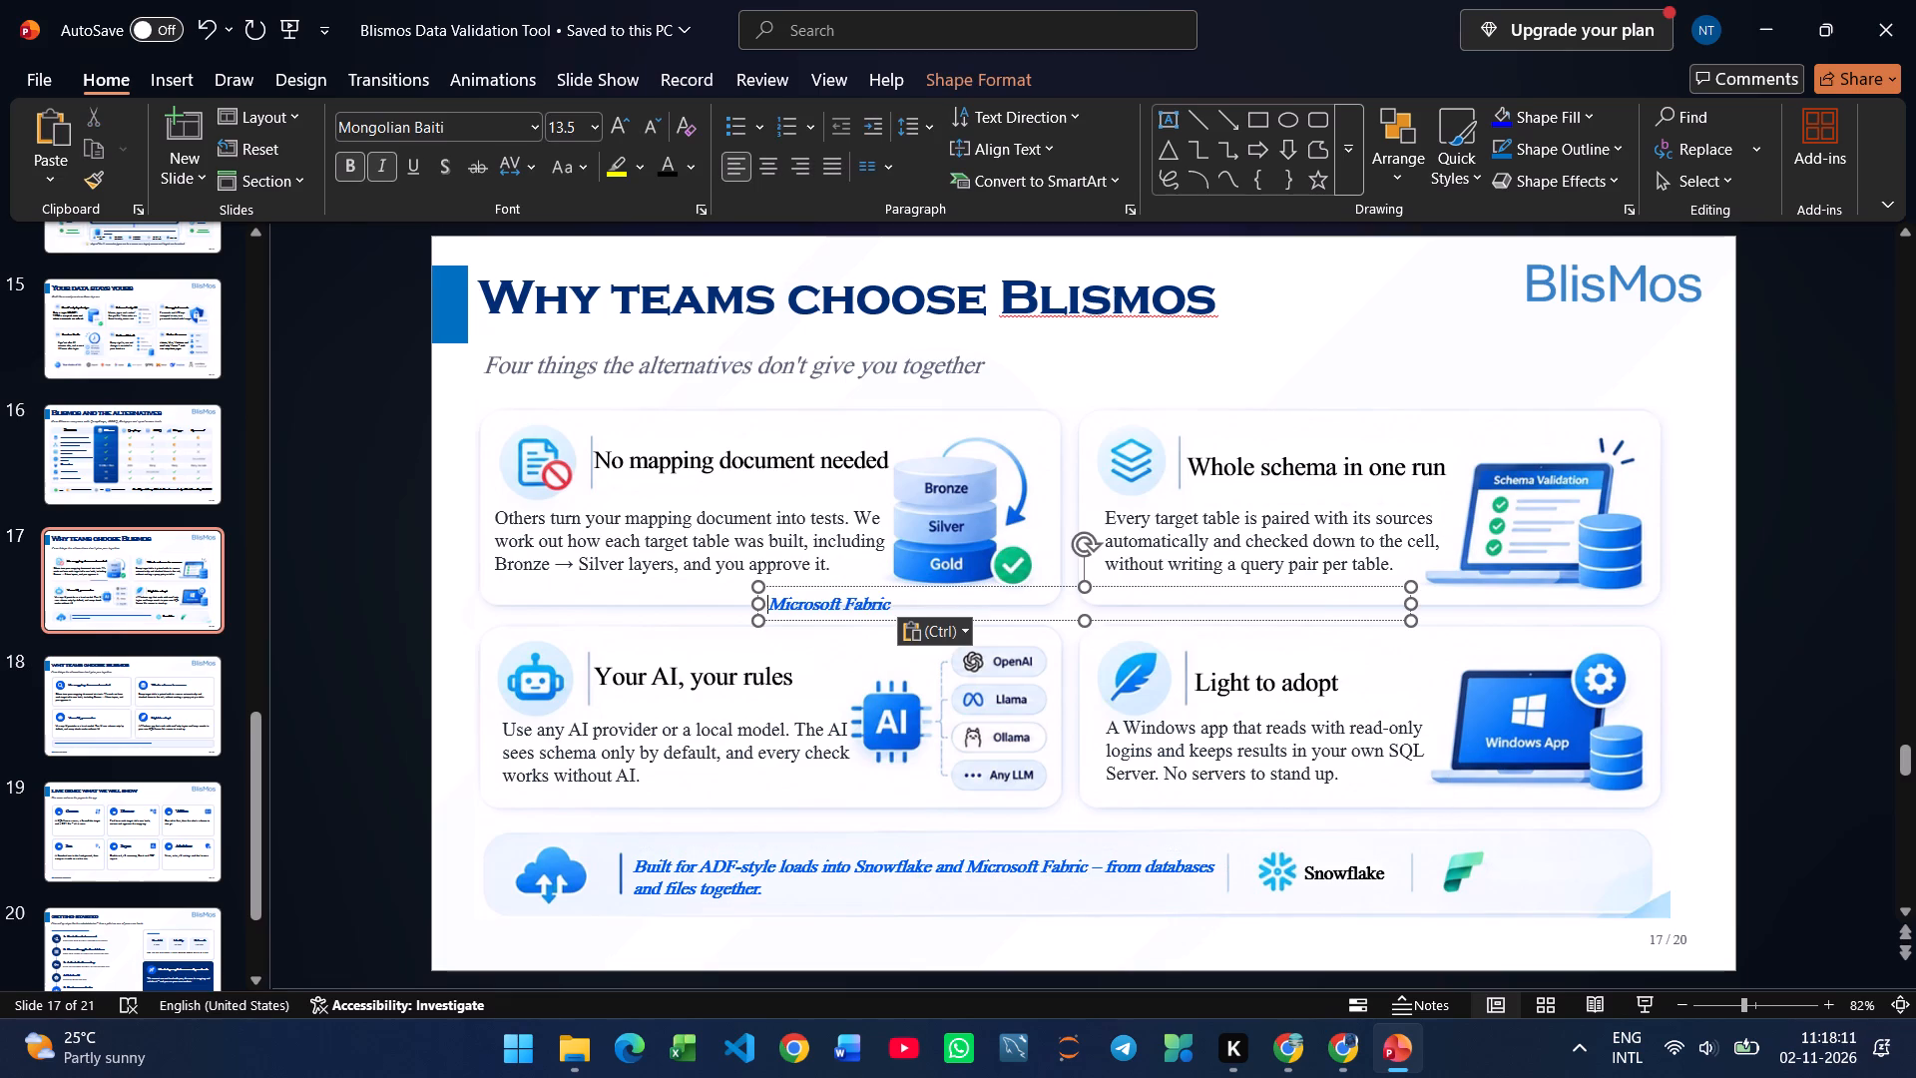
drag(1415, 606, 947, 612)
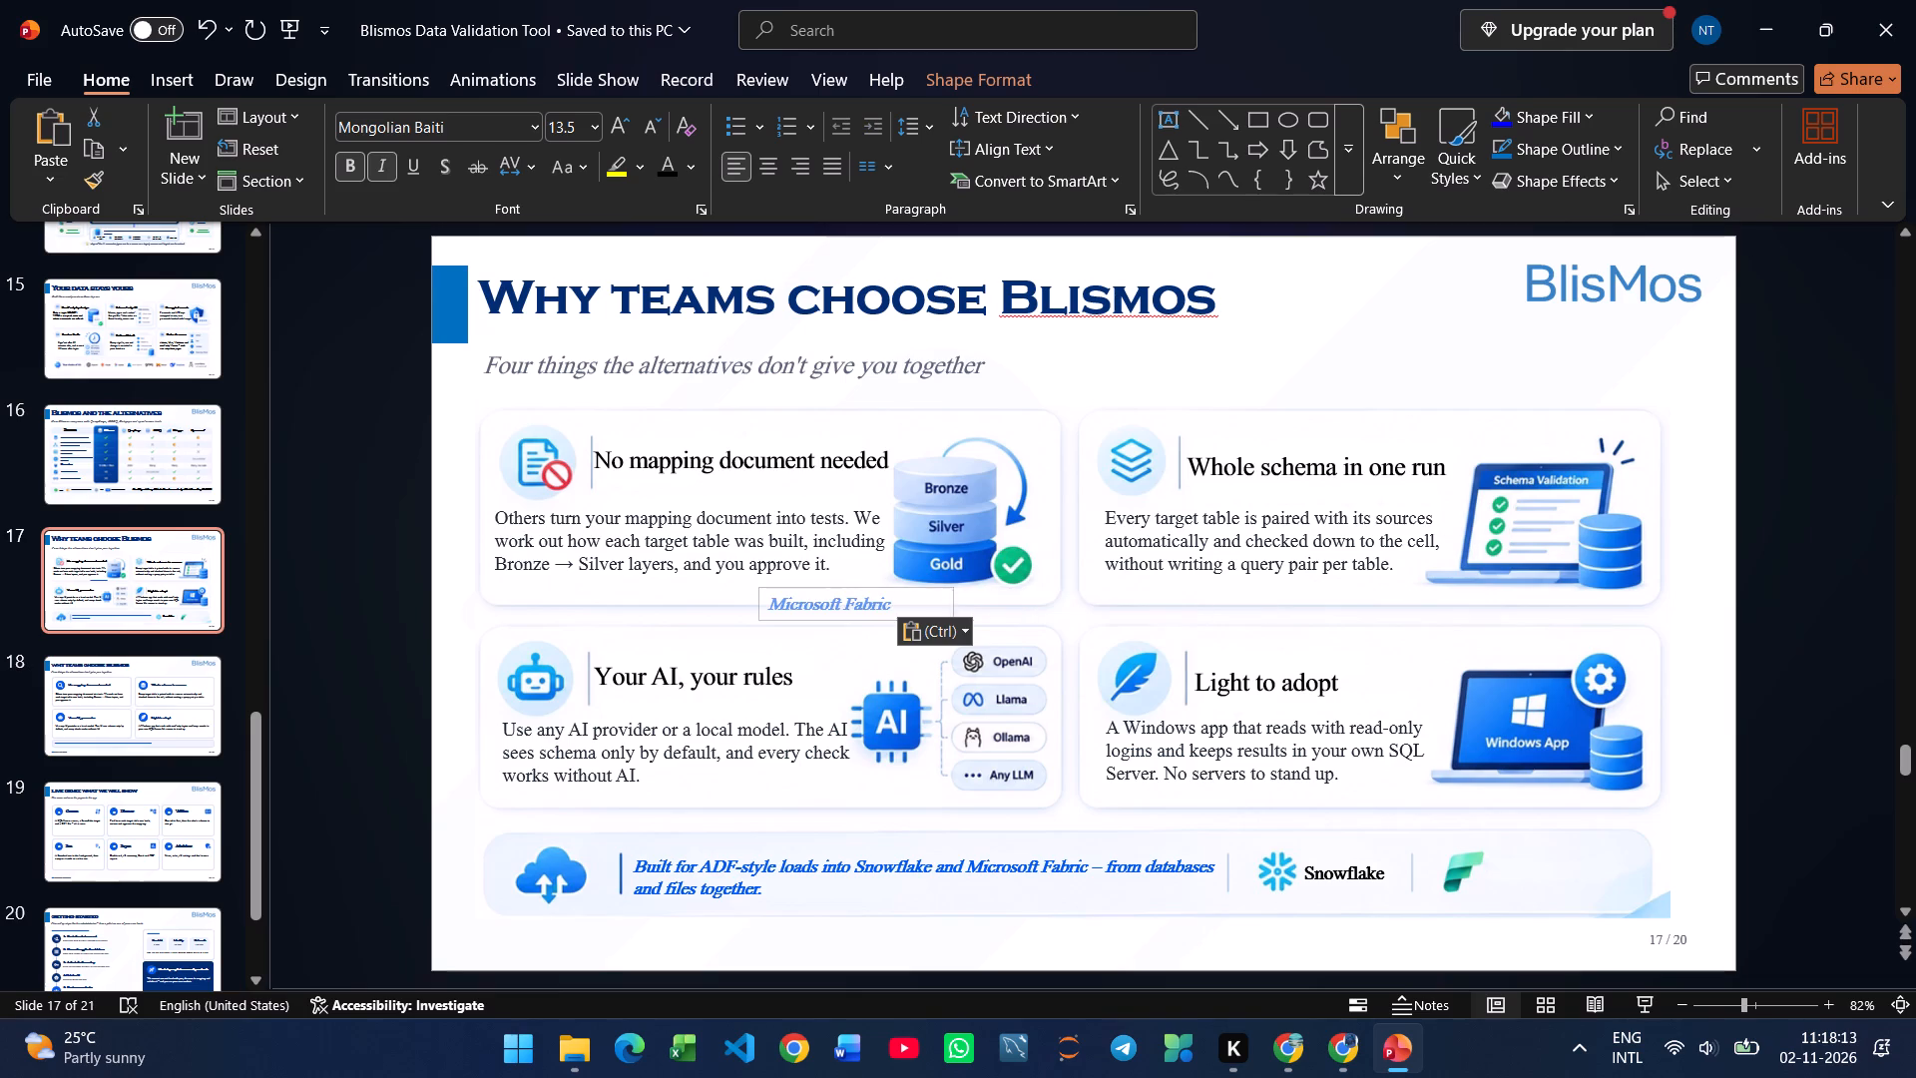
drag(947, 612, 905, 610)
Make the "Microsoft Fabric" label non-italic and black, and place it beside the green Fabric icon in the bottom banner.
click(388, 166)
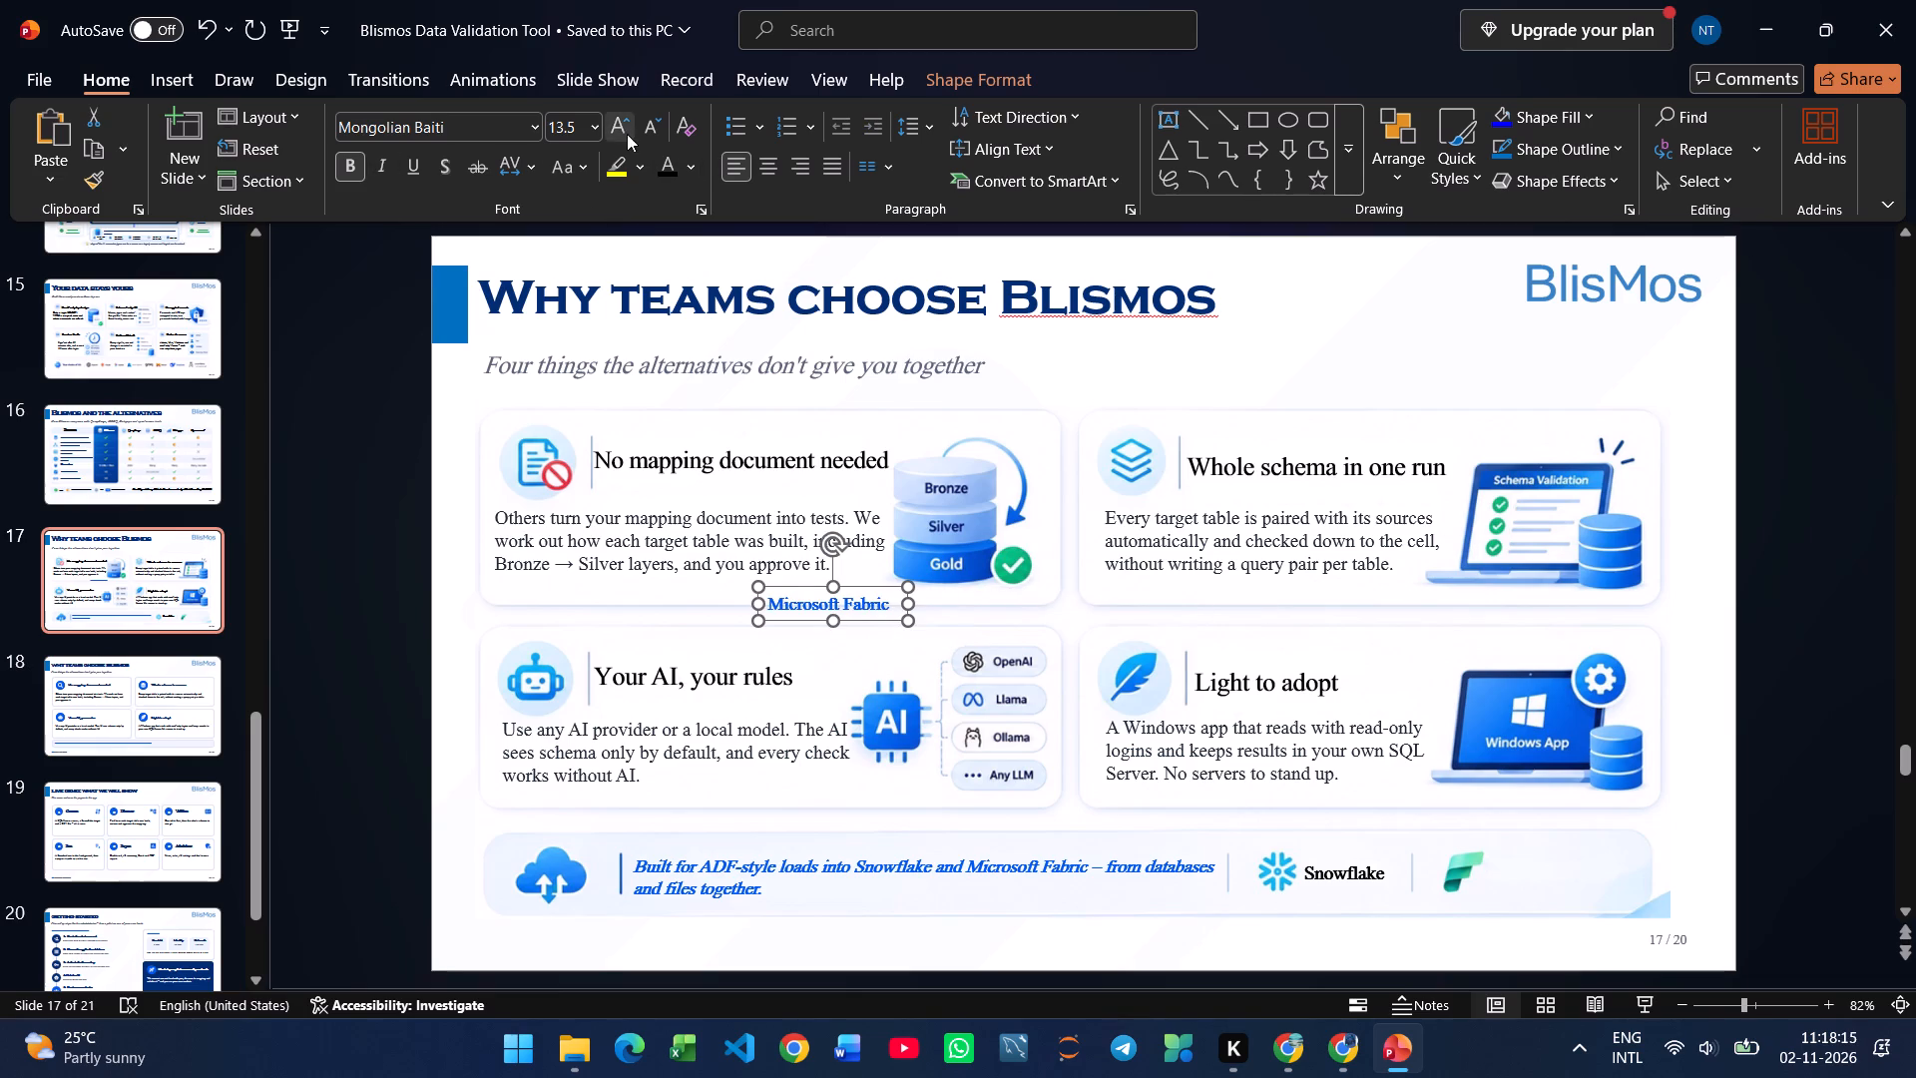
click(669, 177)
drag(849, 617, 889, 639)
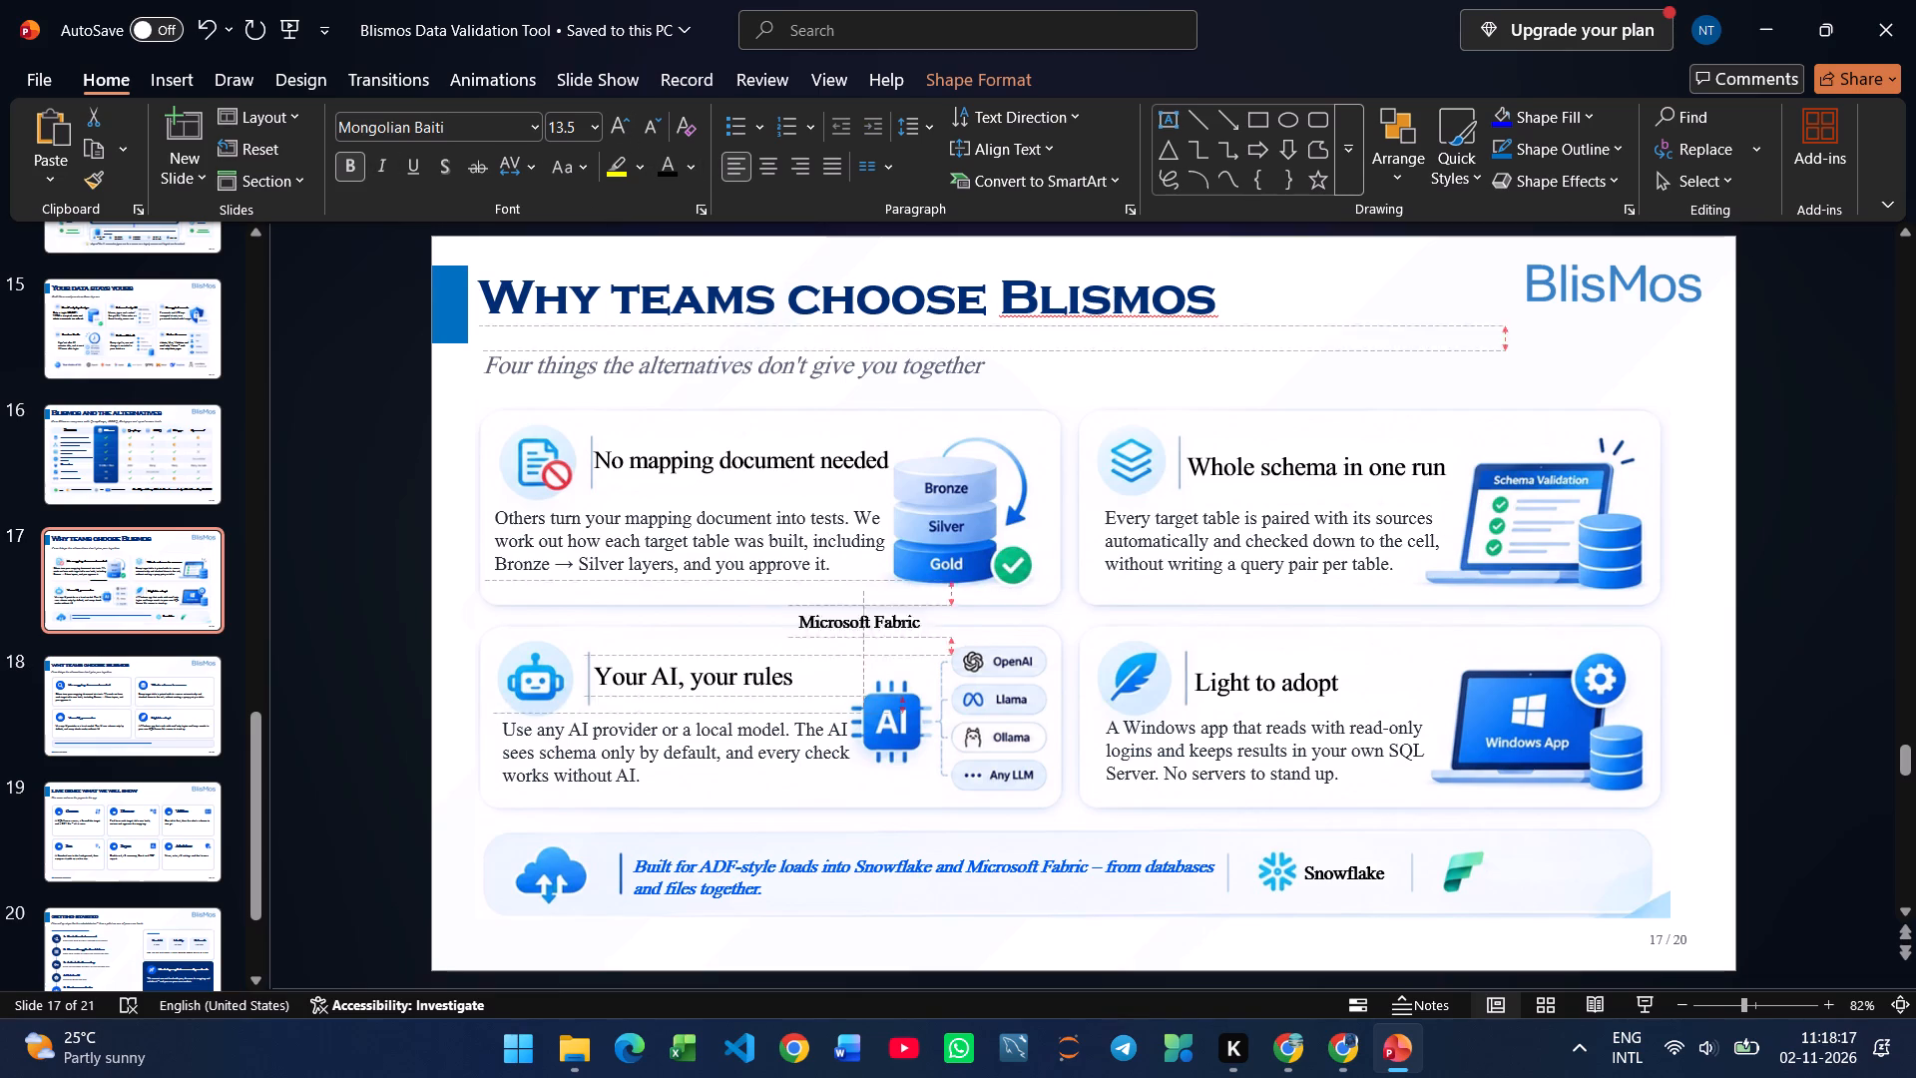
drag(889, 639, 1574, 895)
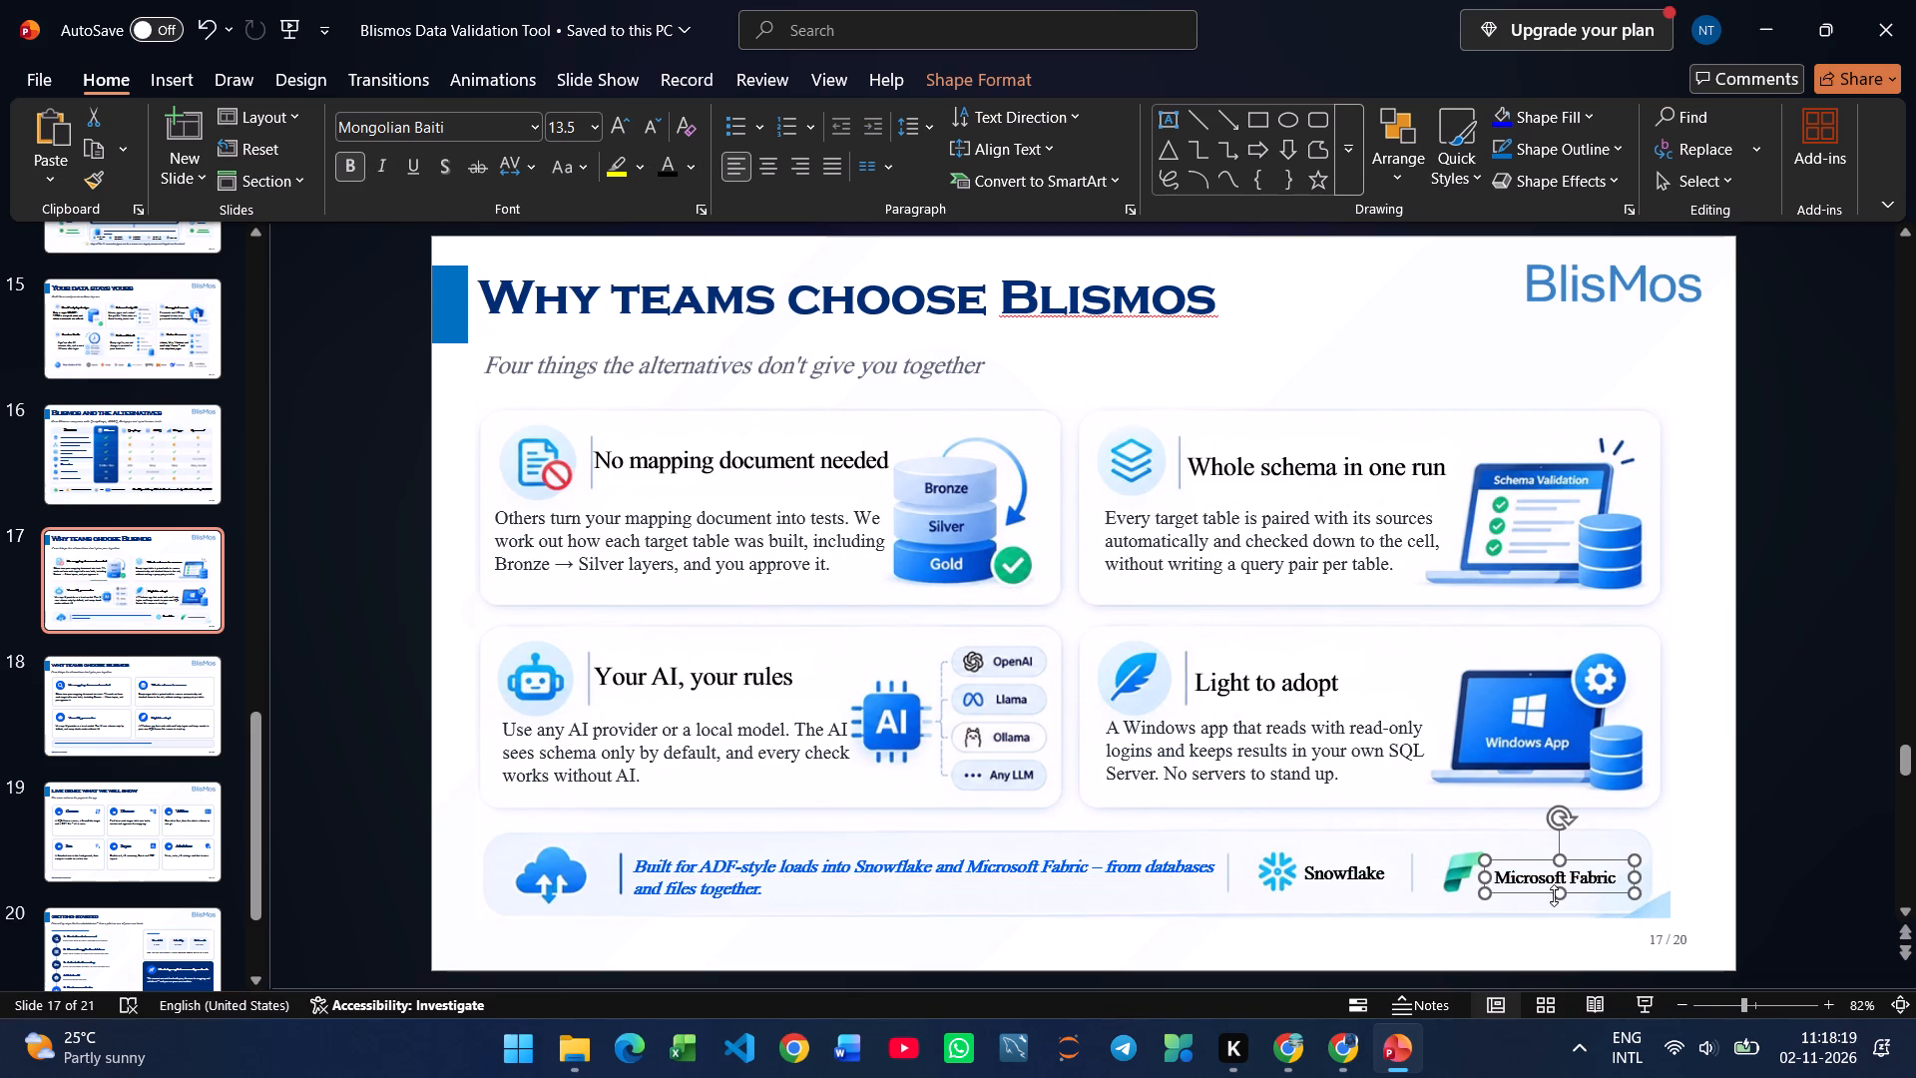
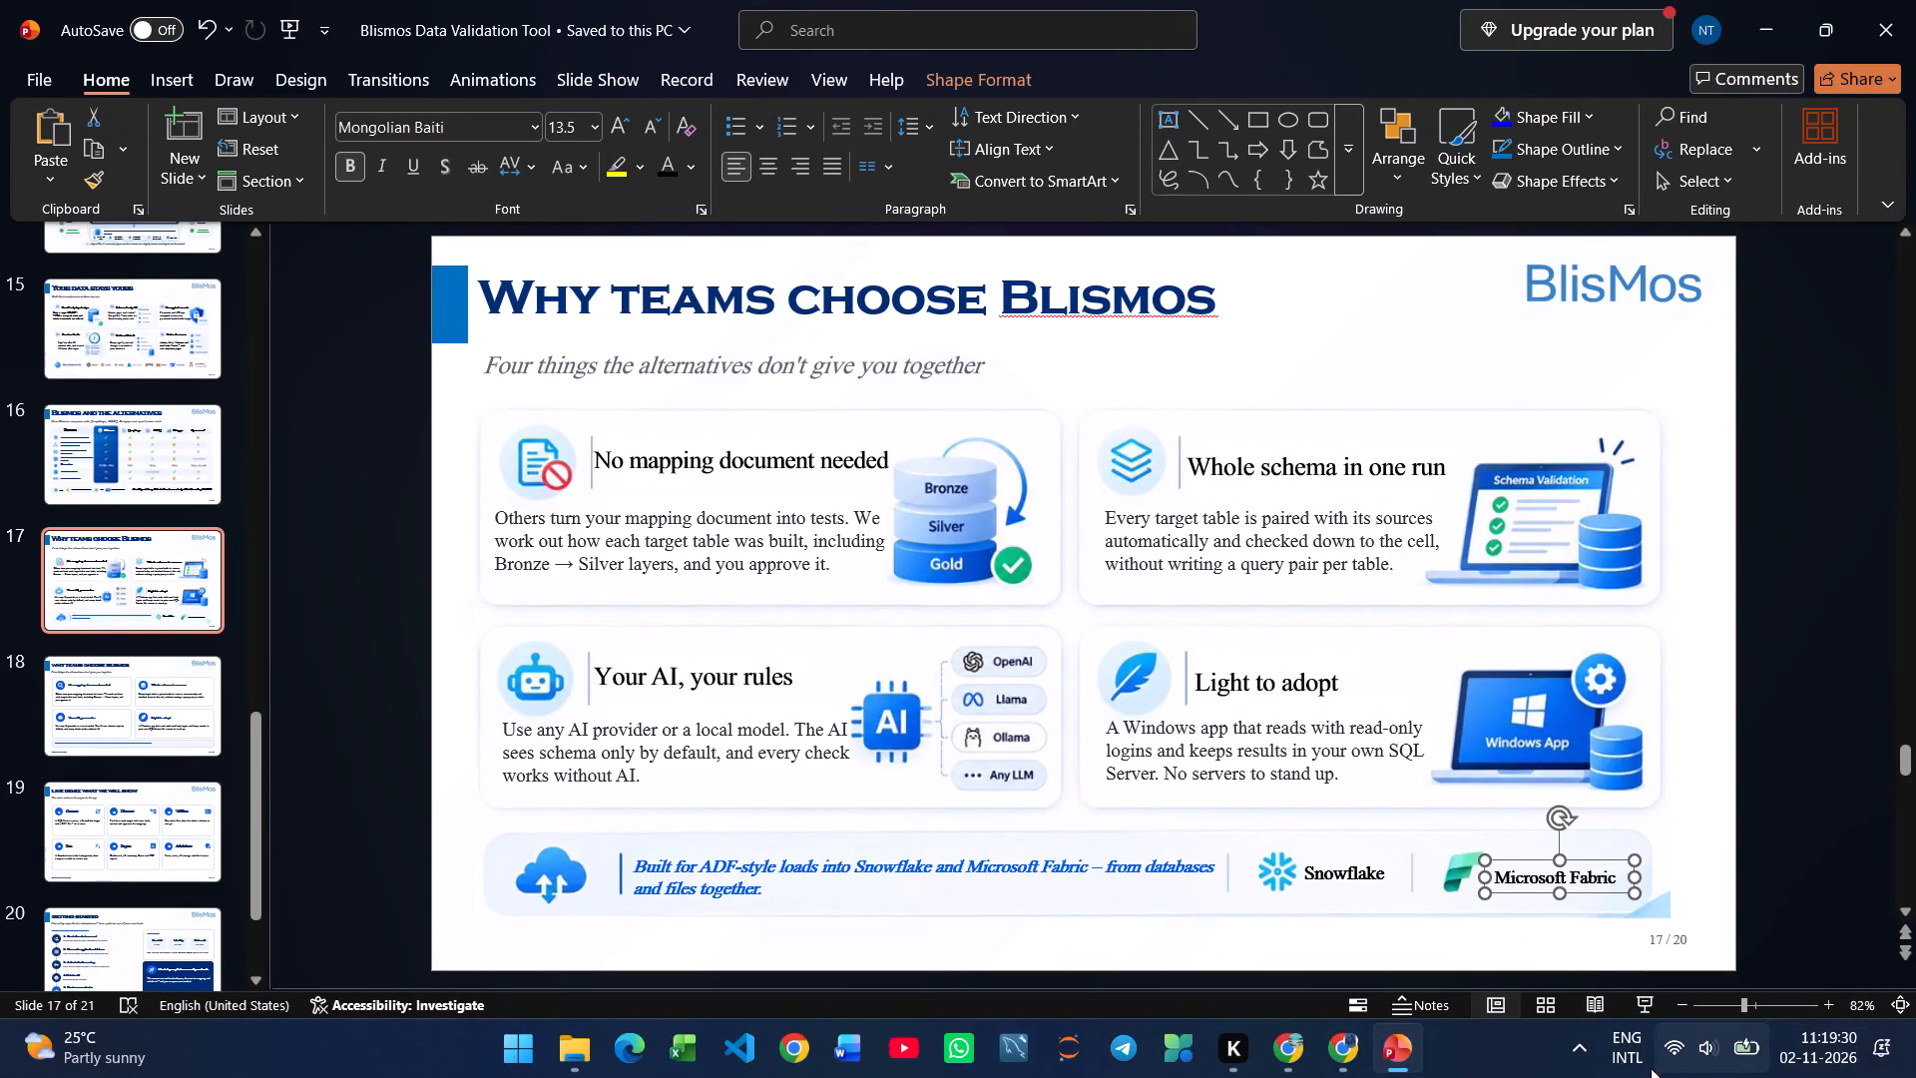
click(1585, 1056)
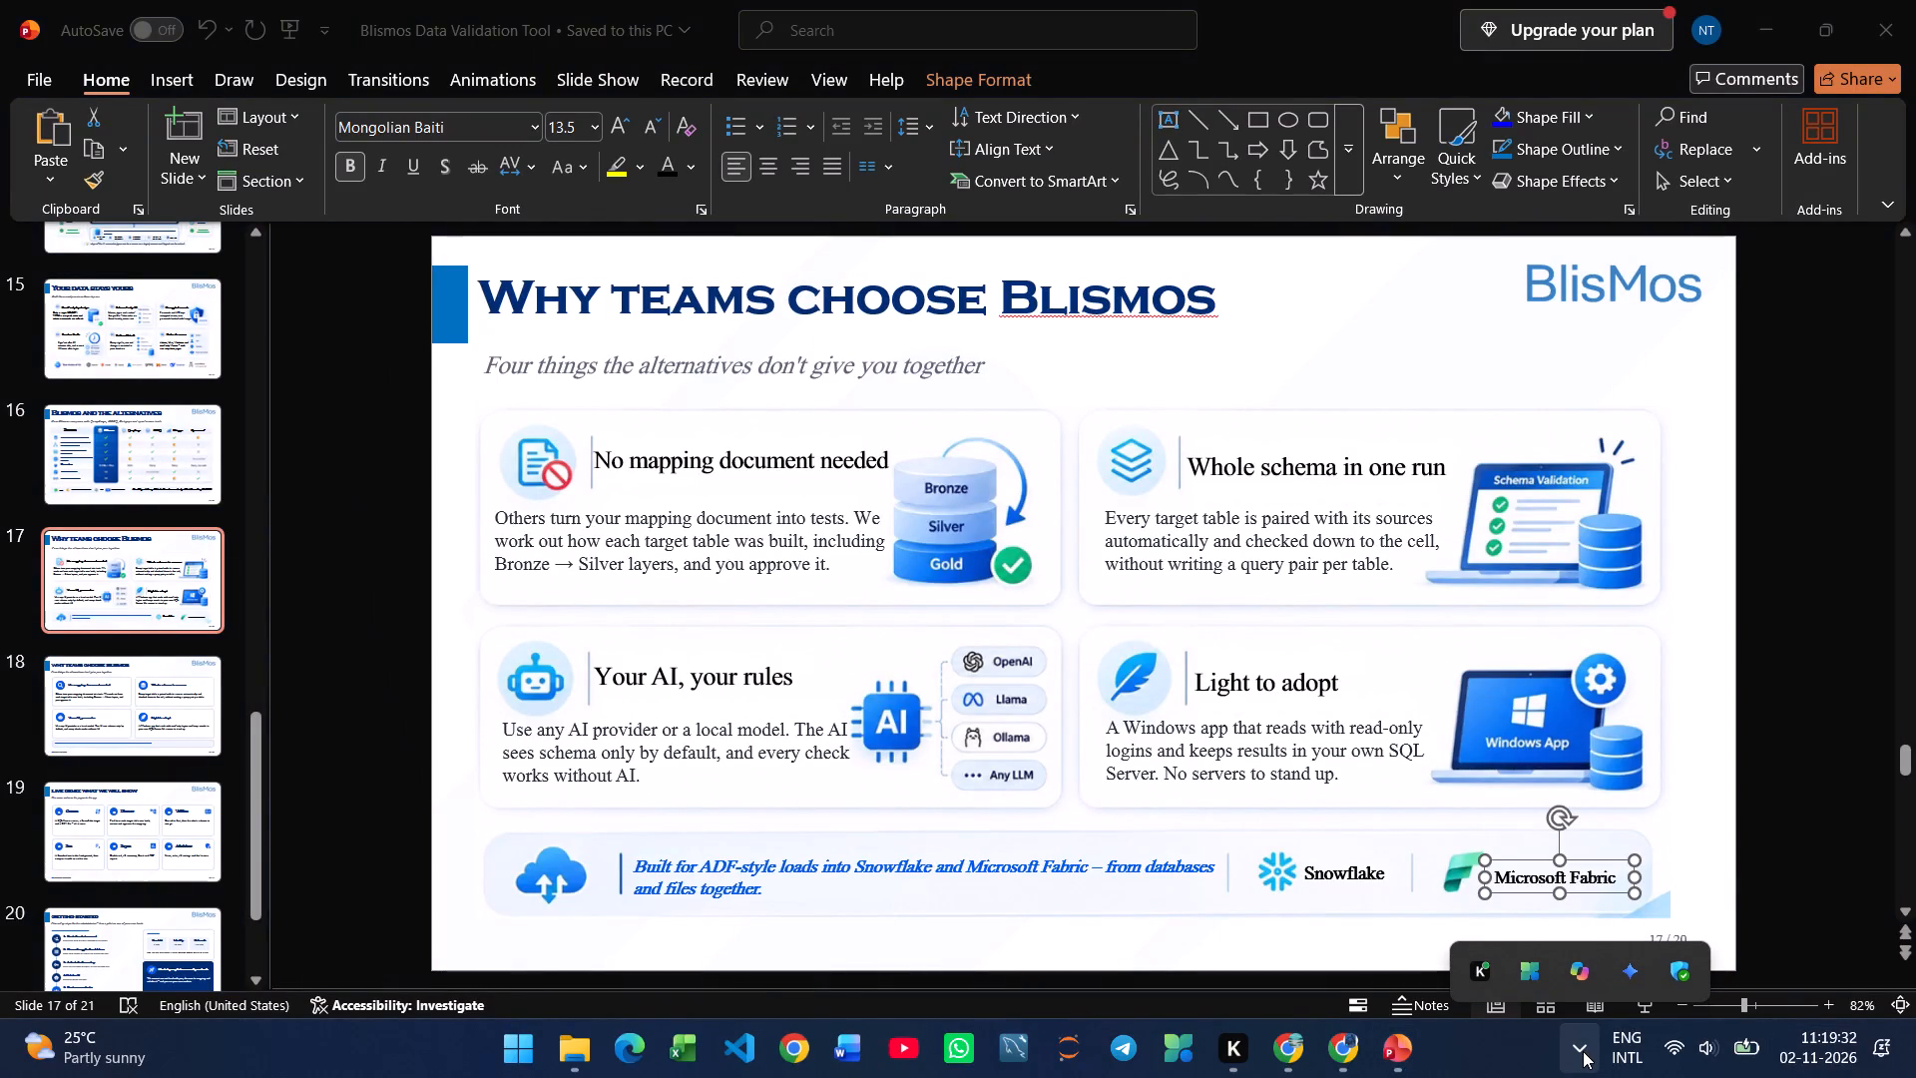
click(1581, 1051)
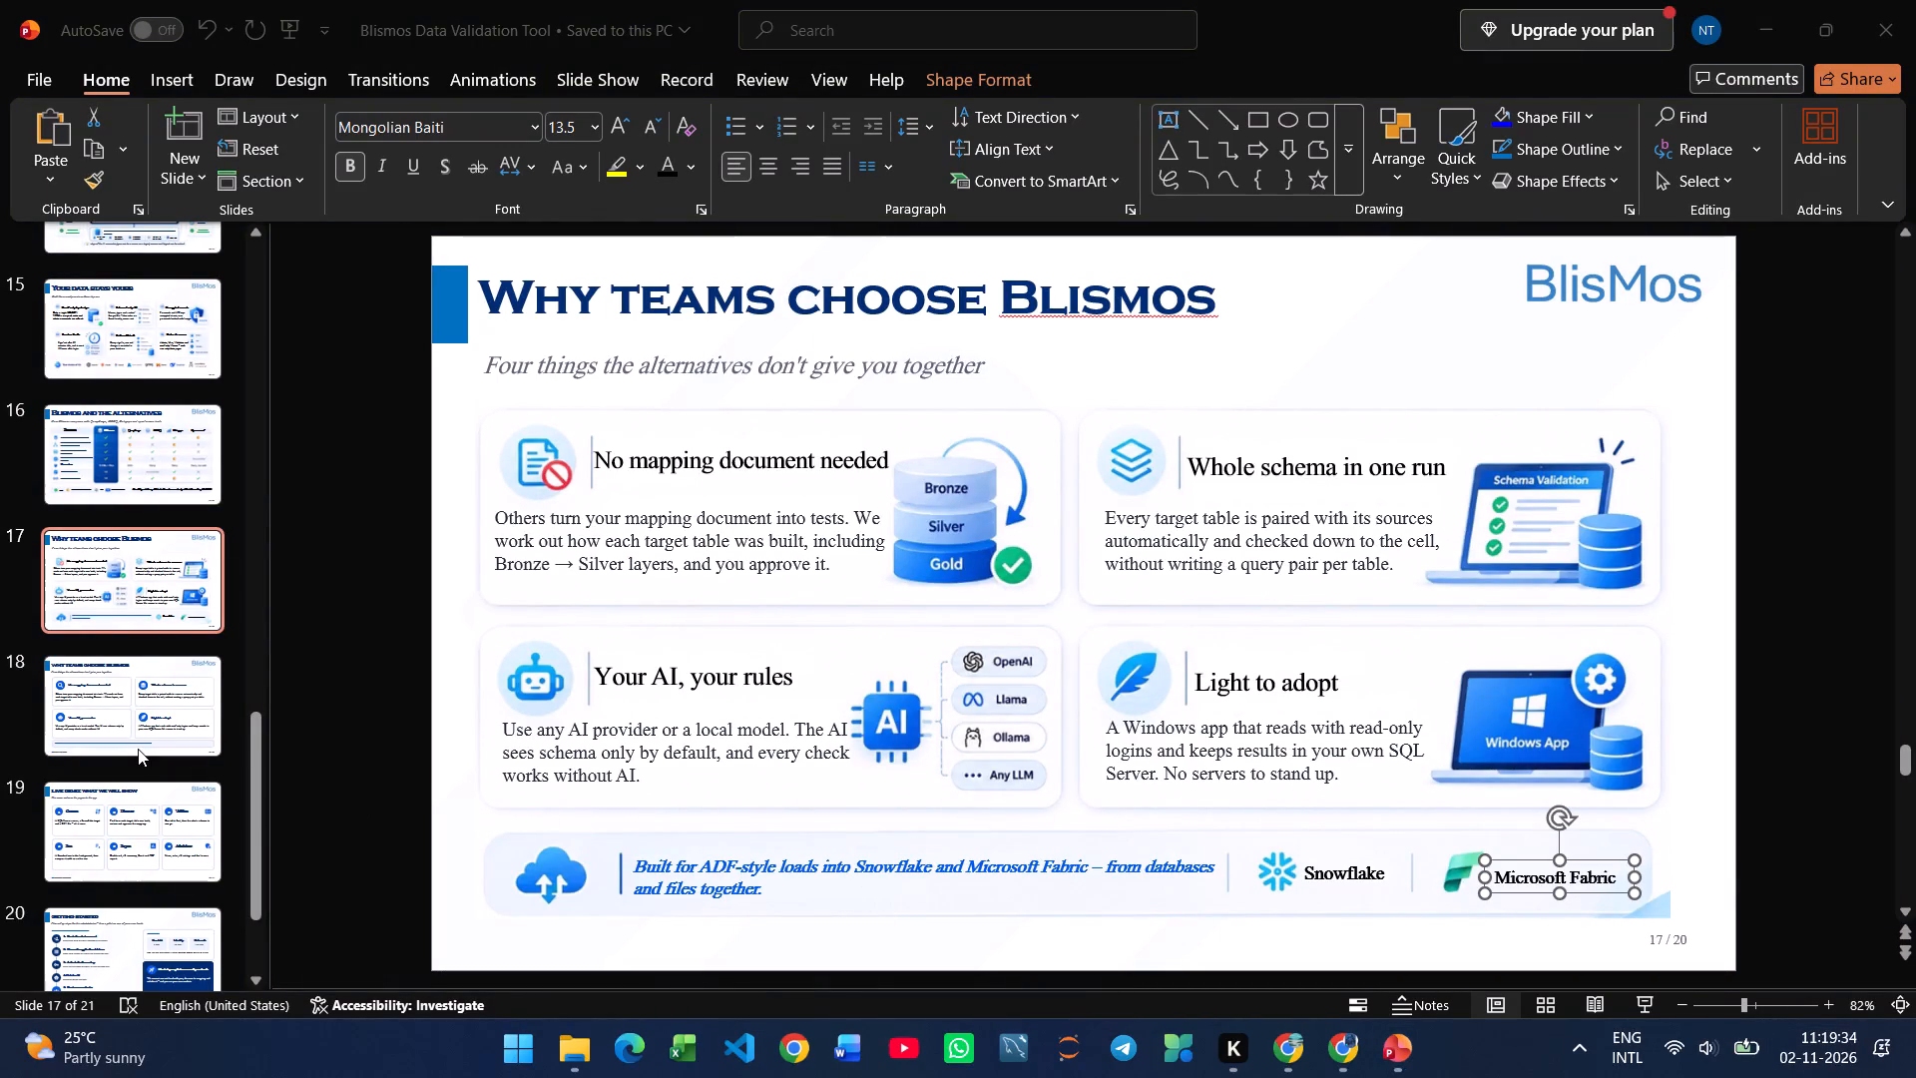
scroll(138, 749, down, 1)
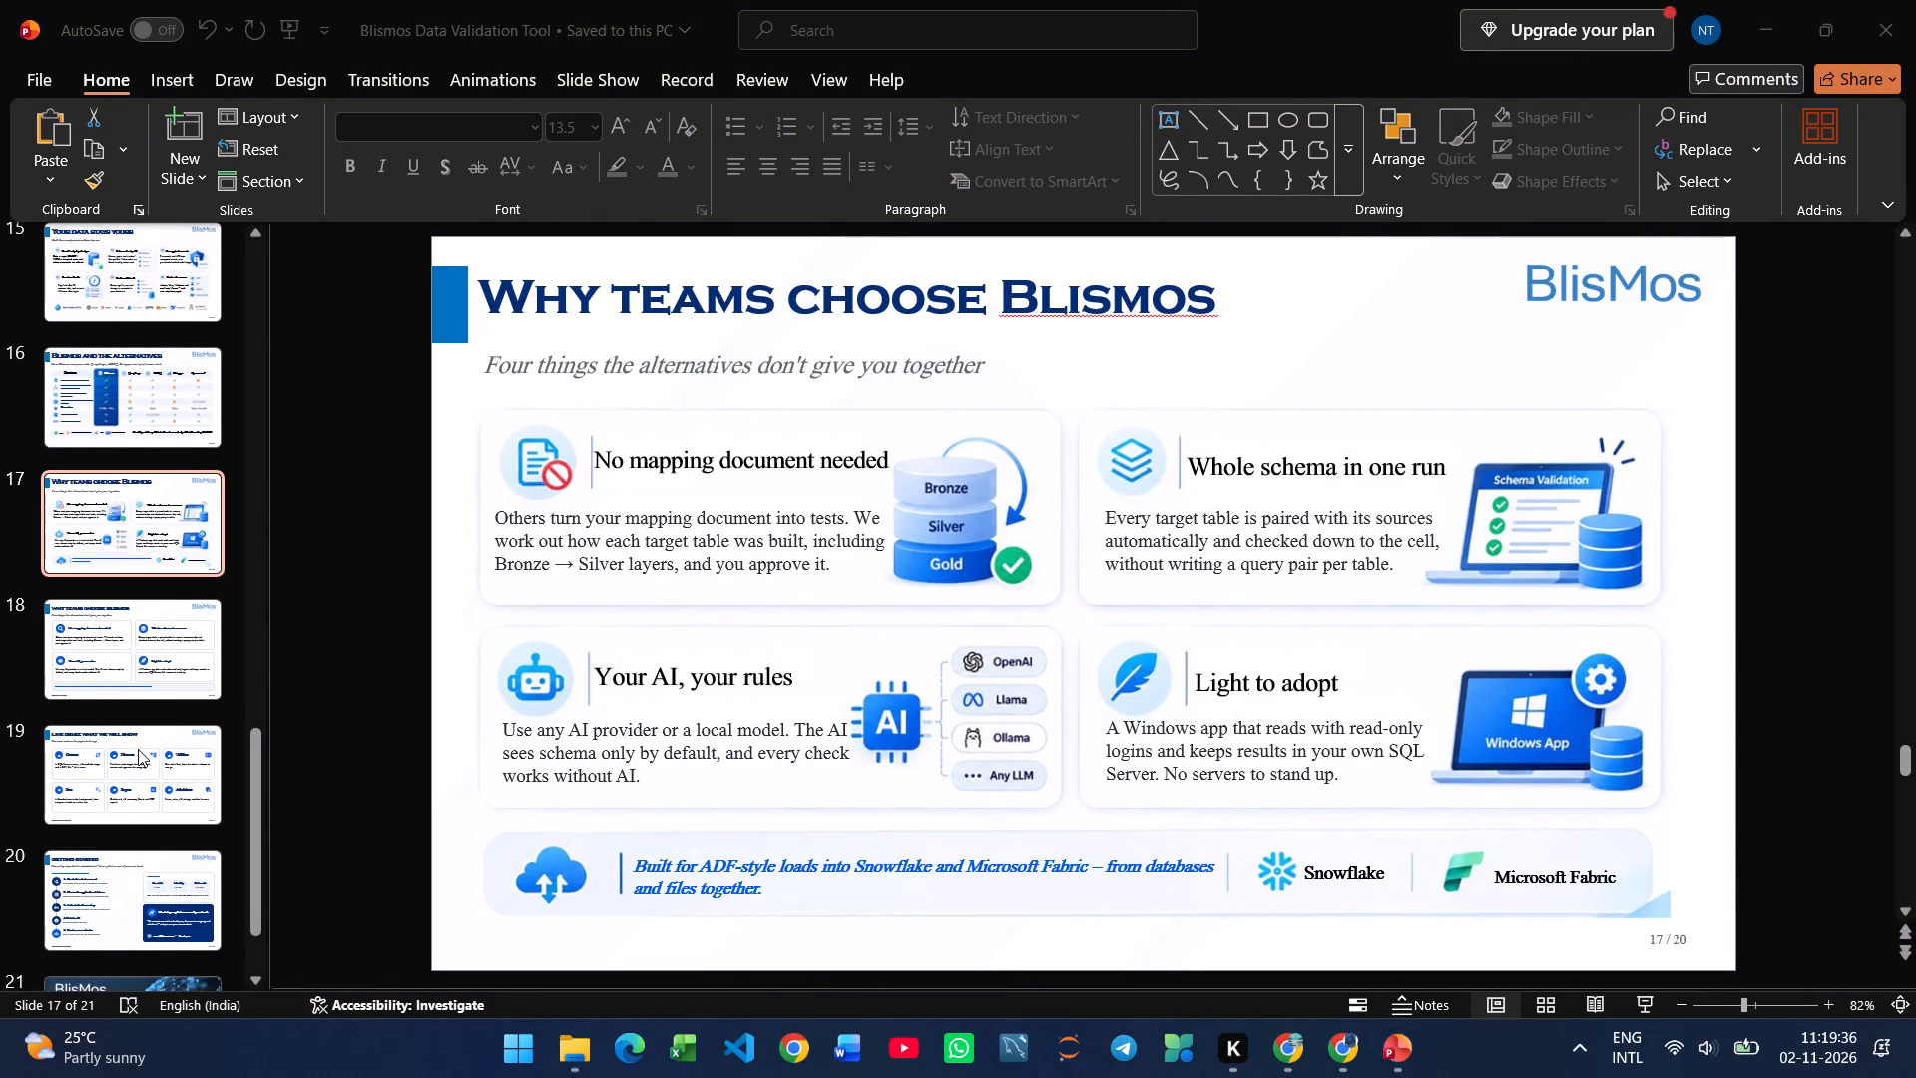
Enlarge the "Snowflake" label in the bottom banner to 16 pt and make its box fit the word on one line.
click(1347, 889)
click(1347, 889)
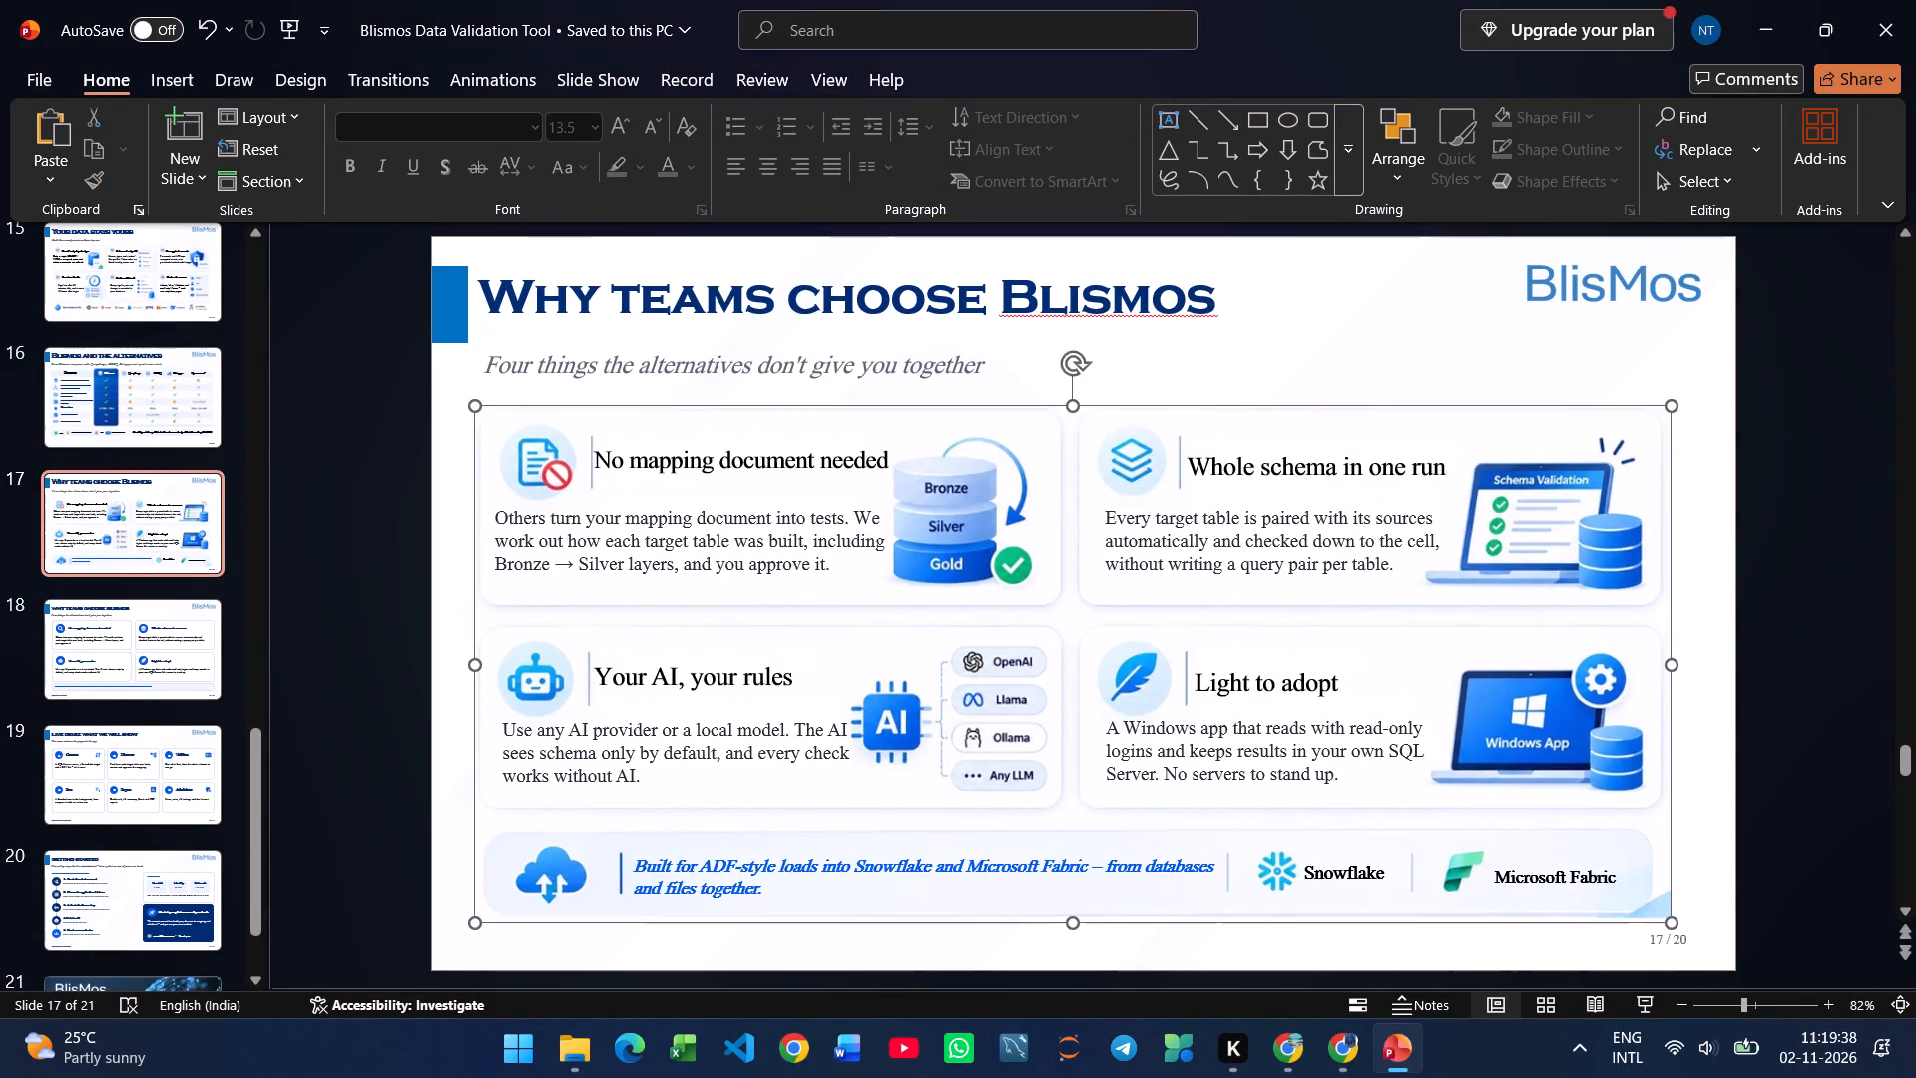
click(1345, 880)
click(1331, 888)
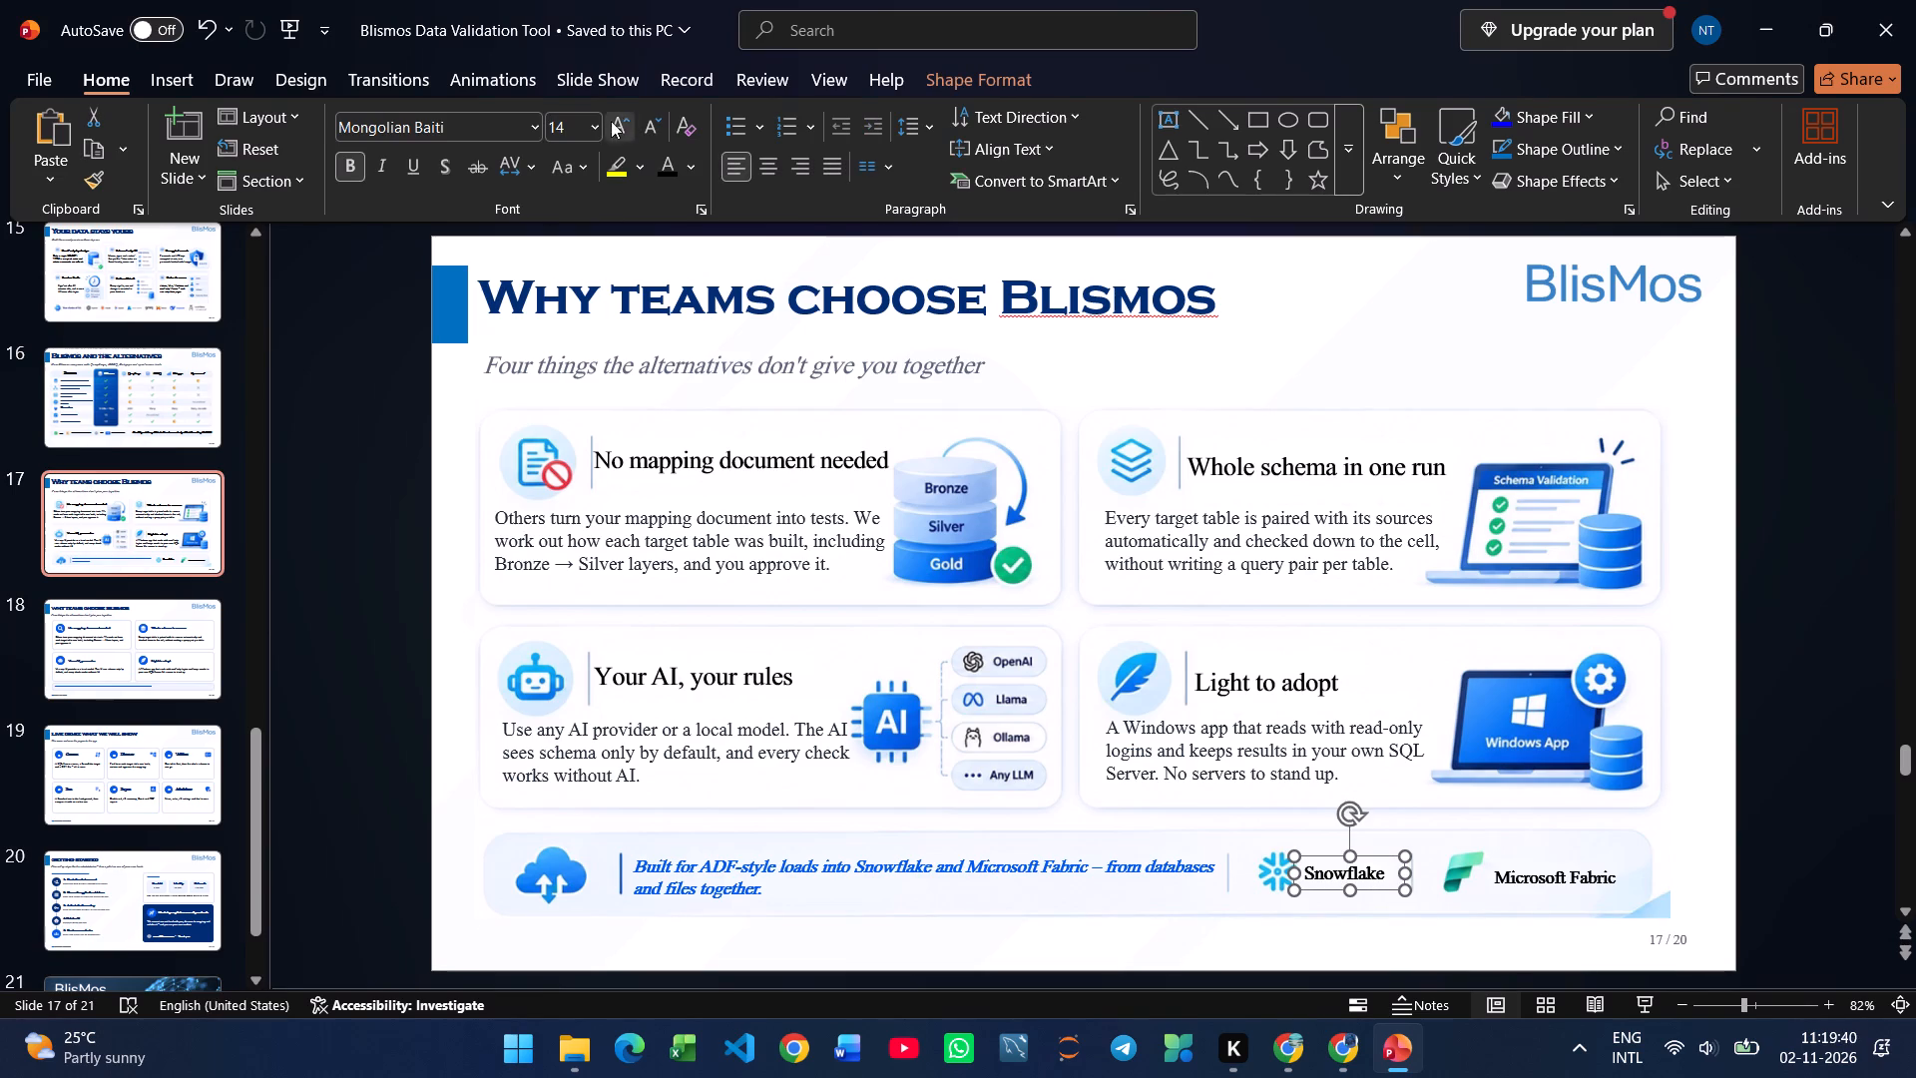
click(604, 125)
click(625, 124)
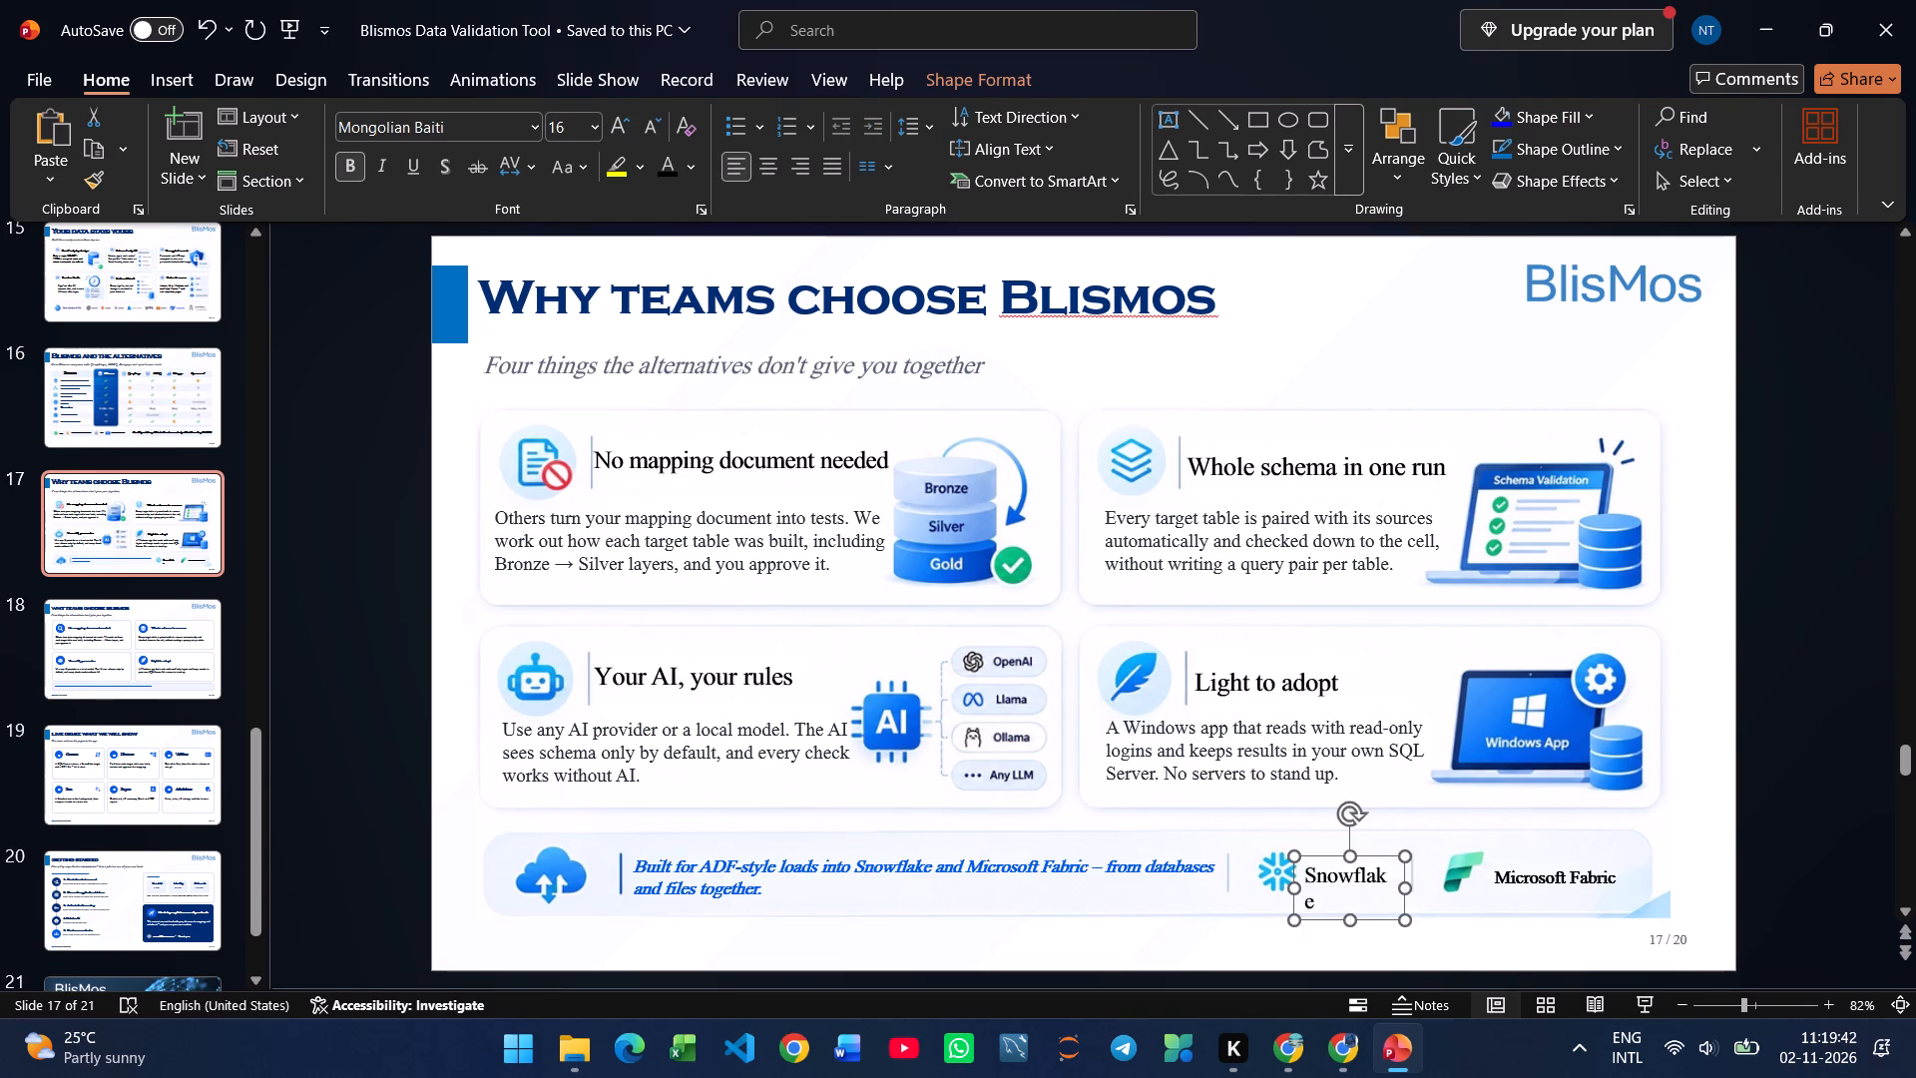
click(1400, 887)
Enlarge the "Microsoft Fabric" label to 16 pt, widen its text box, and nudge it closer to the green Fabric icon.
click(1536, 871)
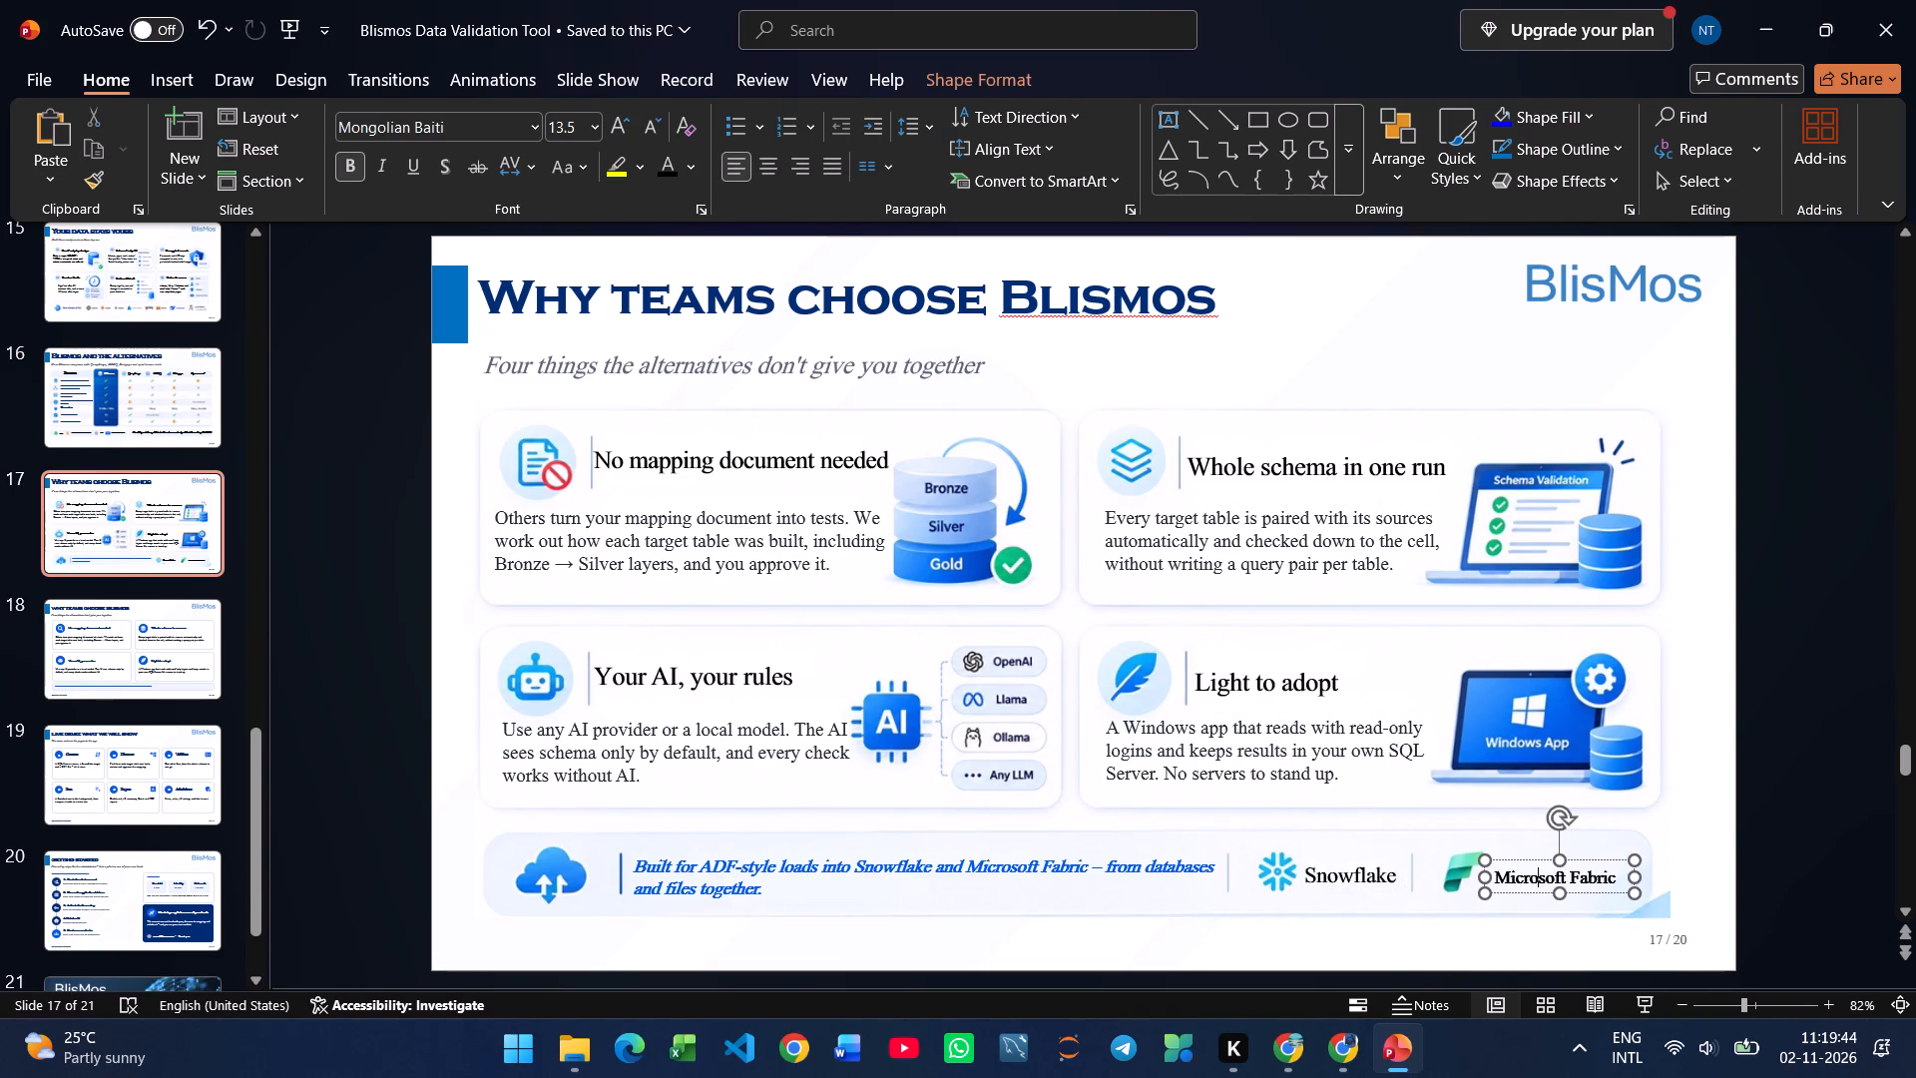
click(1523, 894)
click(621, 126)
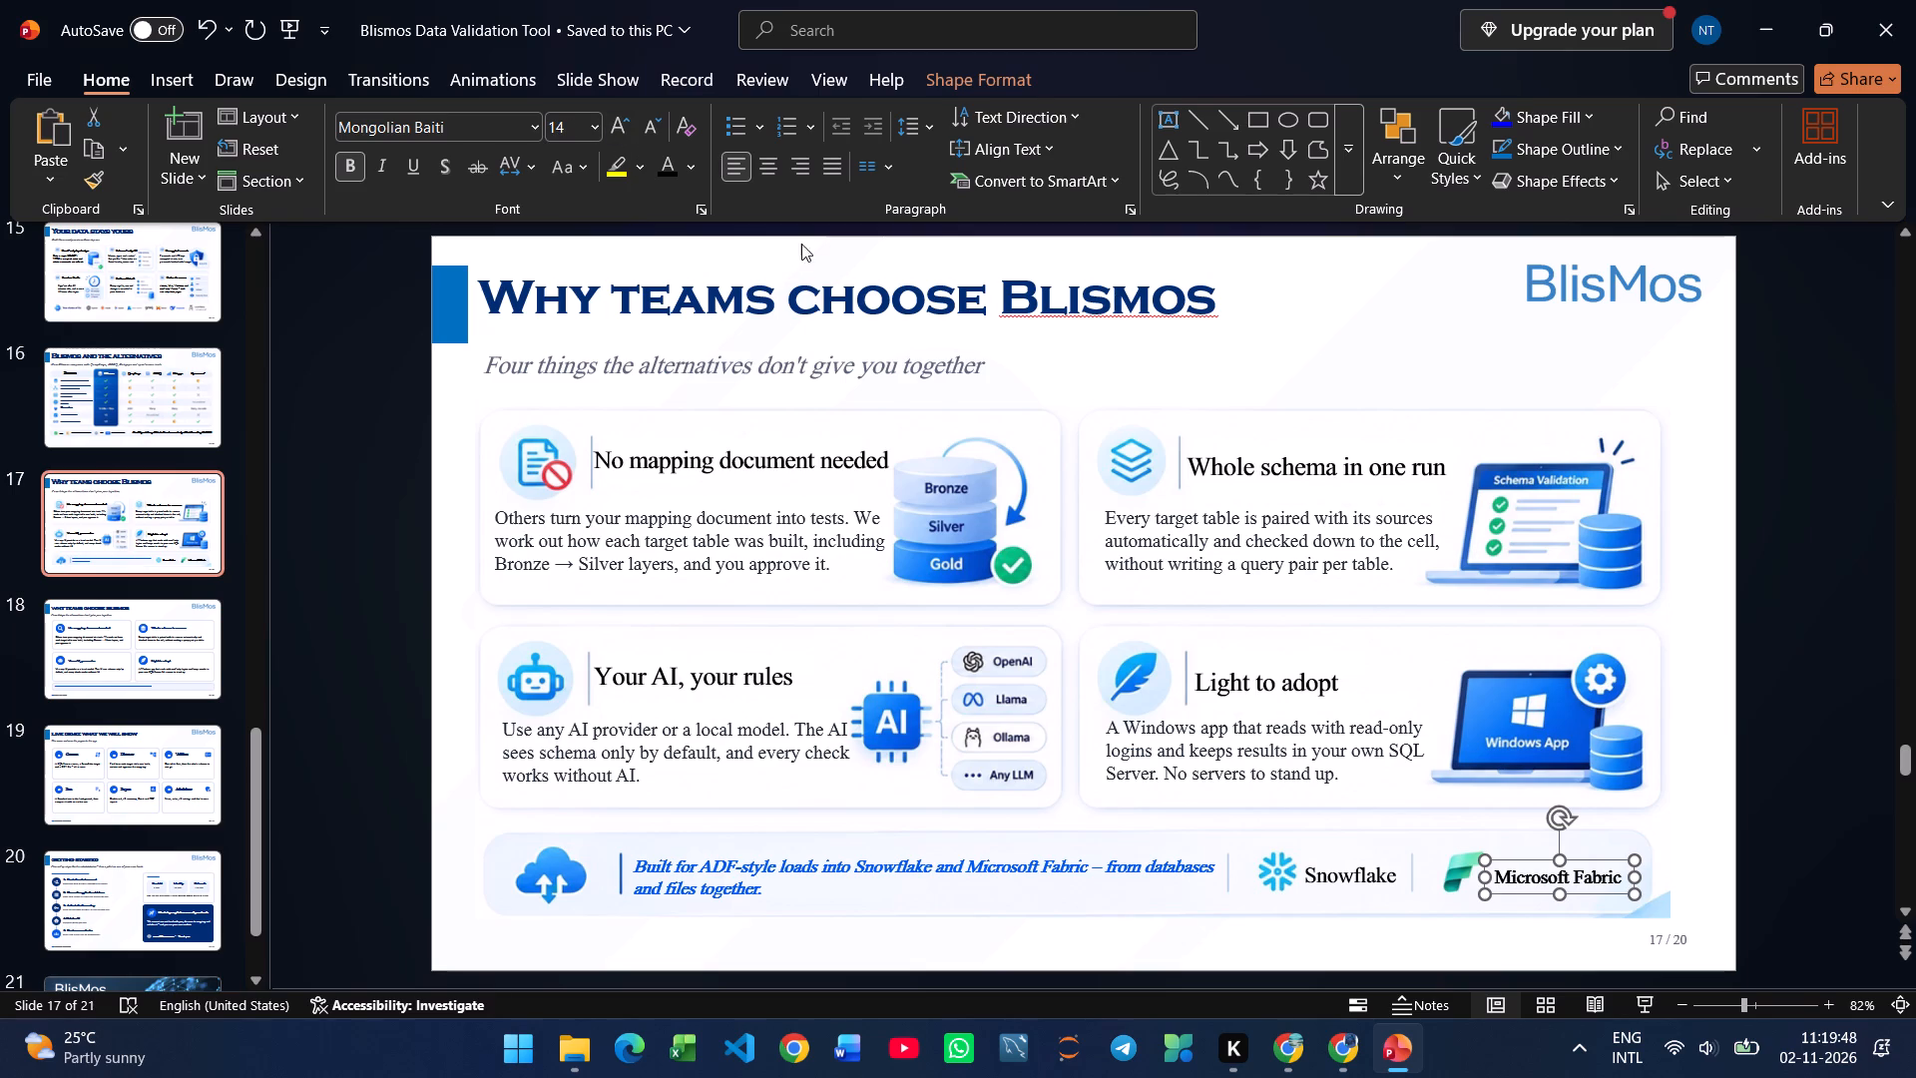
click(627, 128)
drag(1637, 889, 1668, 881)
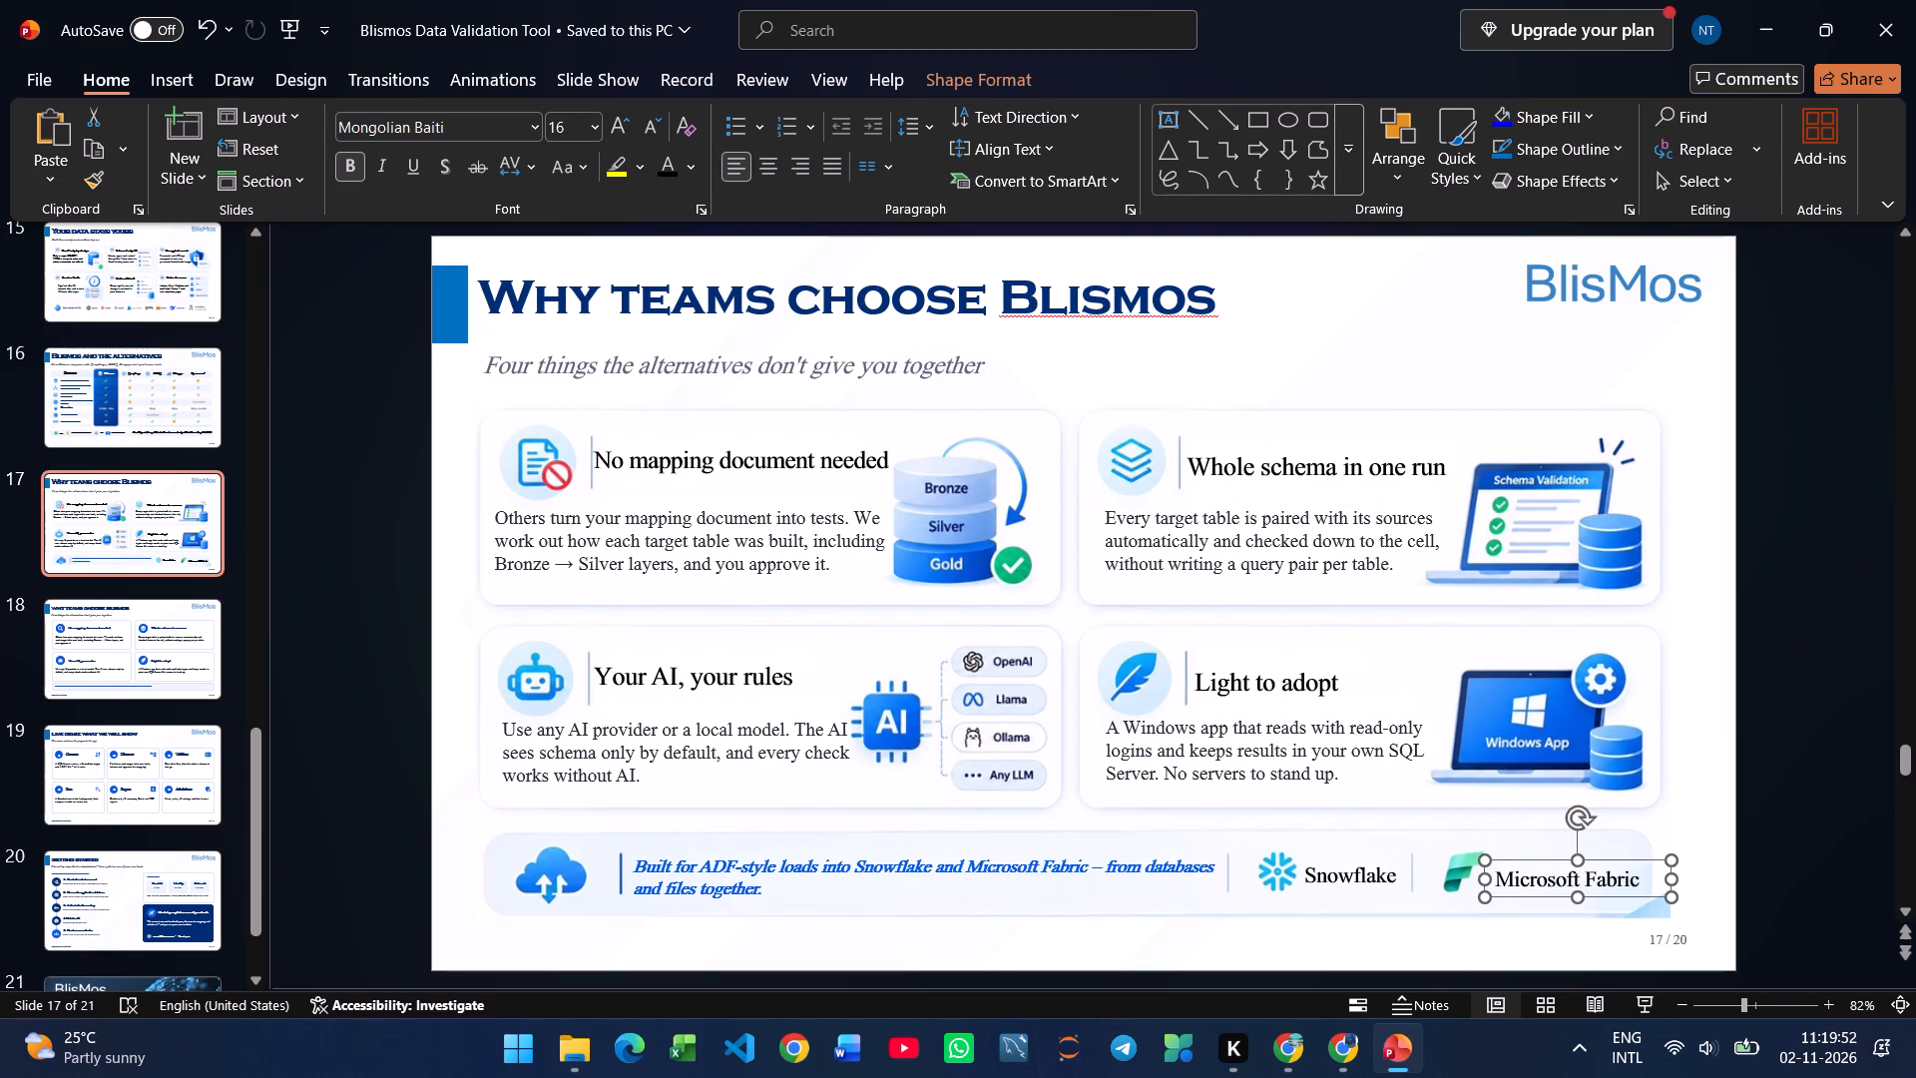
key(Left)
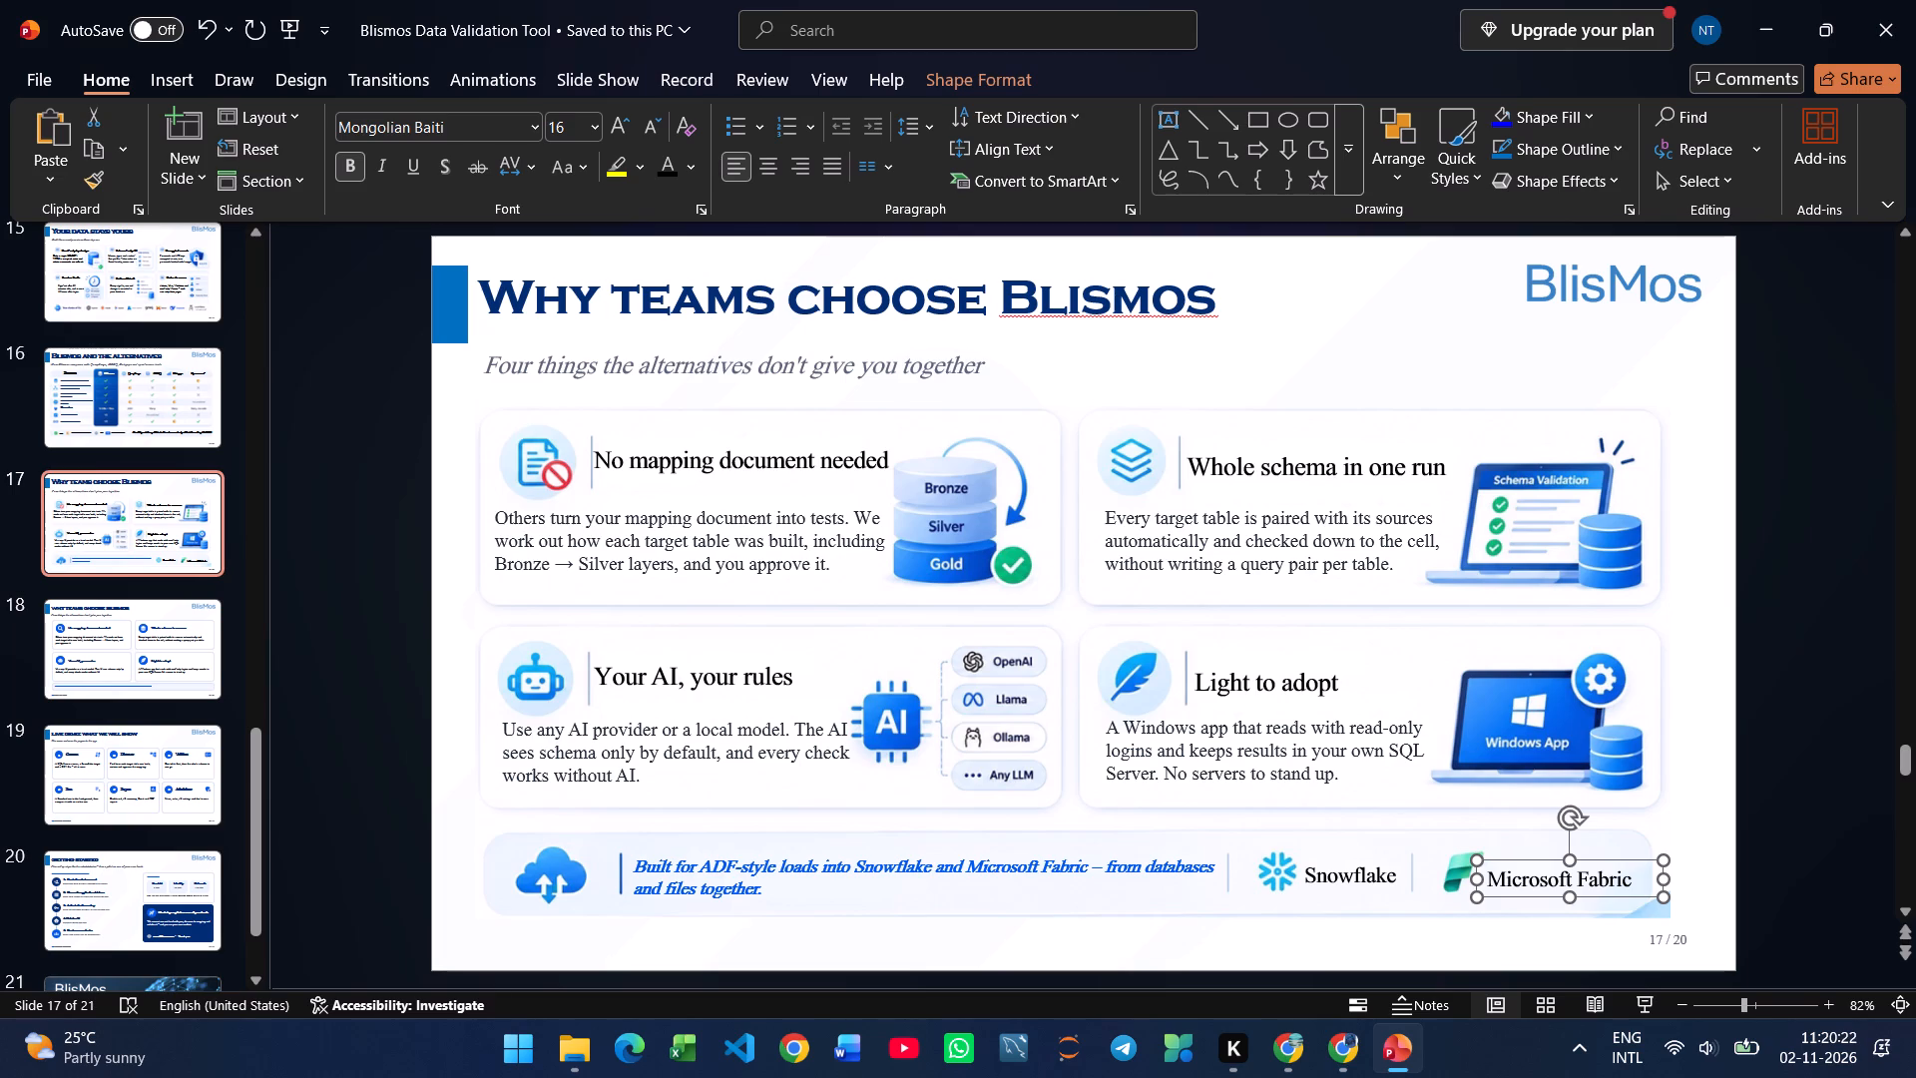
Delete slide 18, the old version of "Why teams choose Blismos", and save the presentation.
click(112, 652)
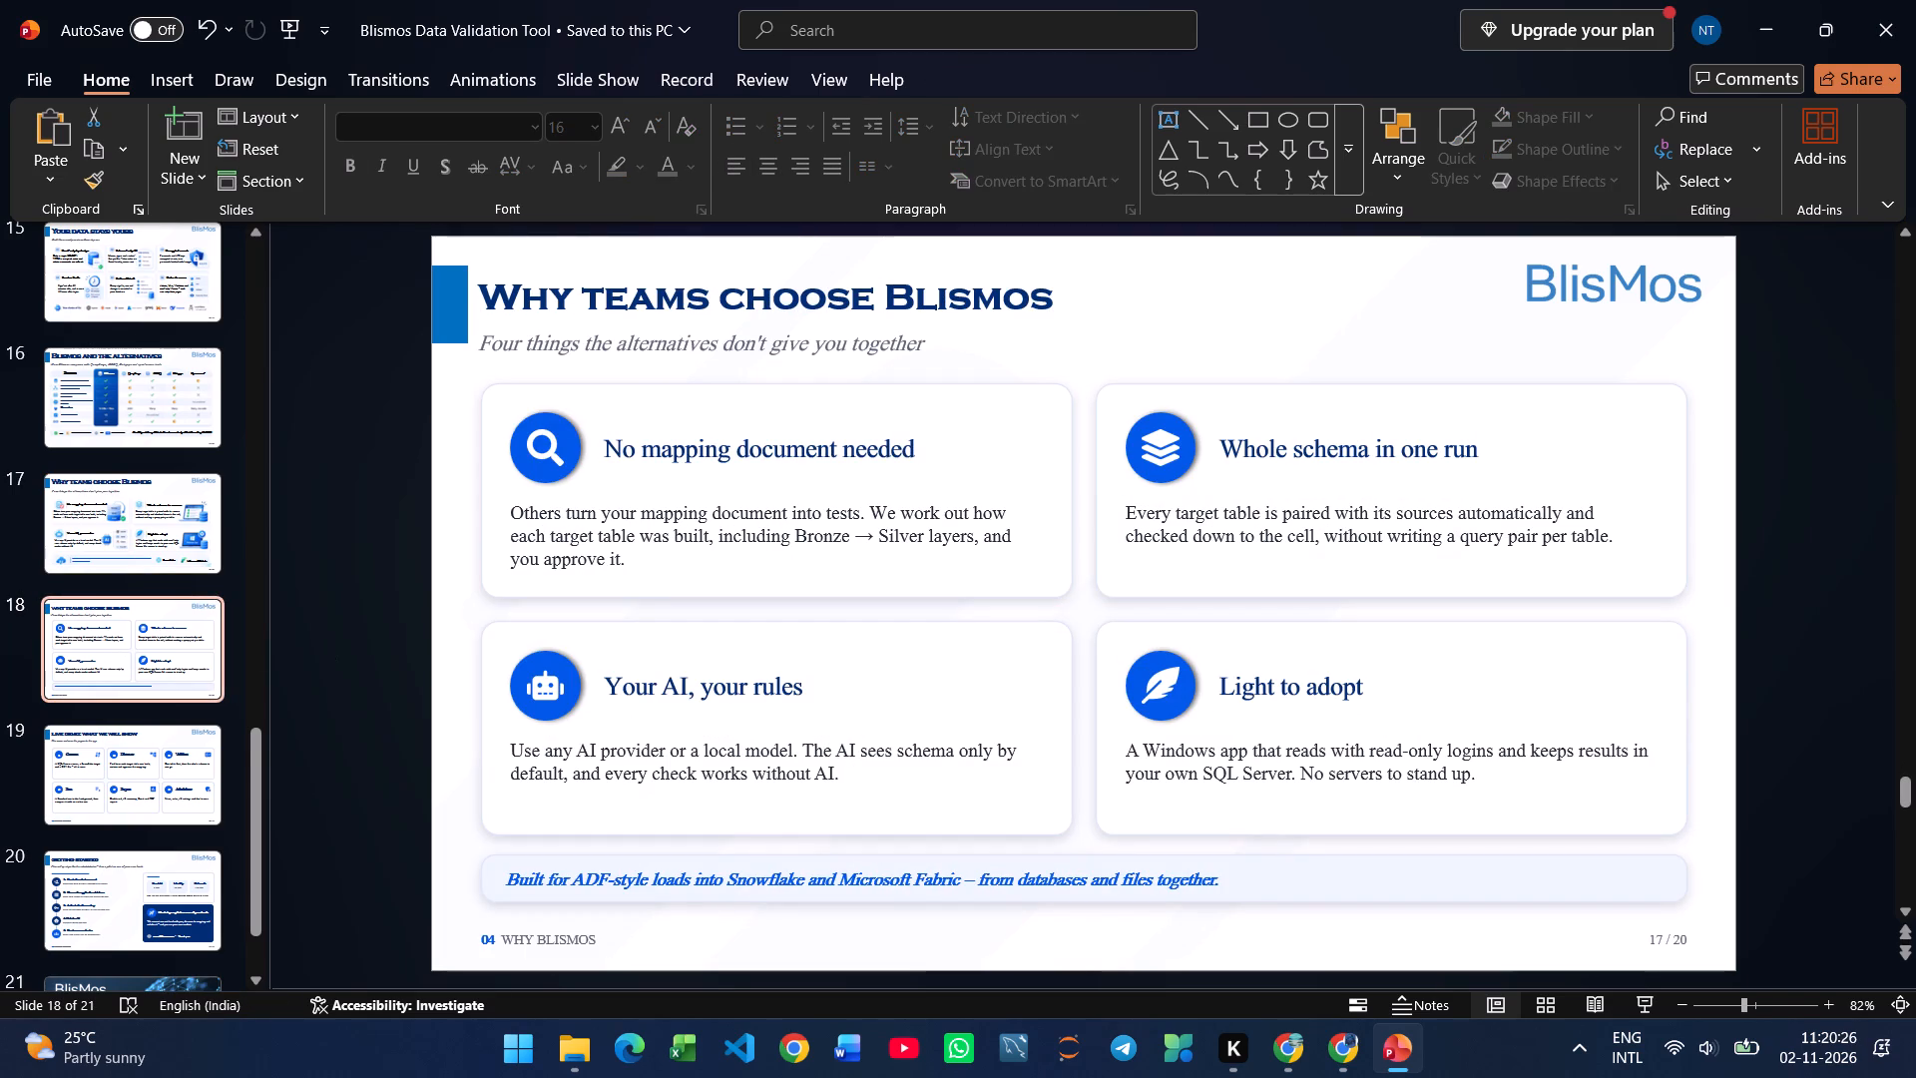
key(BackSpace)
key(ctrl+s)
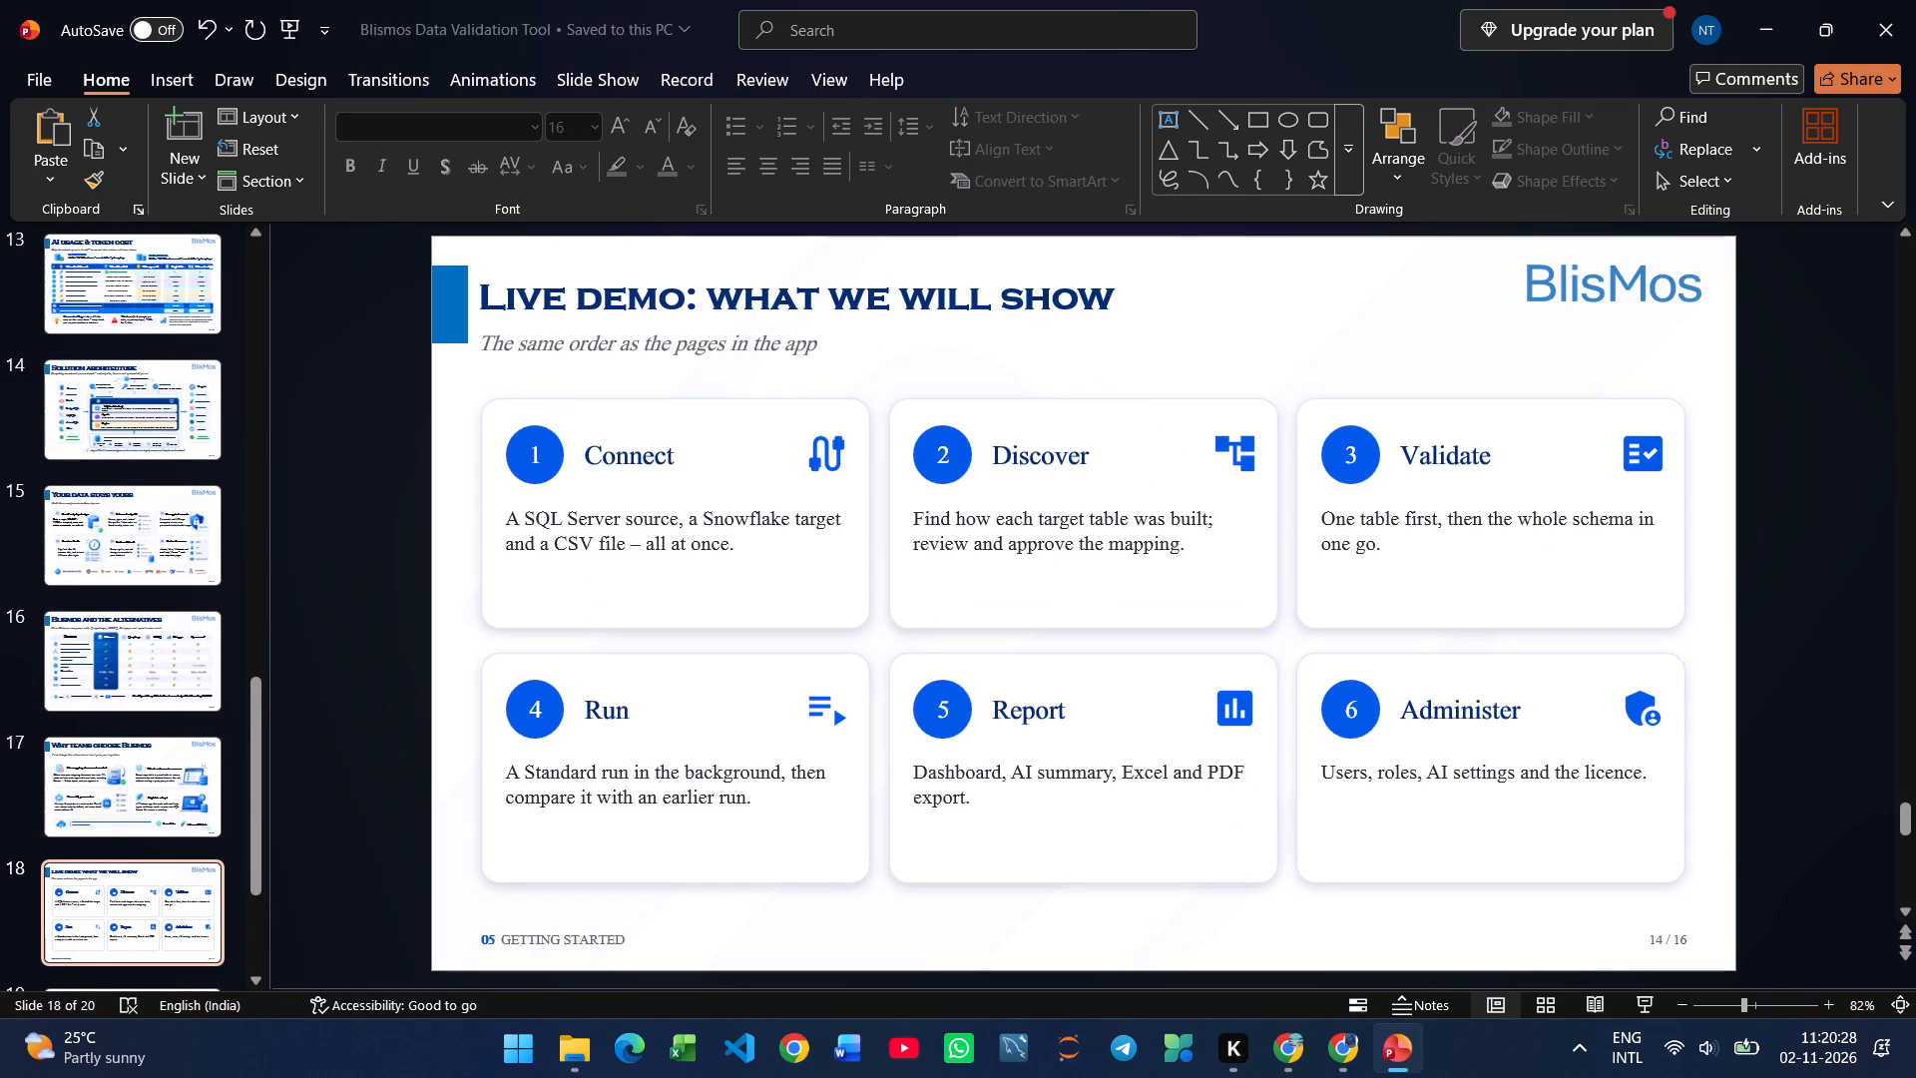
scroll(594, 620, down, 2)
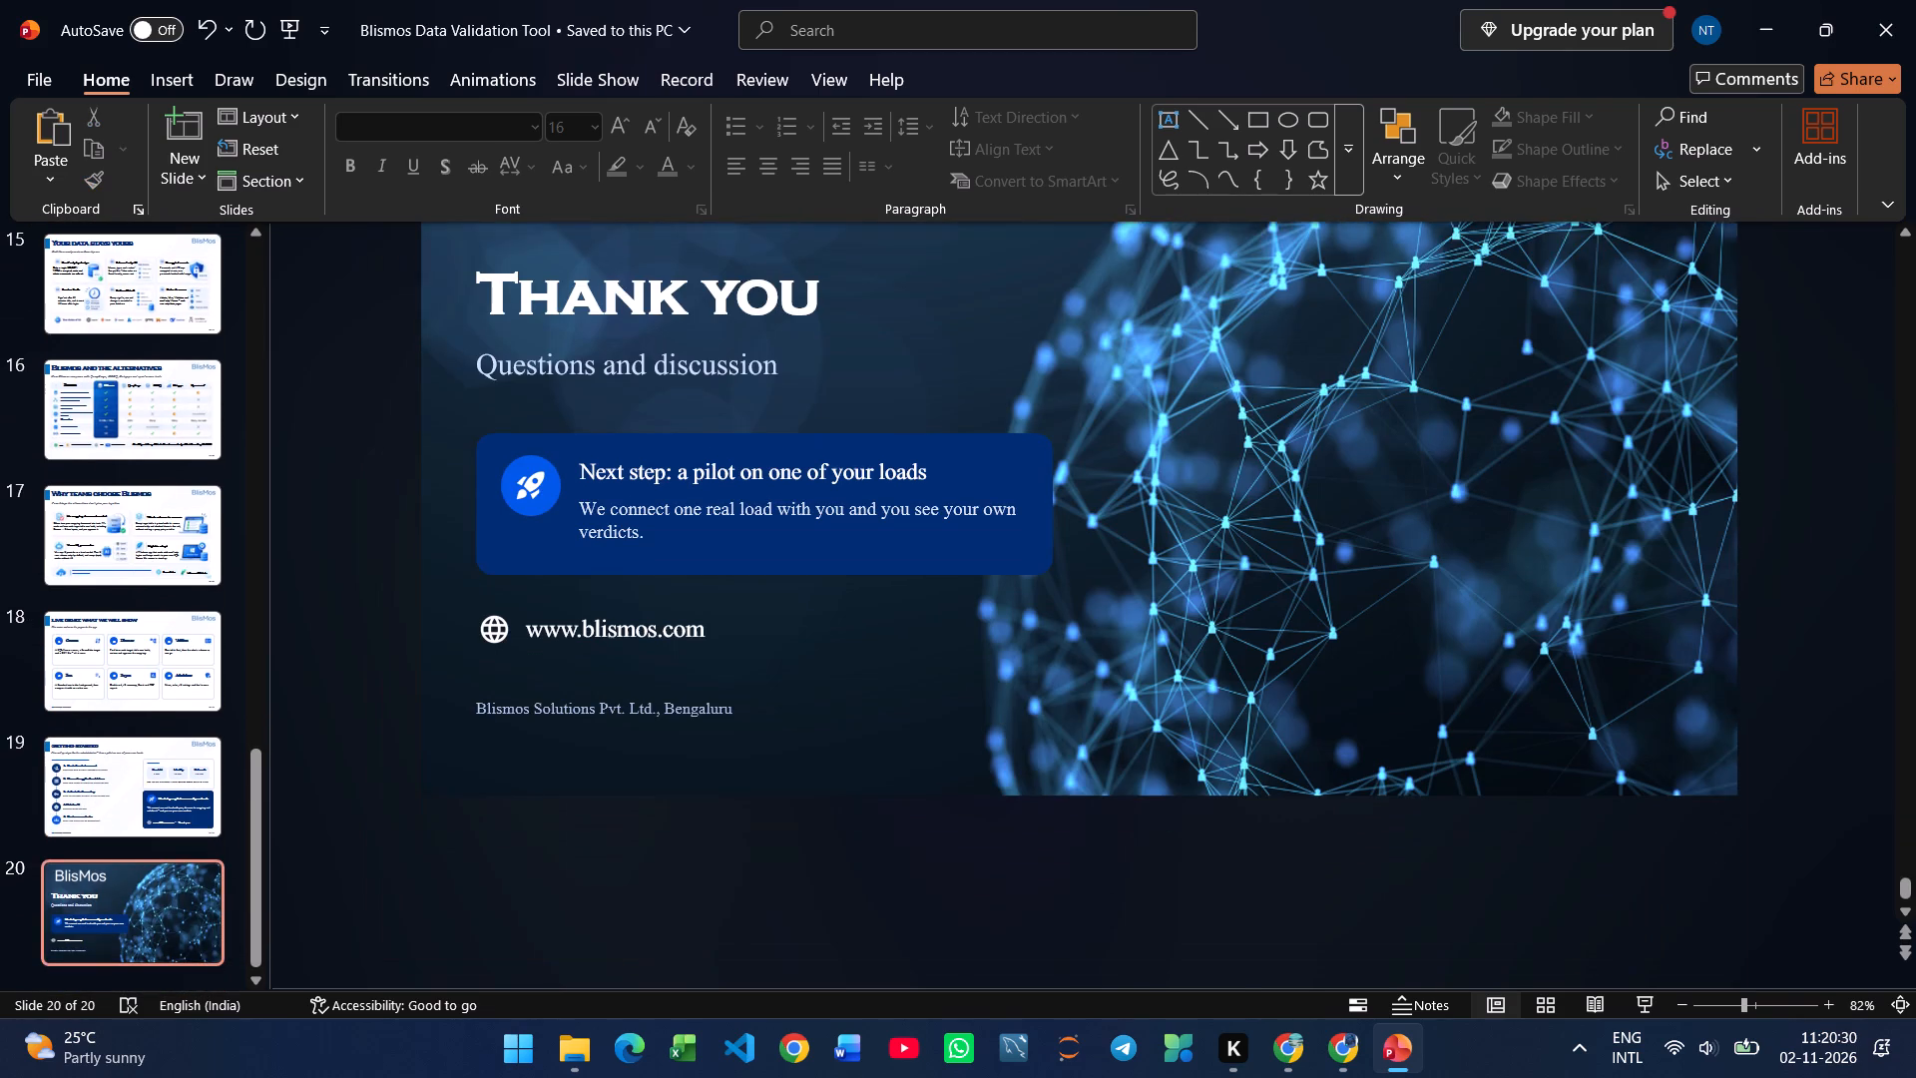
scroll(594, 620, down, 1)
click(145, 660)
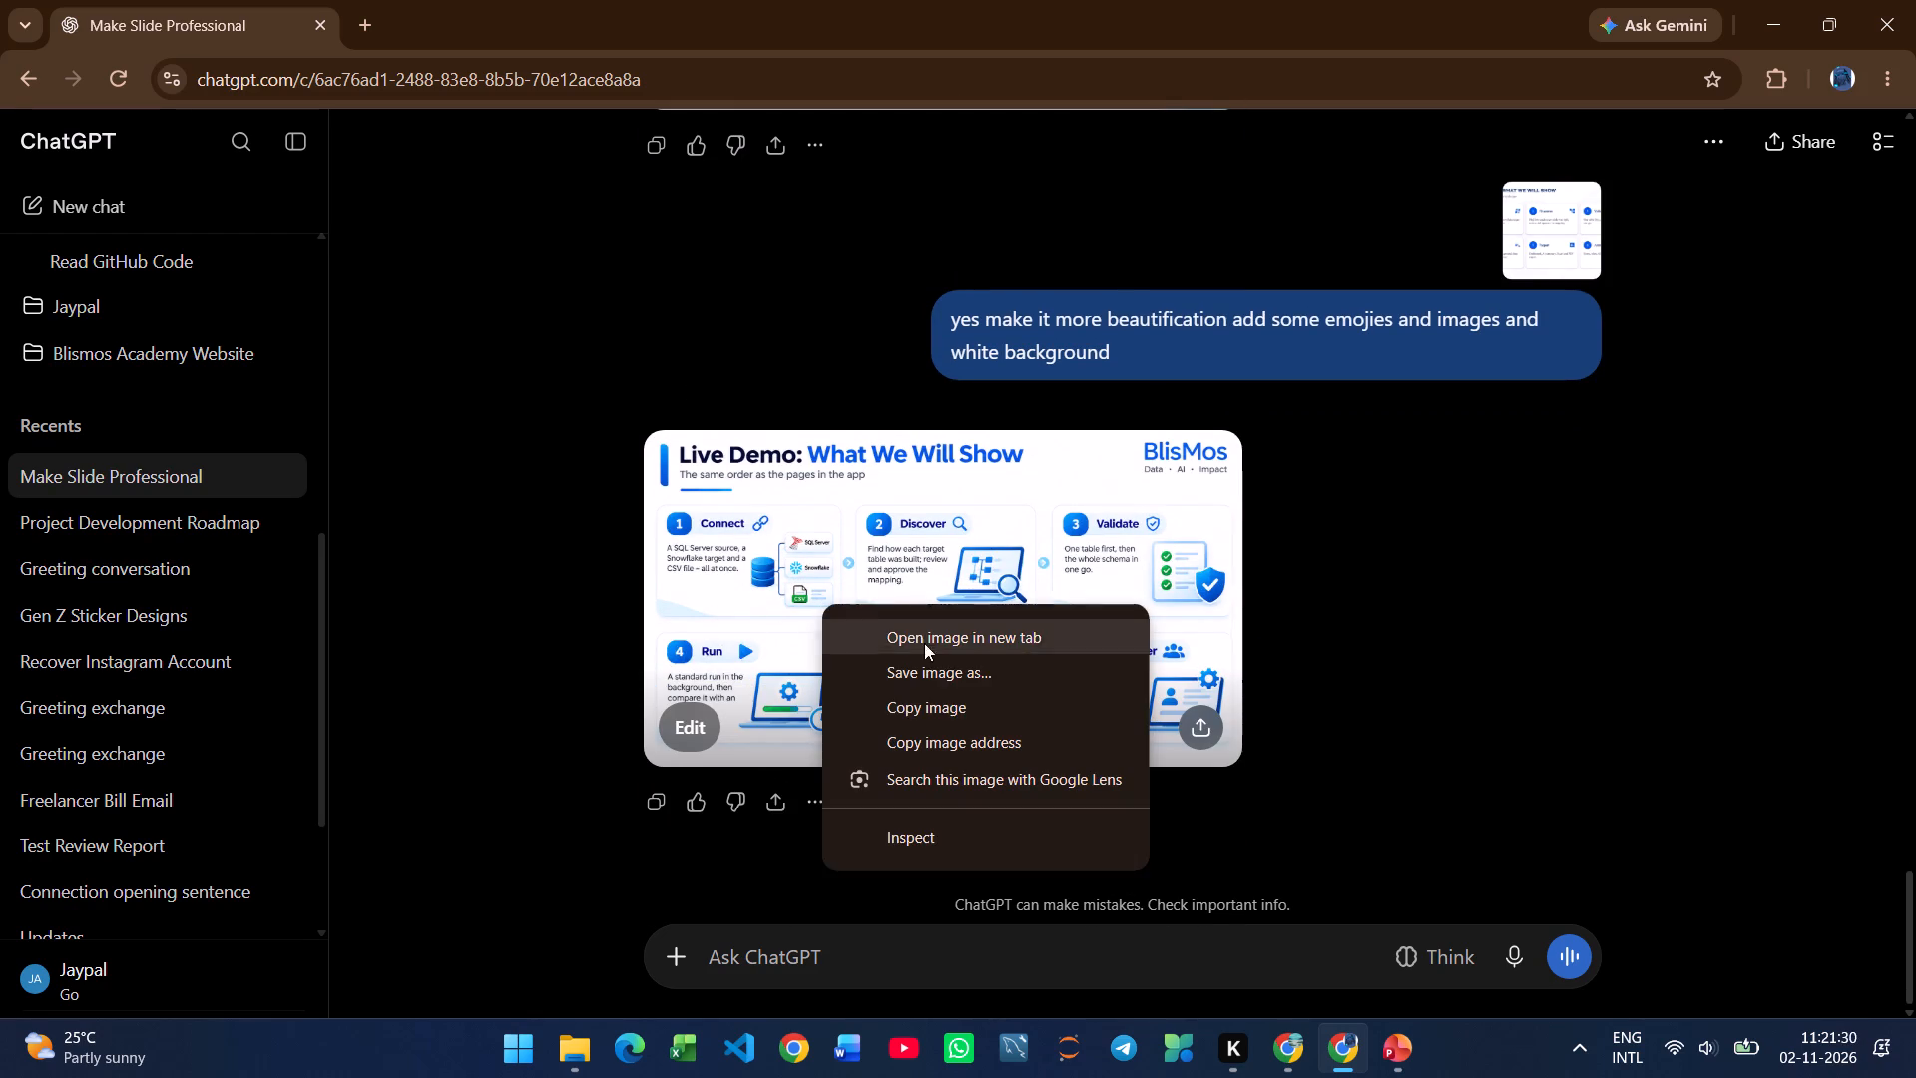
click(946, 707)
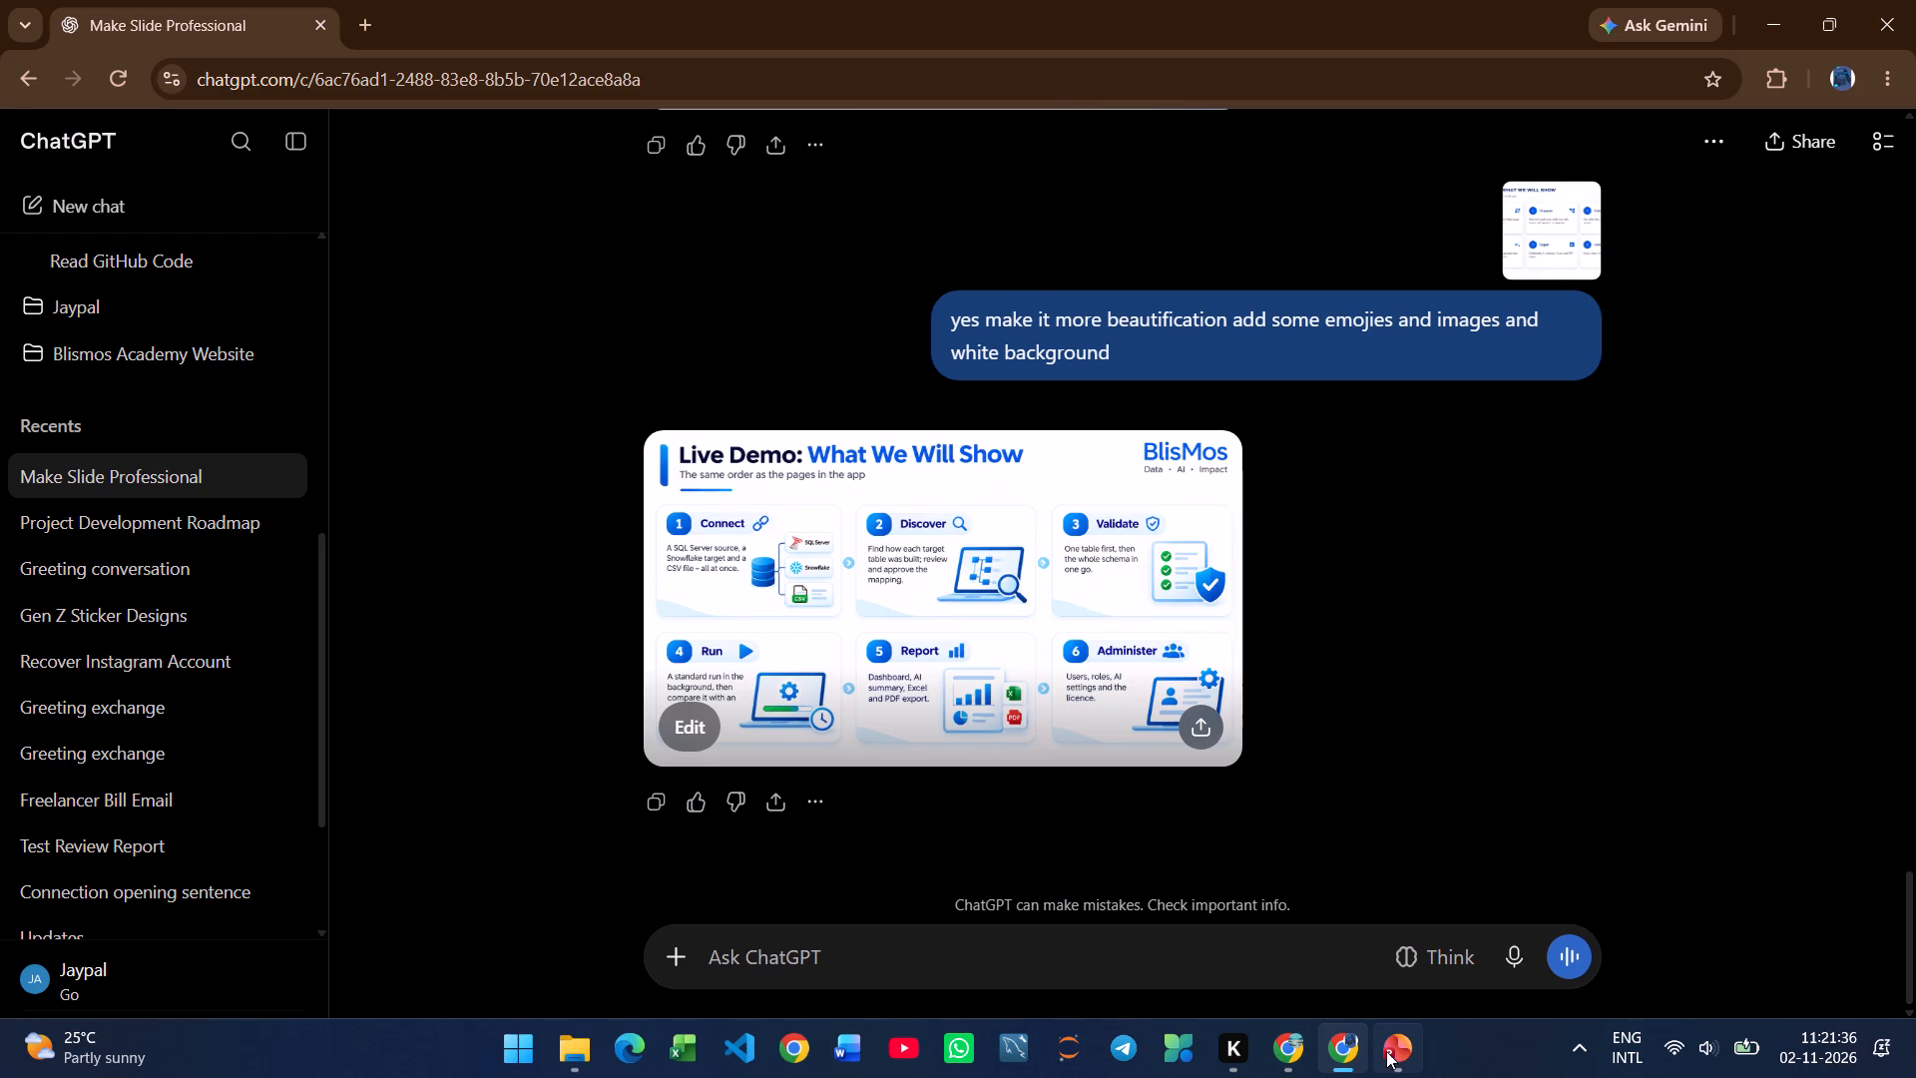
Switch to the Canva architecture design and replace the card image on page 140 with the copied Live Demo image.
click(1288, 1044)
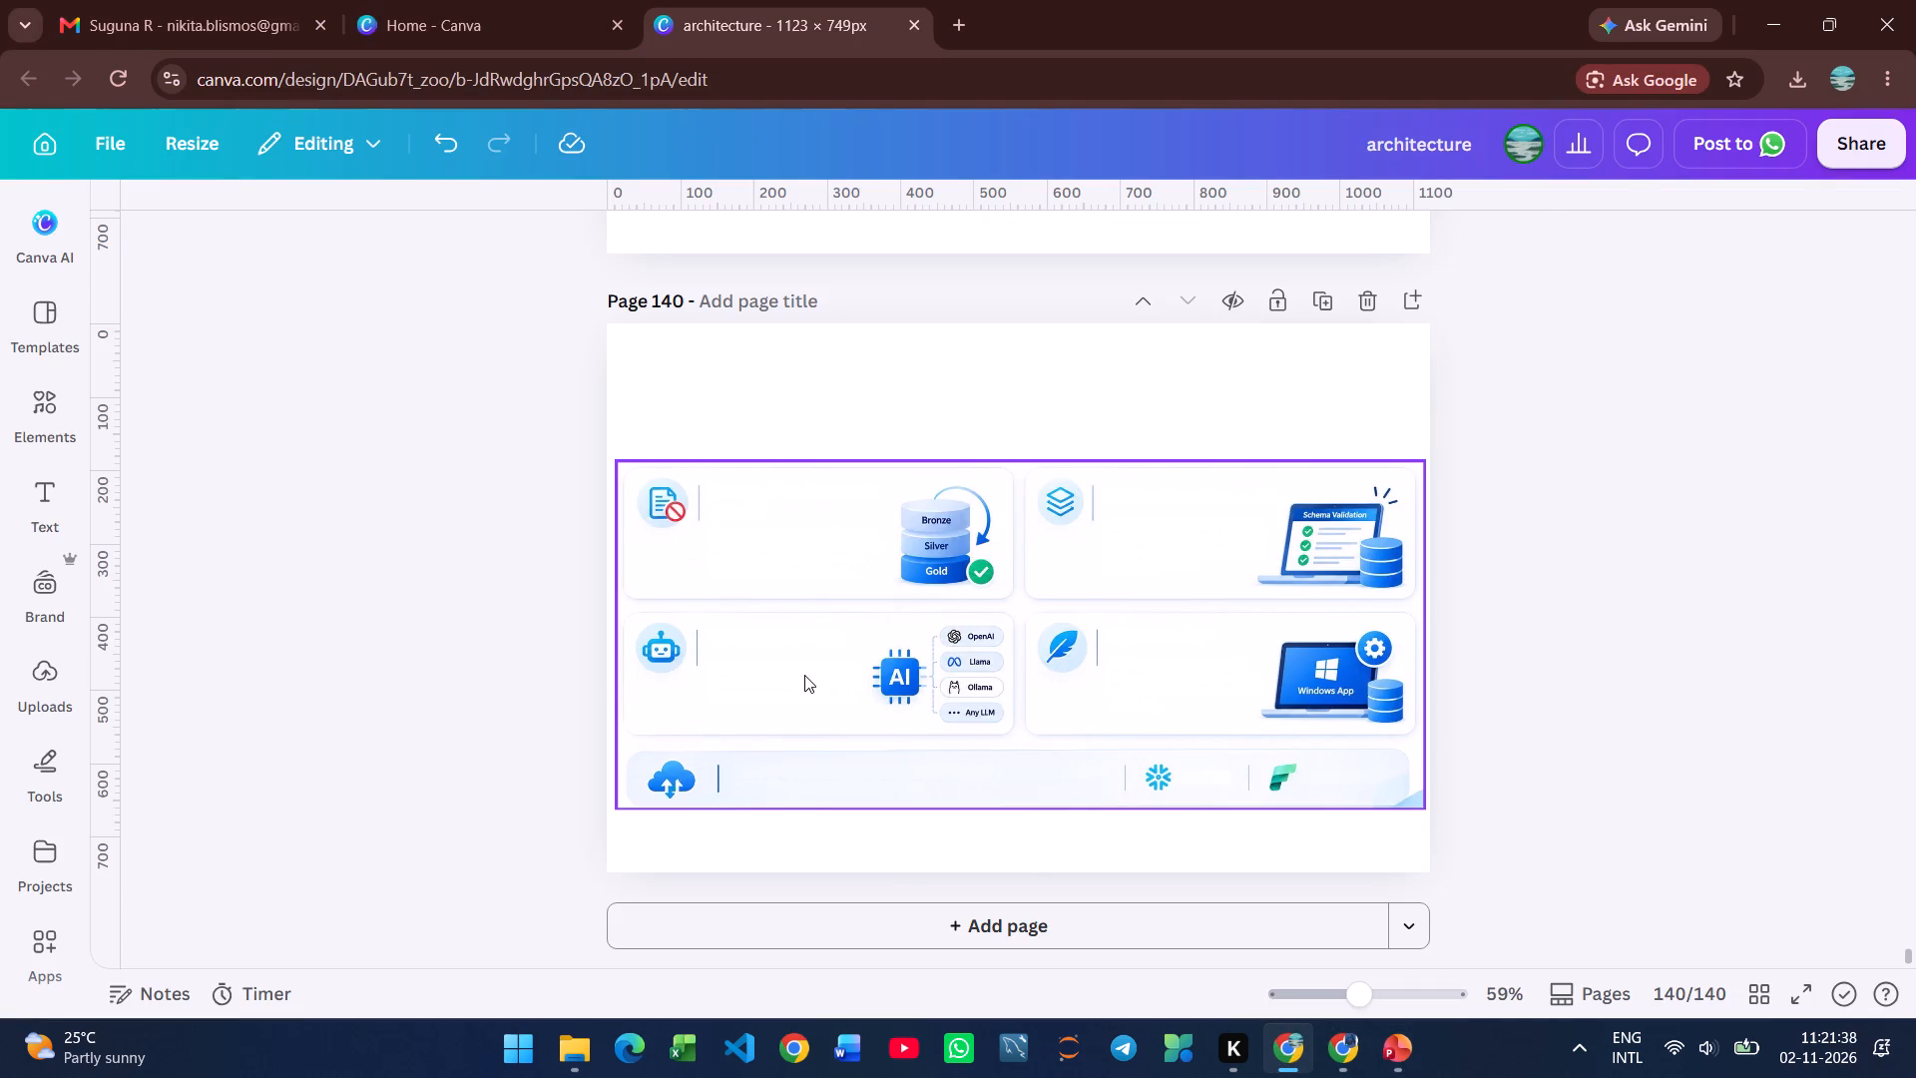
click(804, 675)
key(BackSpace)
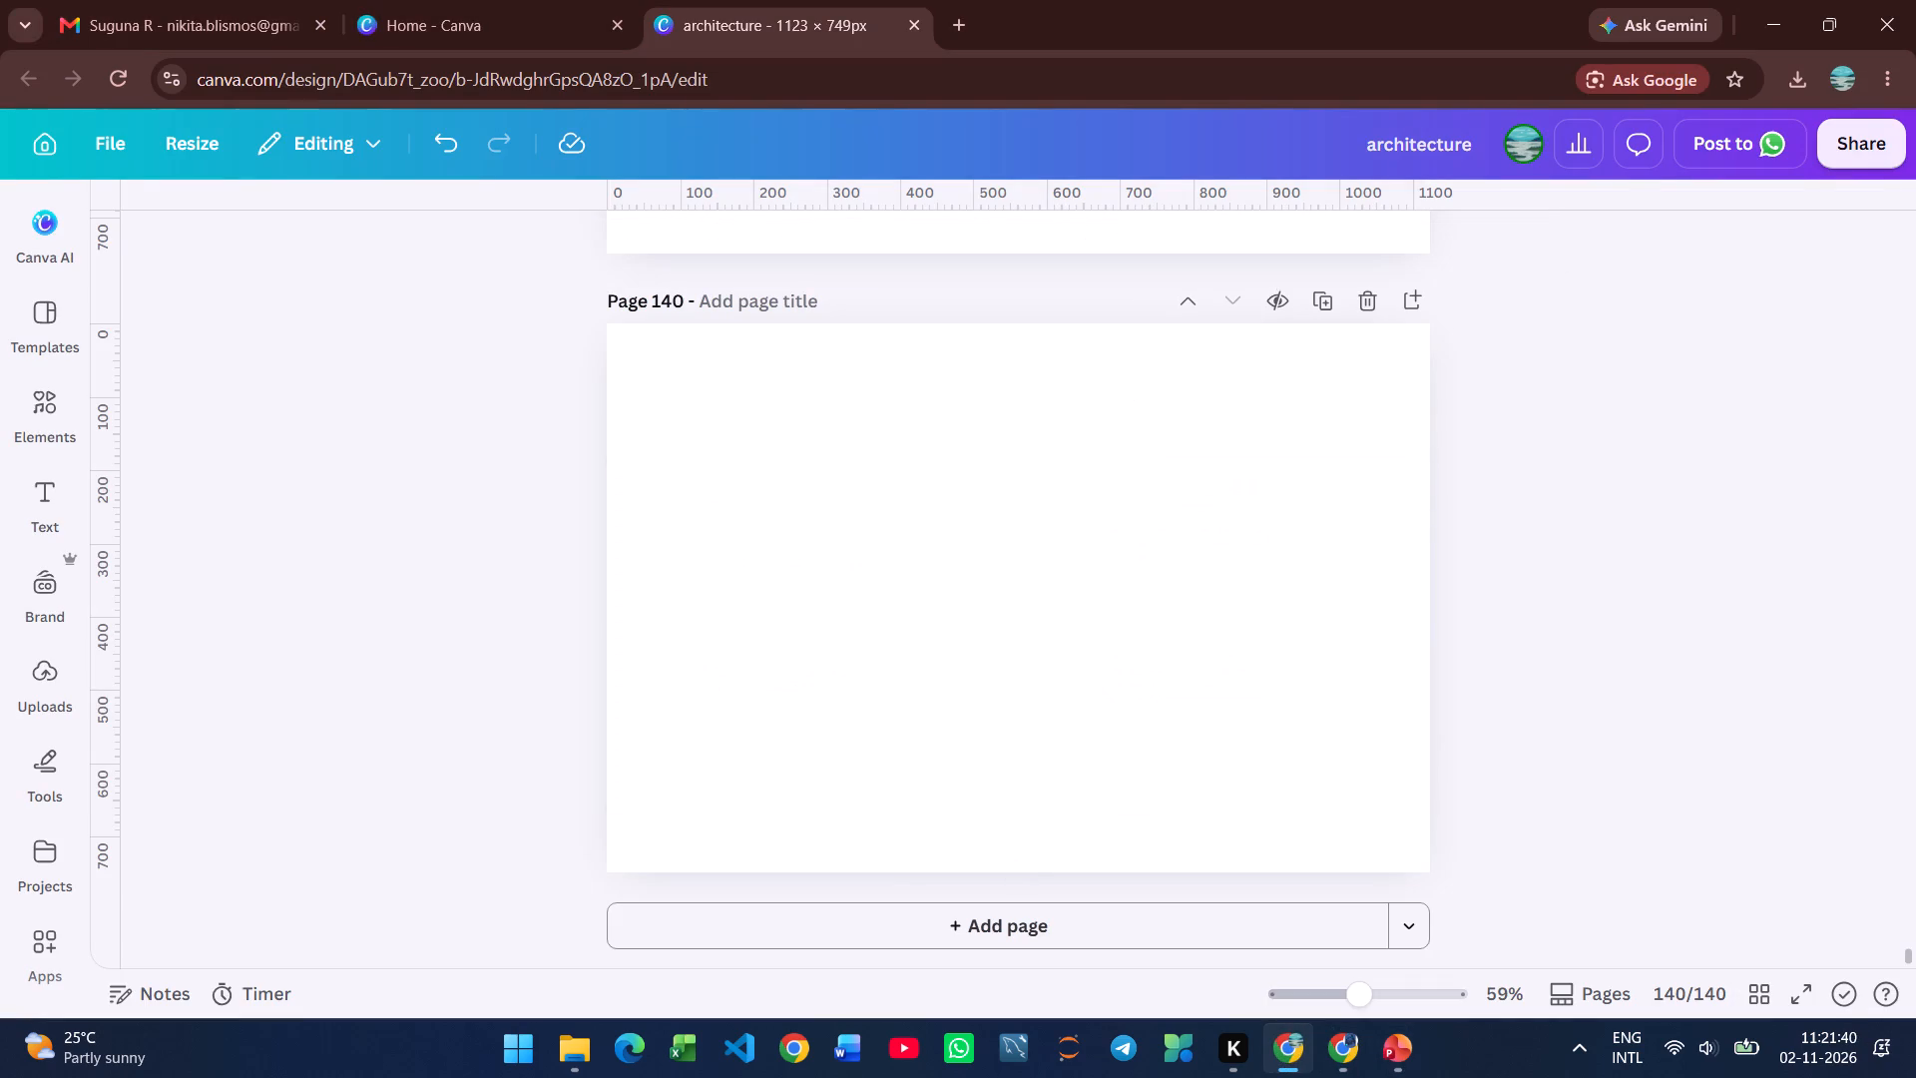
key(ctrl+v)
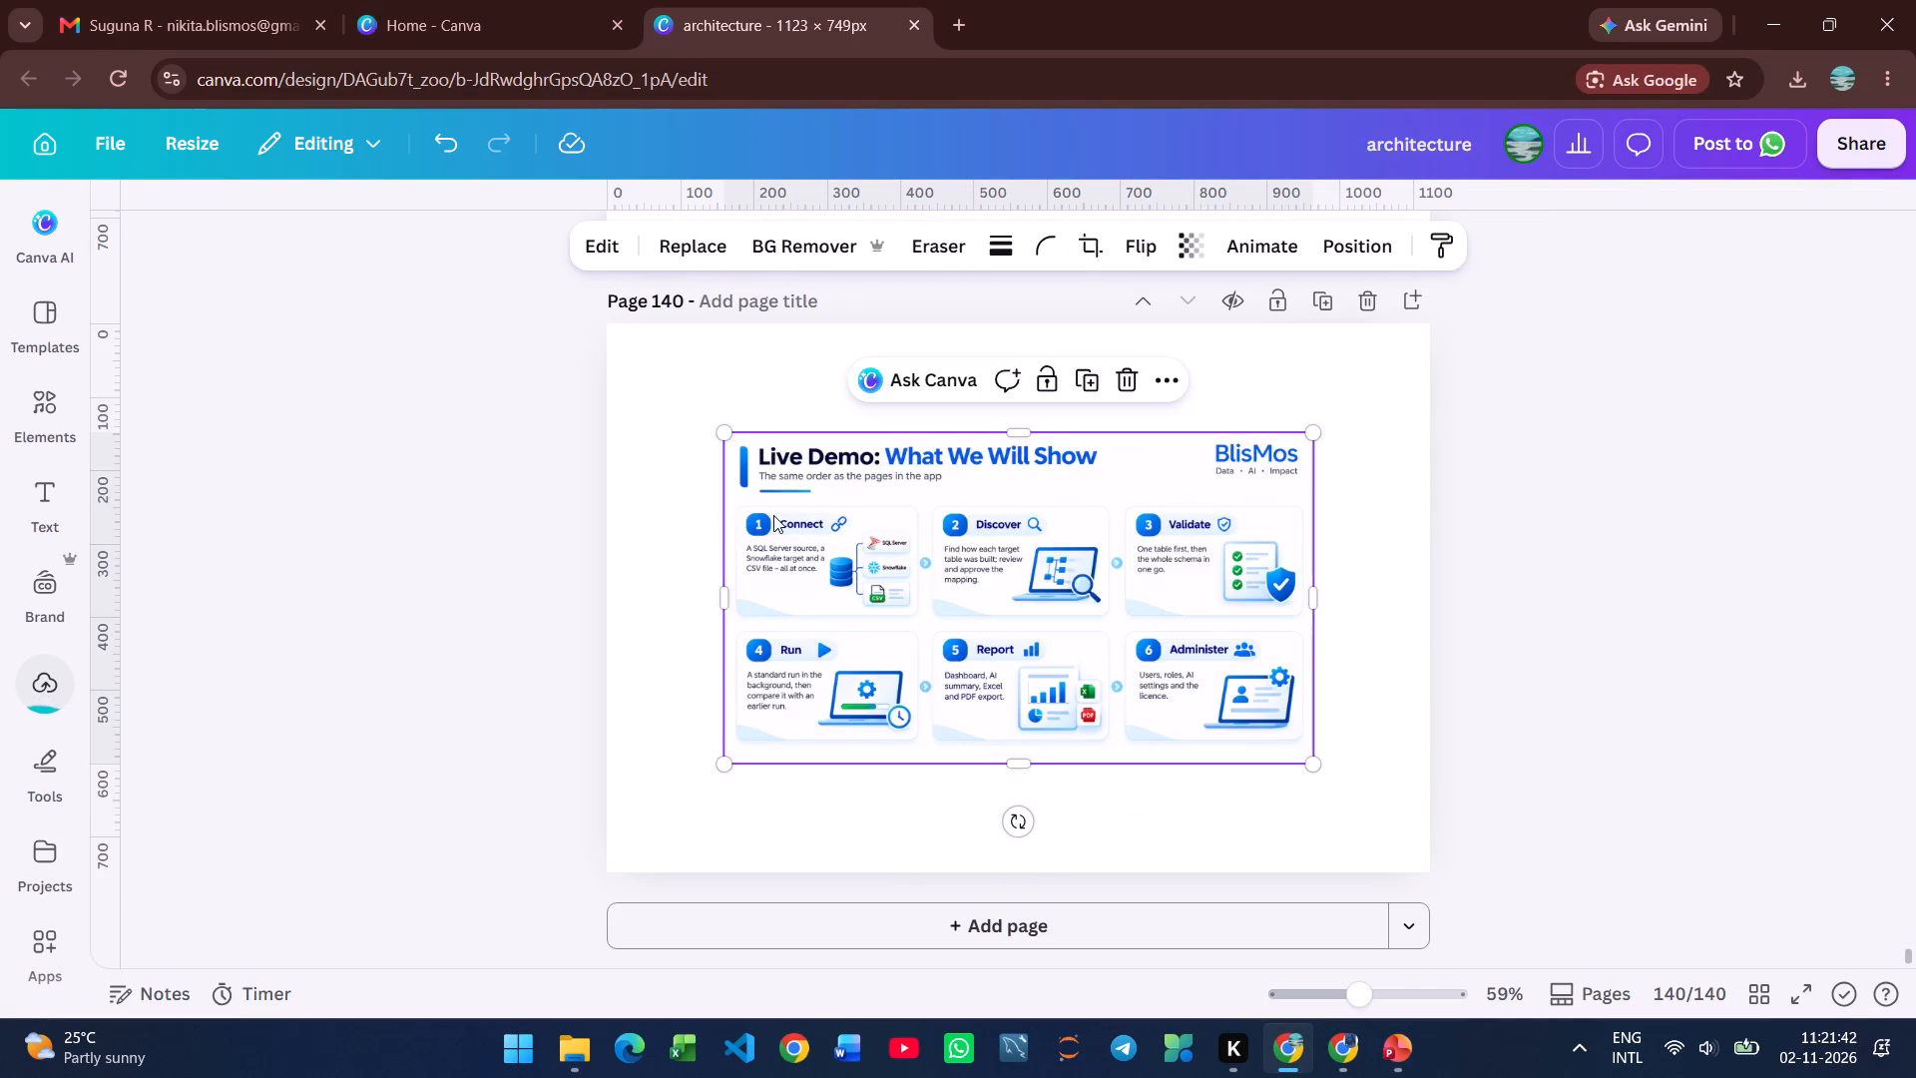
Enlarge the Live Demo image so it spans the full width of page 140.
drag(721, 428, 691, 414)
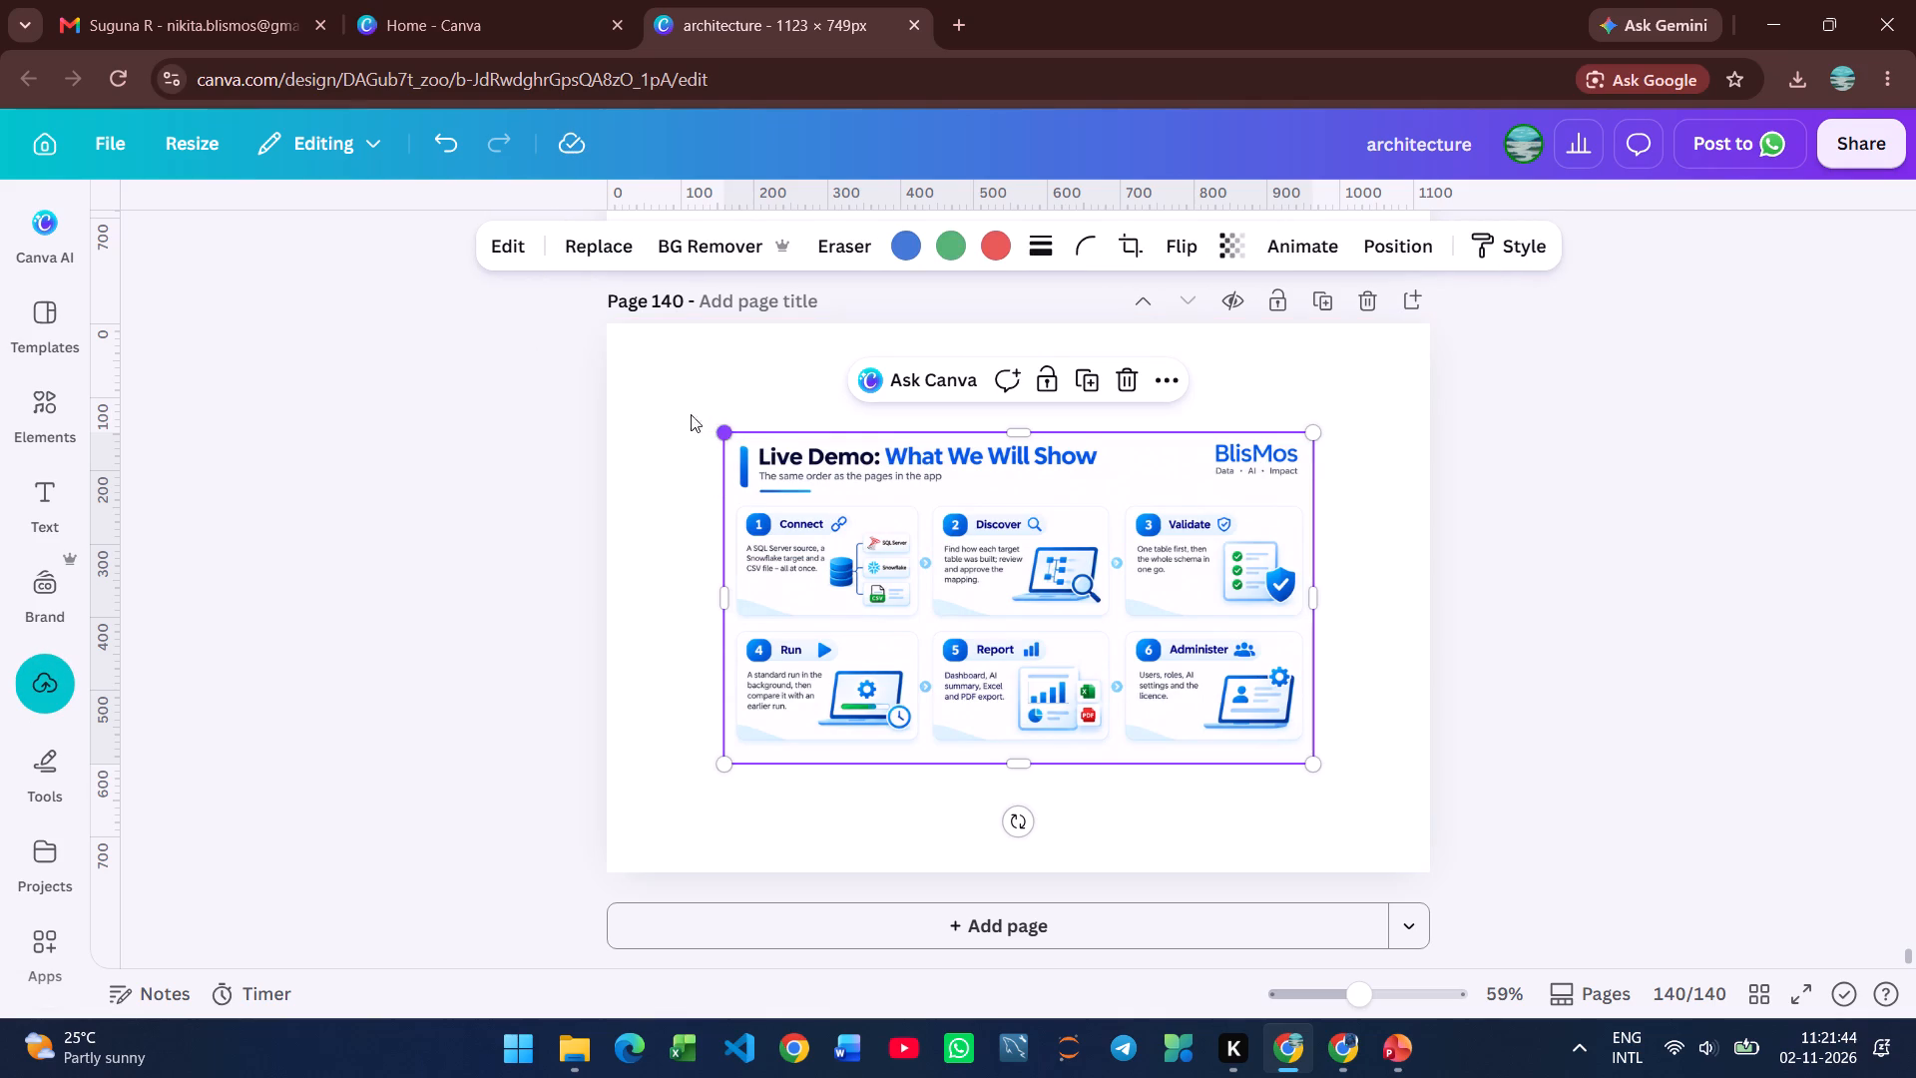
drag(691, 414, 597, 365)
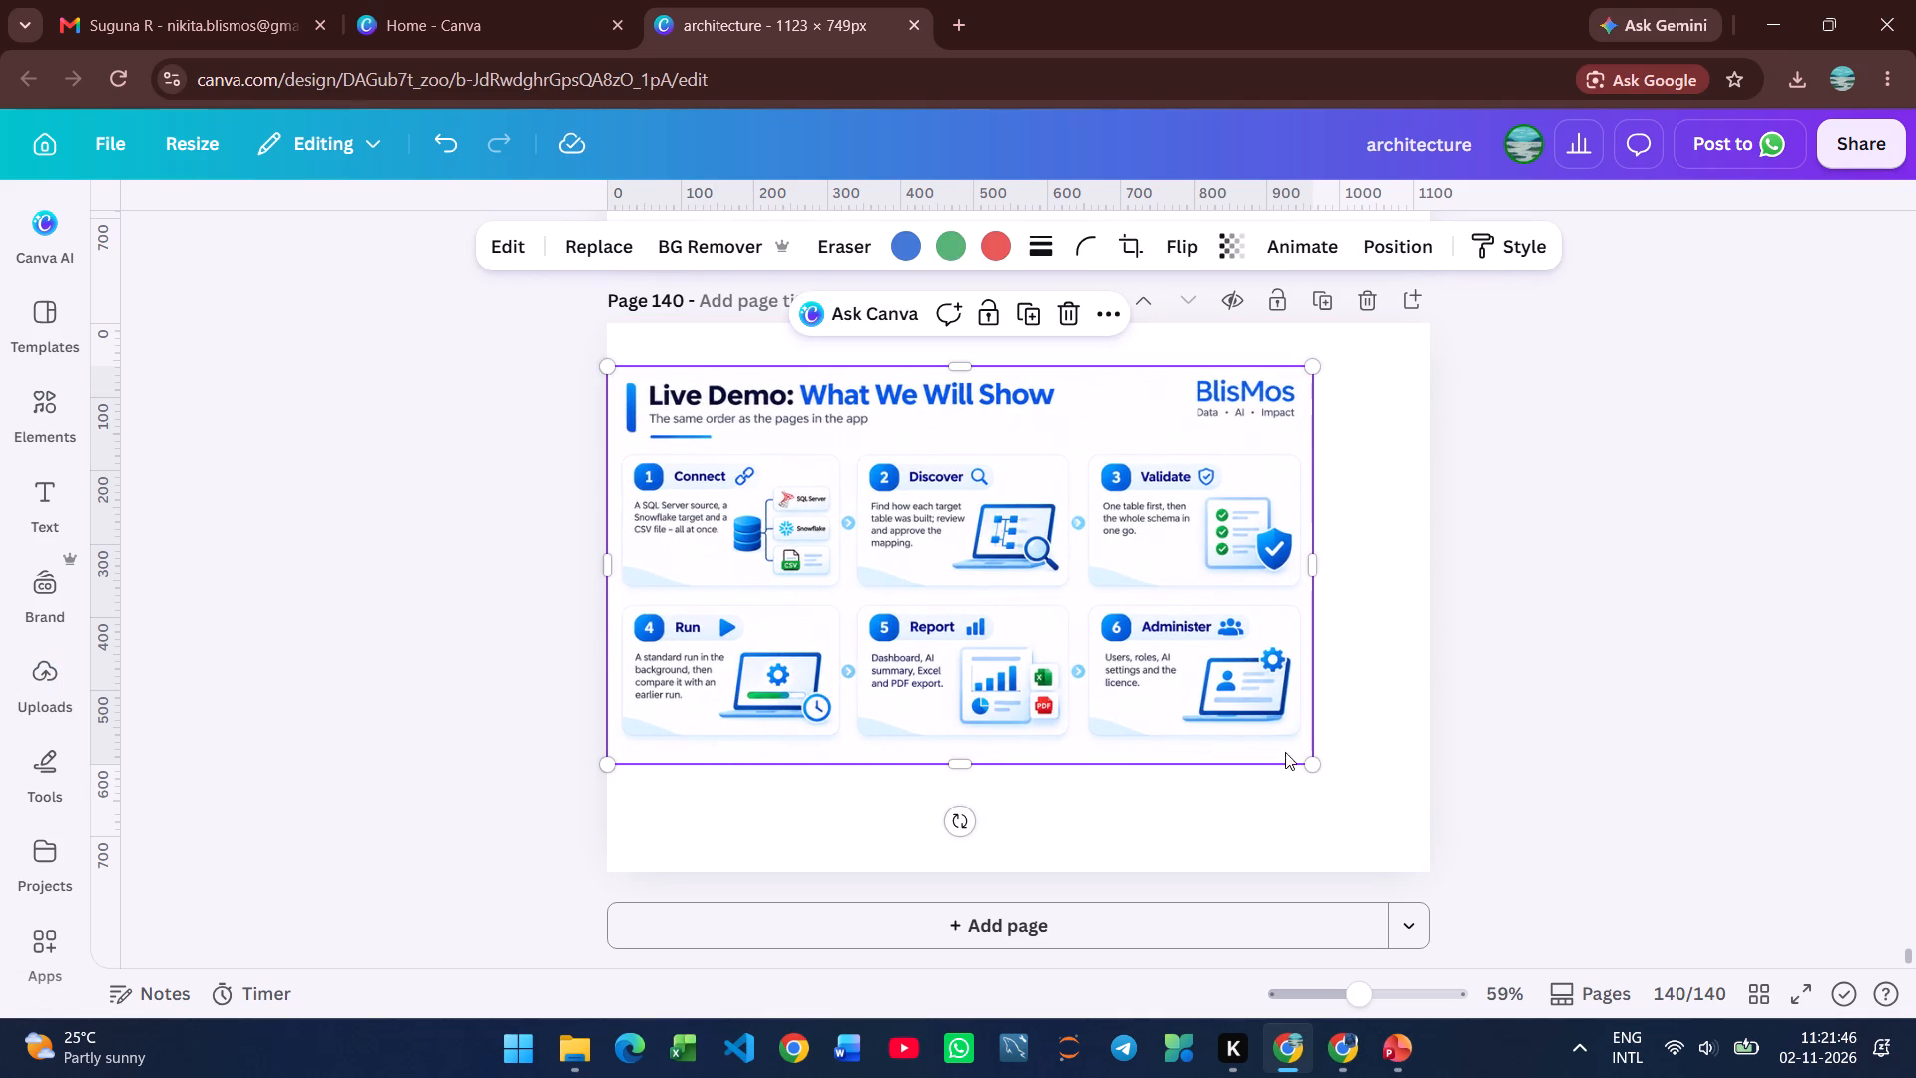
drag(1308, 764, 1447, 837)
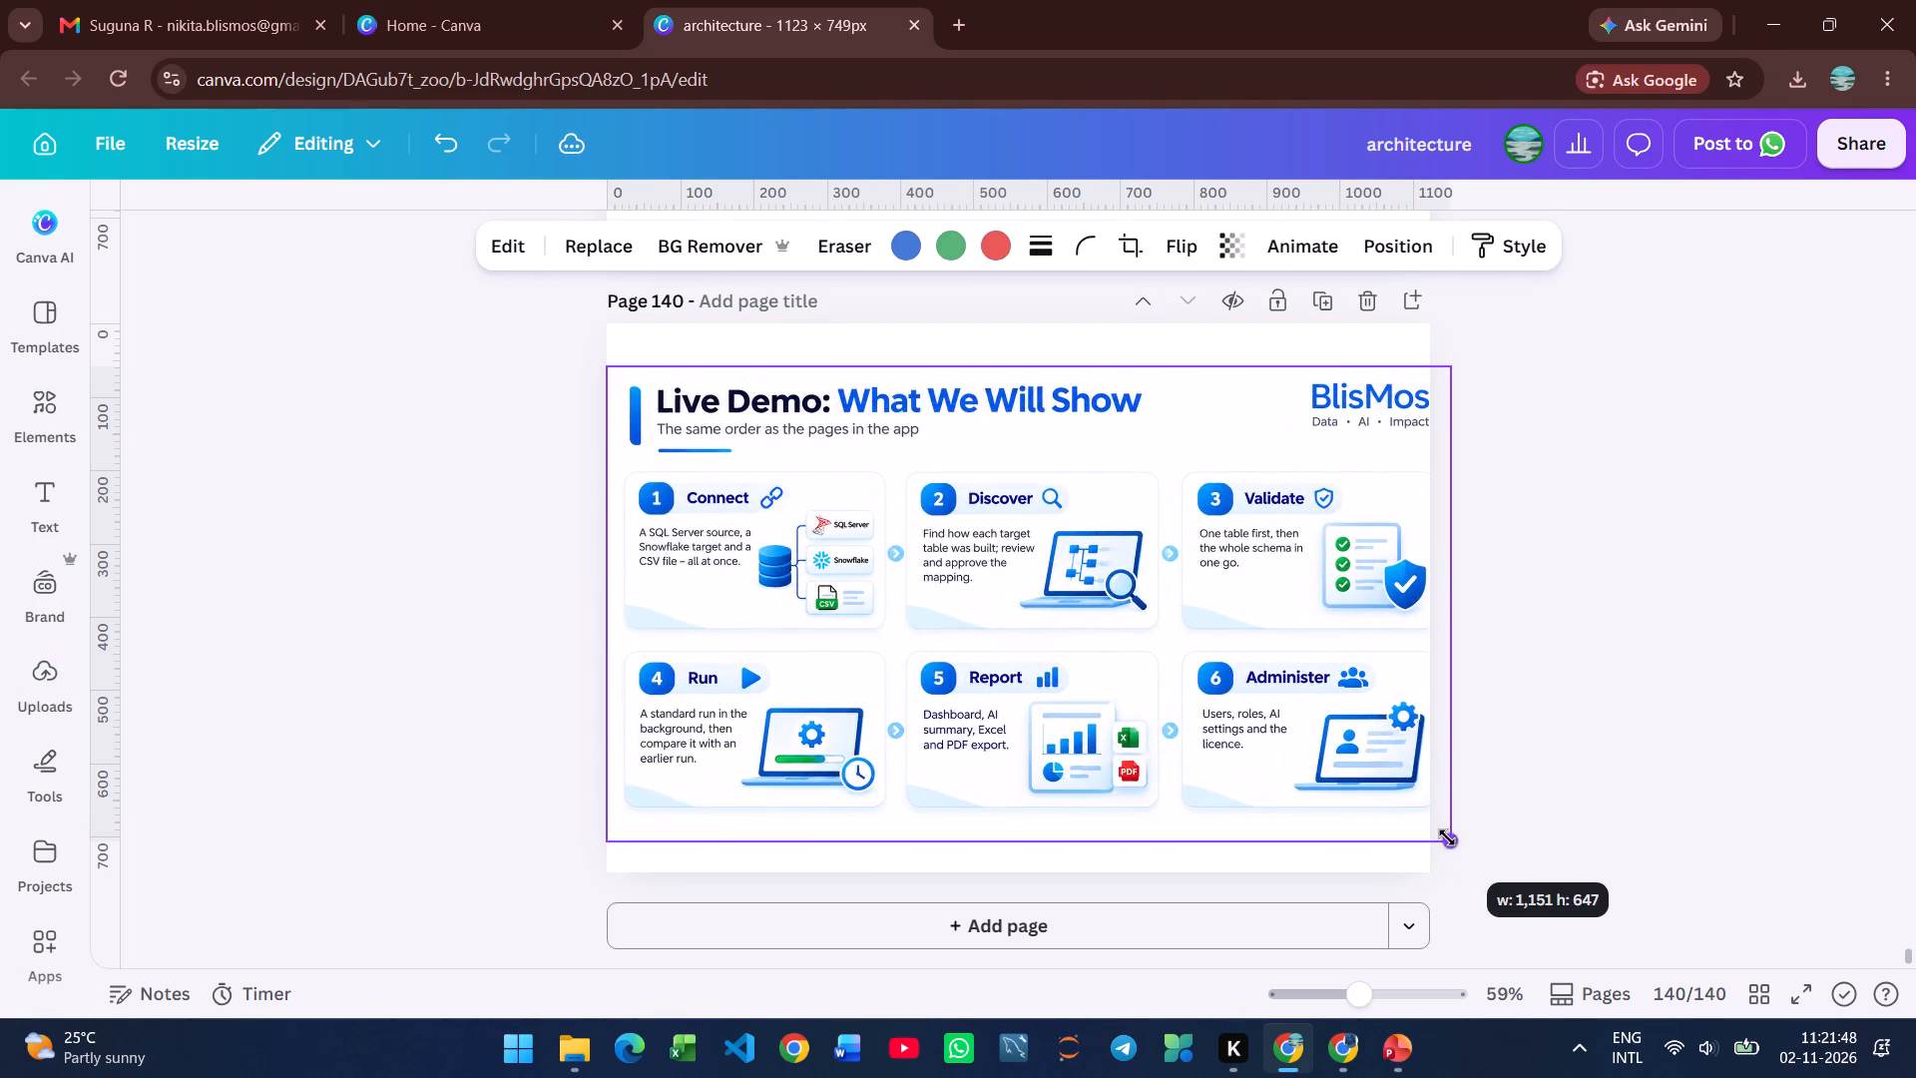
drag(1447, 837, 1430, 833)
Use Magic Eraser's text detection to erase the title, subtitle, Connect, Validate, Run, Report and Administer headings, and all six card descriptions from the Live Demo image.
click(848, 253)
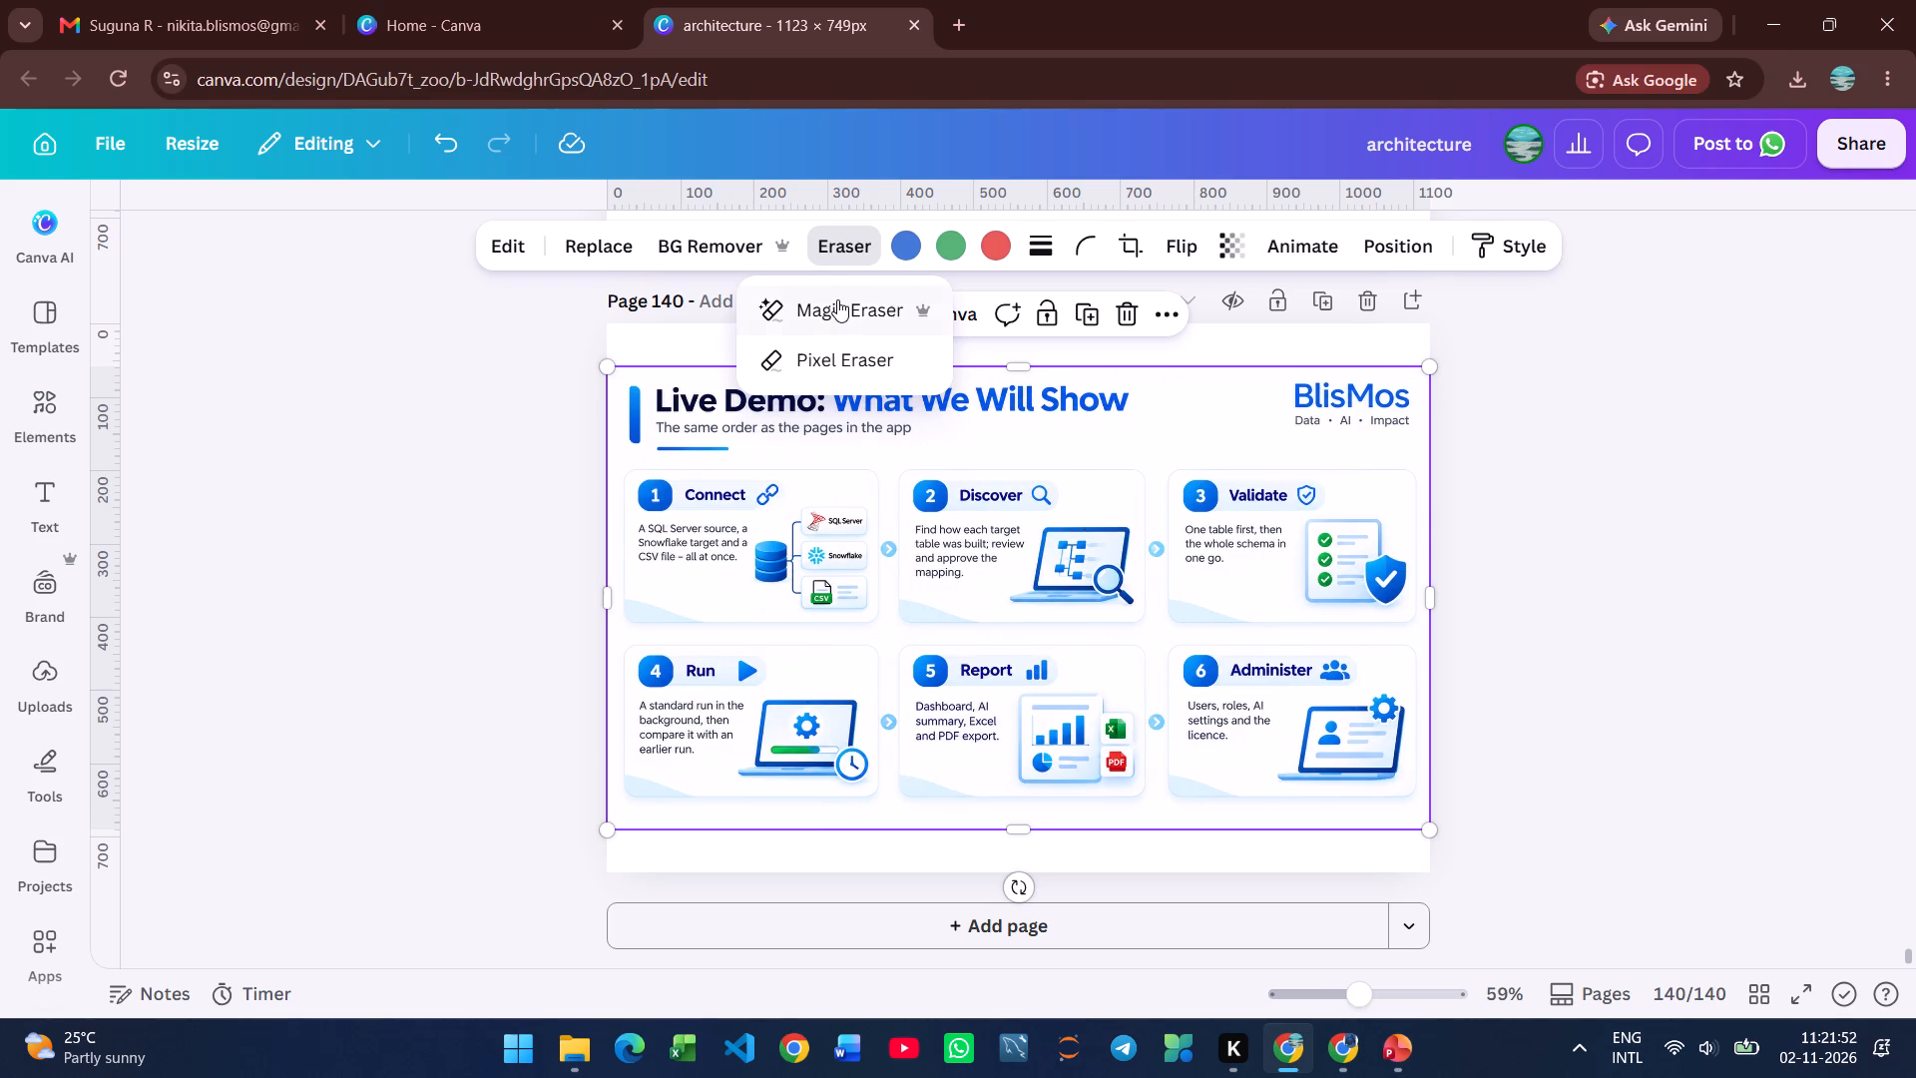
click(837, 299)
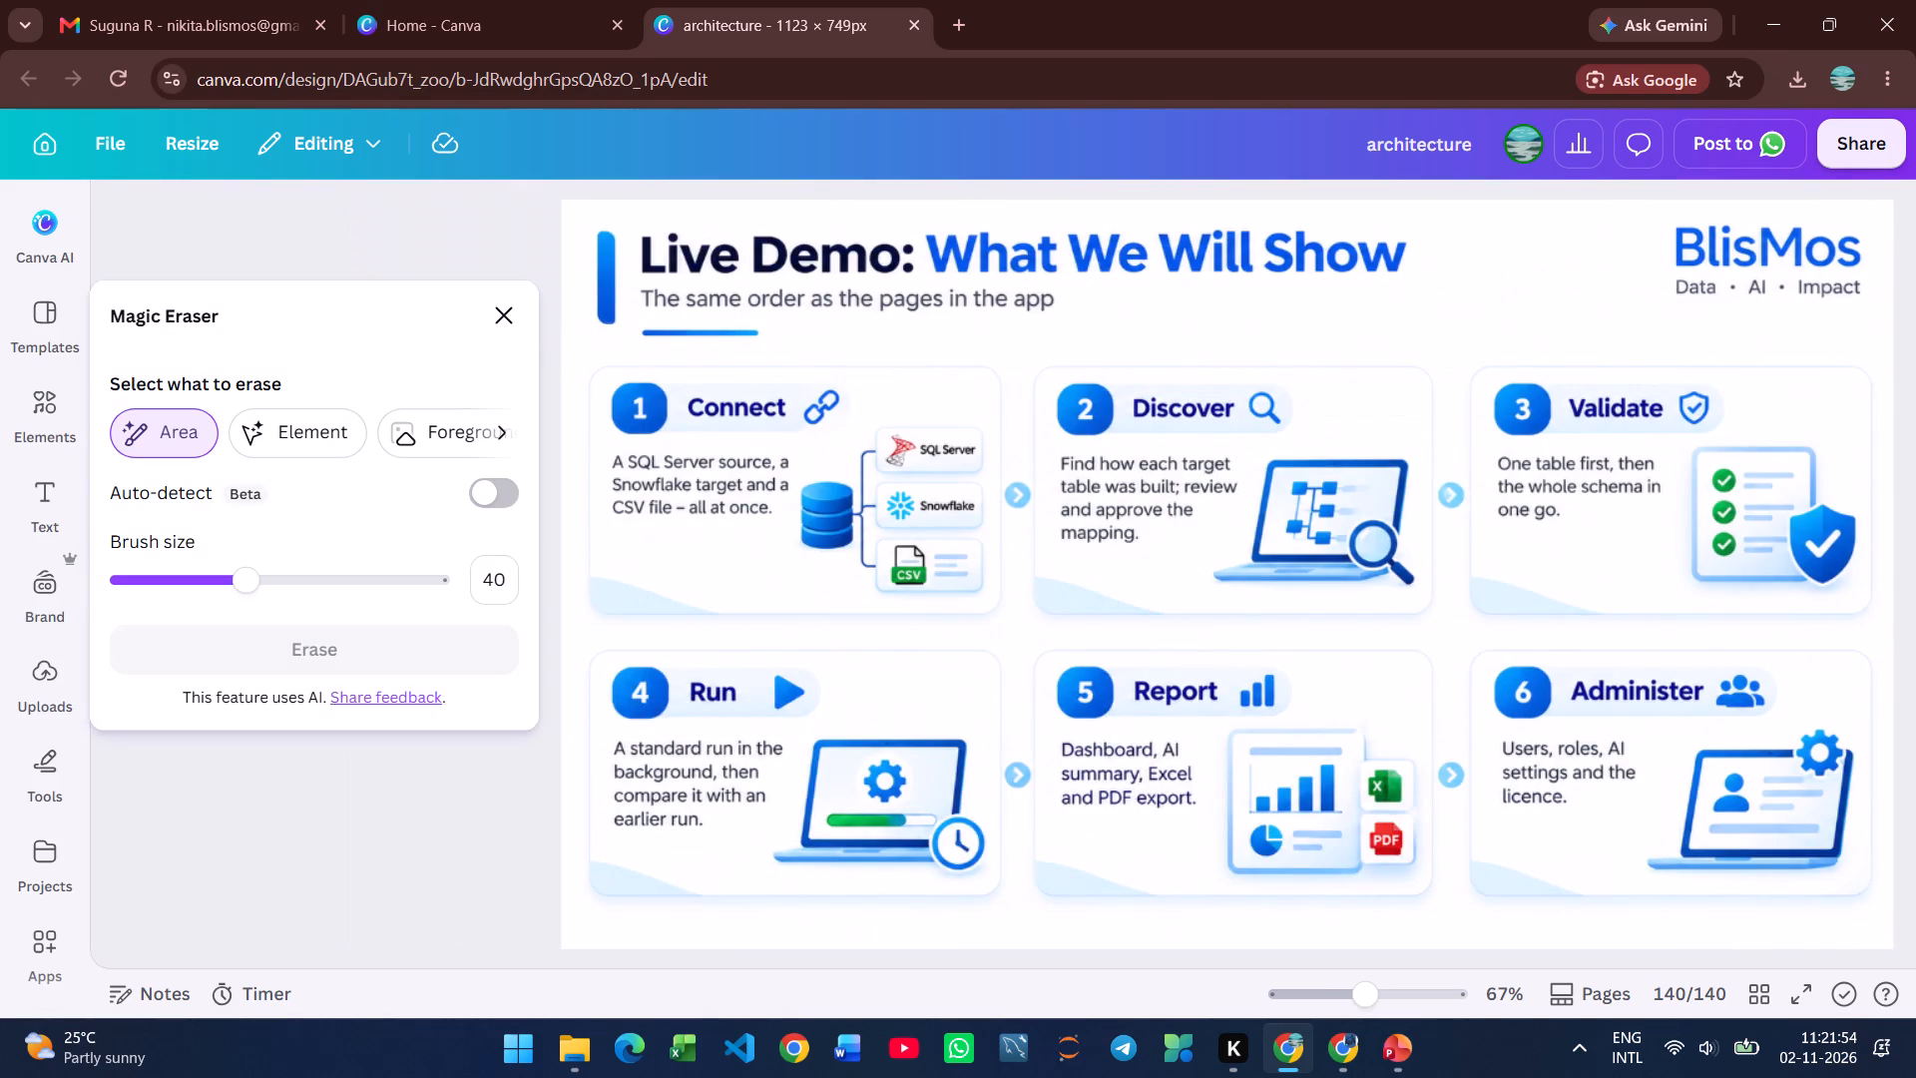
click(504, 427)
click(457, 444)
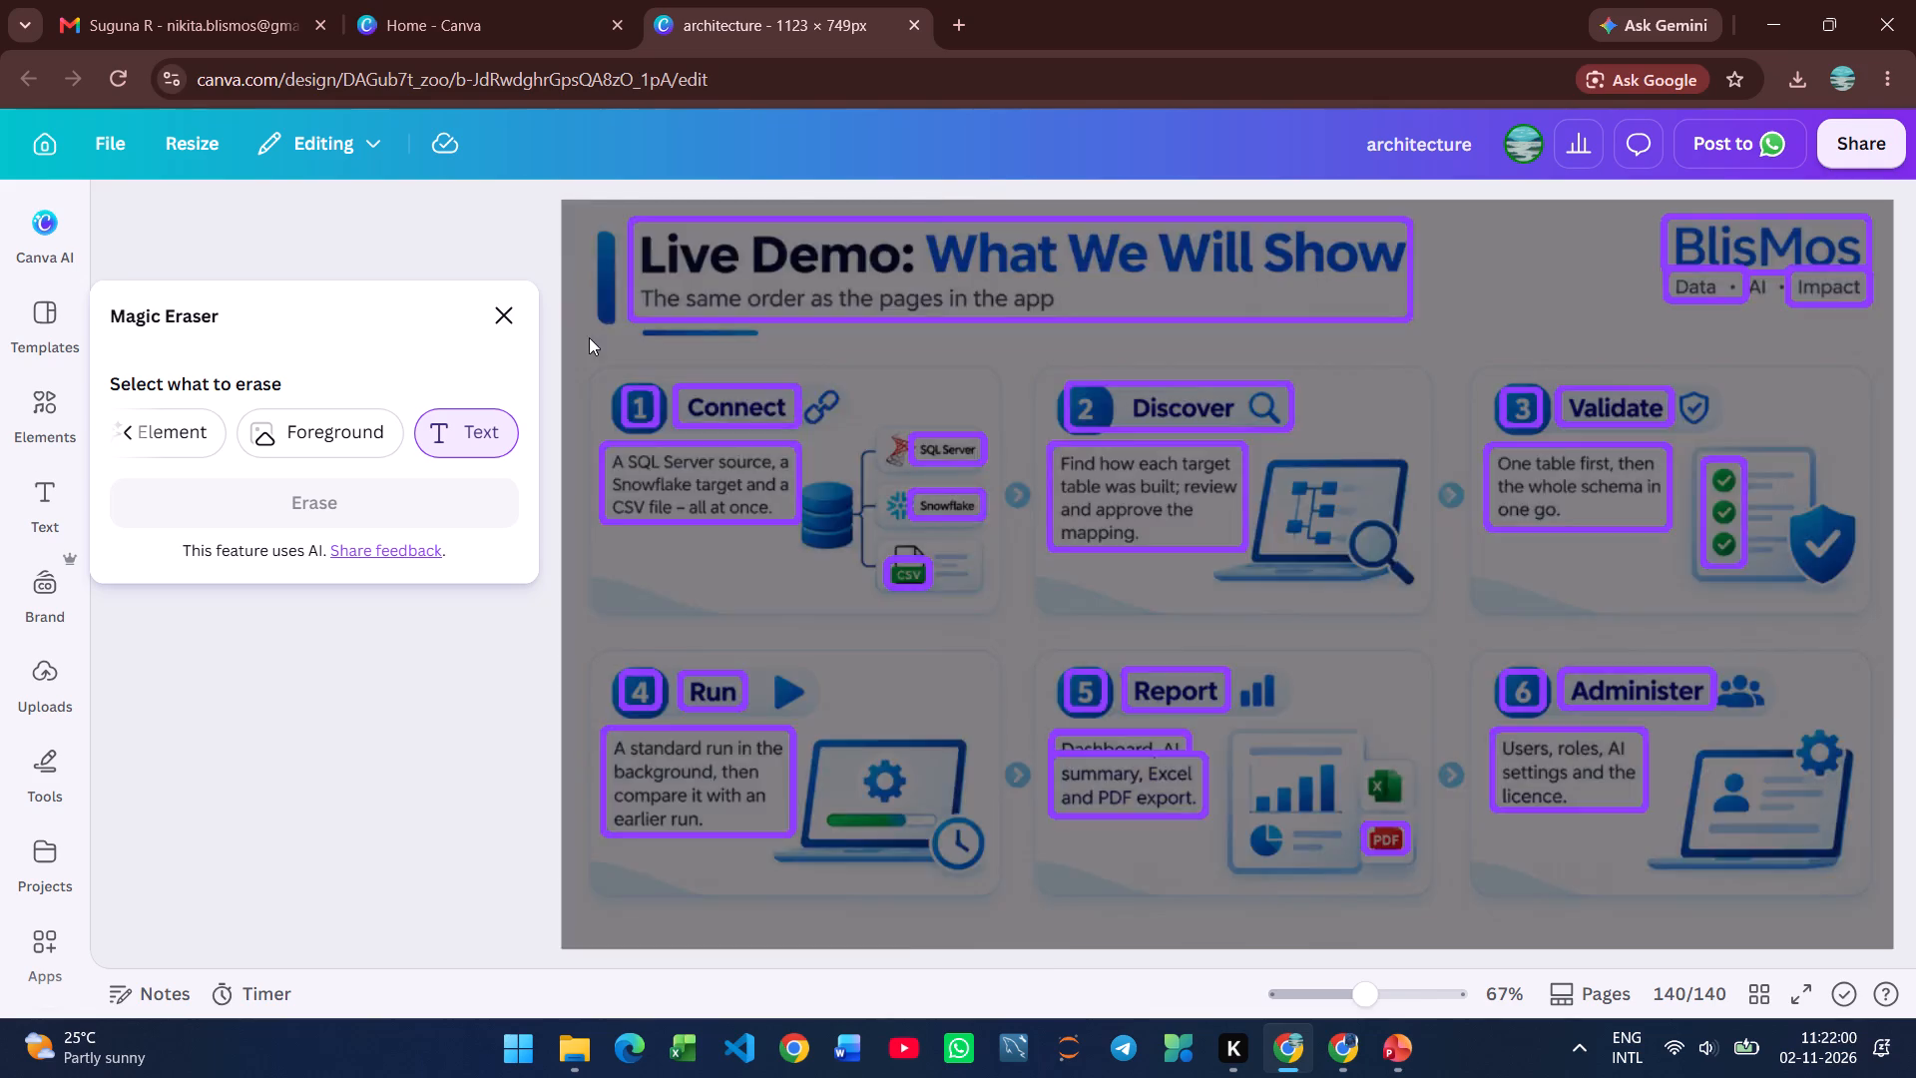
click(763, 290)
click(750, 396)
click(717, 466)
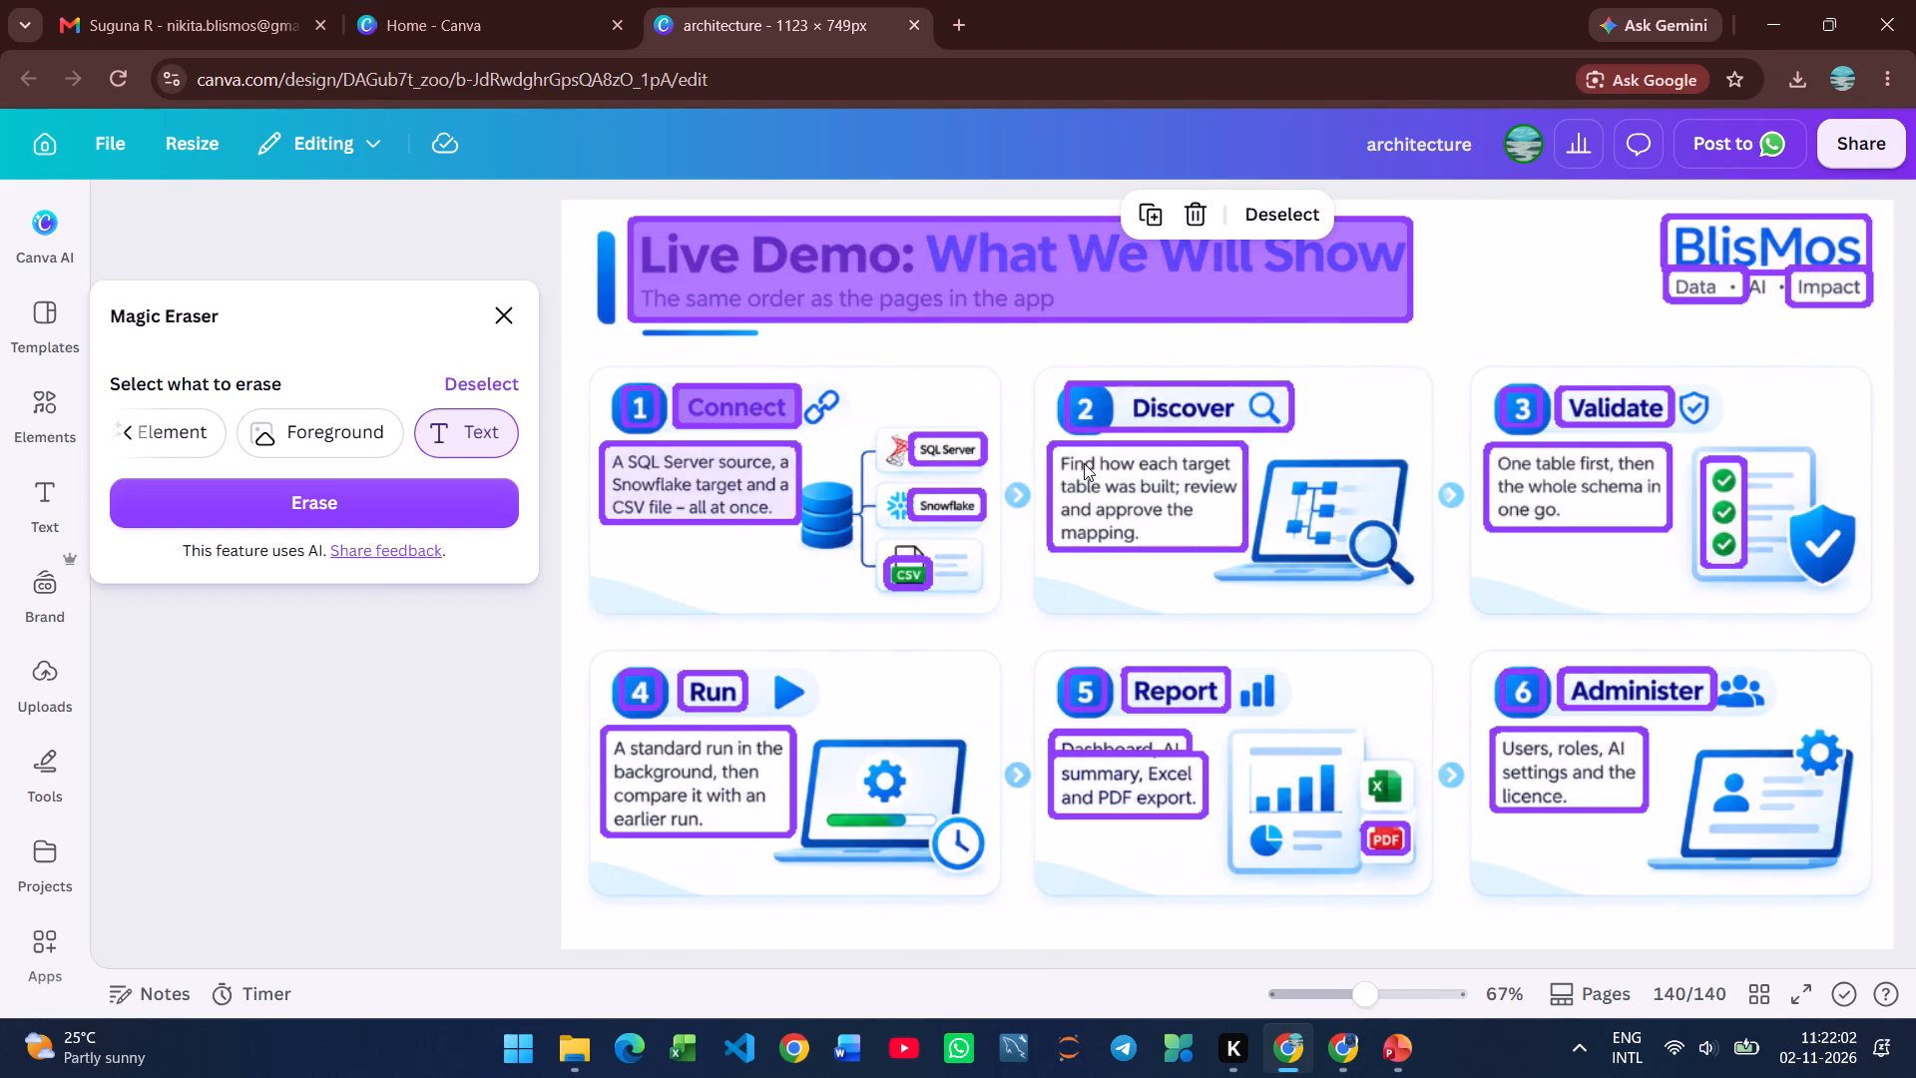
click(1174, 395)
click(1156, 425)
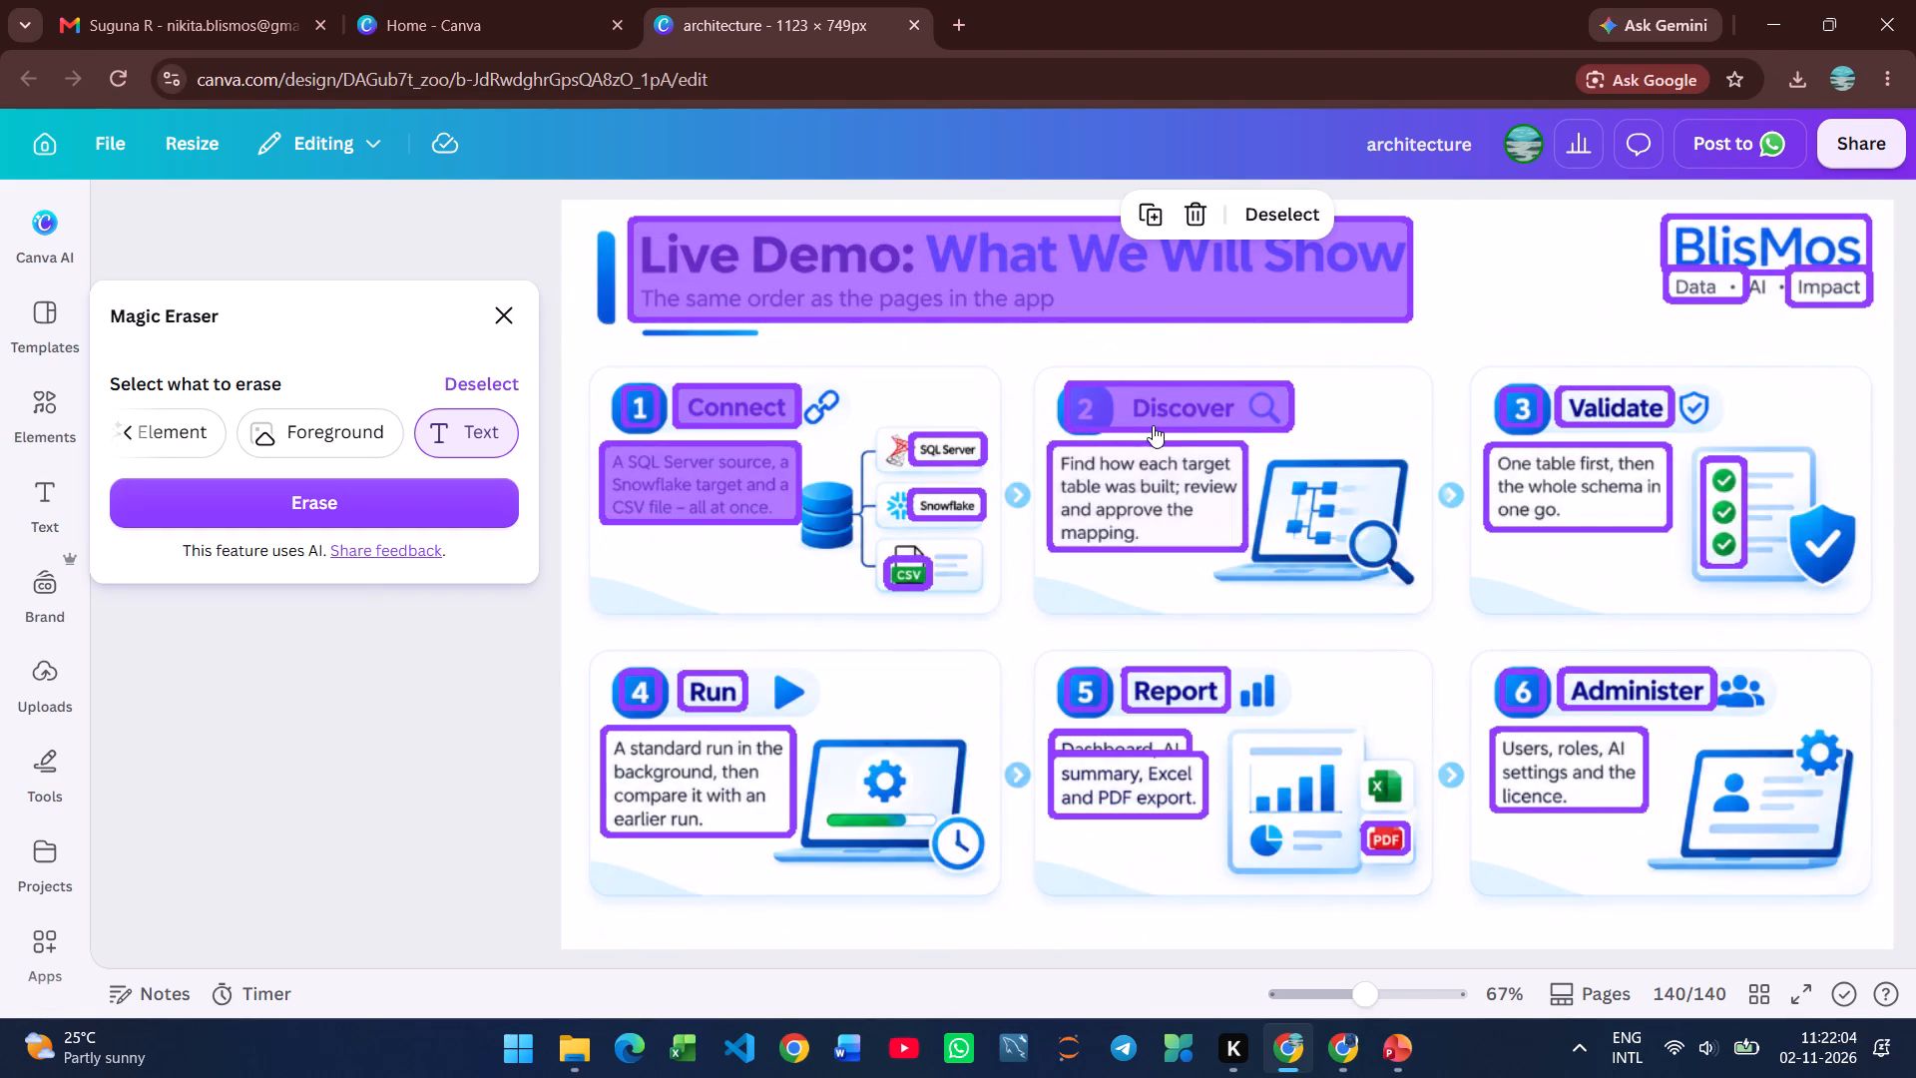
click(1137, 517)
click(1609, 404)
click(1574, 494)
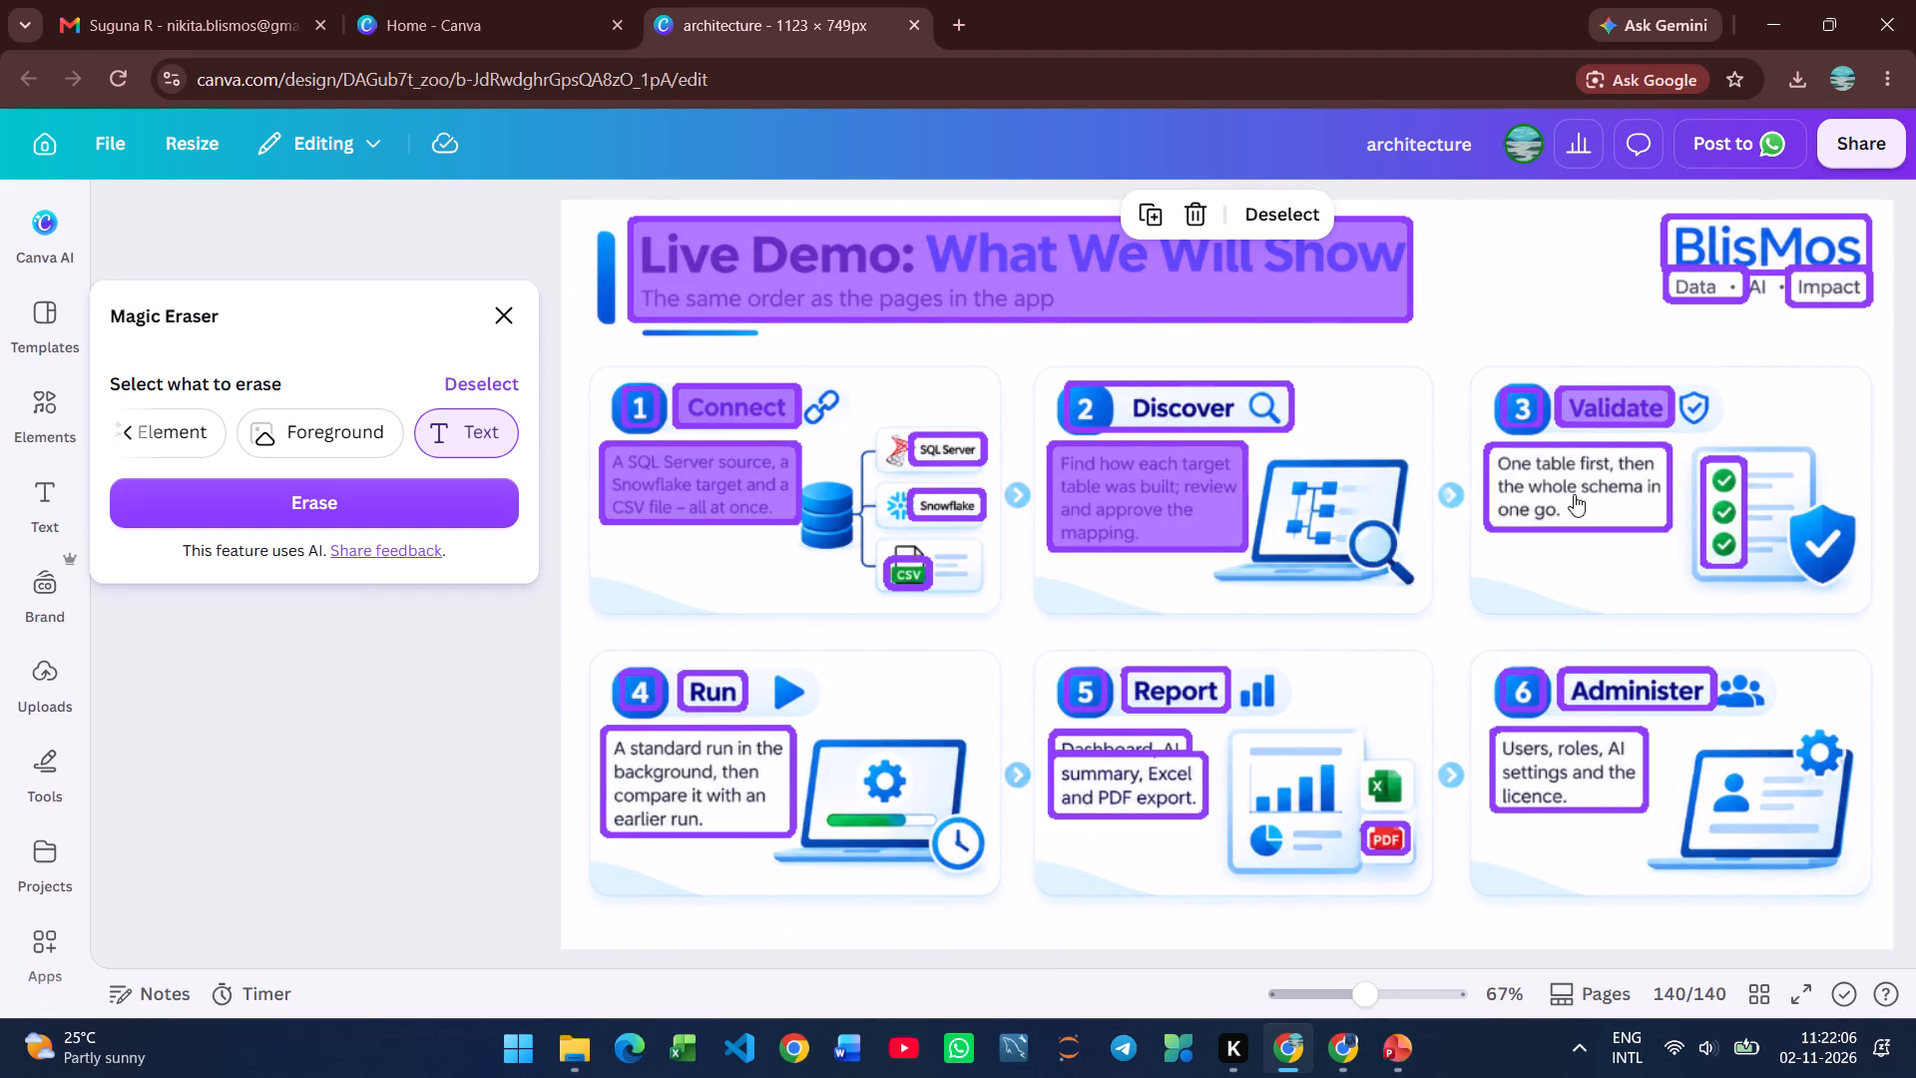
click(685, 691)
click(711, 785)
click(1197, 678)
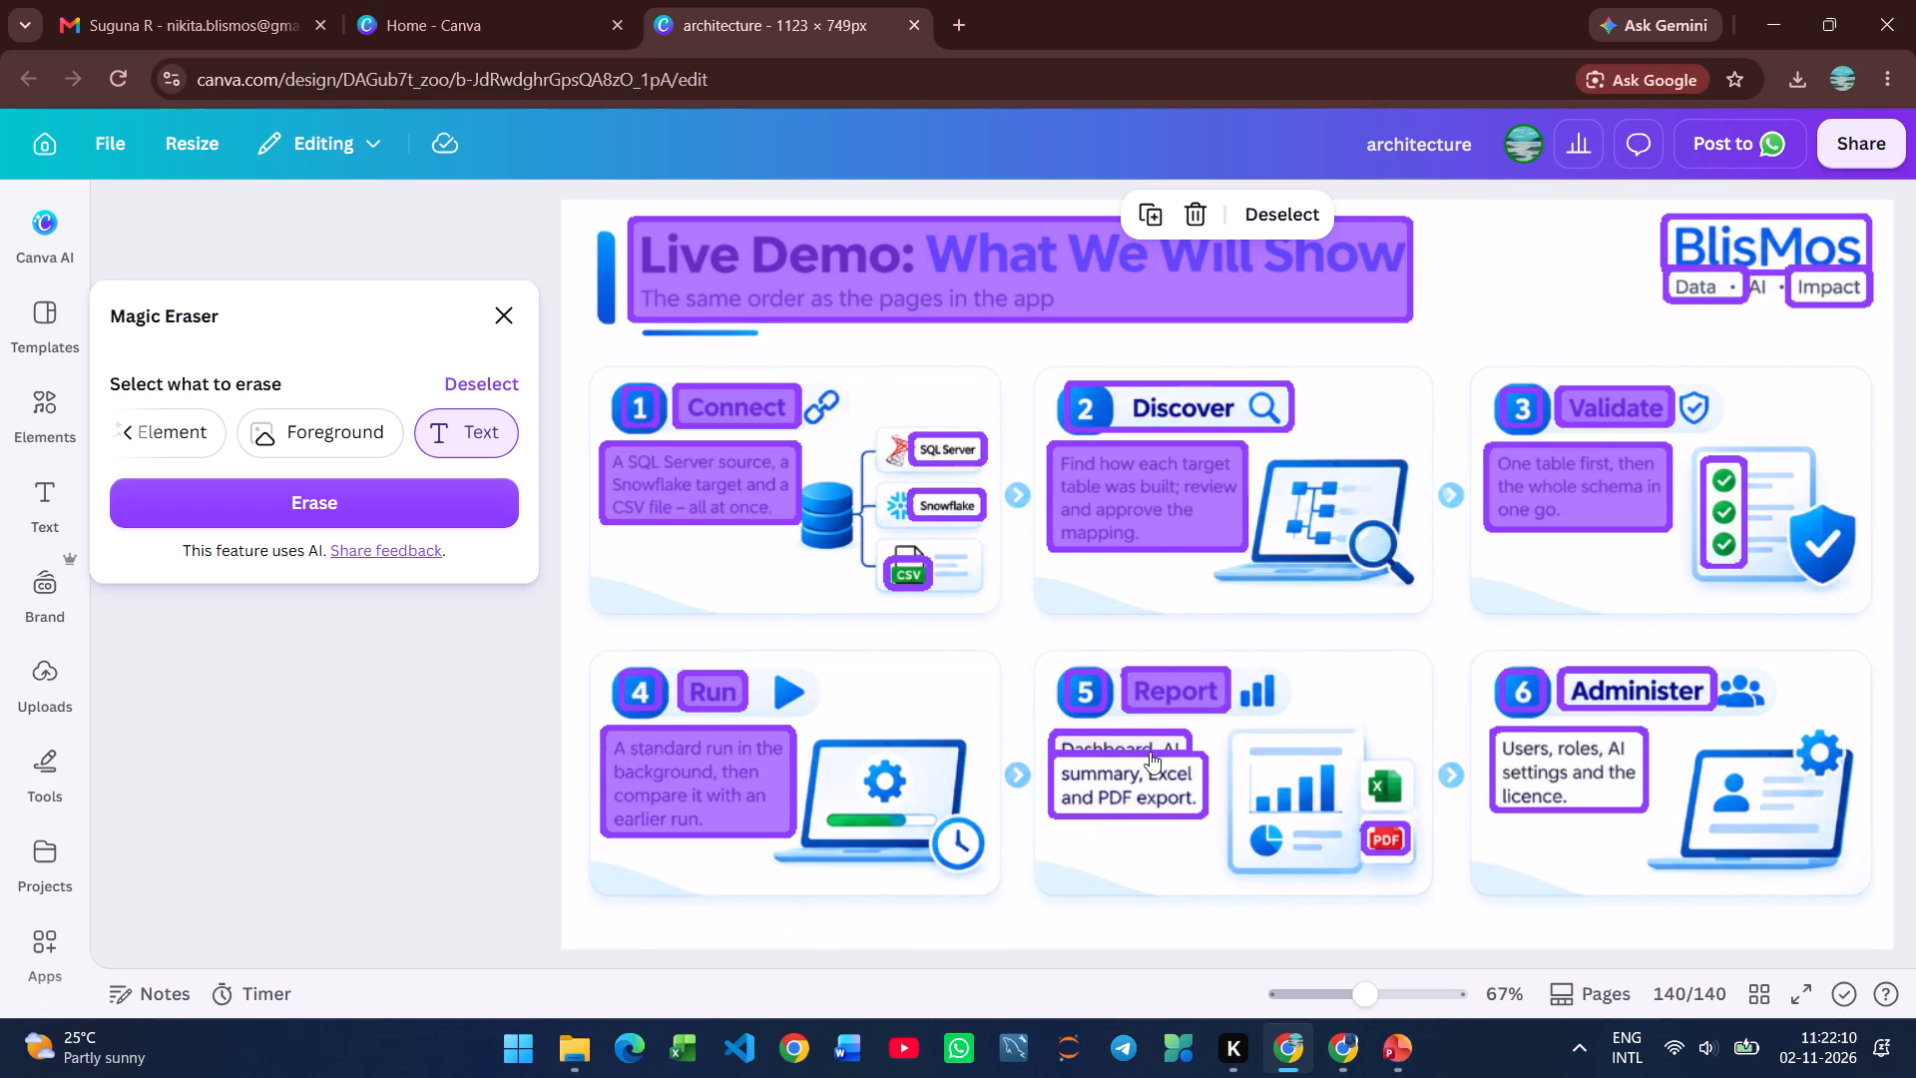
click(1150, 748)
click(1150, 779)
click(1630, 680)
click(1584, 761)
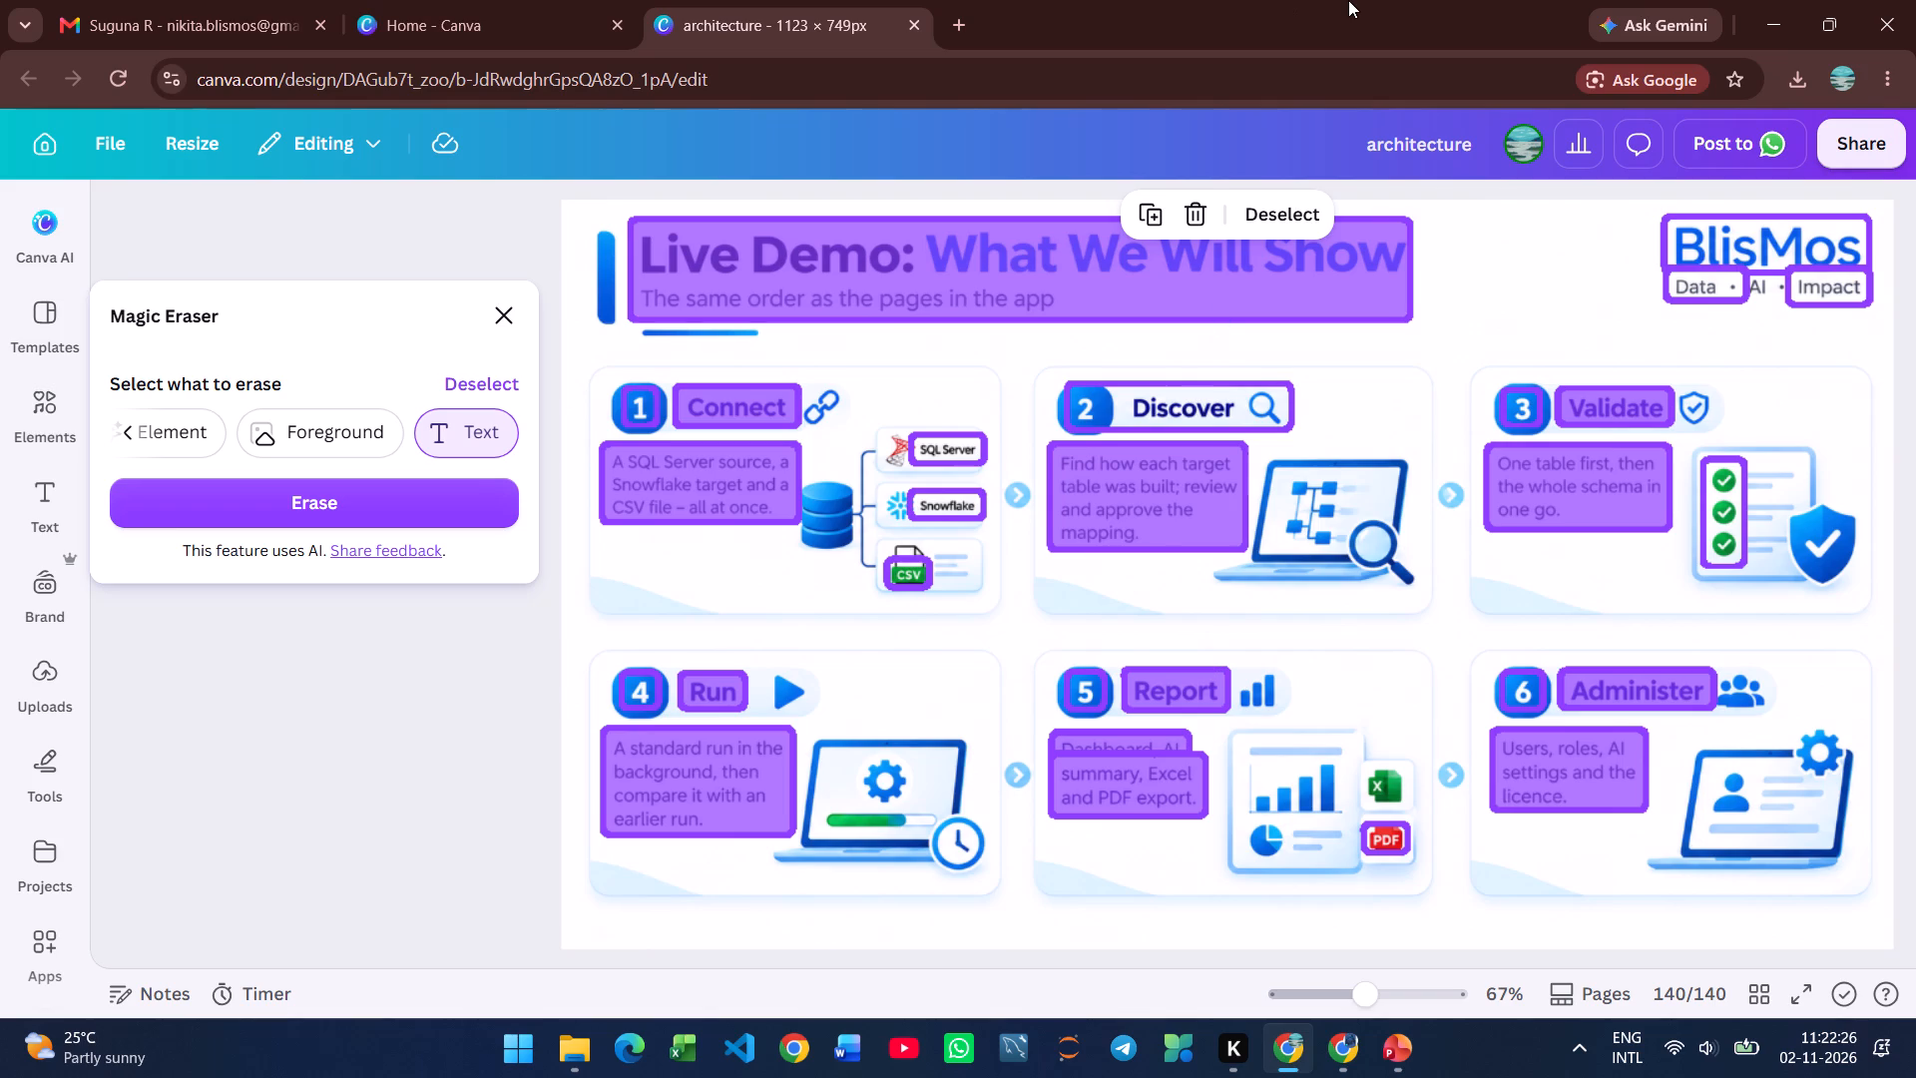
click(470, 498)
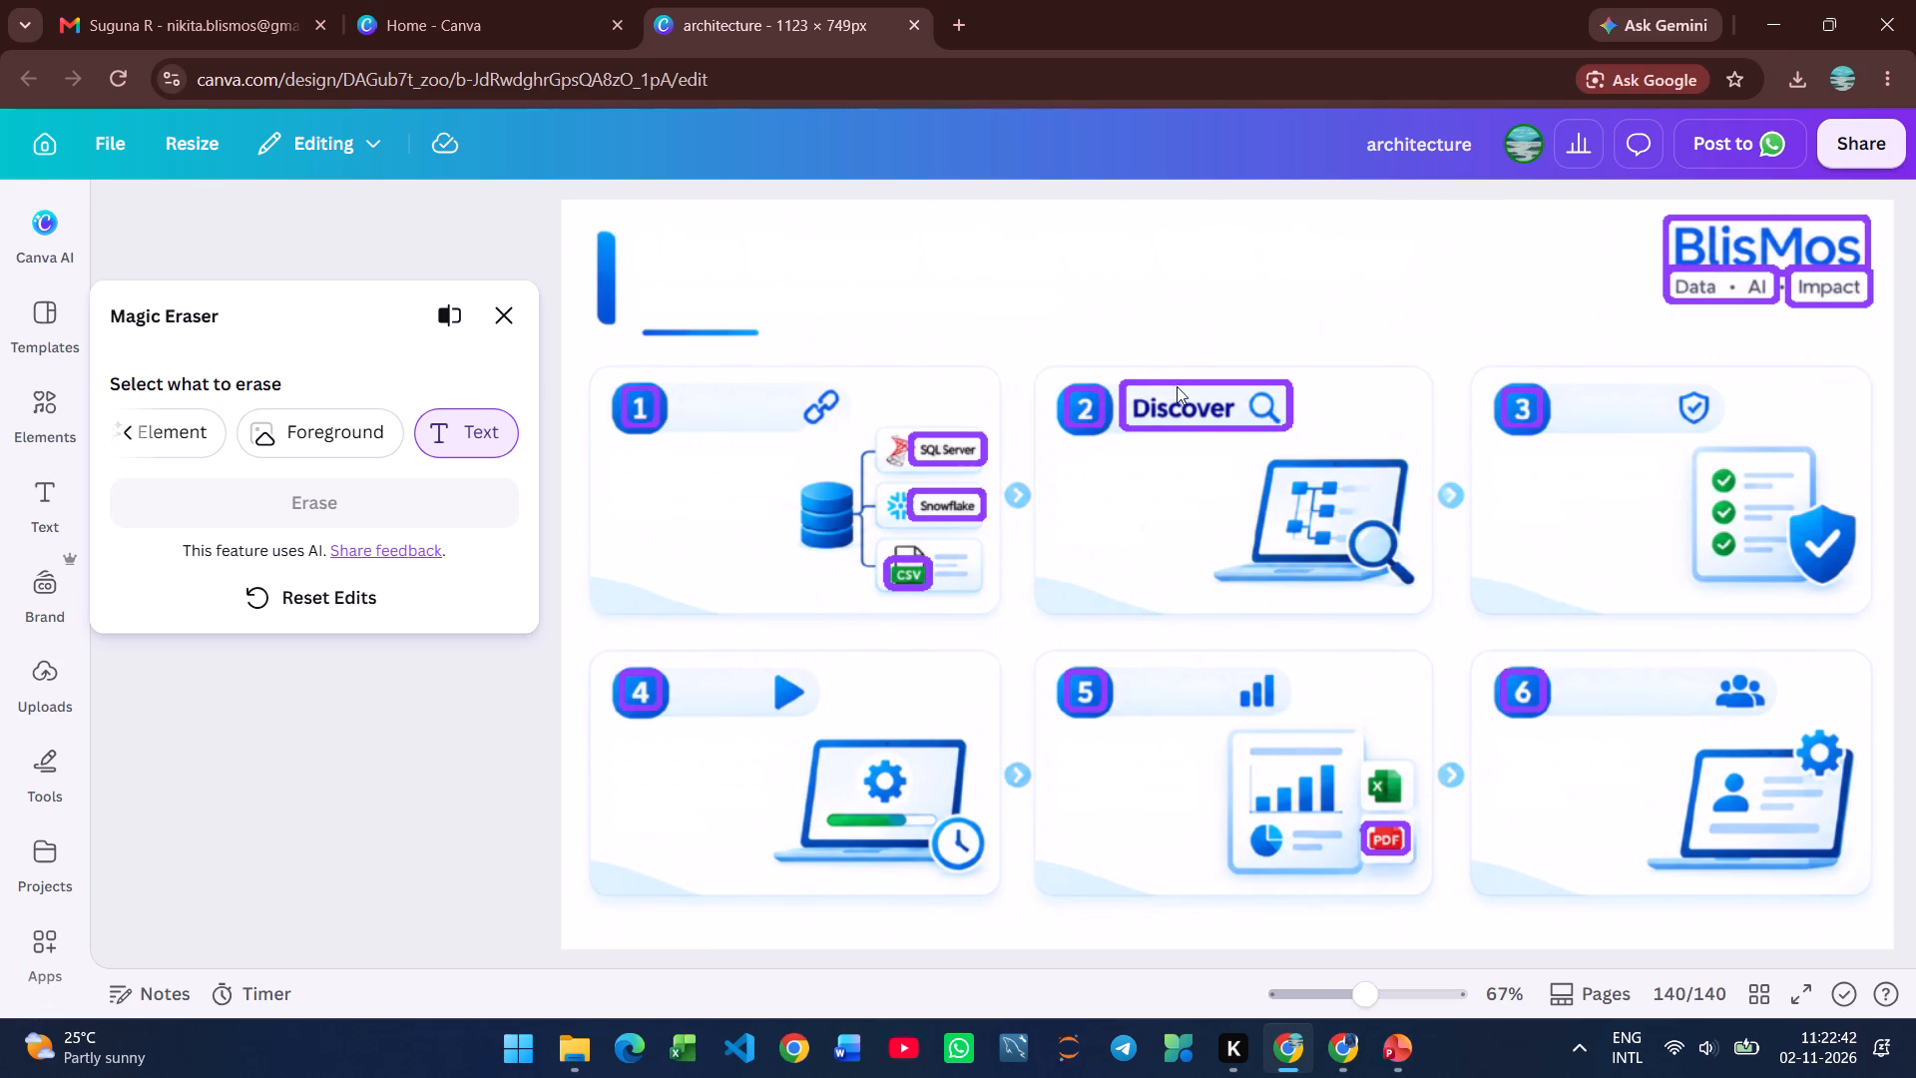
Erase the remaining "Discover" heading and its magnifier from card 2, then close Magic Eraser.
click(1183, 423)
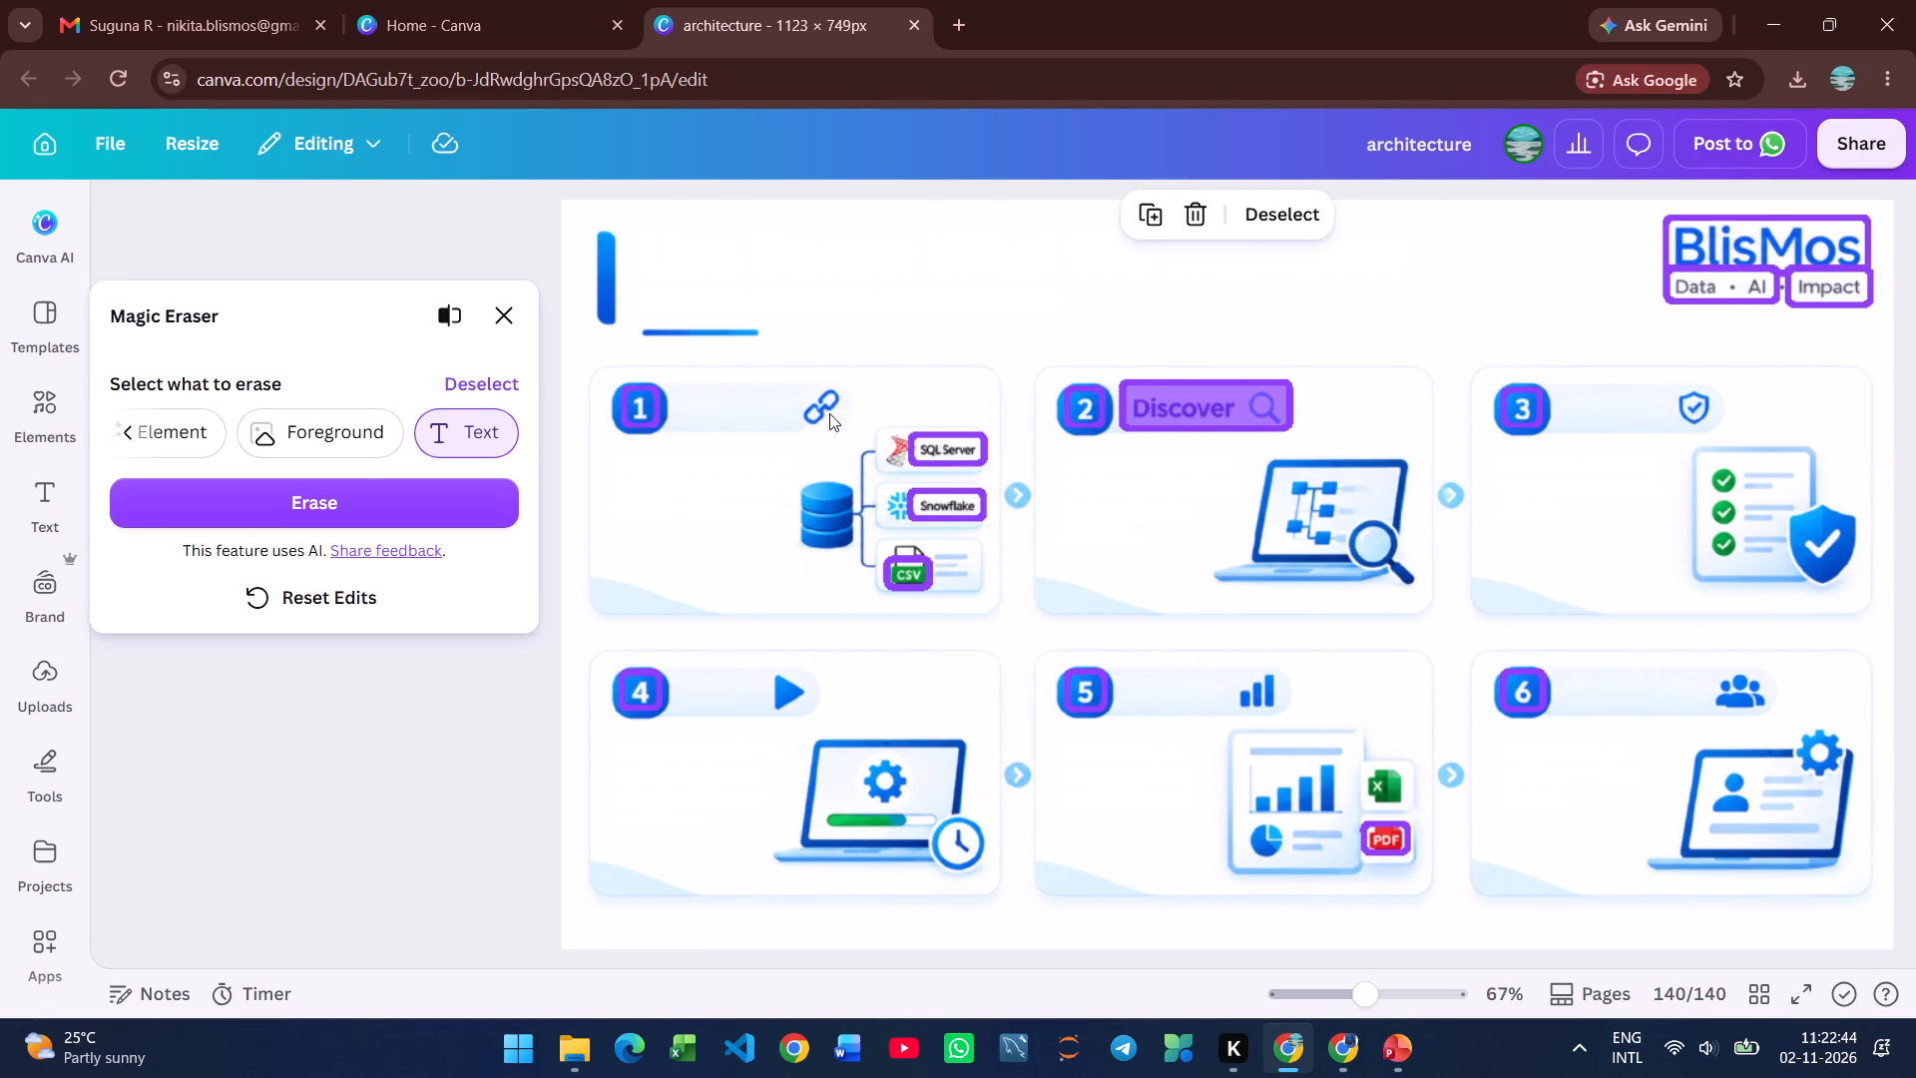
click(369, 522)
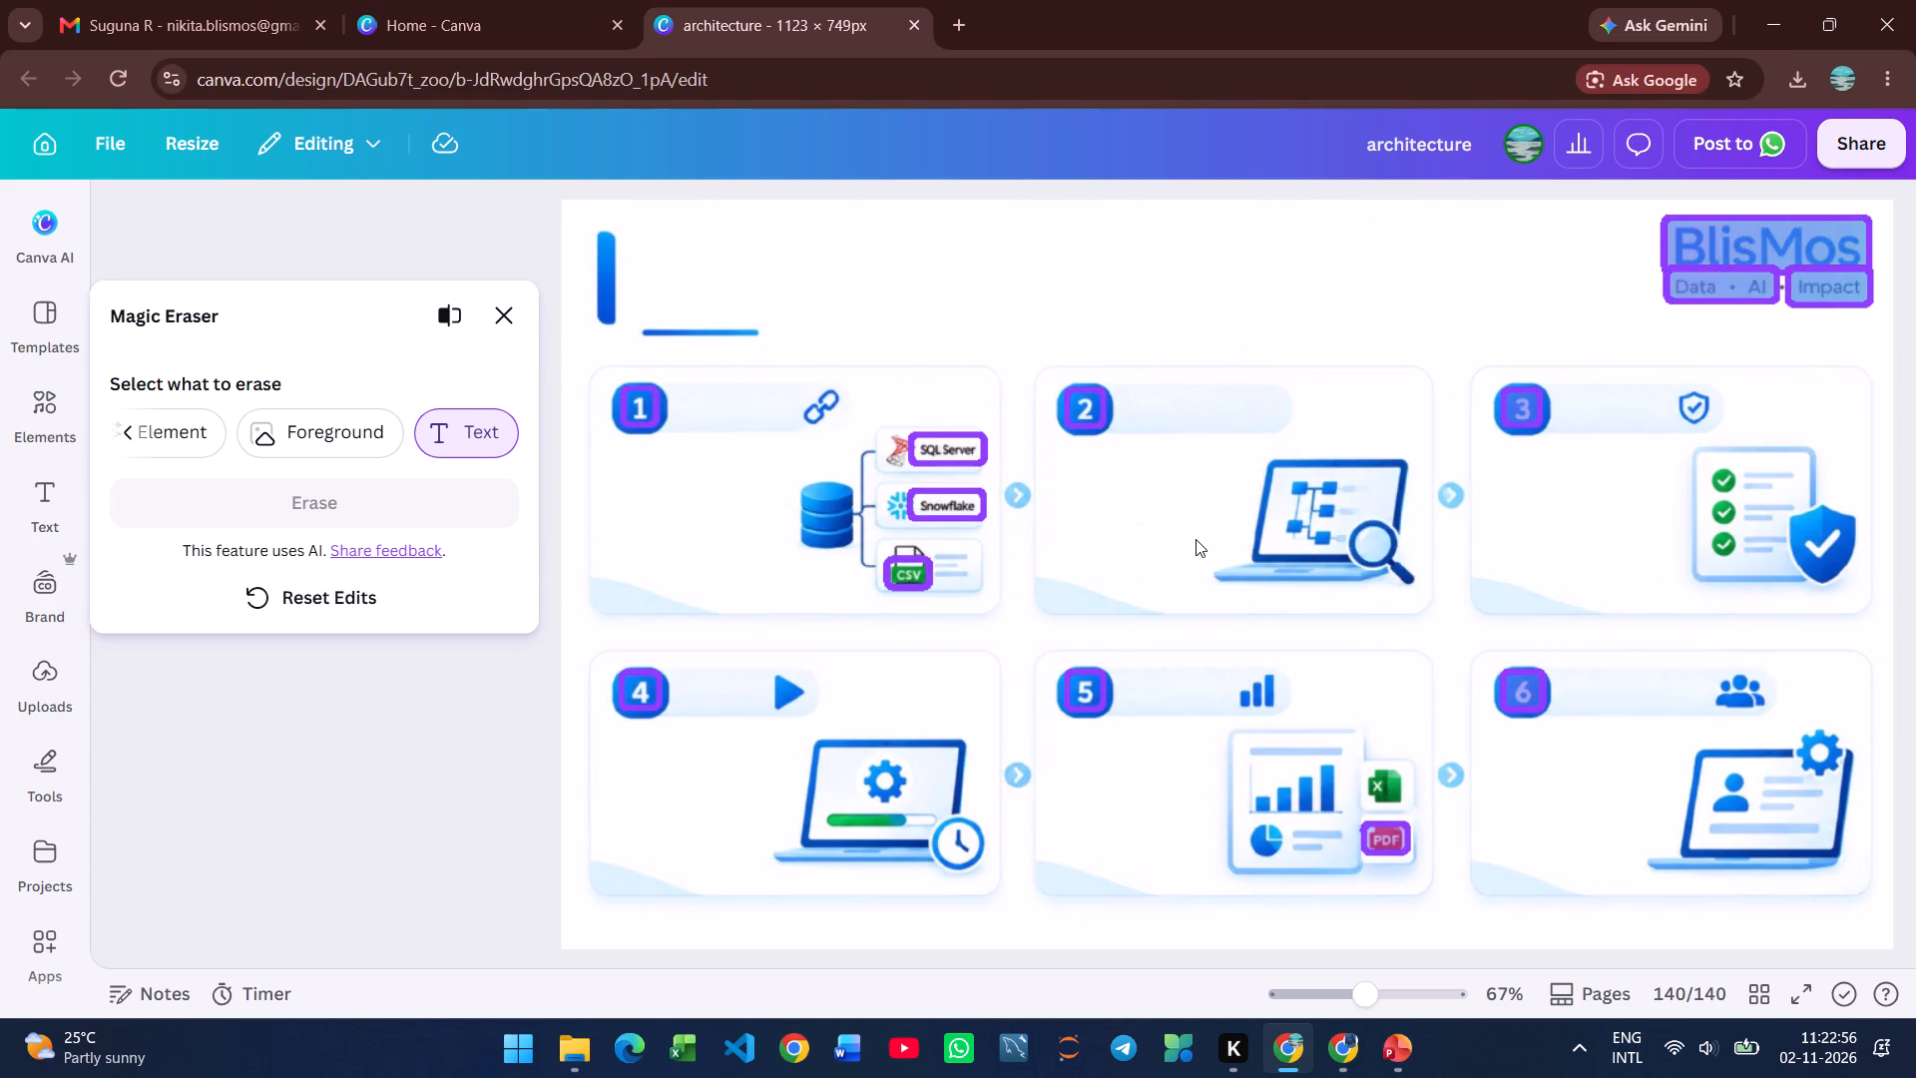
click(516, 308)
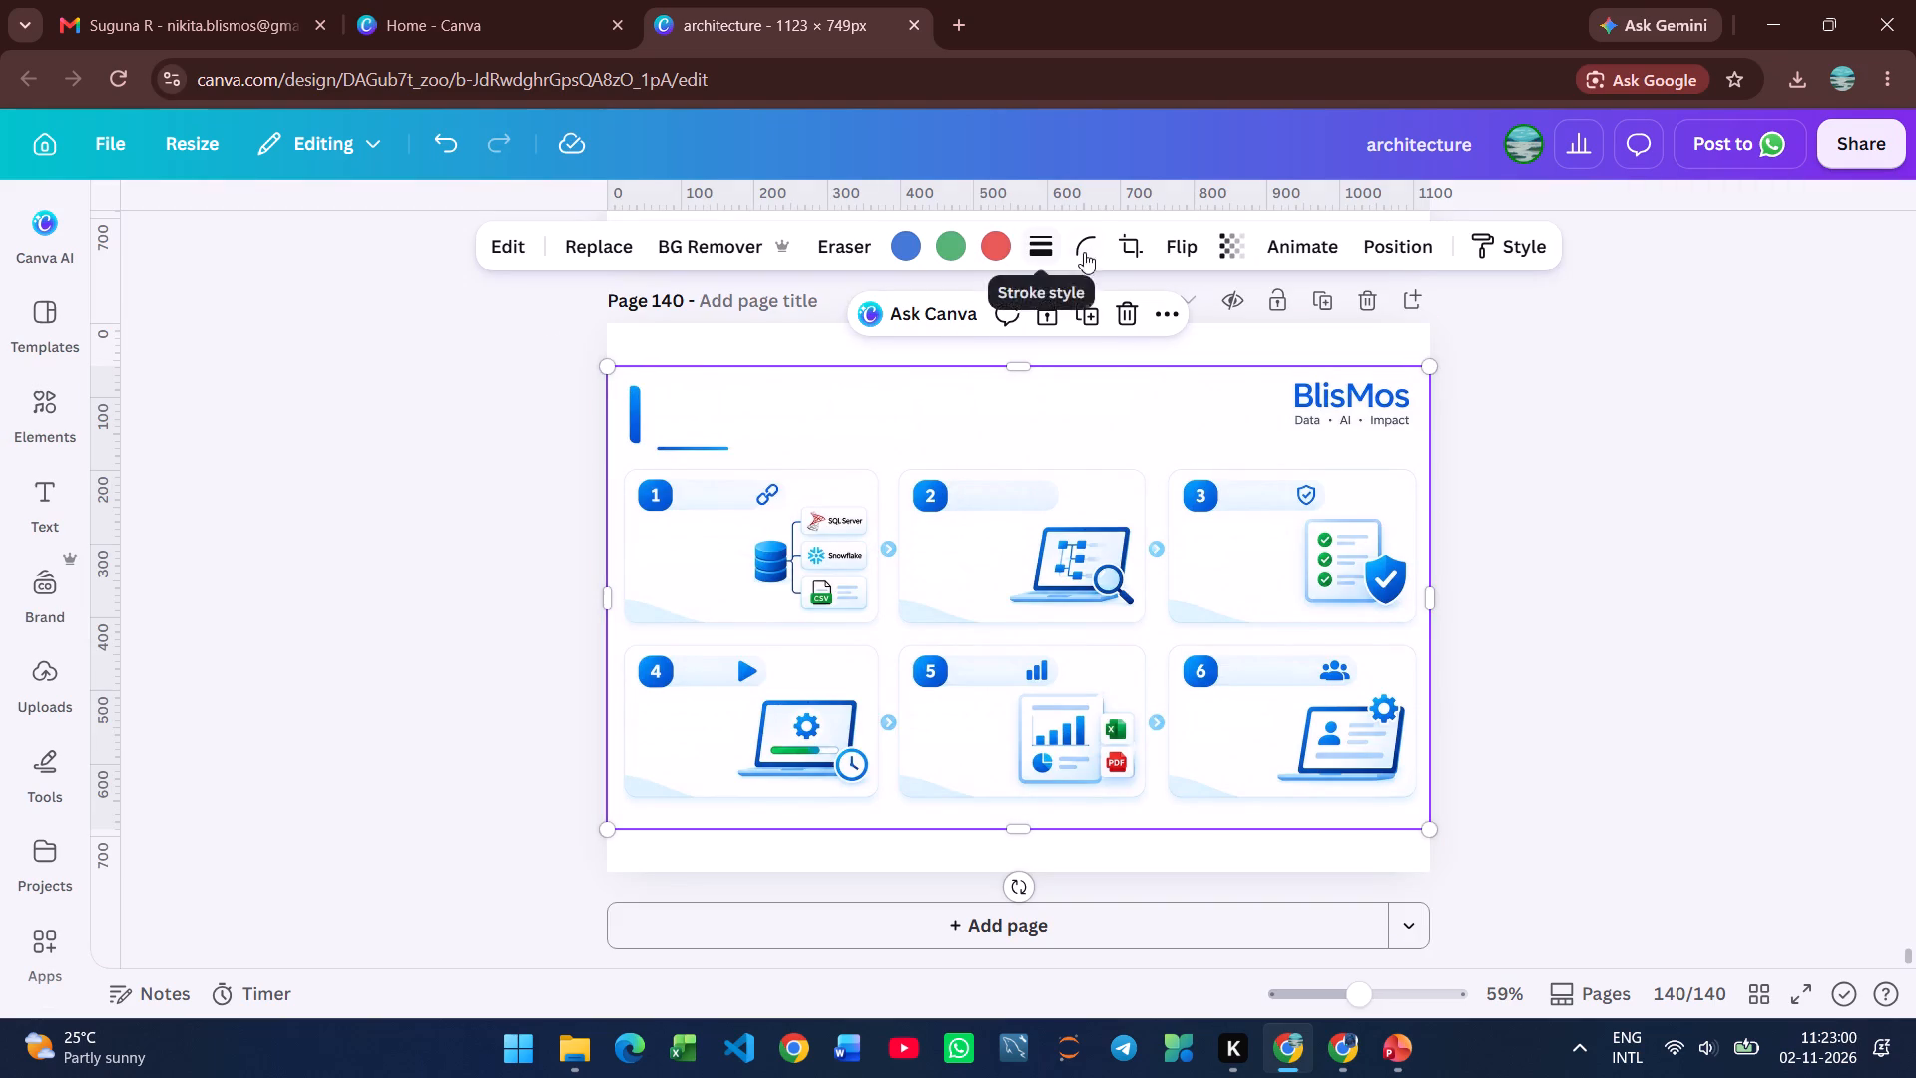
Crop the image freeform to the six cards, removing the title strip, logo and outer margins.
click(1147, 257)
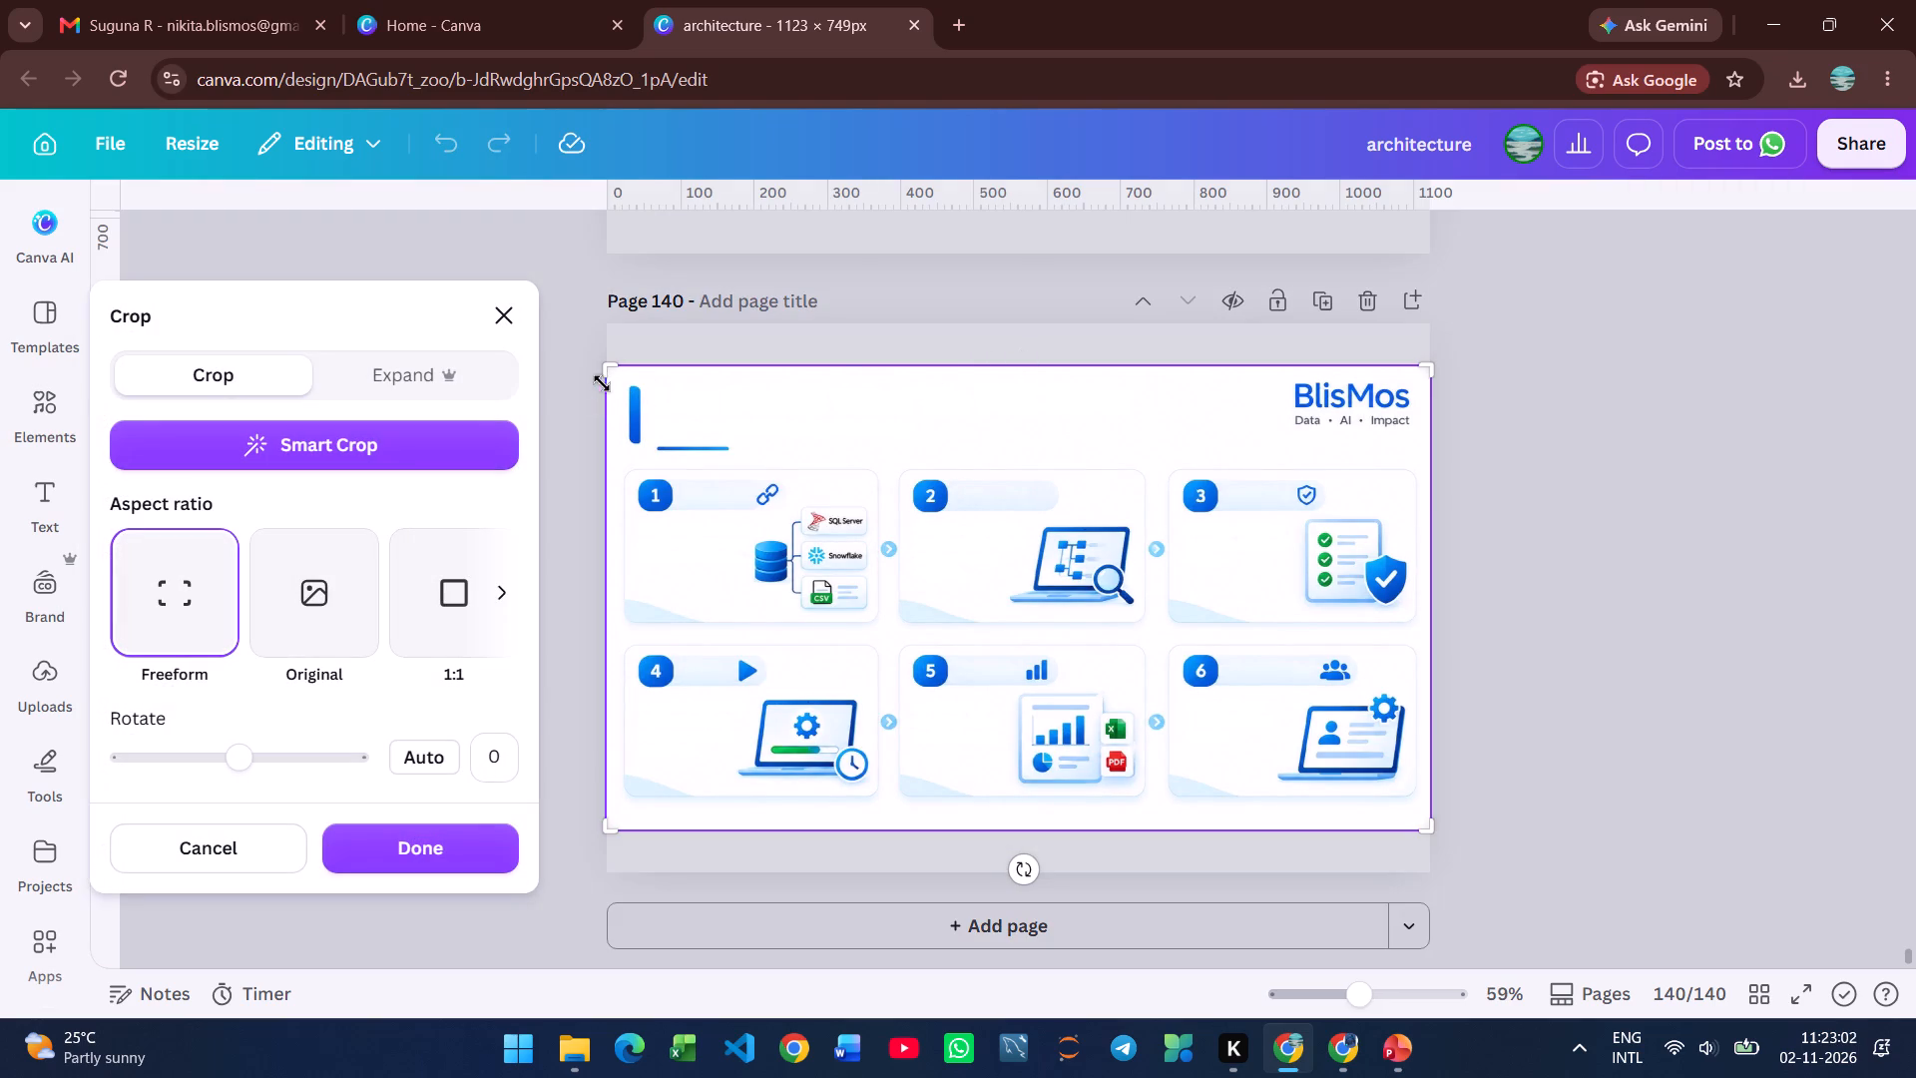
drag(607, 374, 609, 453)
drag(608, 368, 622, 459)
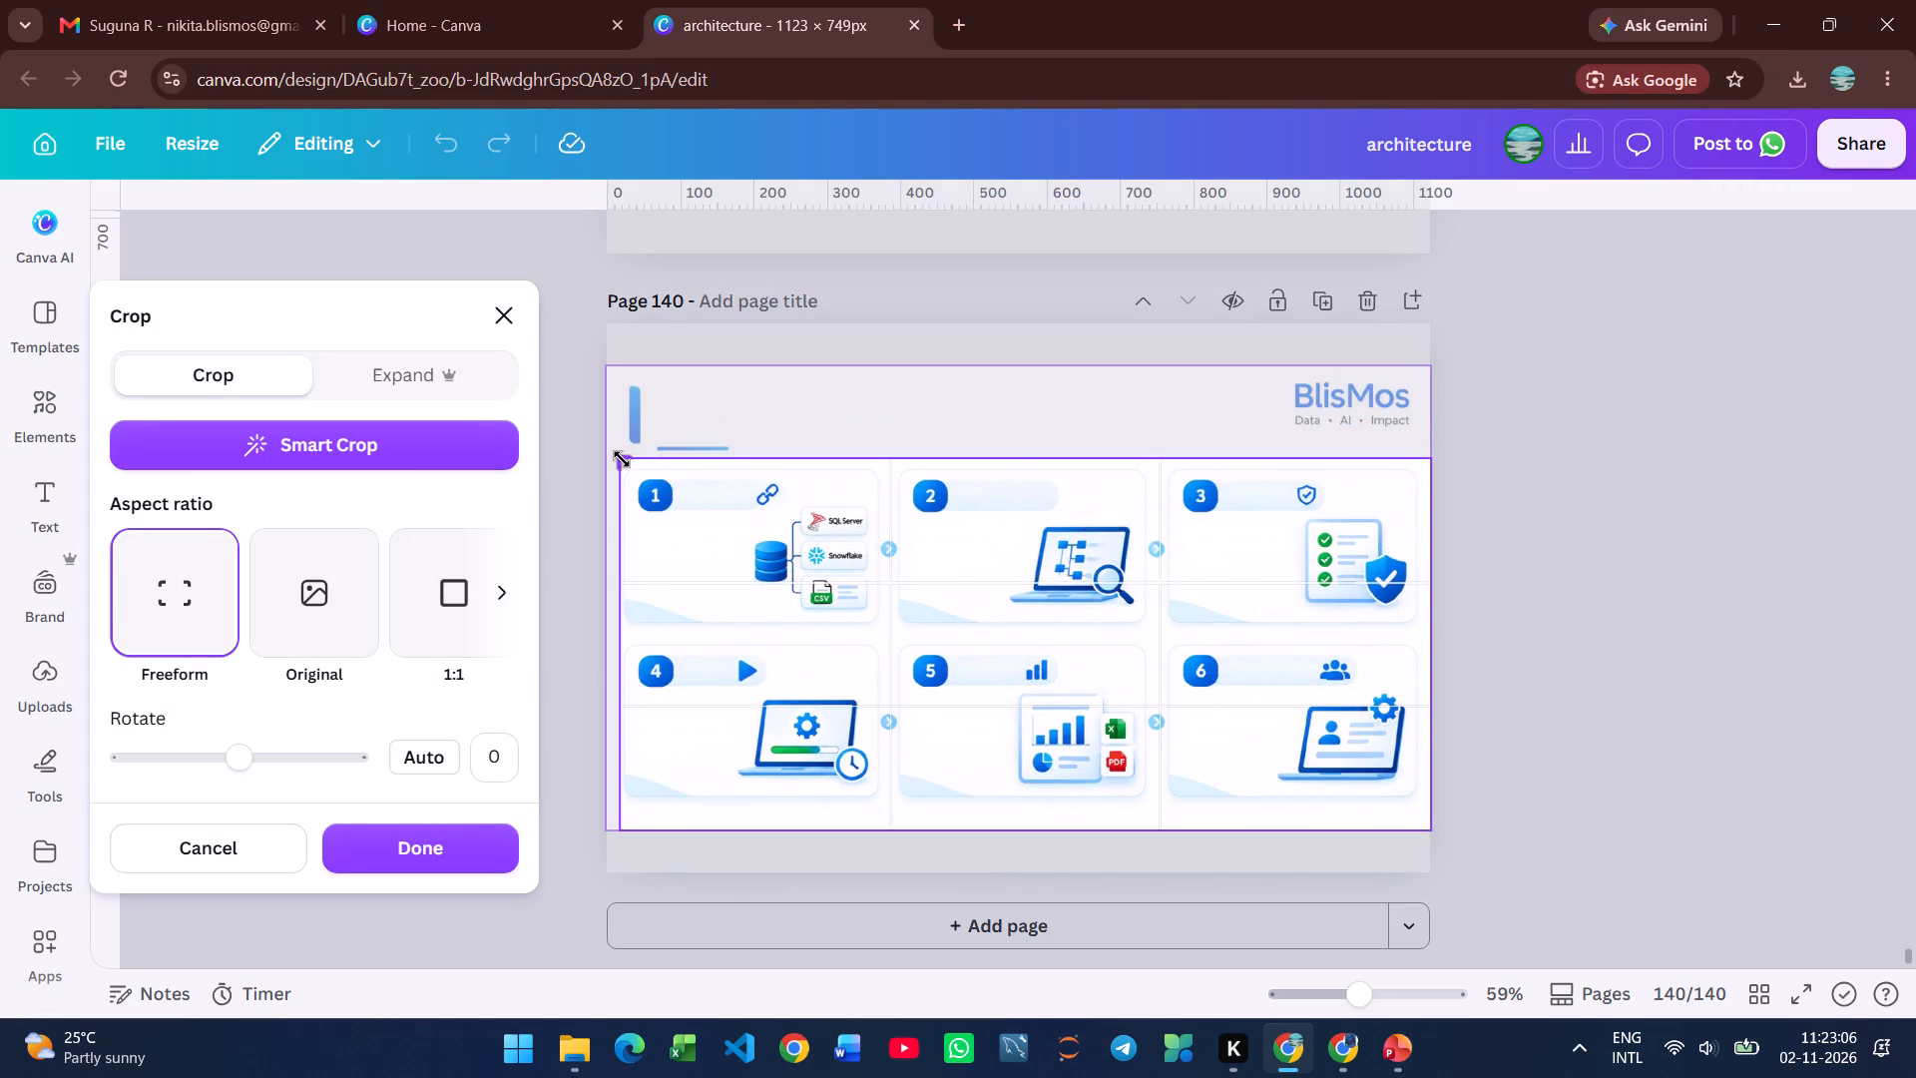
drag(622, 459, 619, 461)
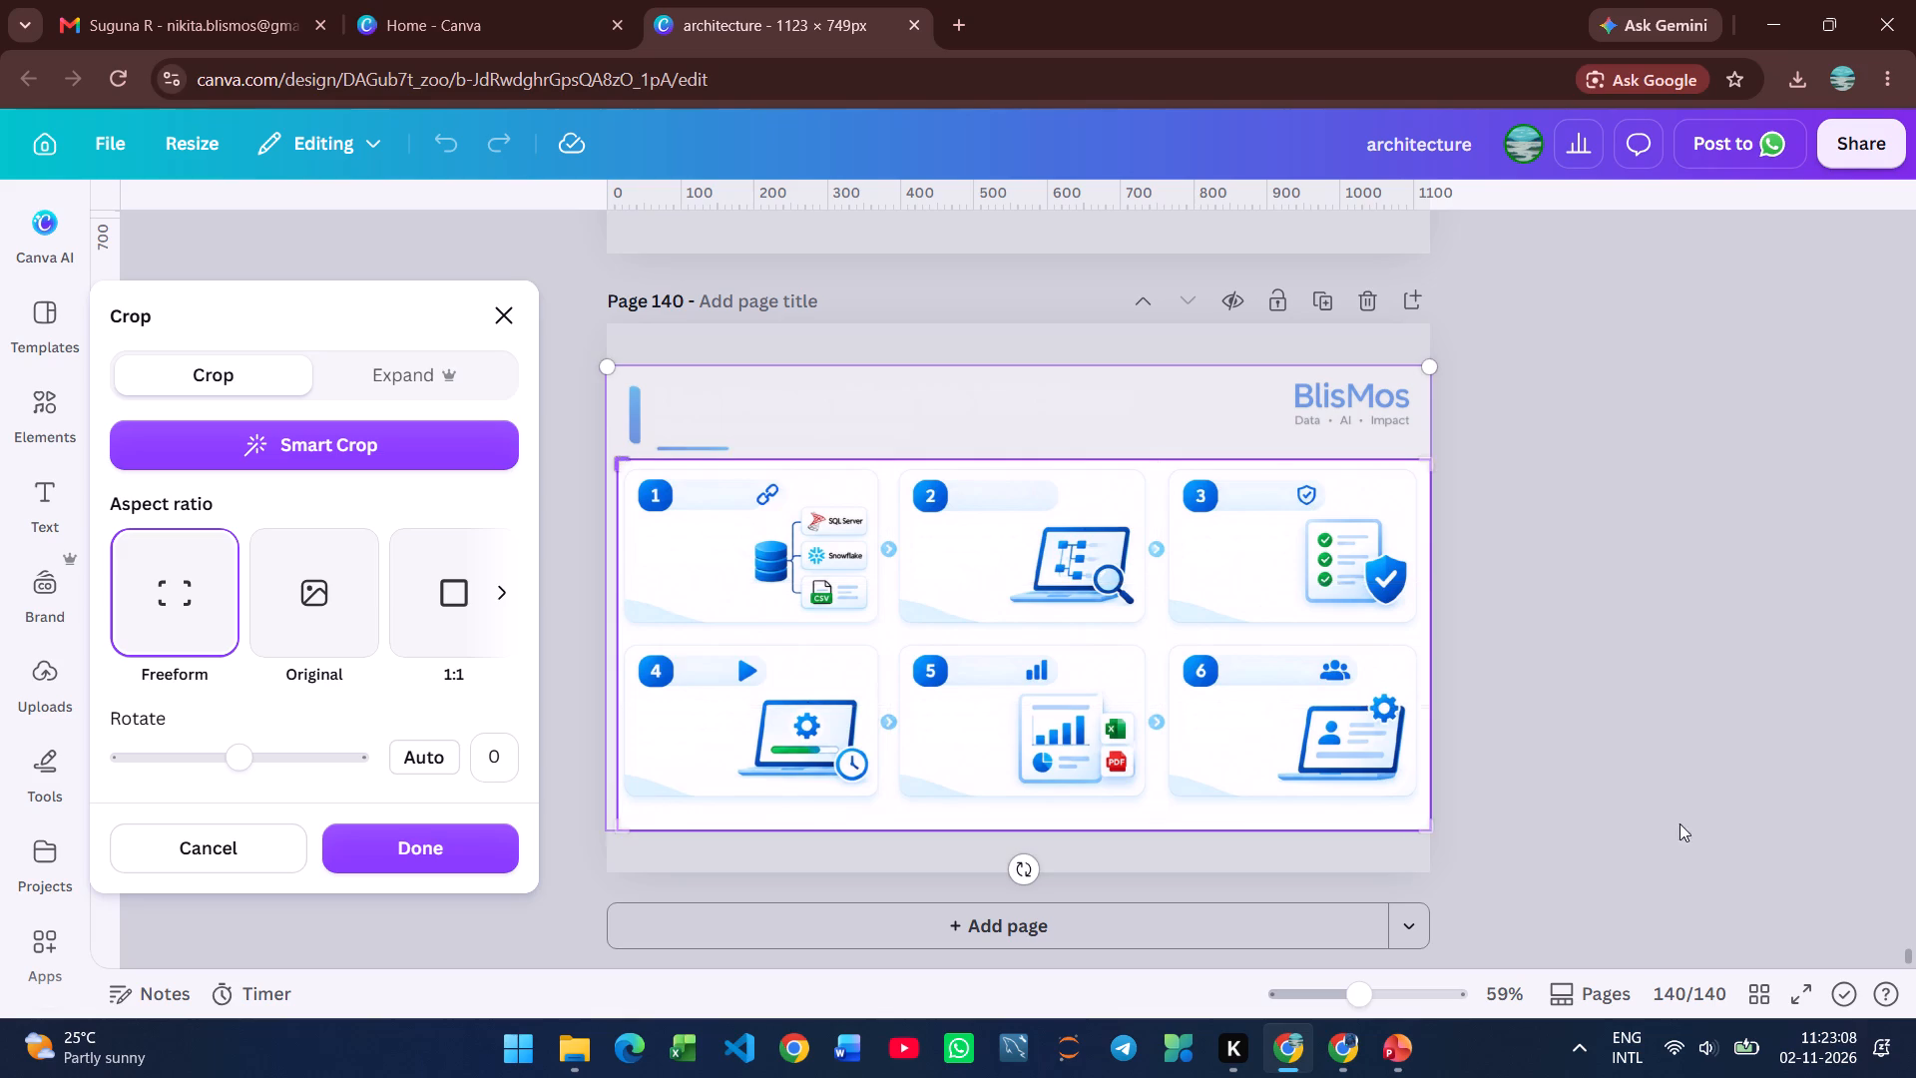
drag(1424, 827, 1419, 808)
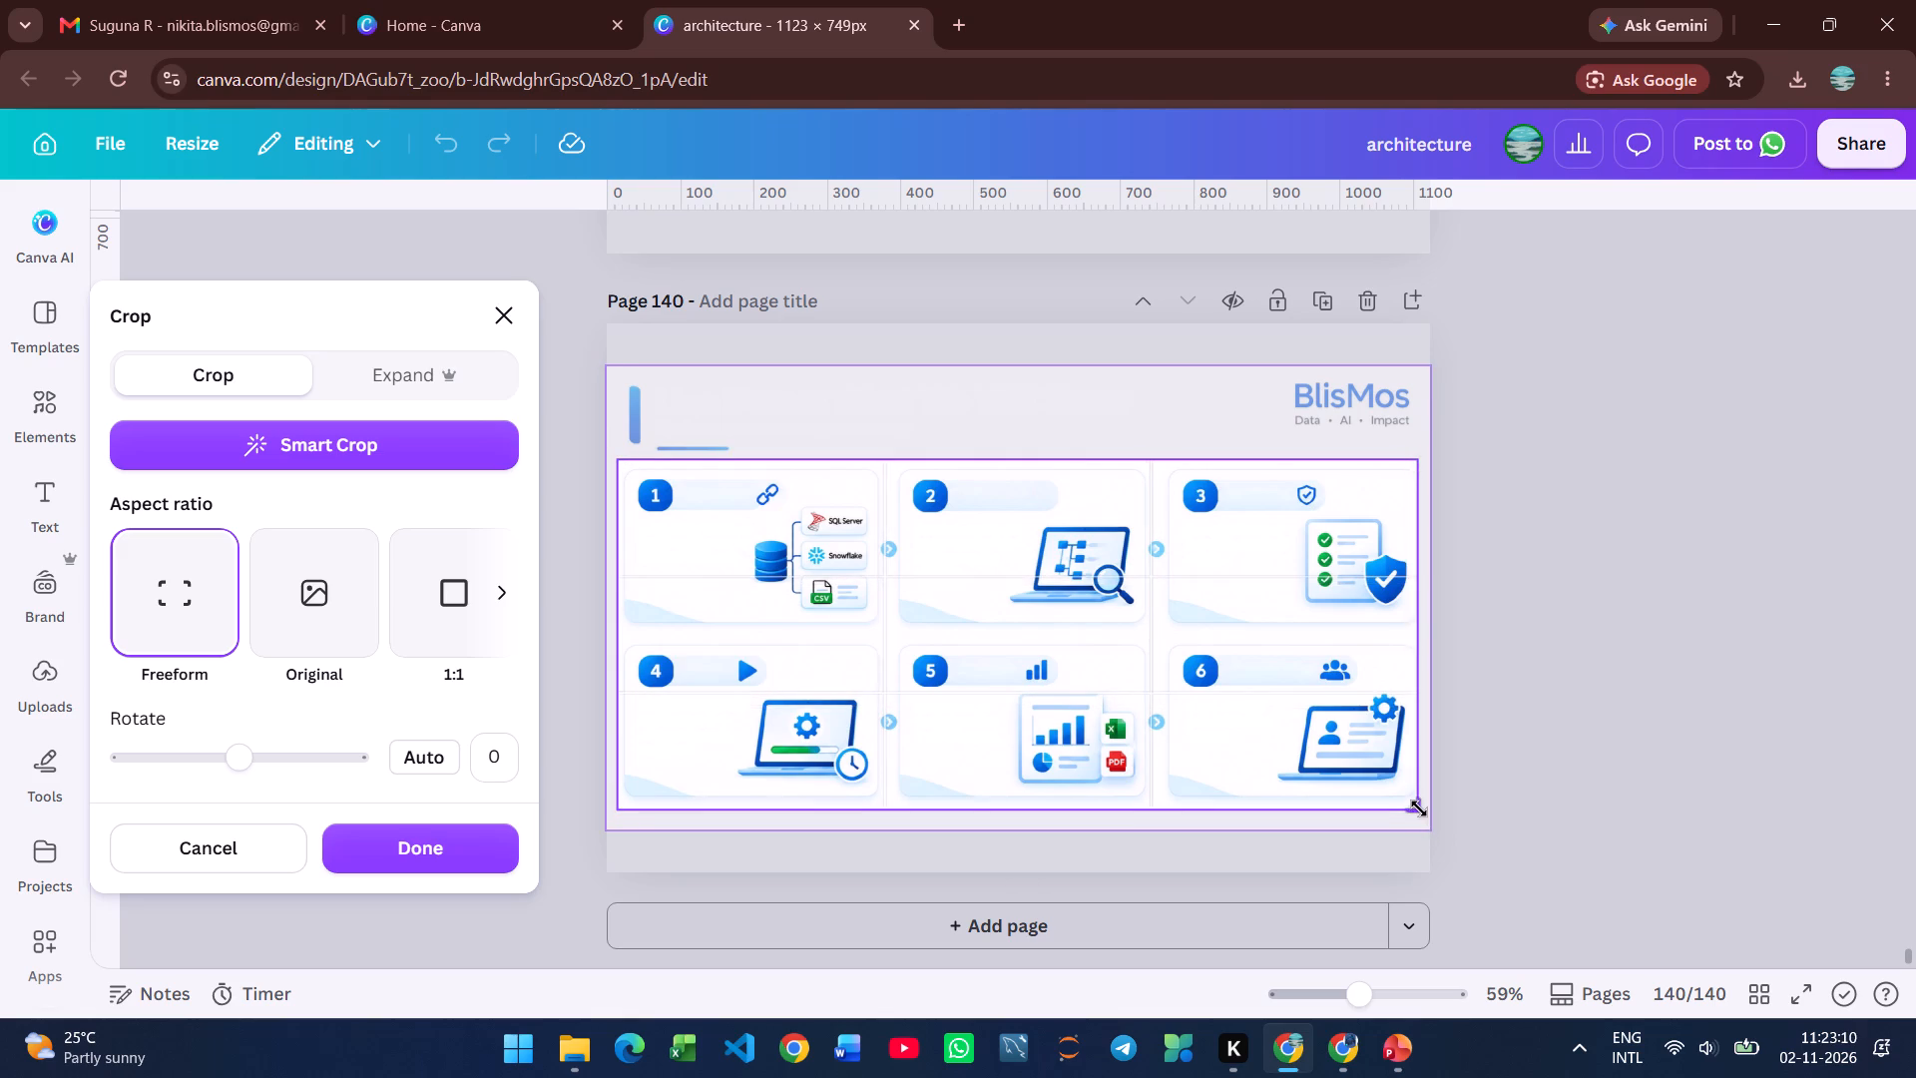
drag(1419, 808, 1422, 804)
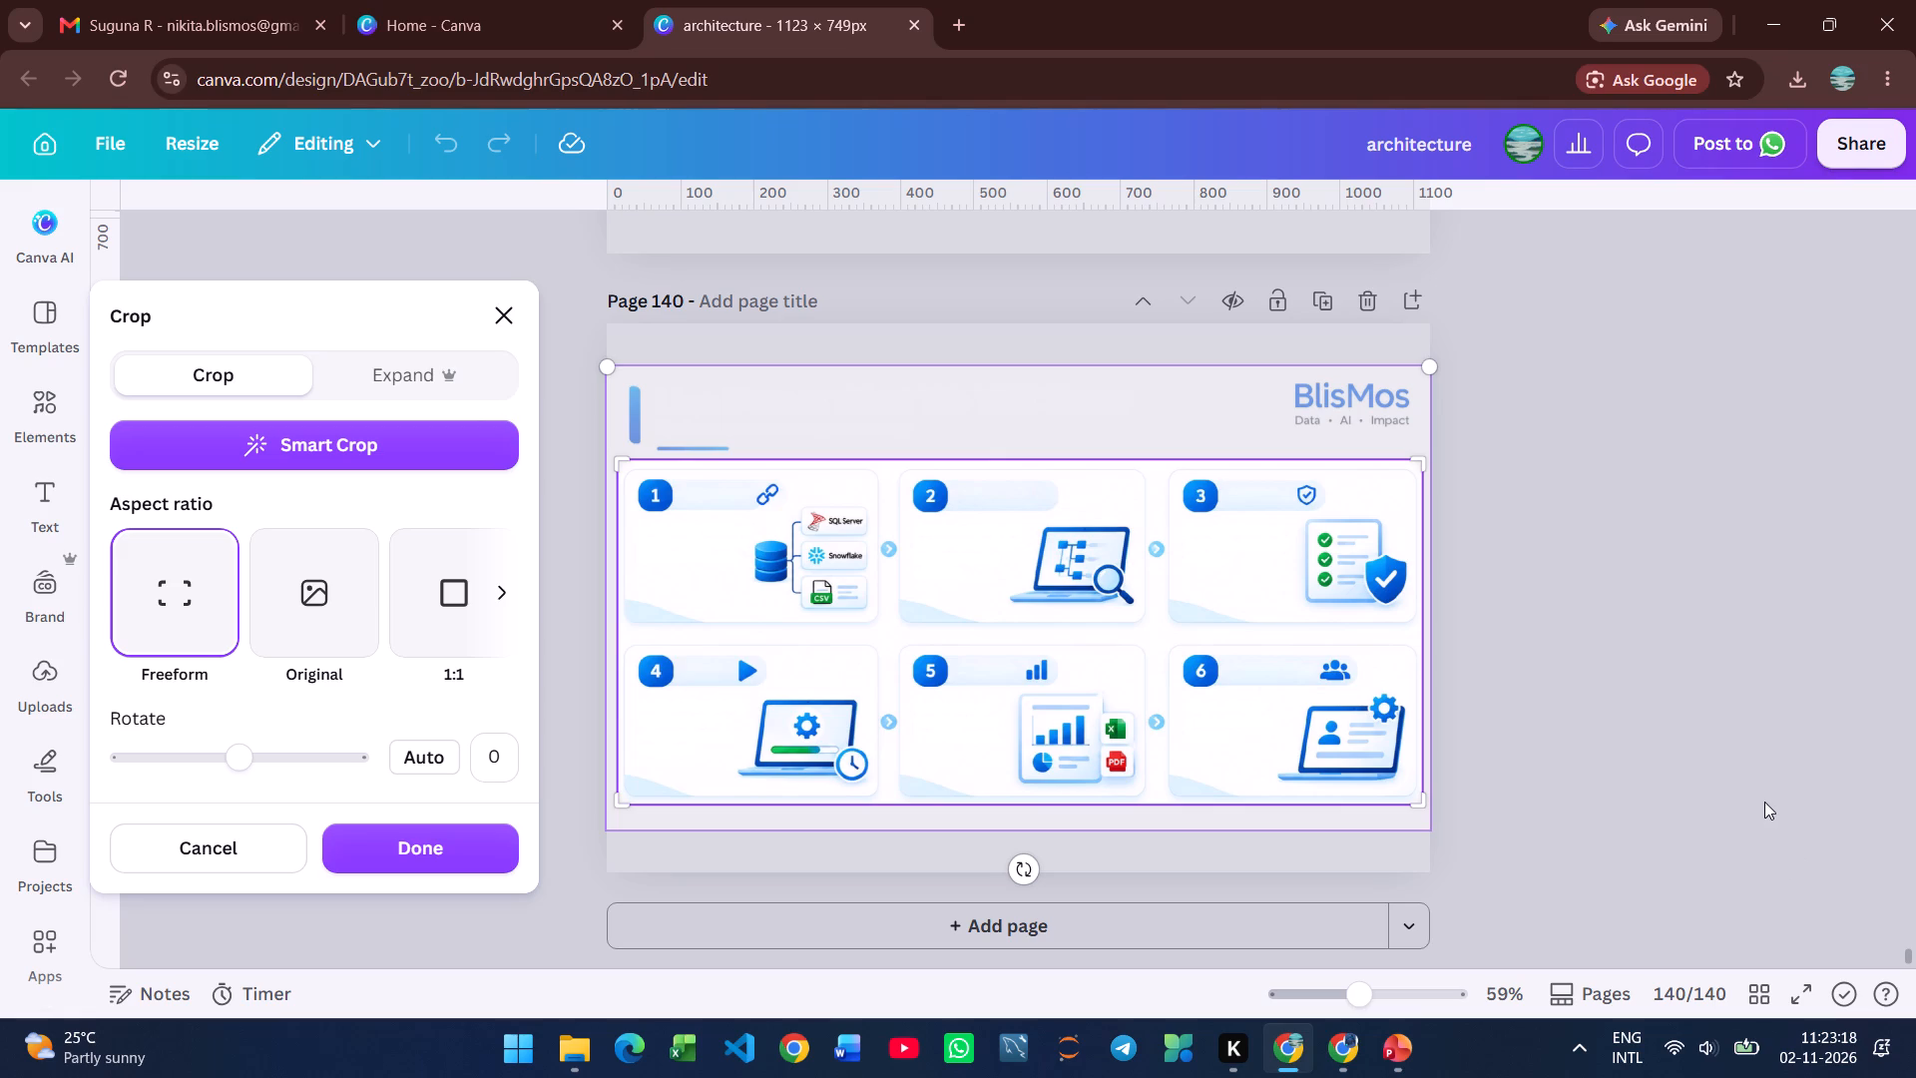
click(1906, 755)
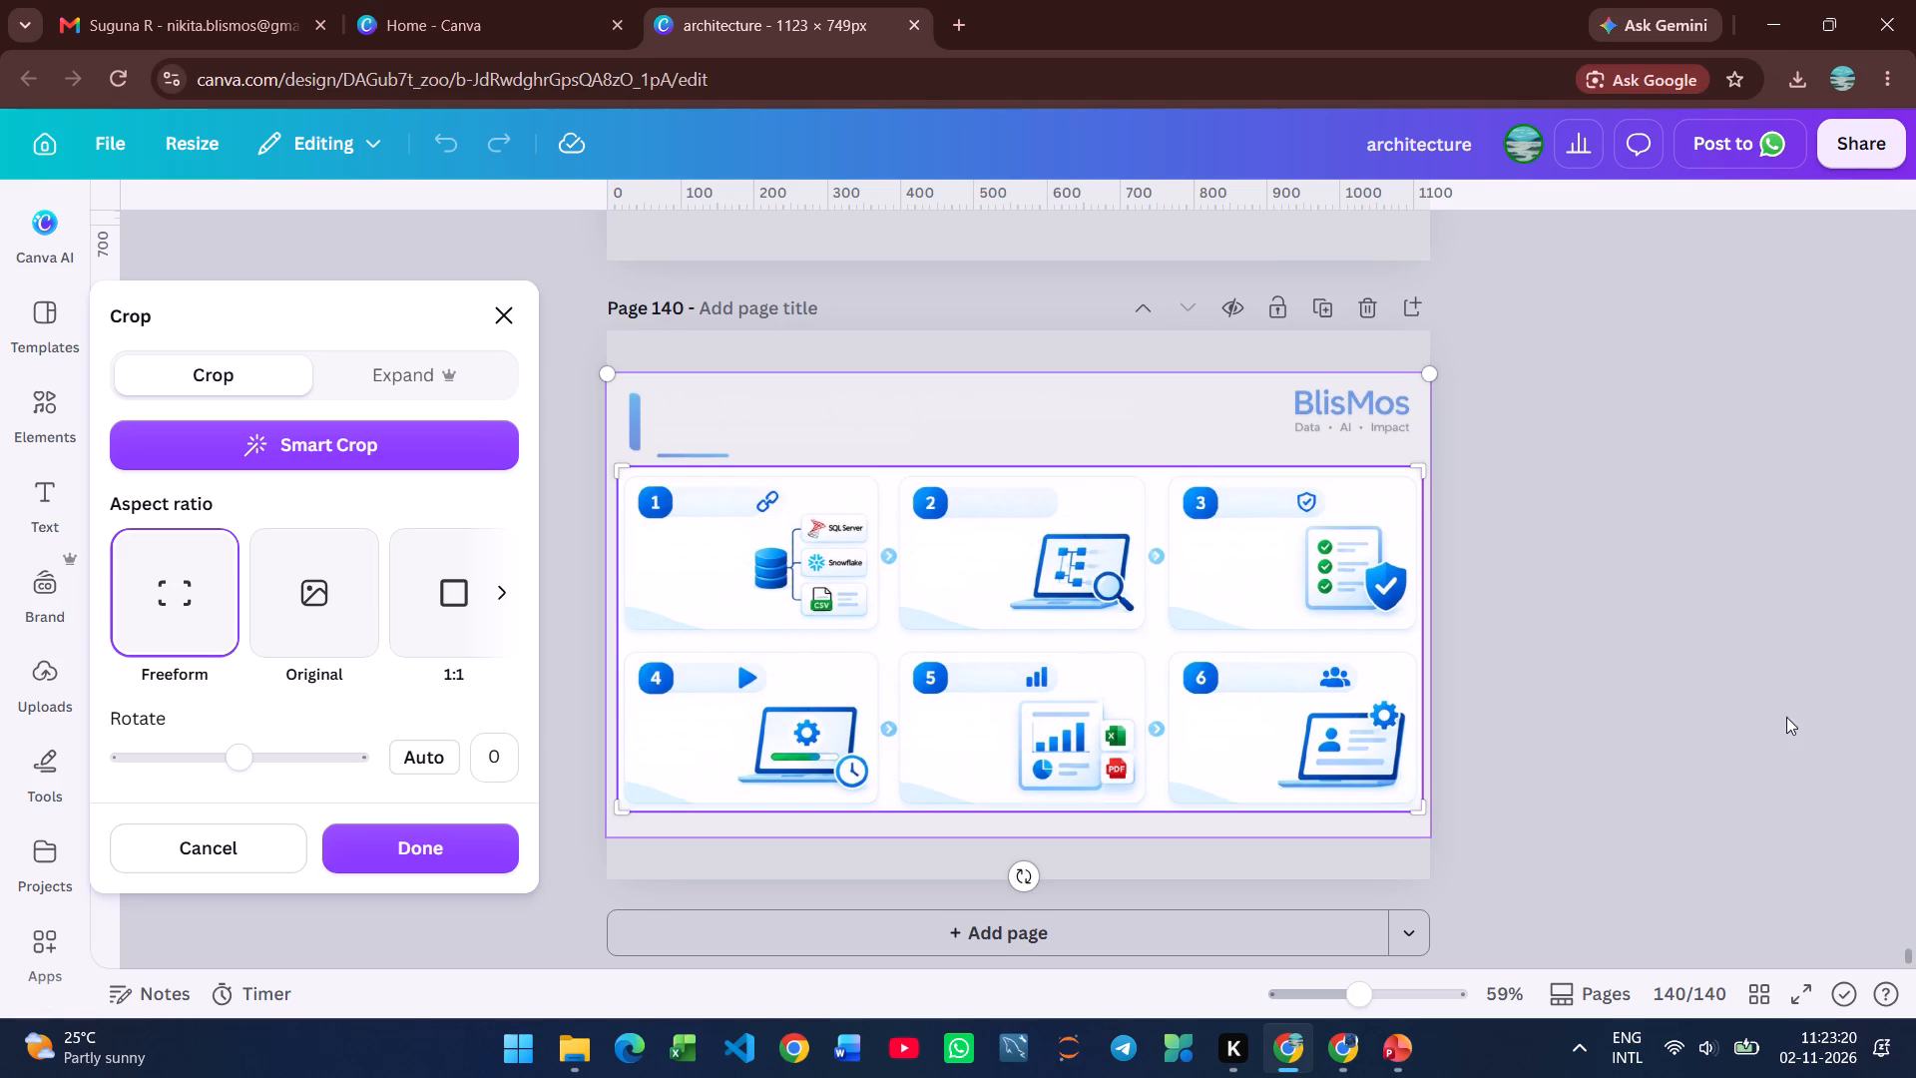
click(1864, 647)
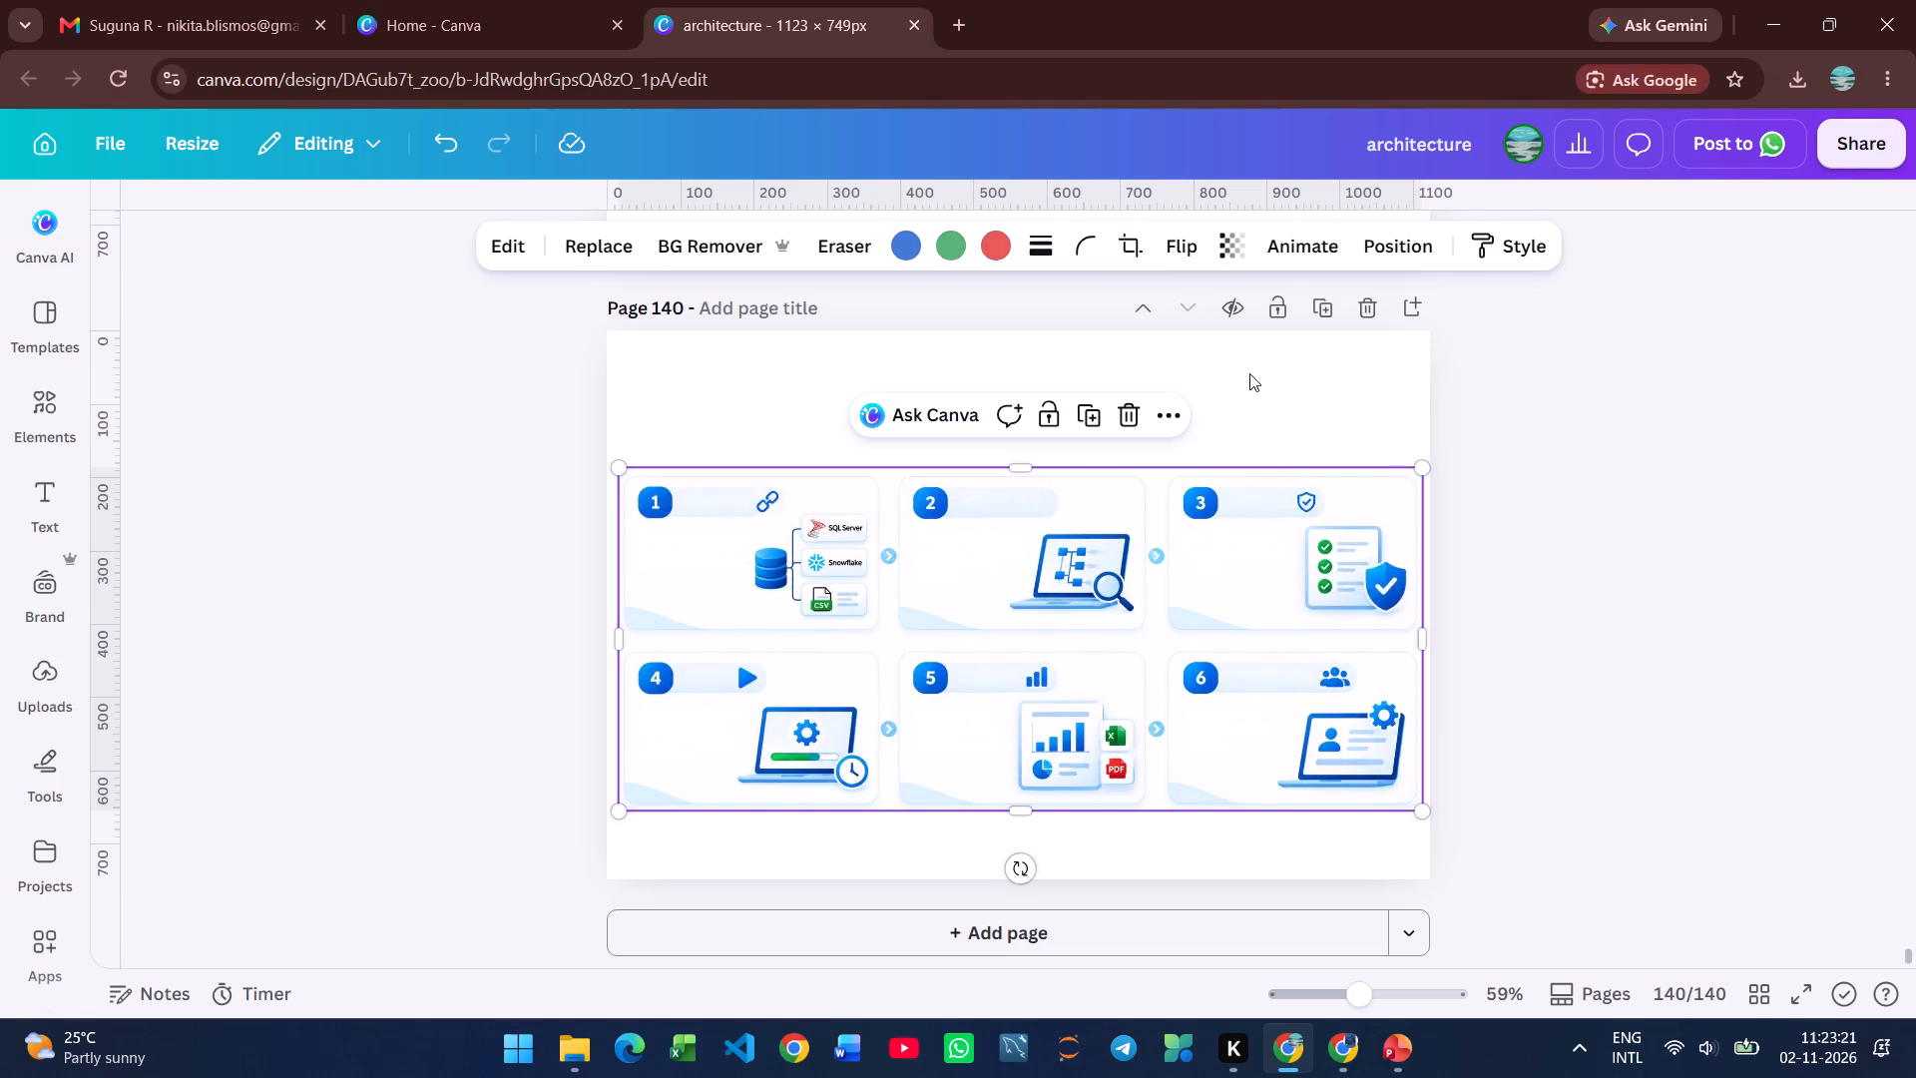
Download page 140 as a high-quality PNG with a transparent background.
click(1250, 375)
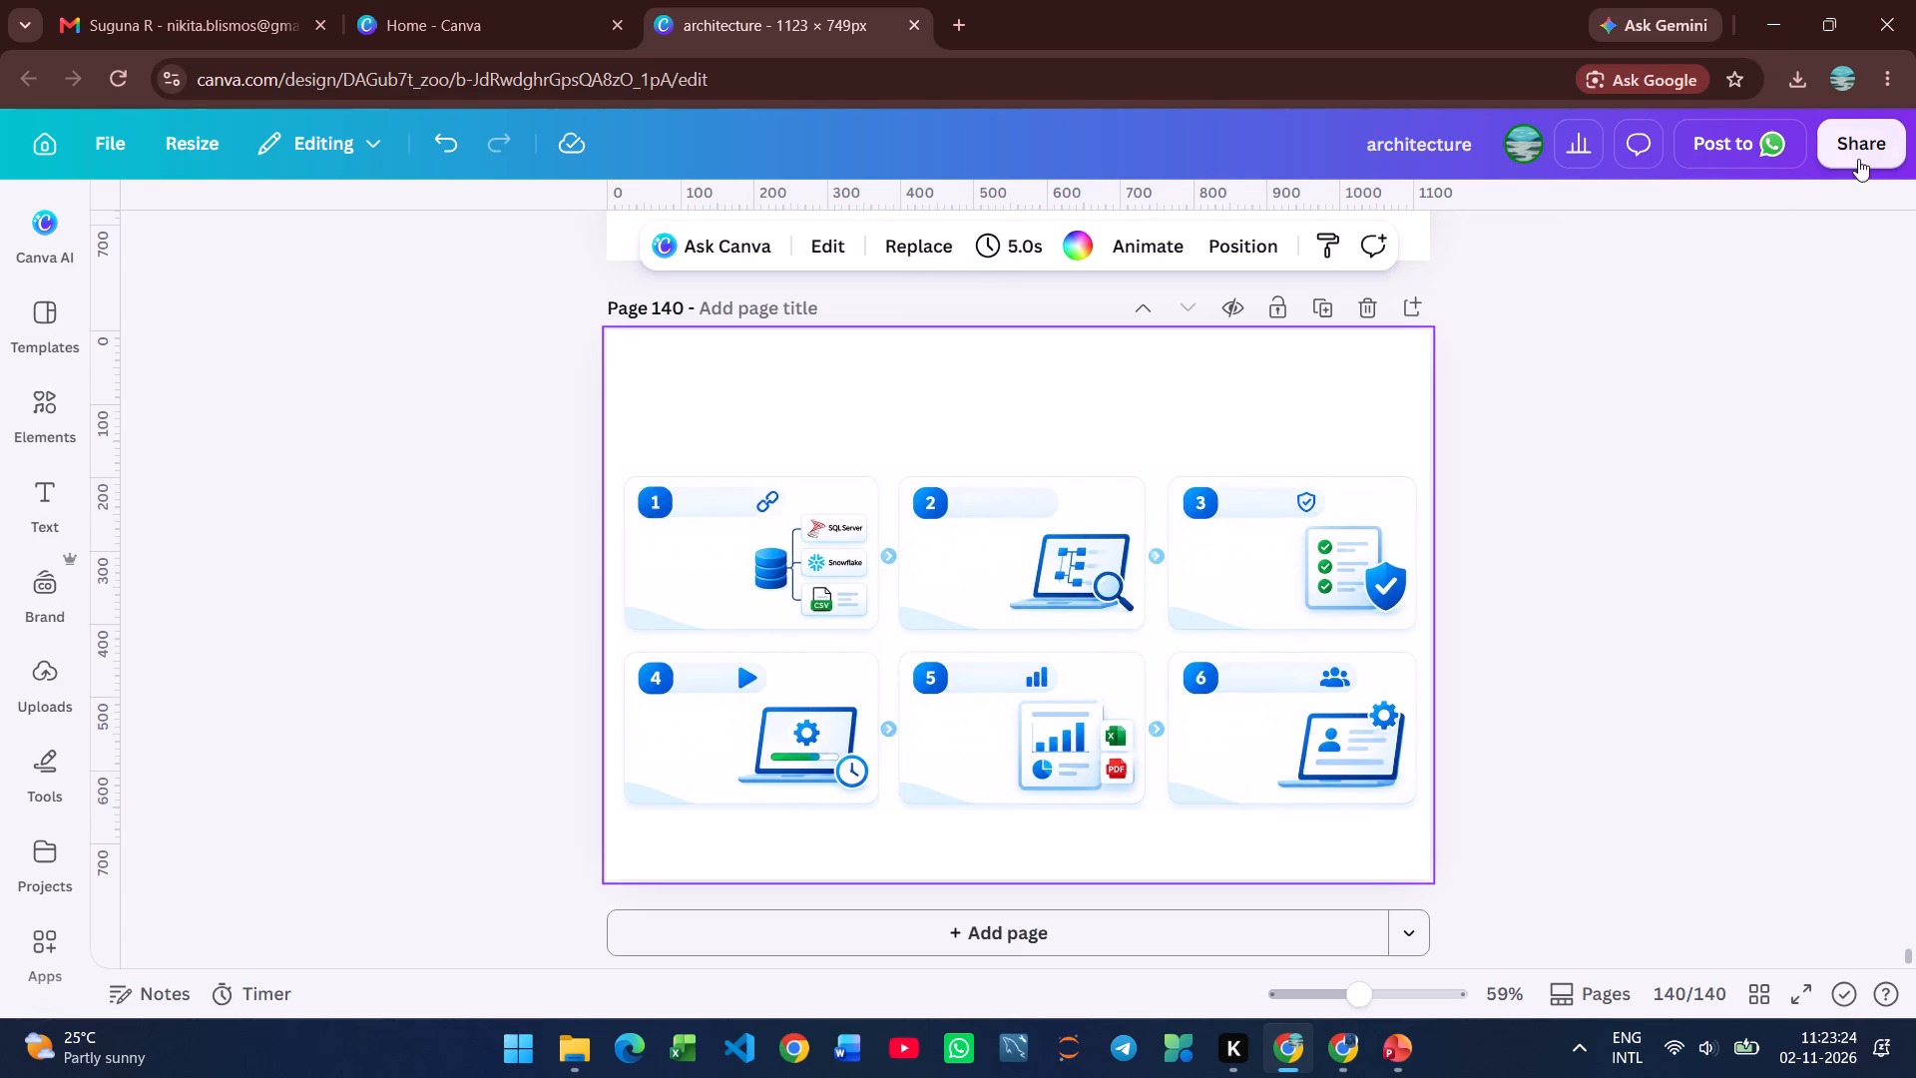
click(1865, 150)
click(1484, 750)
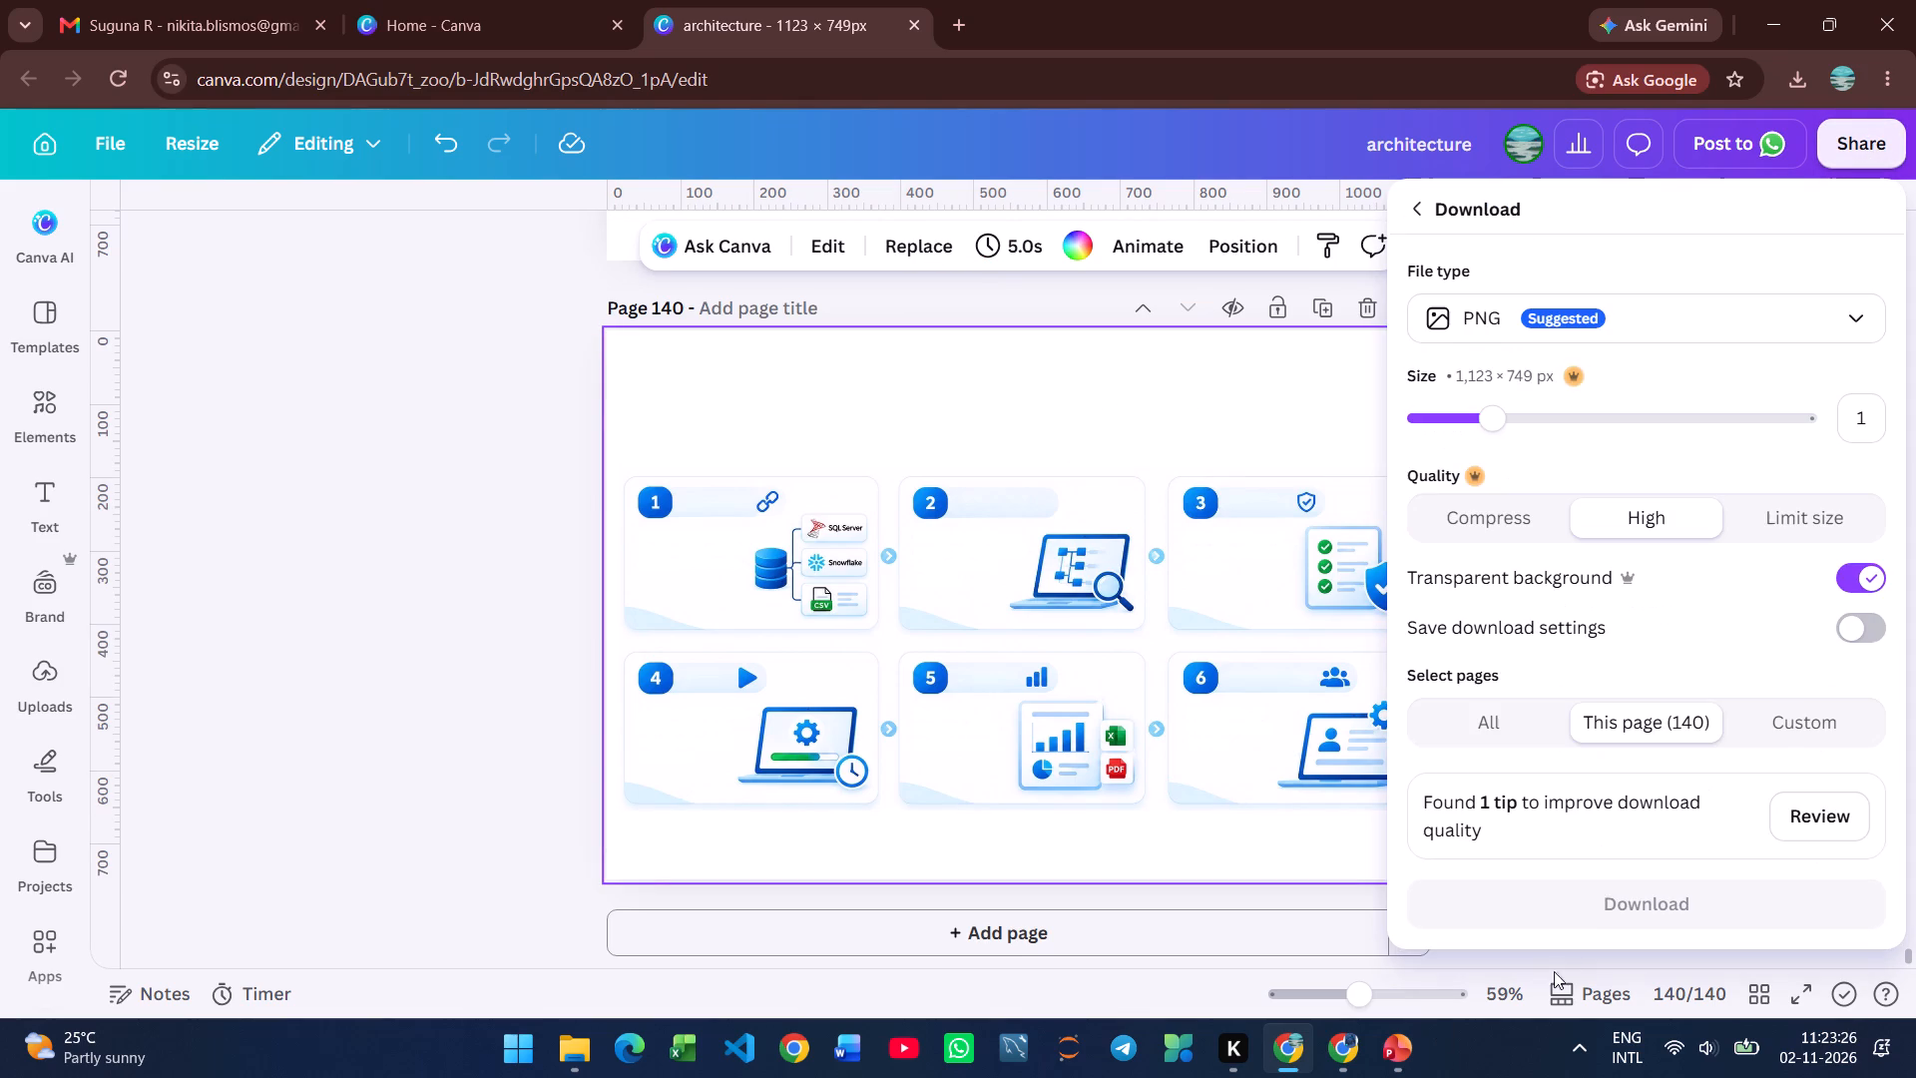
click(1613, 917)
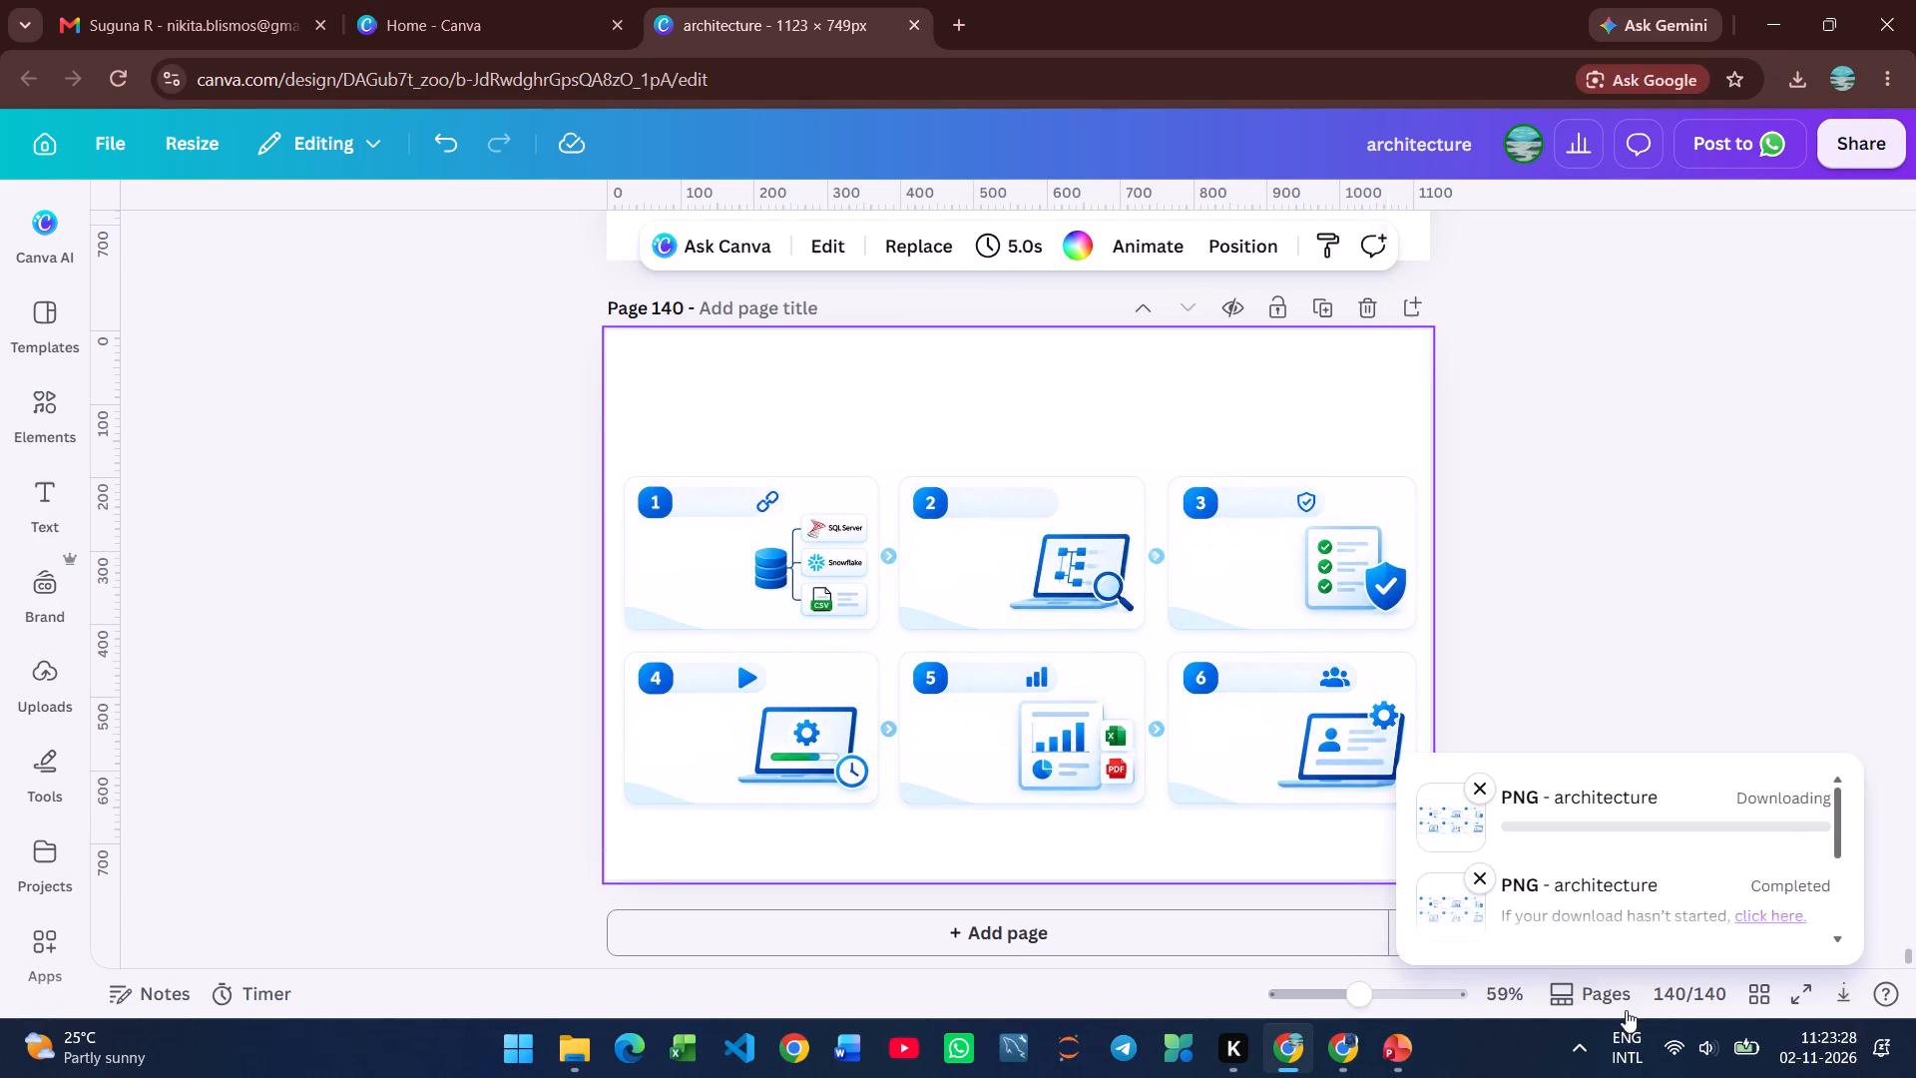
click(1566, 1040)
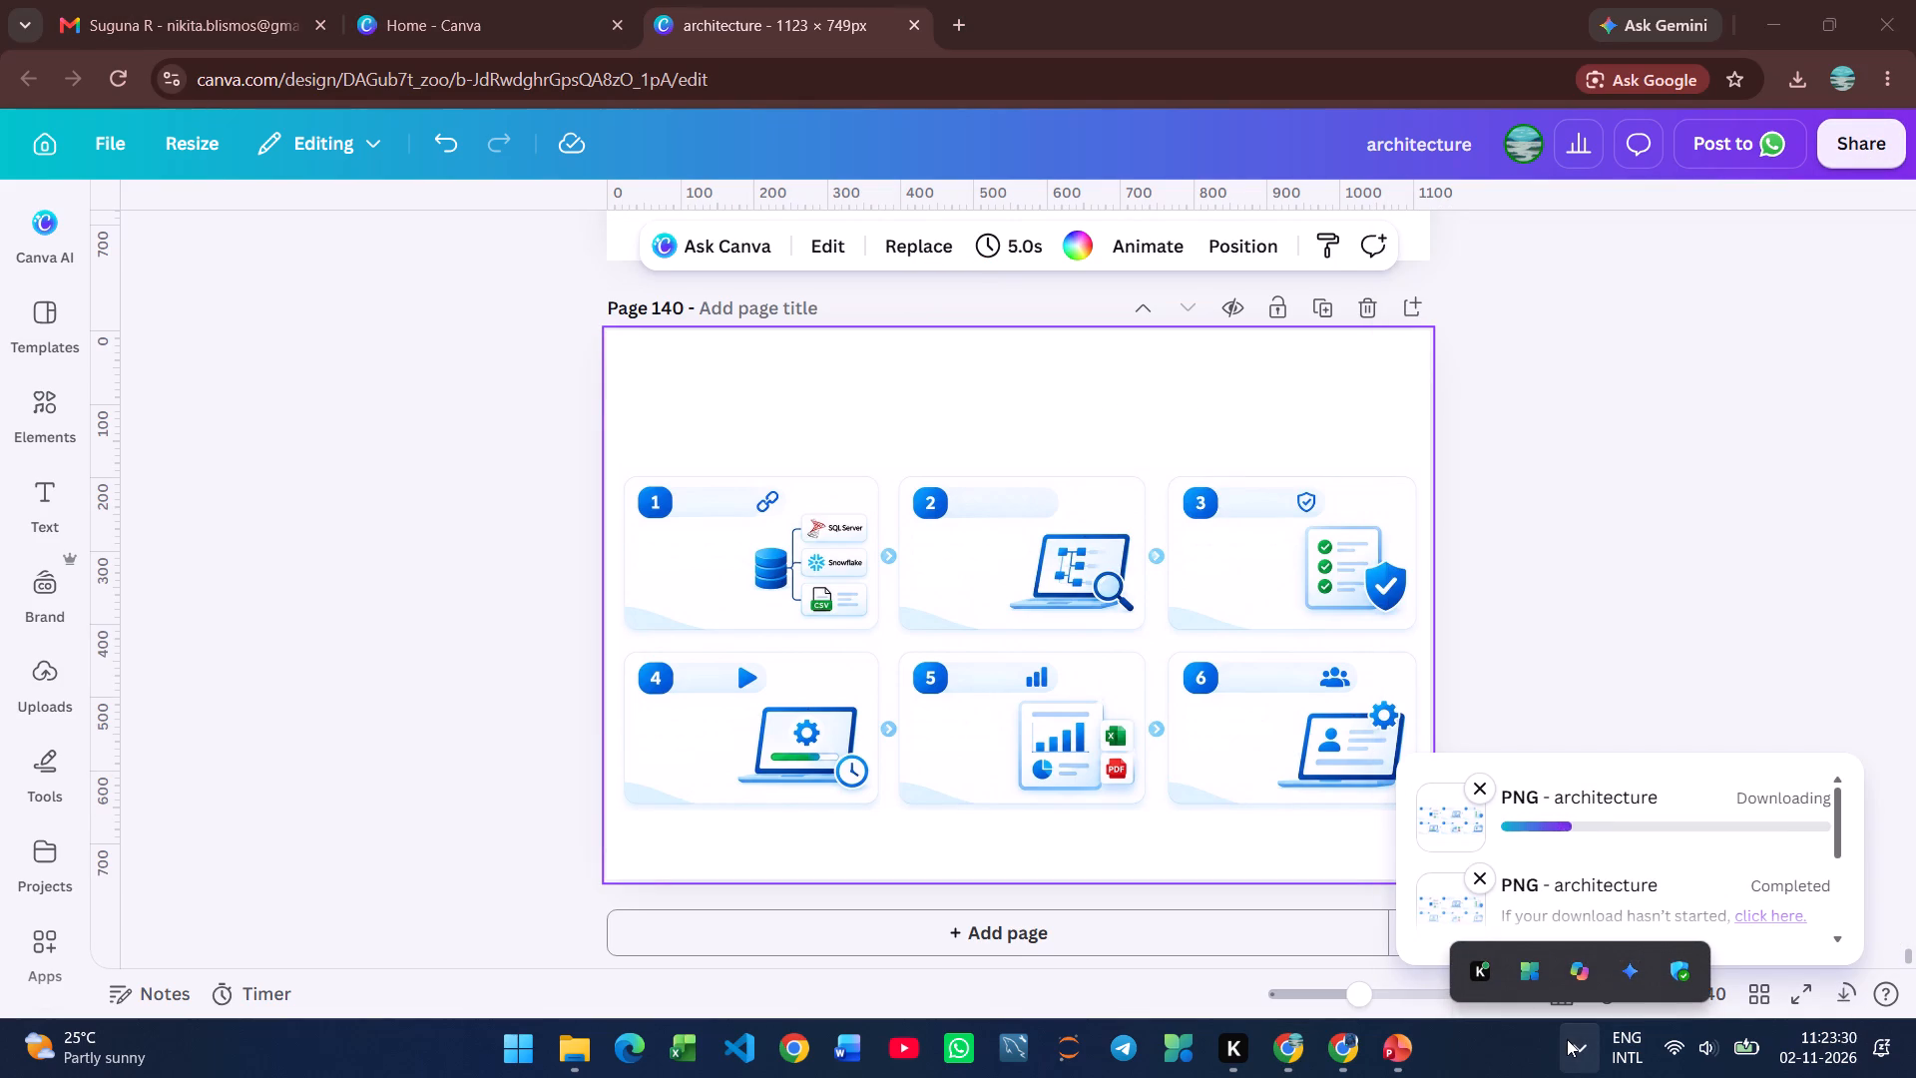
click(1567, 1039)
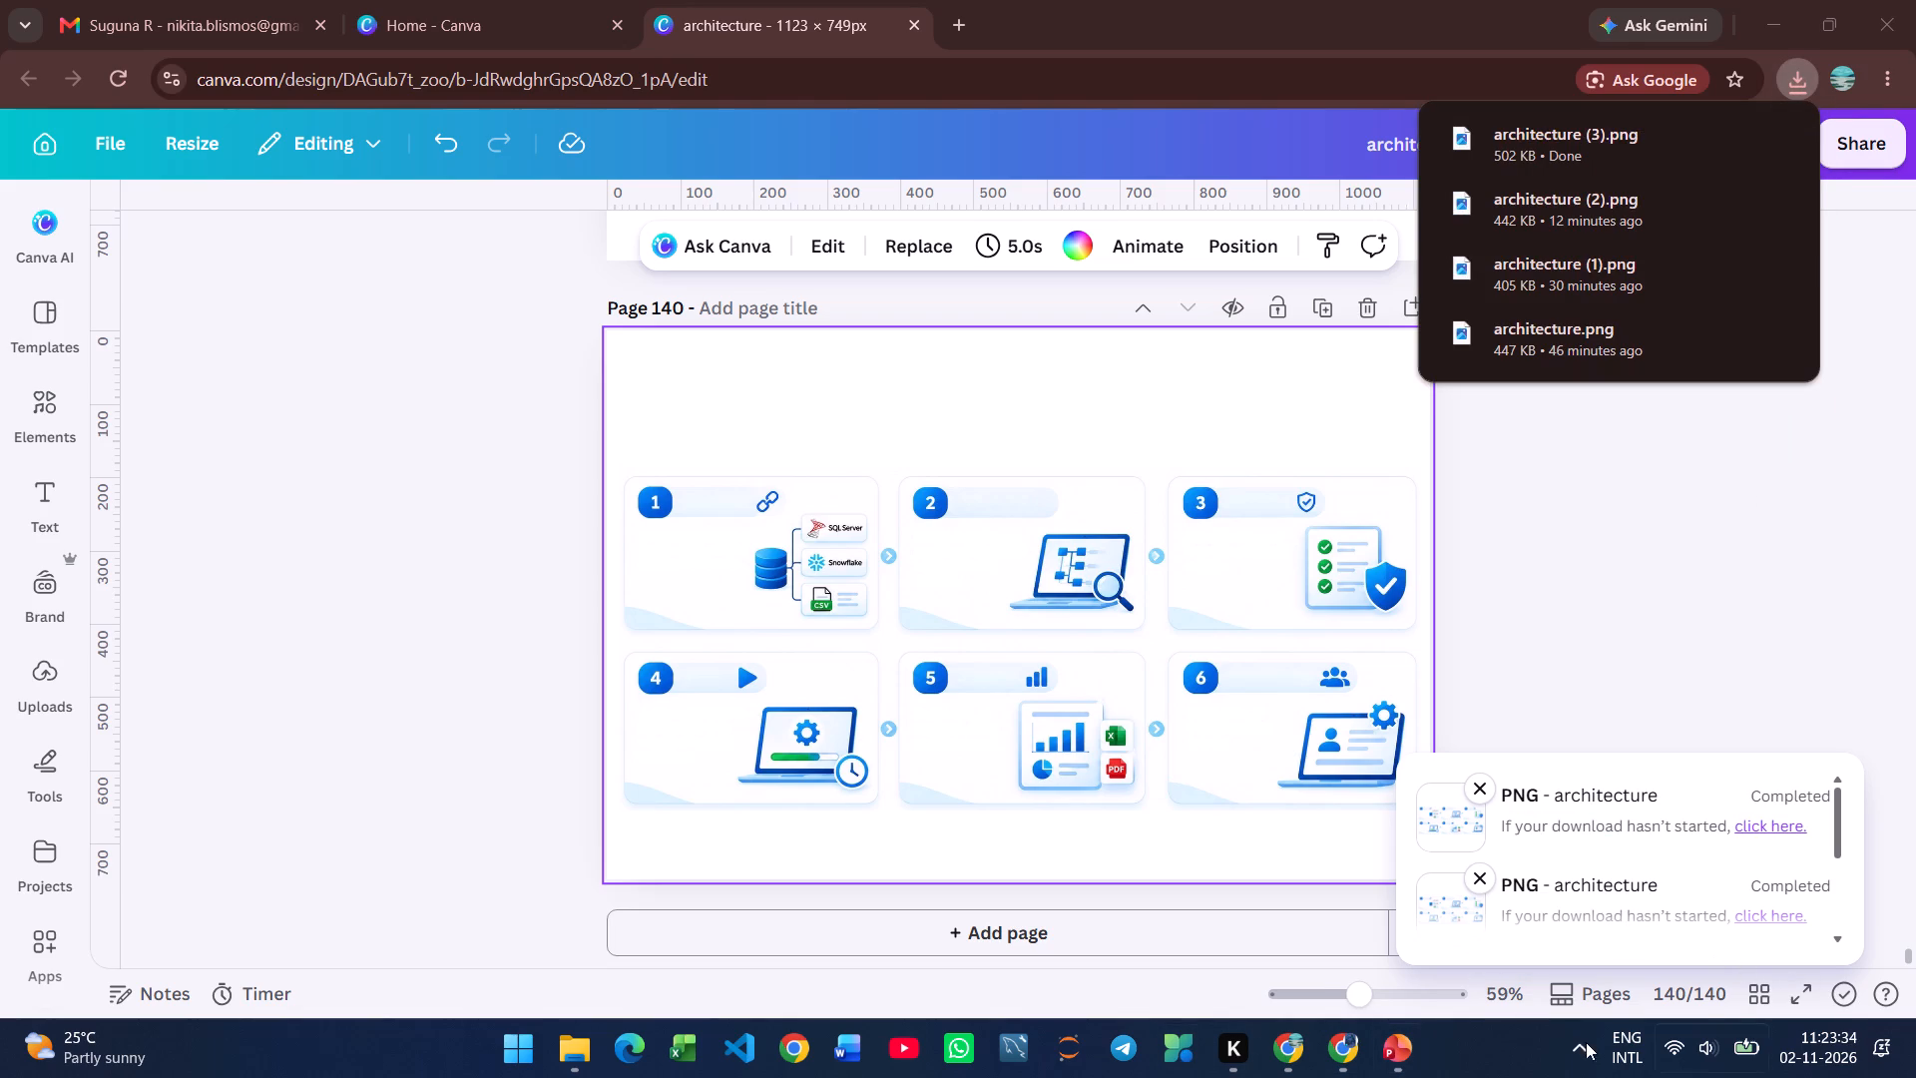
Refresh the Downloads folder in File Explorer and copy the newest image, "architecture (3)".
click(584, 1058)
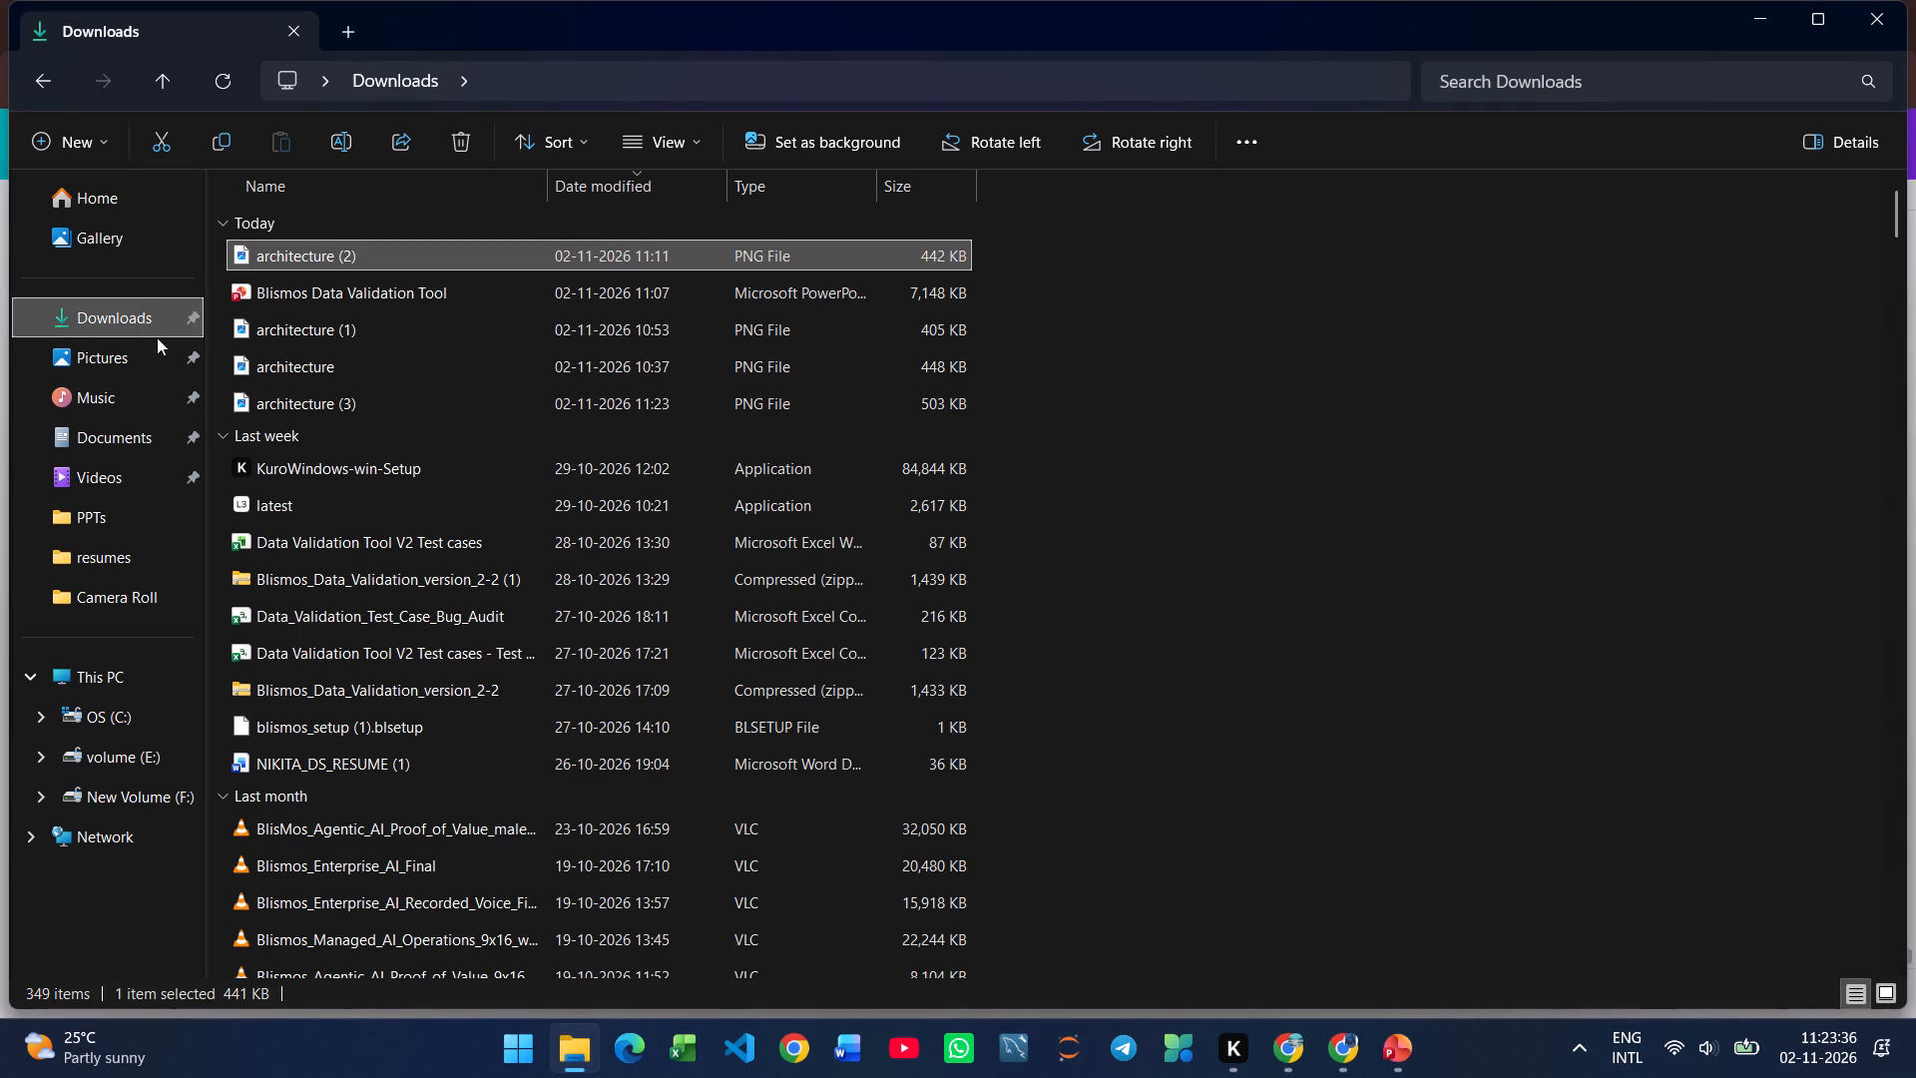
click(225, 89)
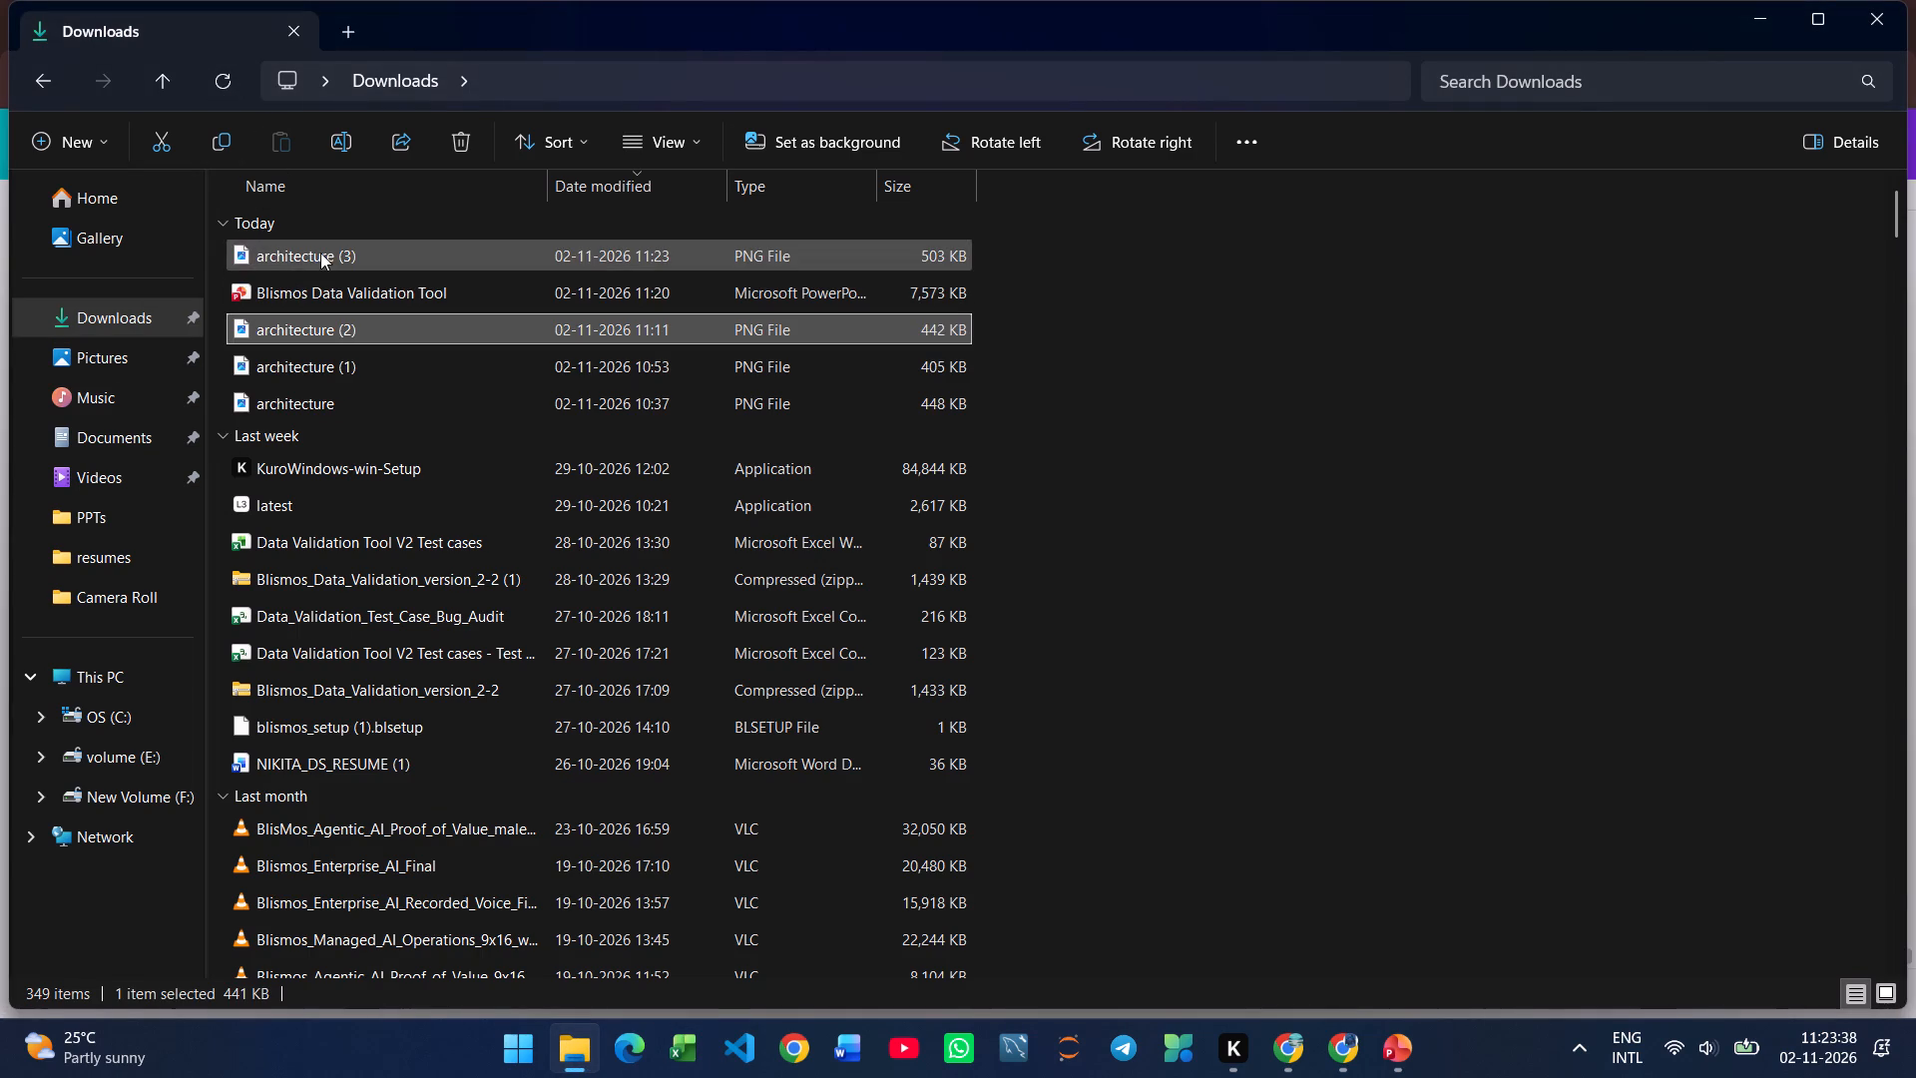
click(320, 253)
click(229, 154)
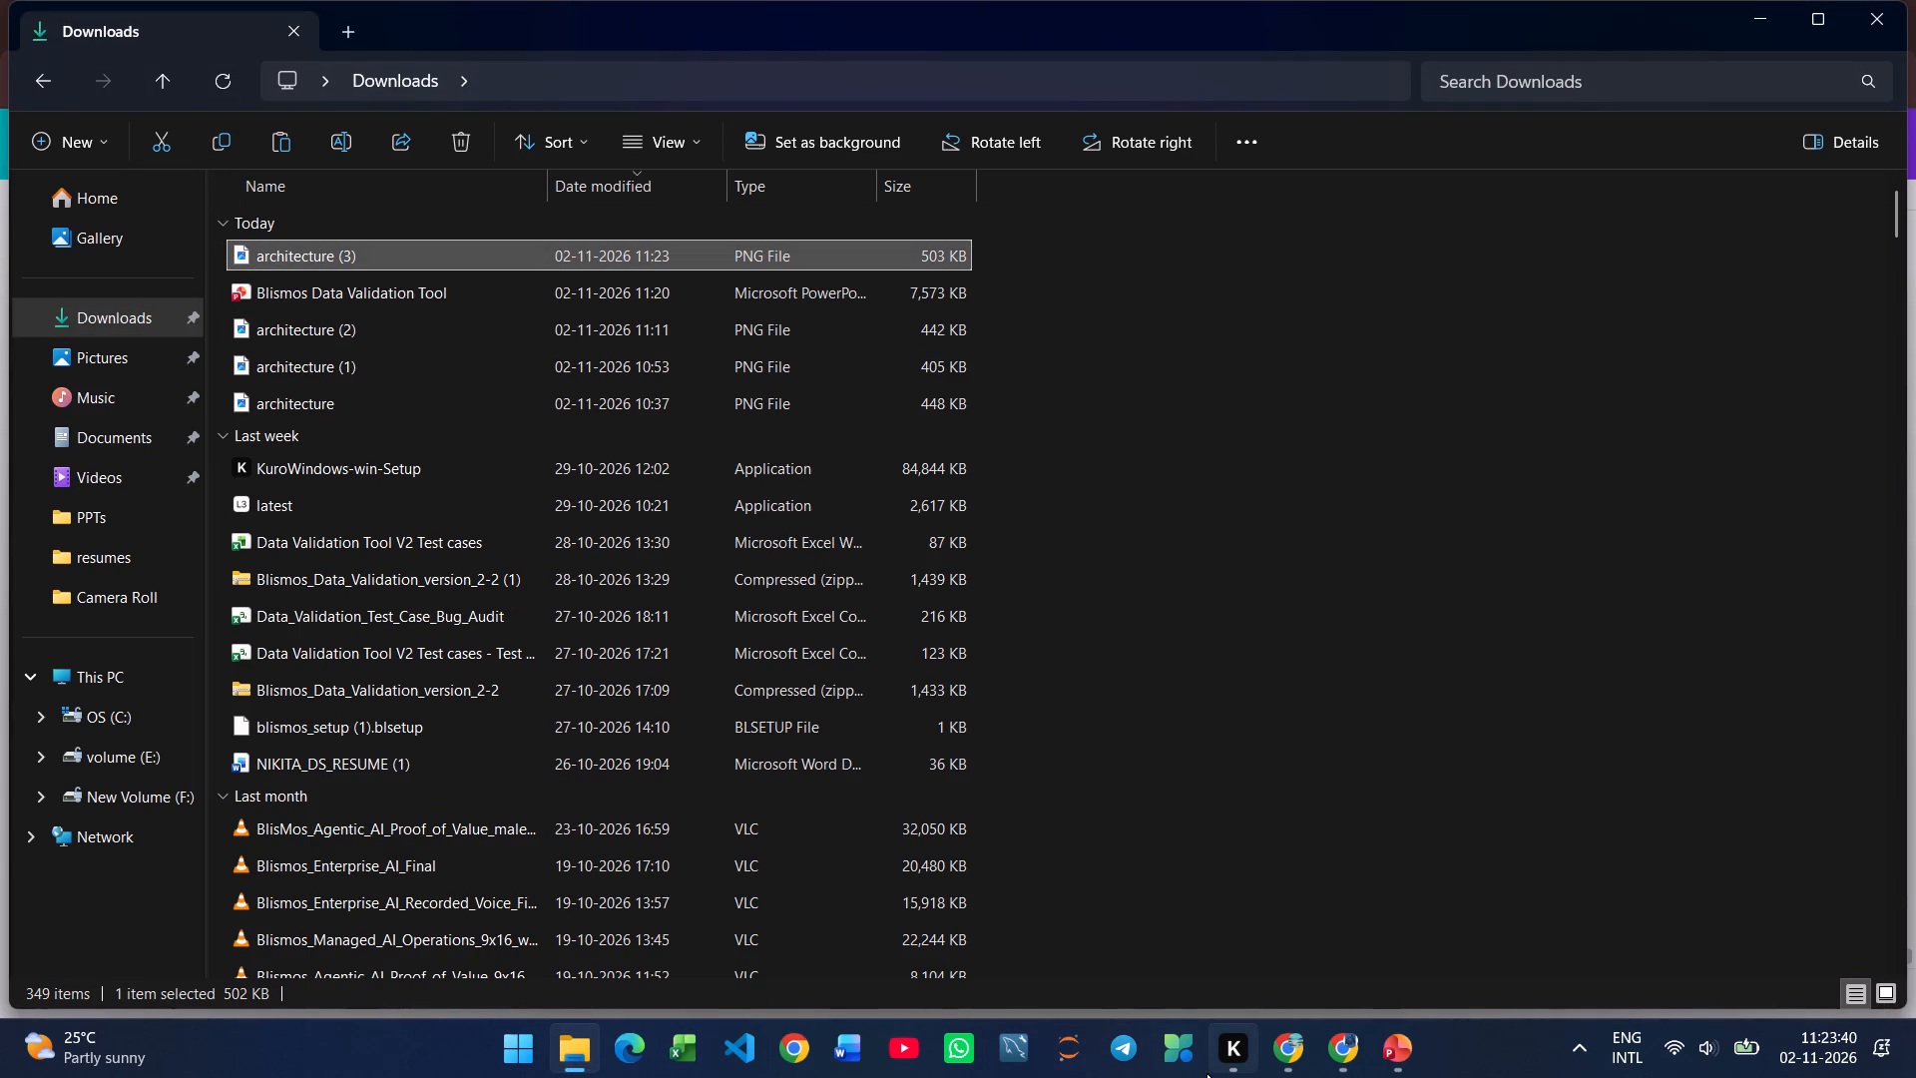
Switch to the Blismos Data Validation Tool presentation in PowerPoint and duplicate slide 18.
click(1381, 1055)
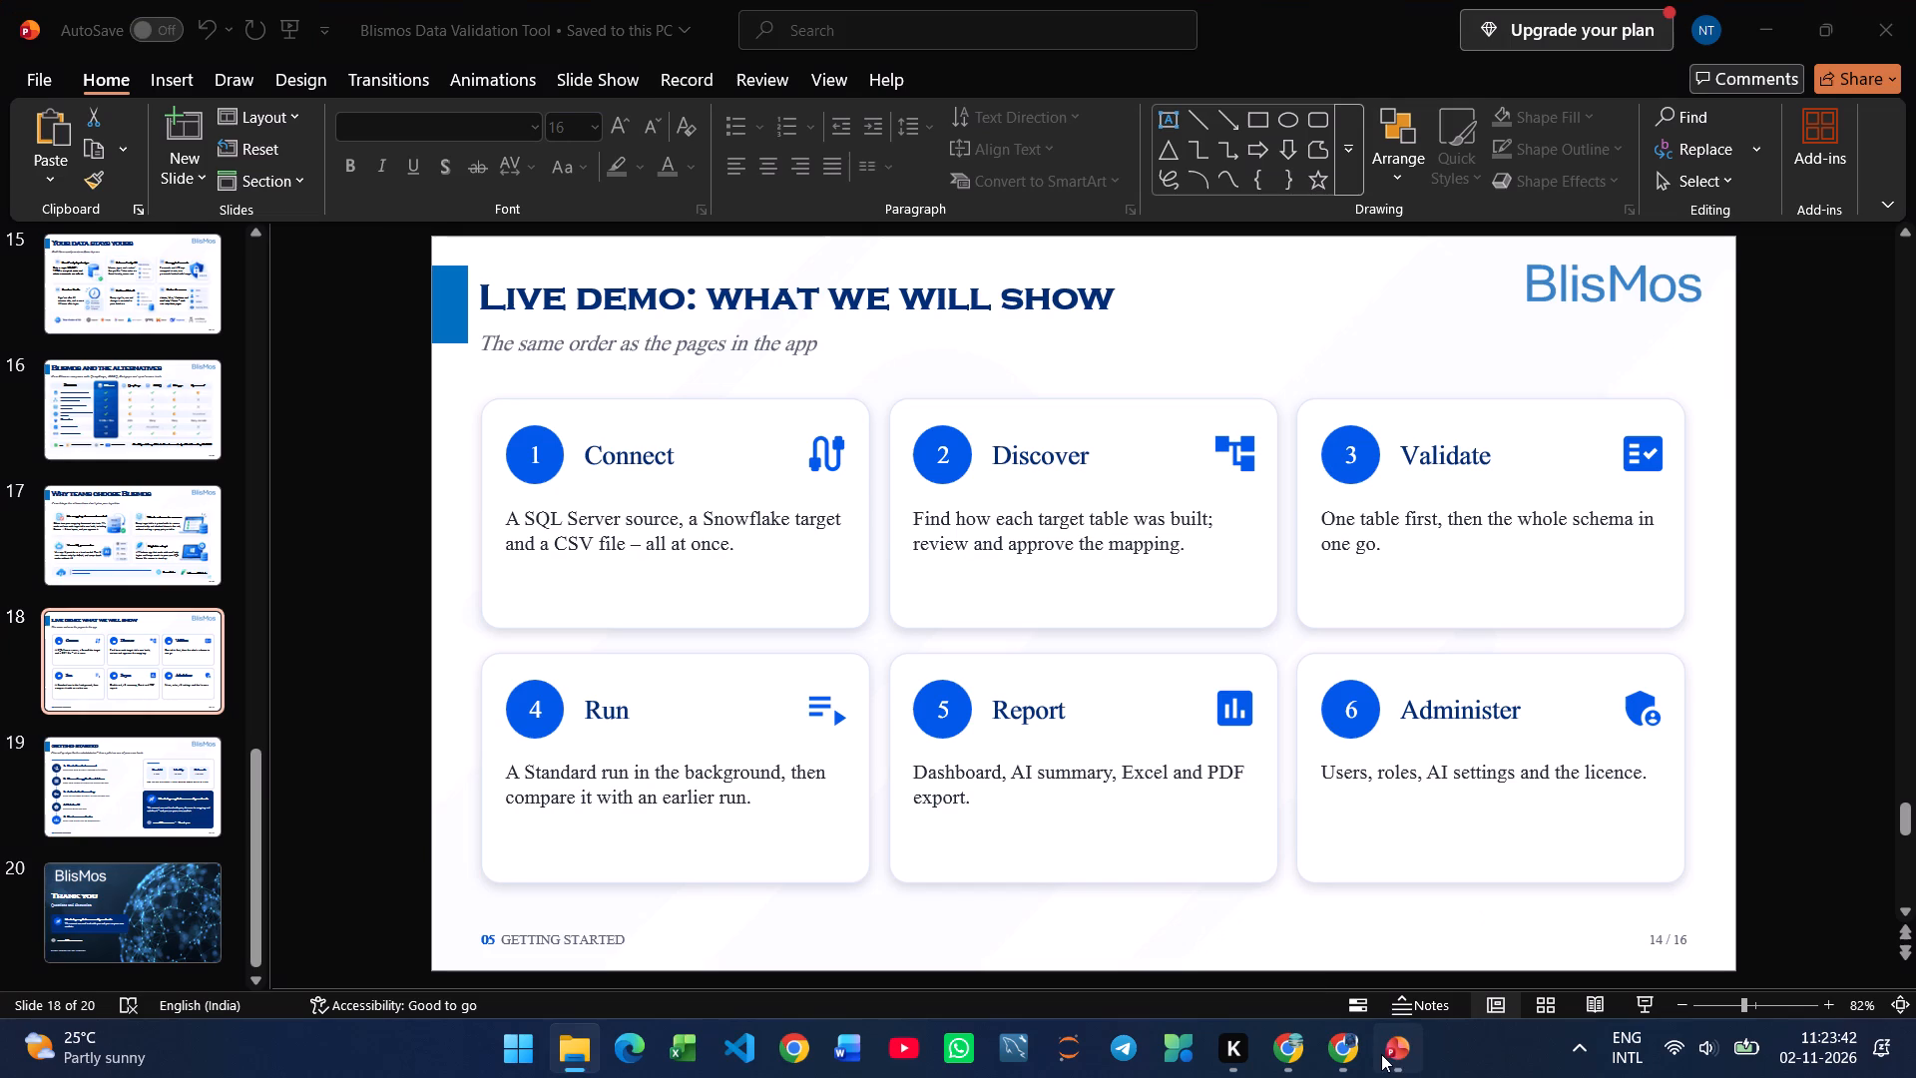
right_click(109, 675)
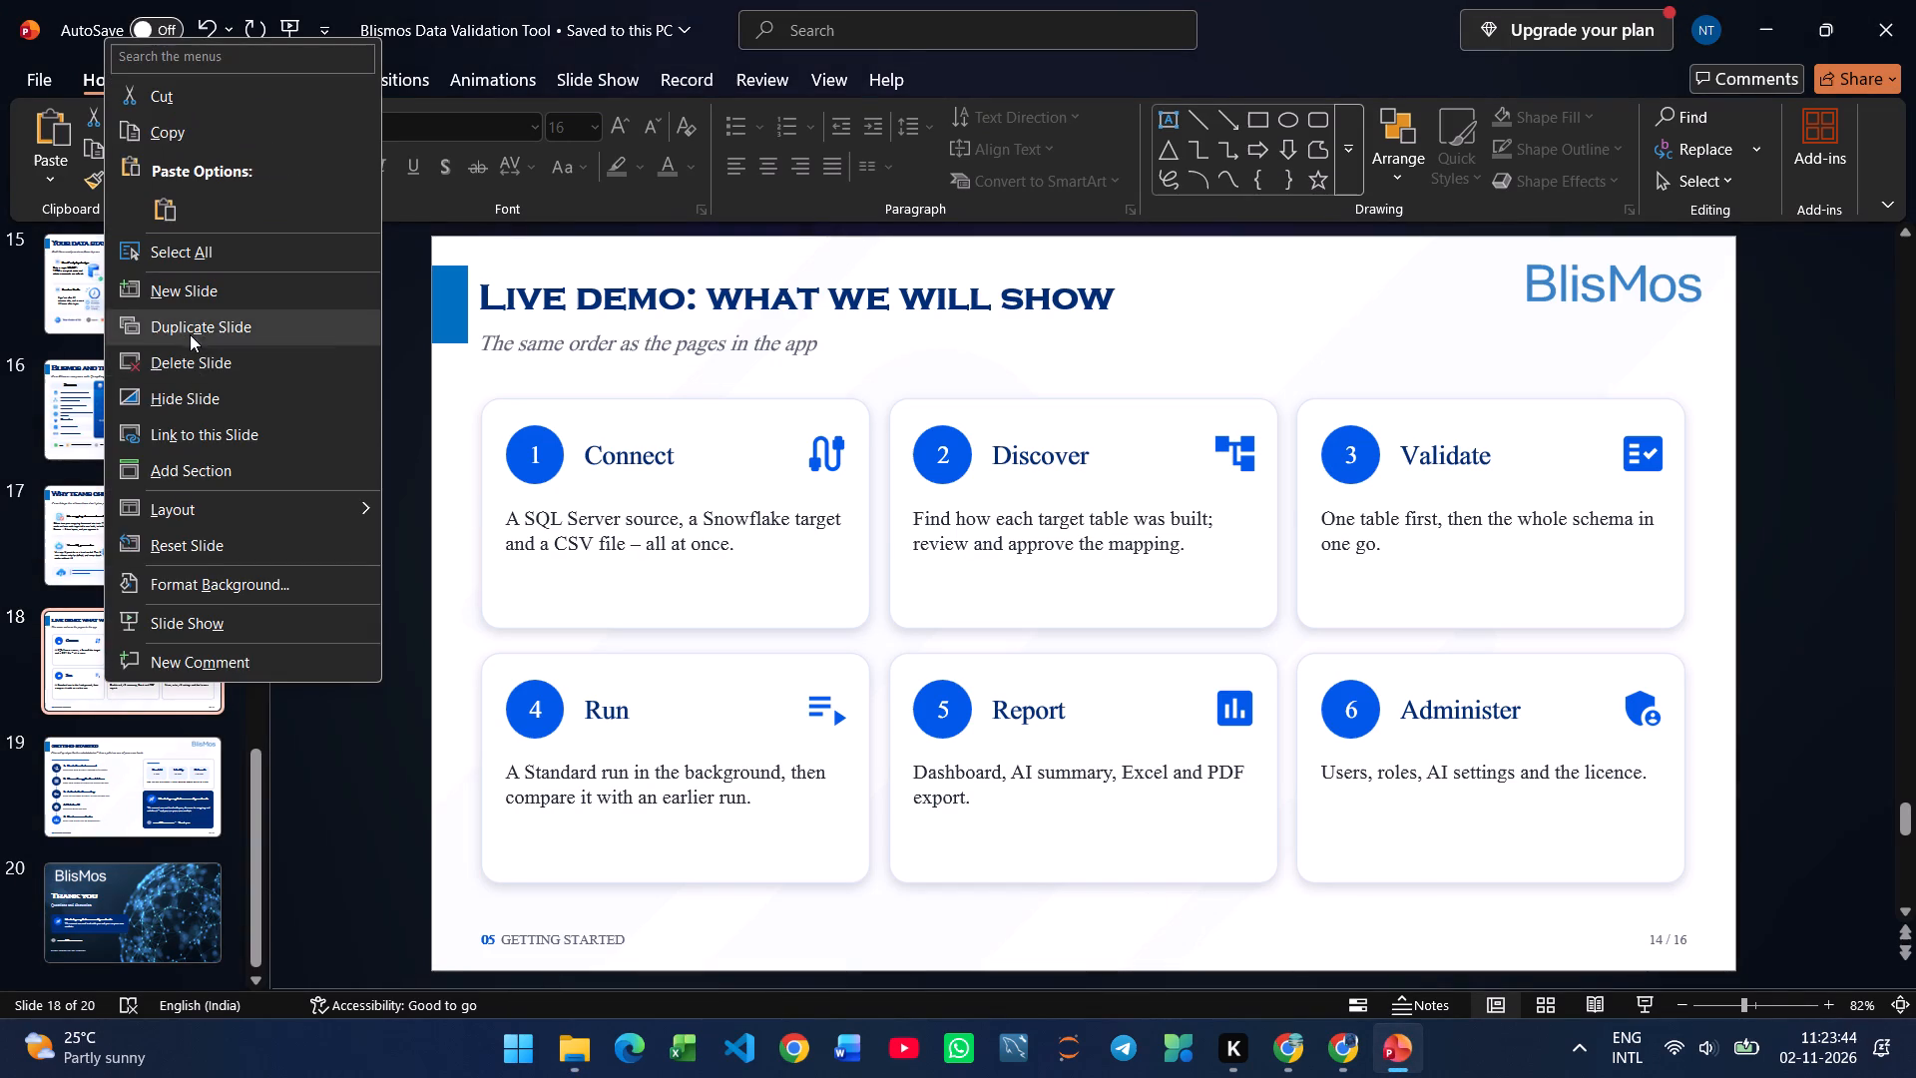
click(195, 312)
Delete the "05 GETTING STARTED" footer and all six cards from slide 18, keeping the title, subtitle and logo.
click(104, 674)
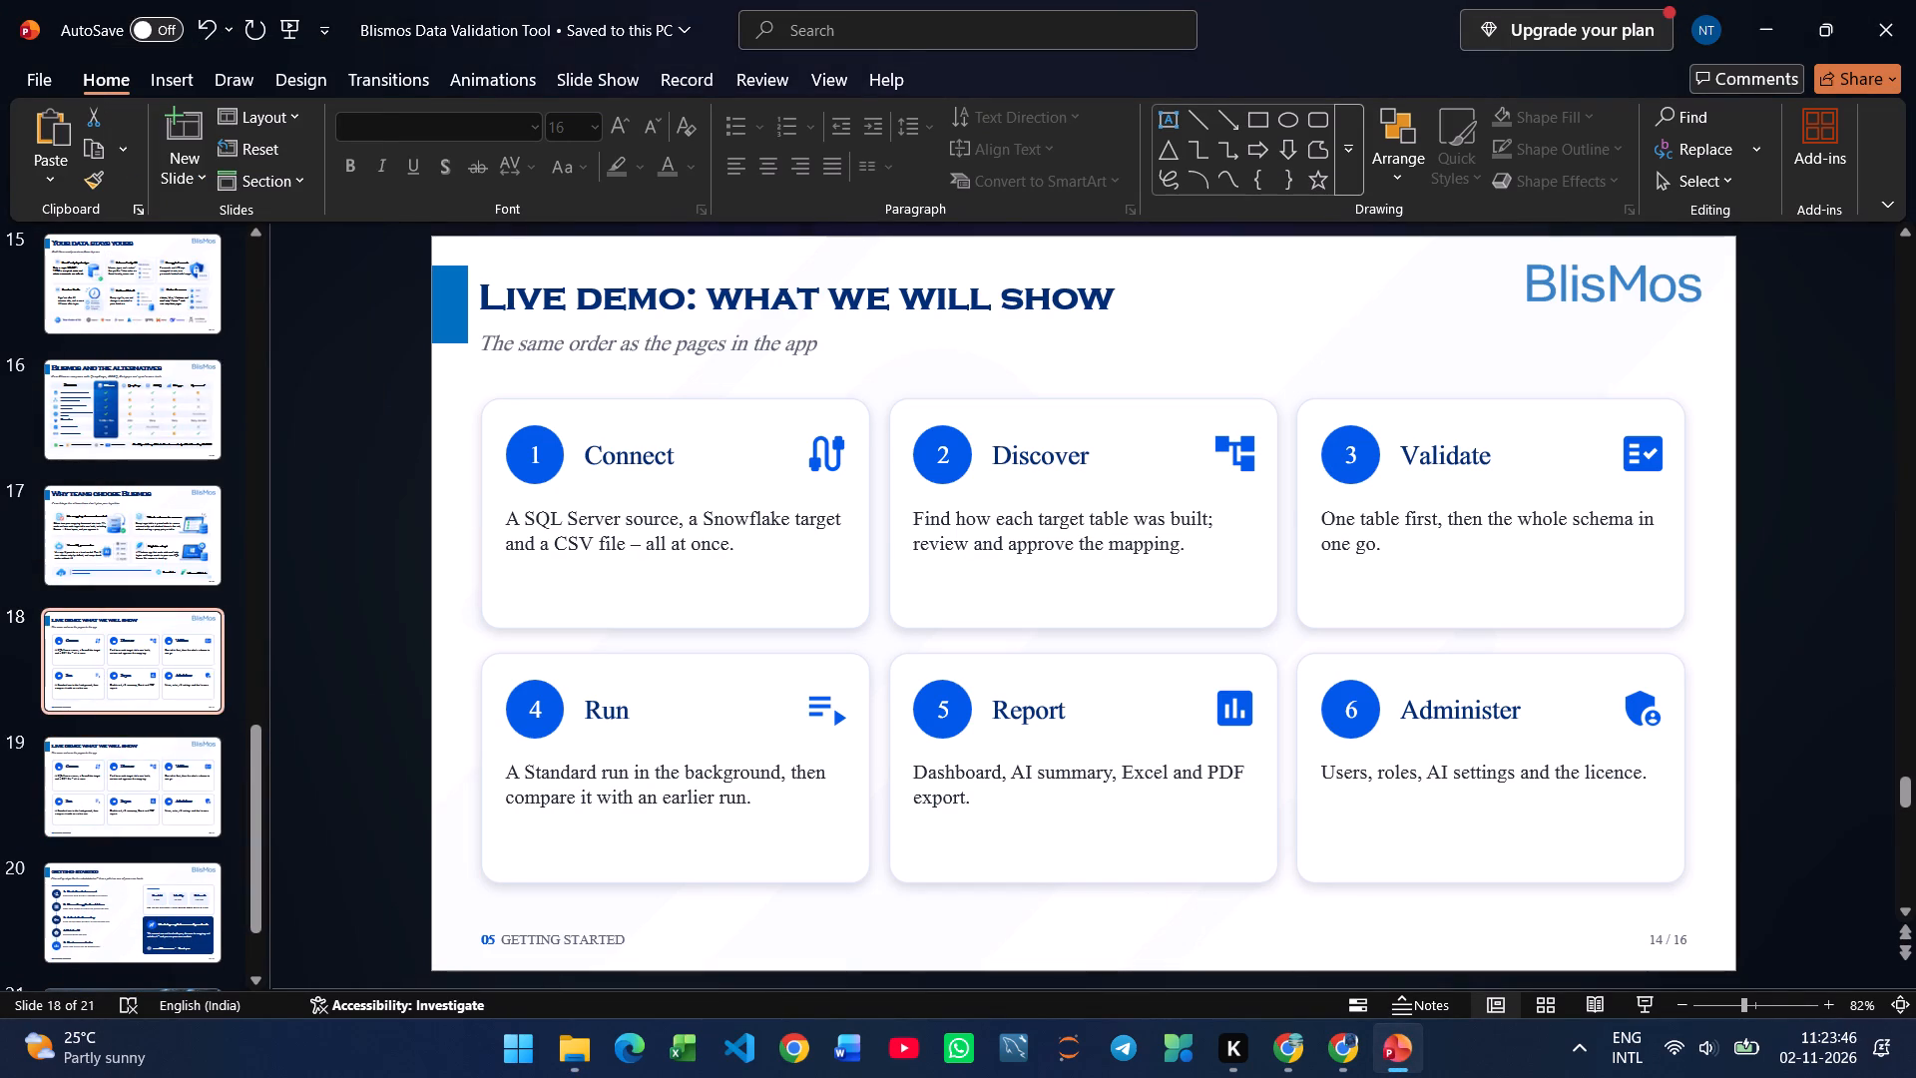
click(568, 959)
key(BackSpace)
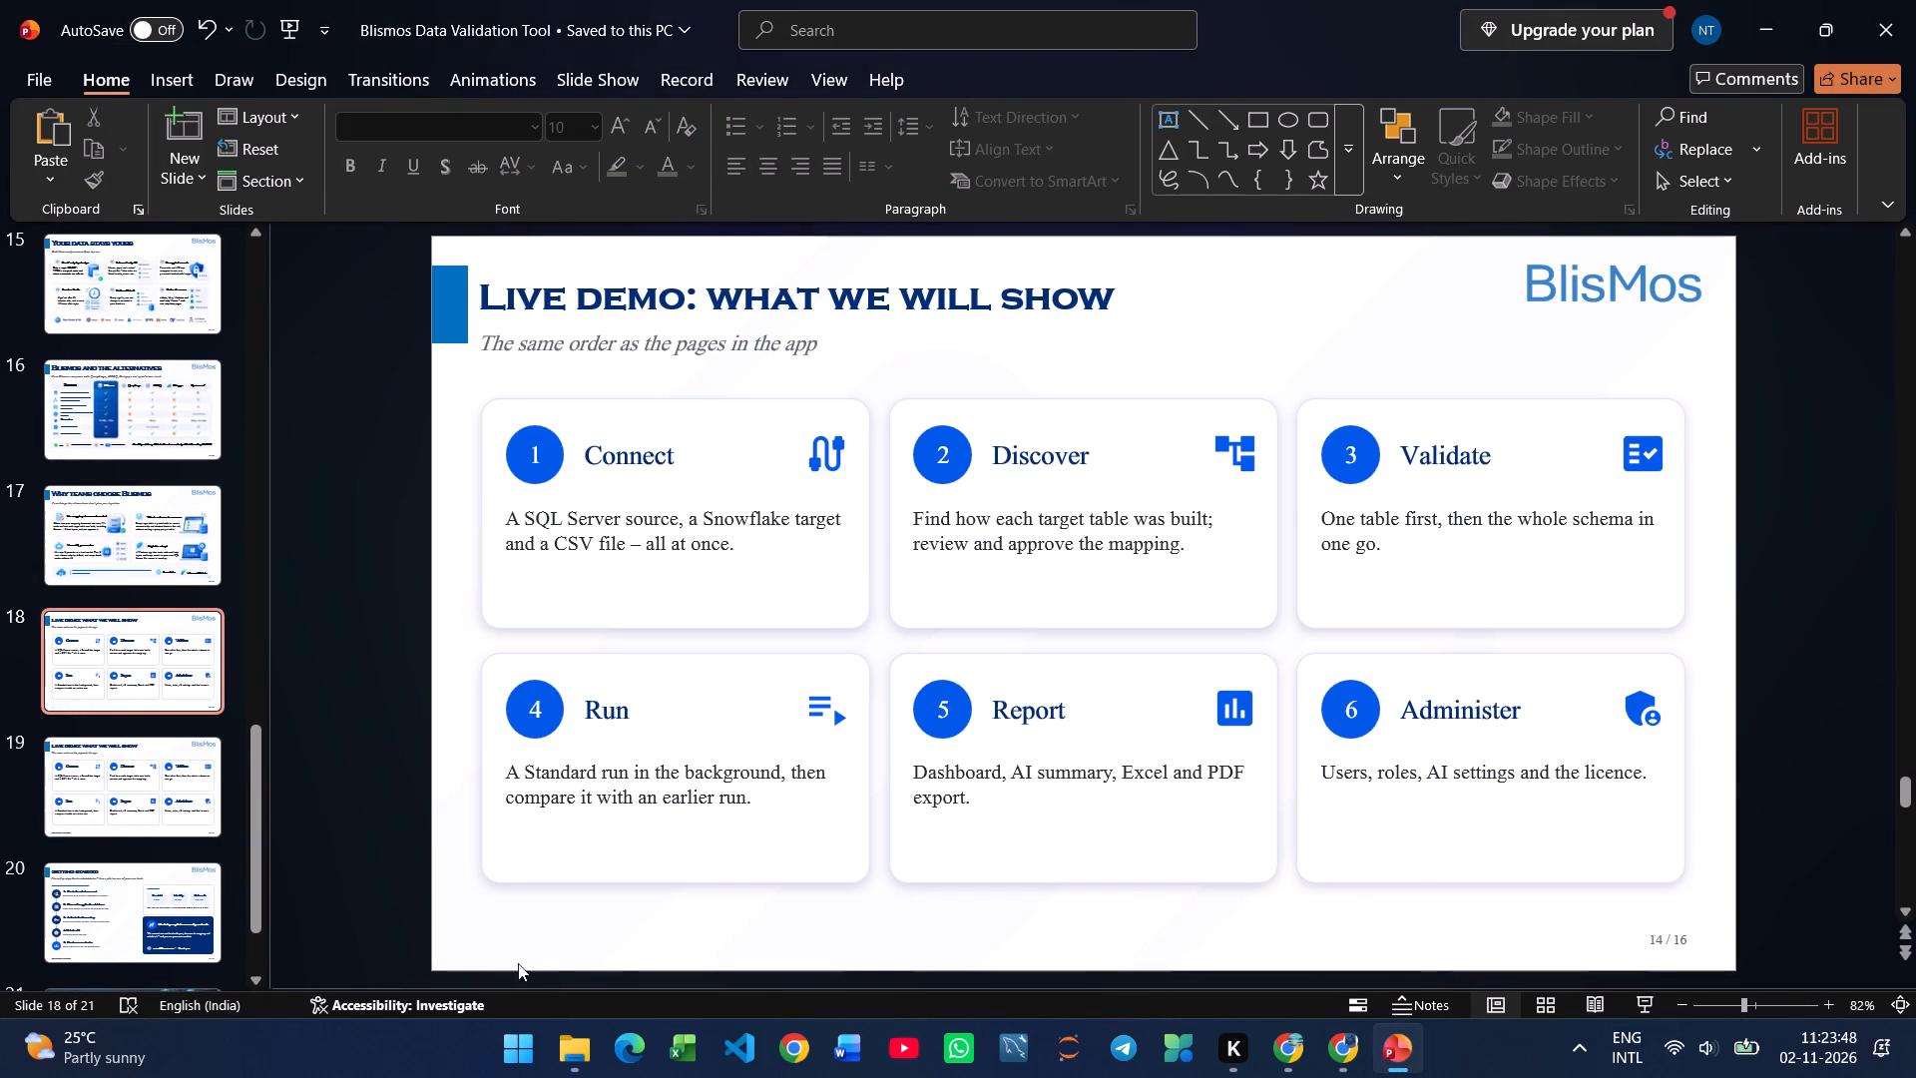
drag(453, 899, 1552, 400)
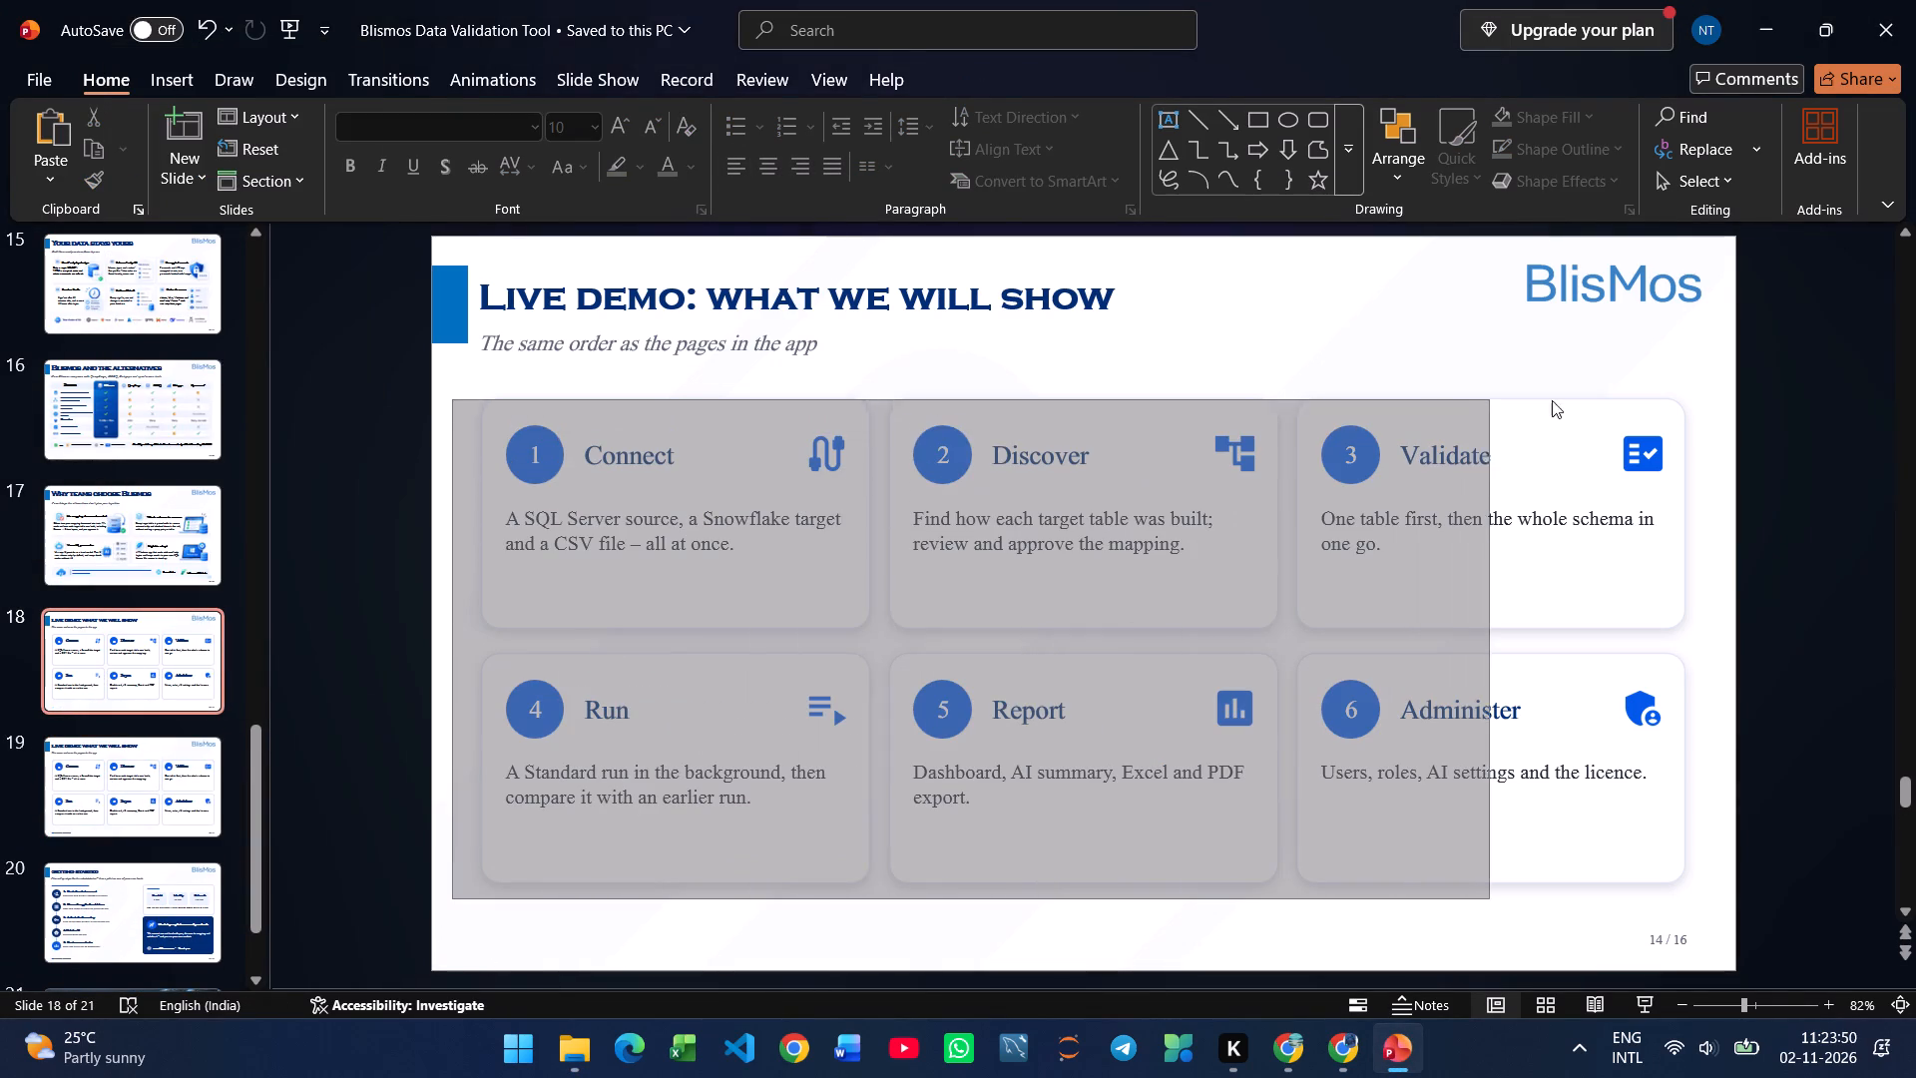
drag(1552, 400, 1712, 385)
key(BackSpace)
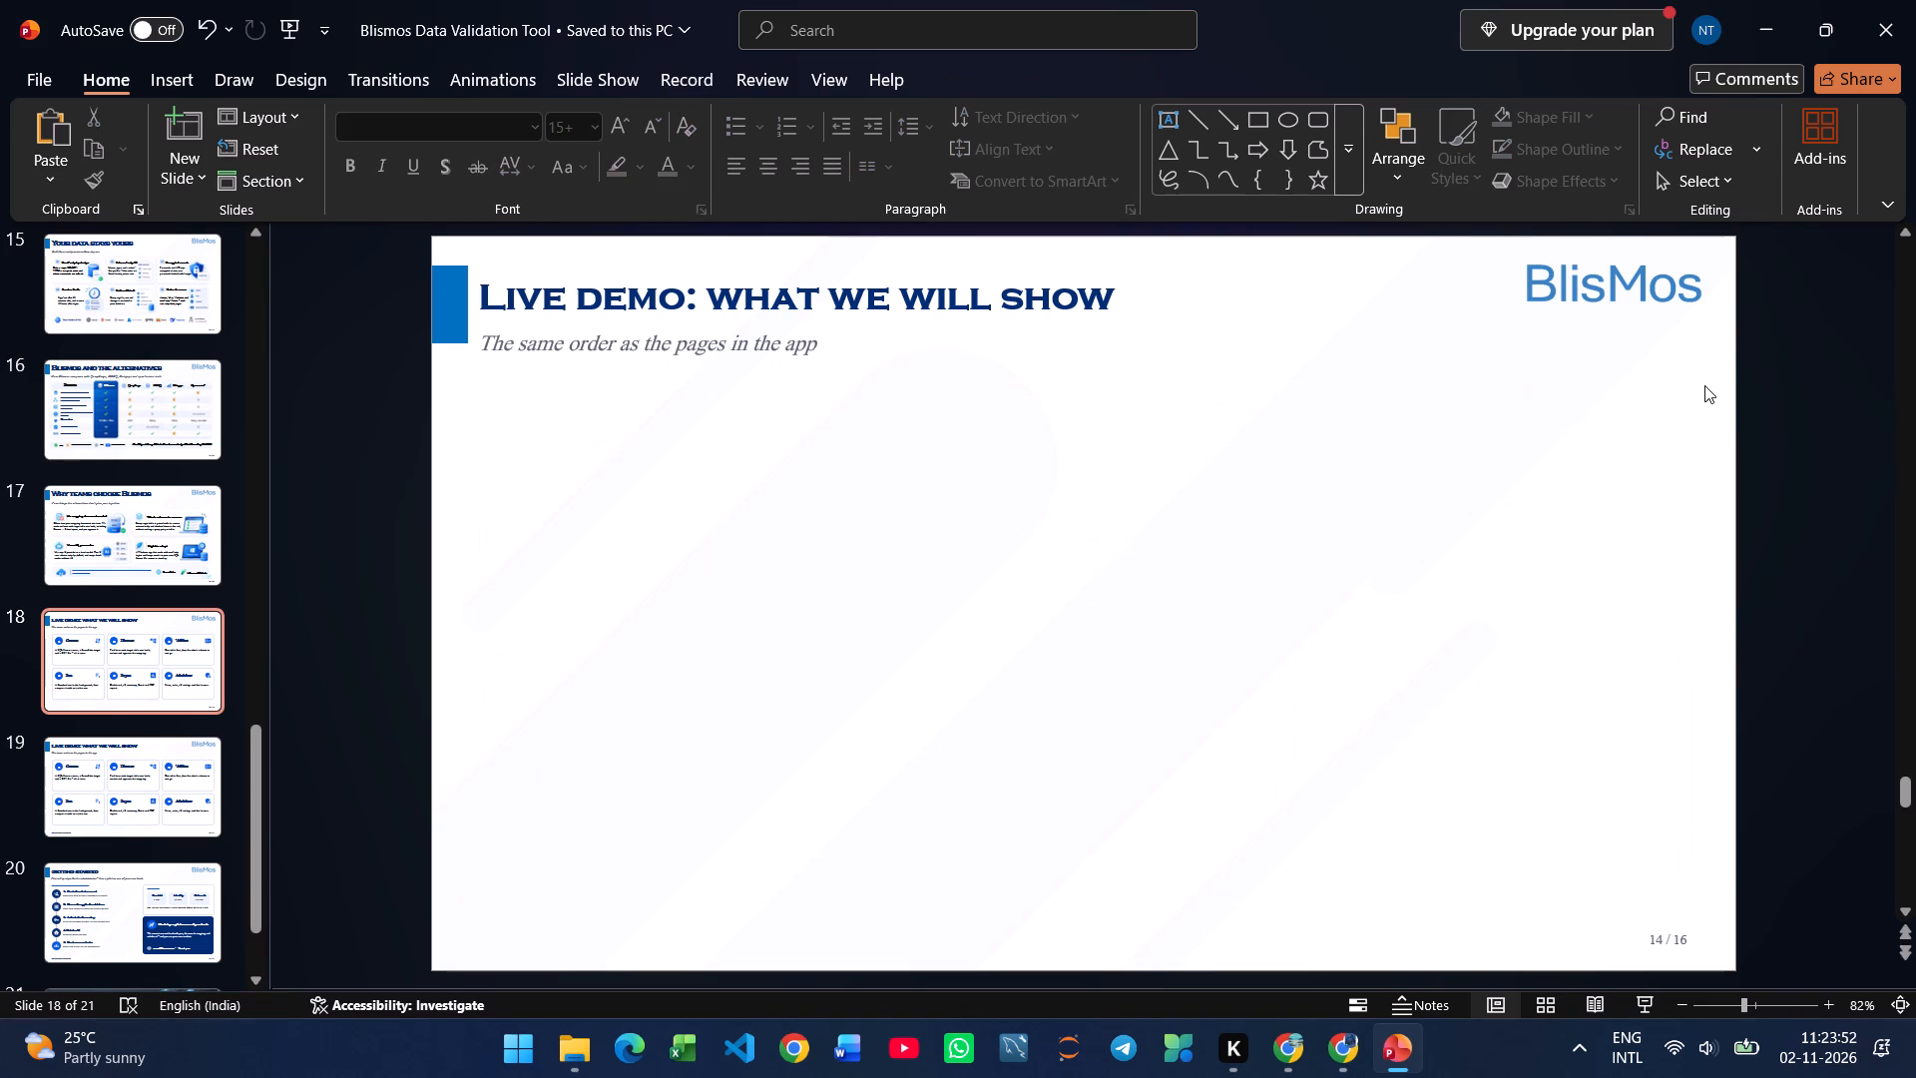
Paste the copied card image onto slide 18.
click(1079, 478)
key(ctrl+v)
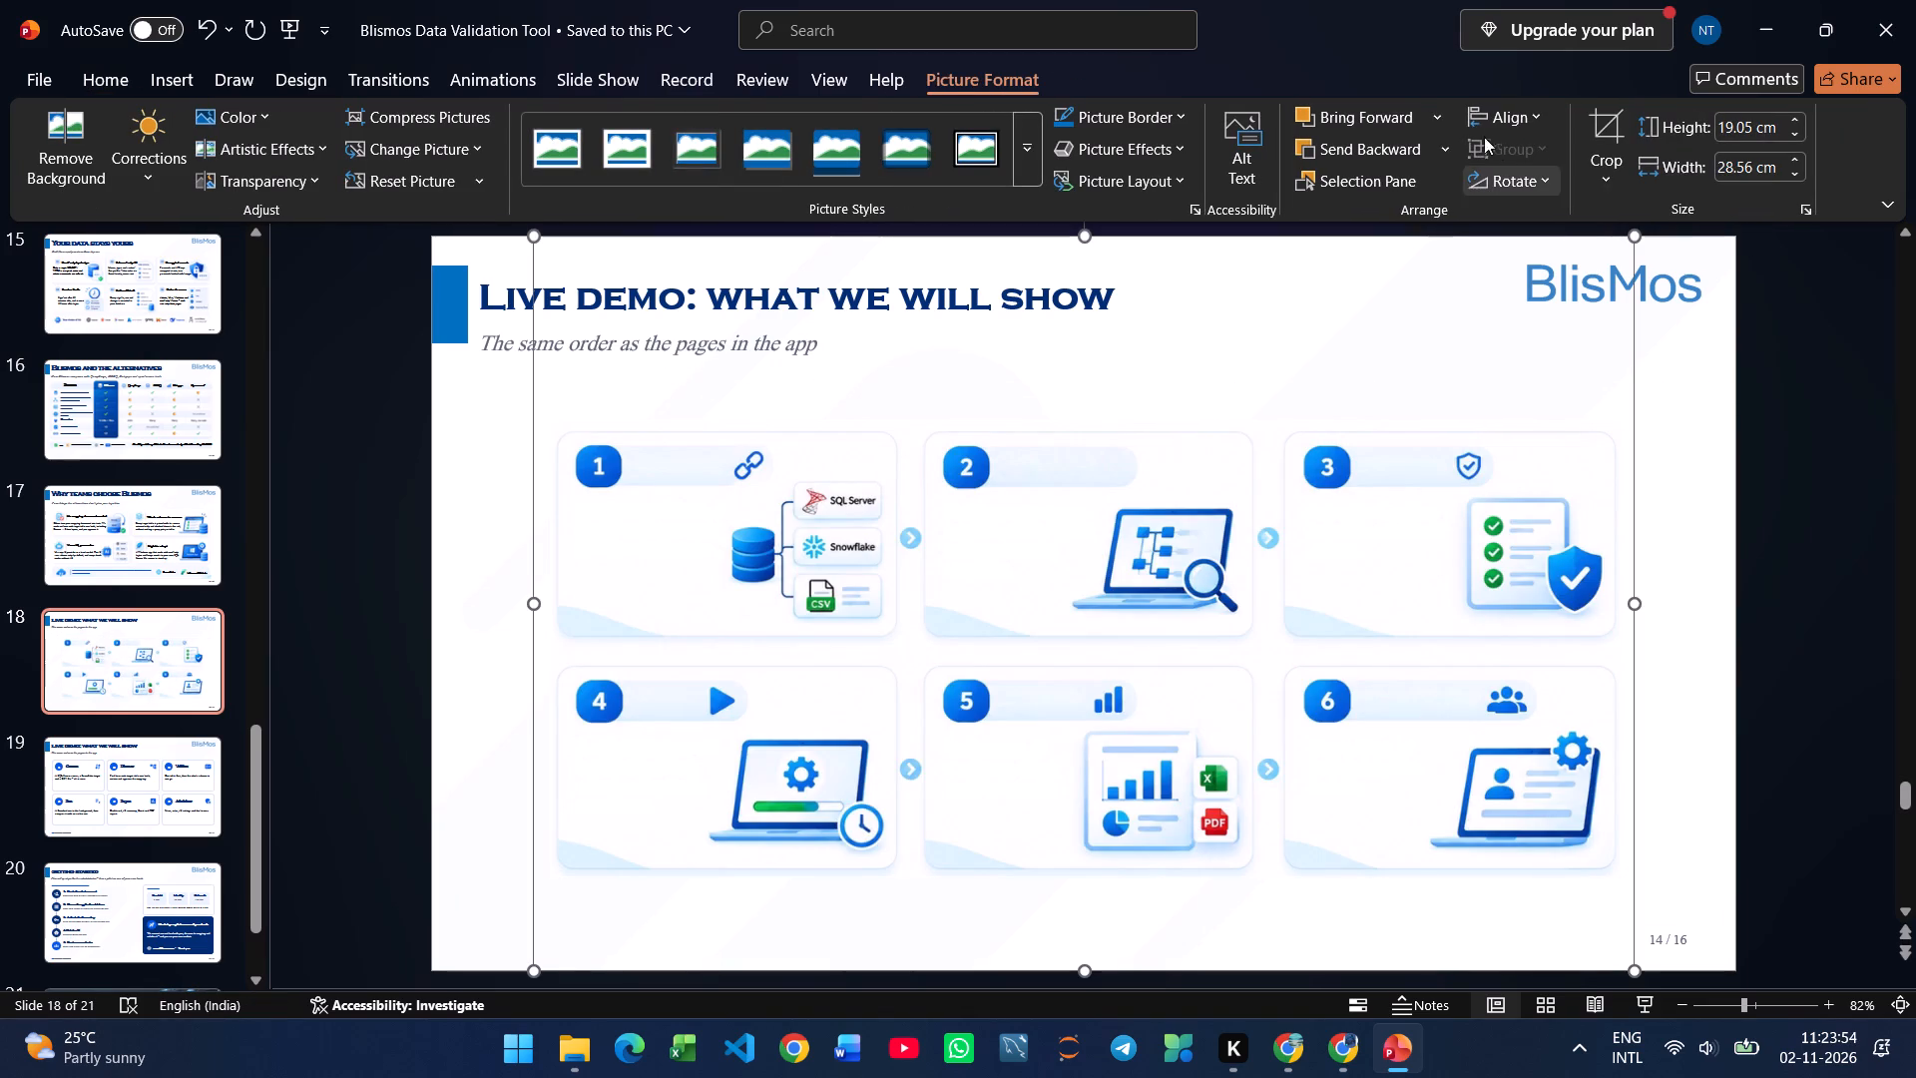
Crop the pasted card image closely around the six cards, to about 11.71 cm high and 27.8 cm wide.
click(1597, 122)
drag(1085, 241, 1084, 277)
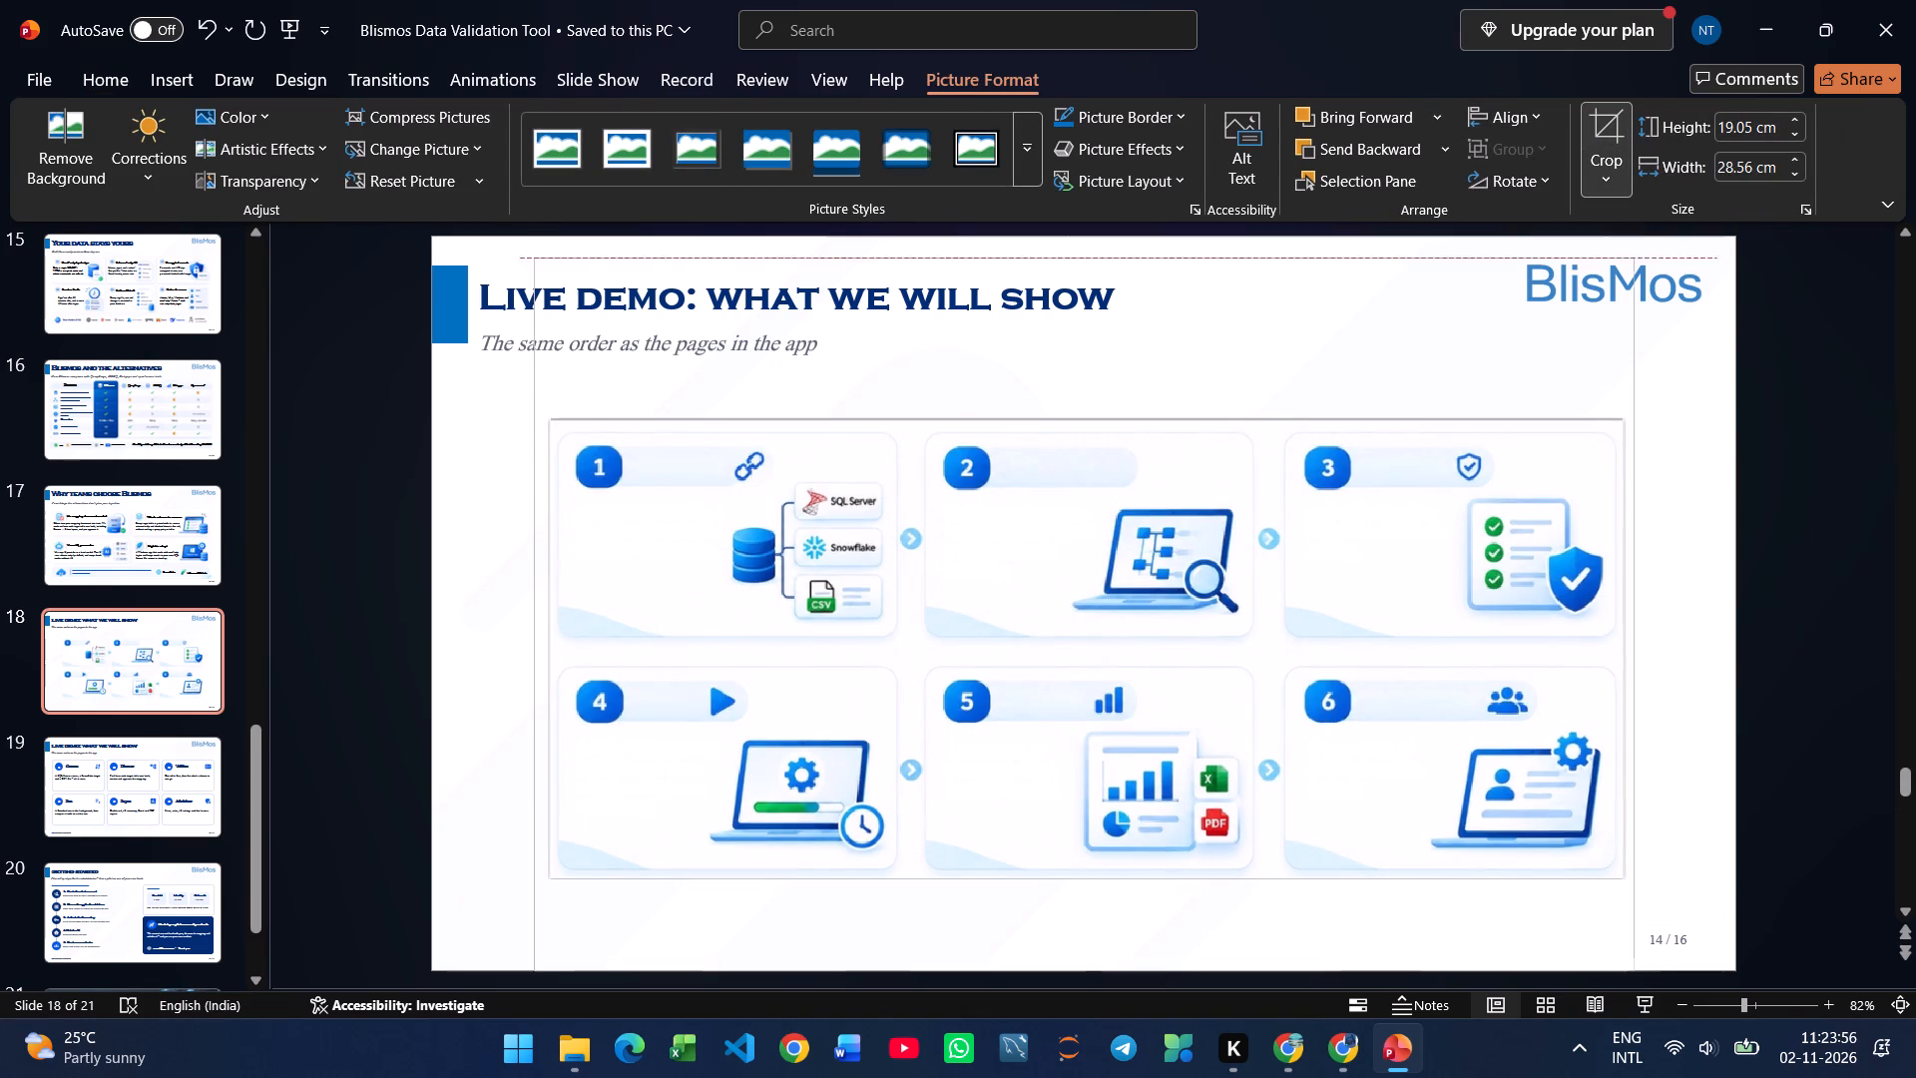
drag(1084, 277, 1069, 422)
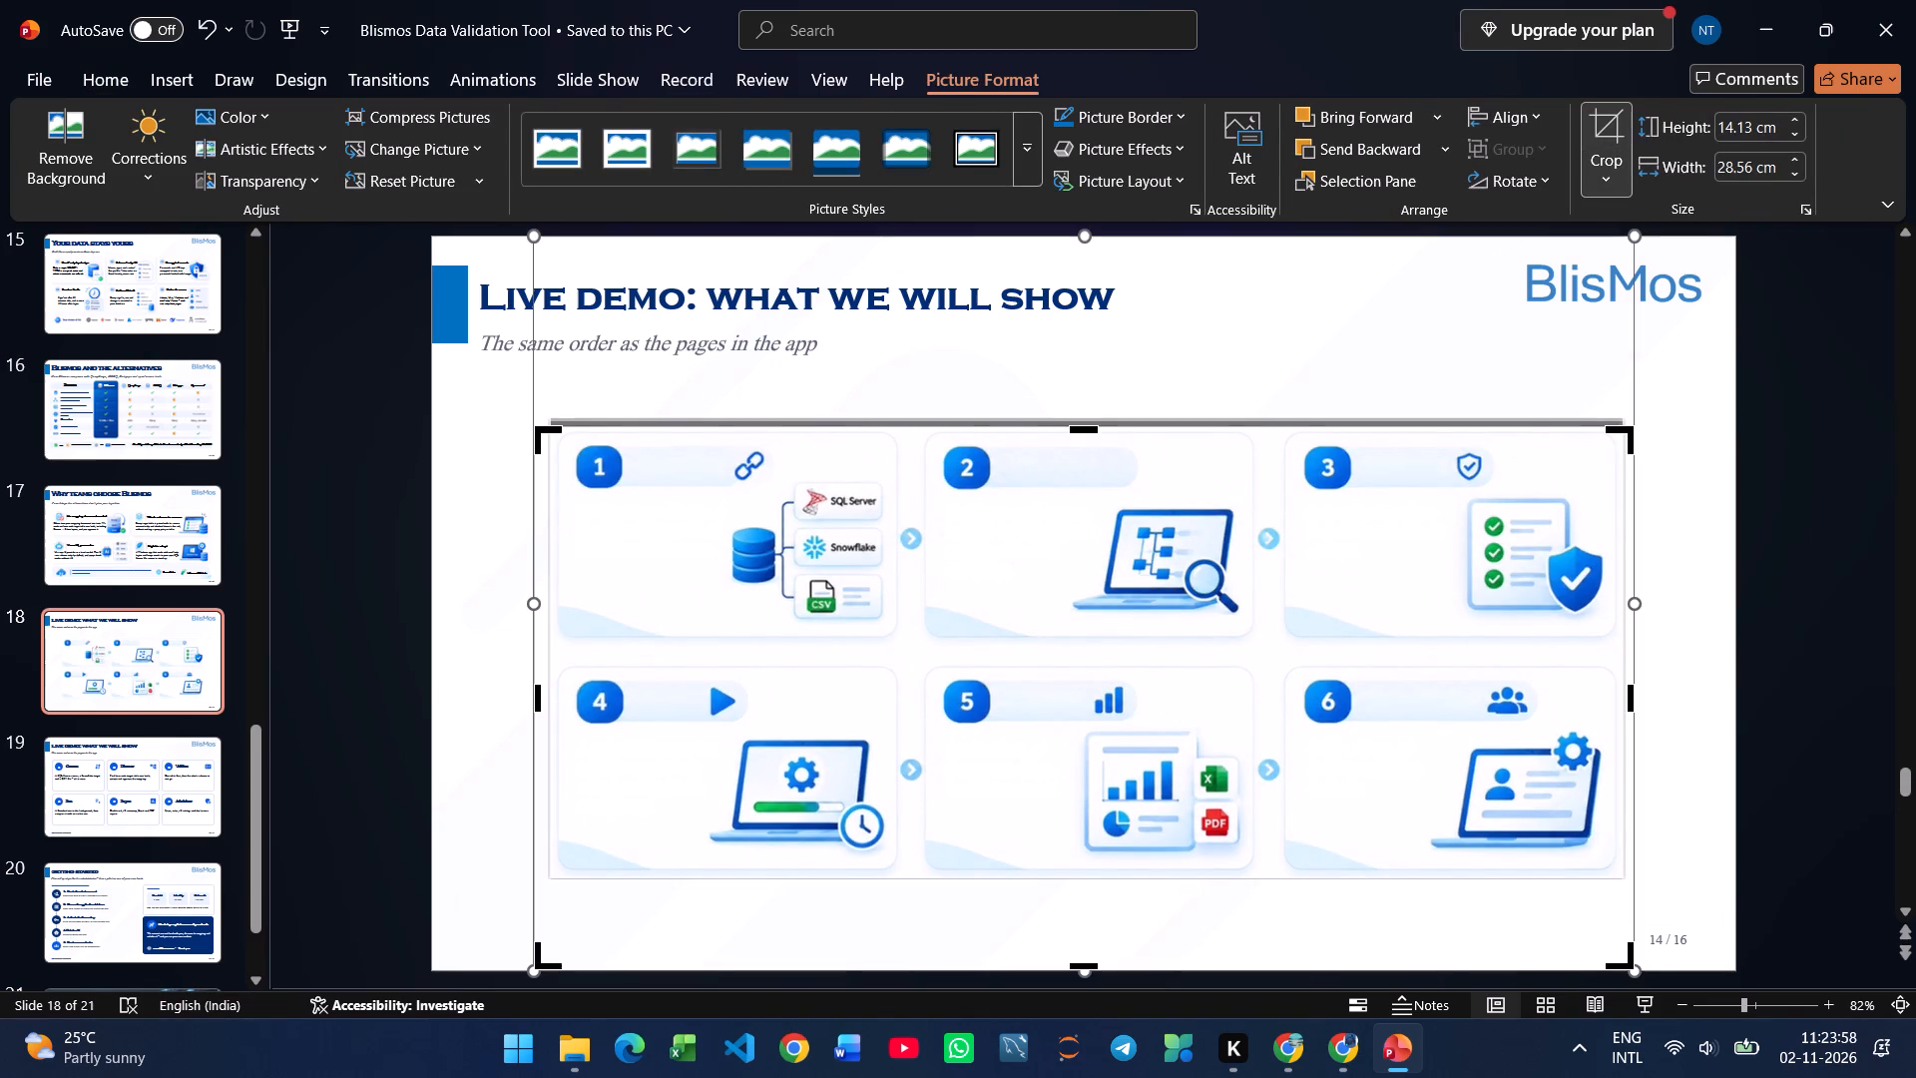
click(541, 699)
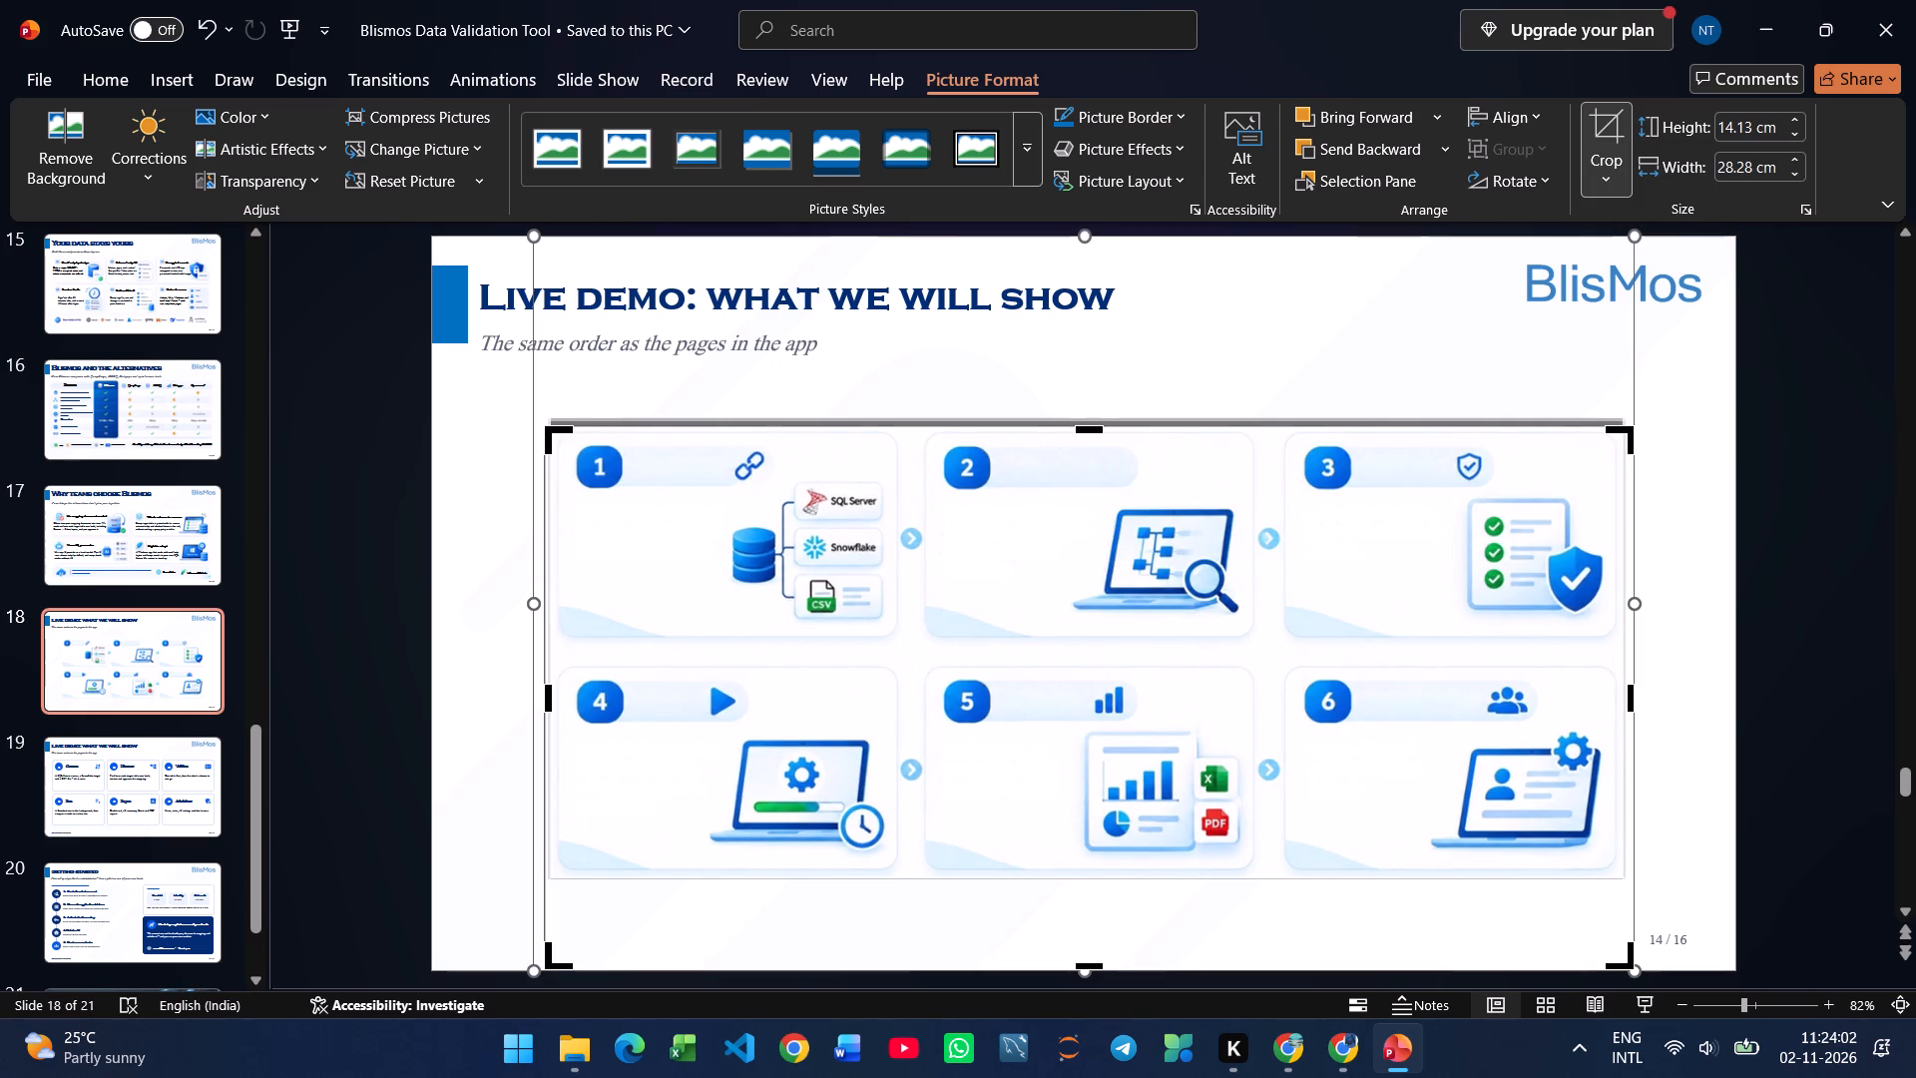
click(547, 694)
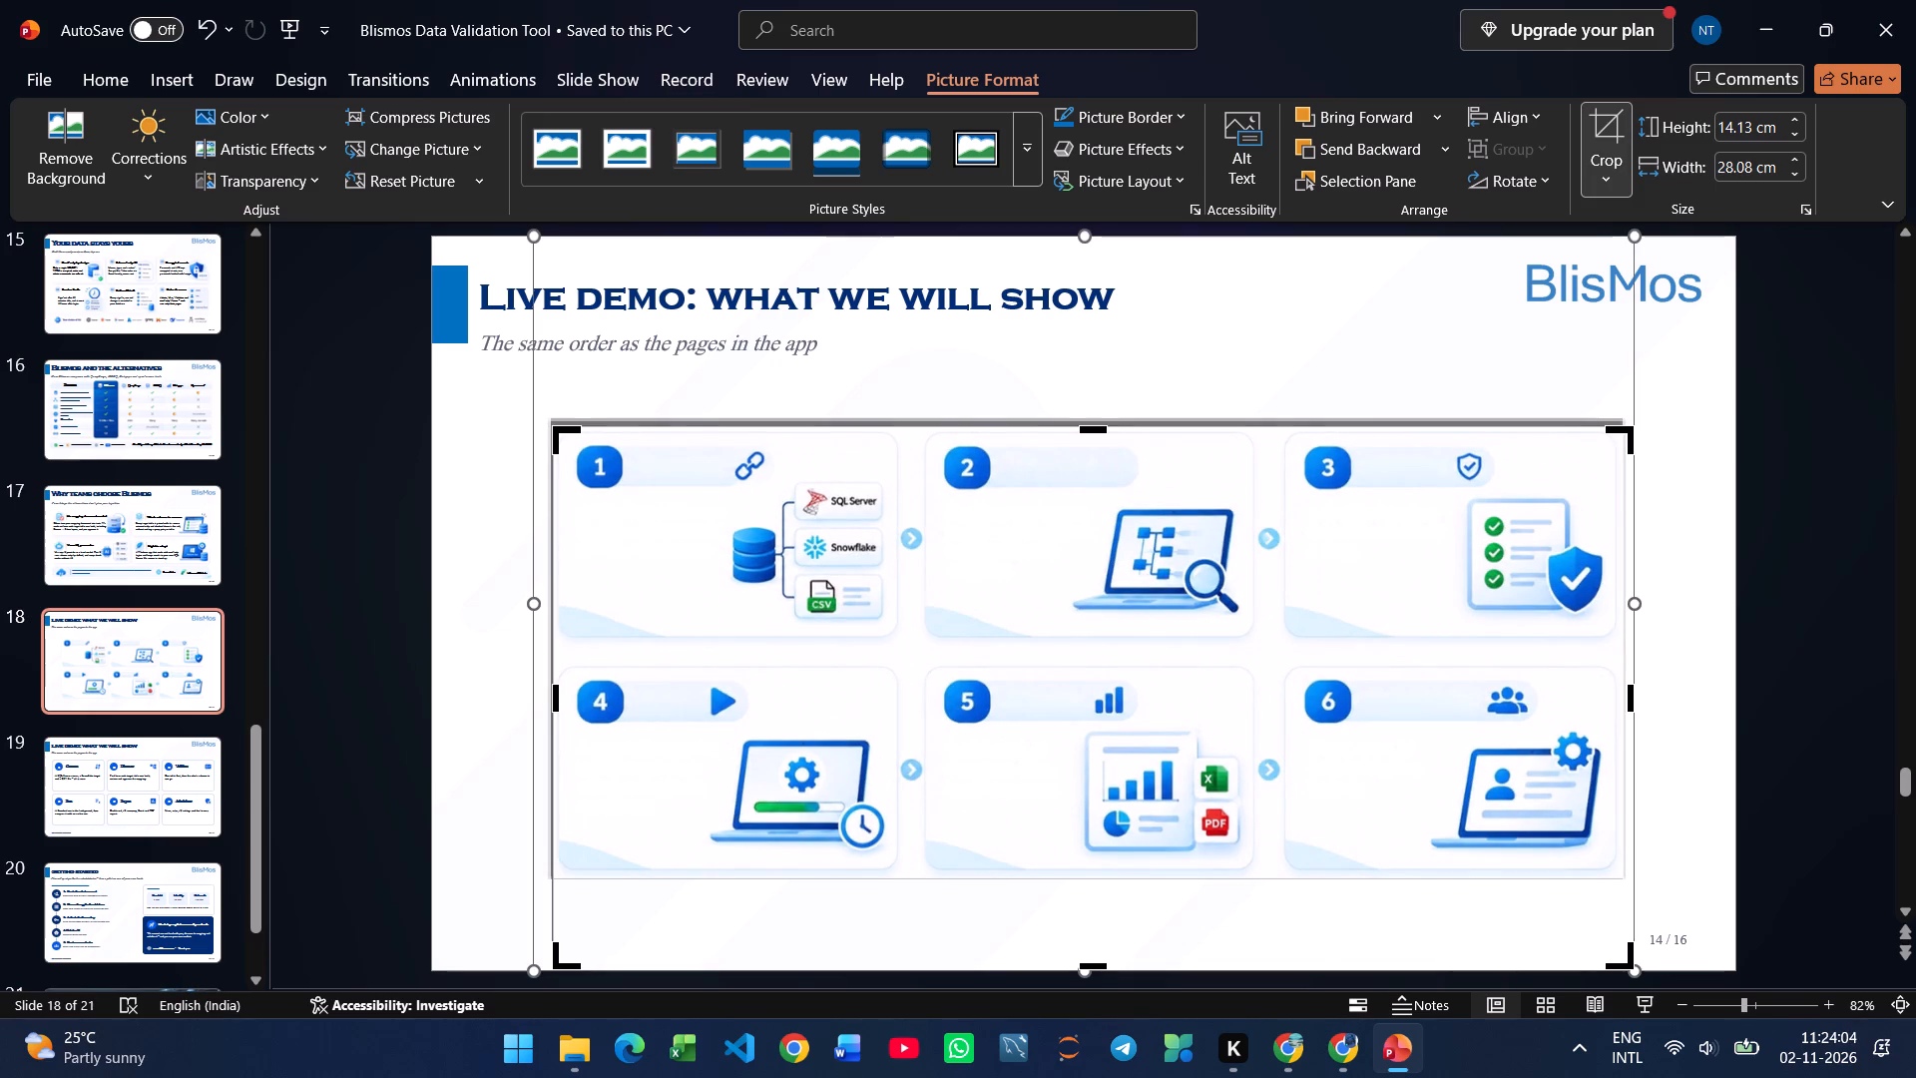
drag(1086, 967, 1078, 867)
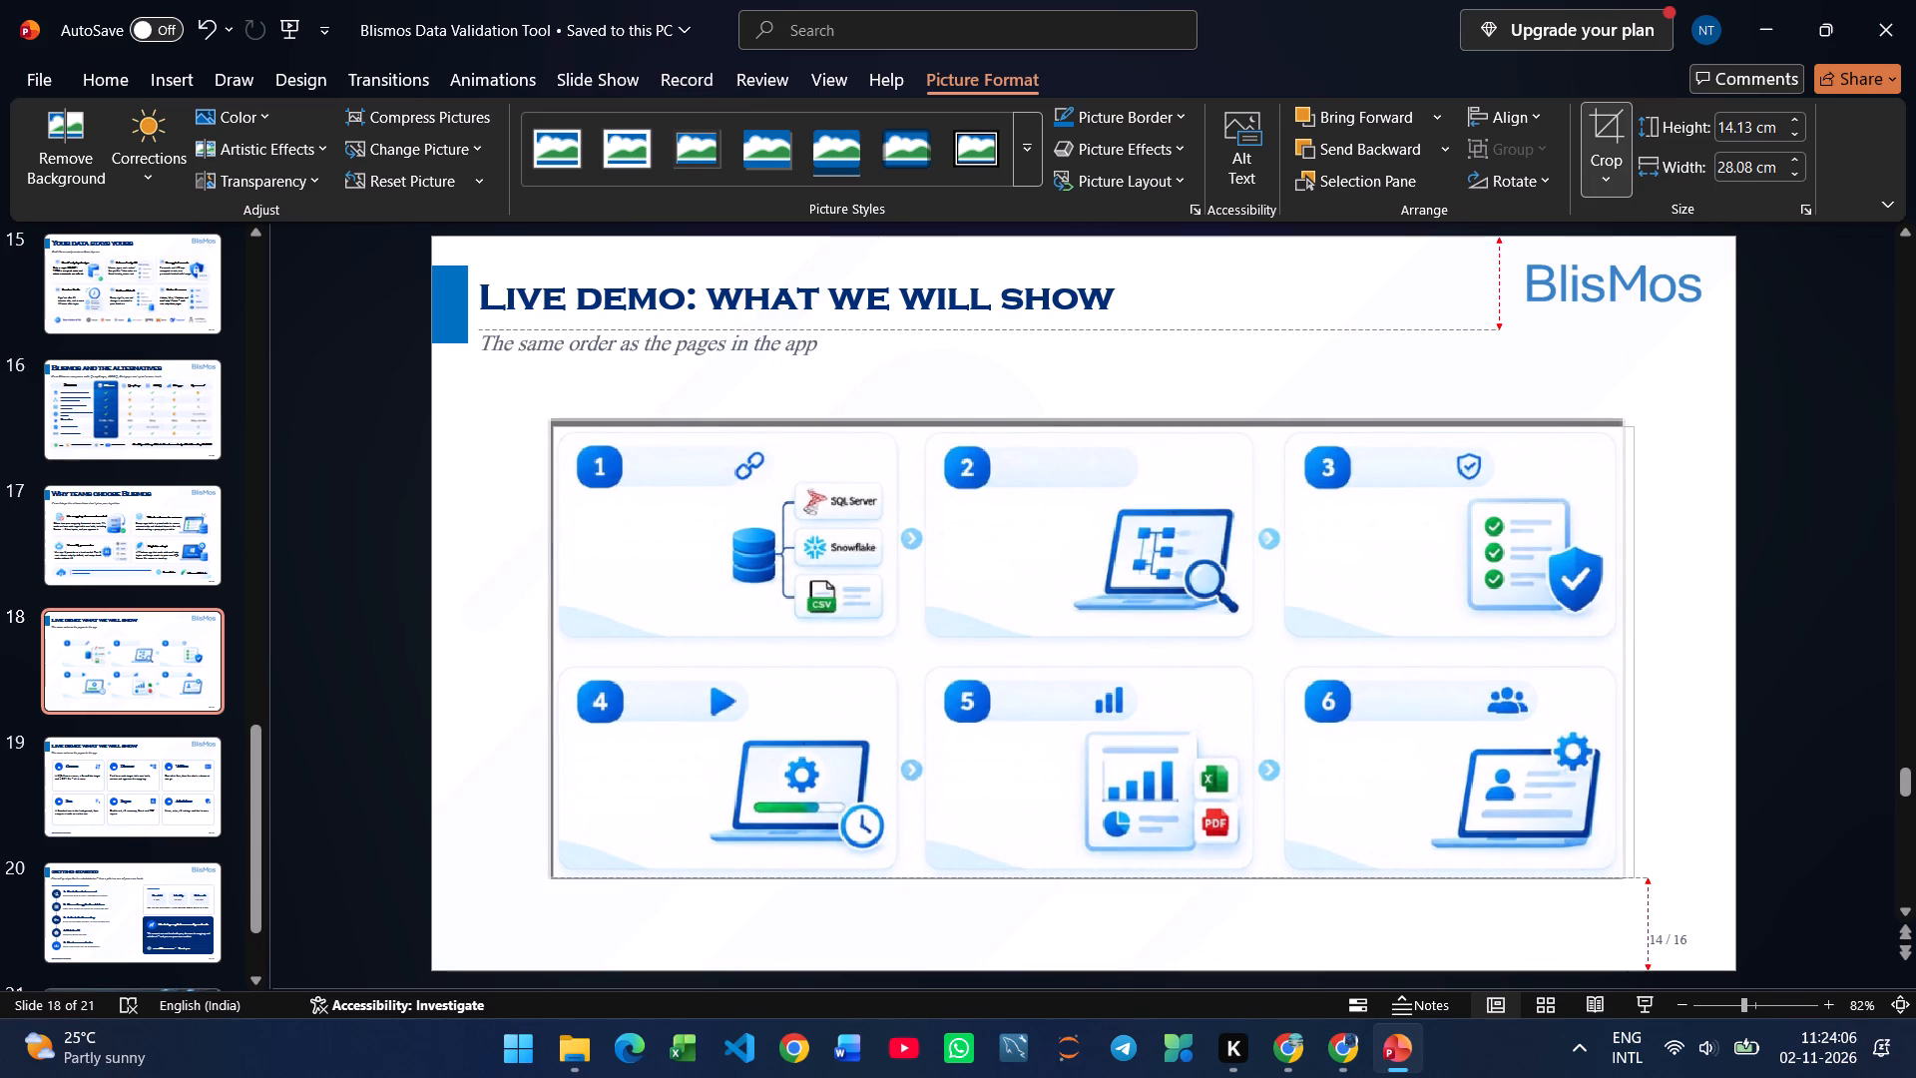
drag(1078, 867, 1076, 873)
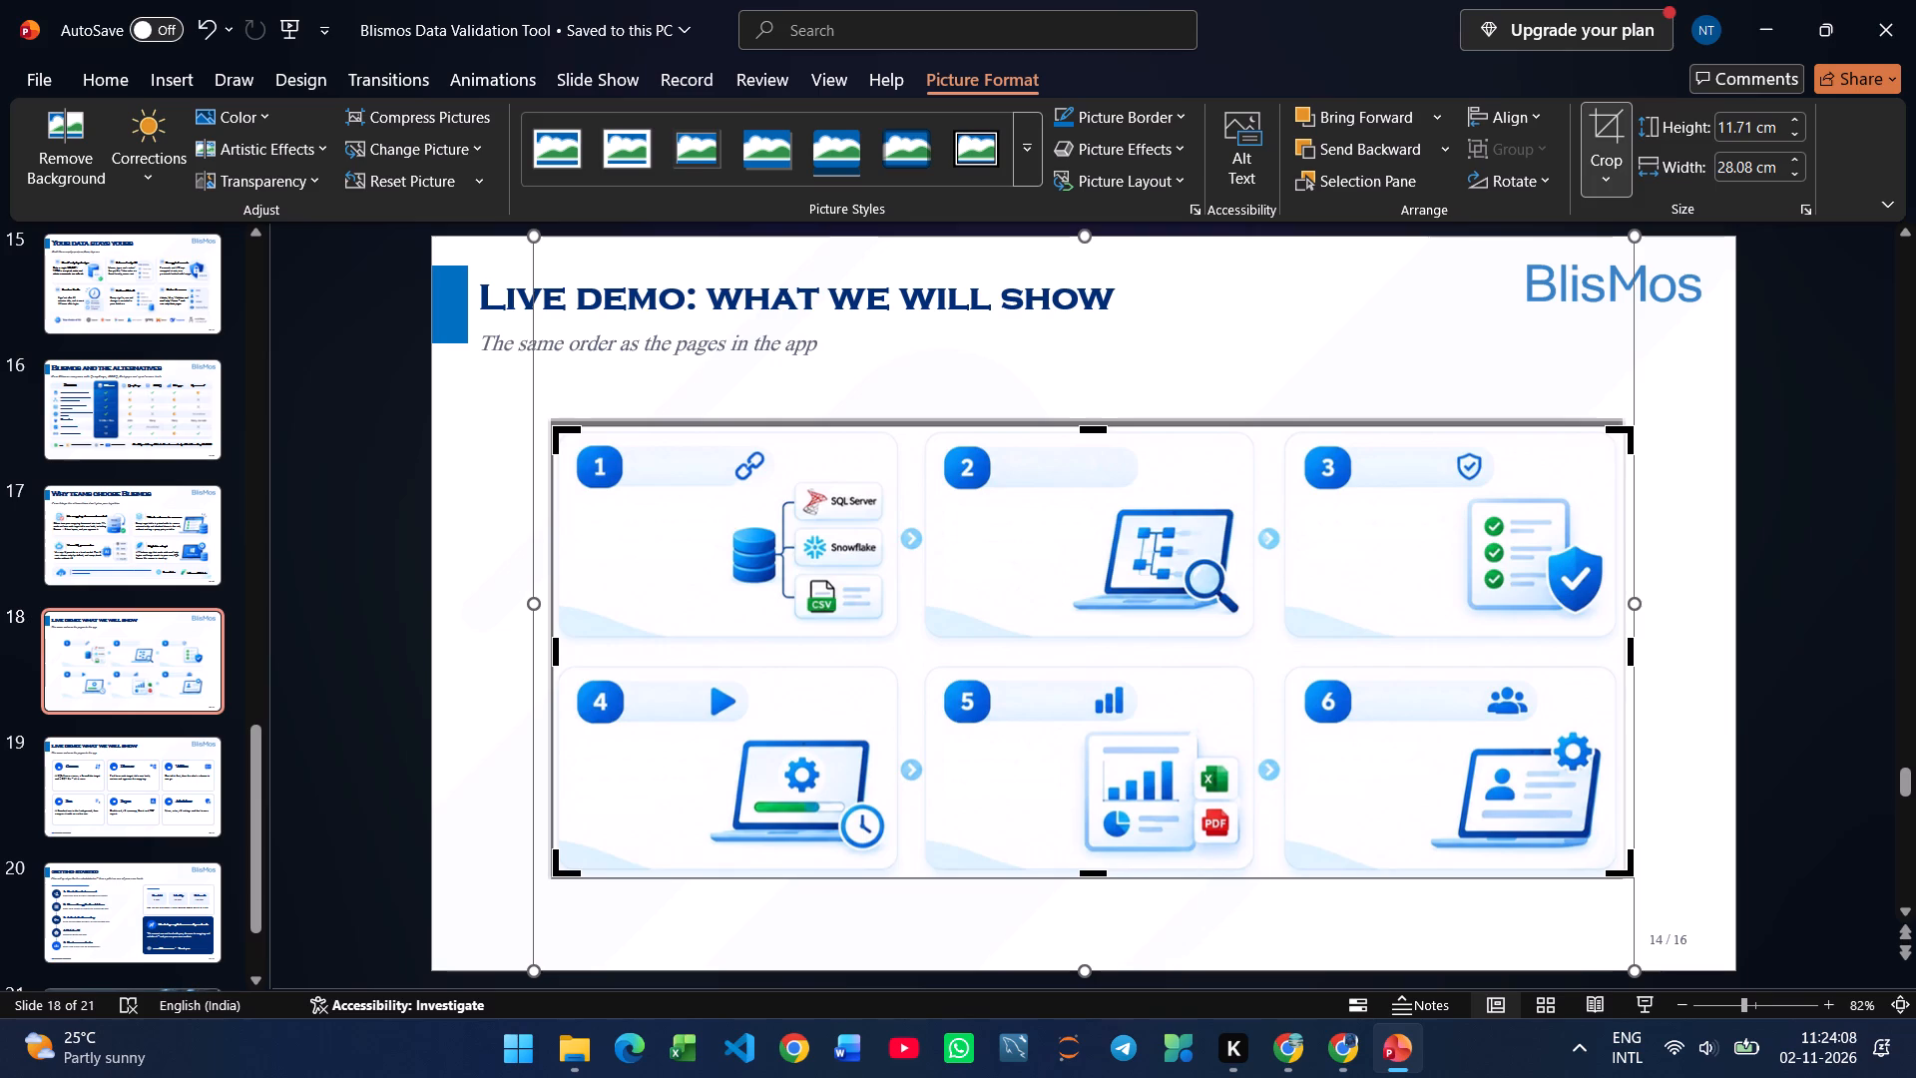
drag(1634, 654, 1625, 655)
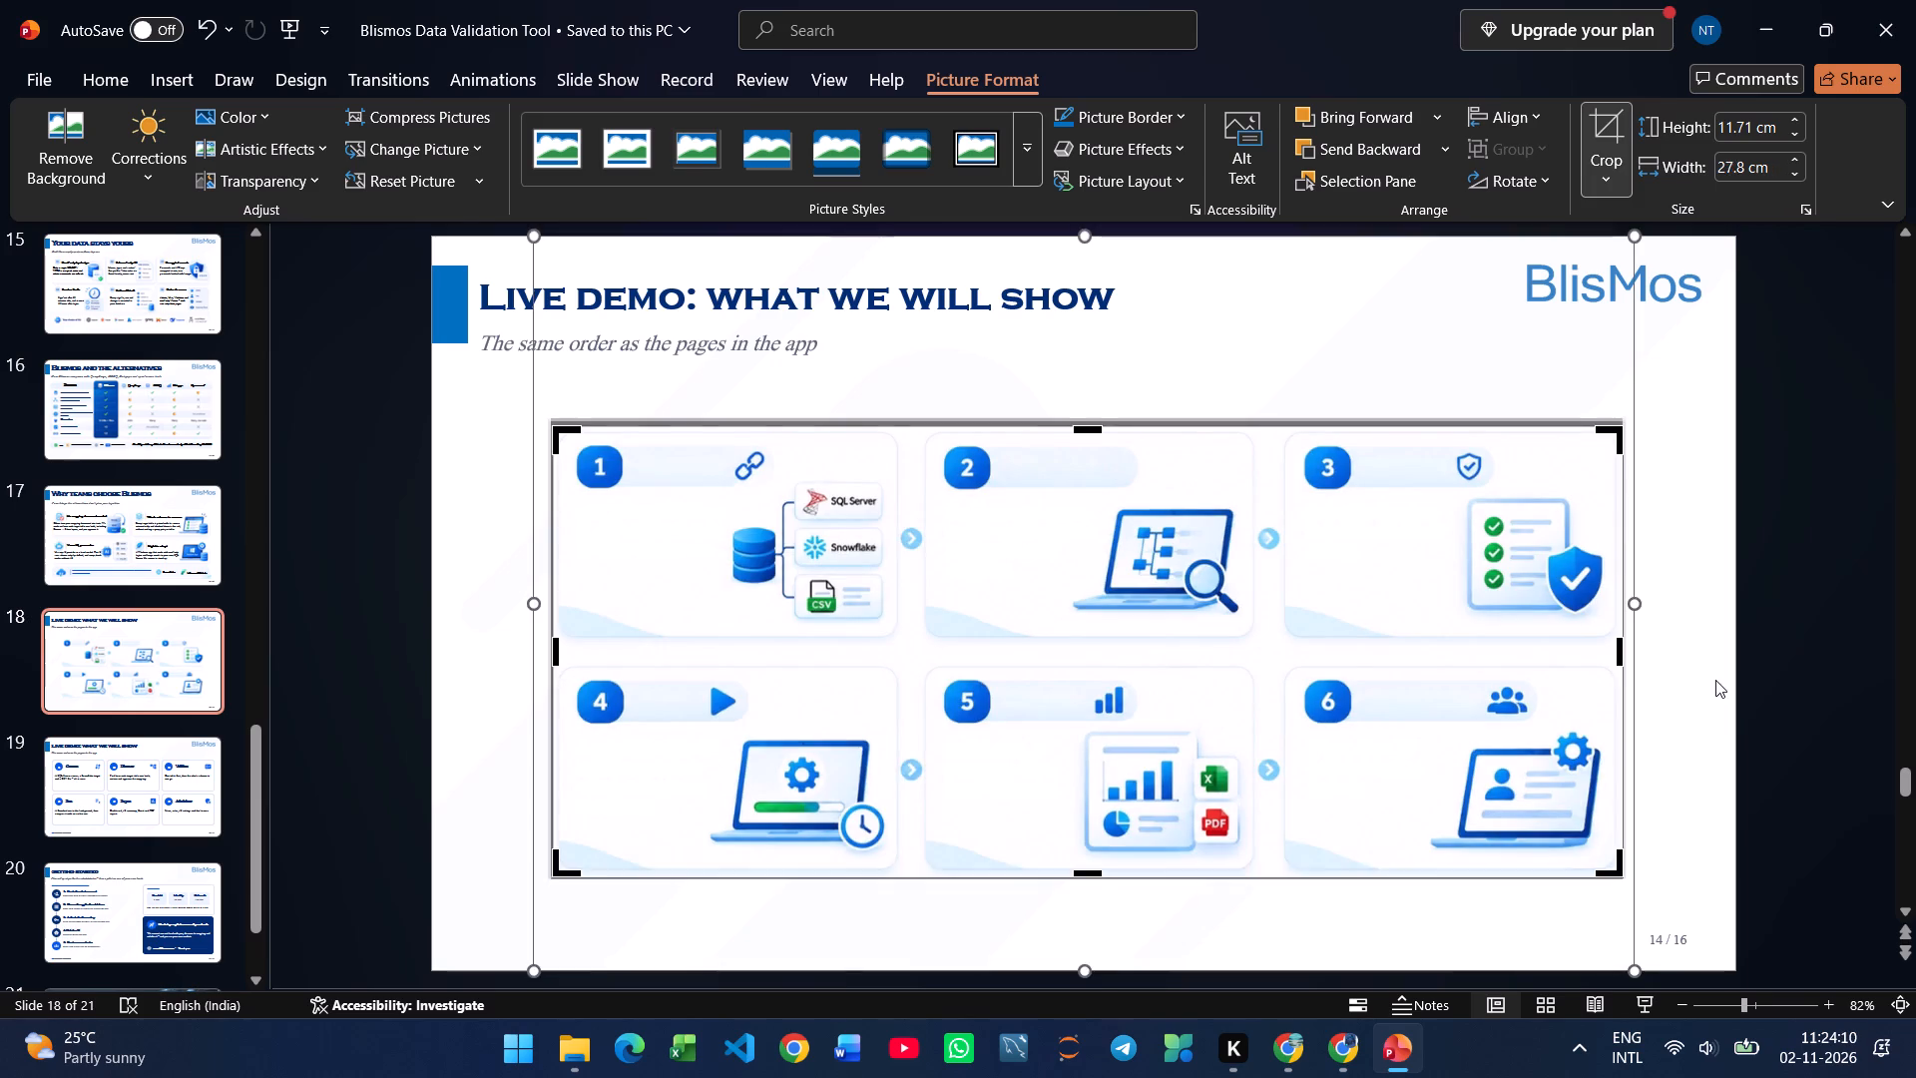
click(1715, 680)
Move the cropped card image up and left so its left edge lines up with the slide title.
drag(1471, 730, 1403, 710)
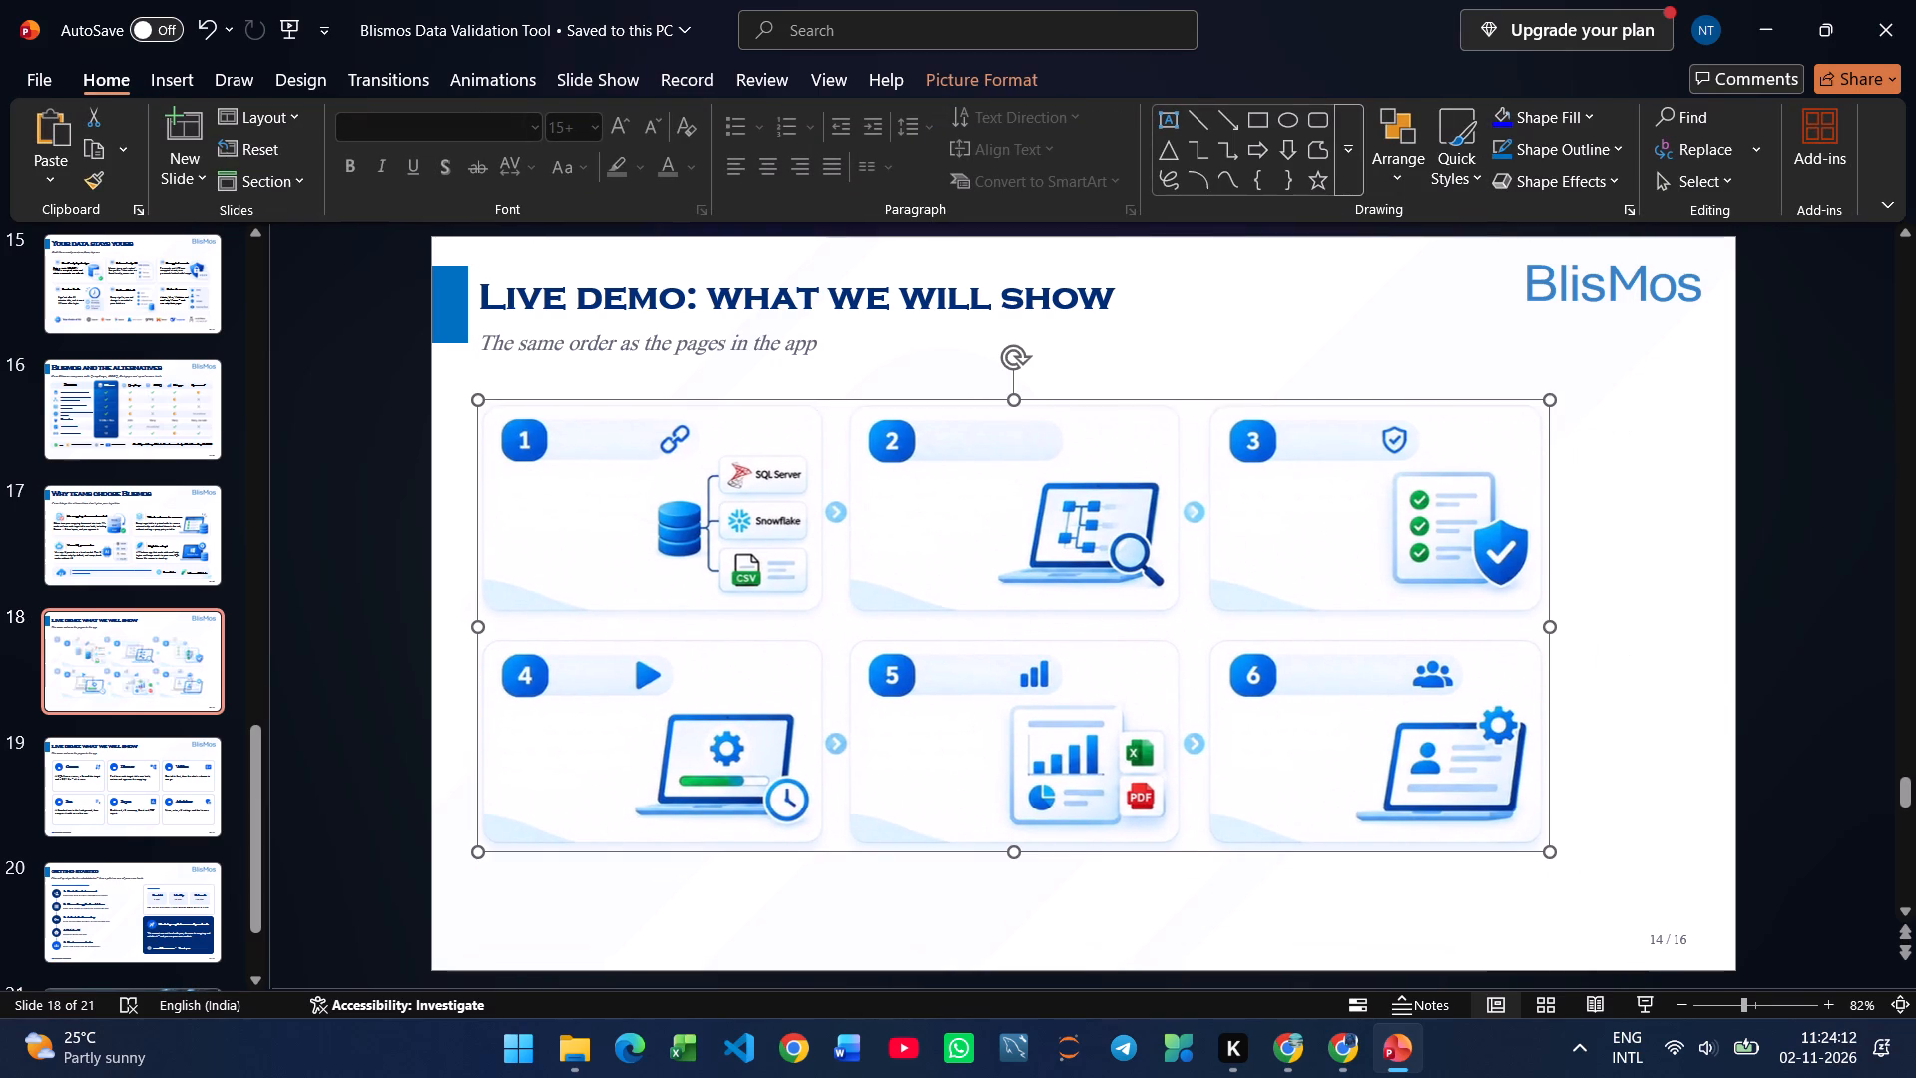
Enlarge the subtitle "The same order as the pages in the app" to 18 pt and lower it slightly beneath the title.
click(741, 364)
drag(741, 364, 743, 373)
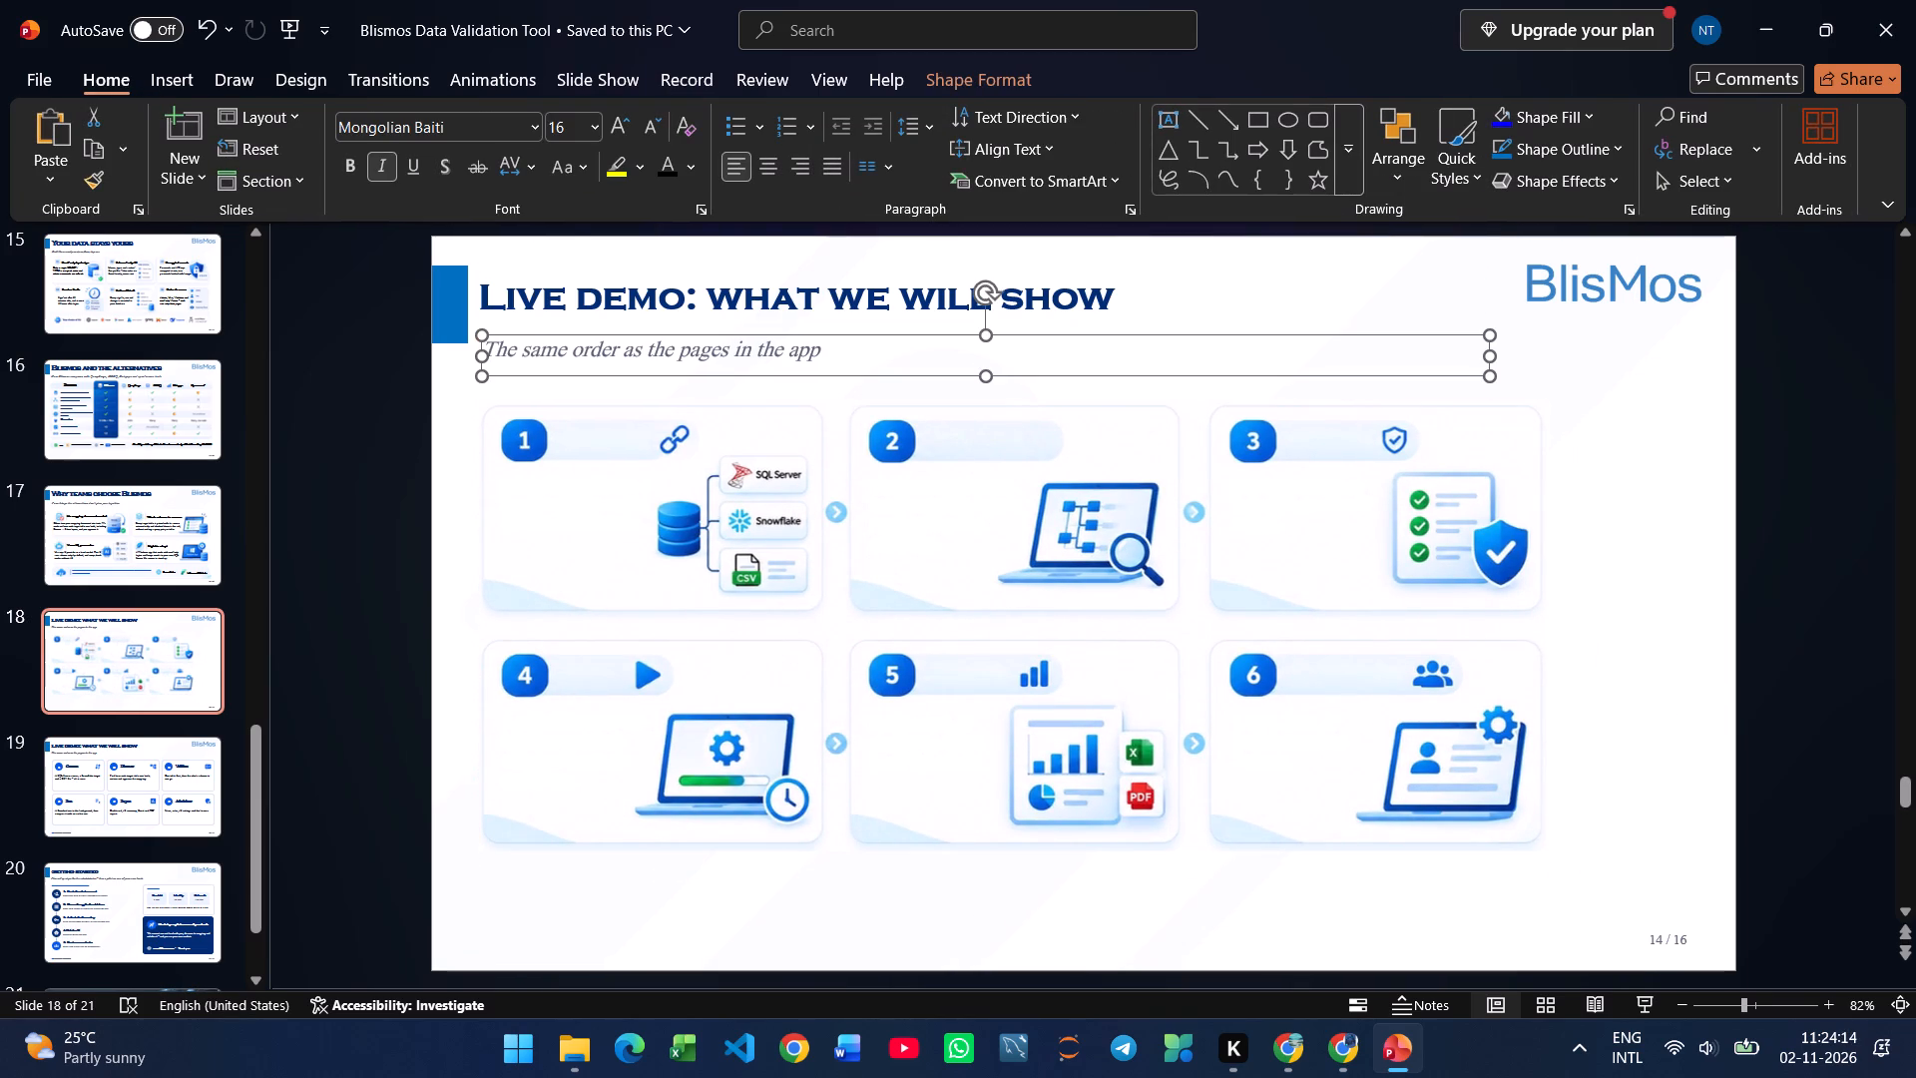
click(630, 137)
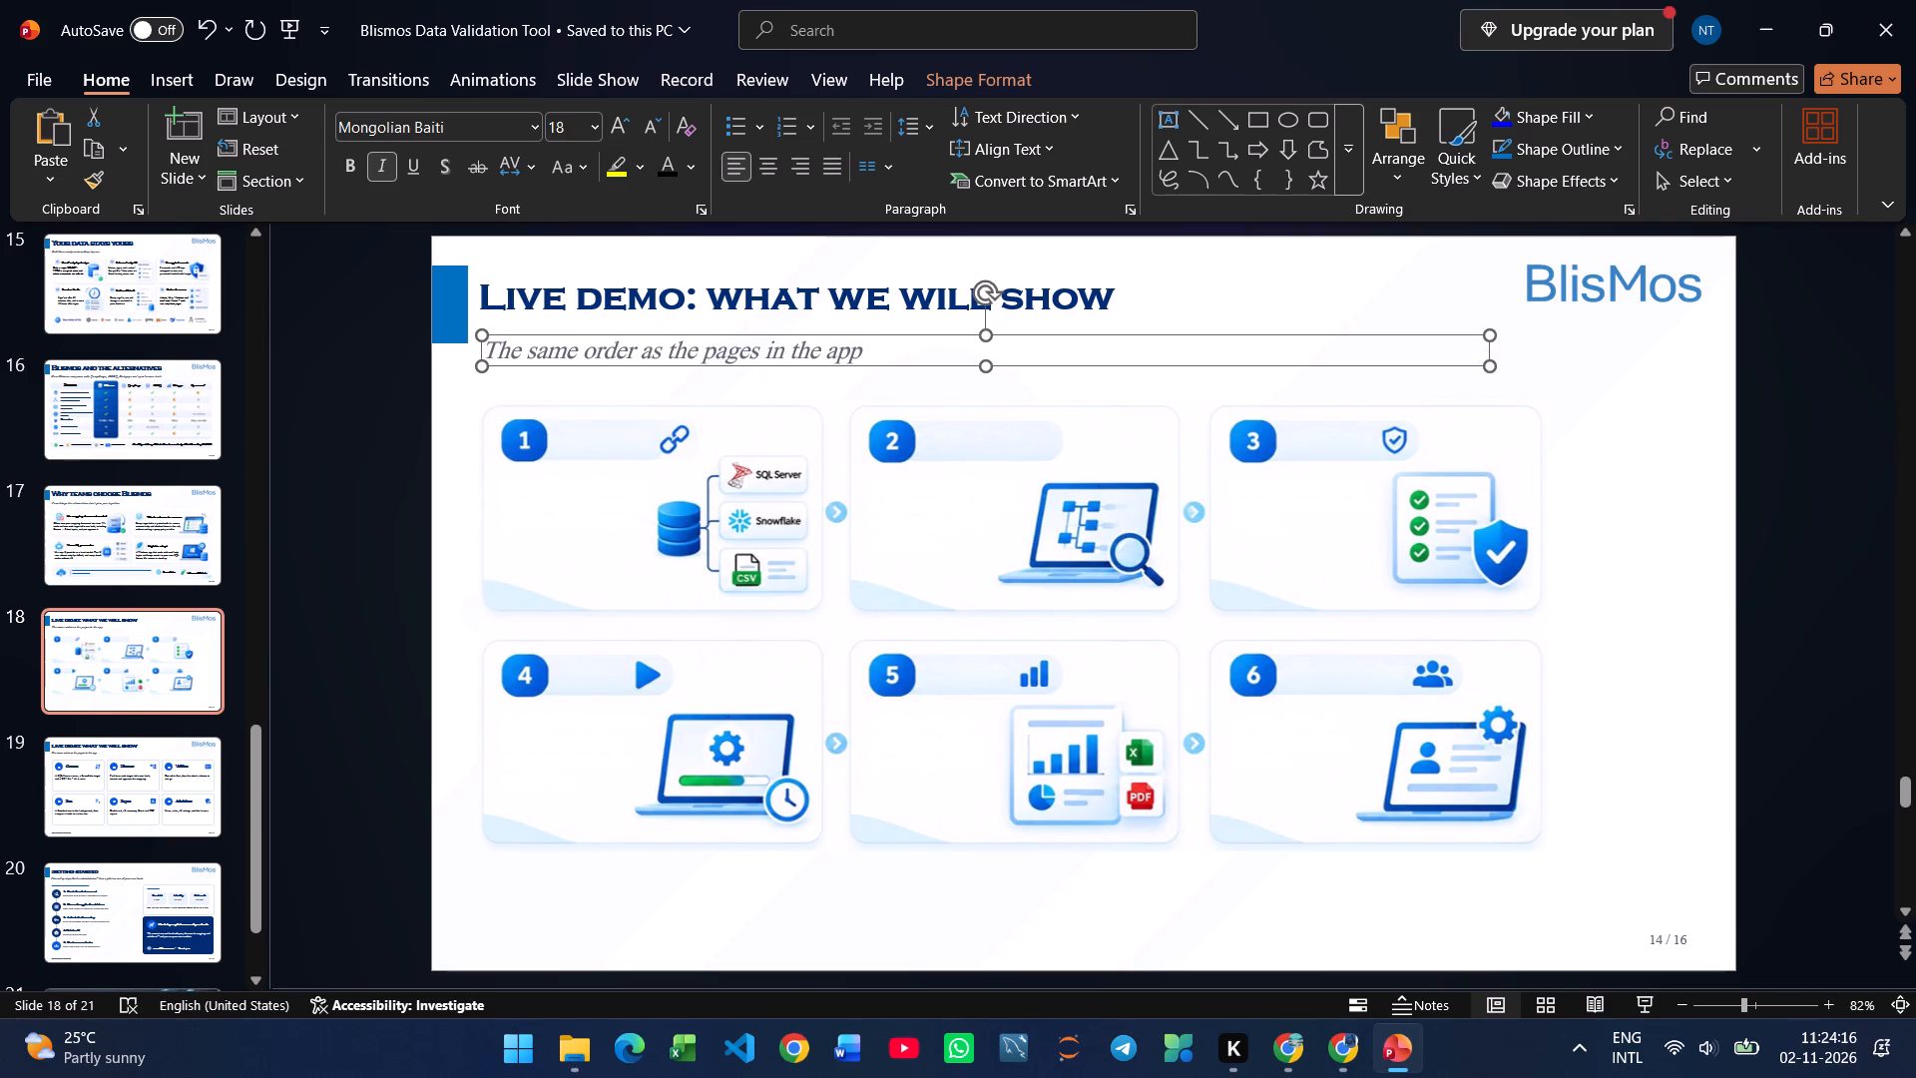
click(626, 365)
Increase the font size of the title "Live demo: what we will show" to 36 pt.
click(593, 311)
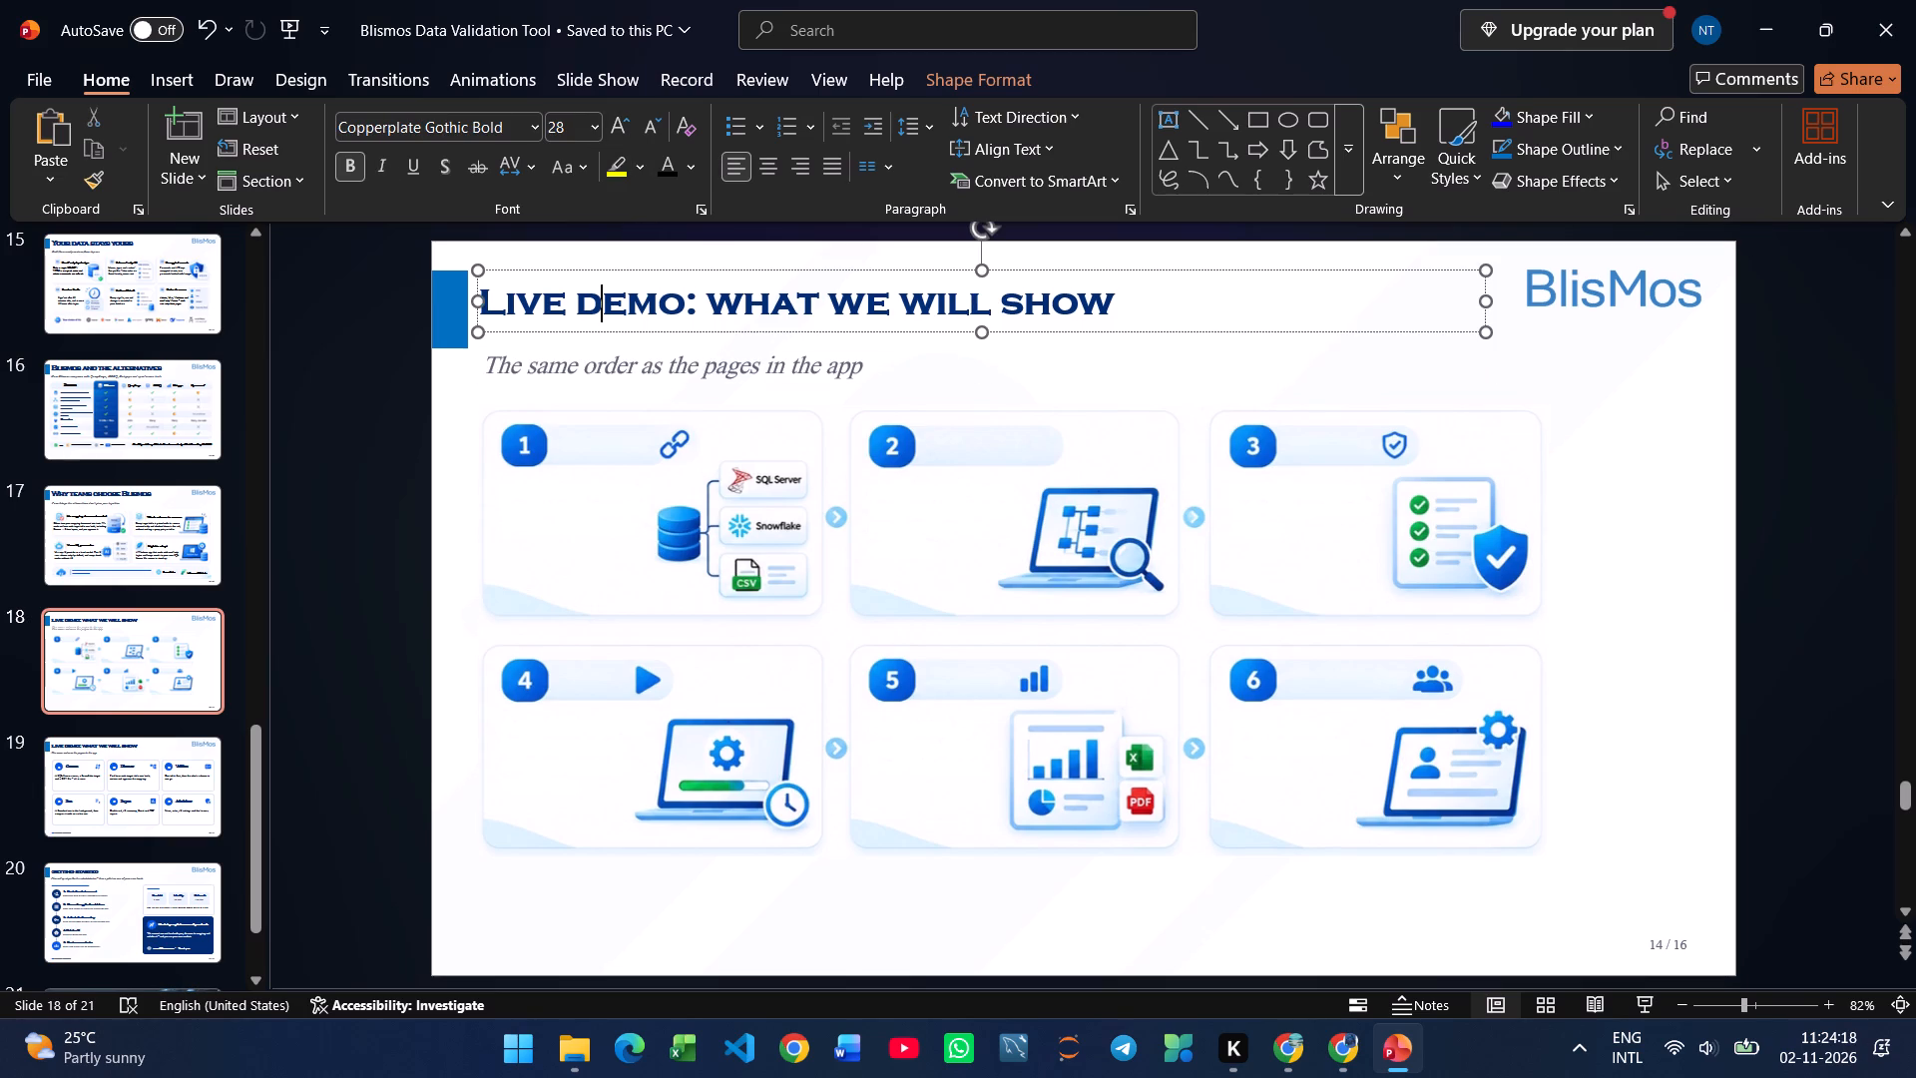
click(601, 327)
double_click(628, 126)
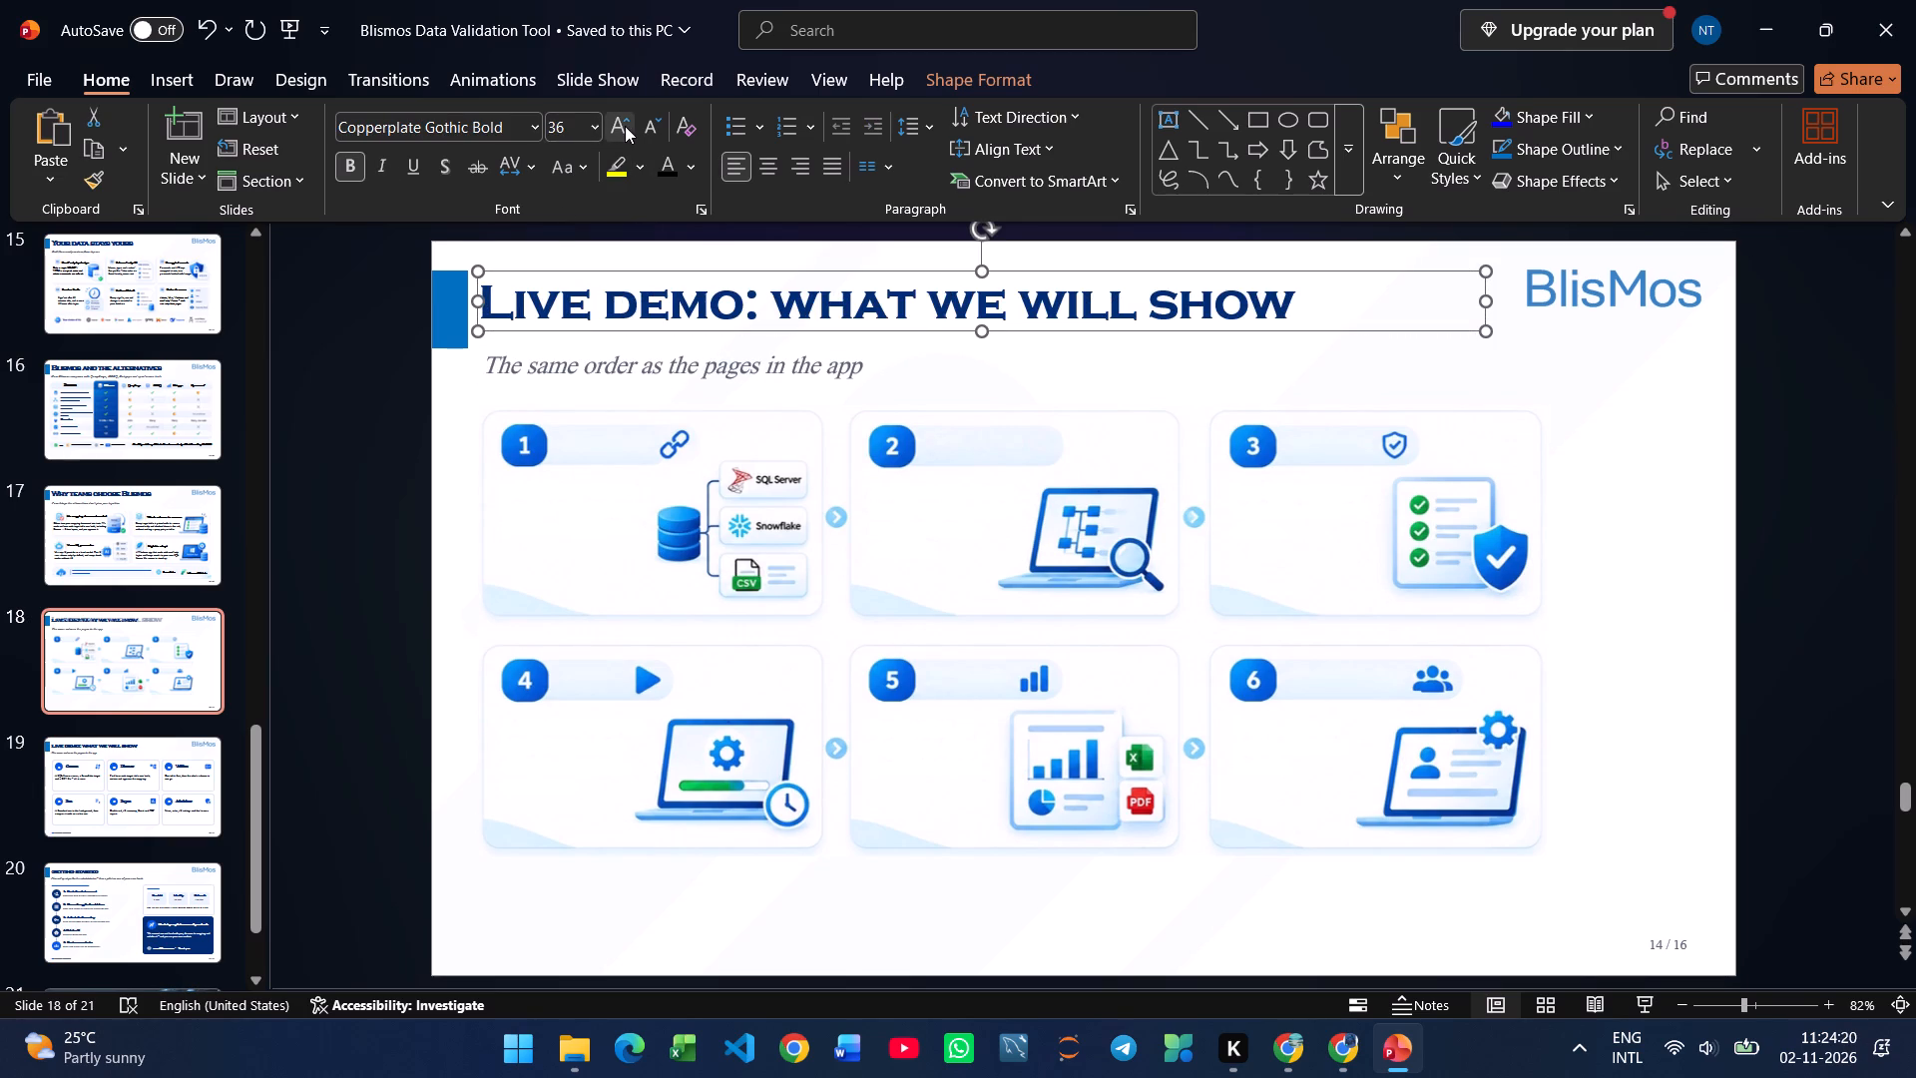
Enlarge the card image proportionally and position it just below the subtitle so it fills most of the slide's width.
click(1122, 686)
drag(1550, 849, 1571, 857)
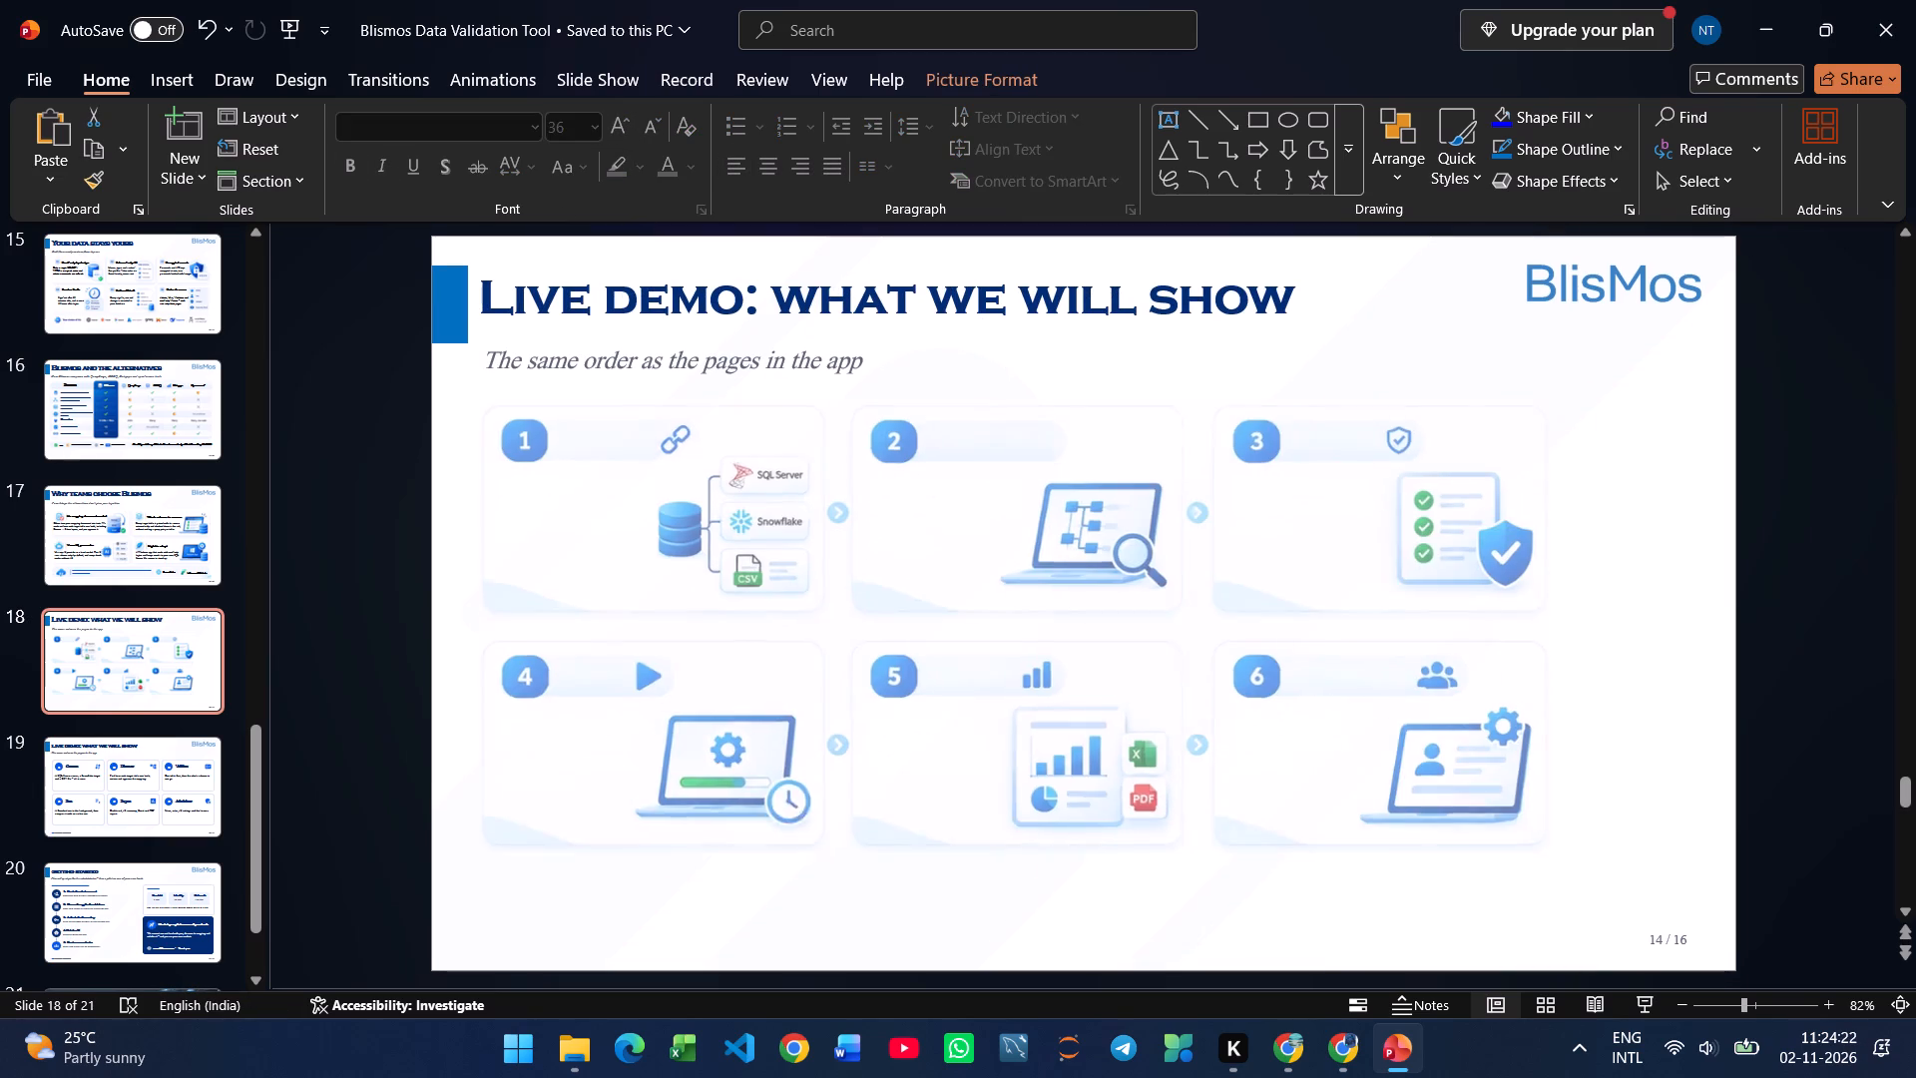
drag(1571, 857, 1658, 892)
drag(1422, 859, 1411, 853)
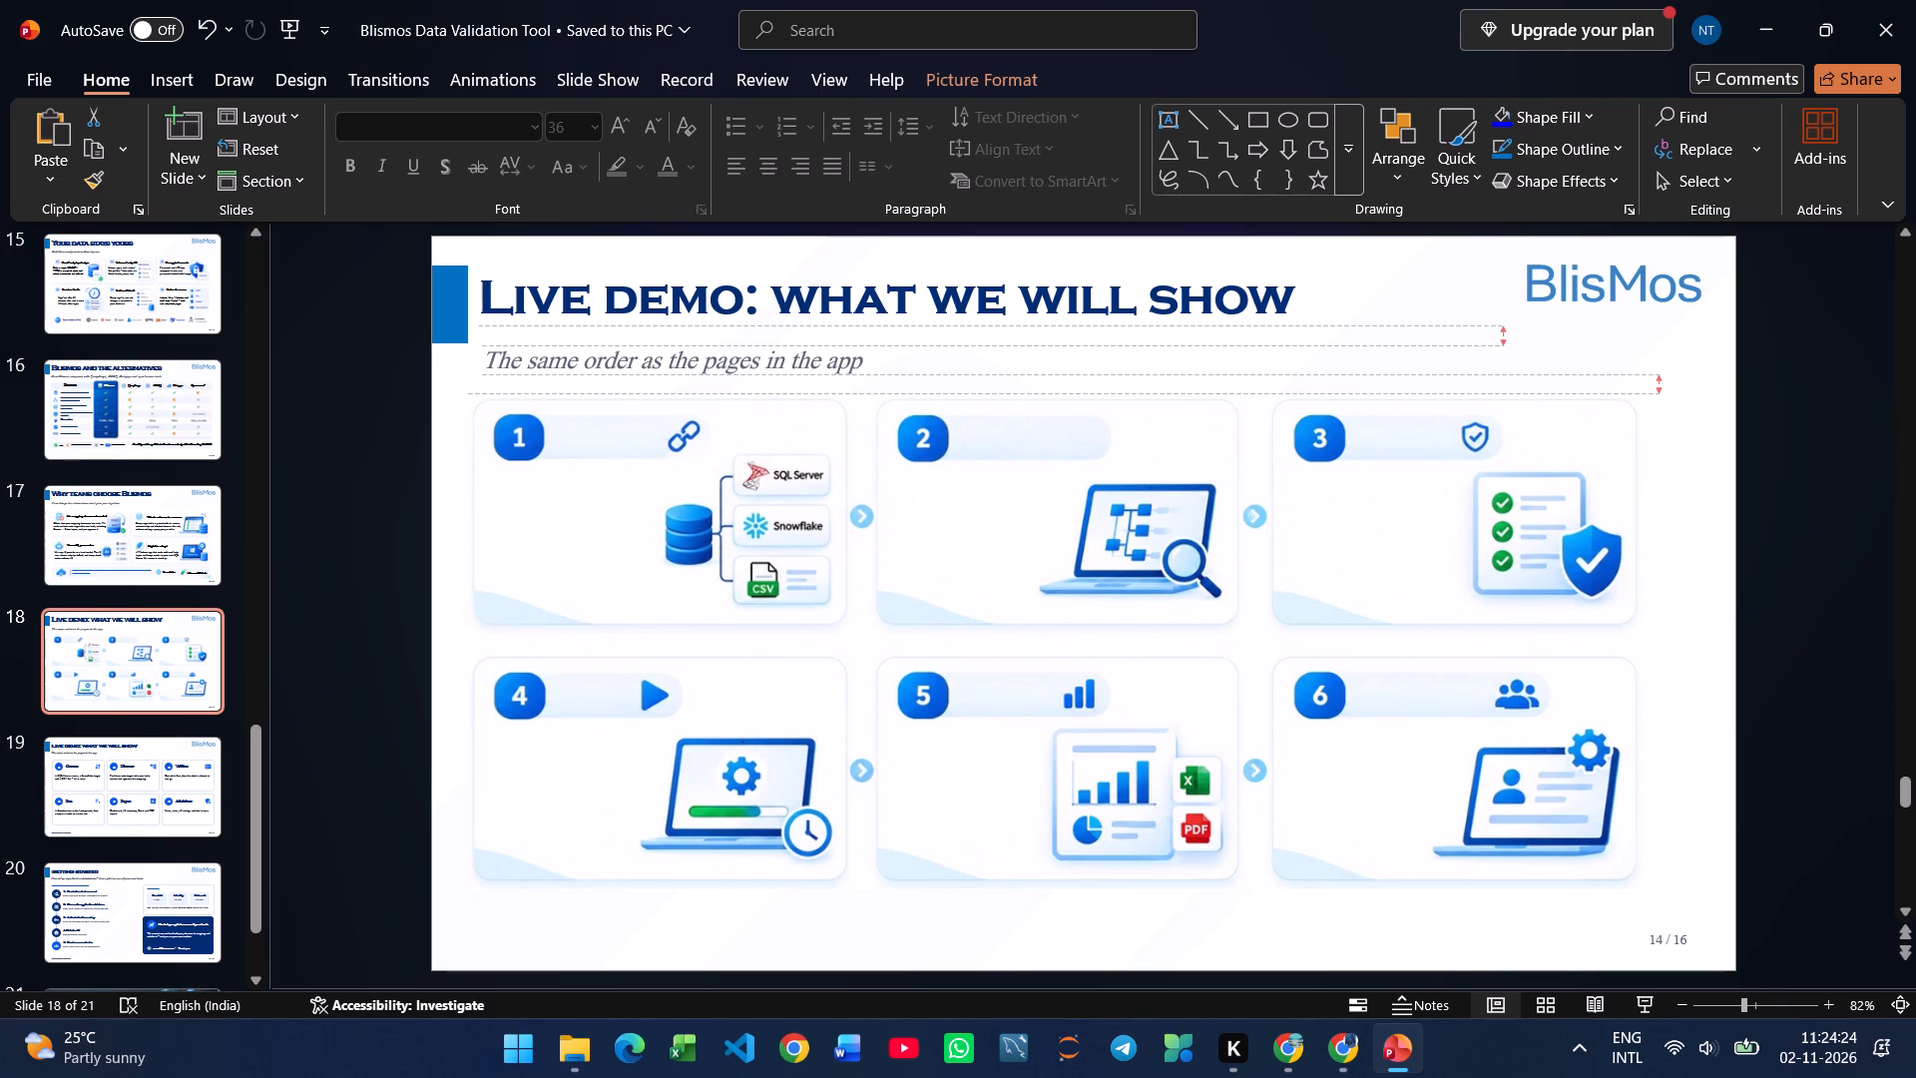
drag(1411, 853, 1411, 852)
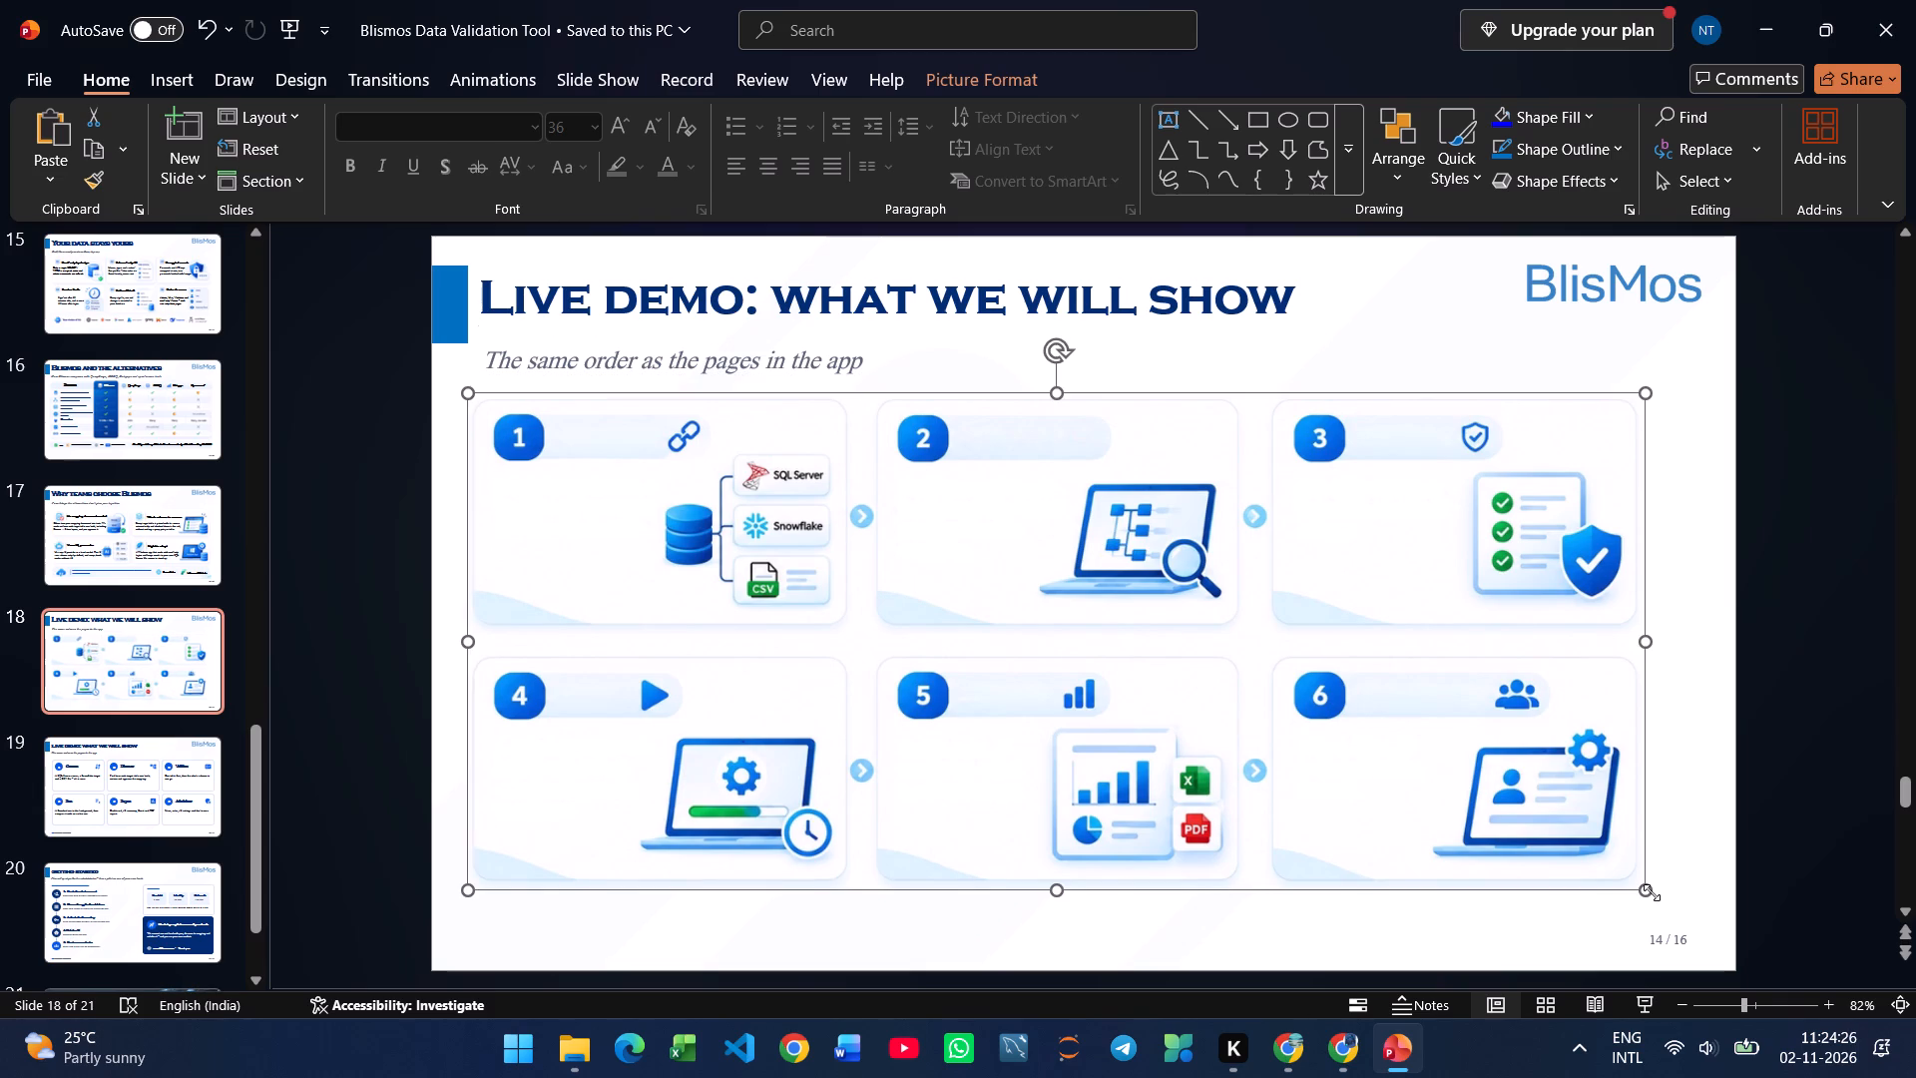
drag(1648, 893, 1674, 898)
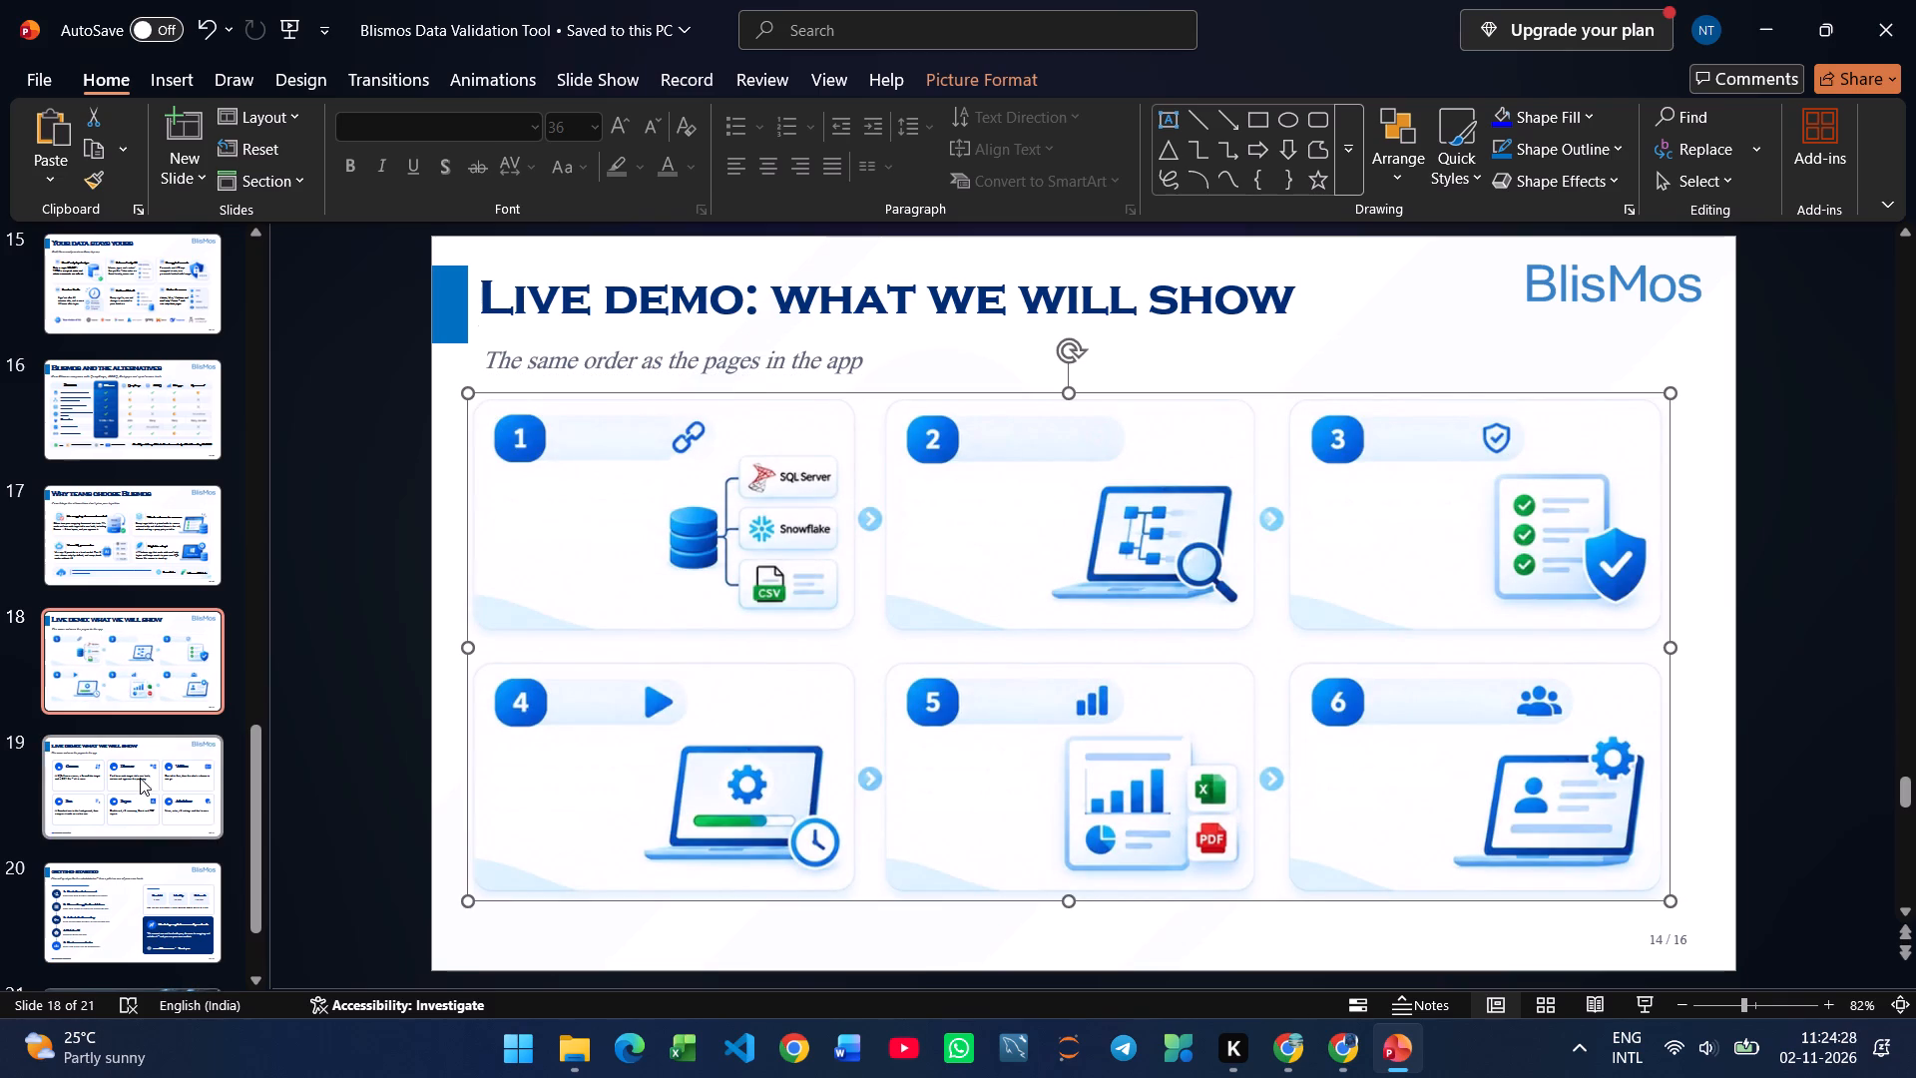
Copy the "Connect" heading text from slide 19 and paste it onto slide 18.
click(140, 778)
click(650, 458)
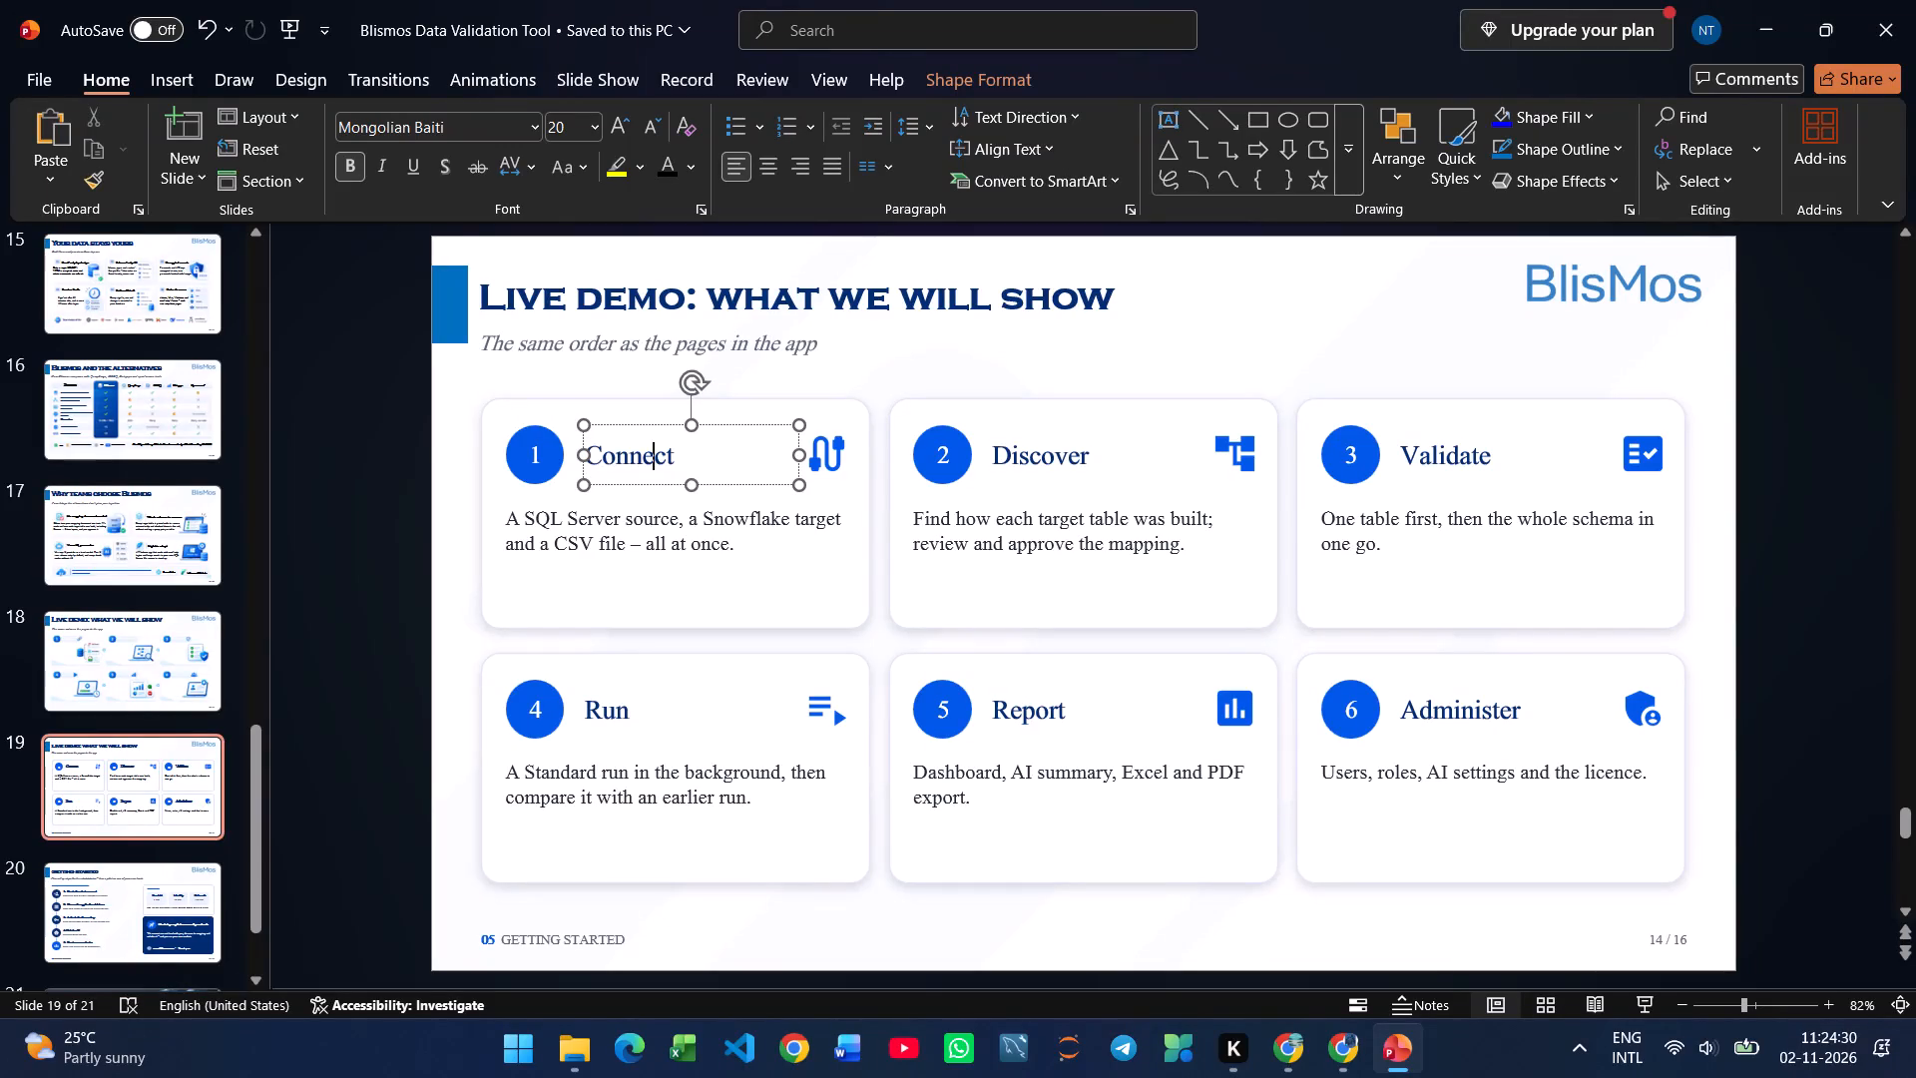
key(ctrl+a)
key(ctrl+c)
click(82, 670)
key(ctrl+v)
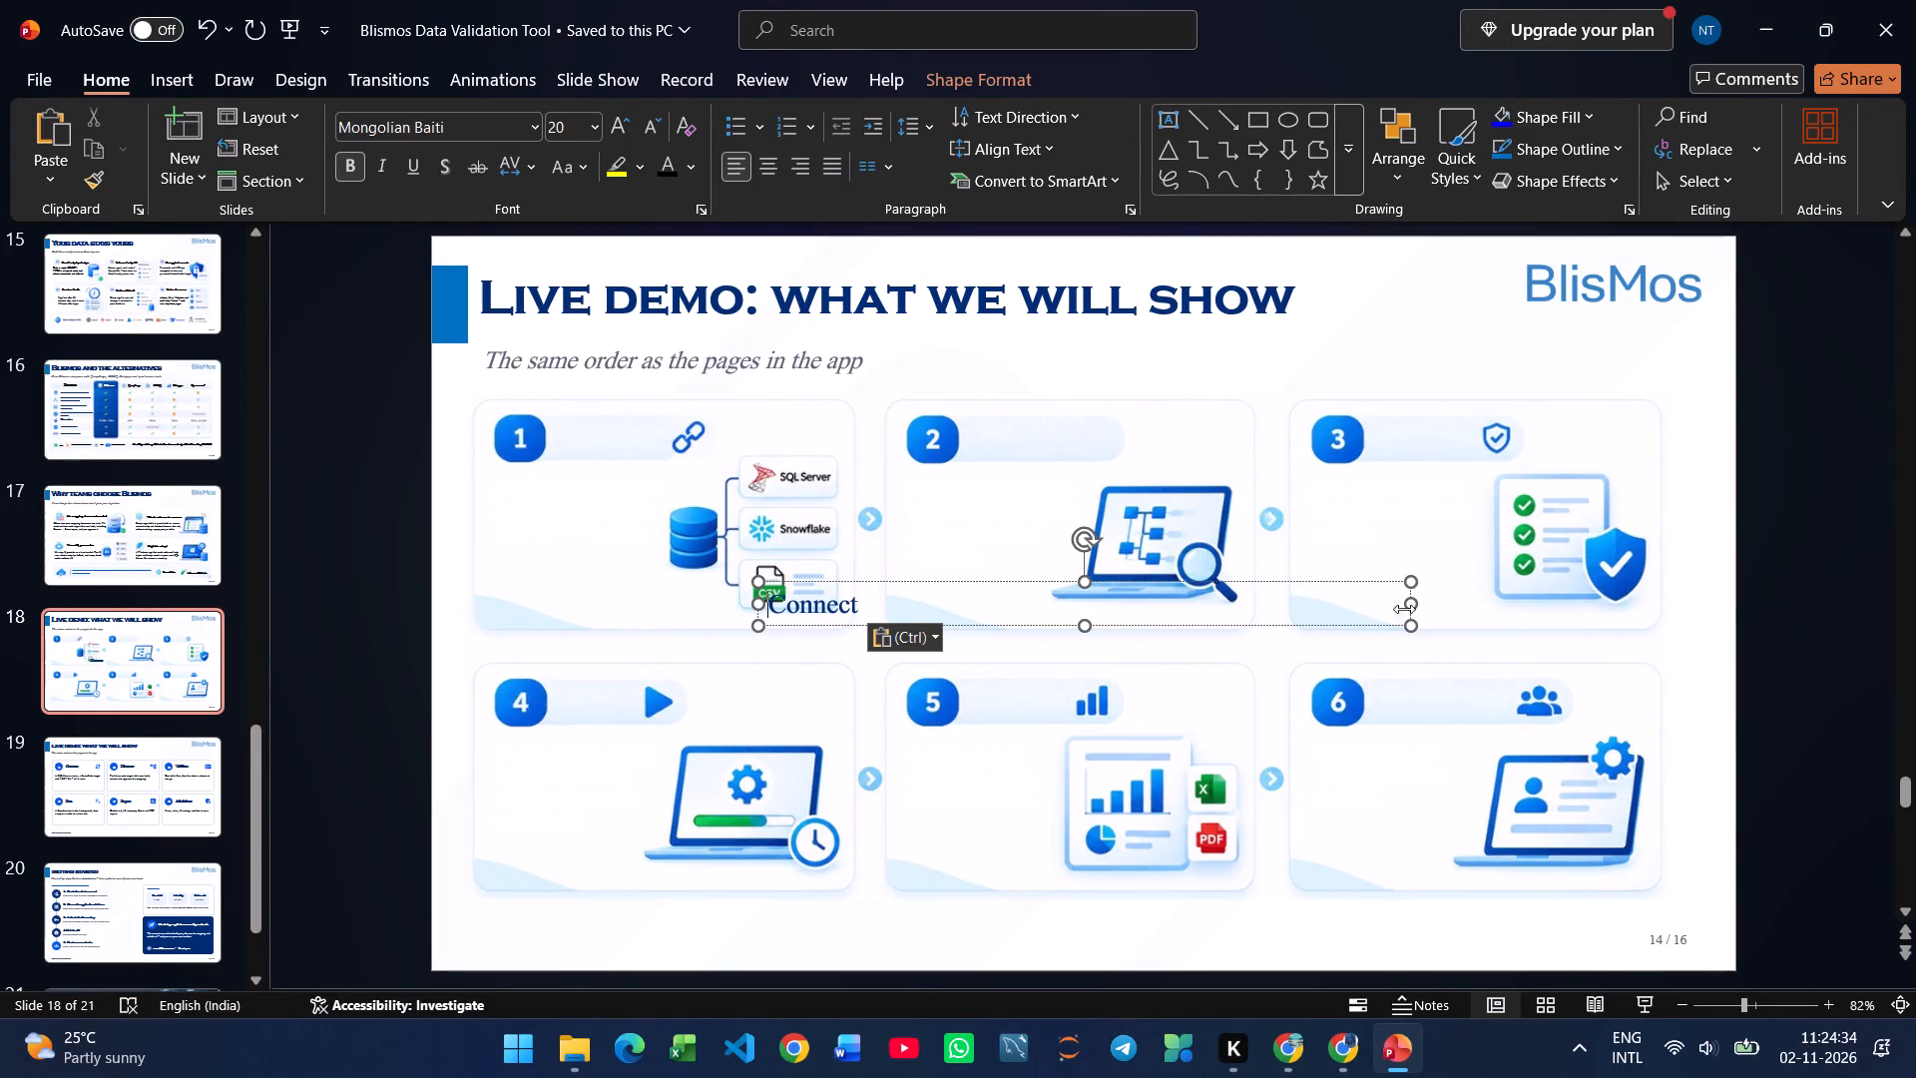
Narrow the "Connect" text box, colour its text black, and place it beside number 1 on the first card.
drag(1409, 605, 871, 626)
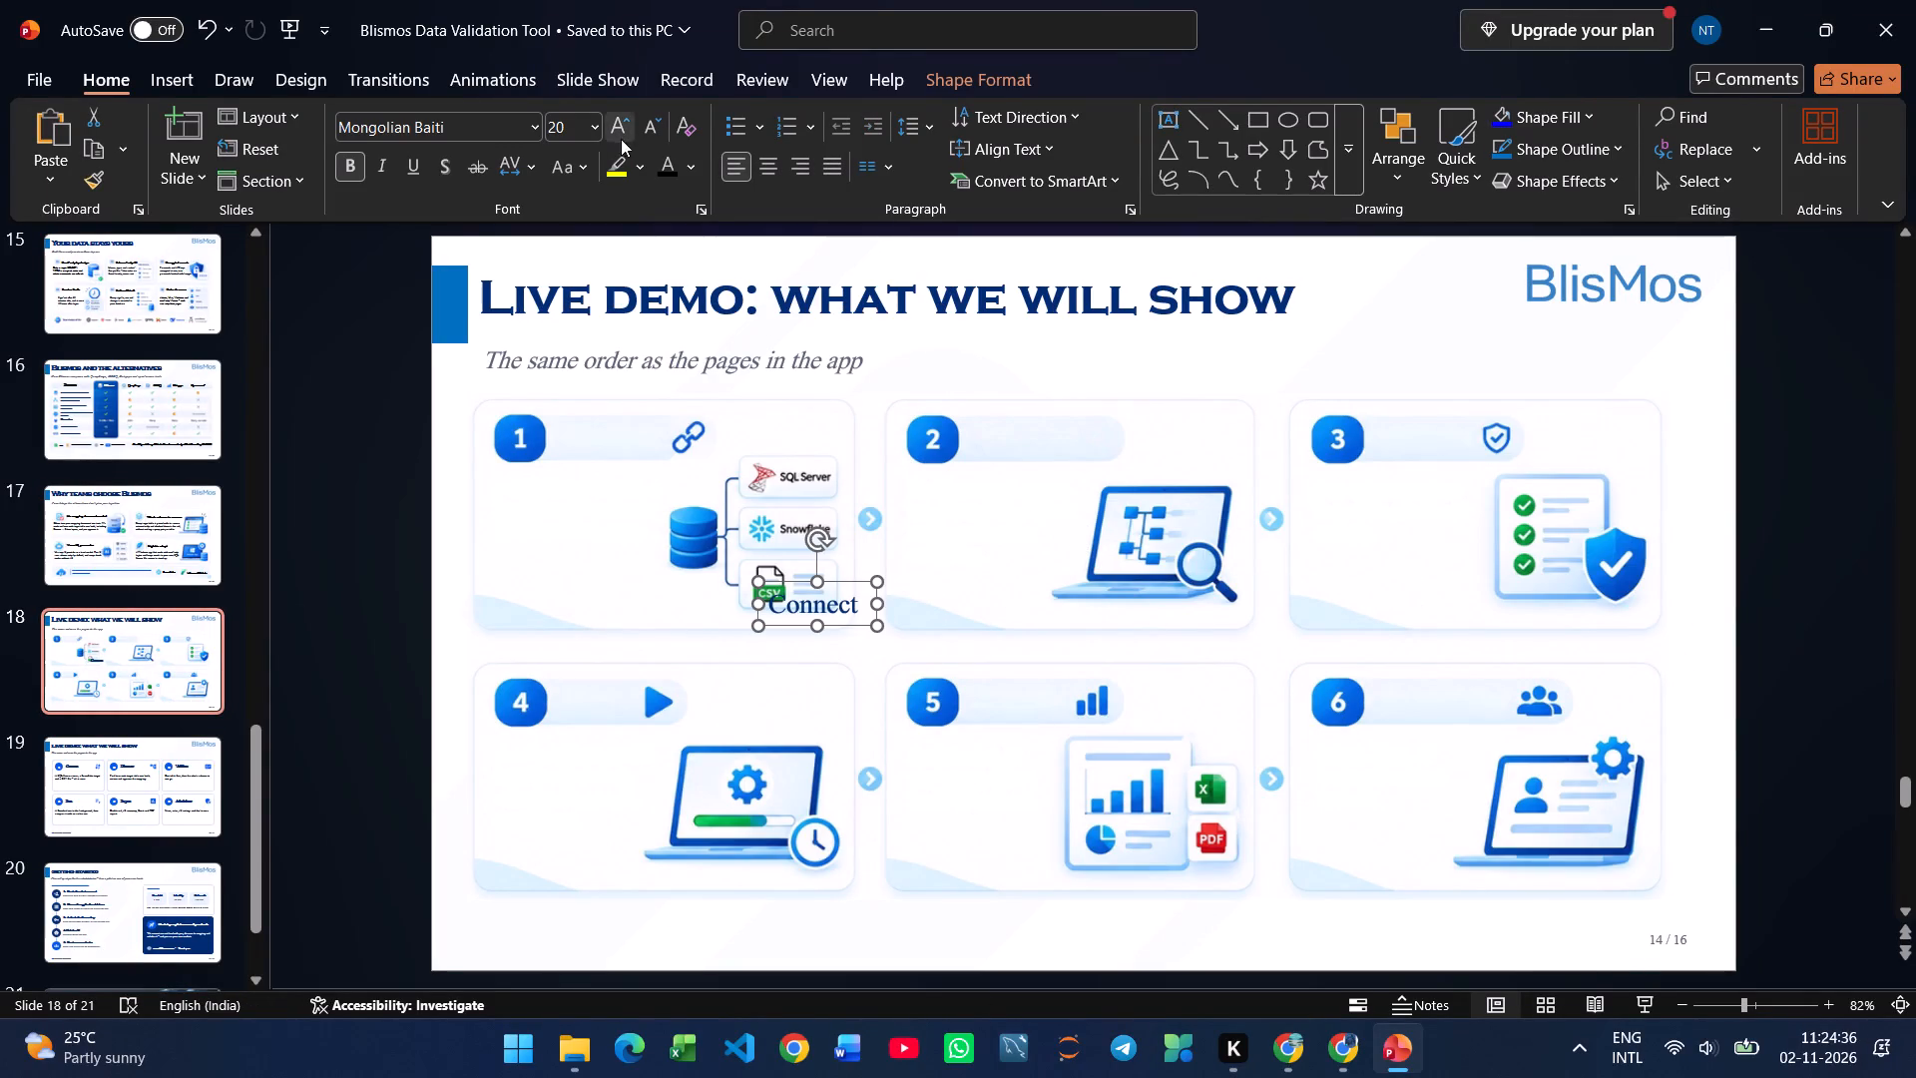
click(667, 171)
drag(847, 624, 848, 619)
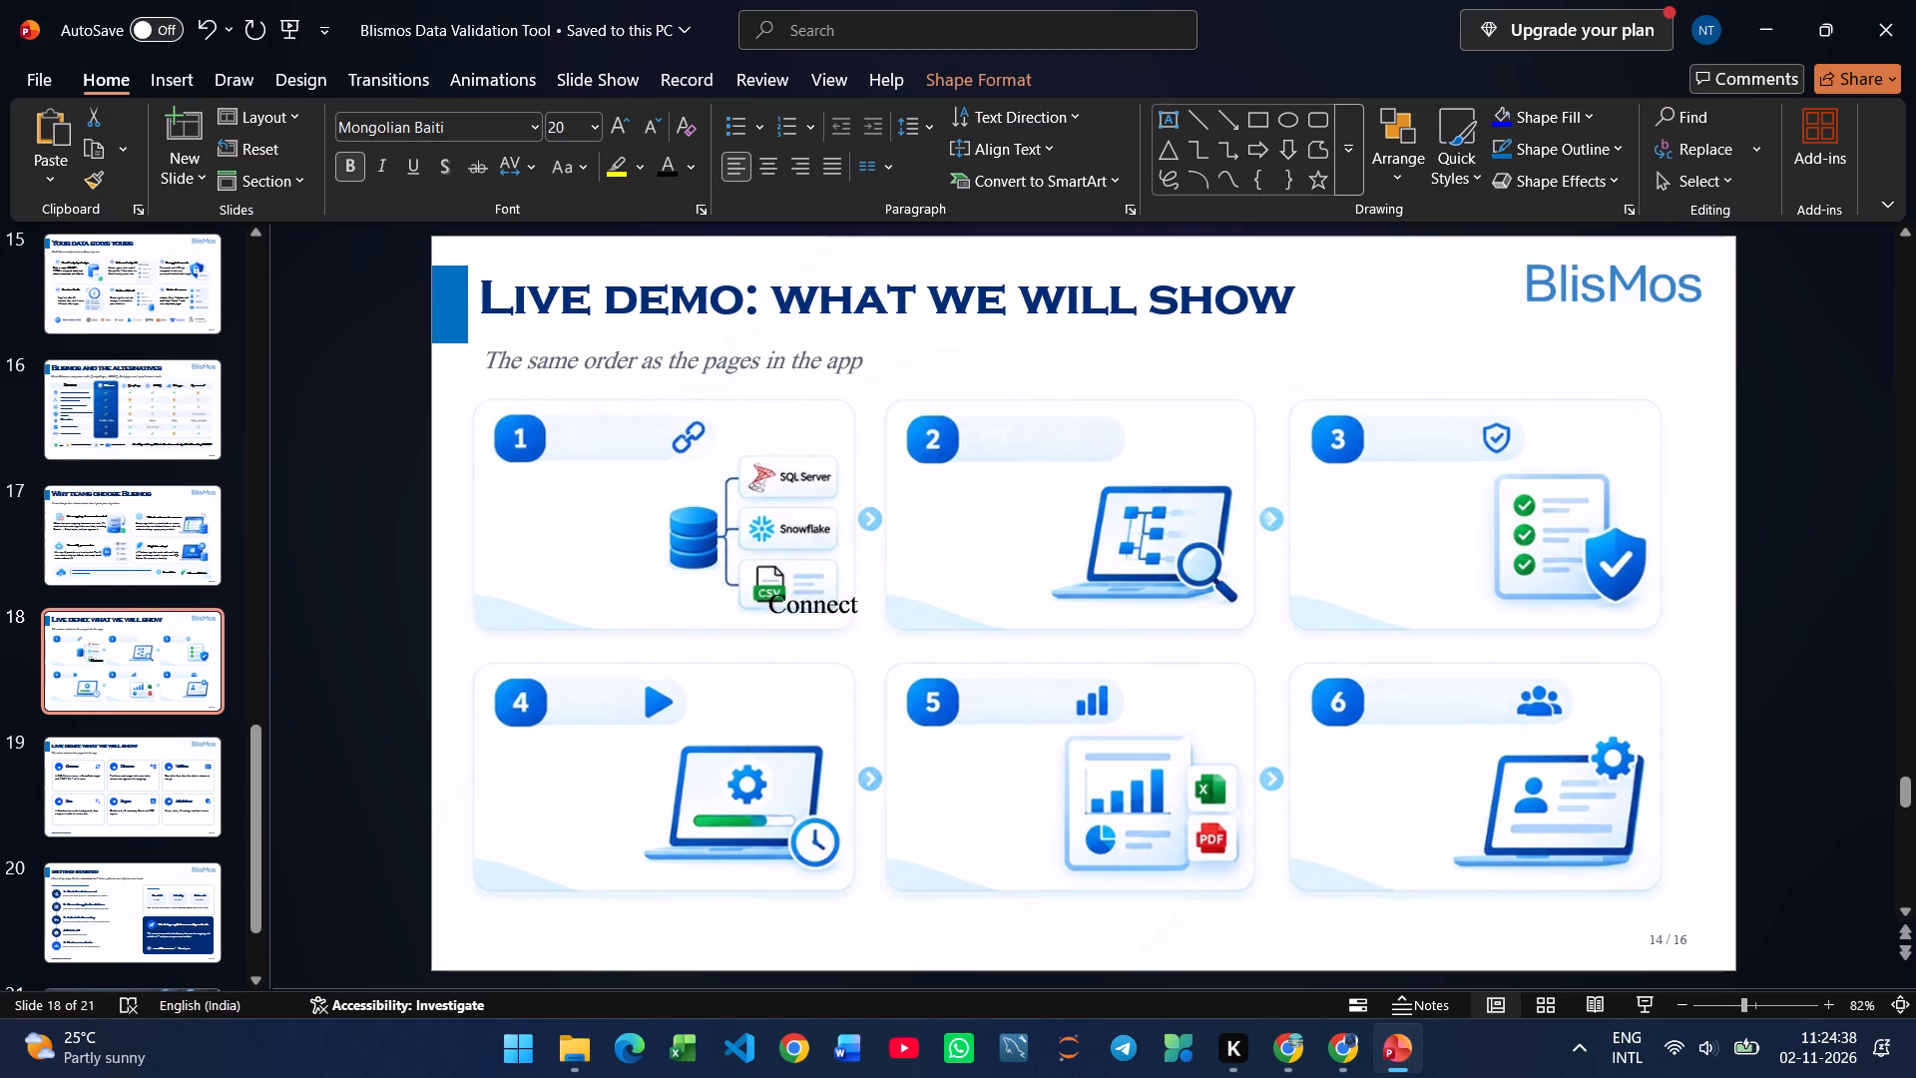
drag(848, 619, 634, 452)
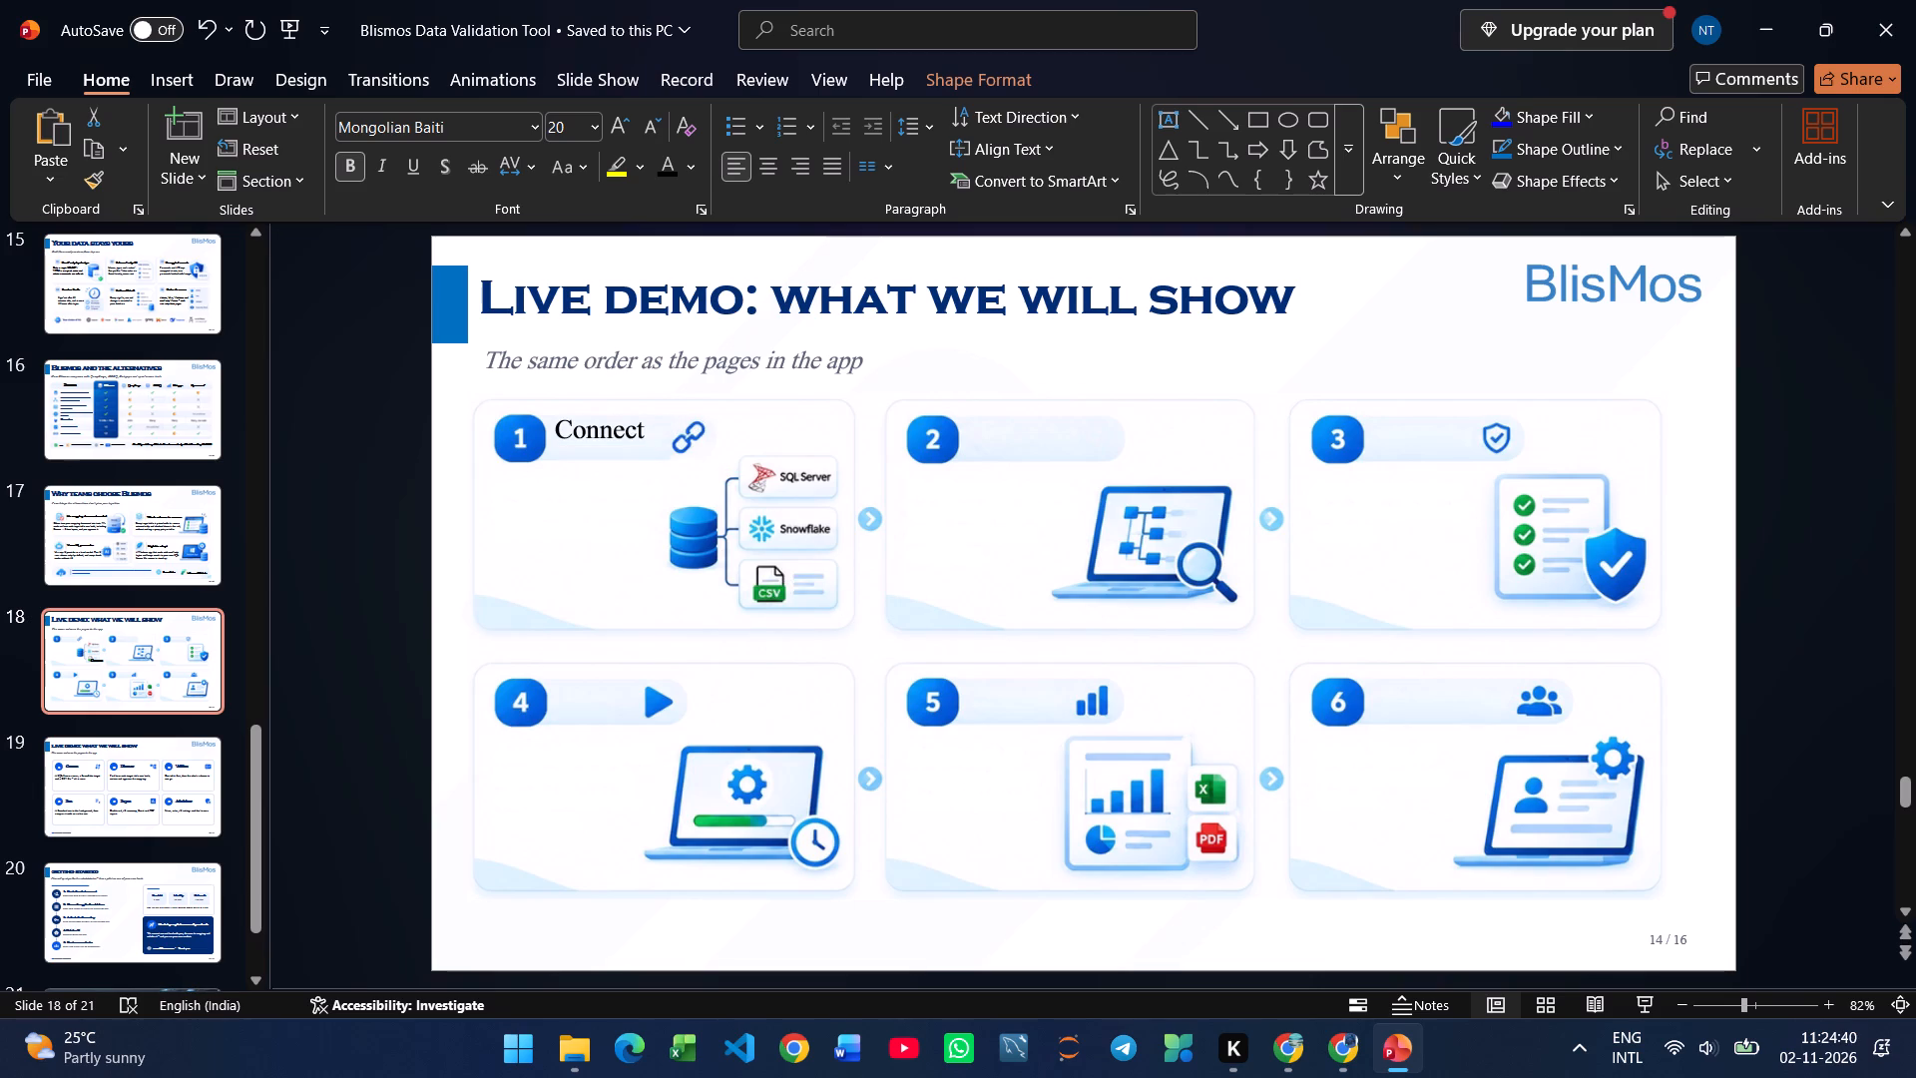
drag(634, 452, 637, 454)
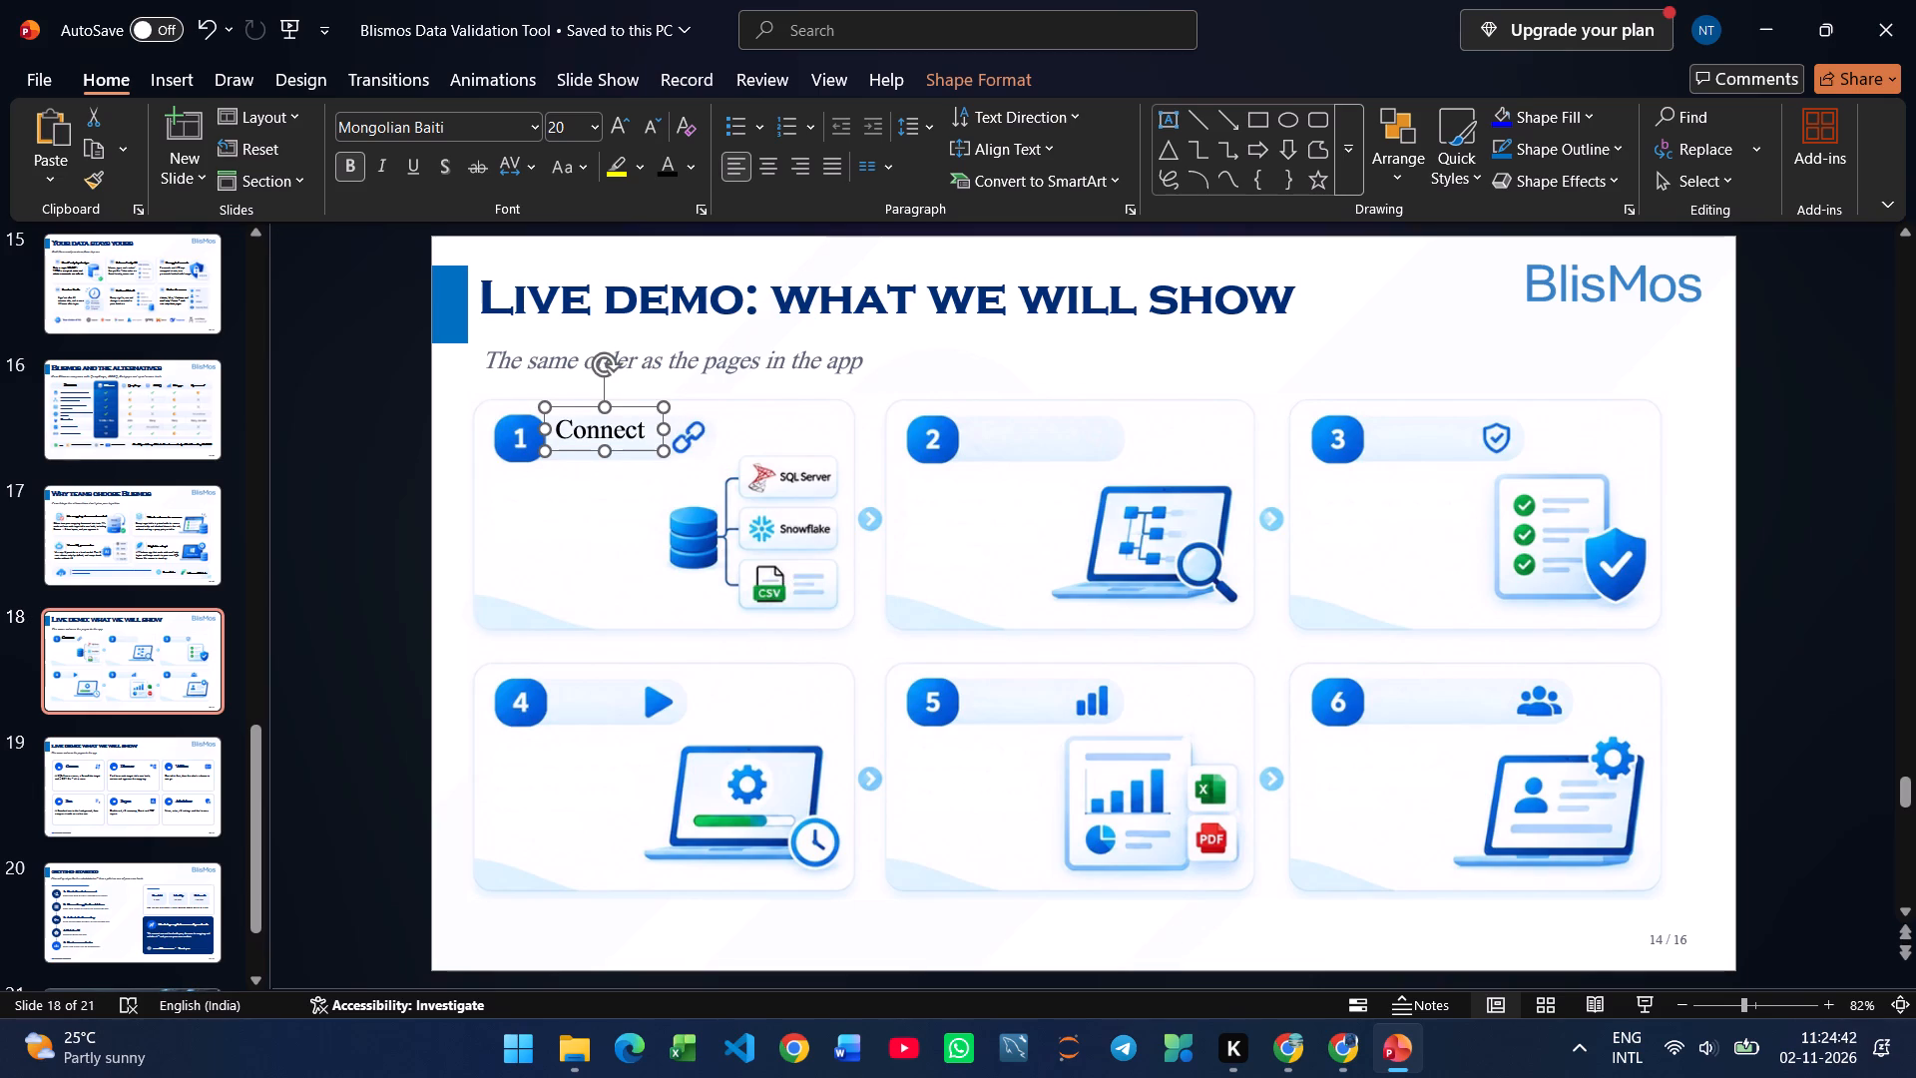
key(Right)
key(Down)
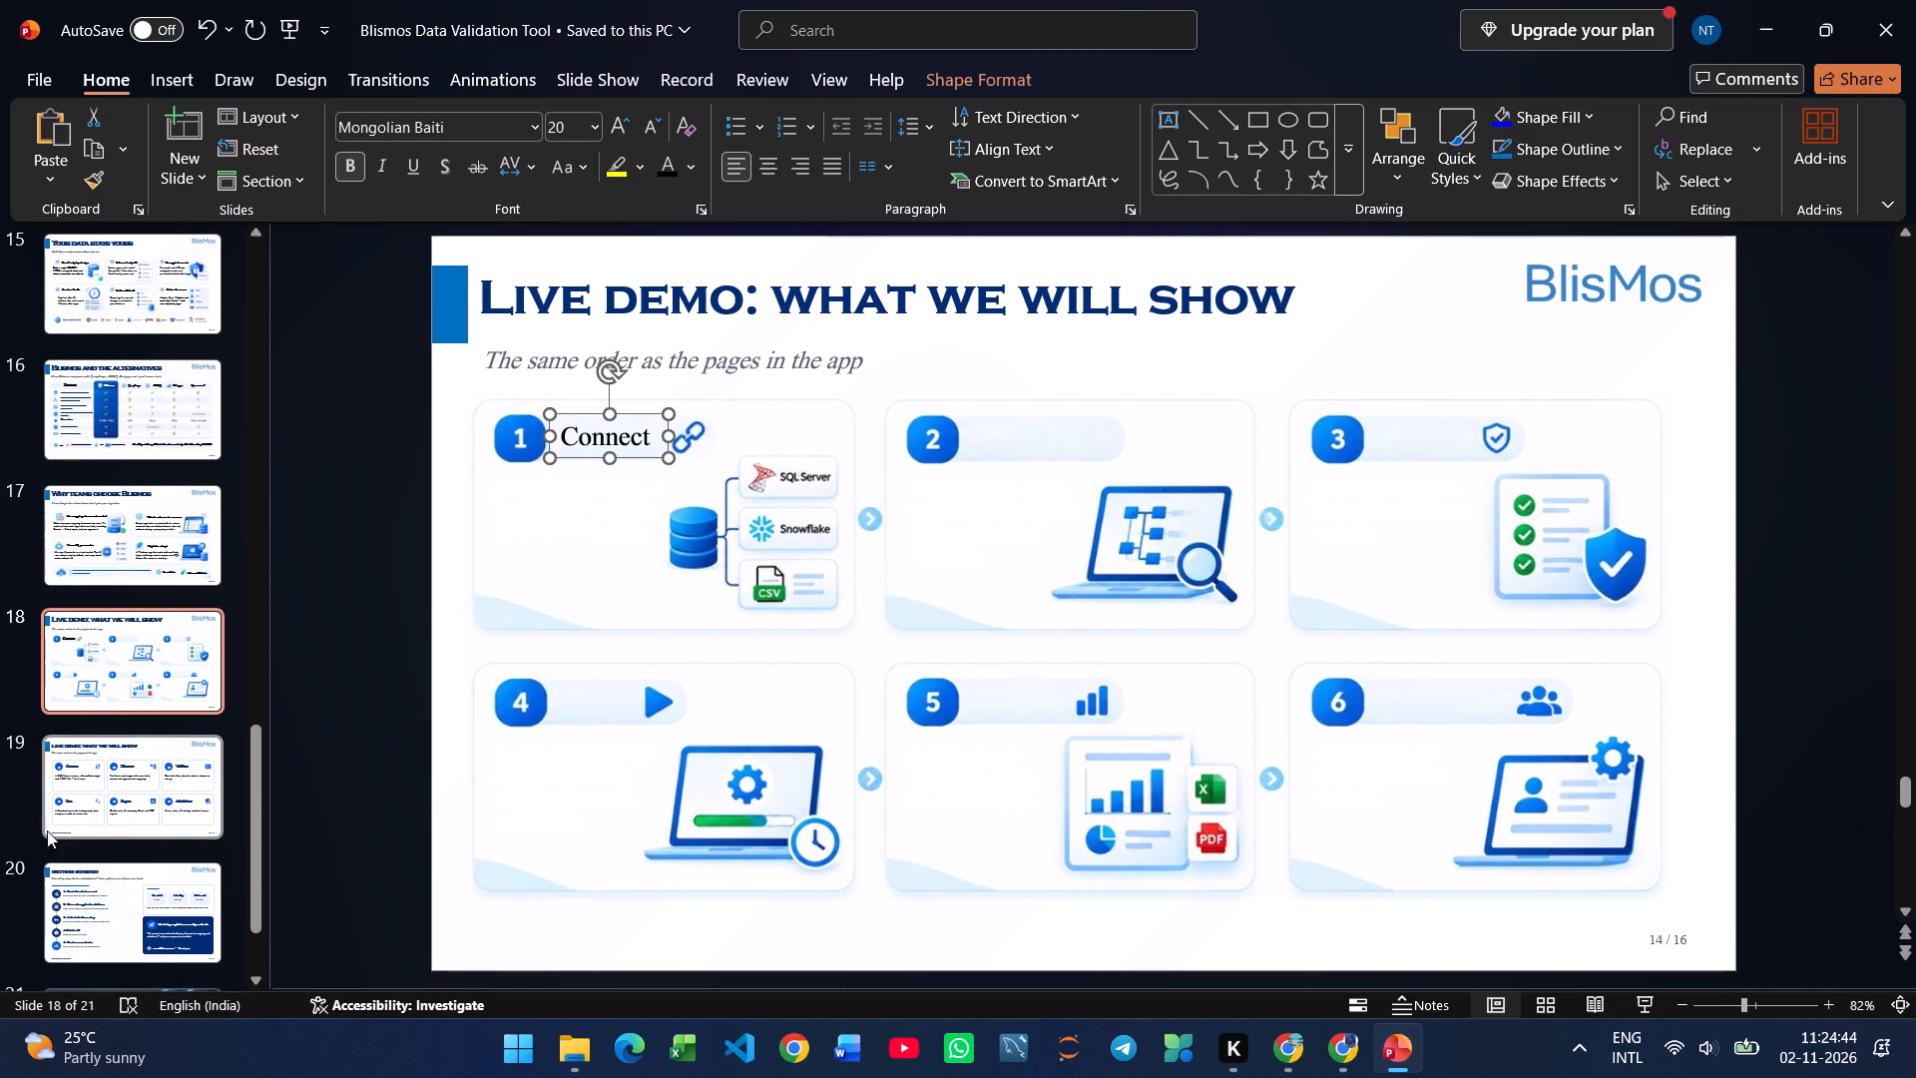
Copy the "Discover" heading text from slide 19 and paste it onto slide 18.
click(48, 769)
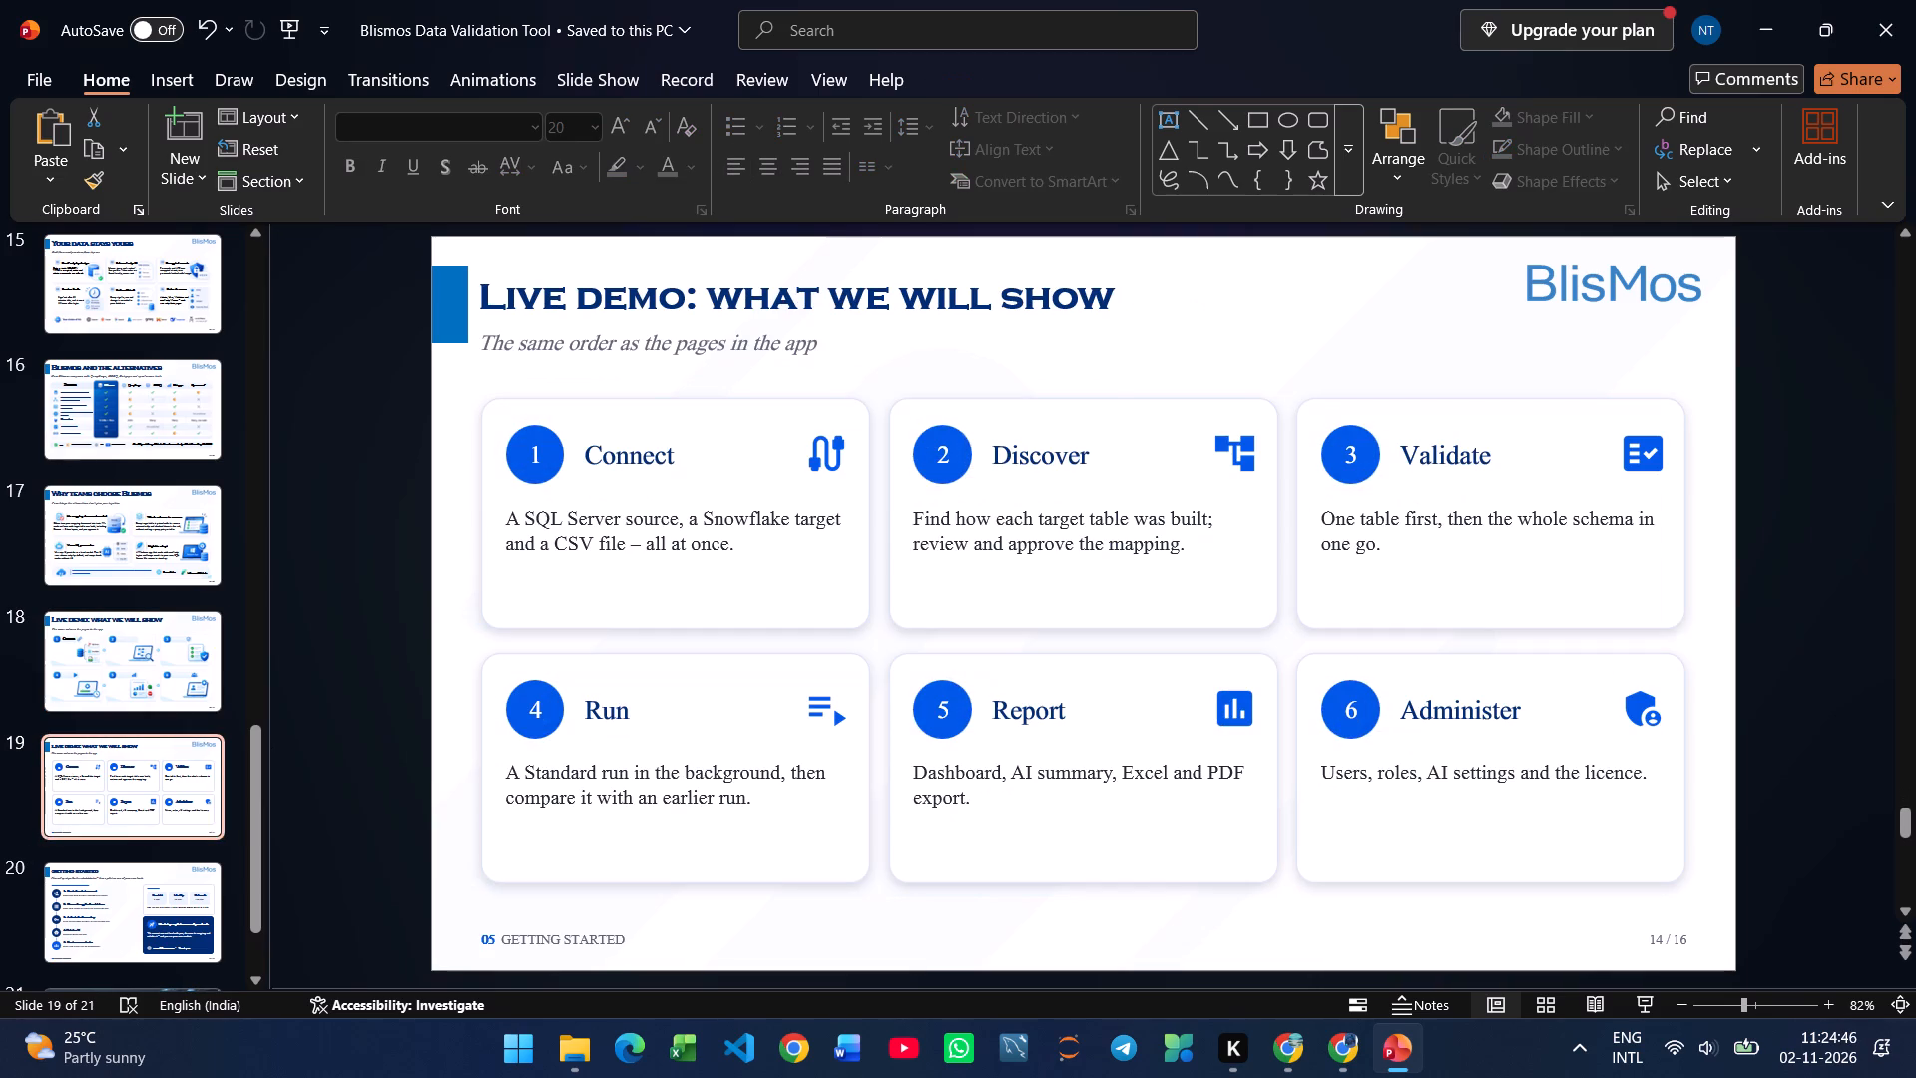
click(1076, 460)
key(ctrl+a)
key(ctrl+c)
click(173, 648)
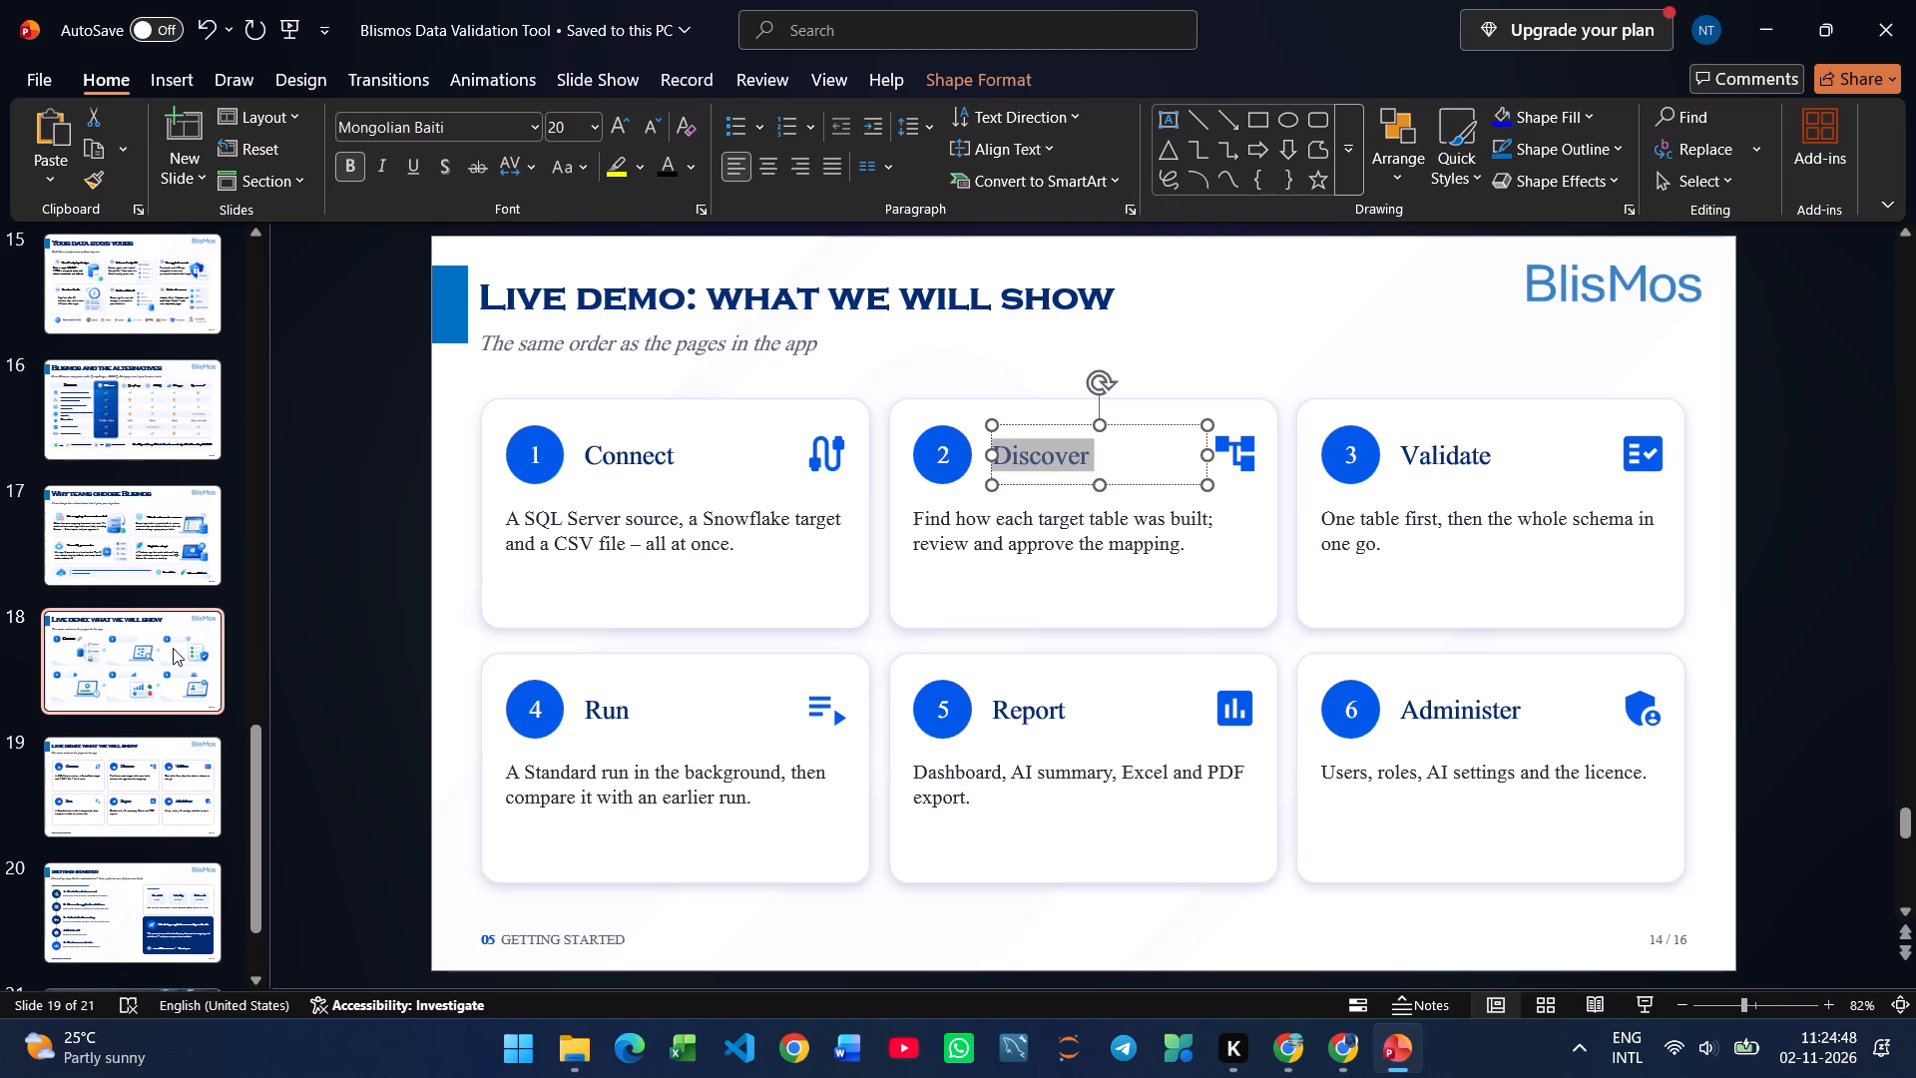
key(ctrl+v)
Narrow the "Discover" text box, colour its text black, and place it beside number 2 on the second card.
drag(1415, 605, 1397, 605)
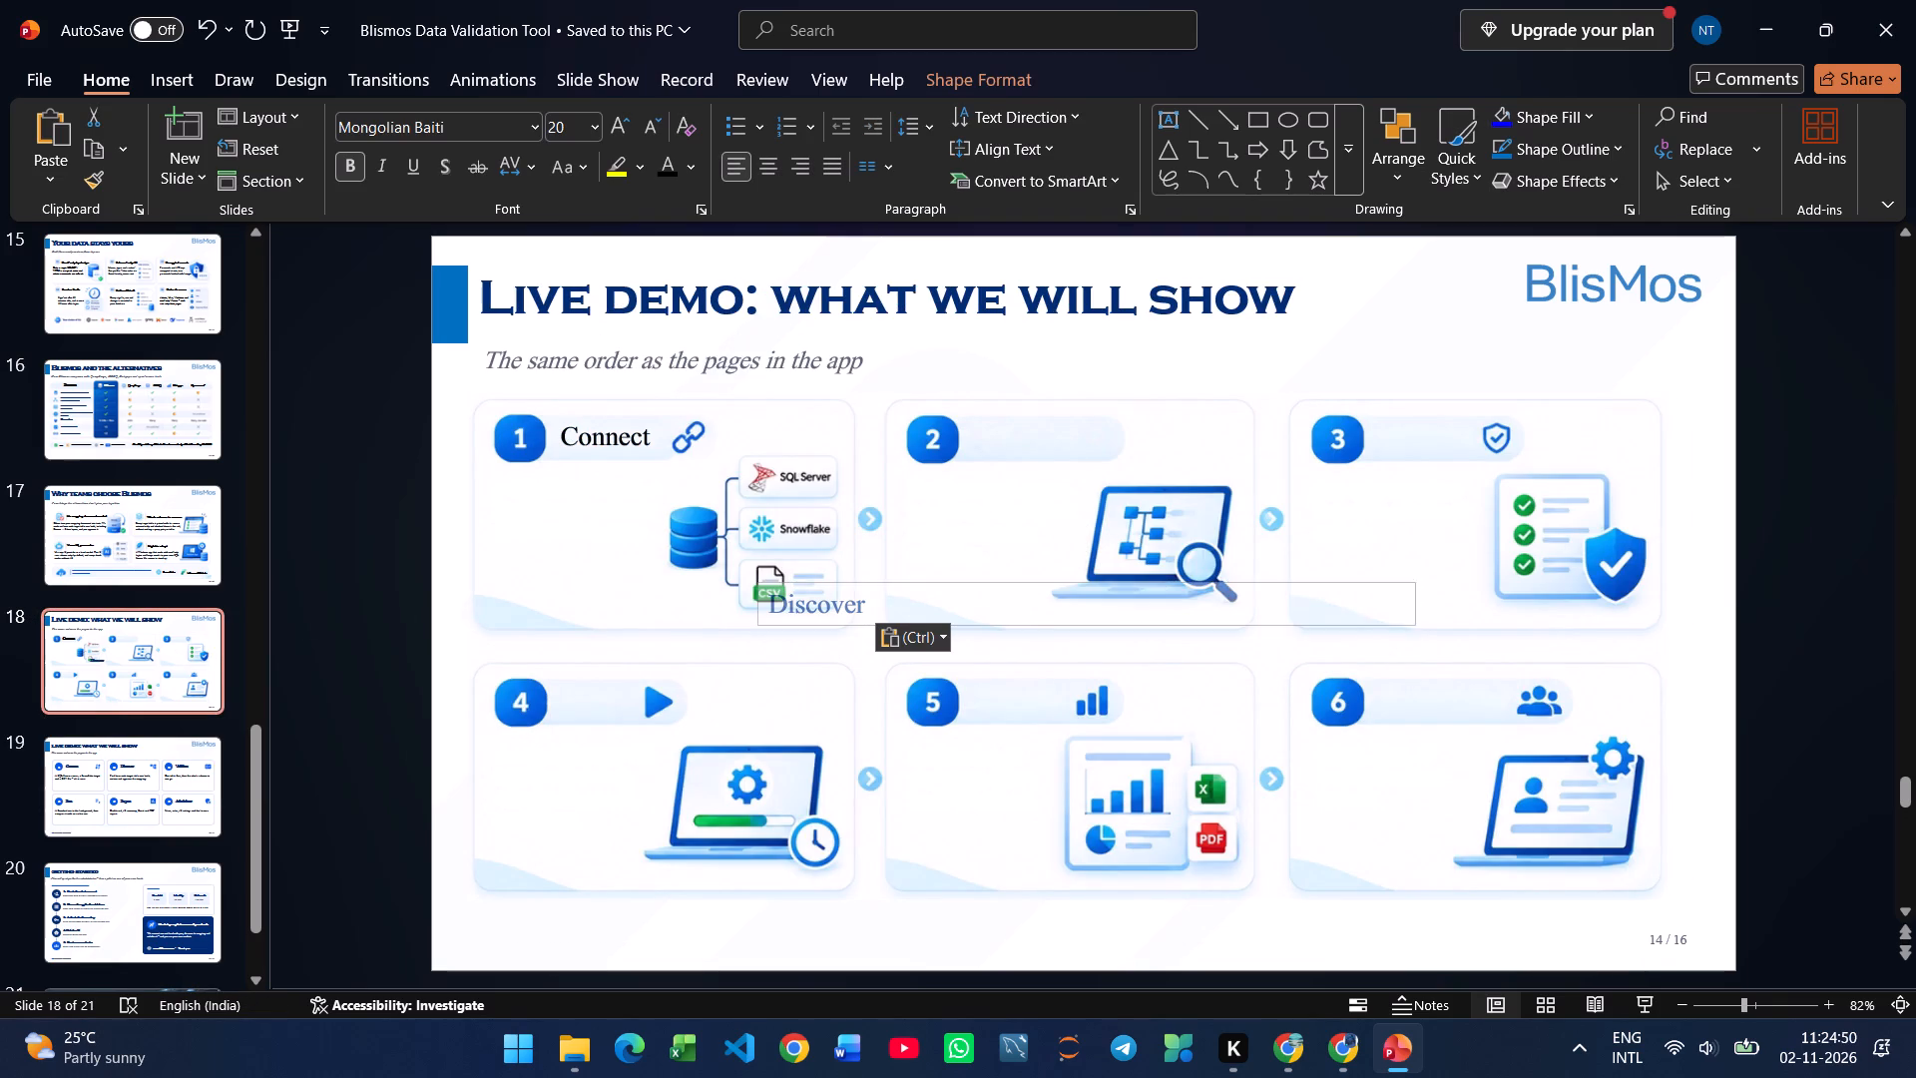
drag(1397, 605, 881, 621)
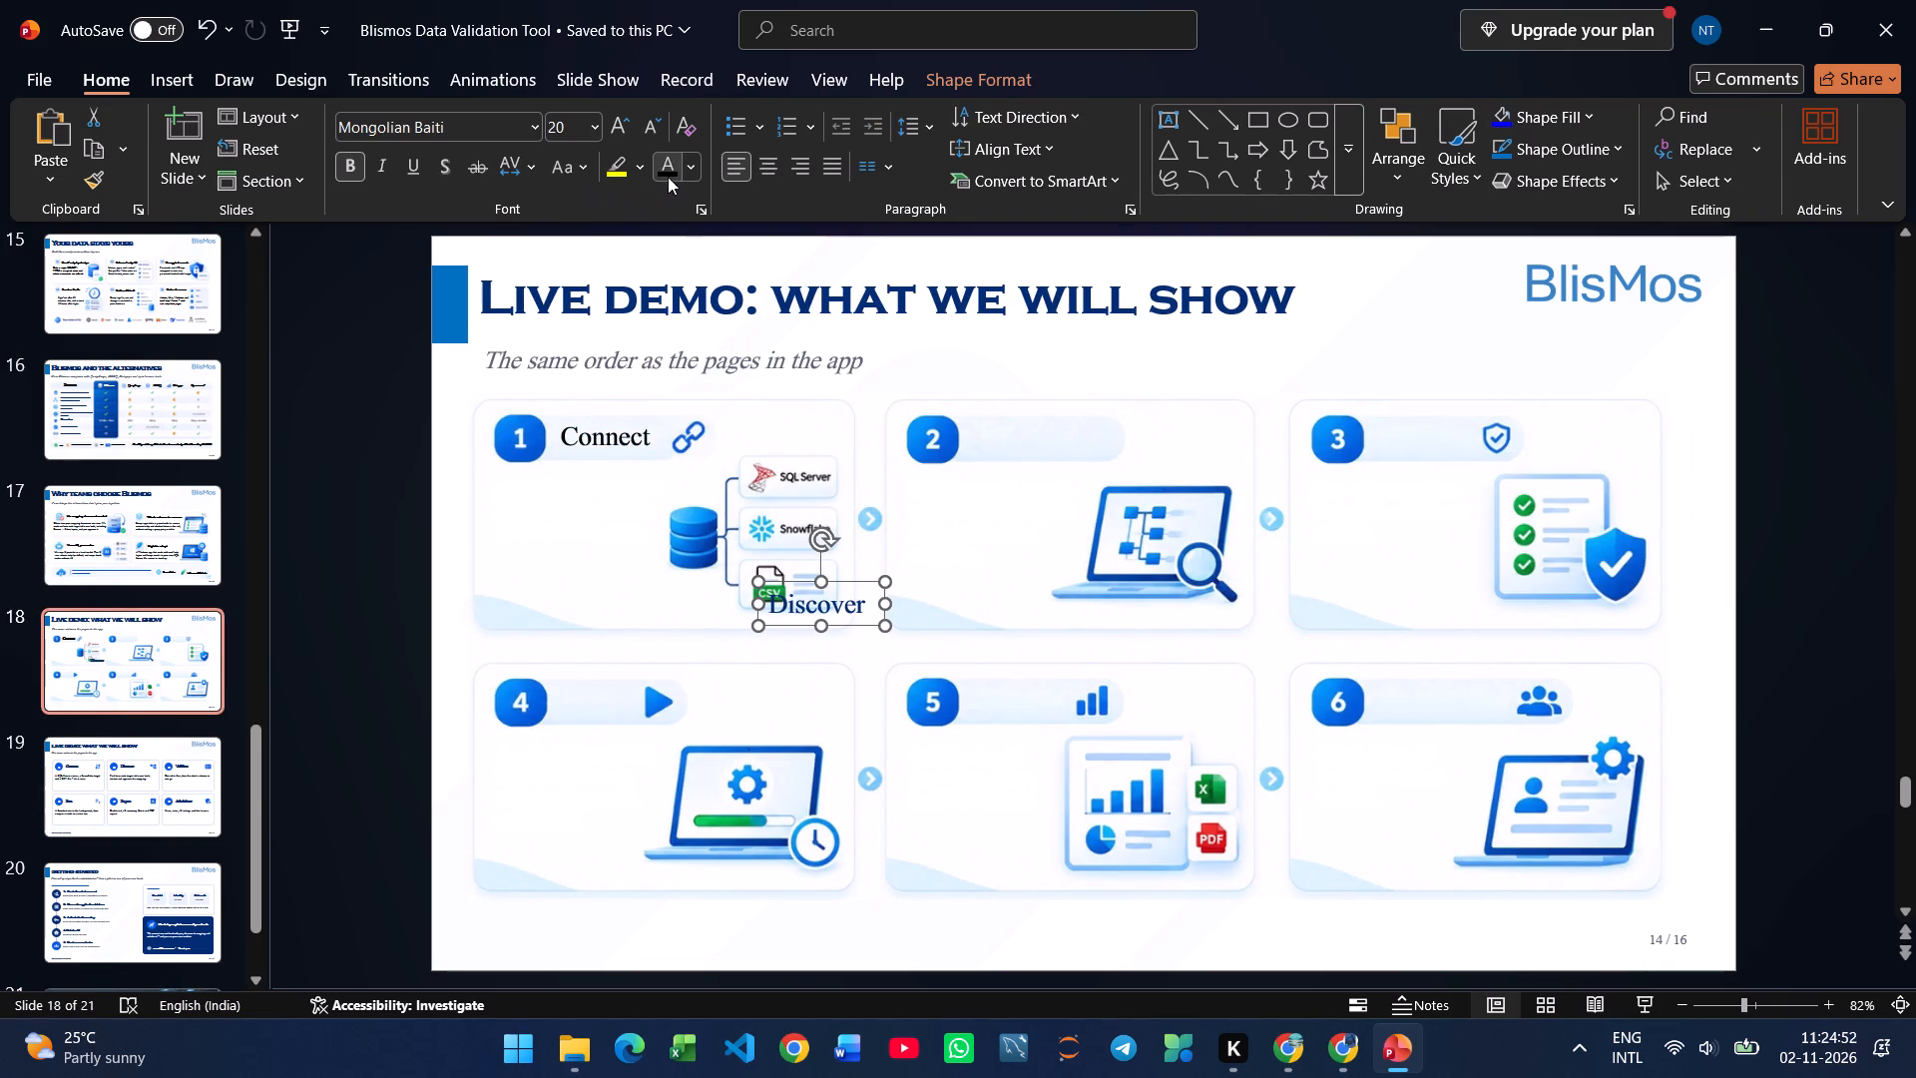
click(669, 167)
drag(849, 625, 853, 621)
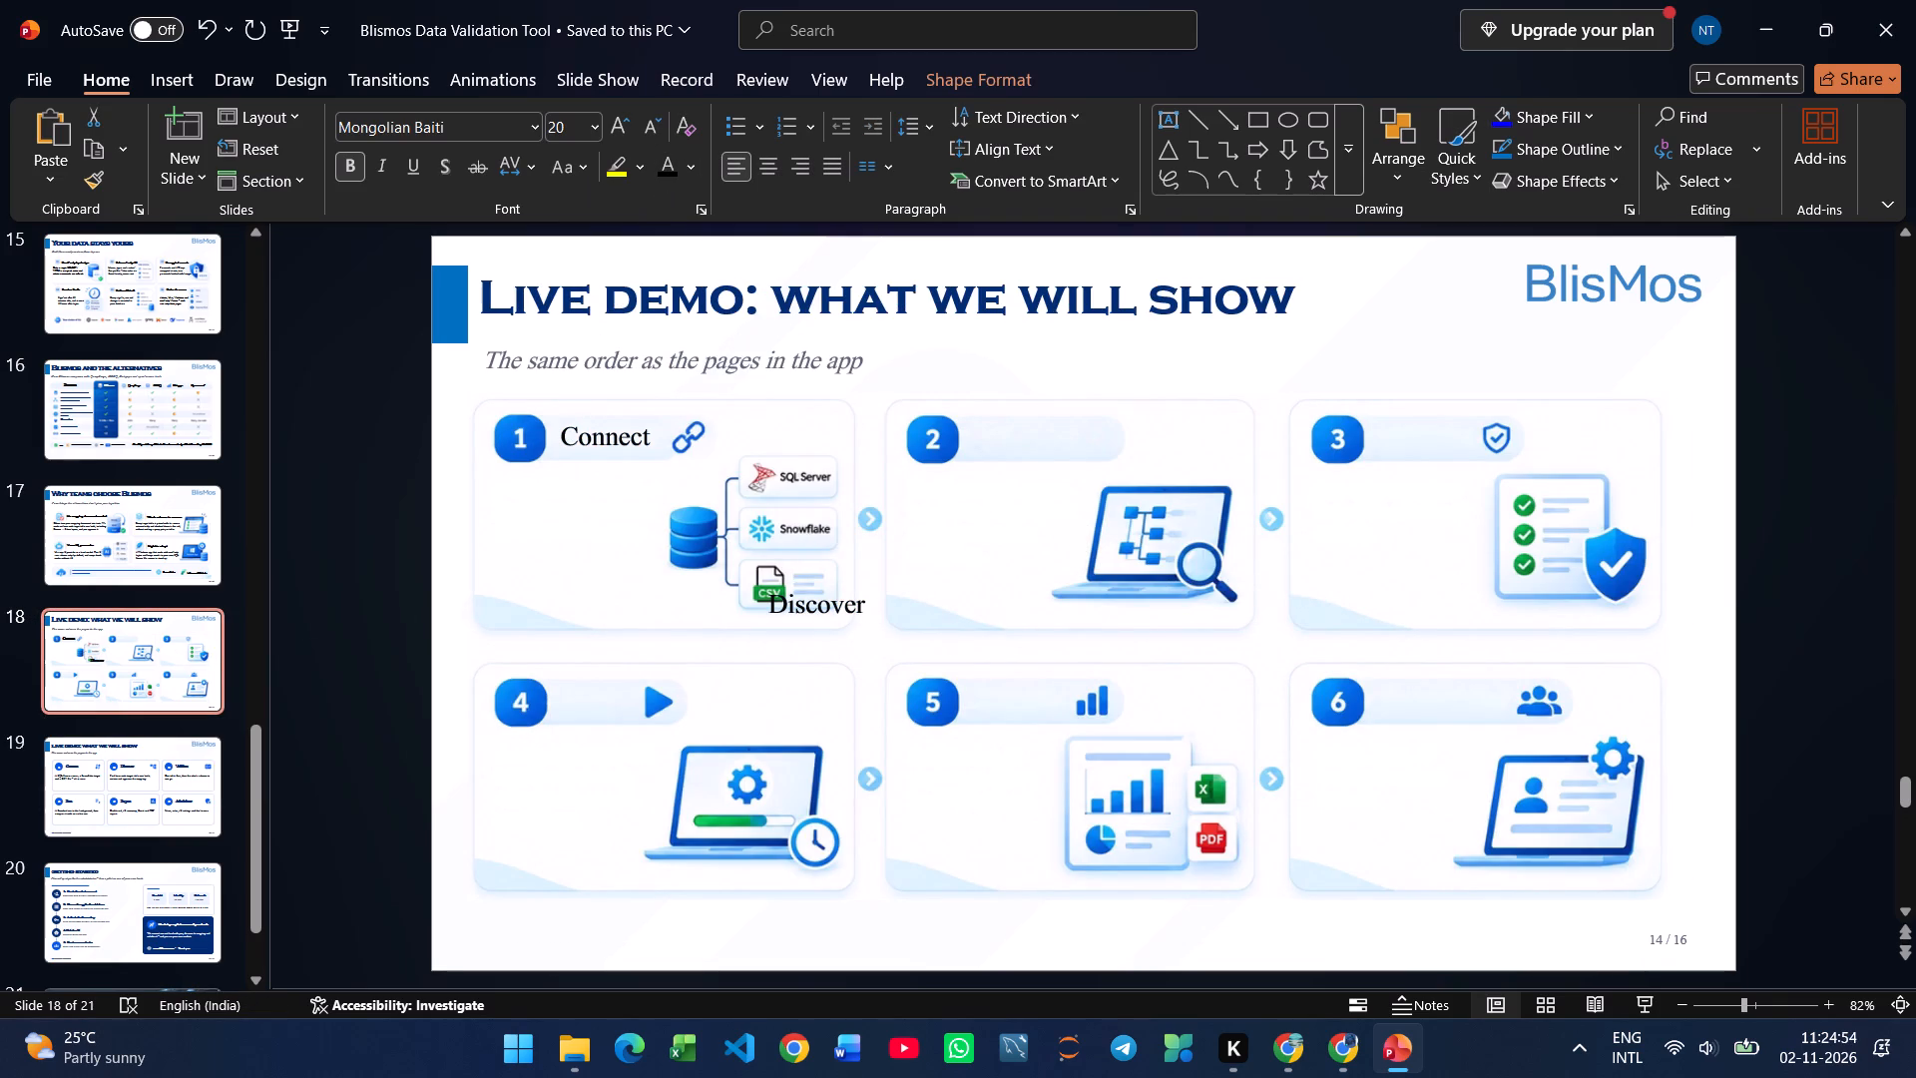
drag(853, 621, 1052, 459)
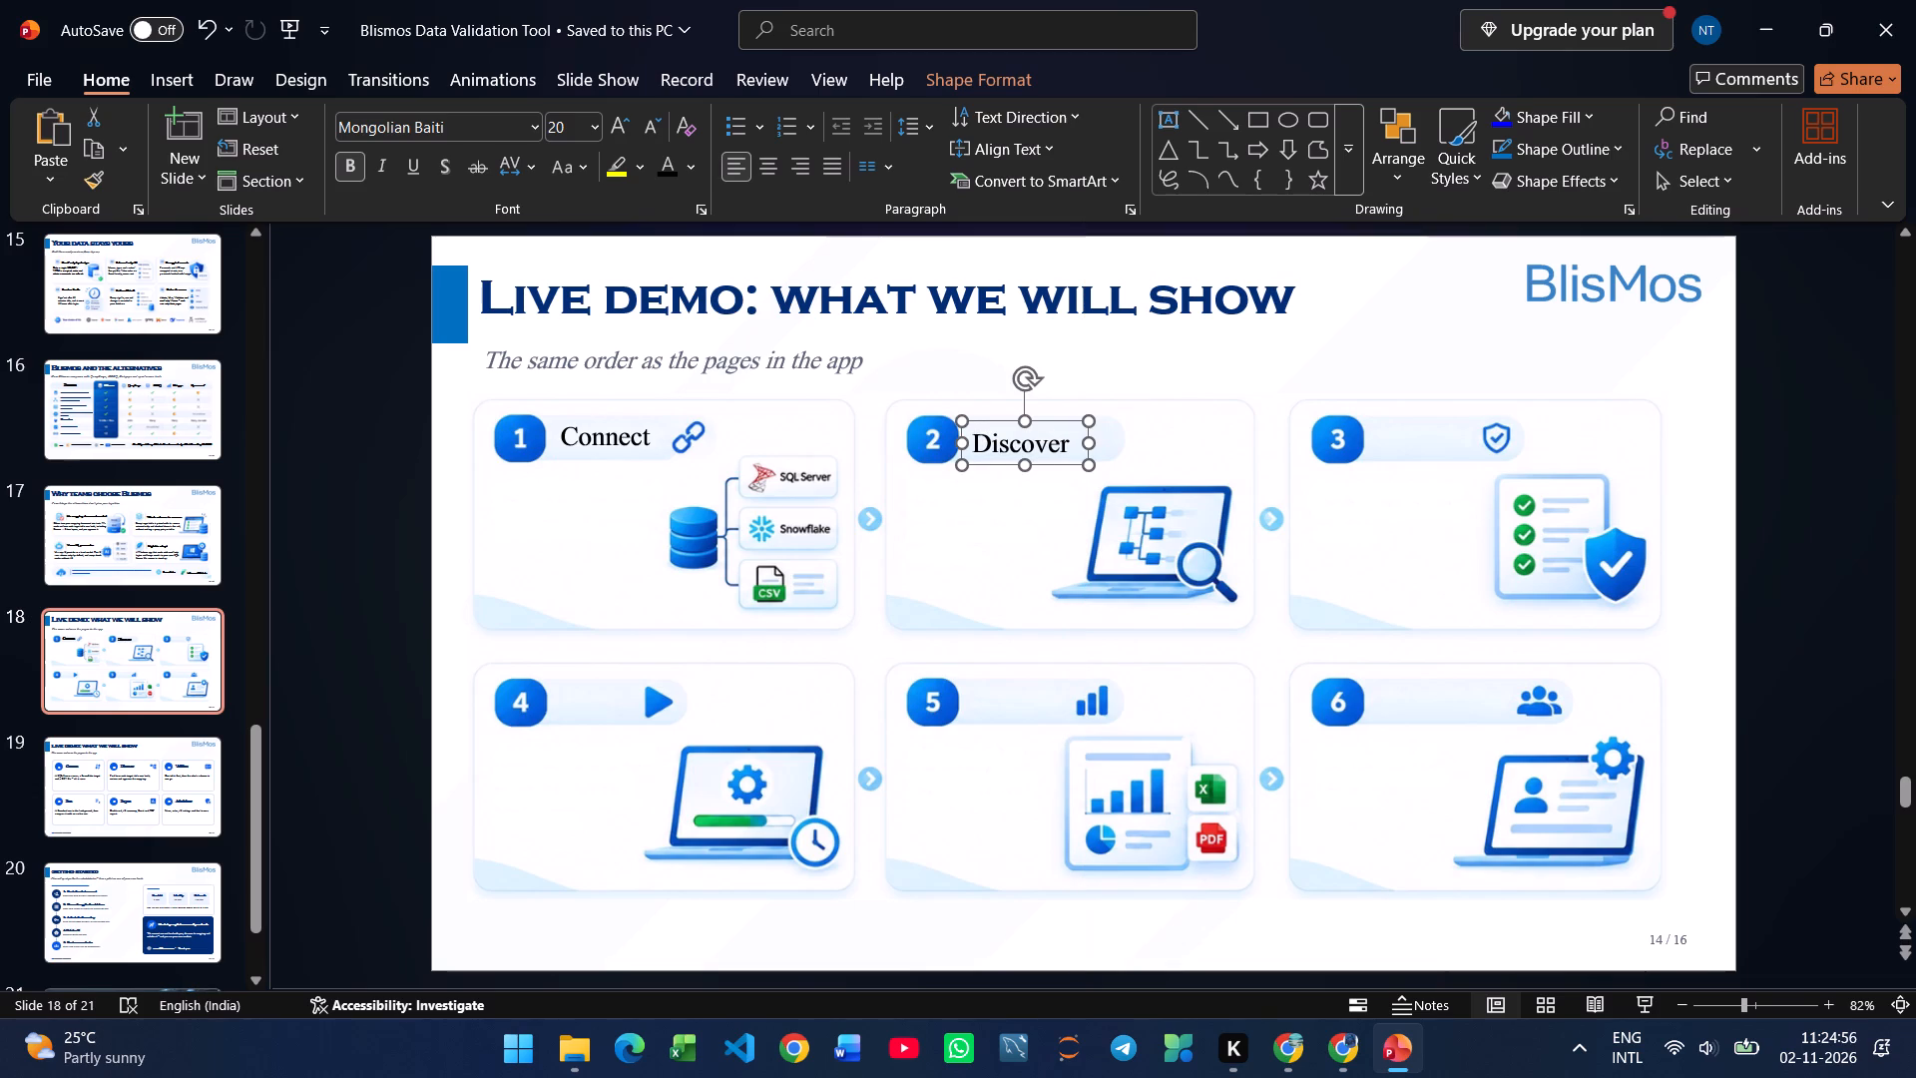
key(Up)
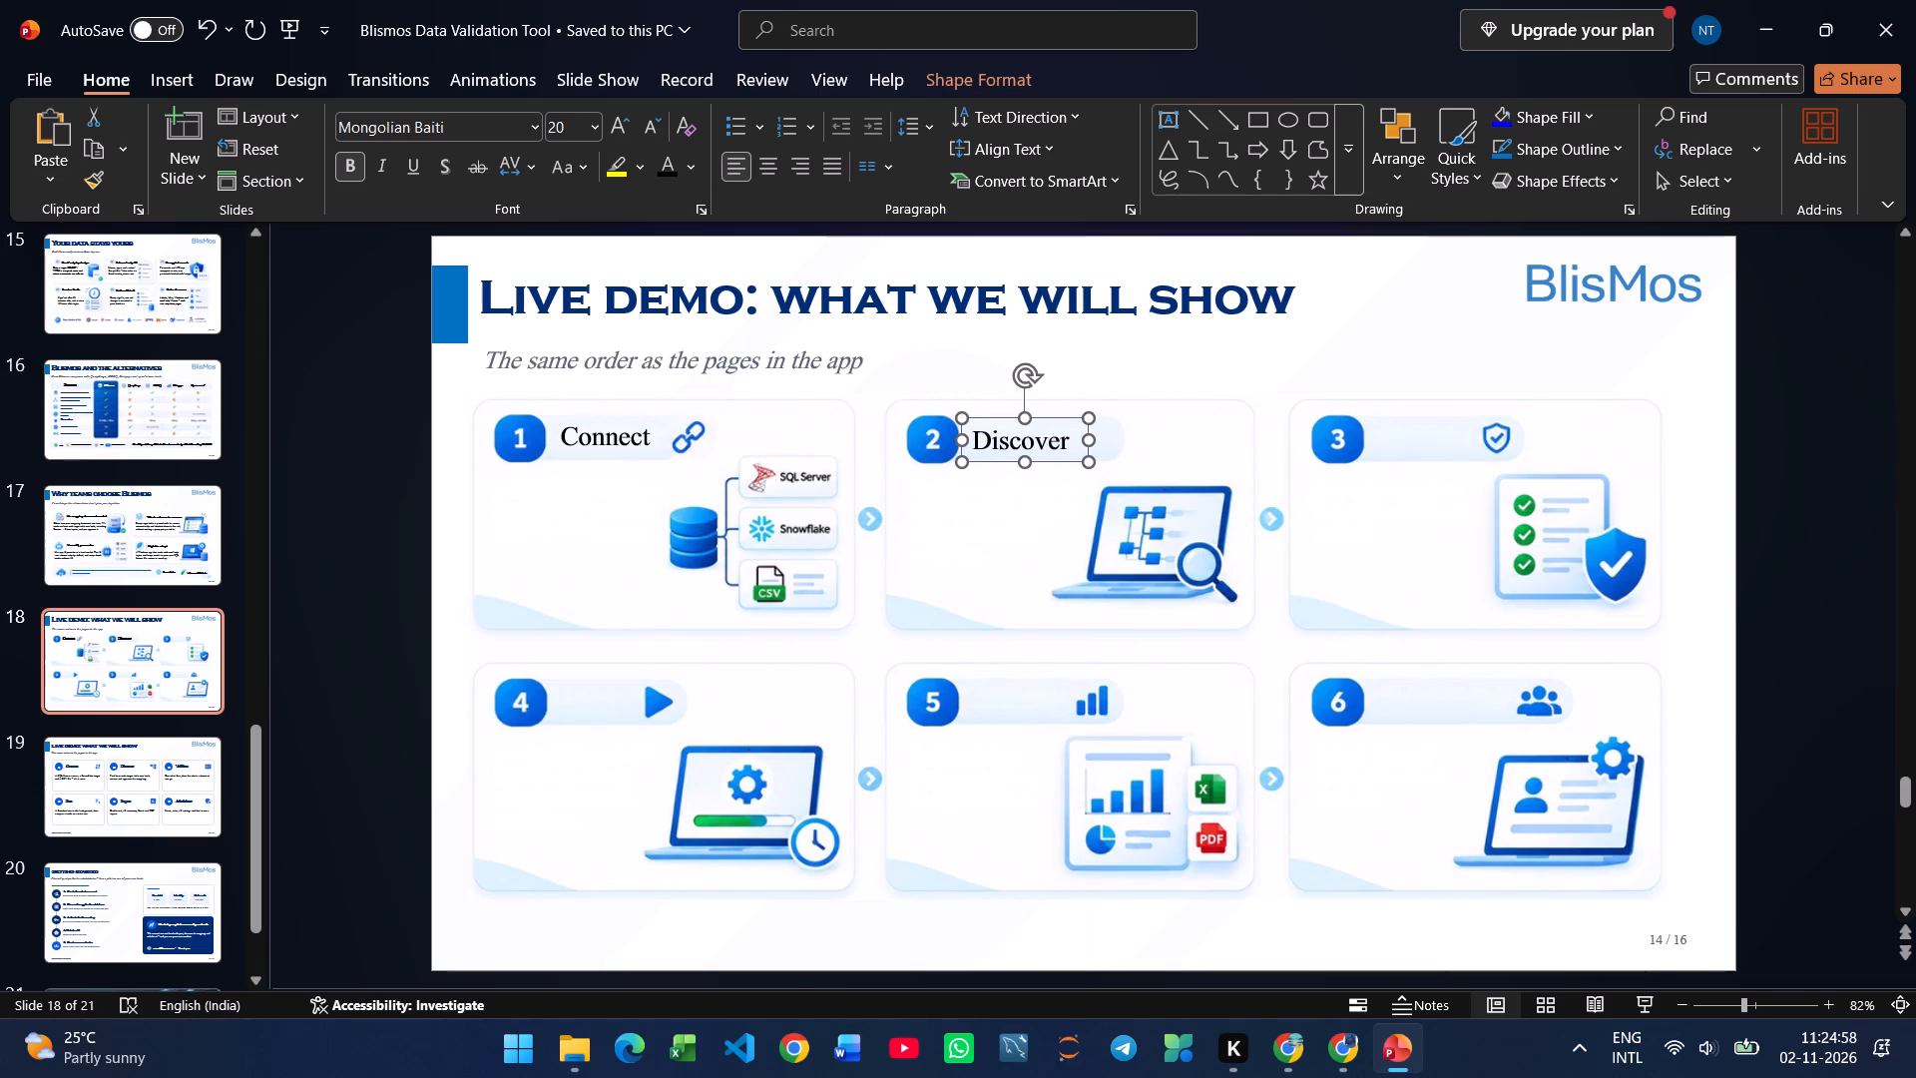
Copy the "Validate" heading text from slide 19 and paste it onto slide 18.
click(100, 768)
click(1431, 453)
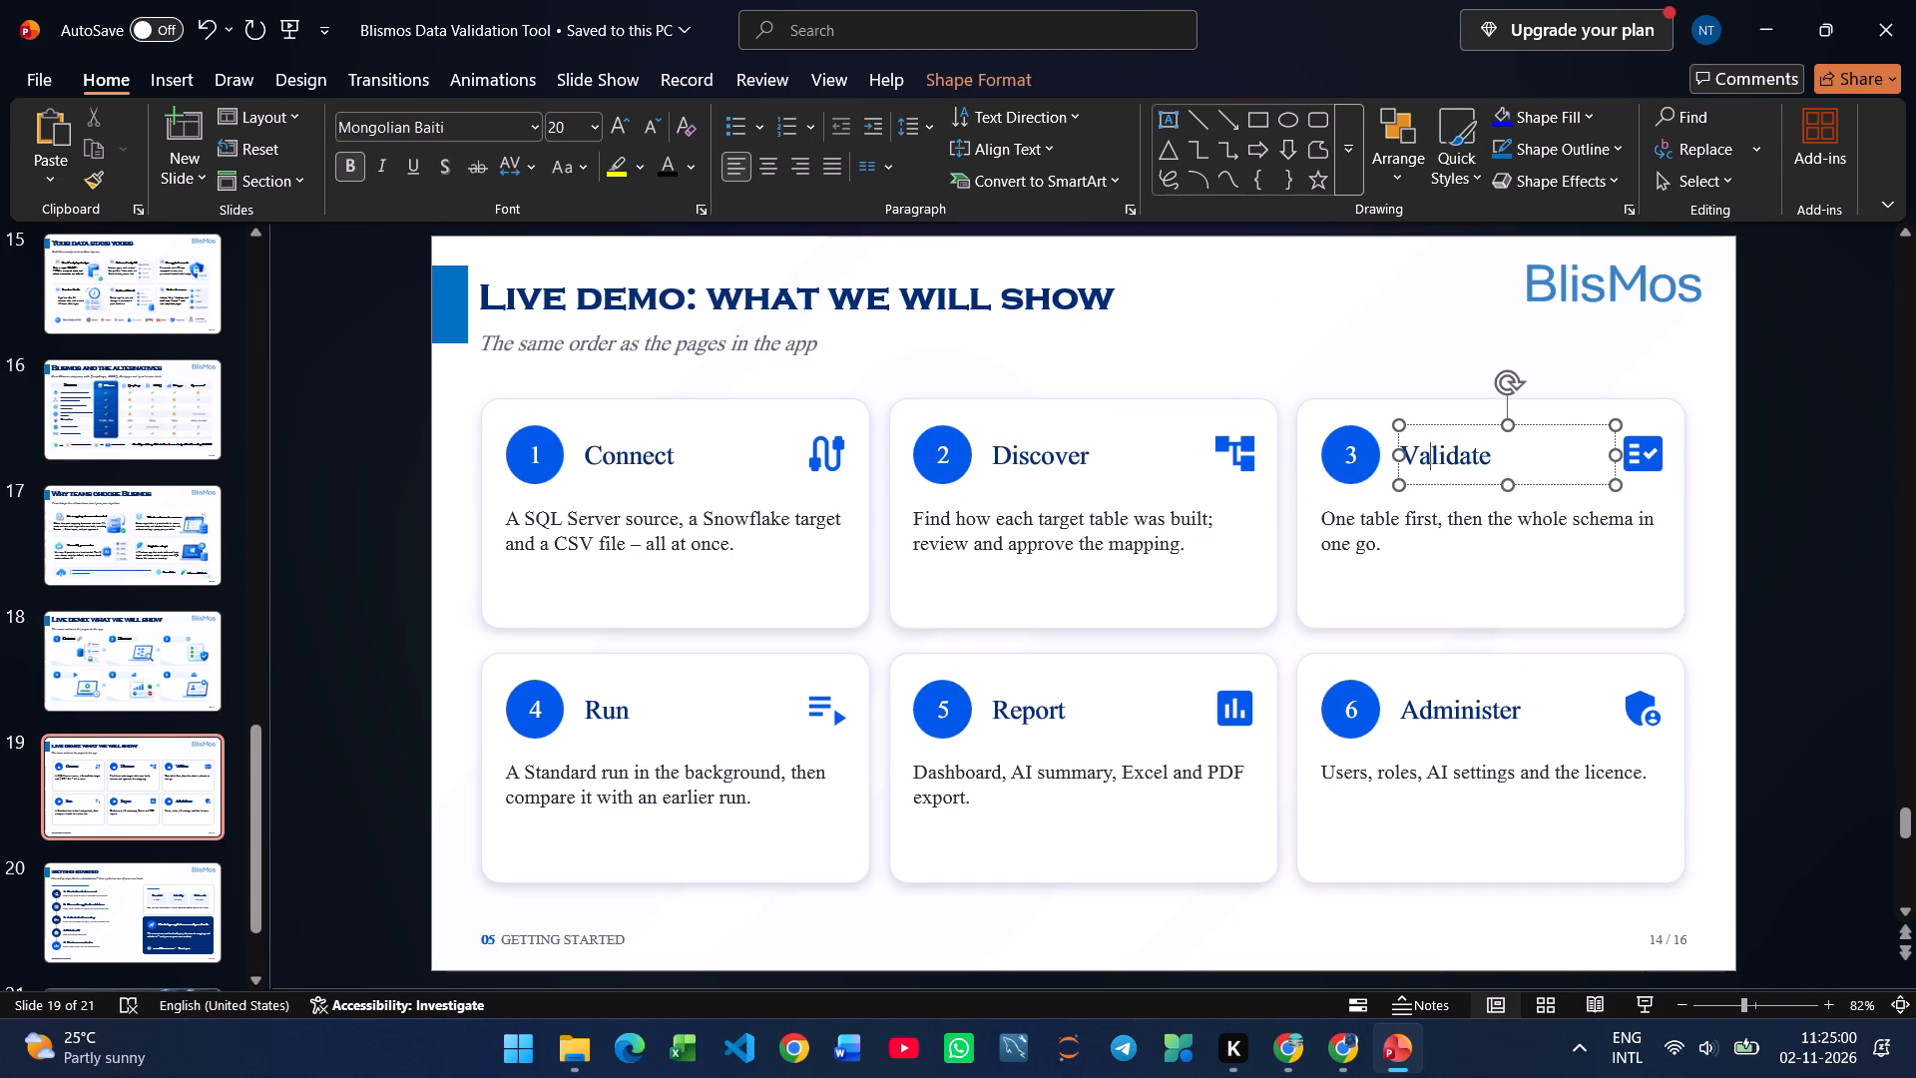
key(ctrl+a)
key(ctrl+c)
click(184, 658)
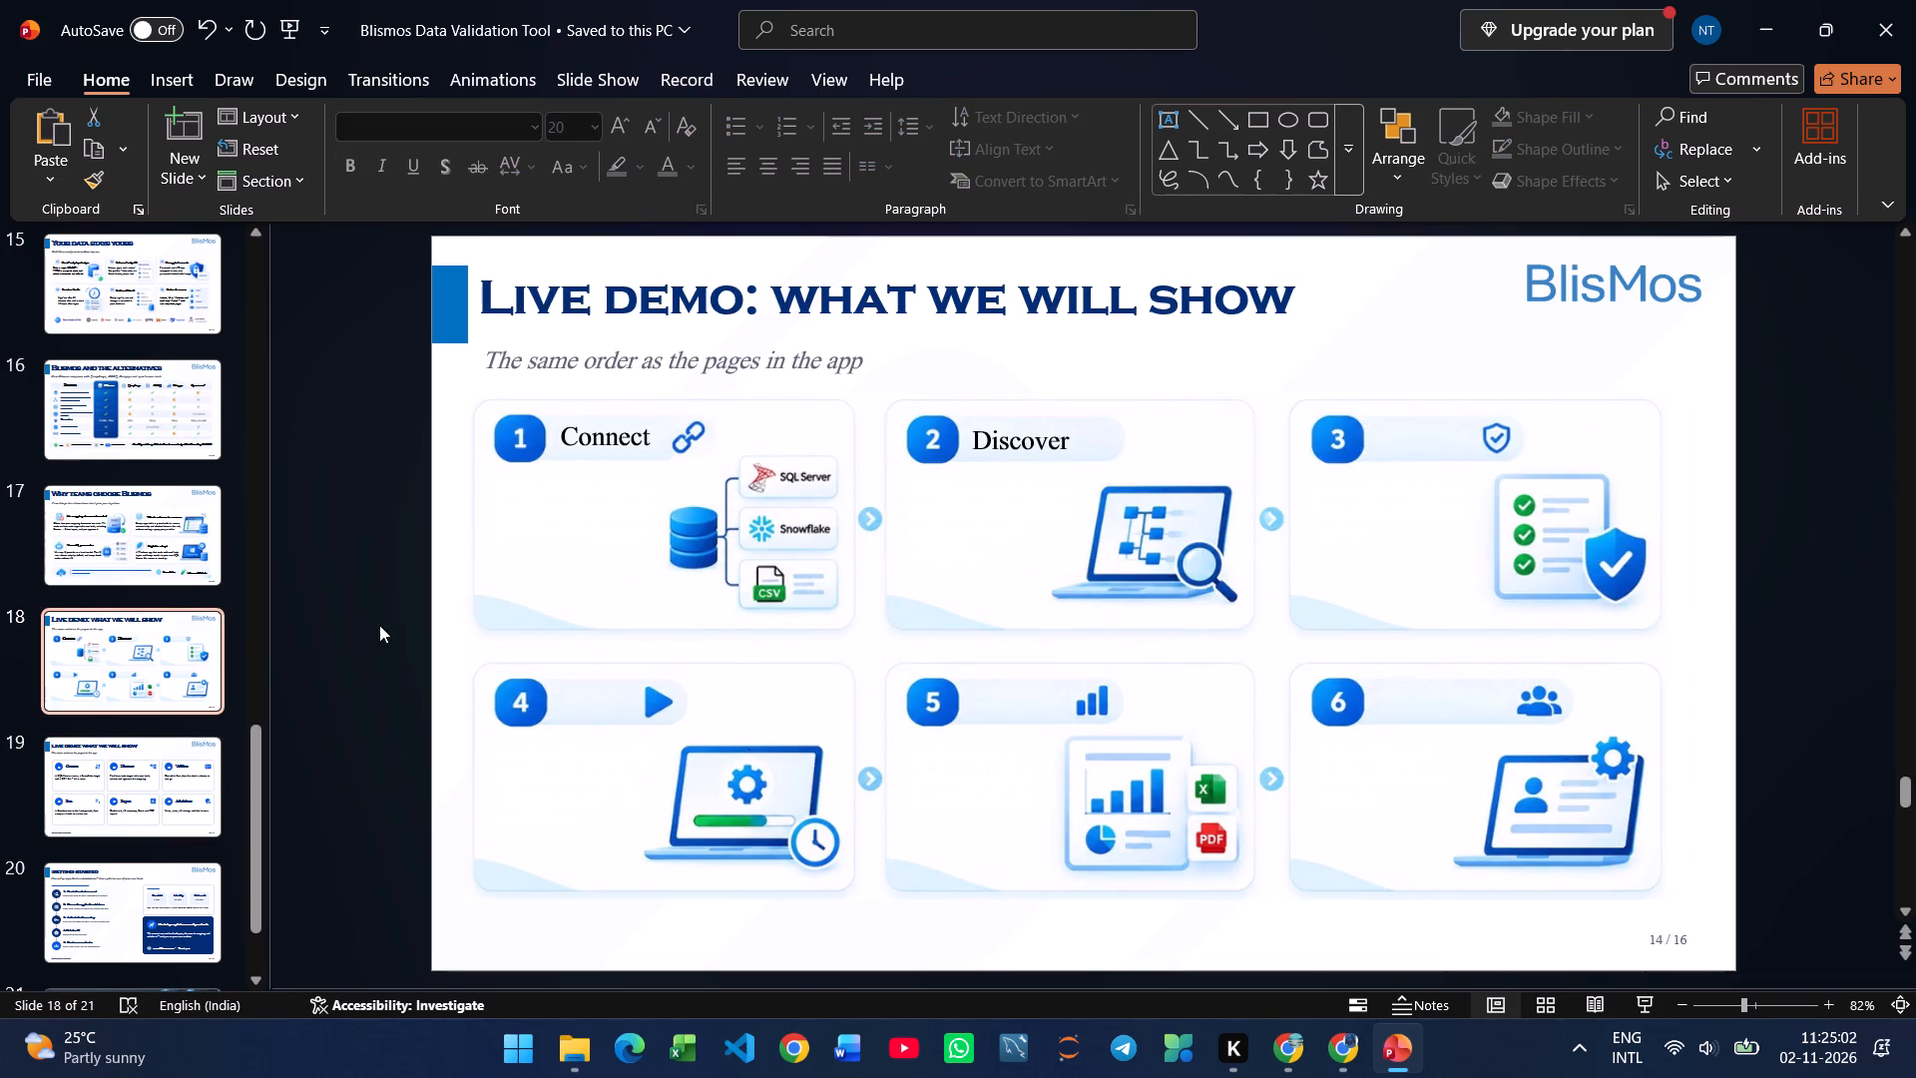
key(ctrl+v)
Narrow the "Validate" text box, colour its text black, and place it beside number 3 on the third card.
drag(643, 604, 1285, 588)
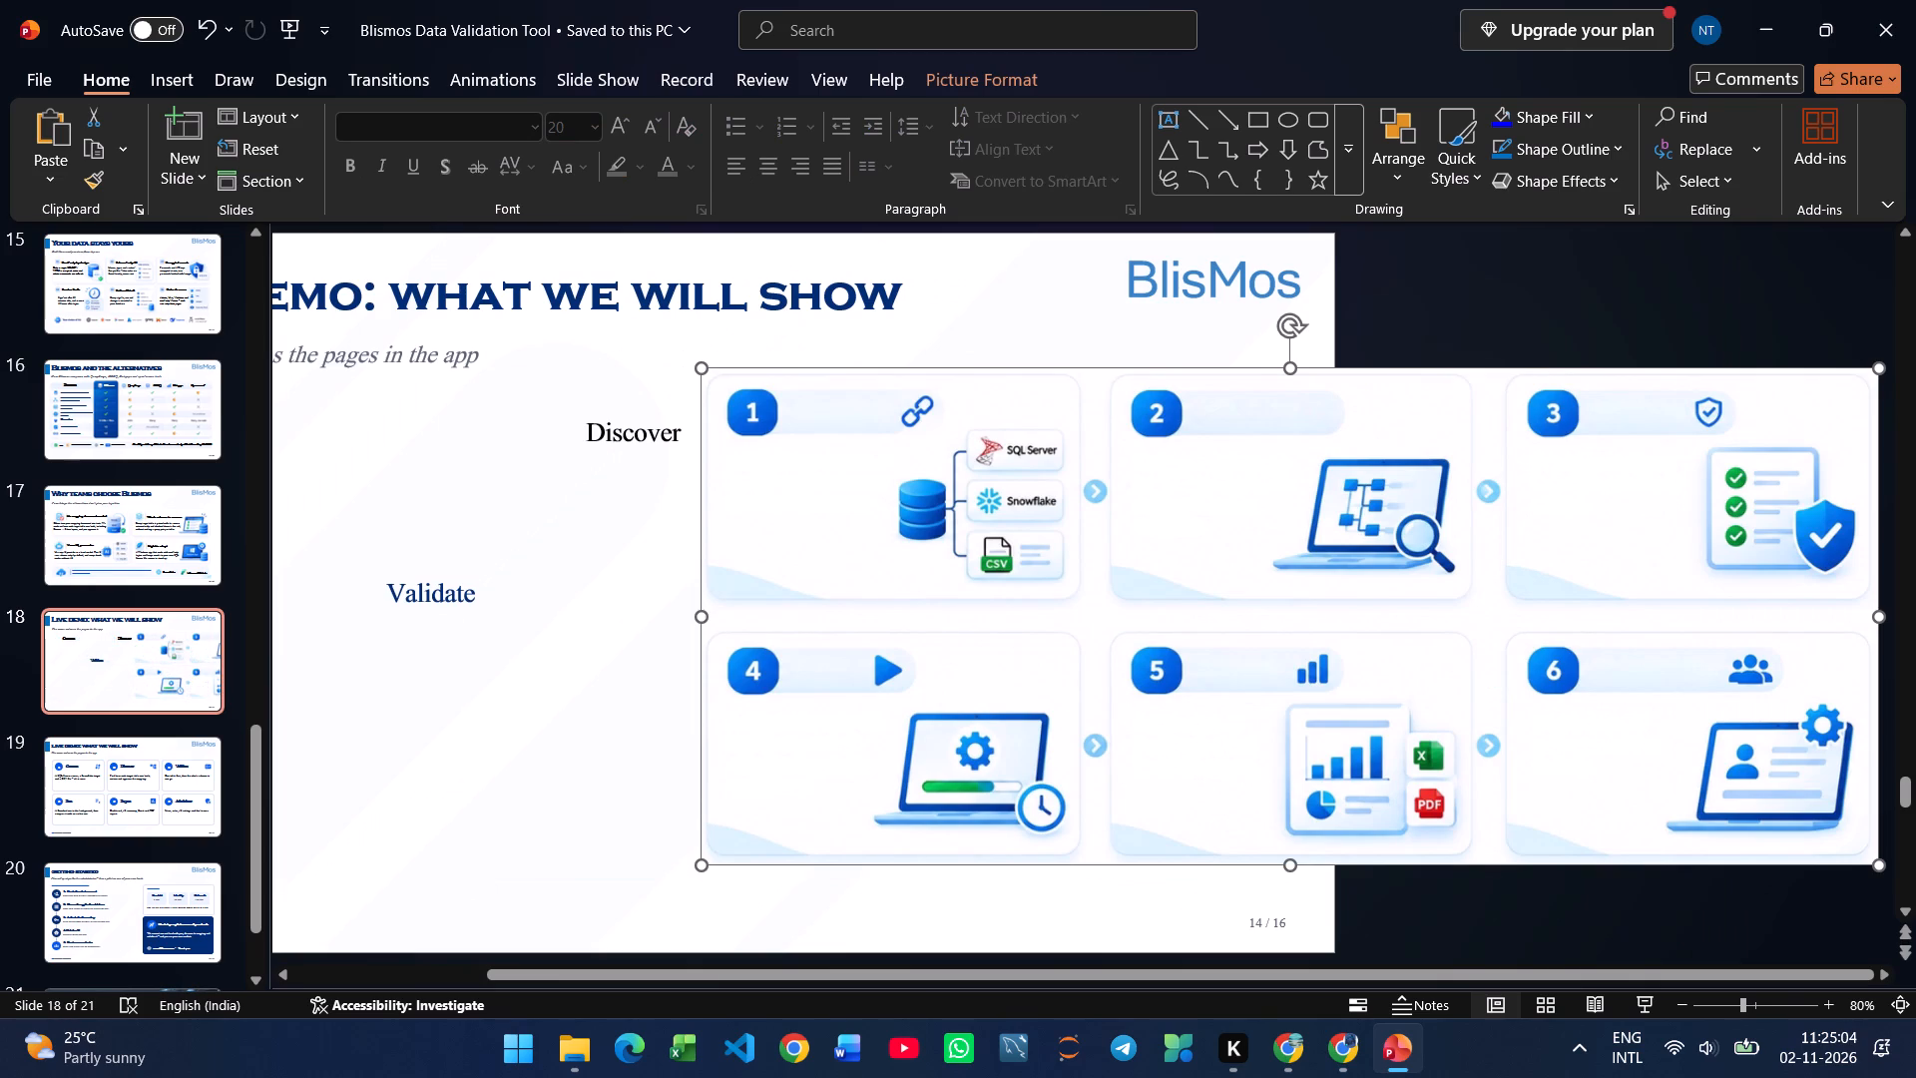
key(ctrl+z)
click(860, 618)
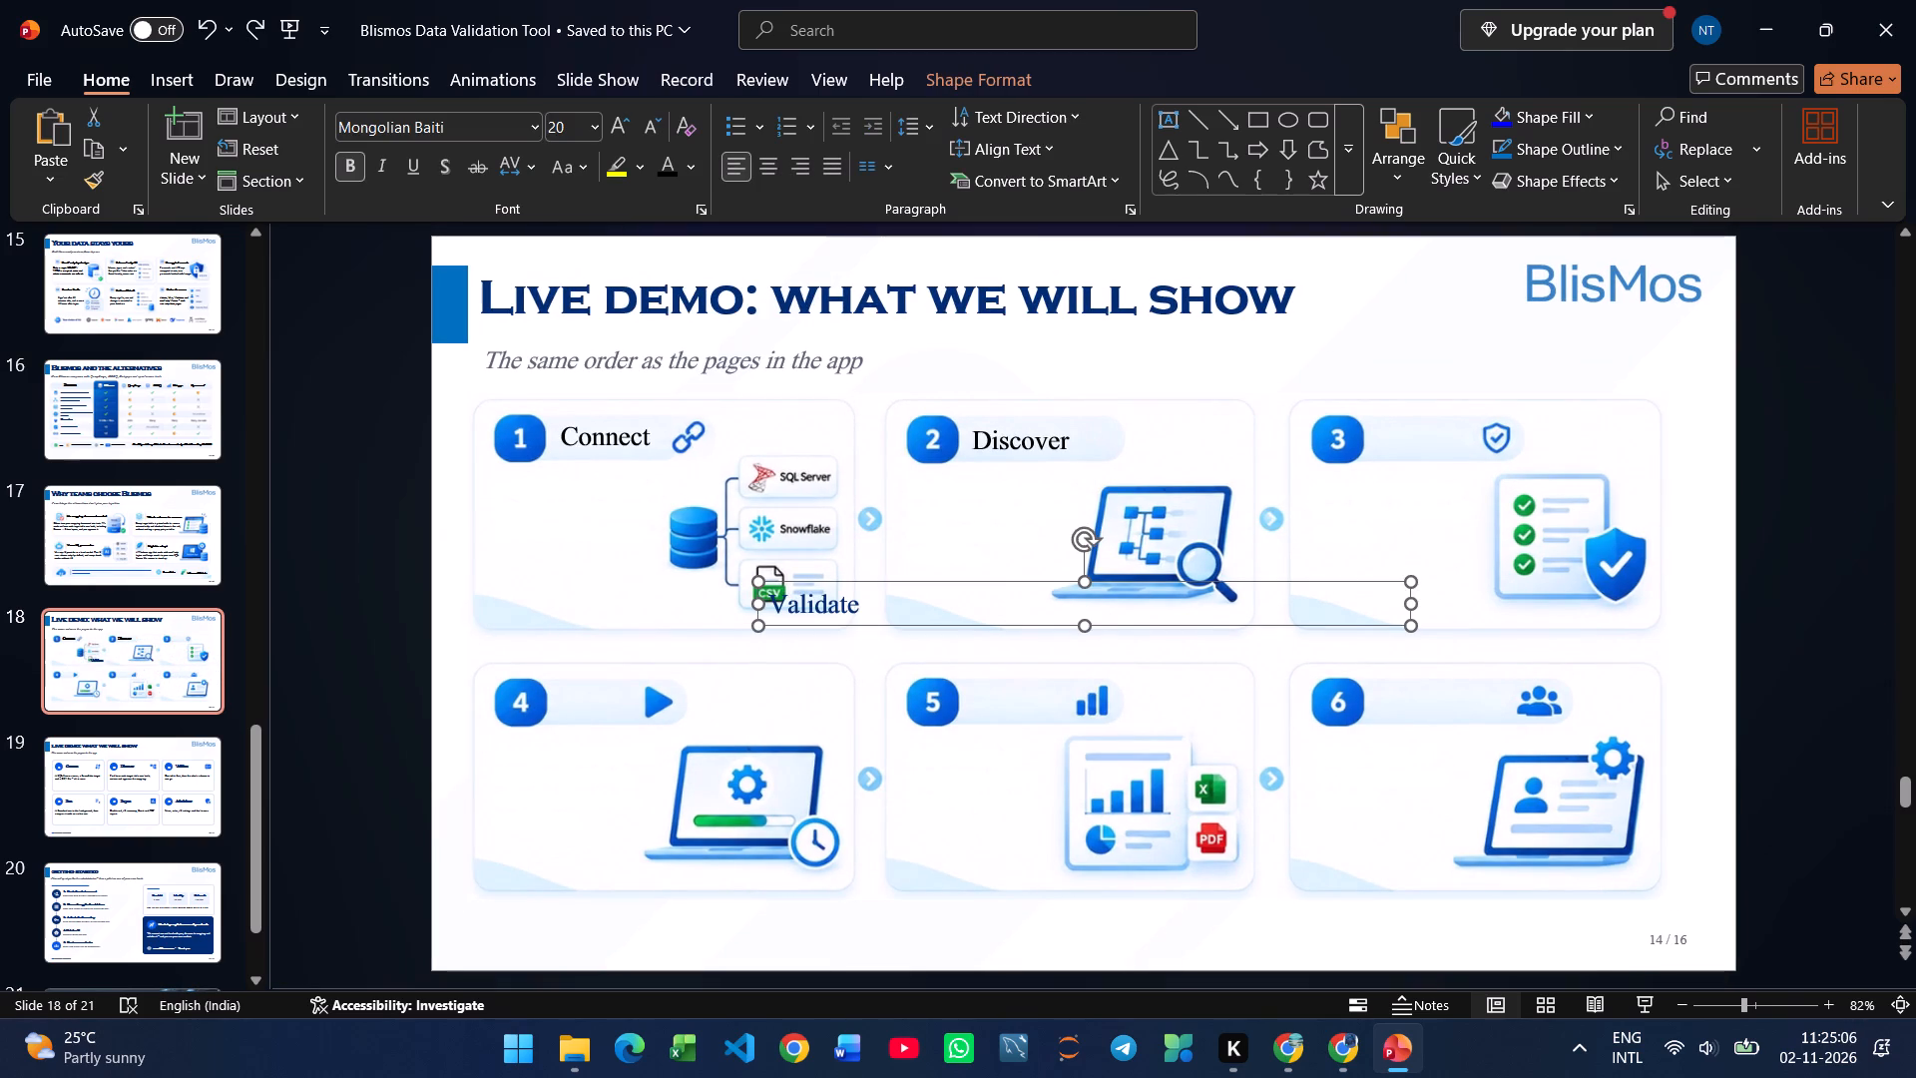
drag(1408, 602, 1007, 628)
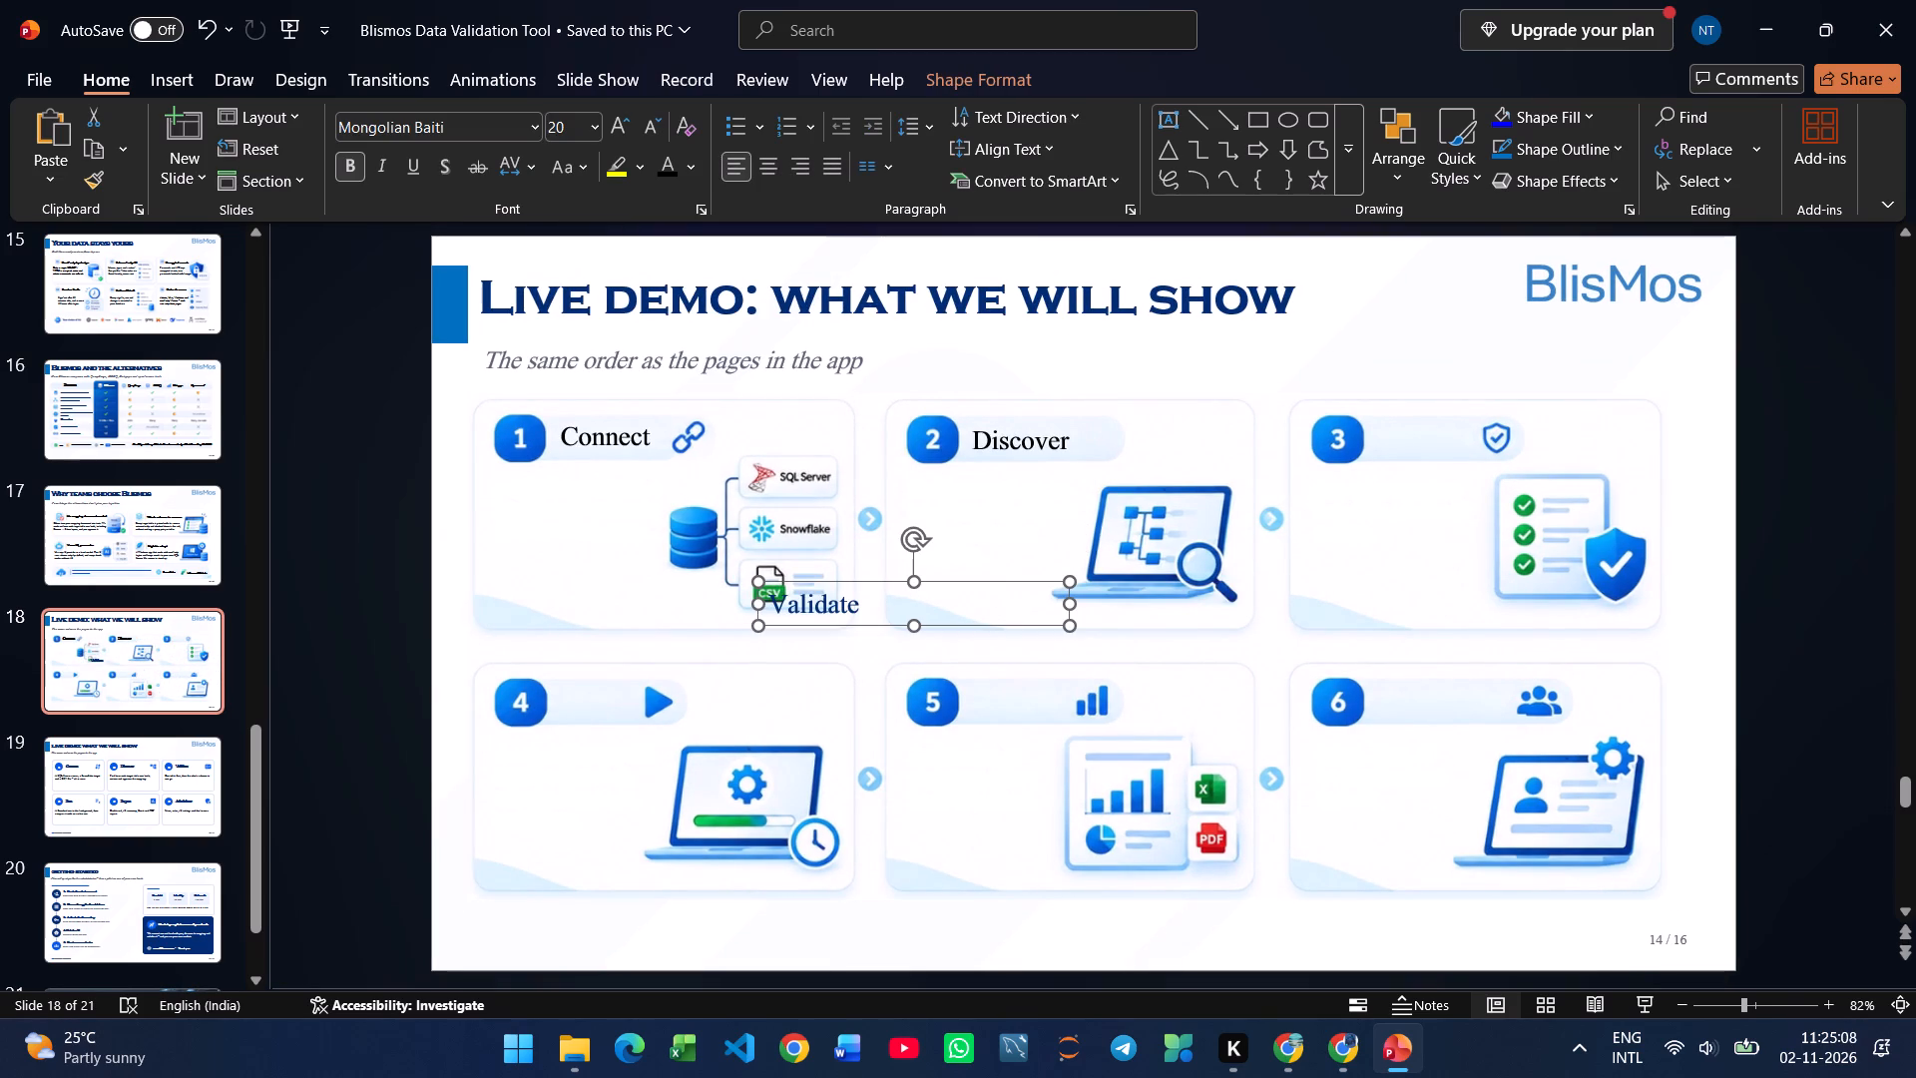
drag(1077, 600, 1043, 610)
key(ctrl+z)
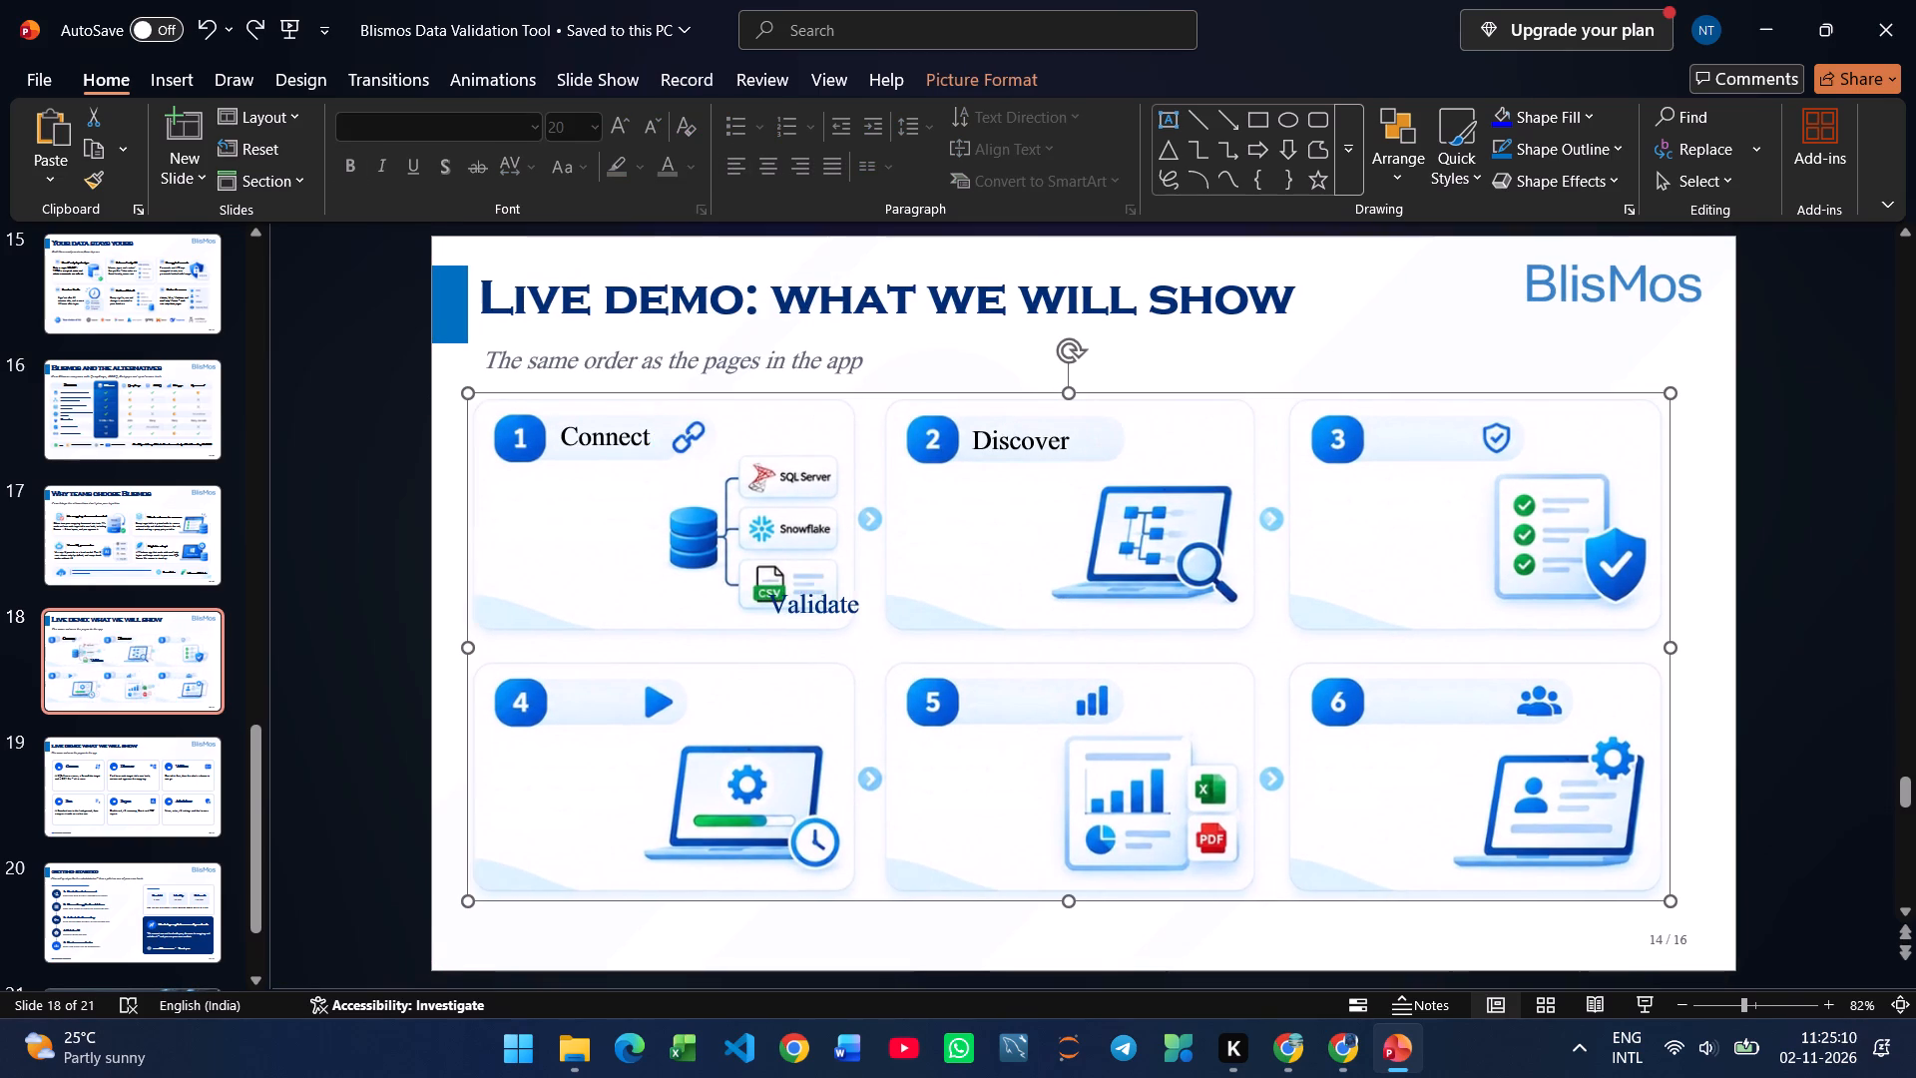
click(872, 619)
drag(1070, 608, 944, 621)
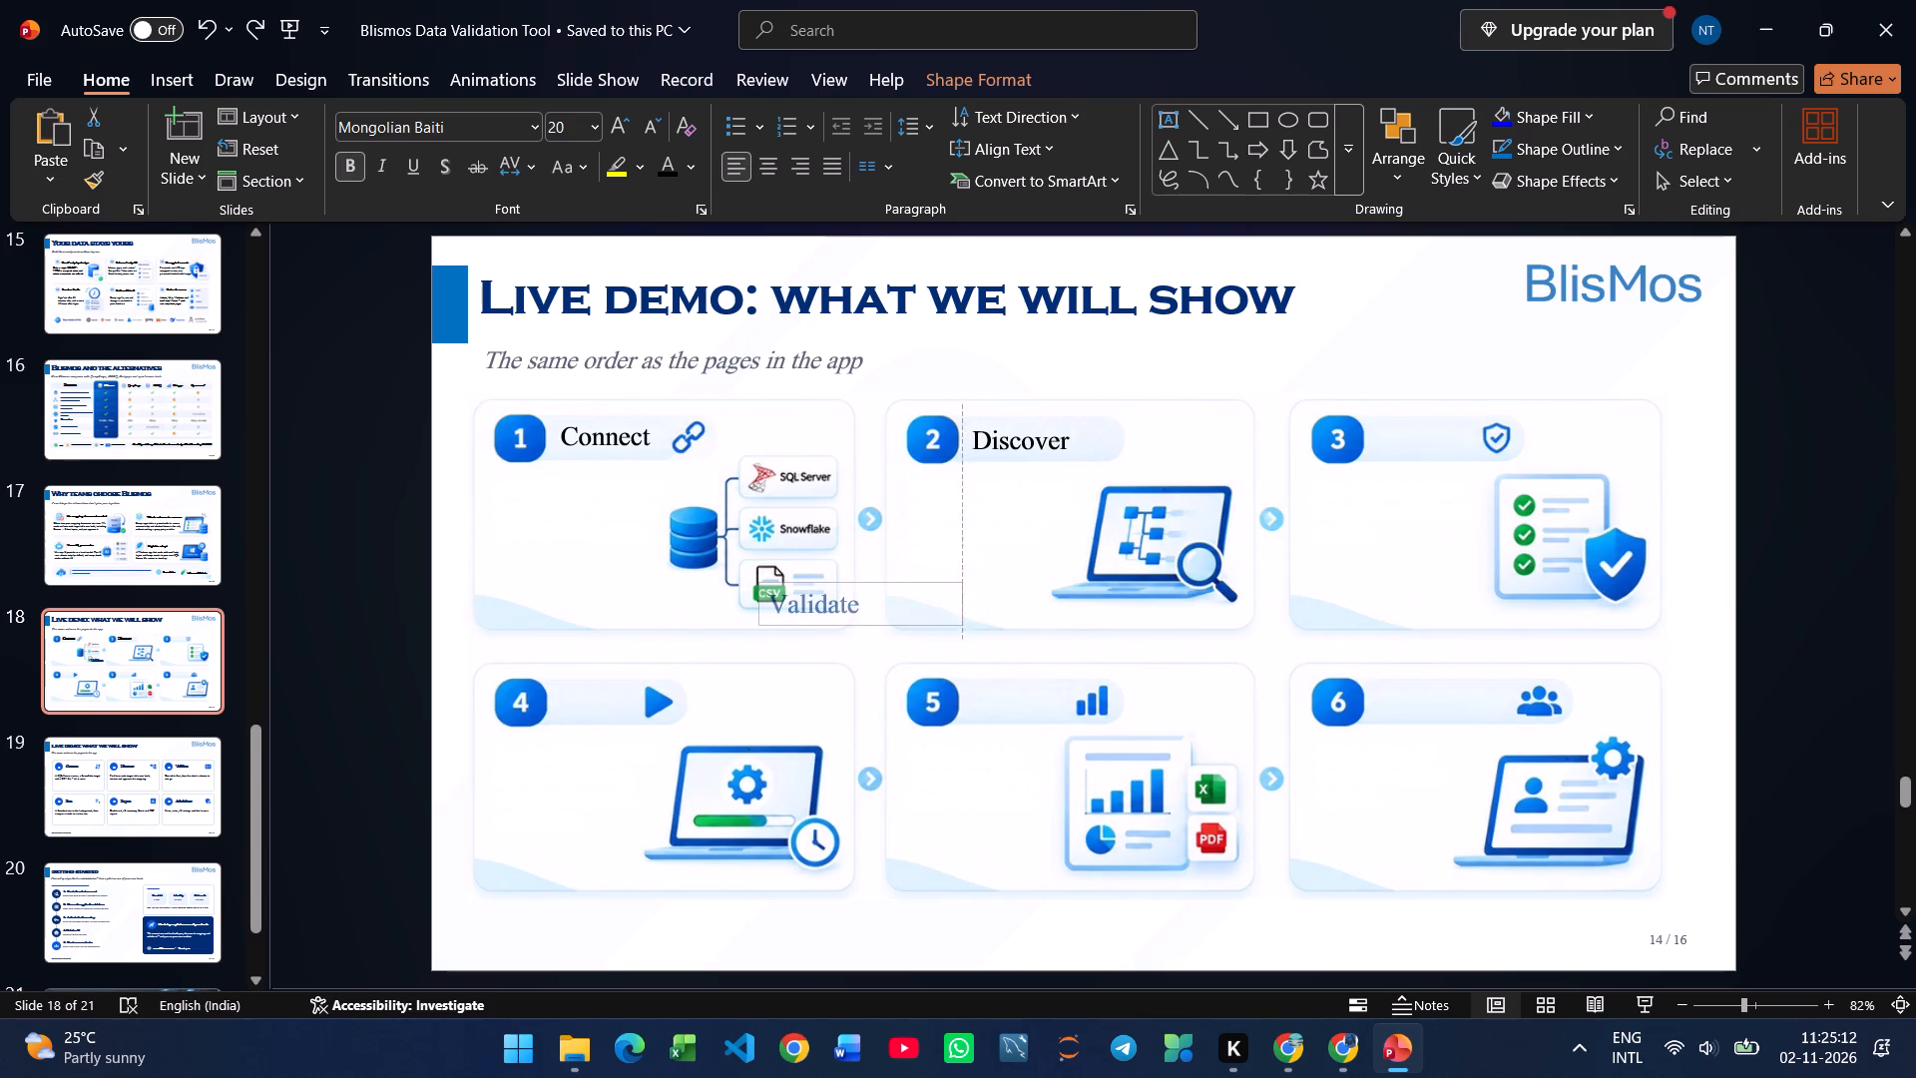
drag(944, 621, 897, 621)
click(660, 175)
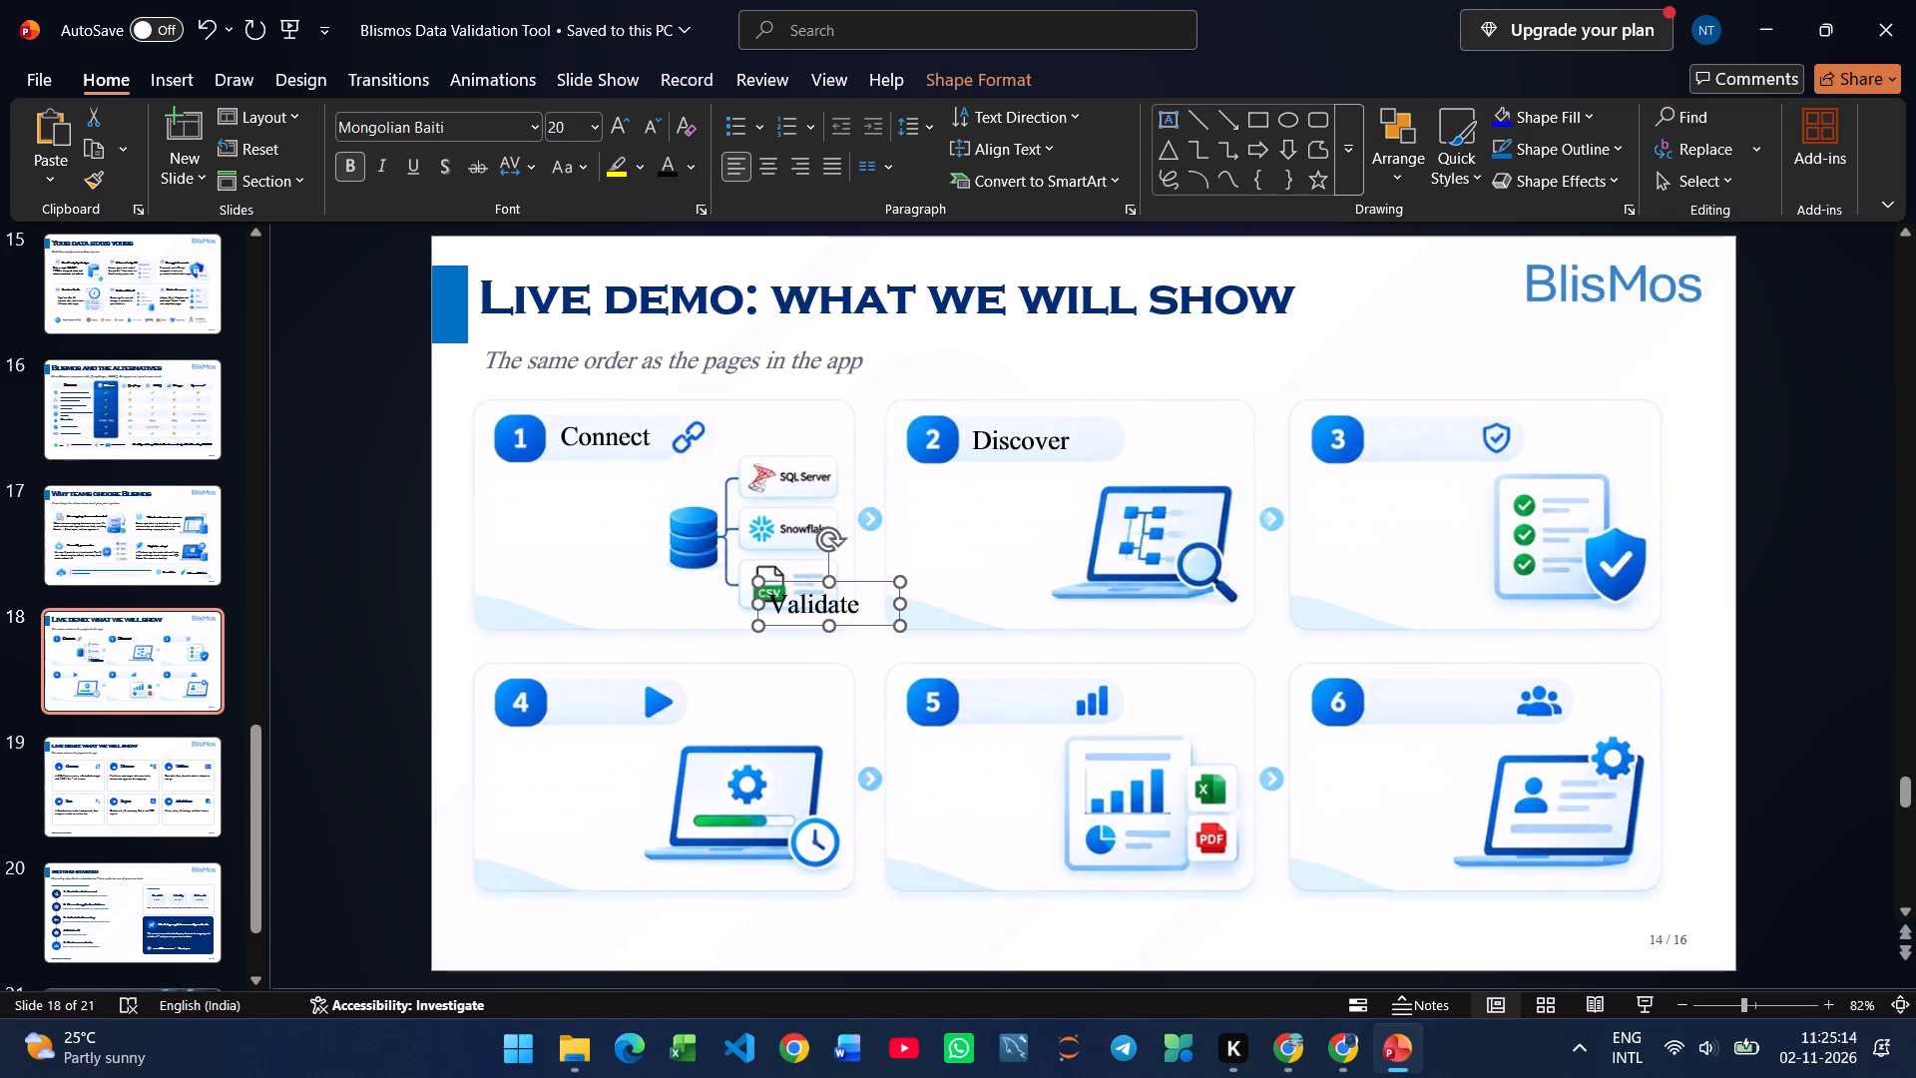
drag(858, 625, 1459, 461)
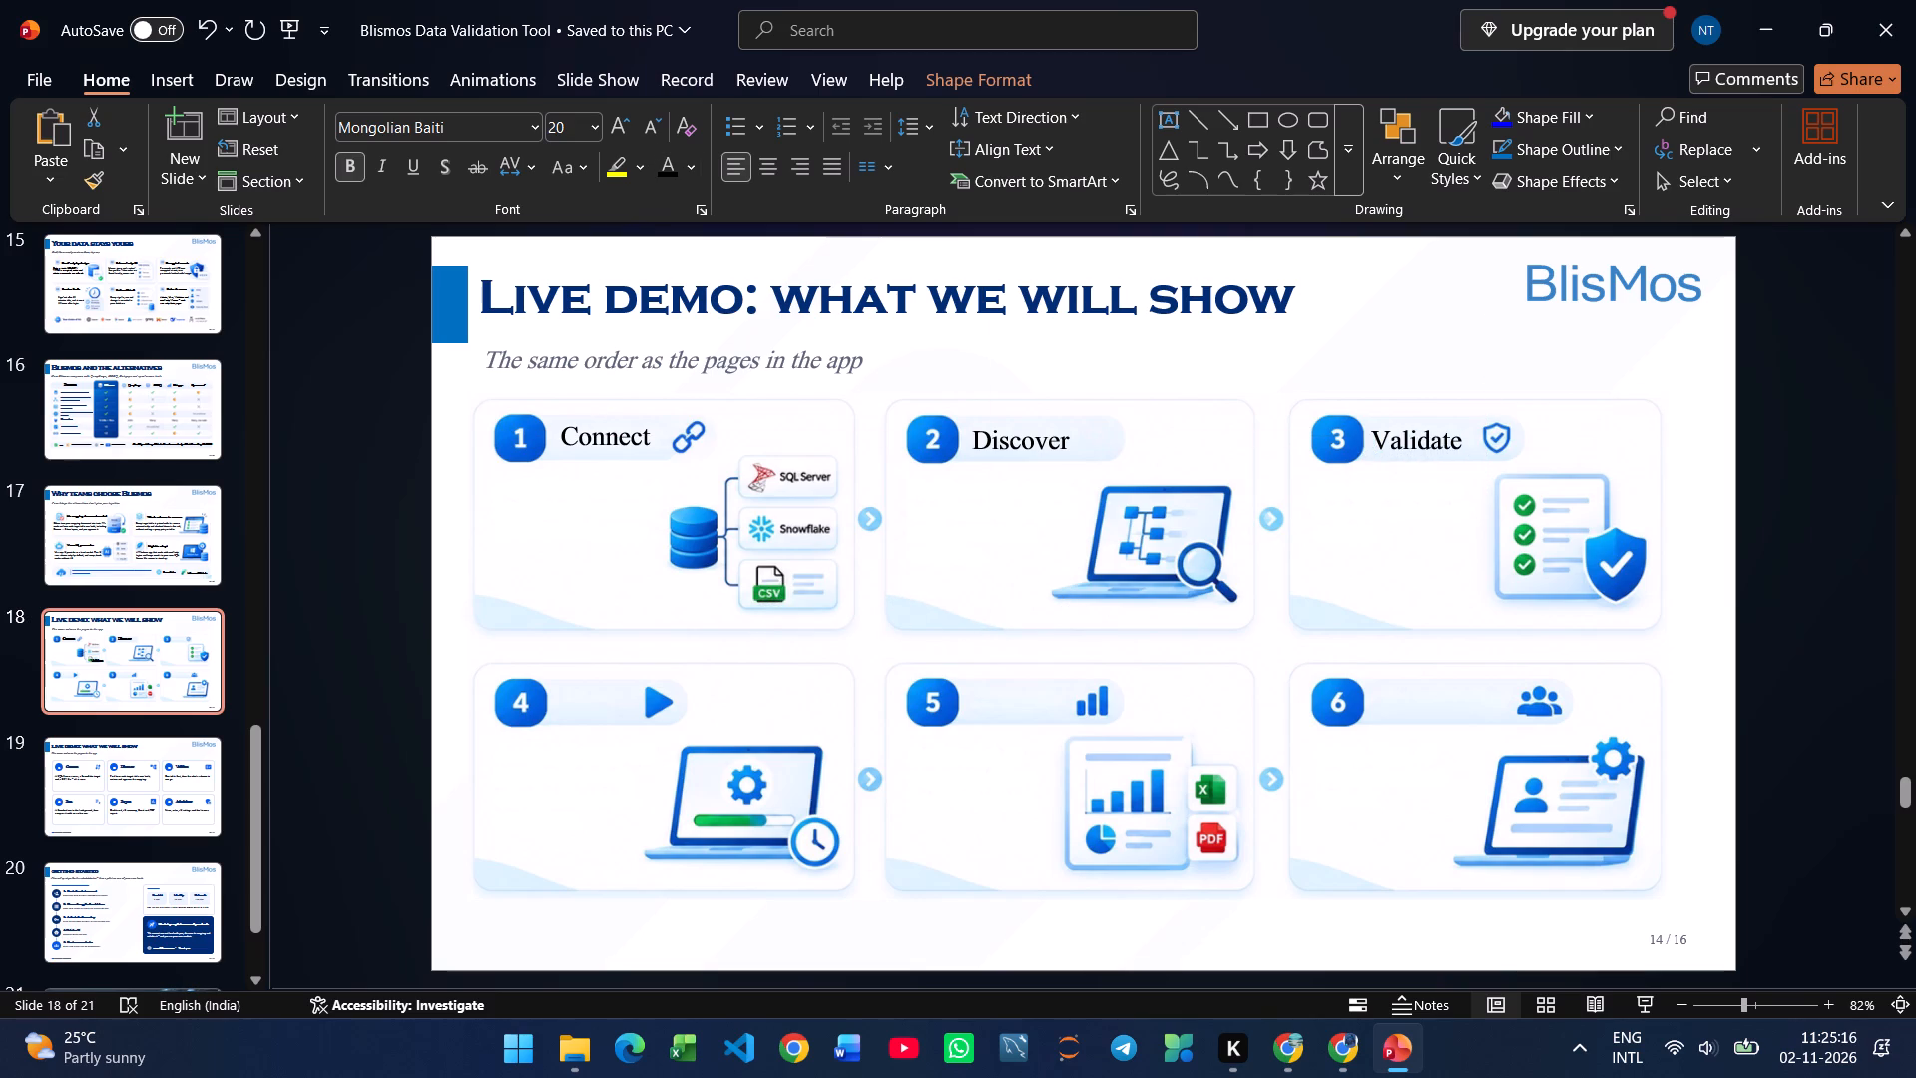
drag(1459, 461, 1462, 460)
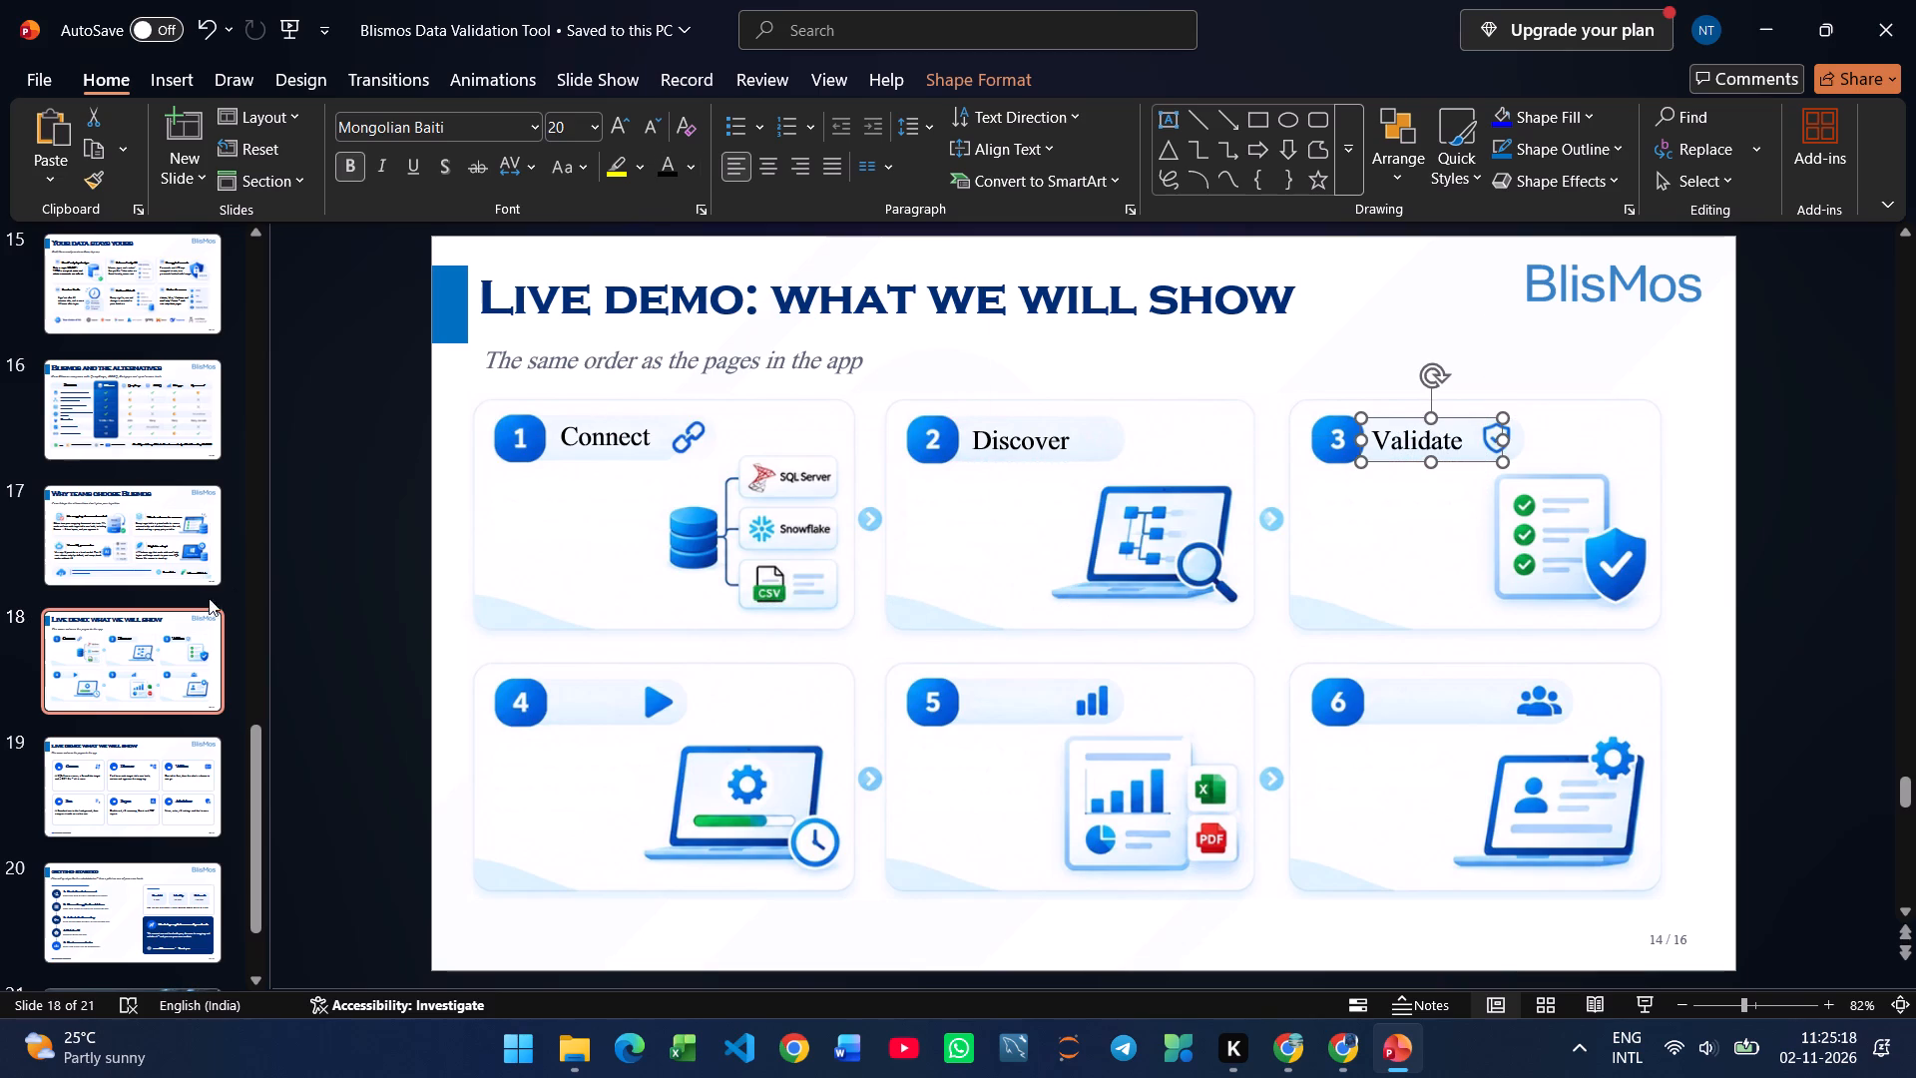
Copy the "Run" heading text from slide 19 and paste it onto slide 18.
click(163, 759)
click(626, 722)
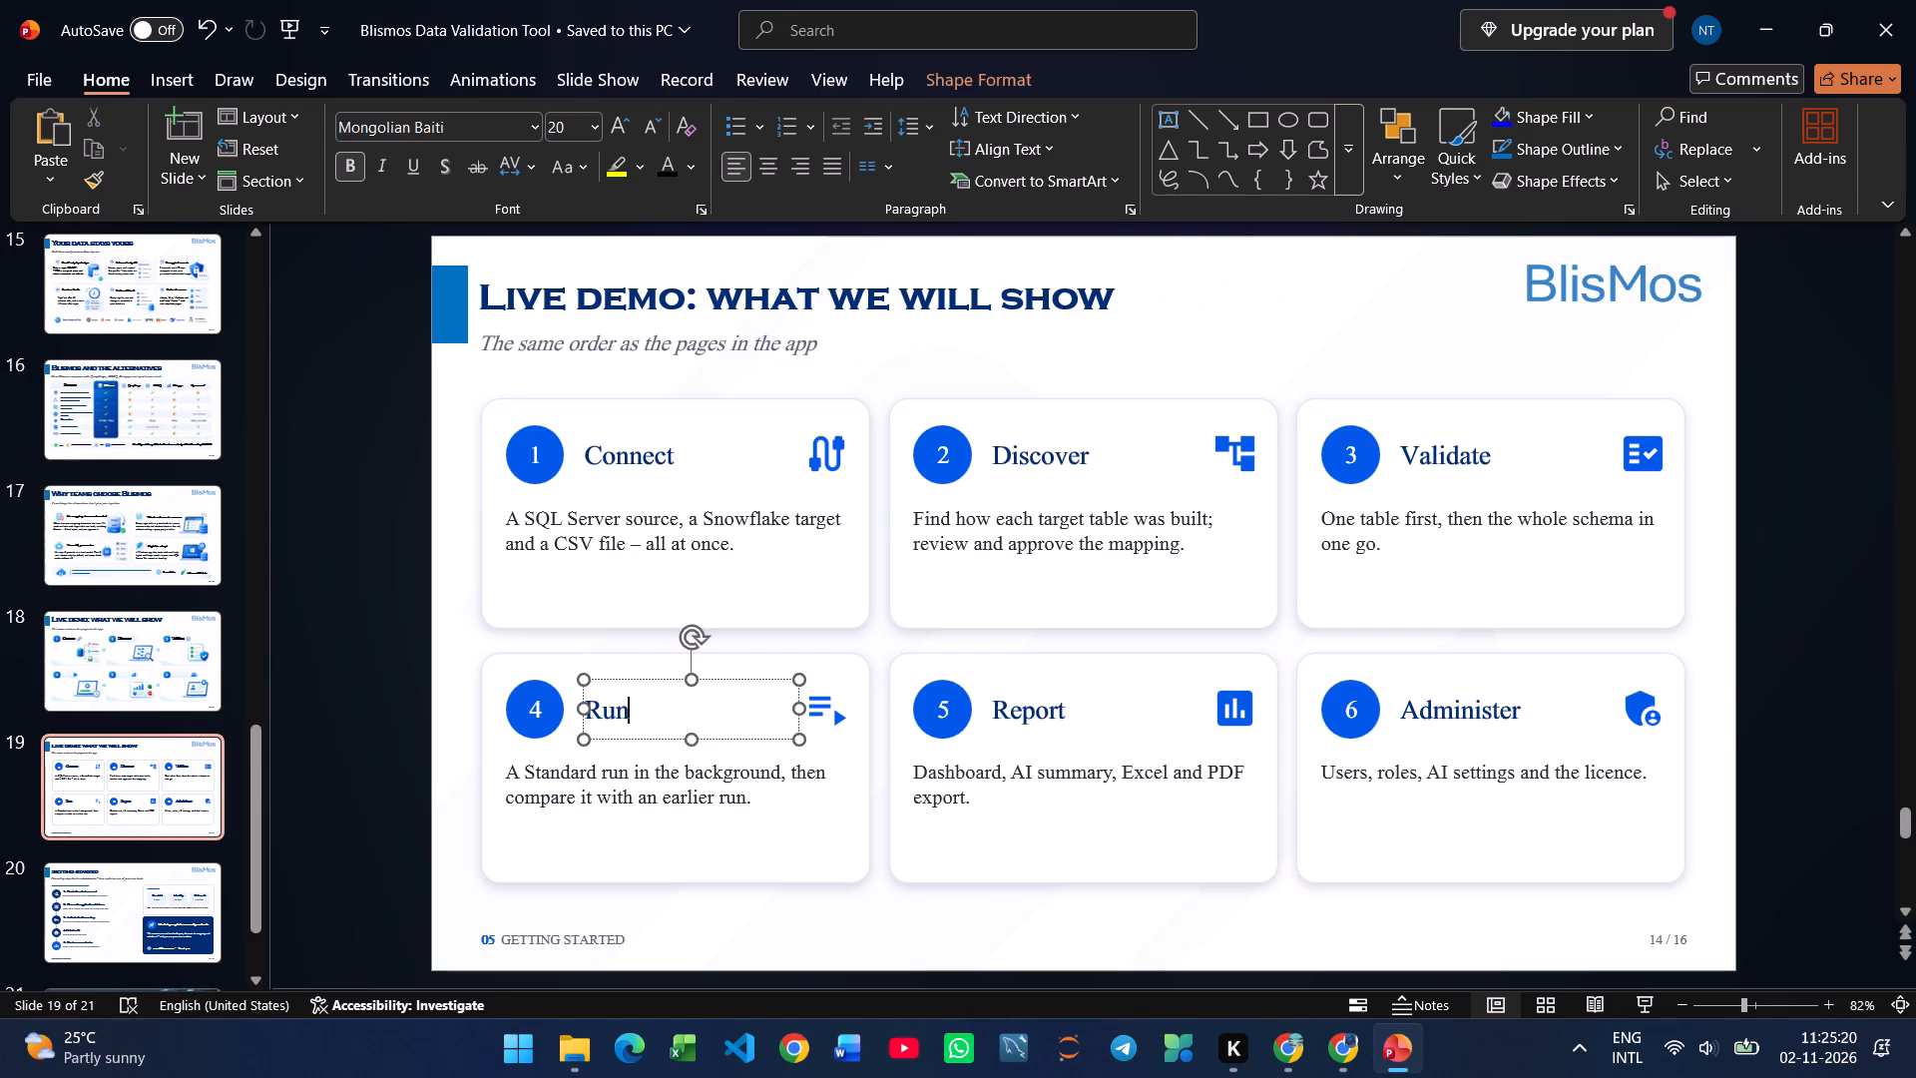
key(ctrl+a)
key(ctrl+c)
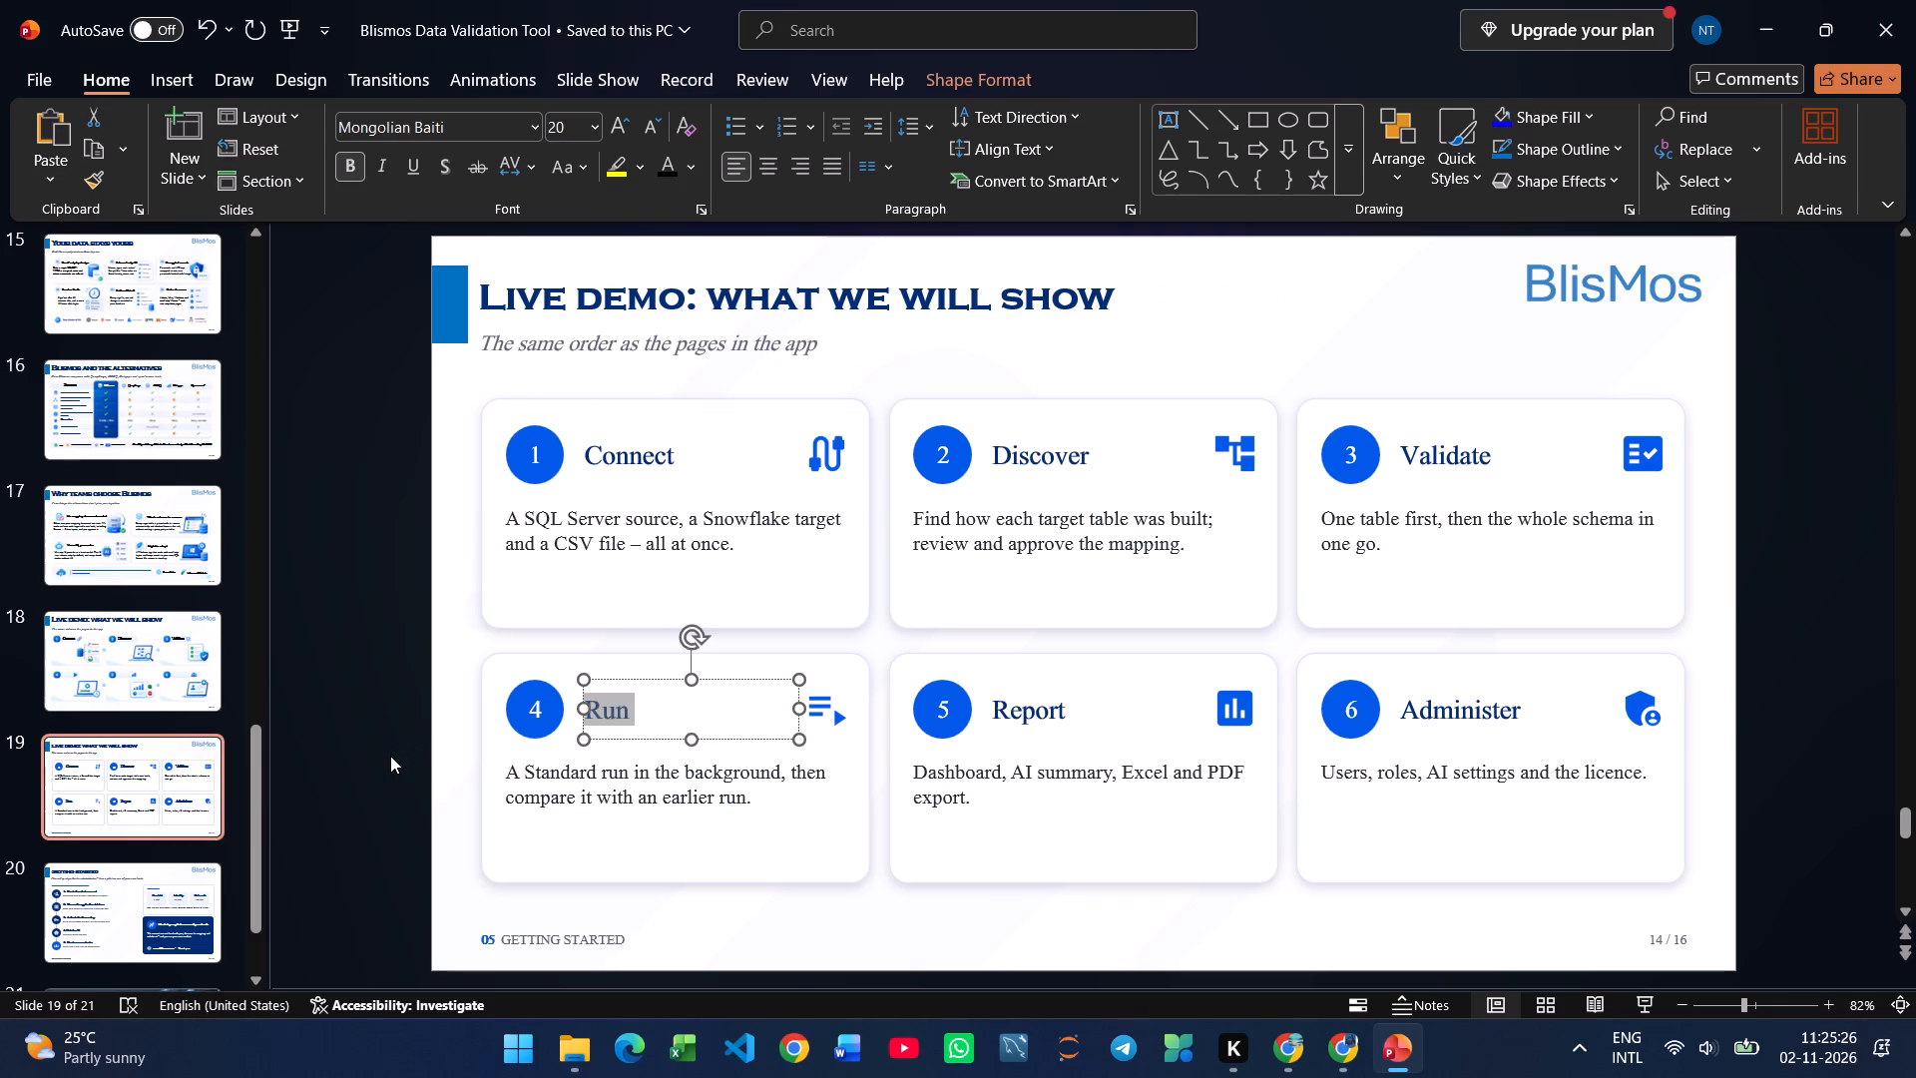
key(ctrl+c)
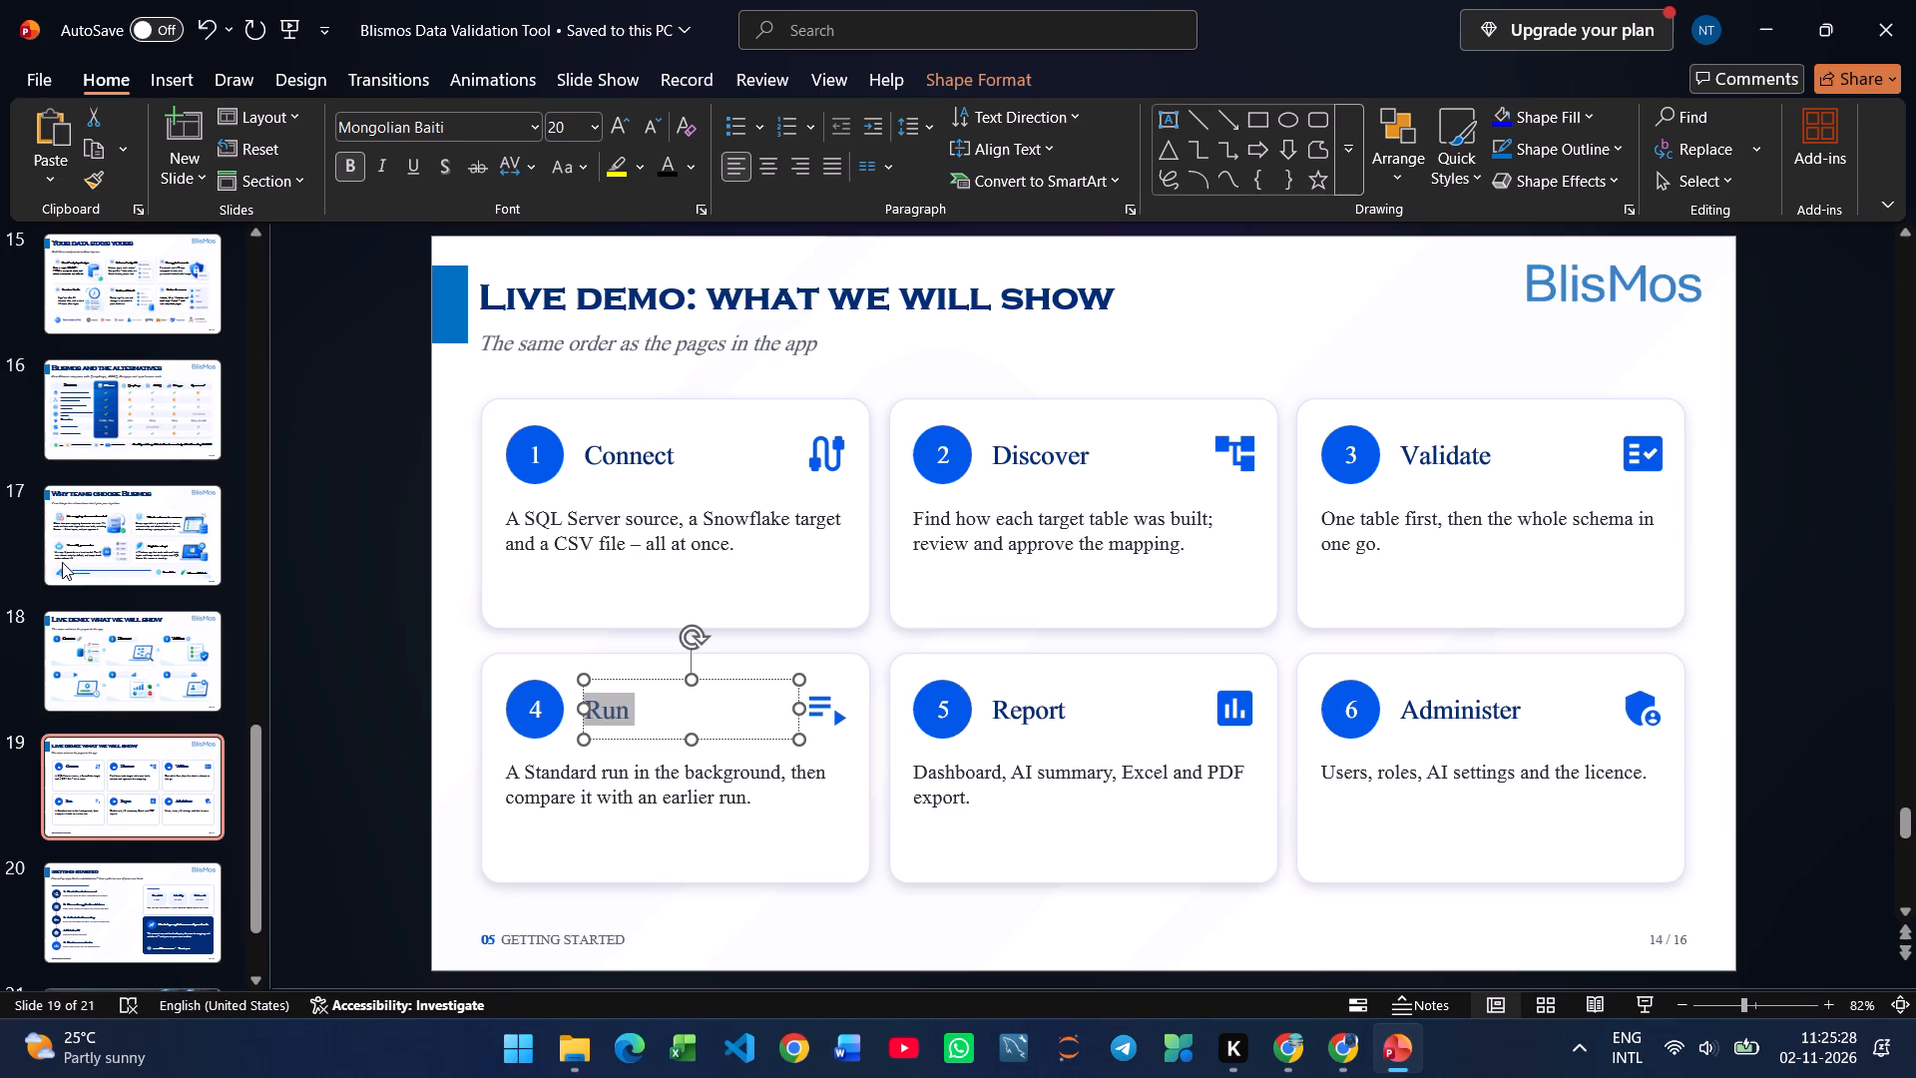
click(100, 682)
key(ctrl+v)
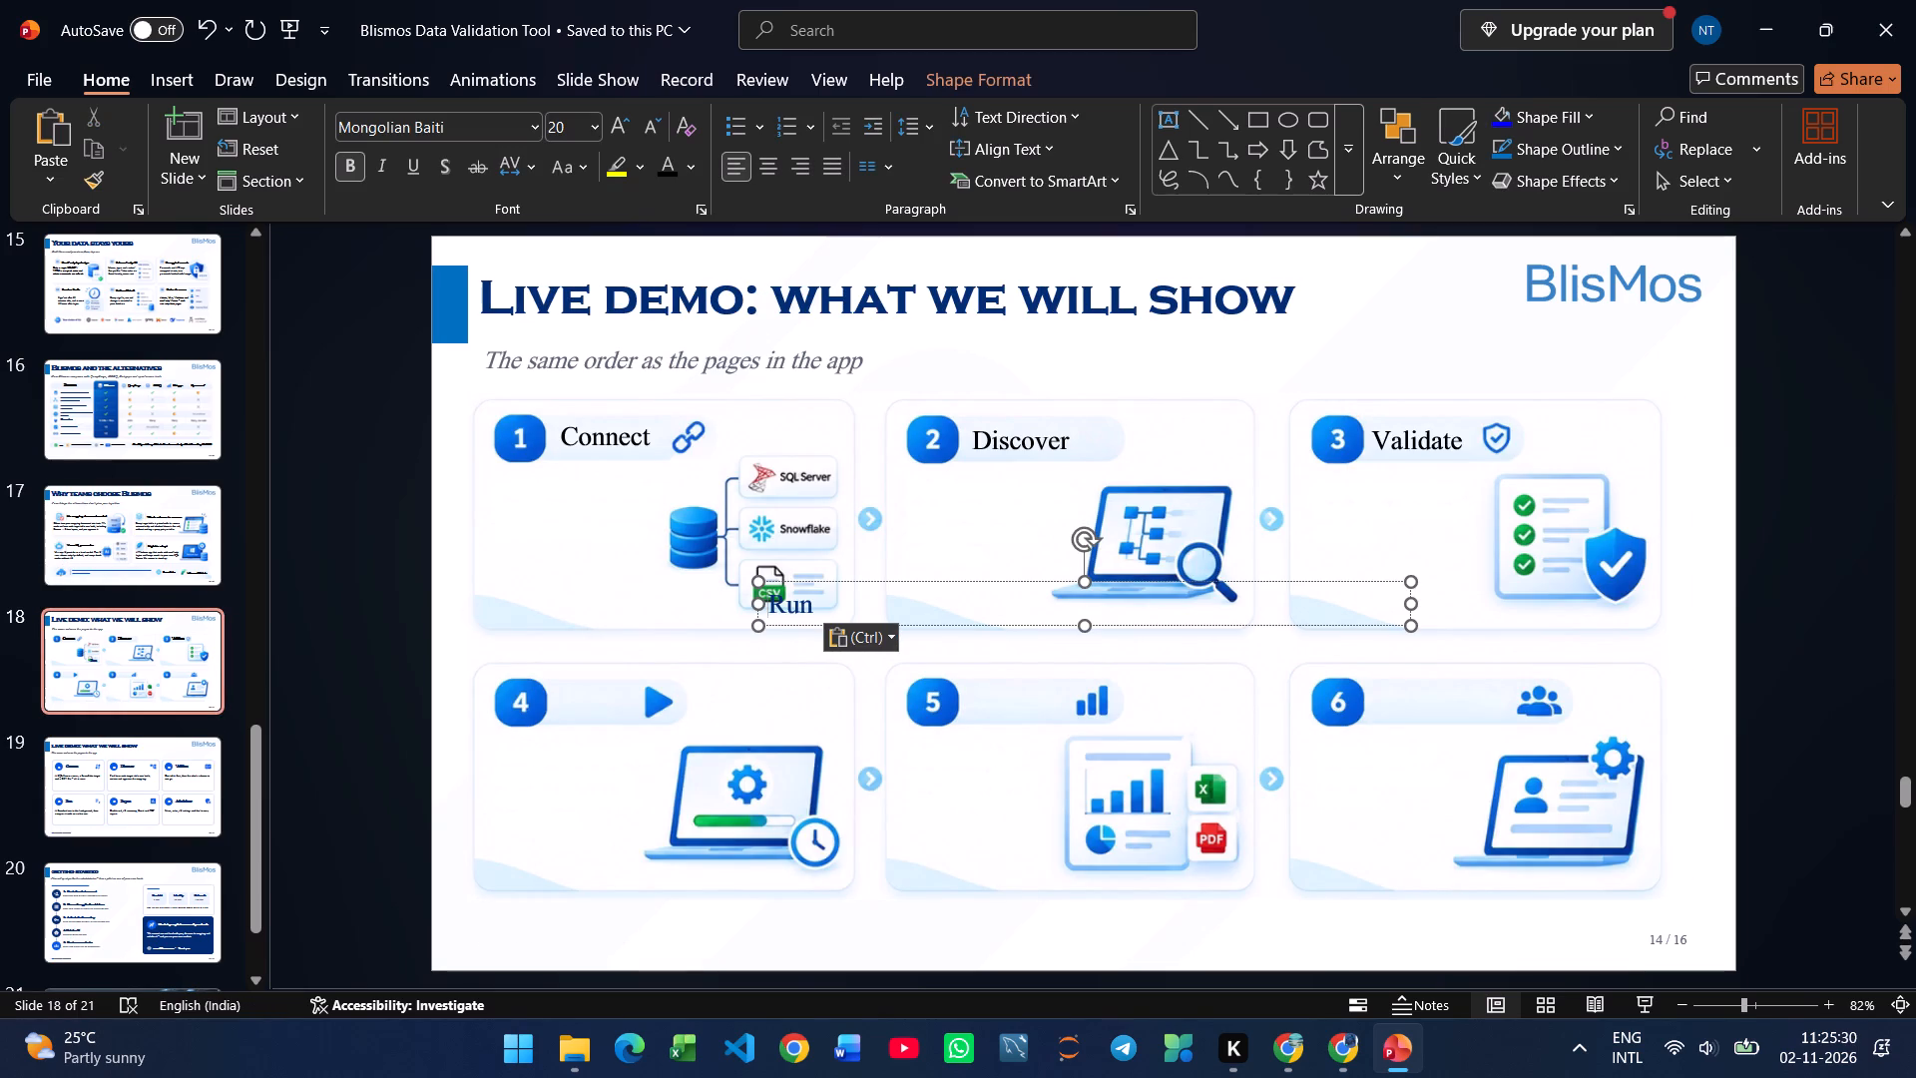
Narrow the "Run" text box, colour its text black, and place it beside number 4 on the fourth card.
drag(1411, 603, 849, 629)
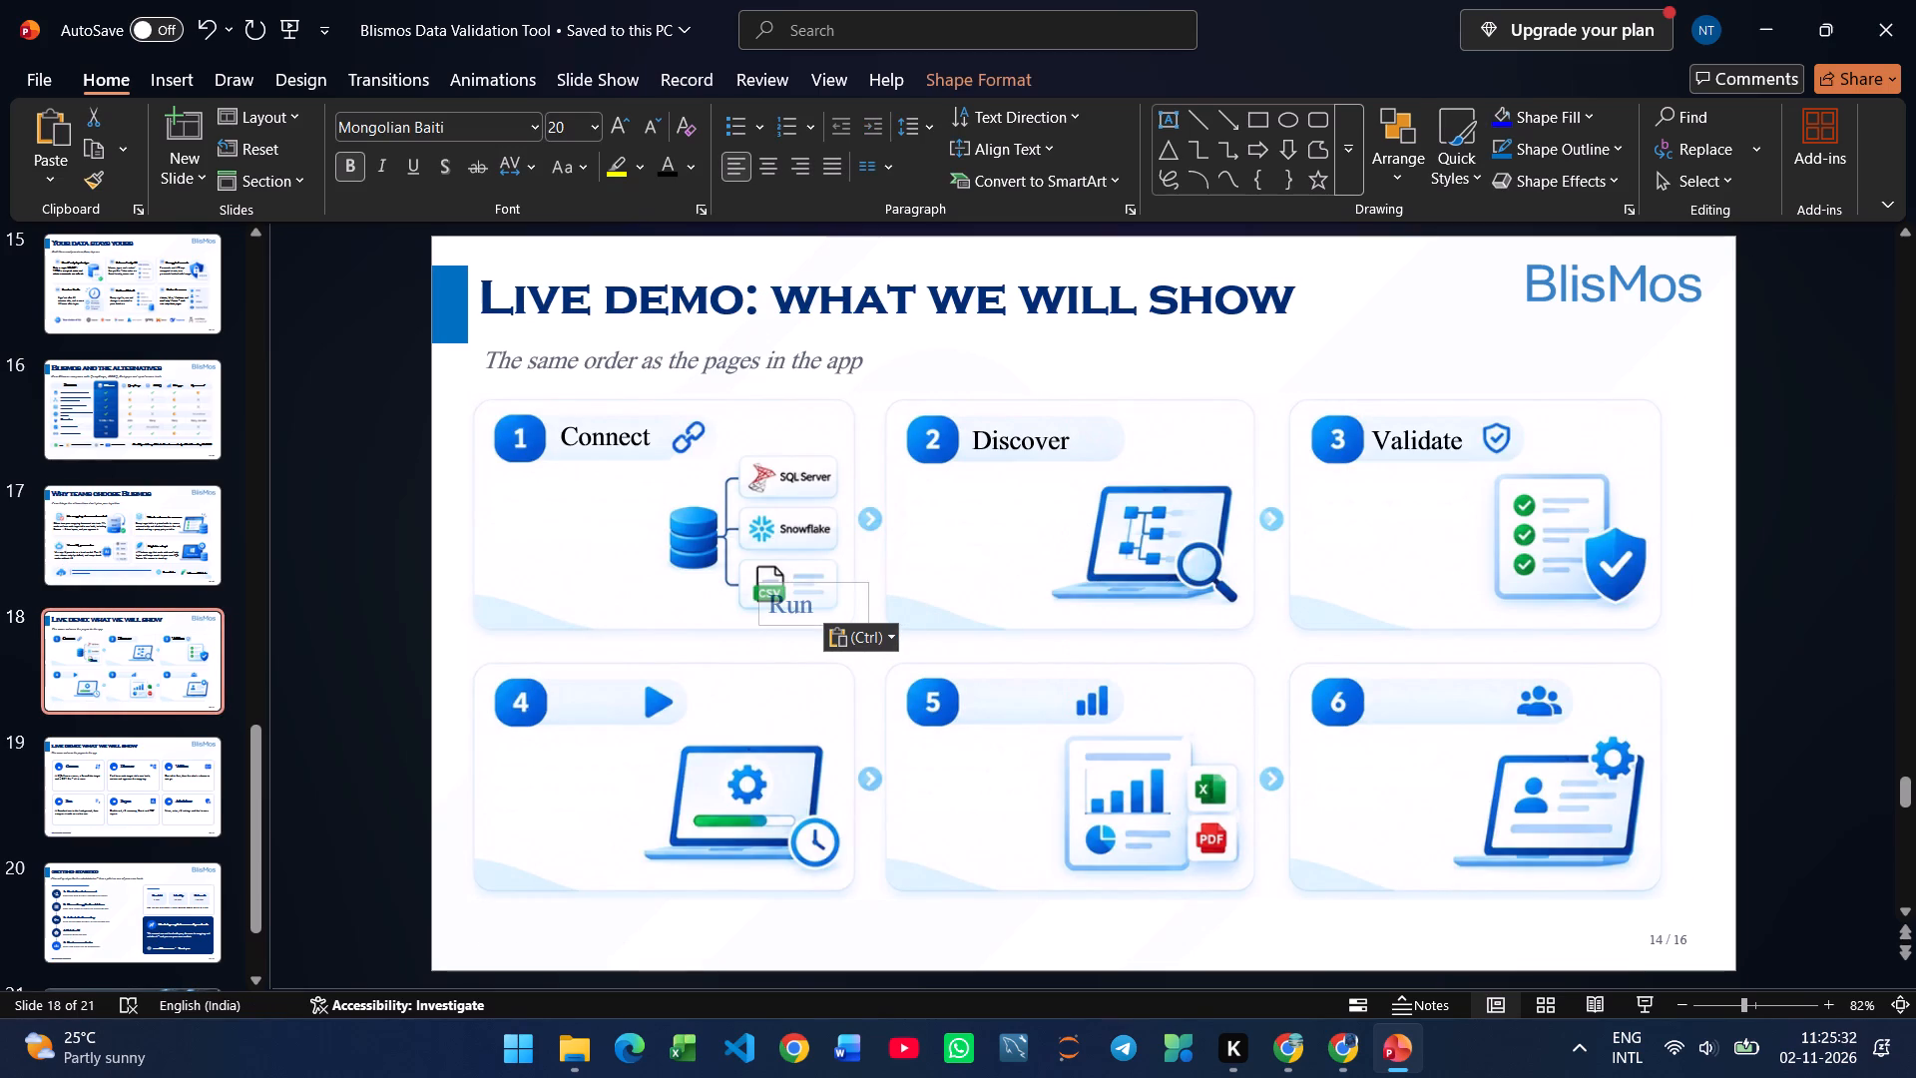
drag(849, 629, 834, 630)
click(661, 172)
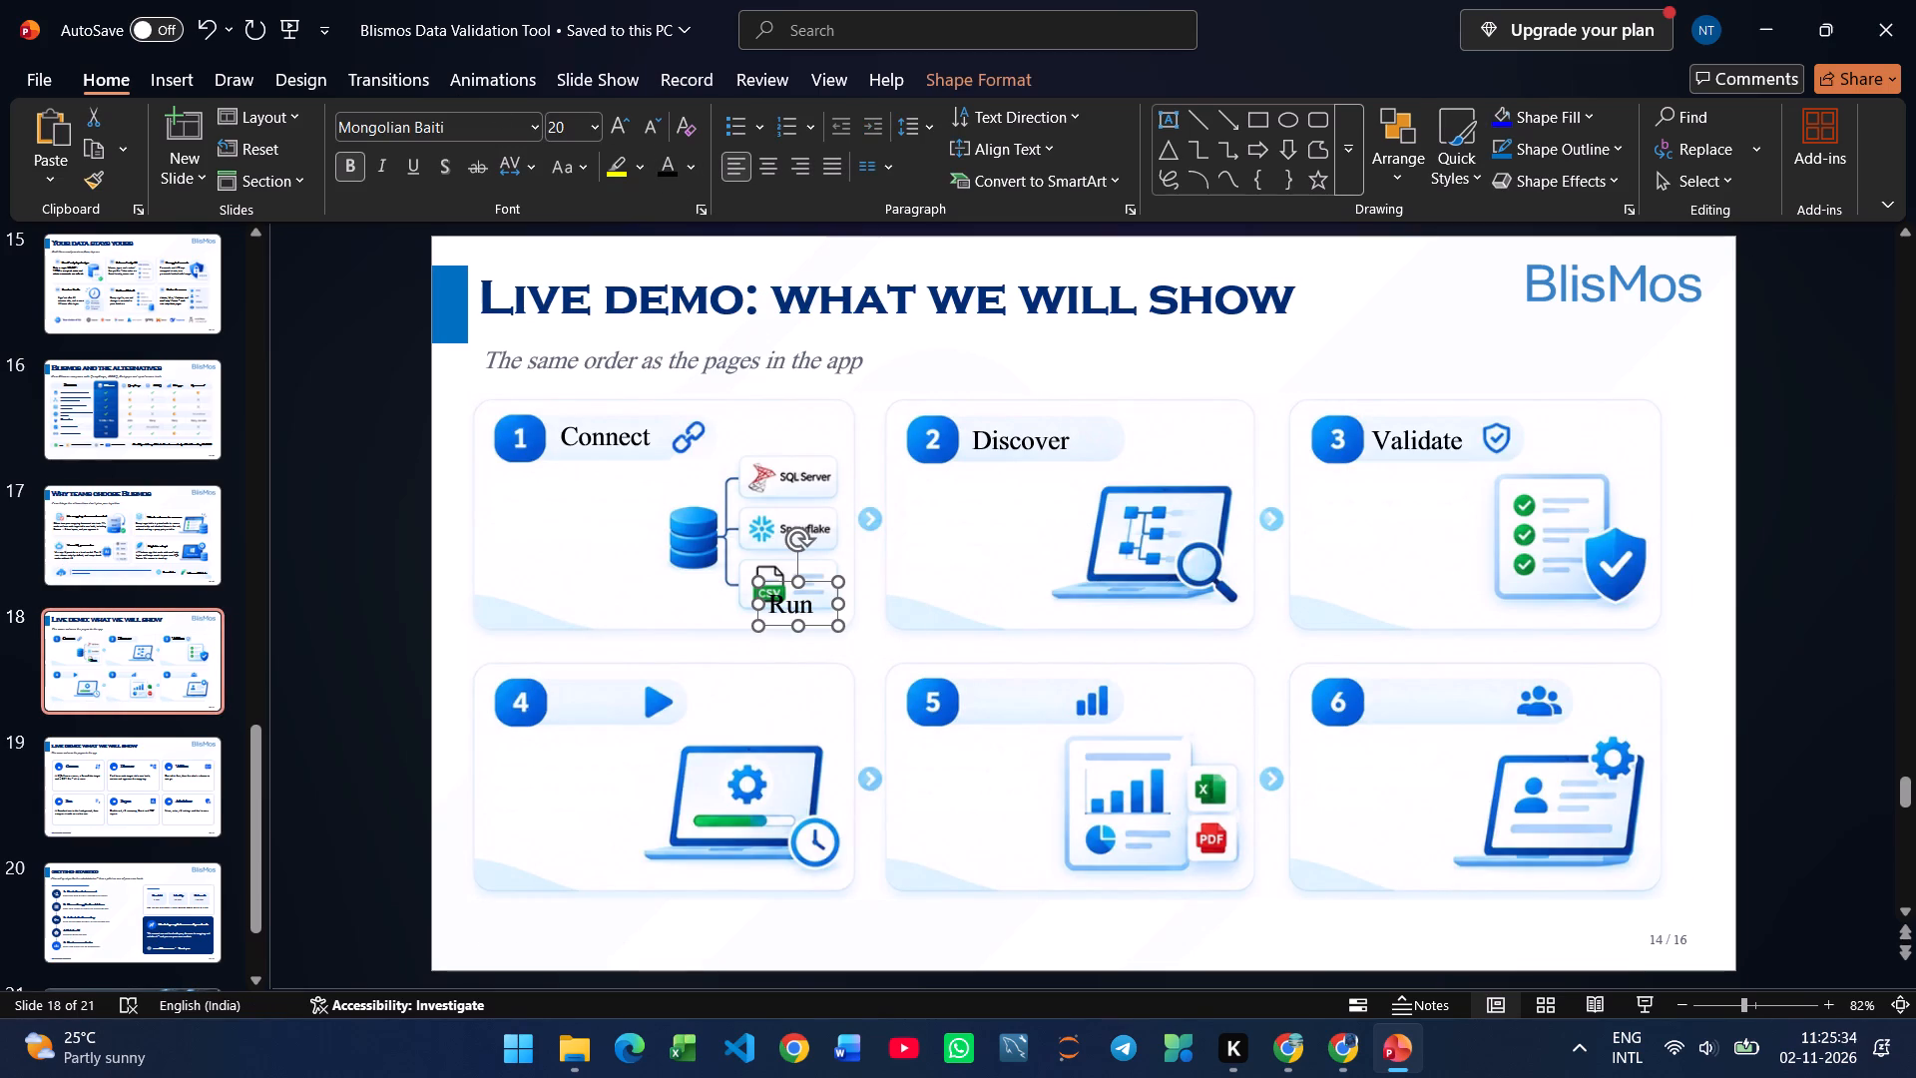
drag(816, 625, 610, 719)
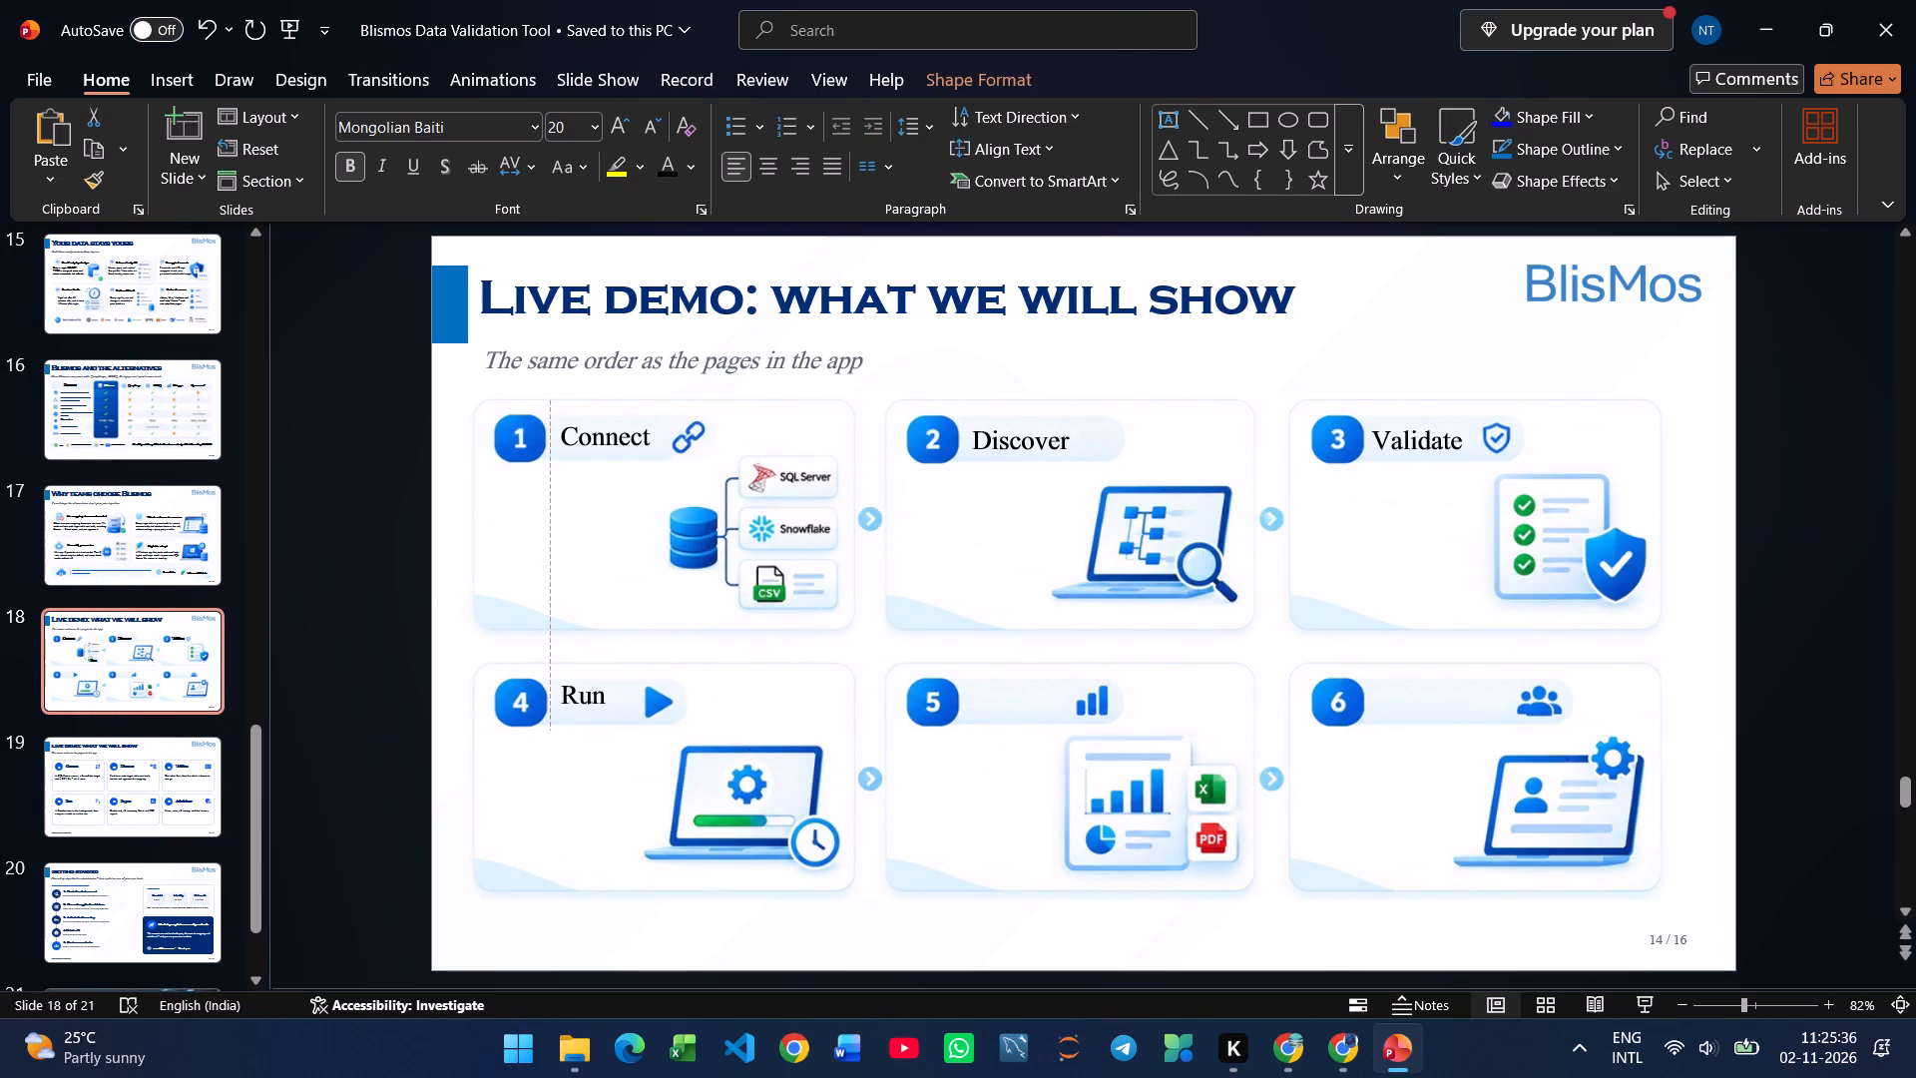
drag(610, 719, 612, 721)
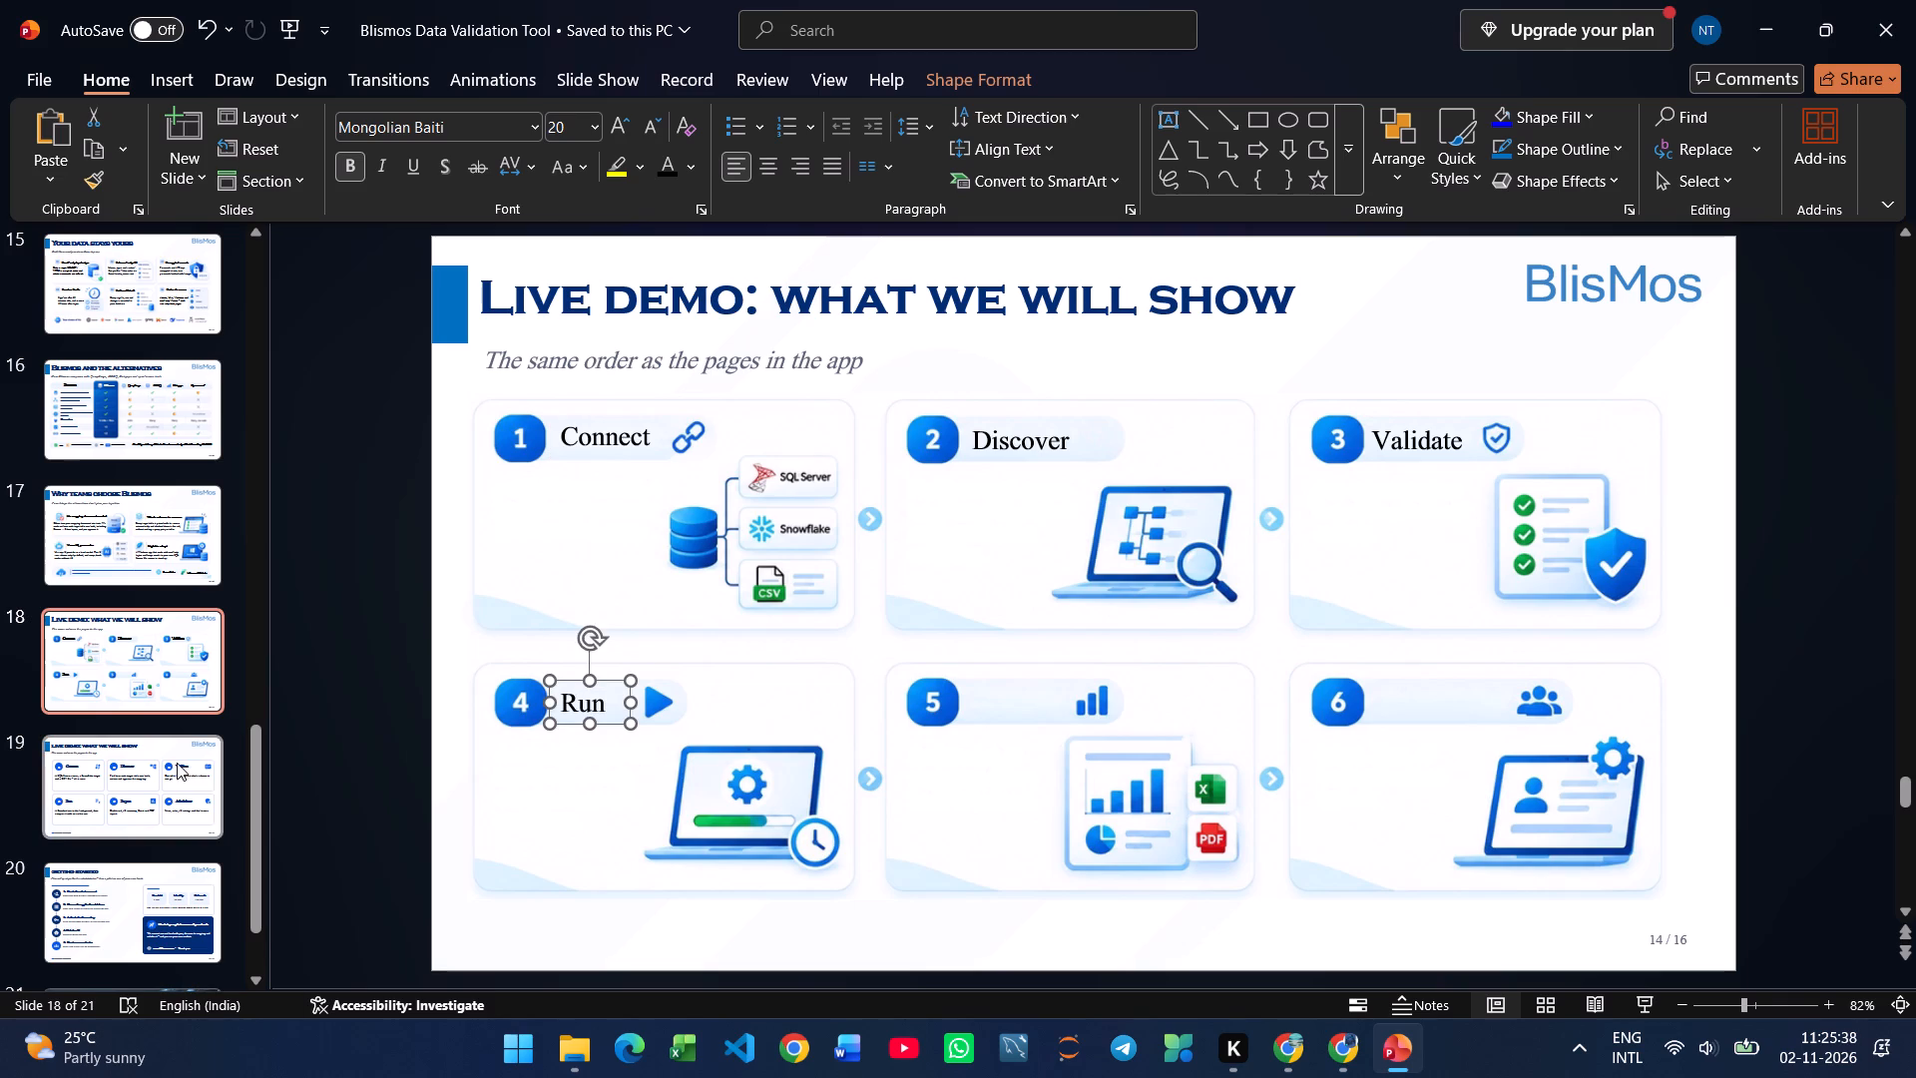
Copy the "Report" heading text from slide 19 and paste it onto slide 18.
click(176, 763)
click(1060, 721)
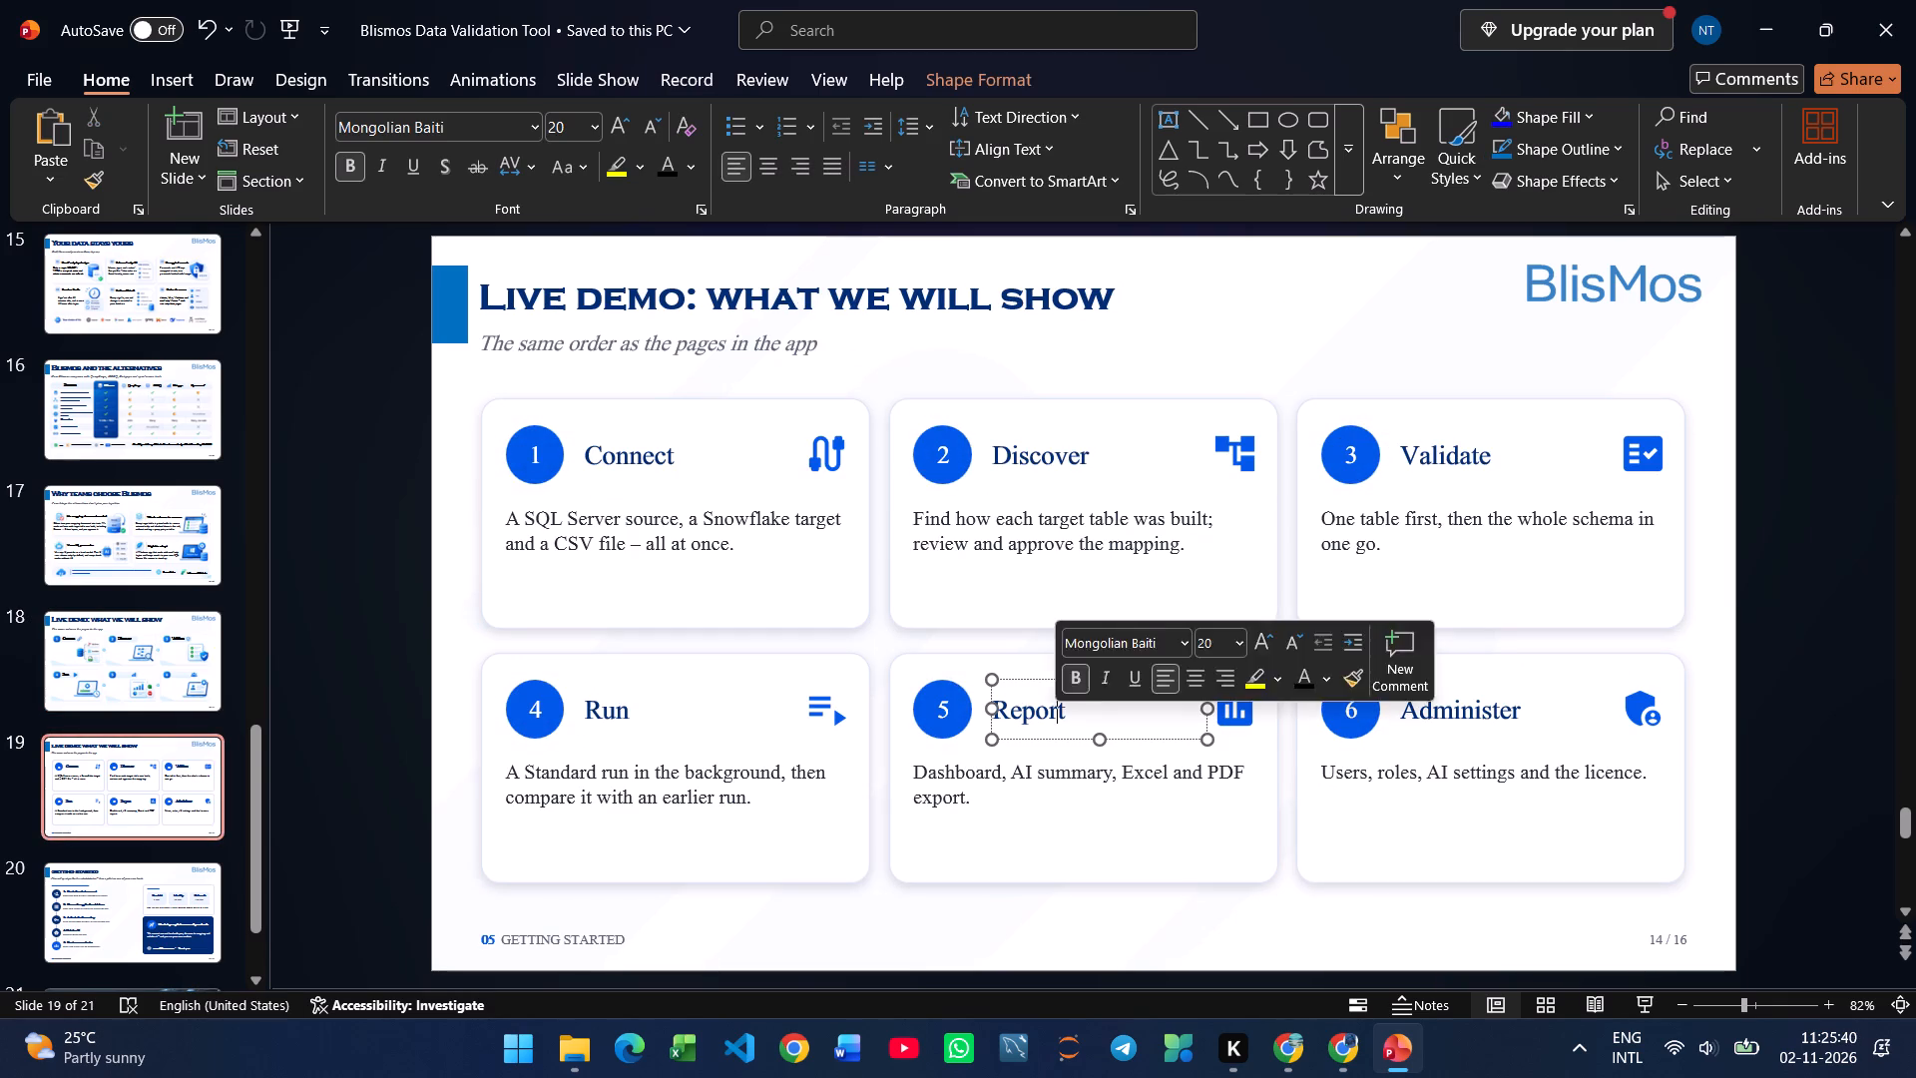
key(ctrl+a)
key(ctrl+c)
click(130, 665)
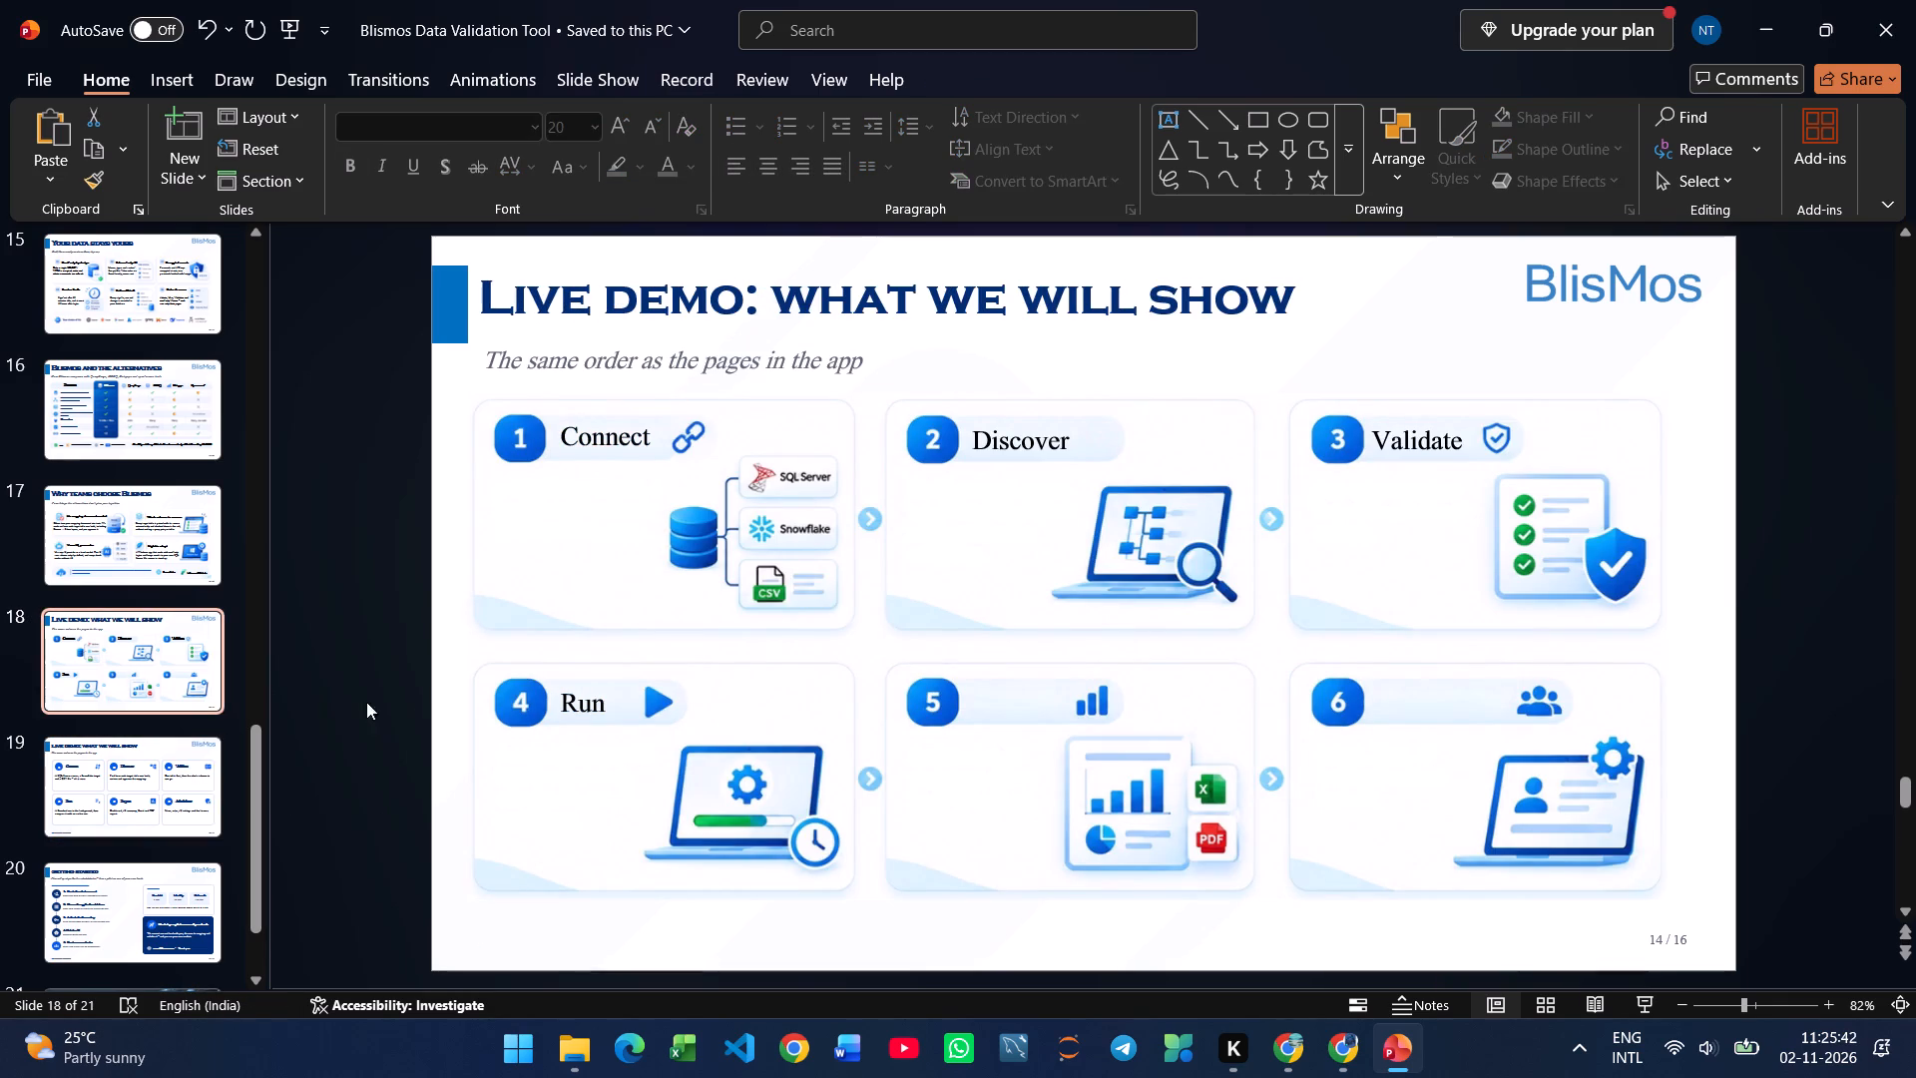
key(ctrl+v)
Narrow the "Report" text box, colour its text black, and place it beside number 5 on the fifth card.
drag(1408, 606, 1211, 606)
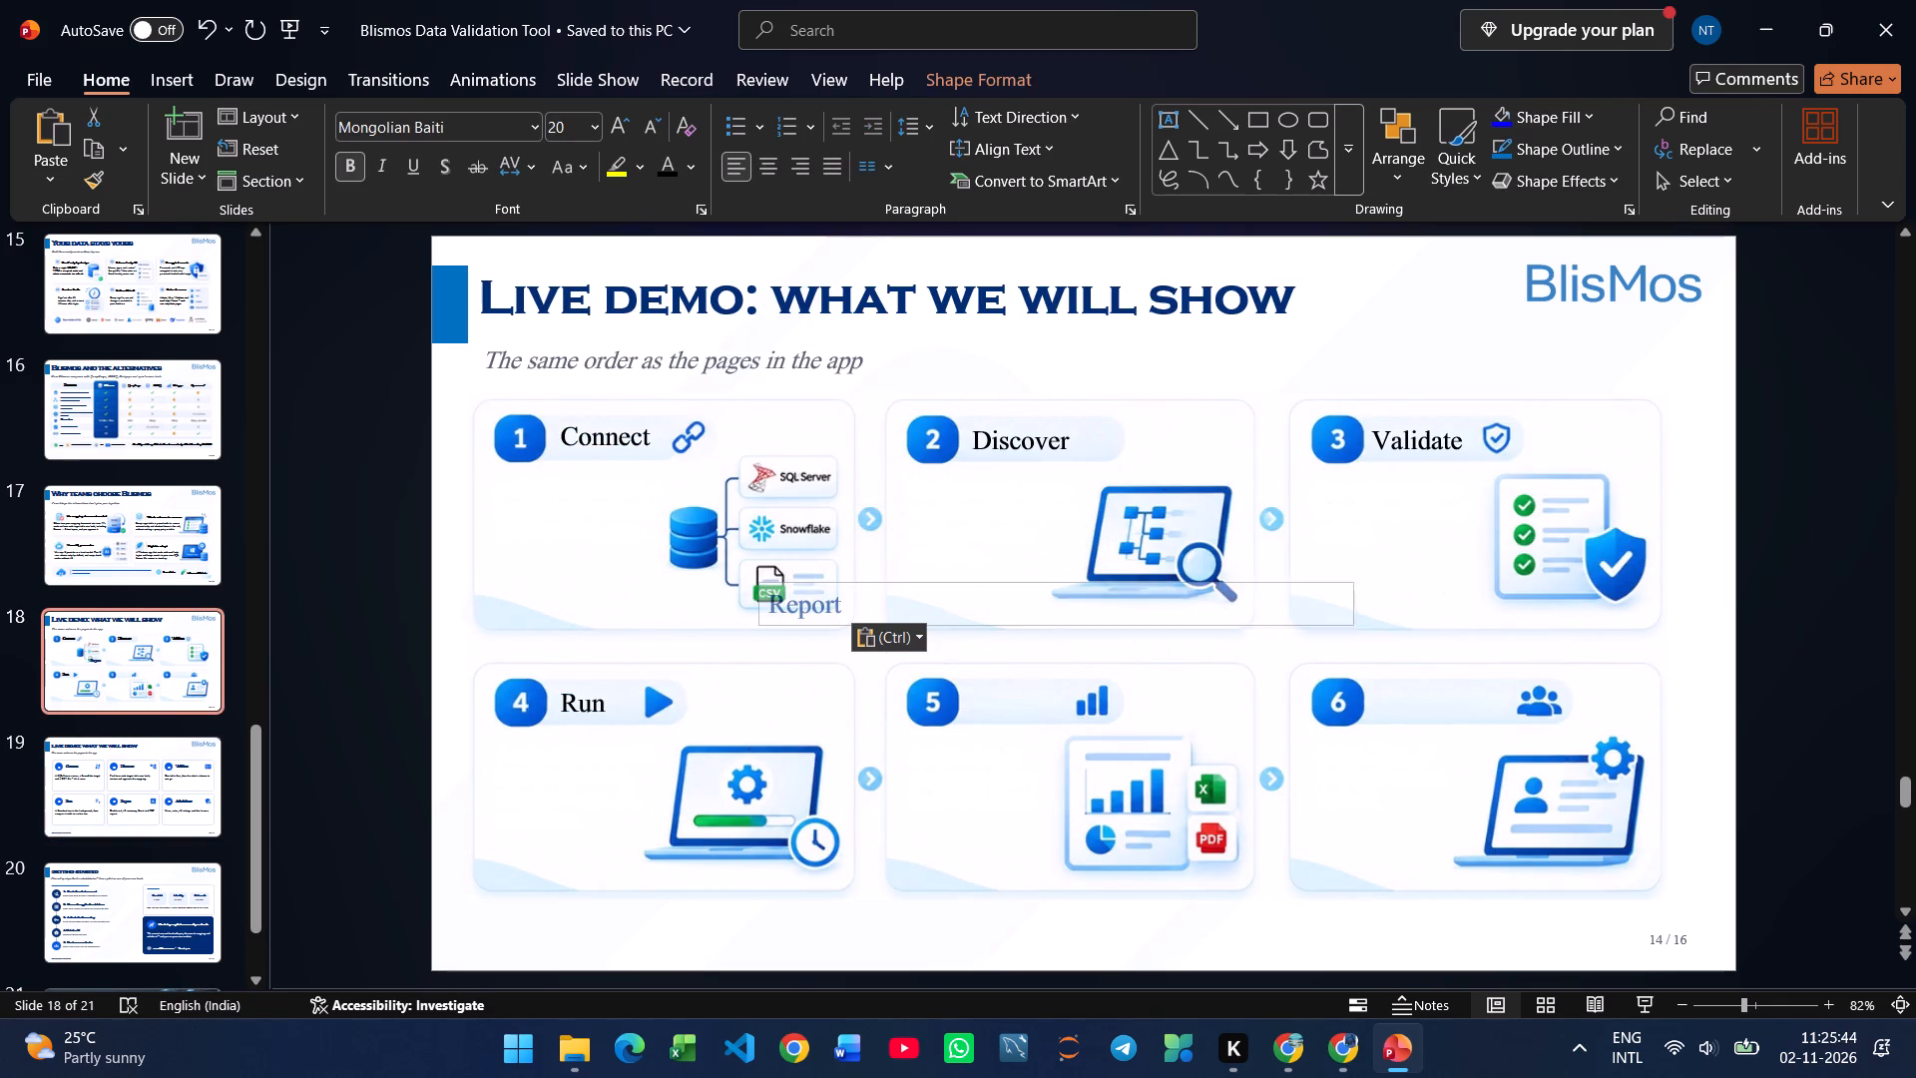
drag(1211, 606, 864, 610)
drag(596, 63, 590, 33)
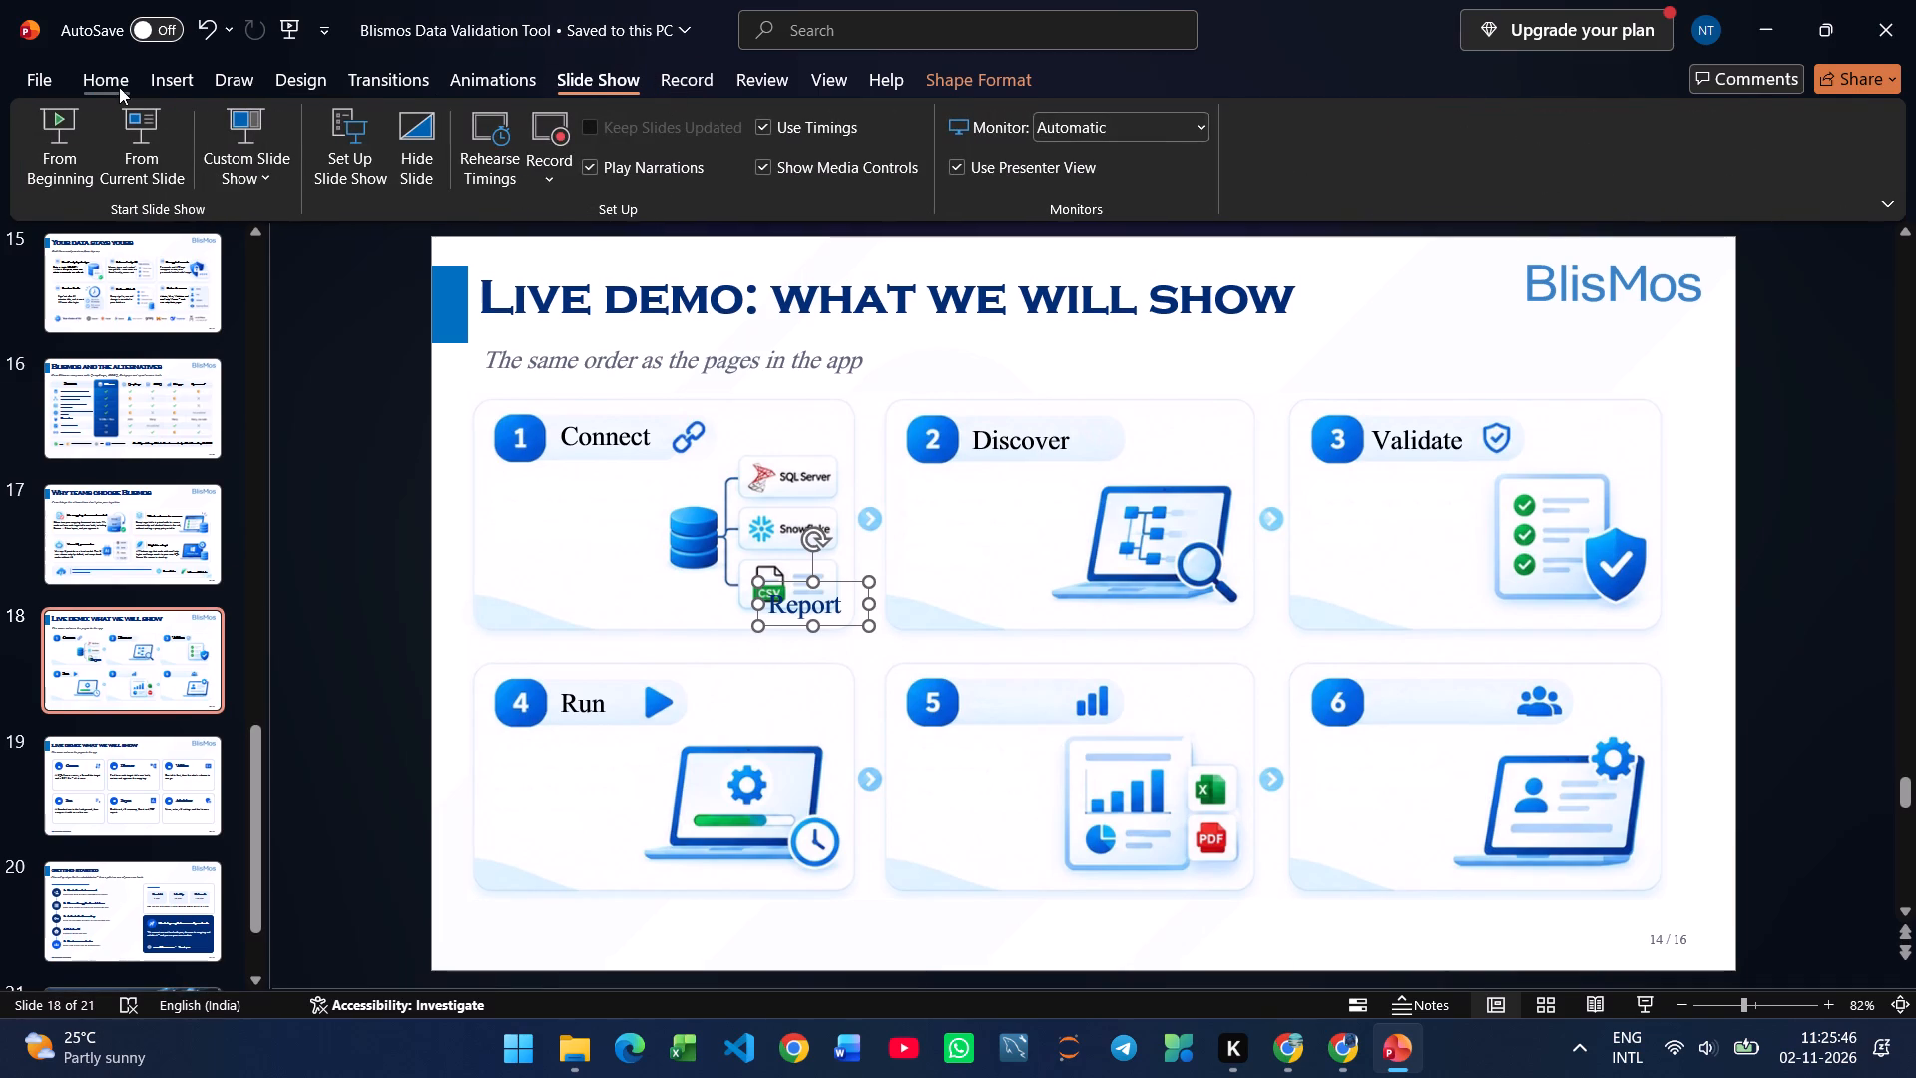
click(118, 87)
click(663, 175)
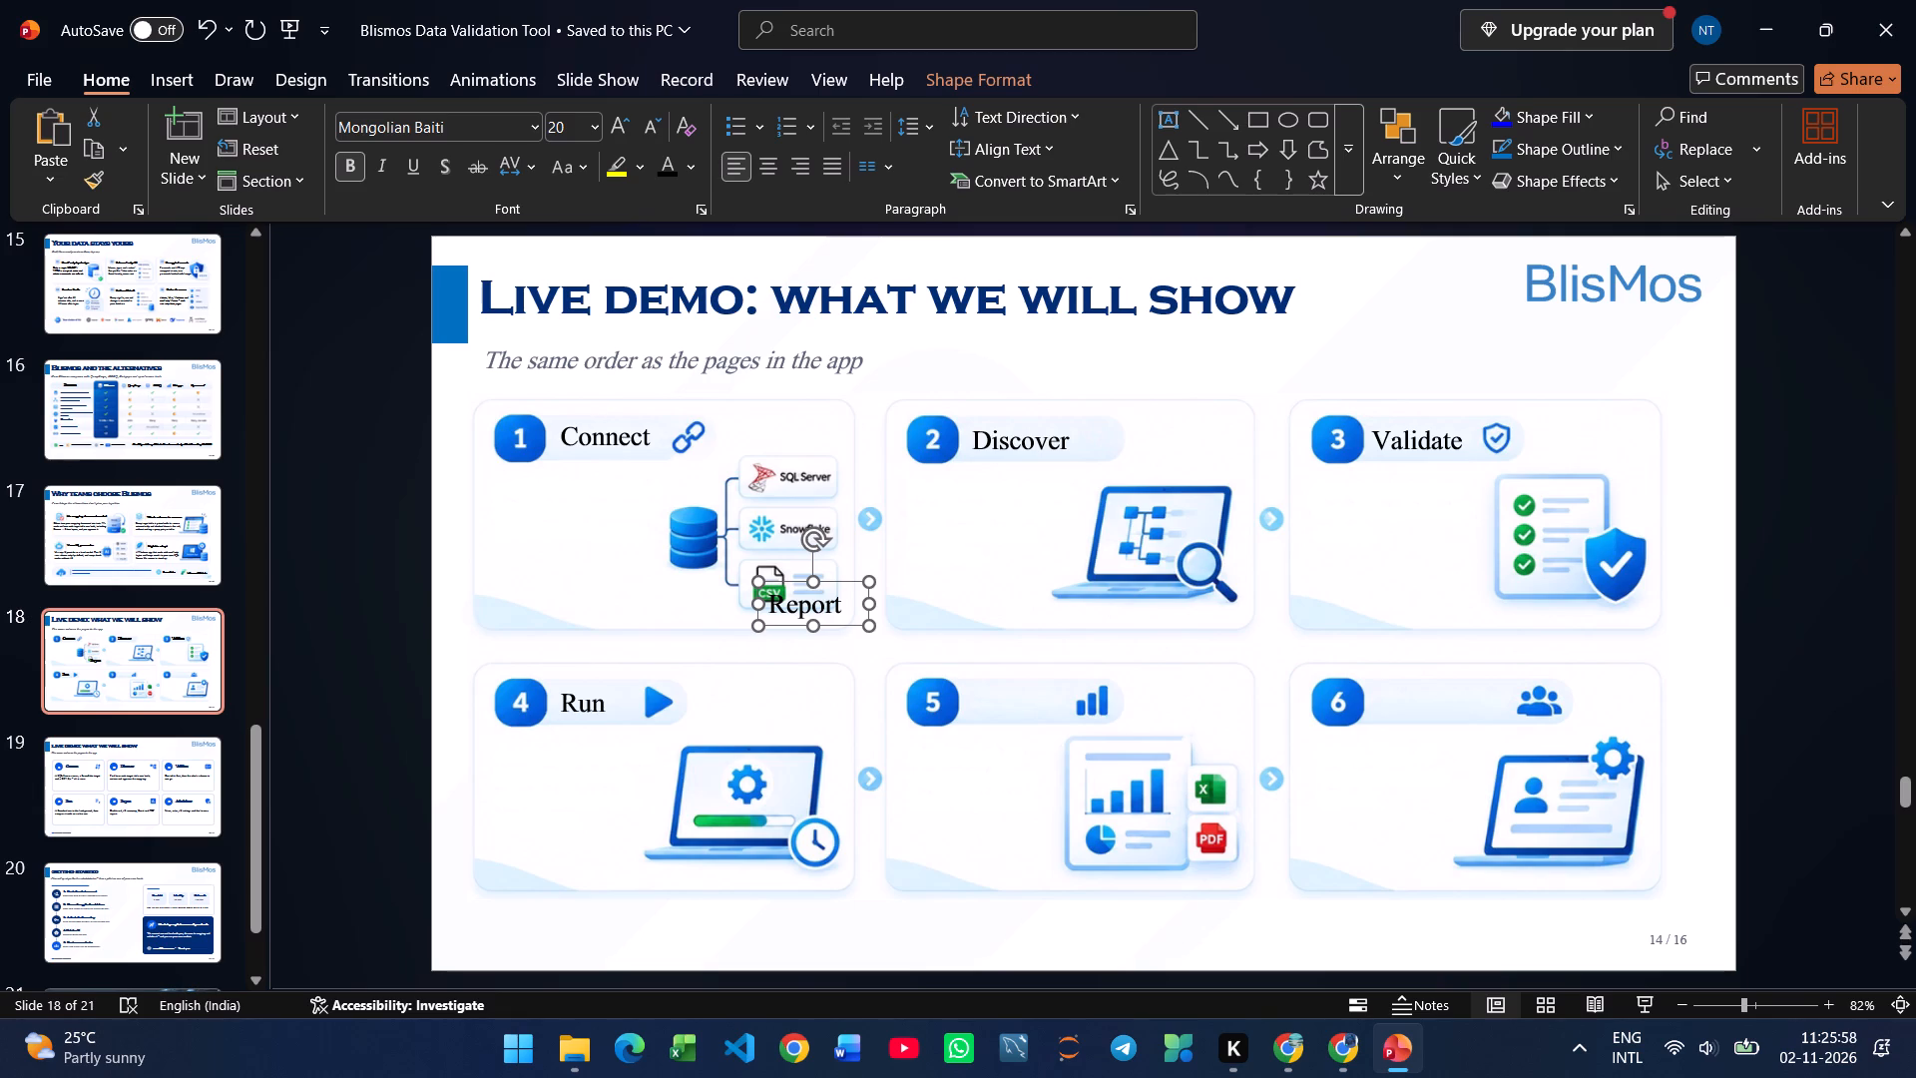
drag(843, 621, 935, 666)
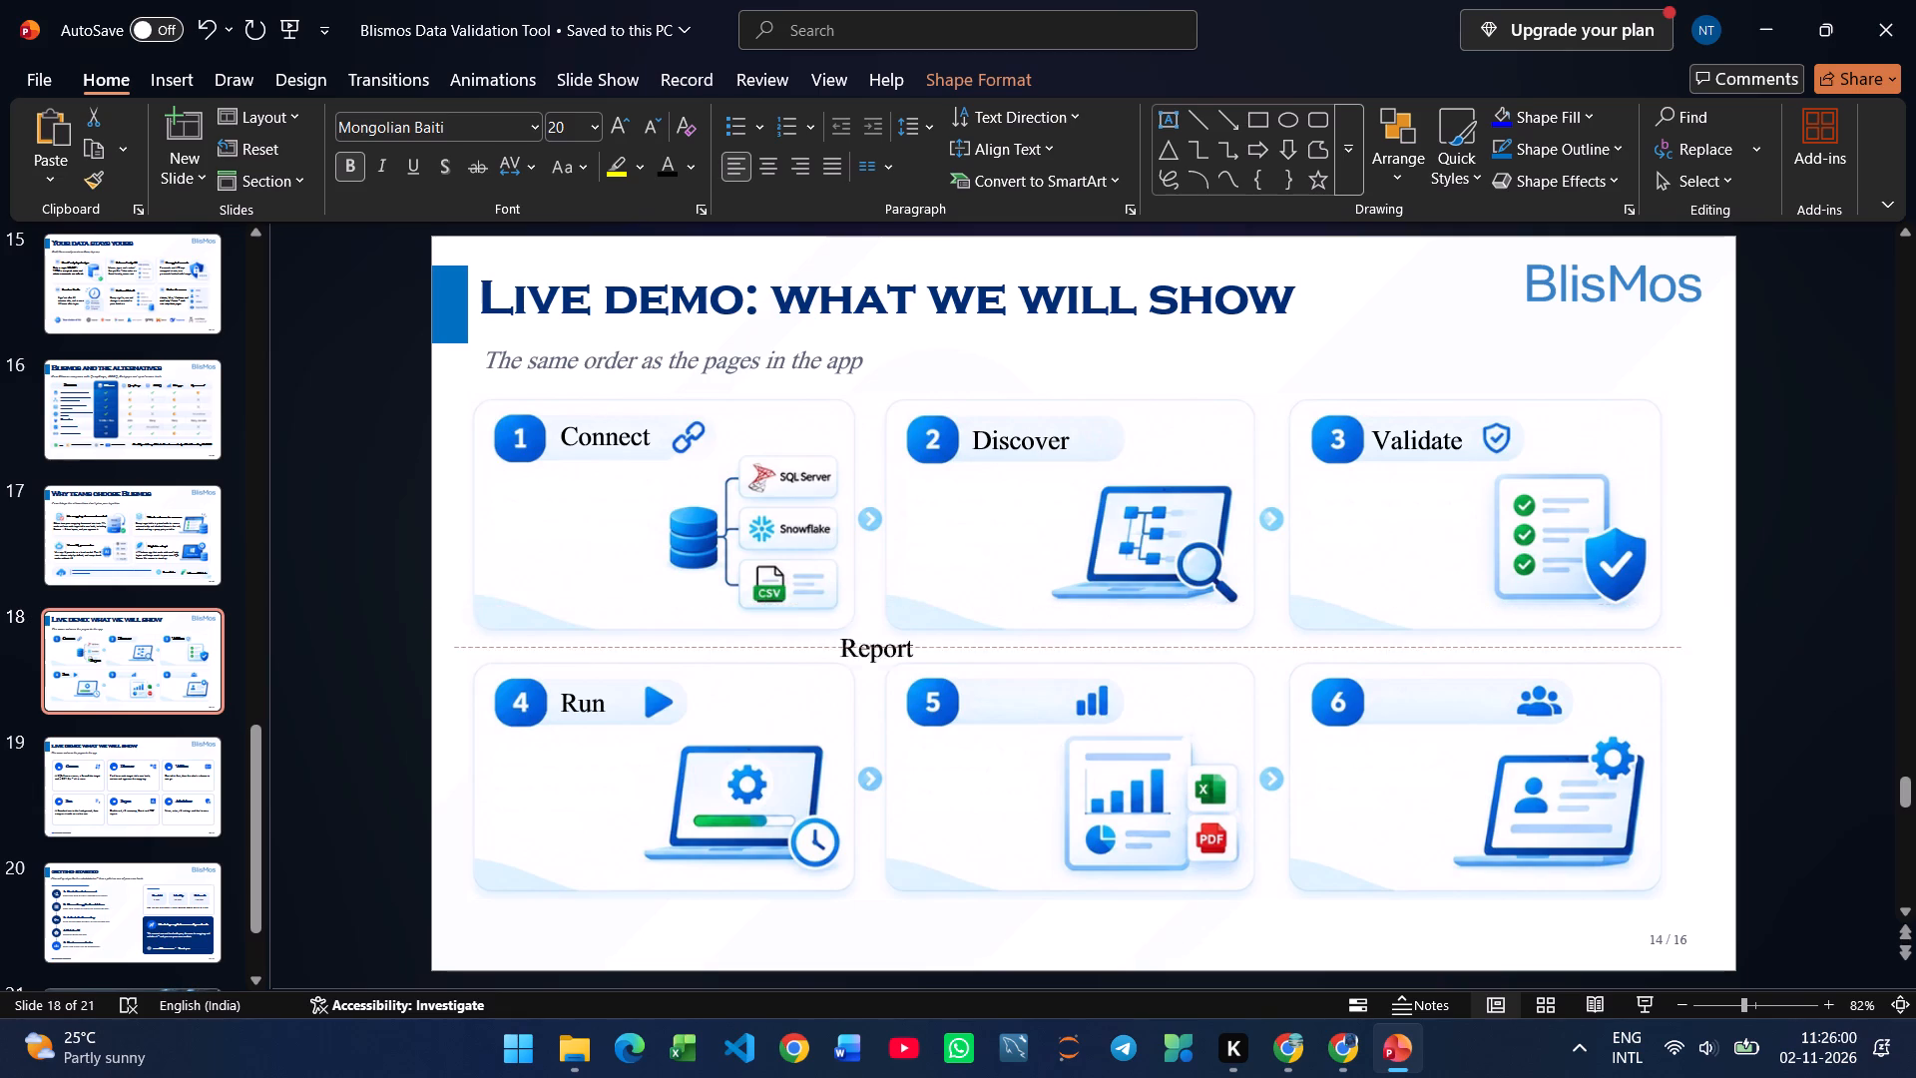
drag(935, 666, 1044, 720)
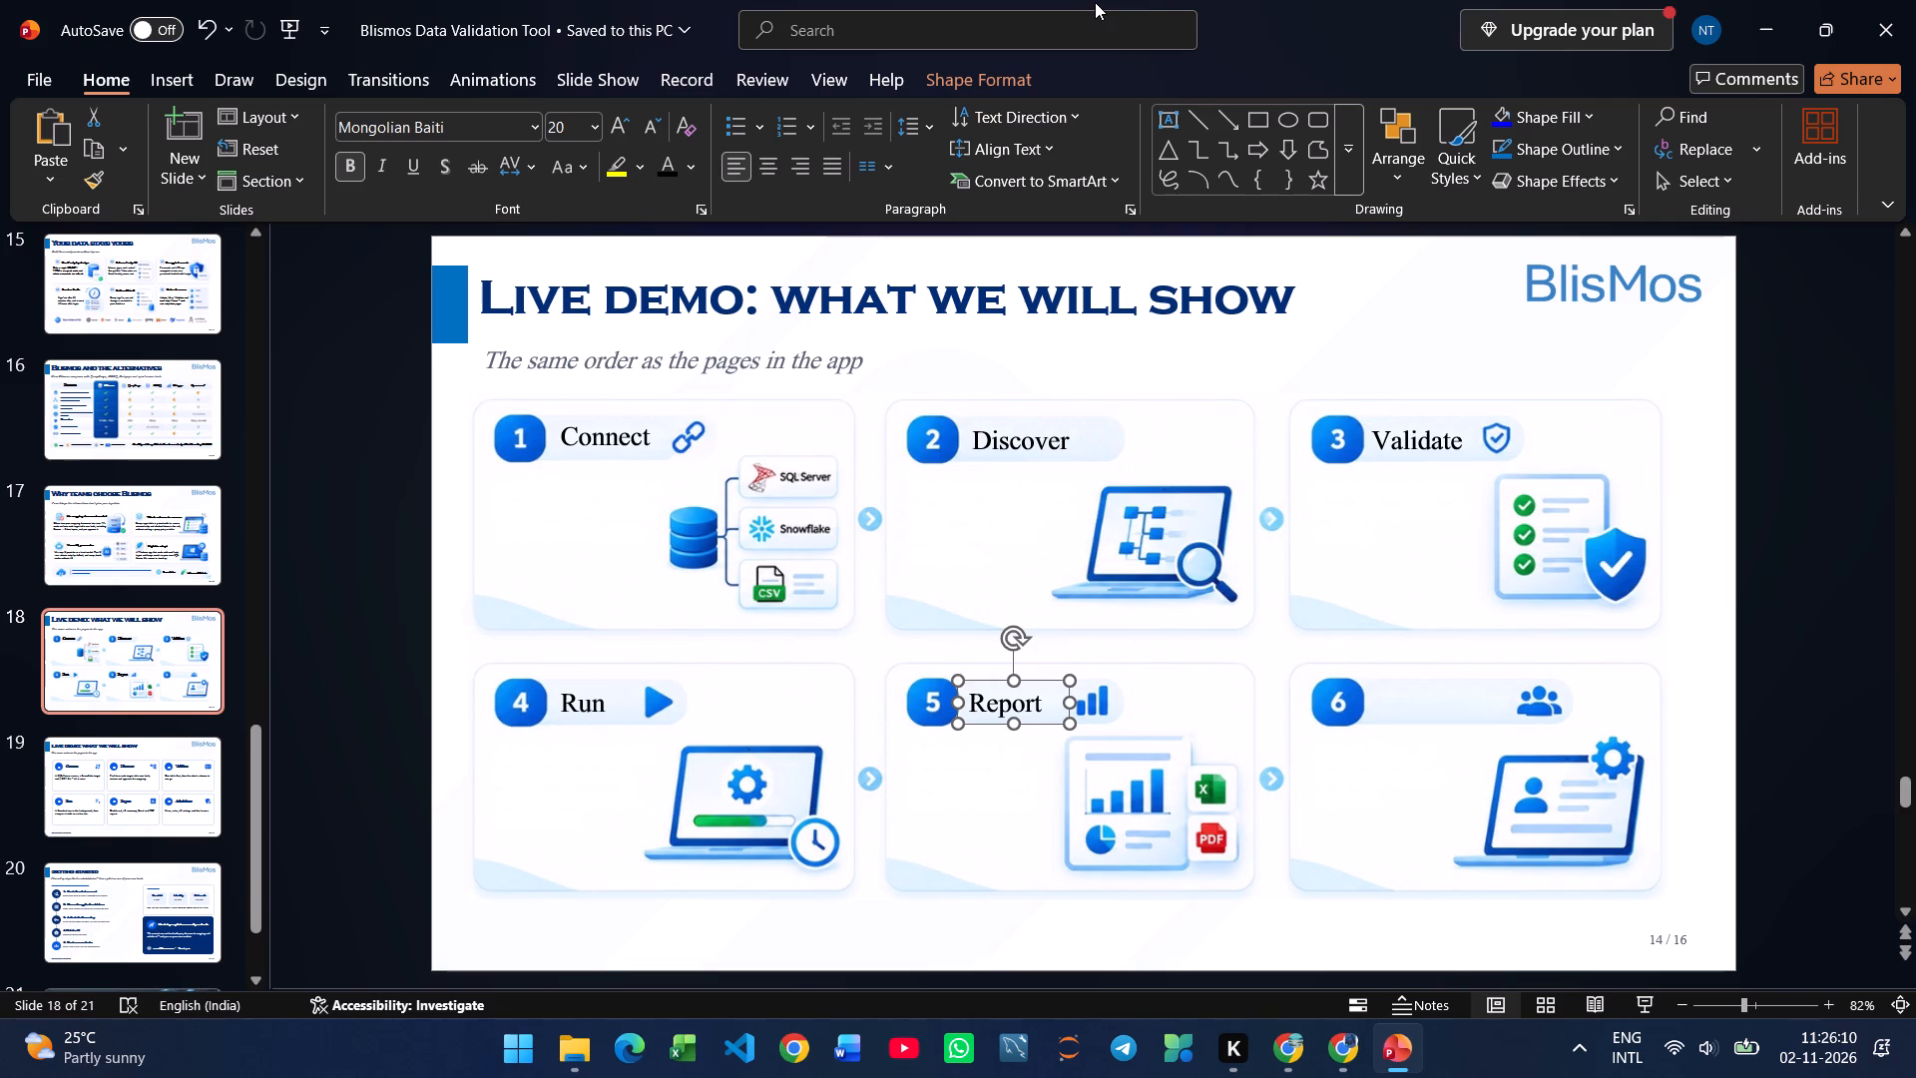
Copy the "Administer" heading text from slide 19 and paste it onto slide 18.
click(100, 782)
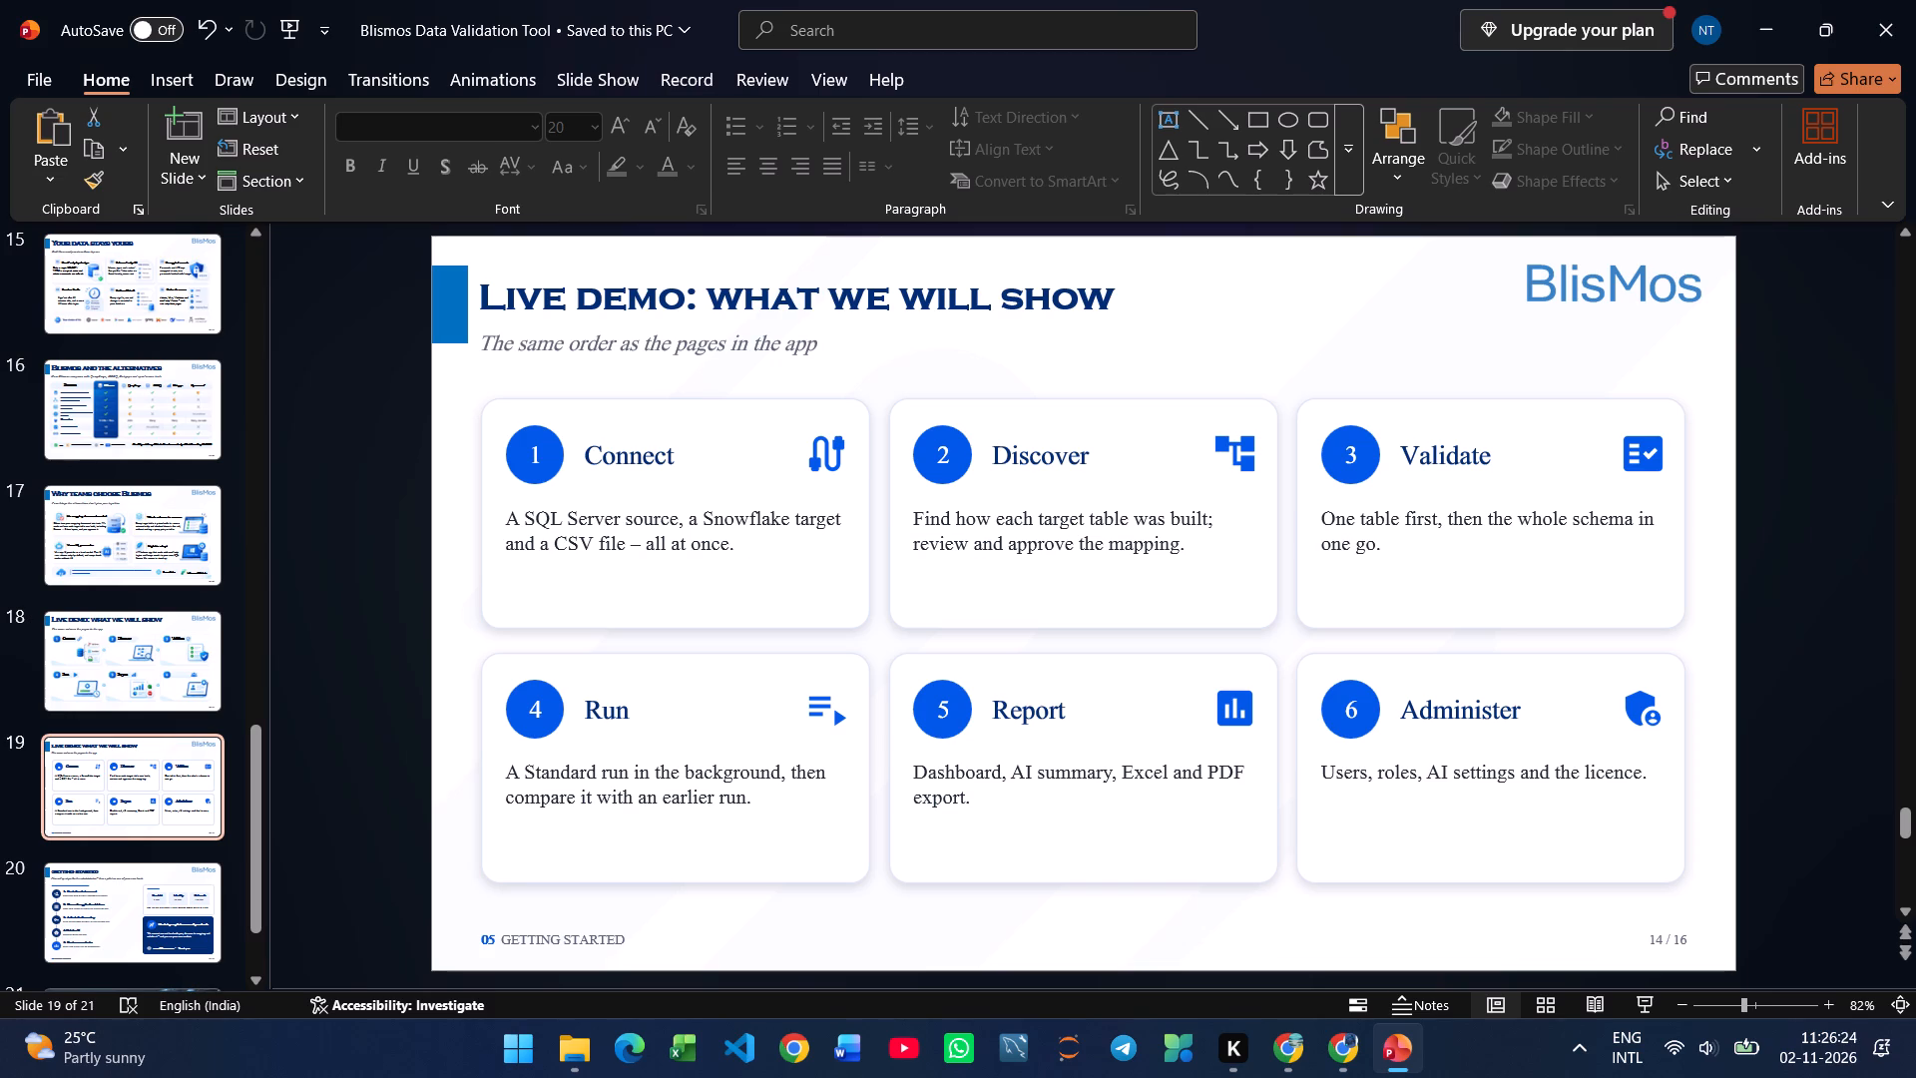
drag(1516, 709, 1351, 700)
key(ctrl+c)
click(99, 693)
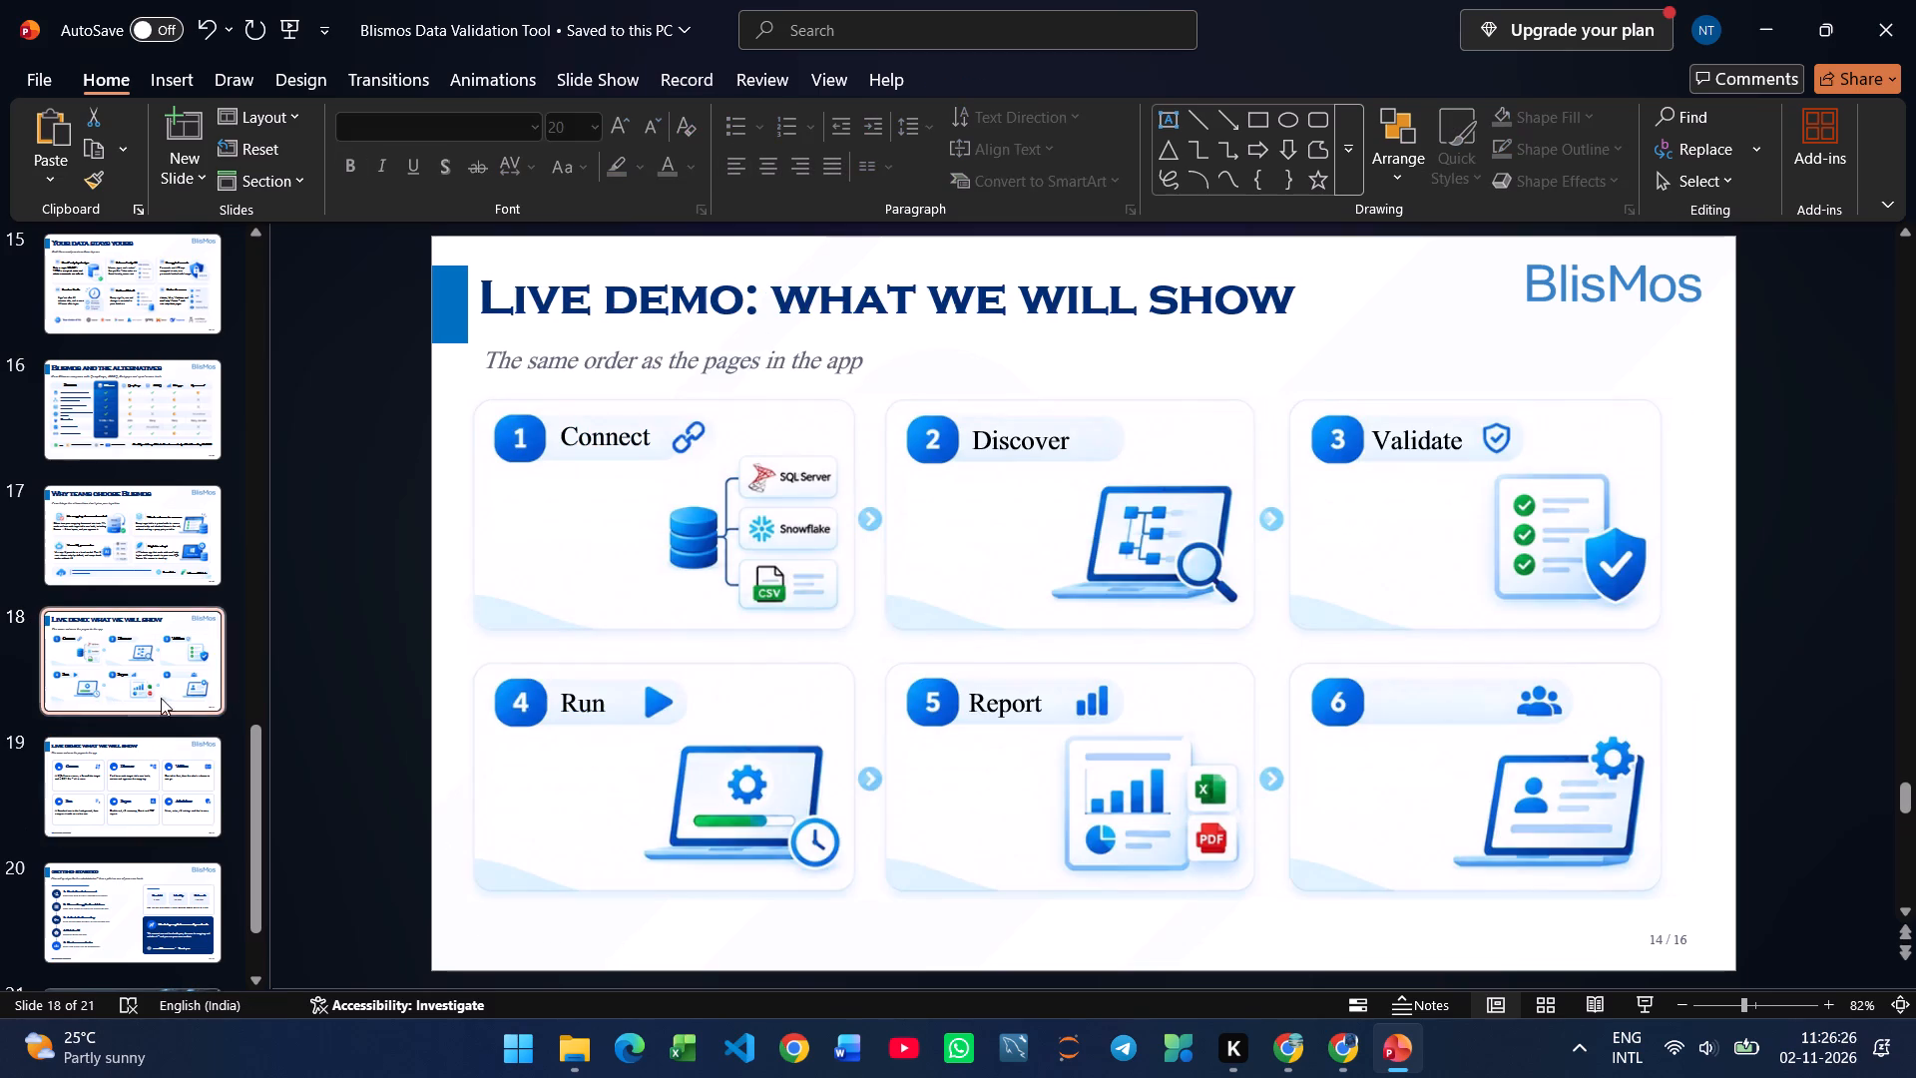
key(ctrl+v)
Narrow the "Administer" text box, colour its text black, and place it beside number 6 on the sixth card.
drag(1412, 602, 1326, 608)
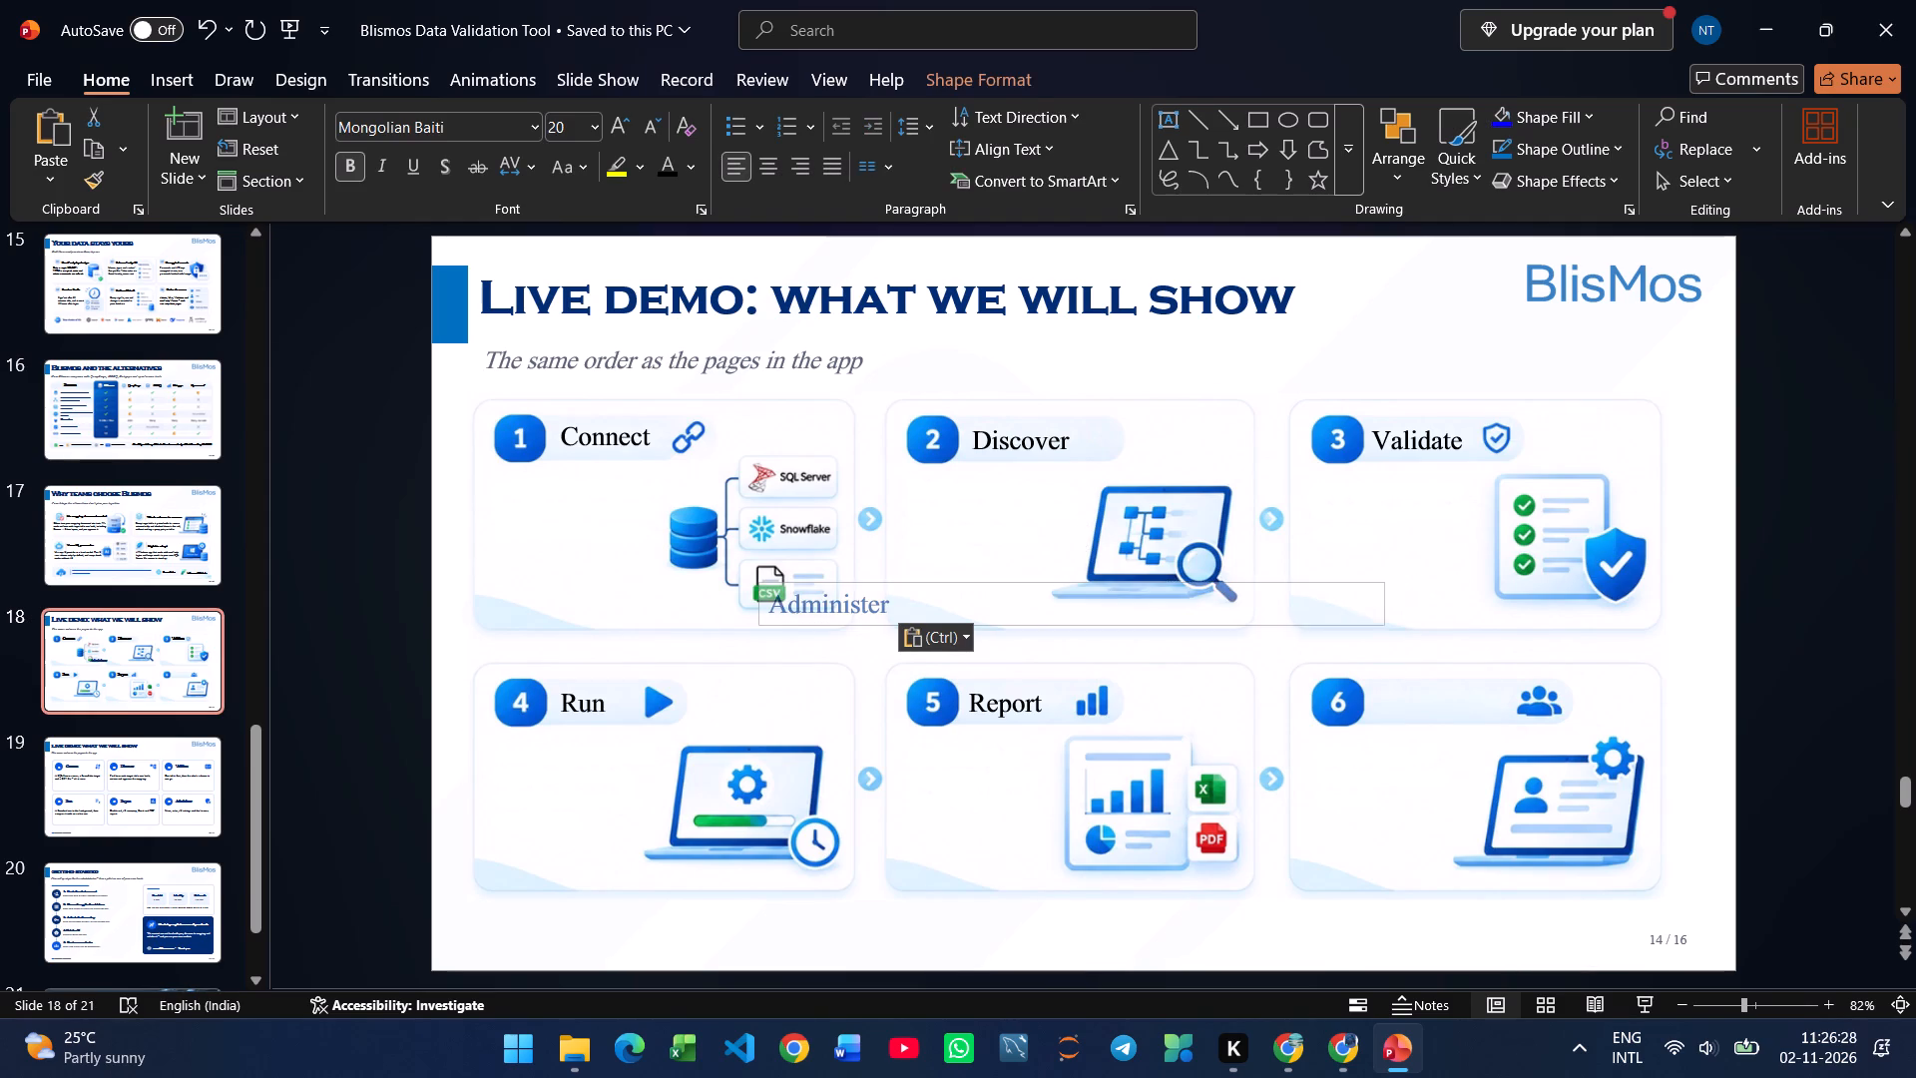
drag(1326, 608, 897, 603)
click(666, 175)
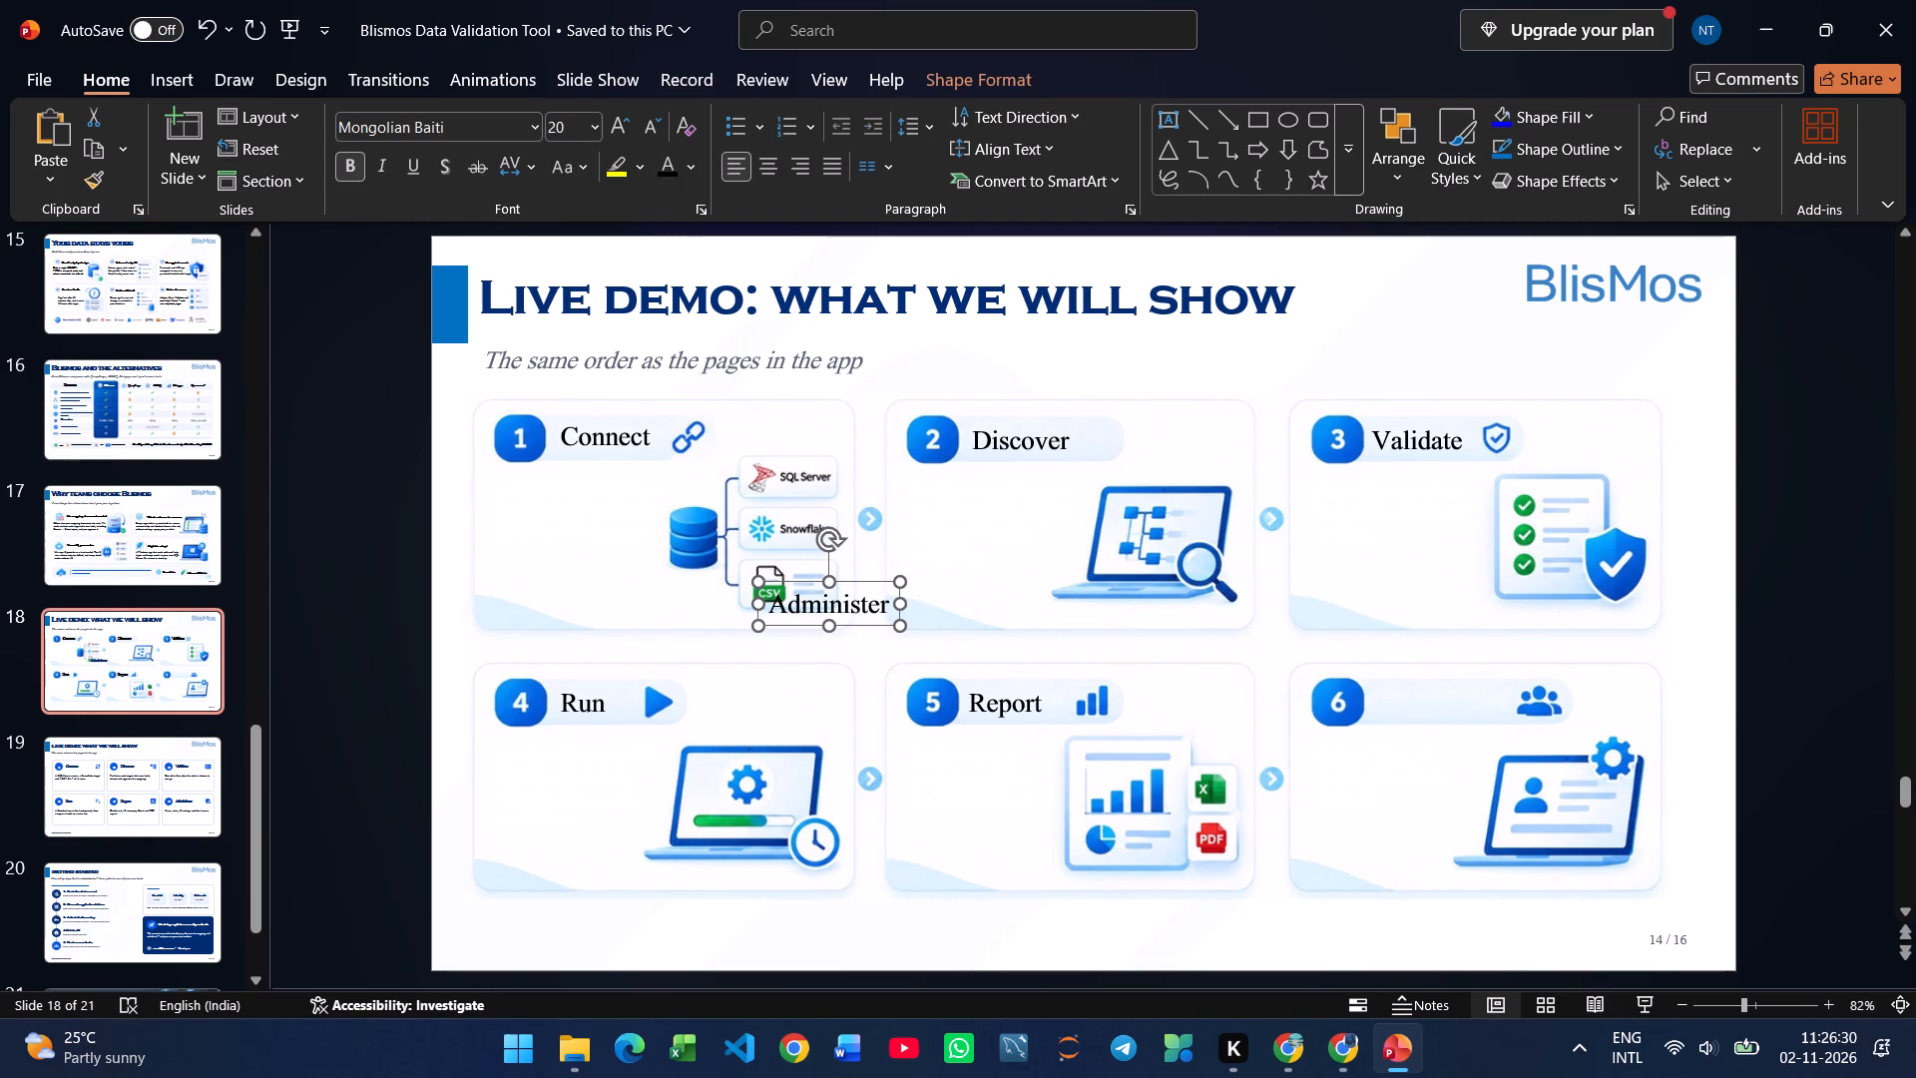
drag(847, 623, 1437, 725)
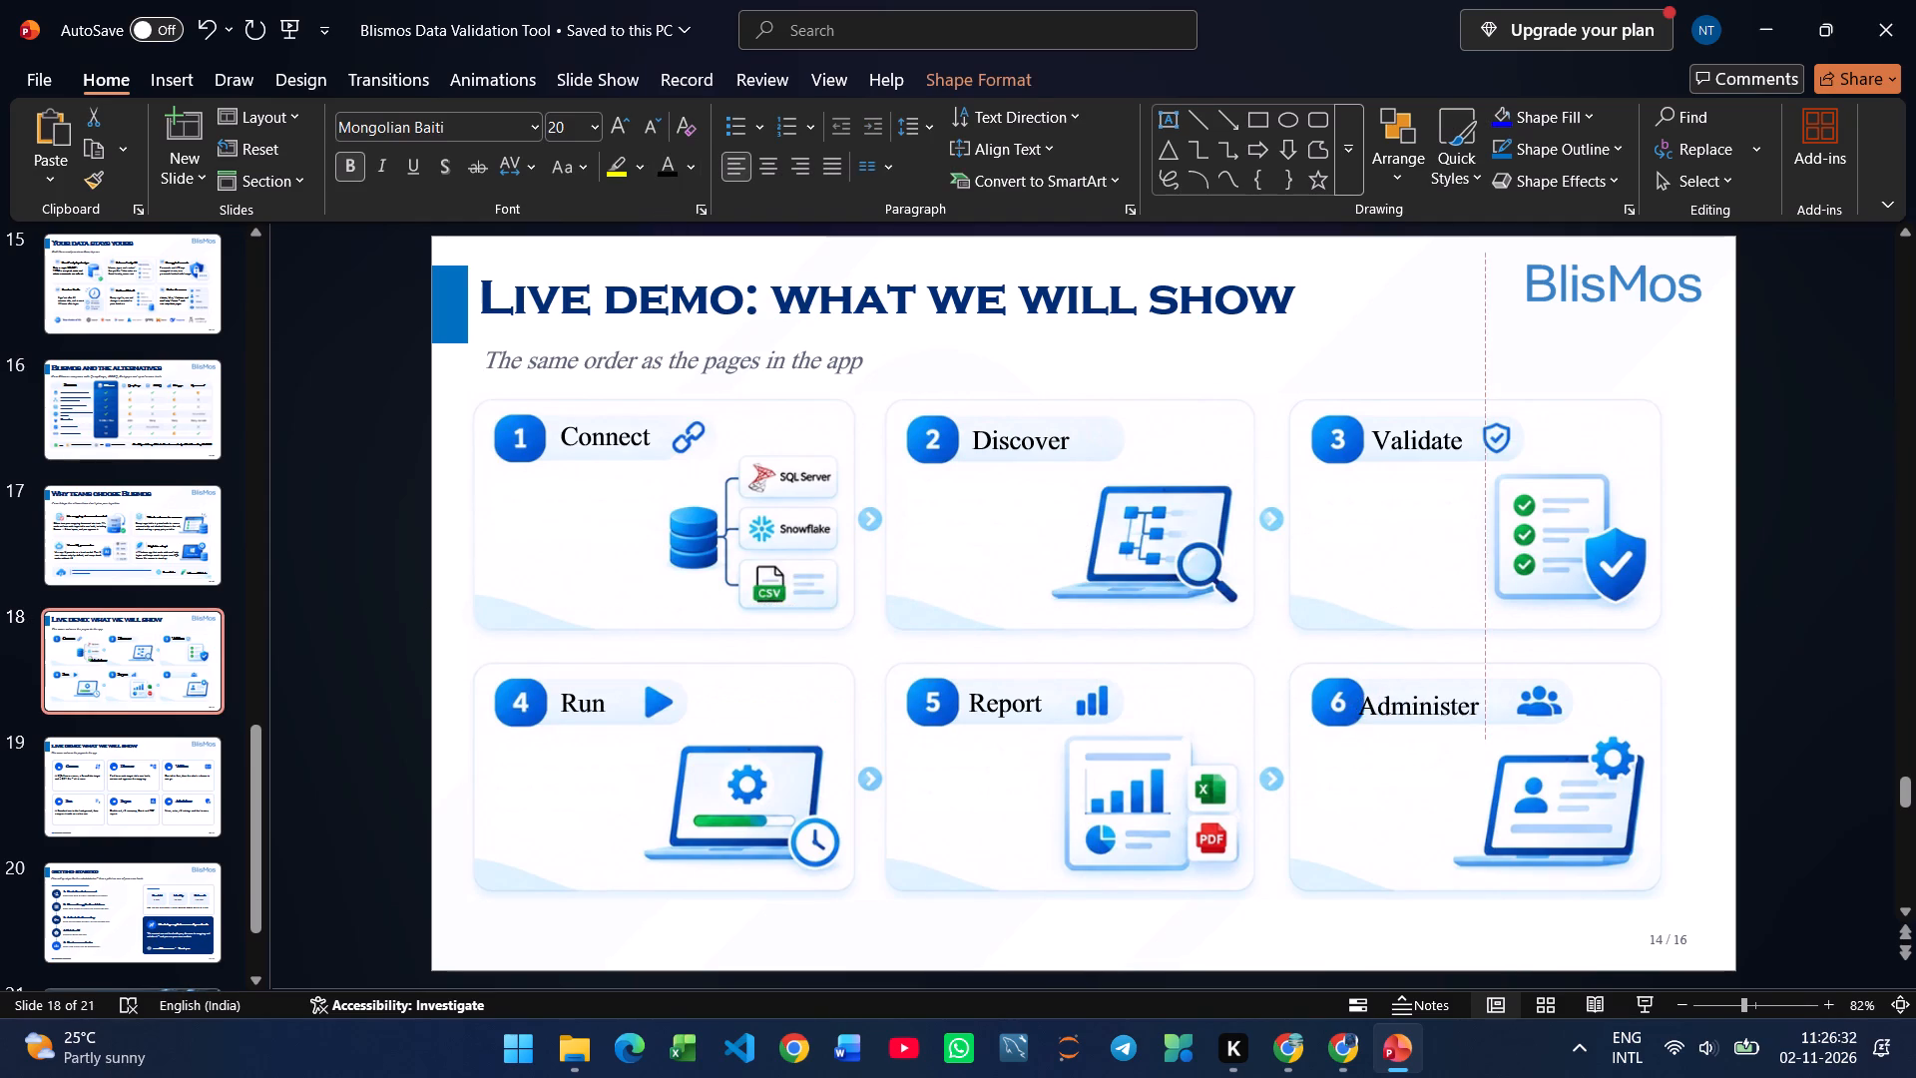
drag(1437, 725, 1448, 725)
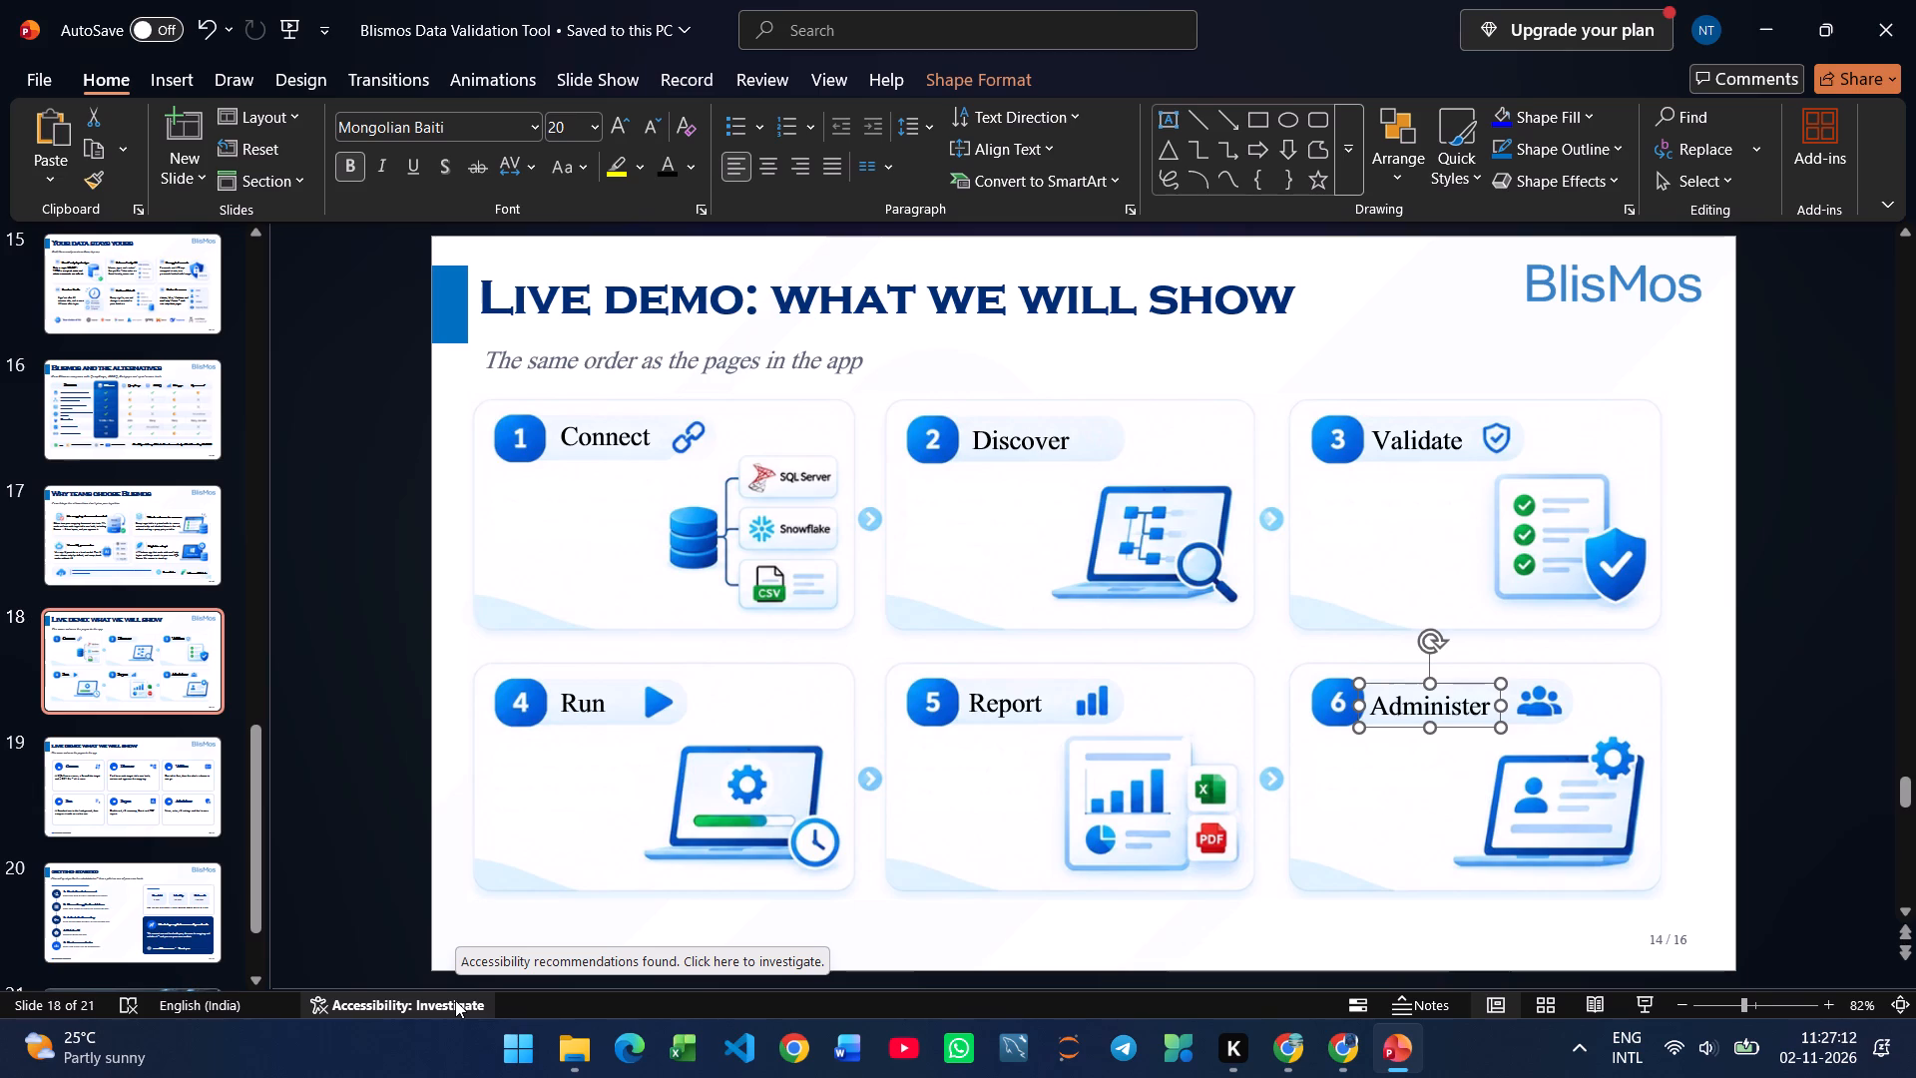
Copy the Connect card's description, "A SQL Server source, a Snowflake target and a CSV file – all at once.", from slide 19 onto slide 18.
click(189, 809)
drag(744, 551, 559, 538)
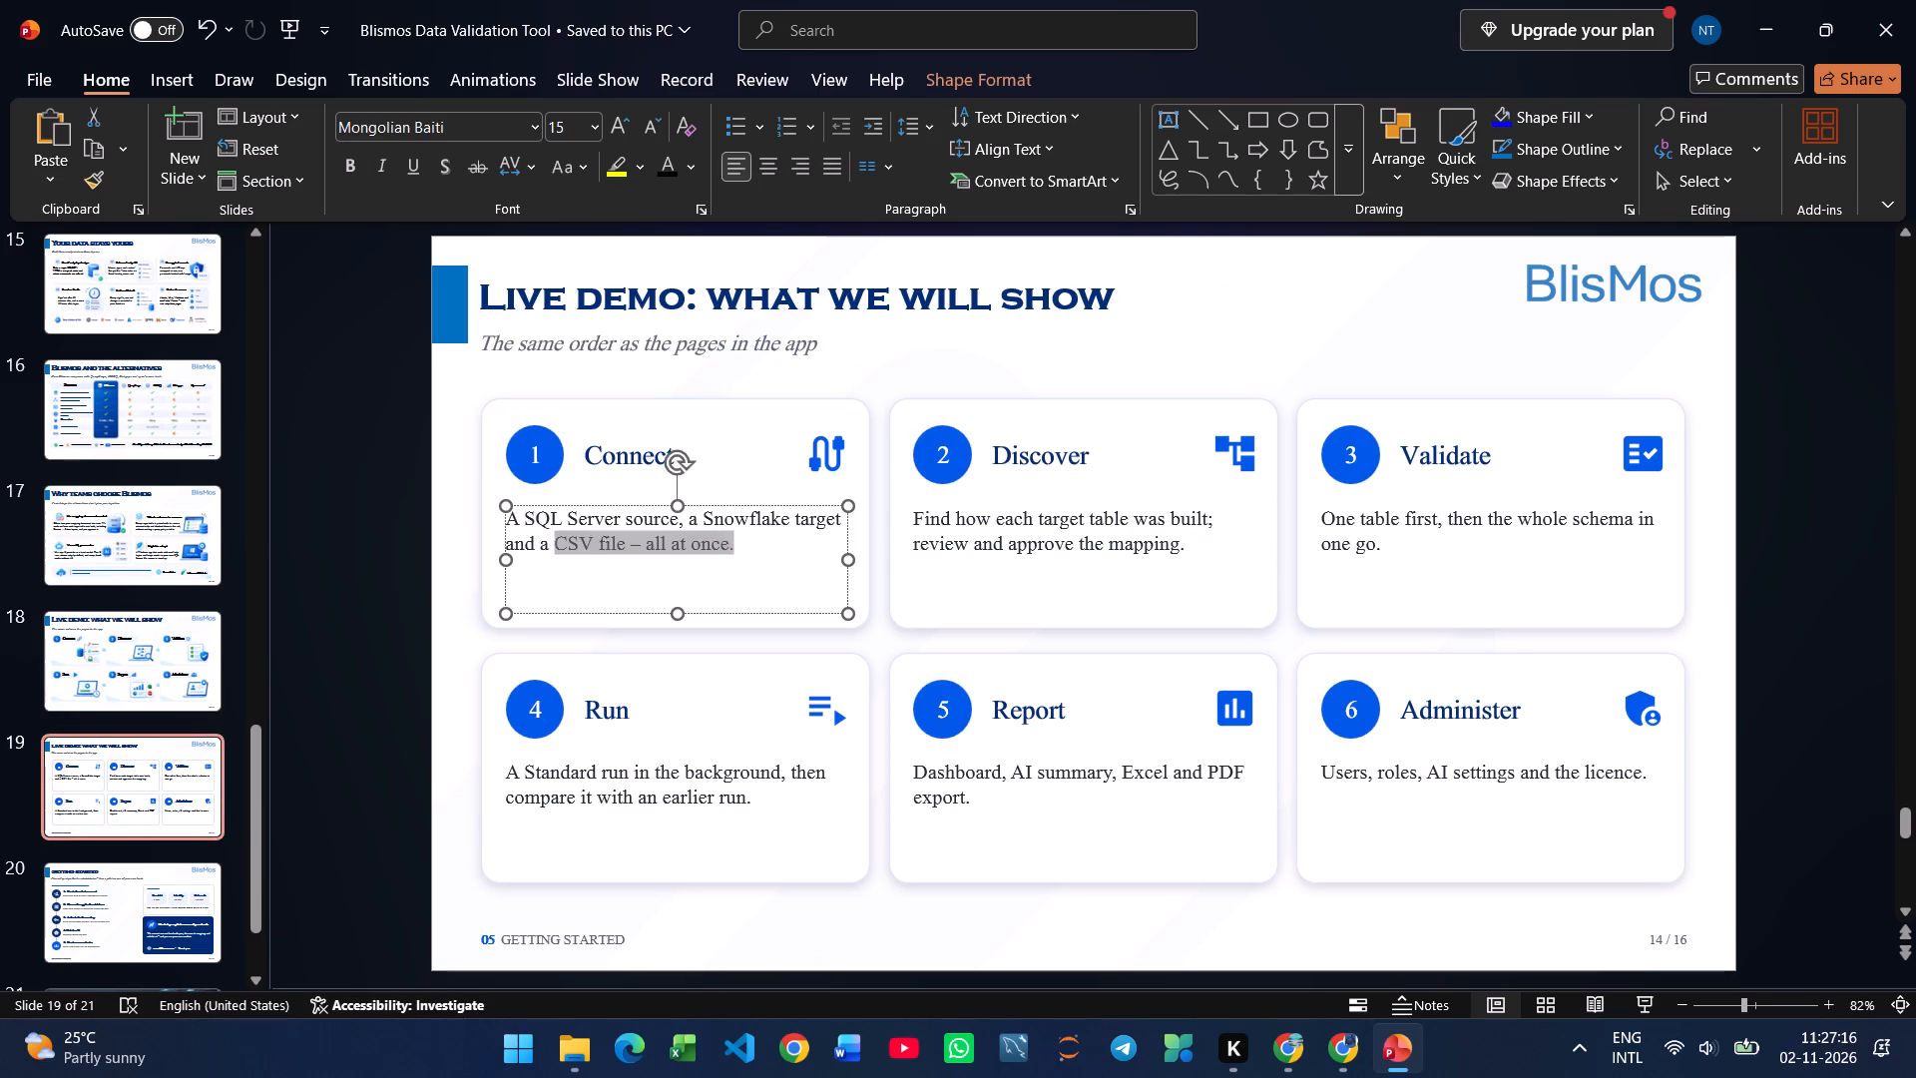
drag(559, 538, 498, 522)
key(ctrl+c)
click(161, 633)
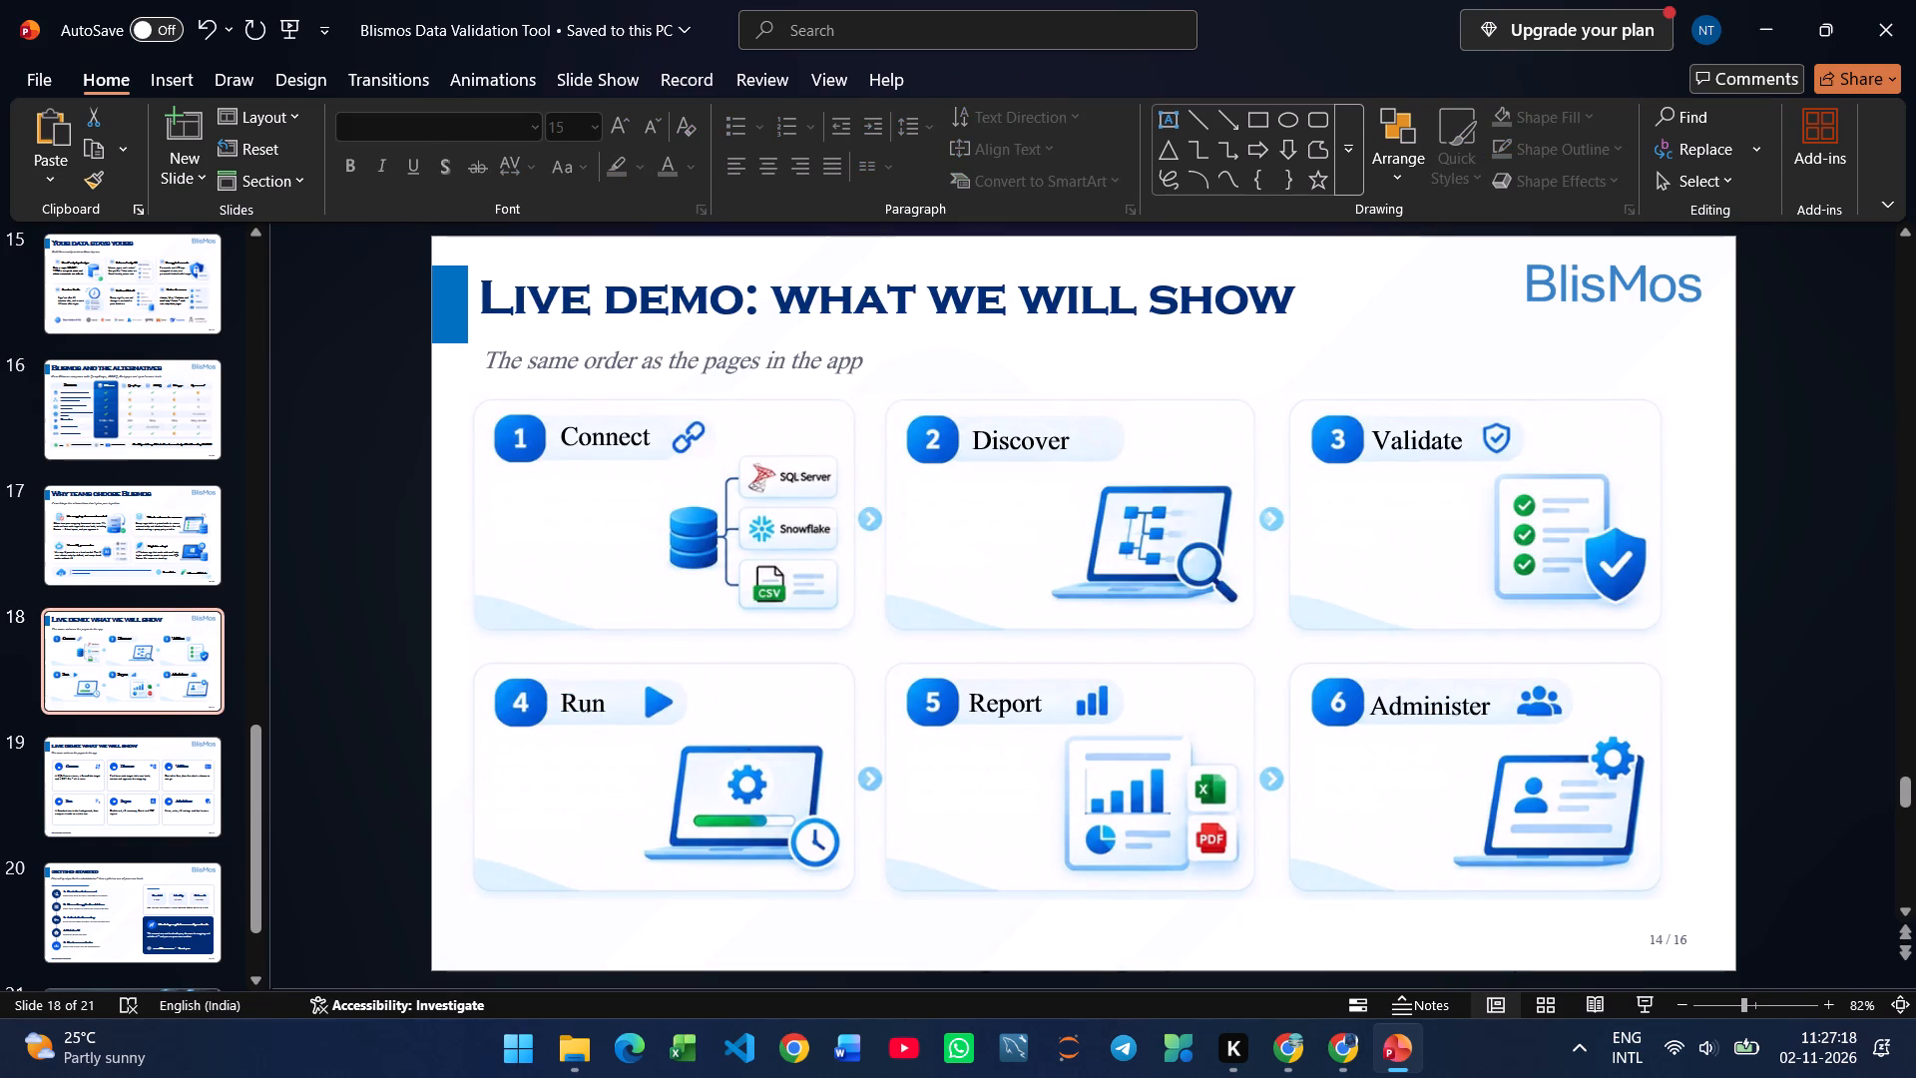
key(ctrl+v)
Narrow the SQL Server description text box to three lines and place it under the "Connect" heading on the first card.
drag(1407, 600, 987, 635)
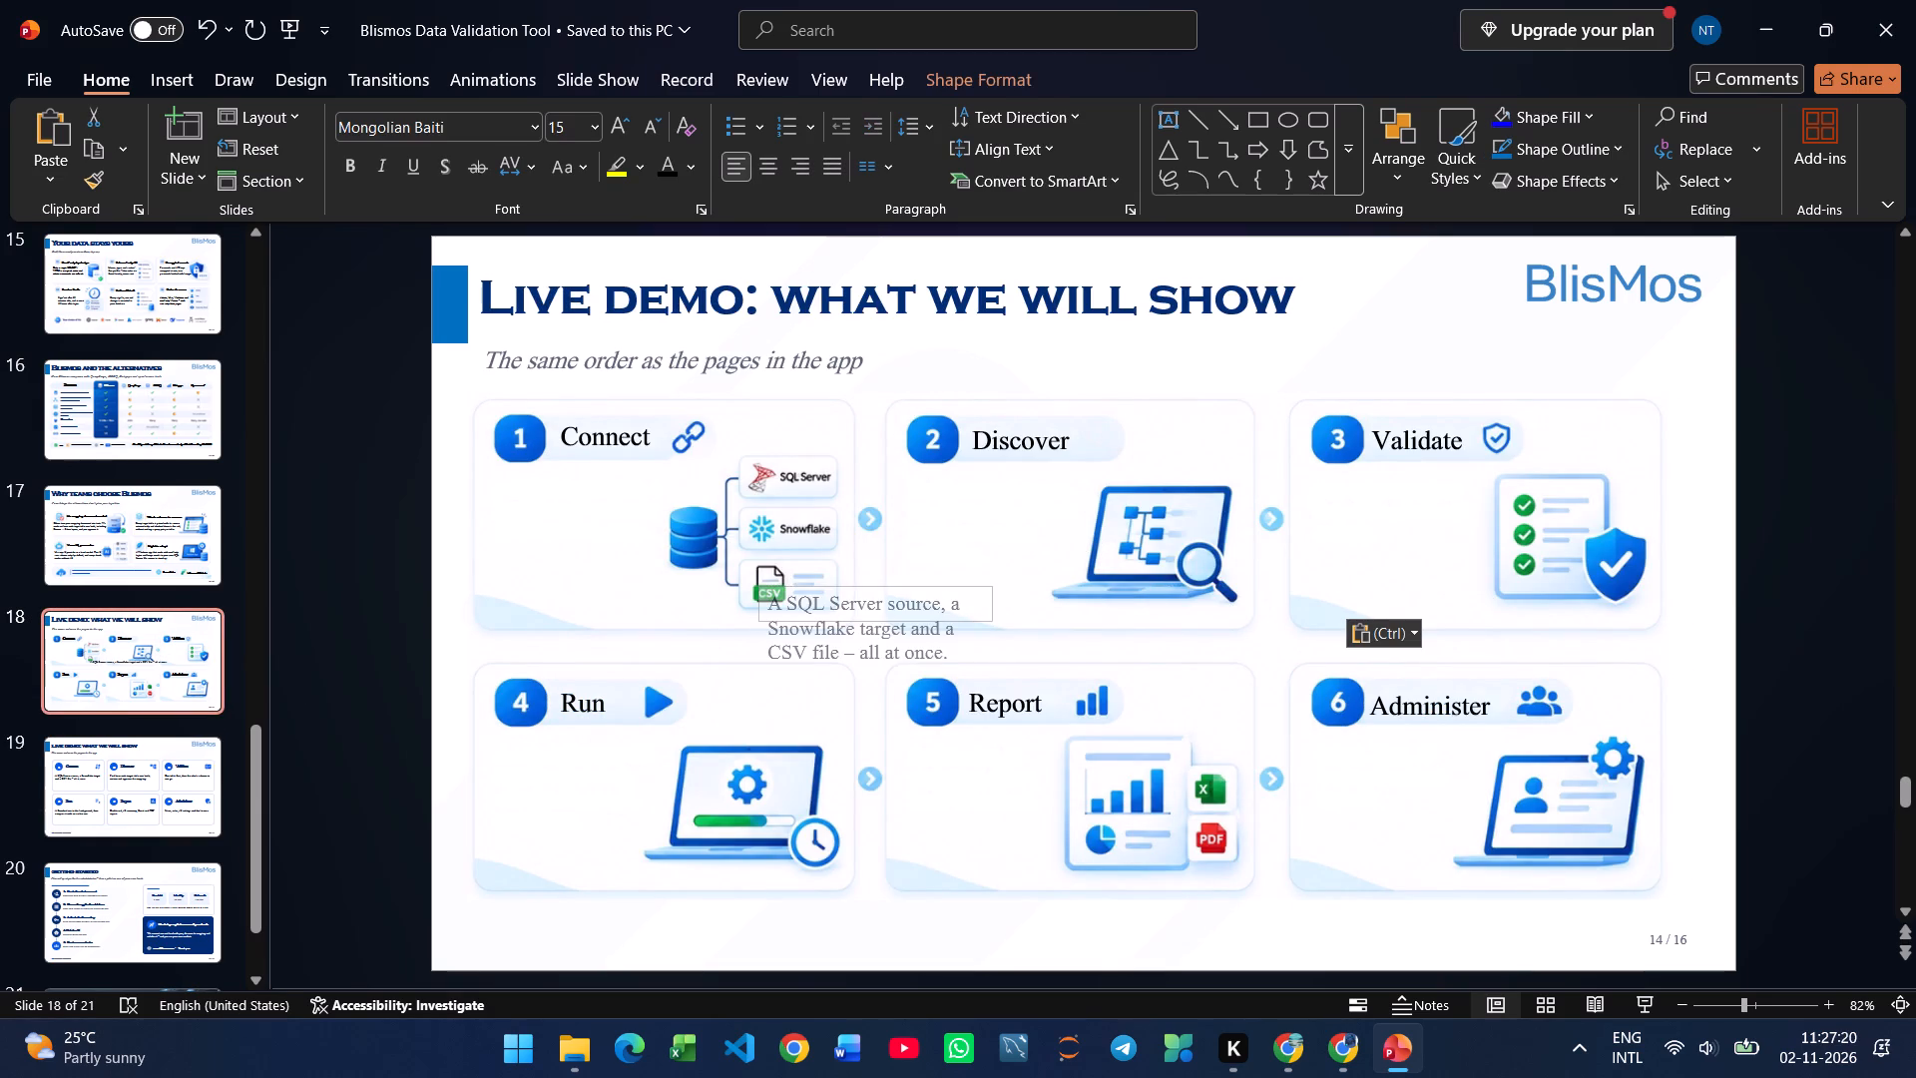
drag(987, 635, 1007, 635)
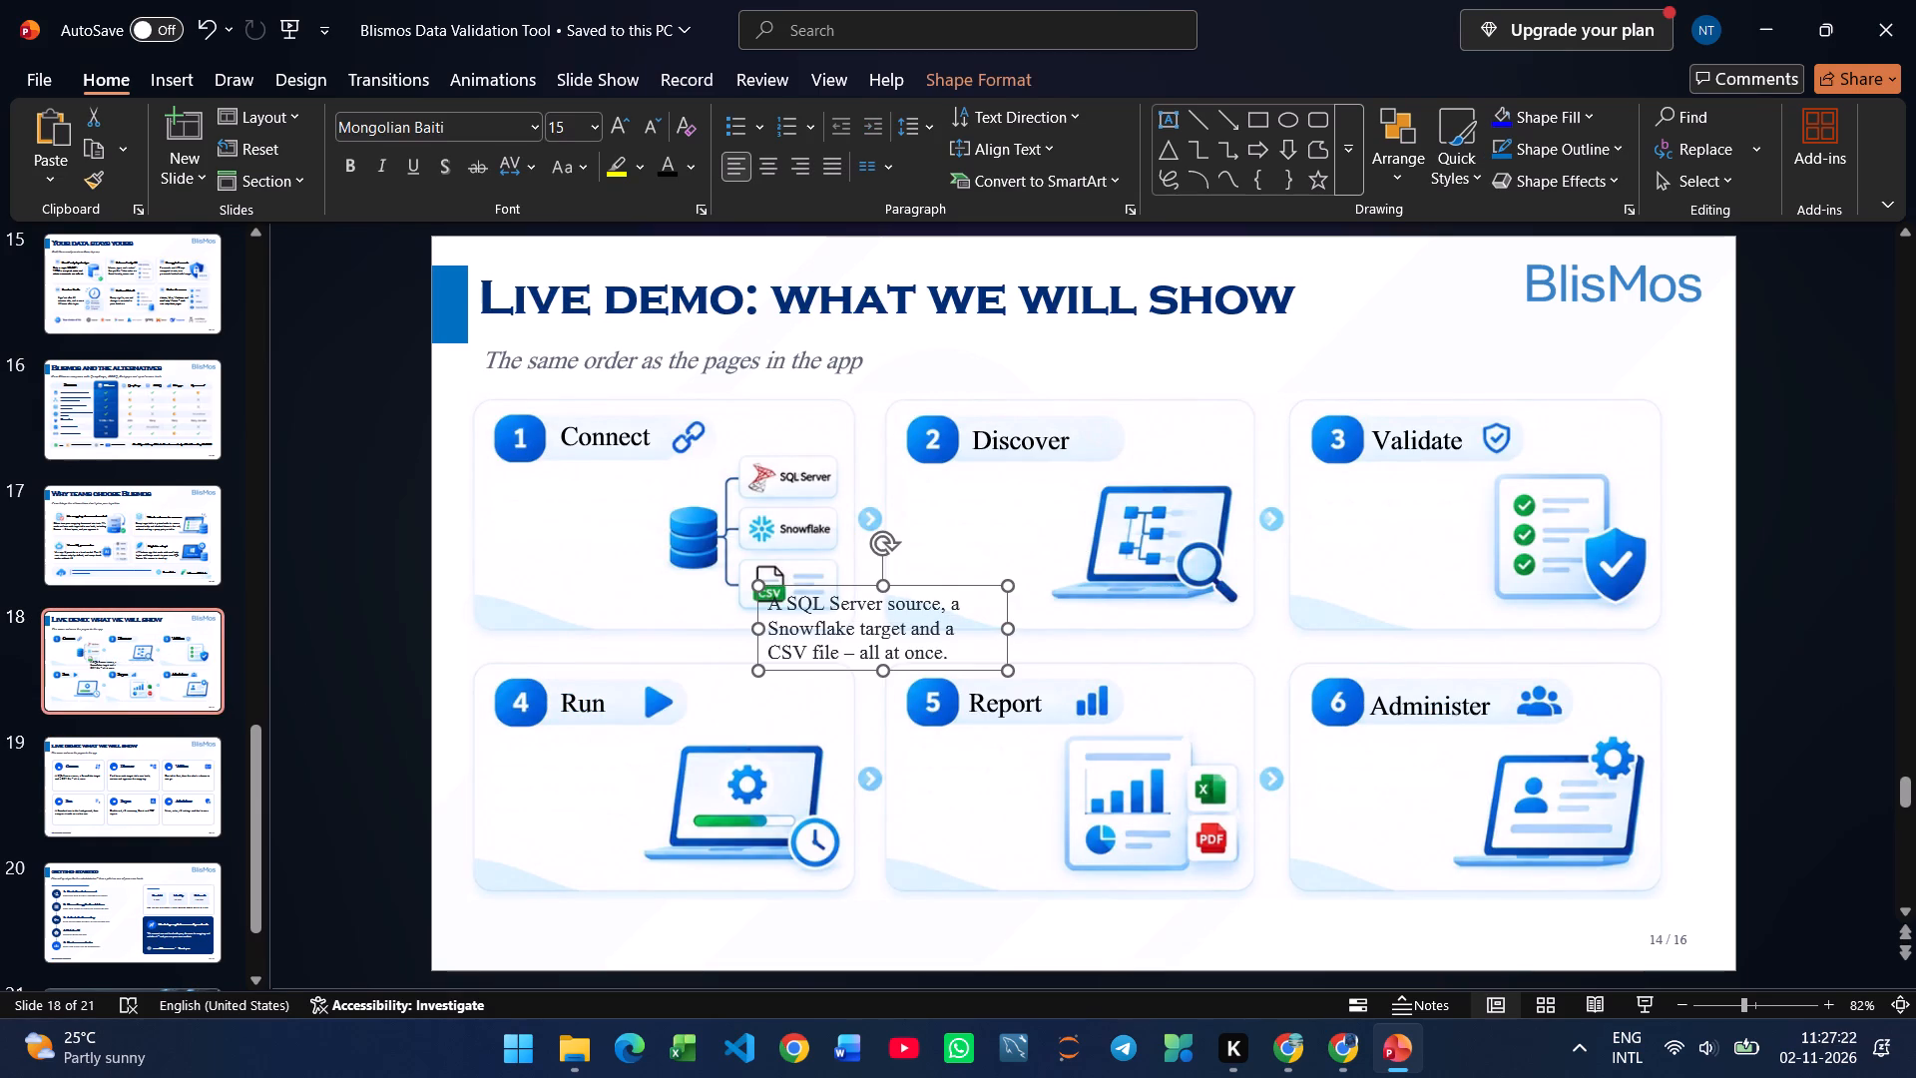
drag(938, 666, 649, 576)
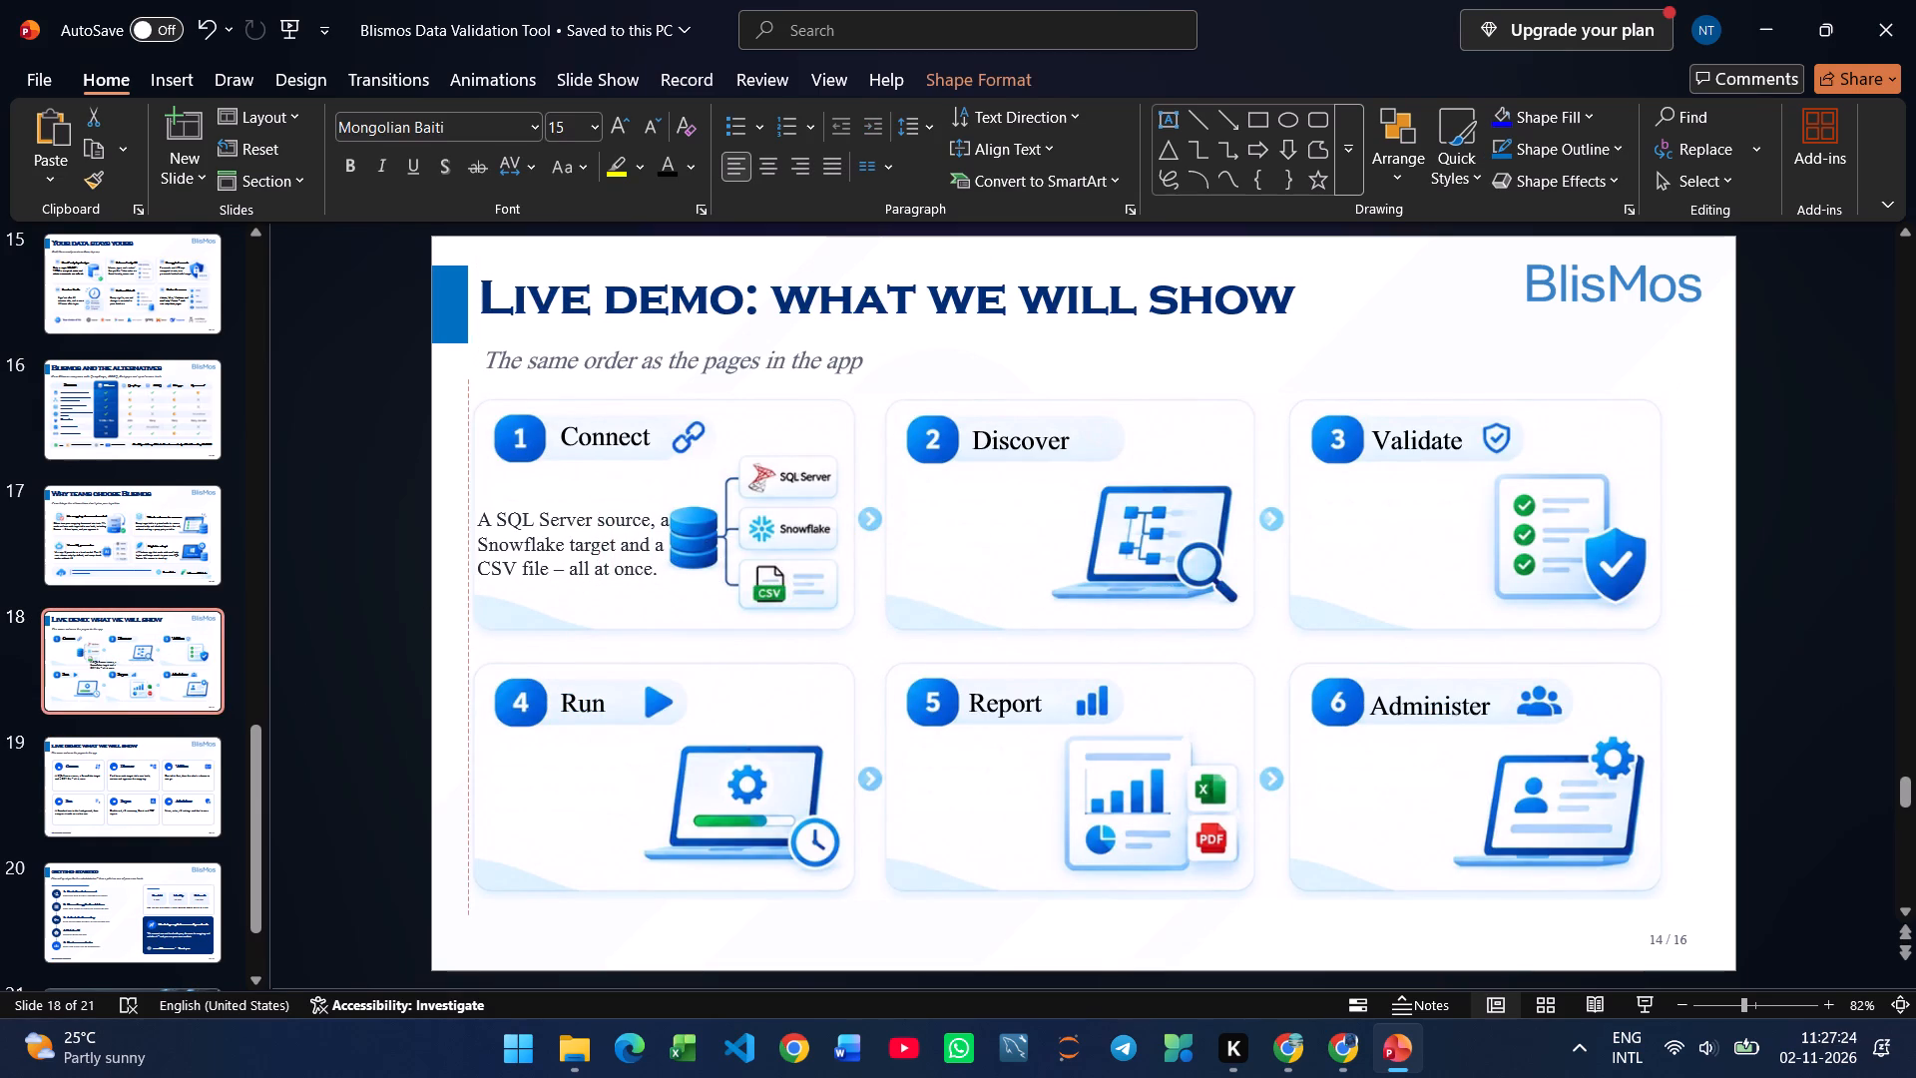
drag(649, 576, 650, 572)
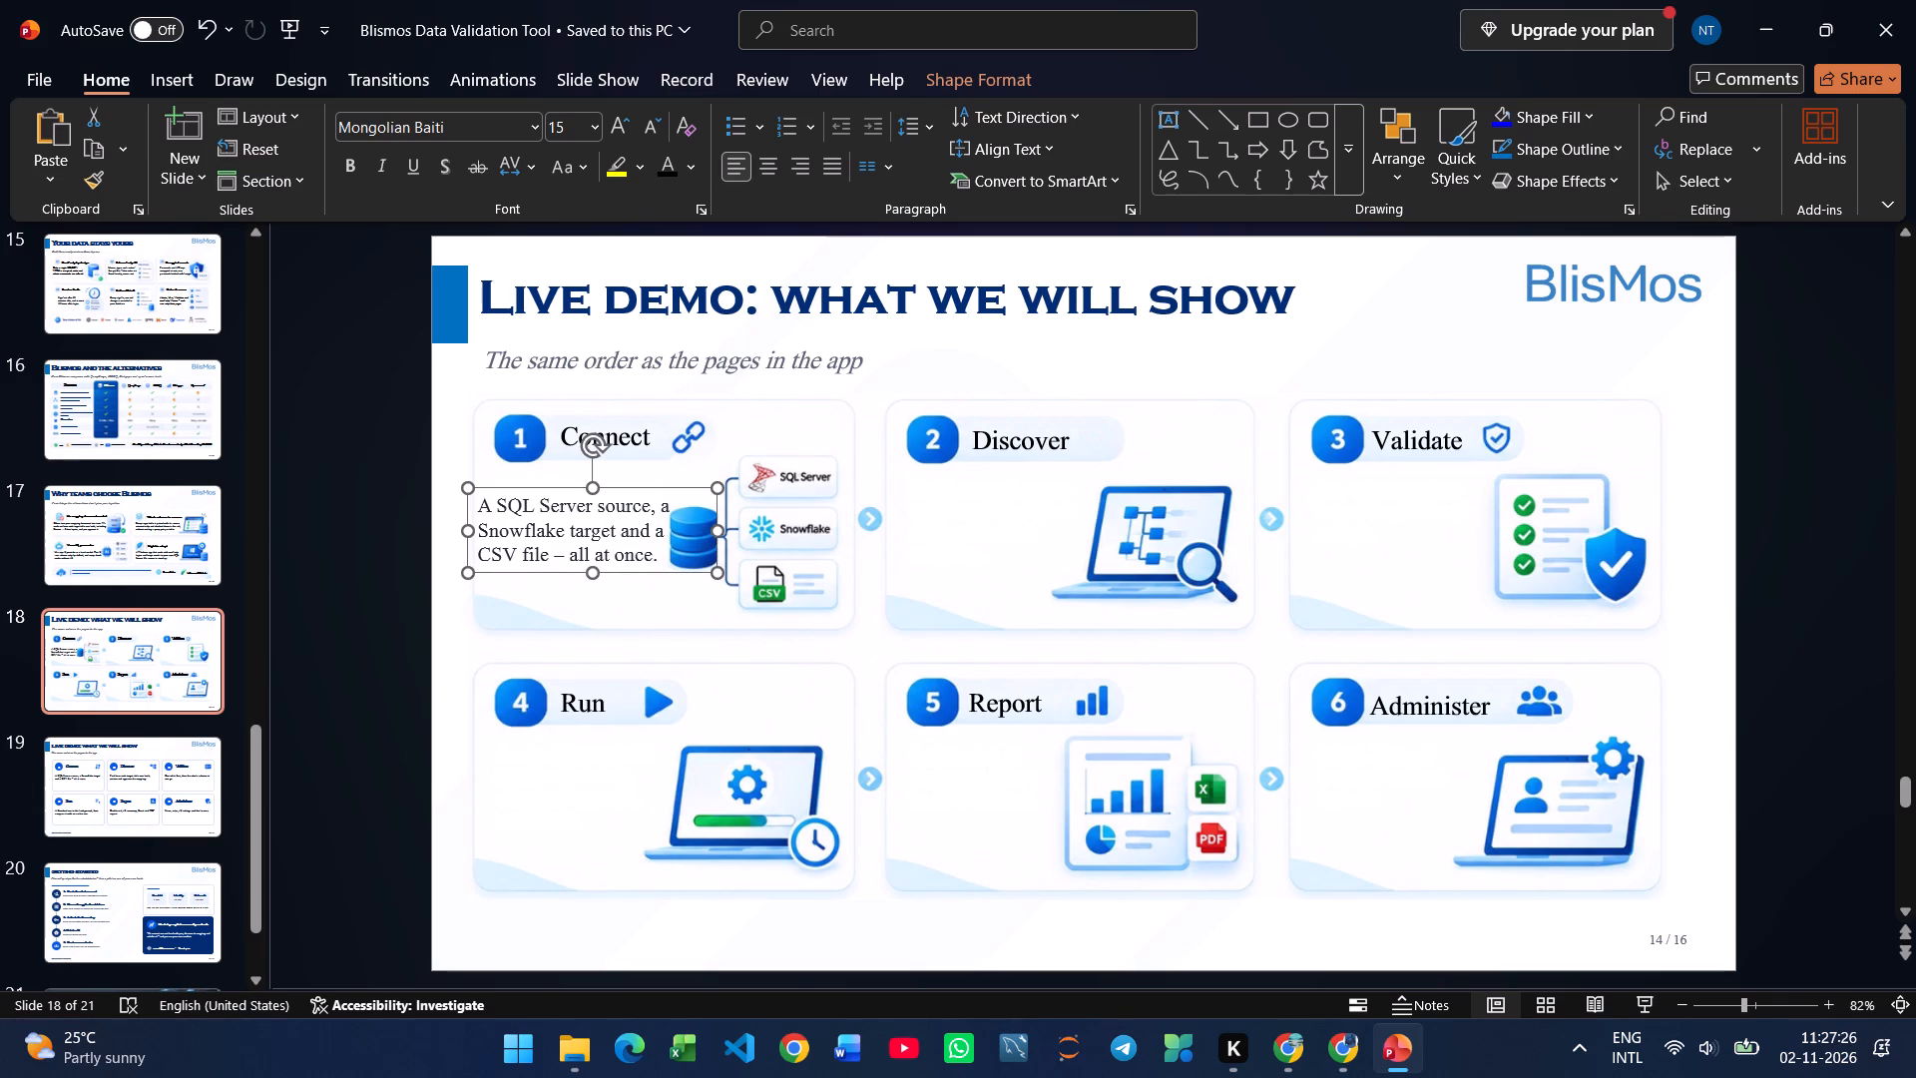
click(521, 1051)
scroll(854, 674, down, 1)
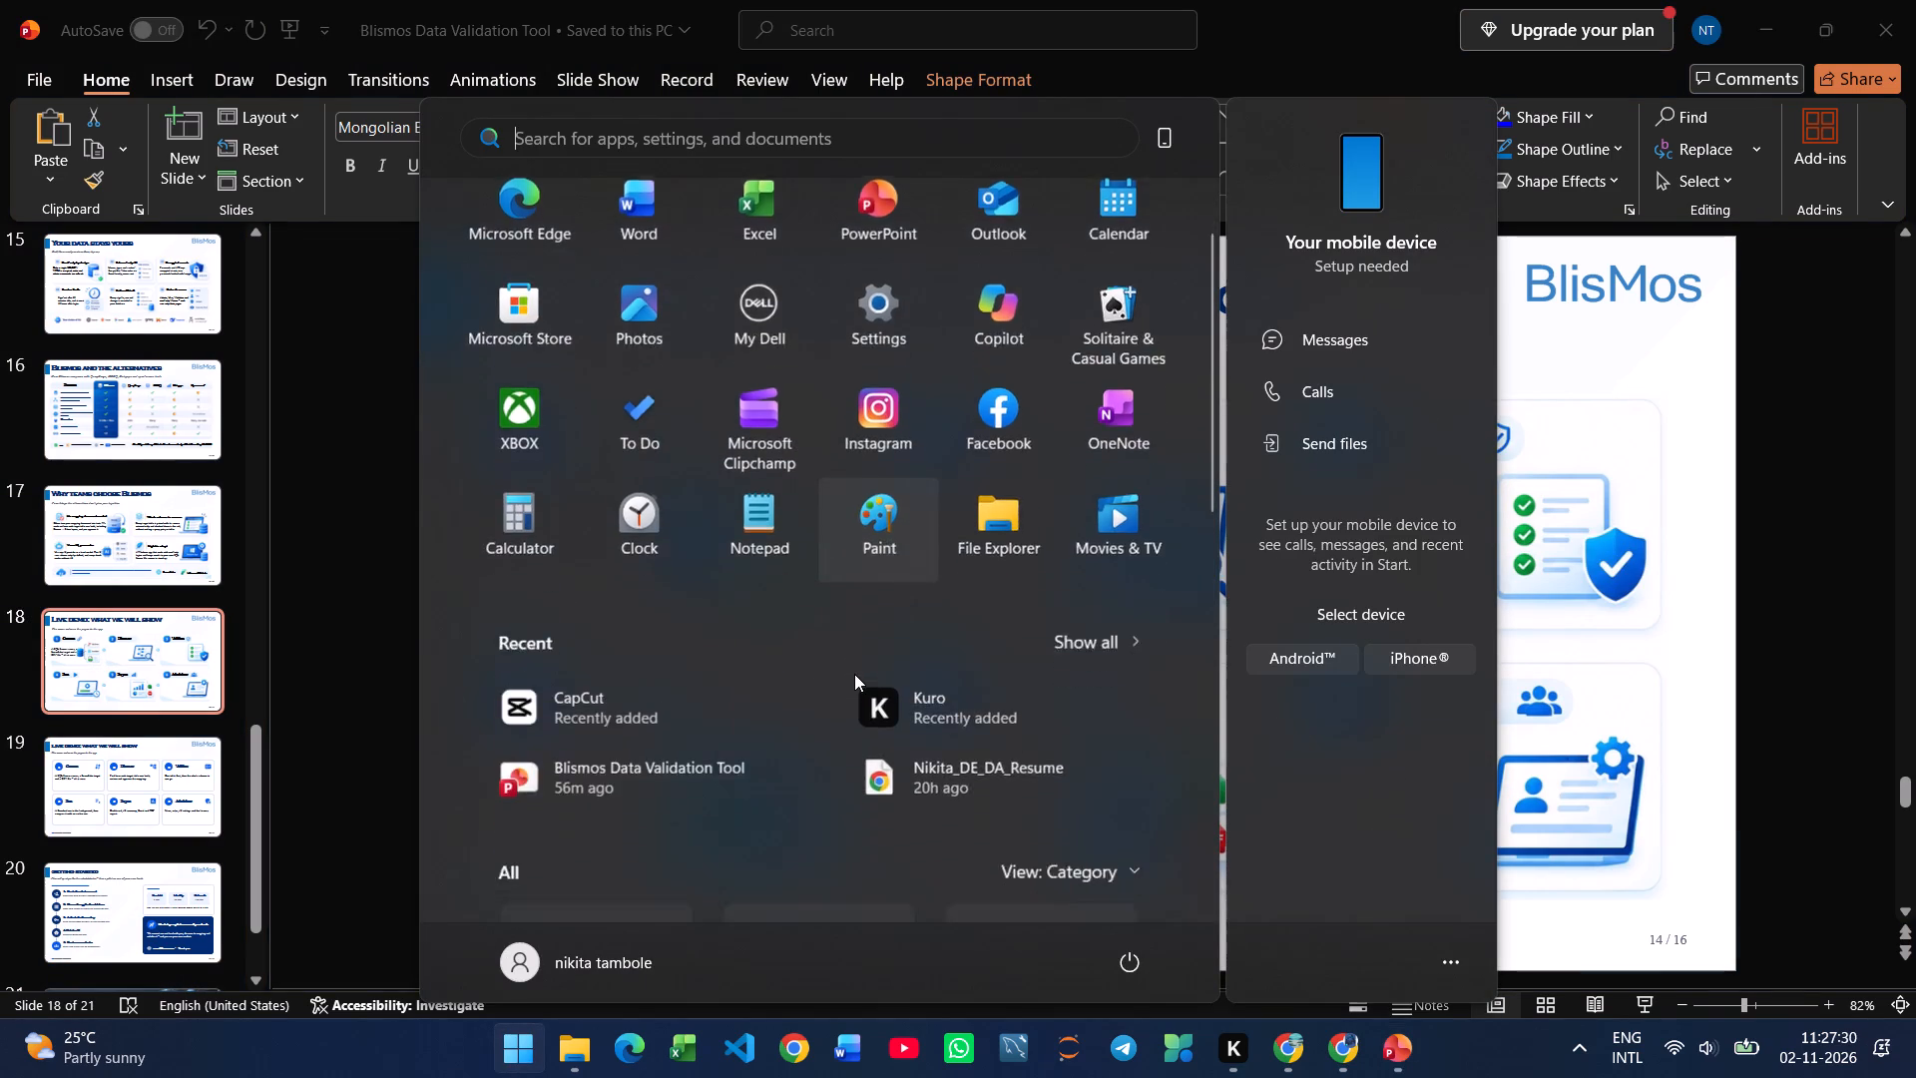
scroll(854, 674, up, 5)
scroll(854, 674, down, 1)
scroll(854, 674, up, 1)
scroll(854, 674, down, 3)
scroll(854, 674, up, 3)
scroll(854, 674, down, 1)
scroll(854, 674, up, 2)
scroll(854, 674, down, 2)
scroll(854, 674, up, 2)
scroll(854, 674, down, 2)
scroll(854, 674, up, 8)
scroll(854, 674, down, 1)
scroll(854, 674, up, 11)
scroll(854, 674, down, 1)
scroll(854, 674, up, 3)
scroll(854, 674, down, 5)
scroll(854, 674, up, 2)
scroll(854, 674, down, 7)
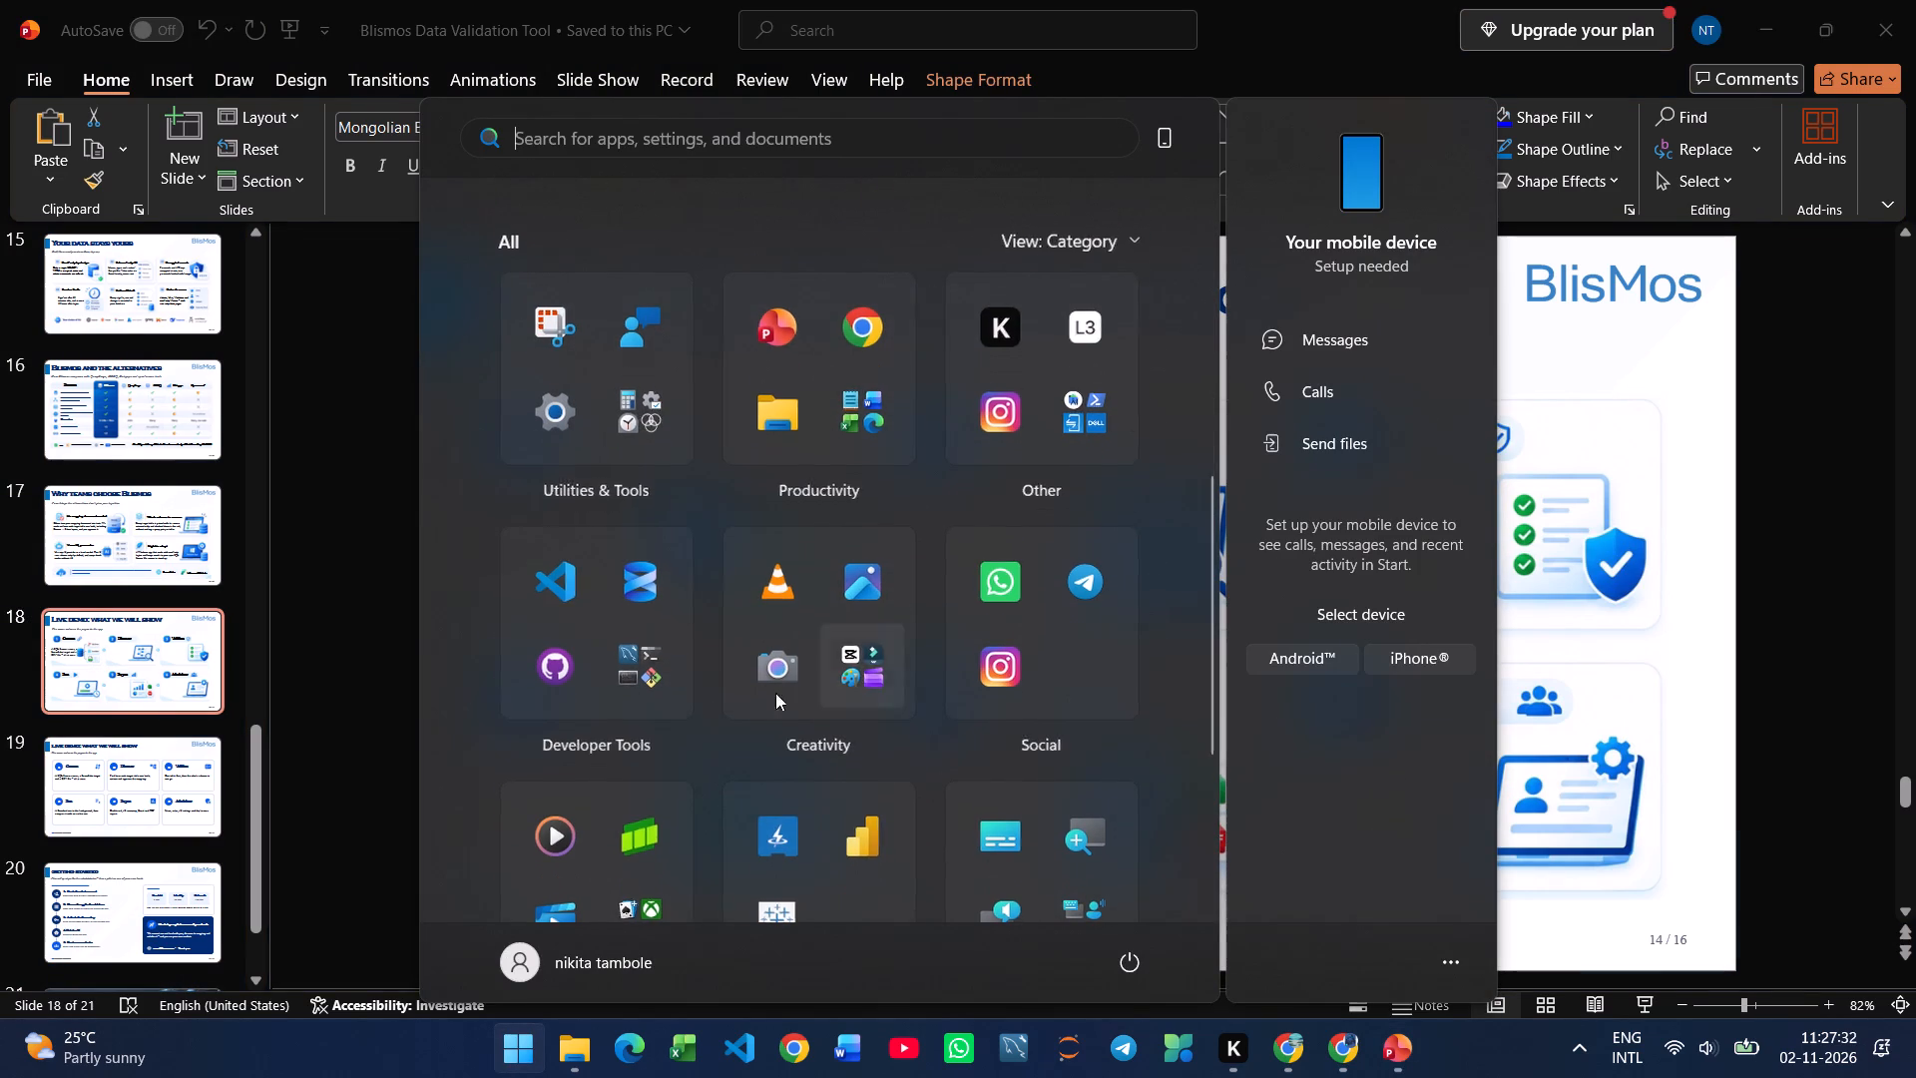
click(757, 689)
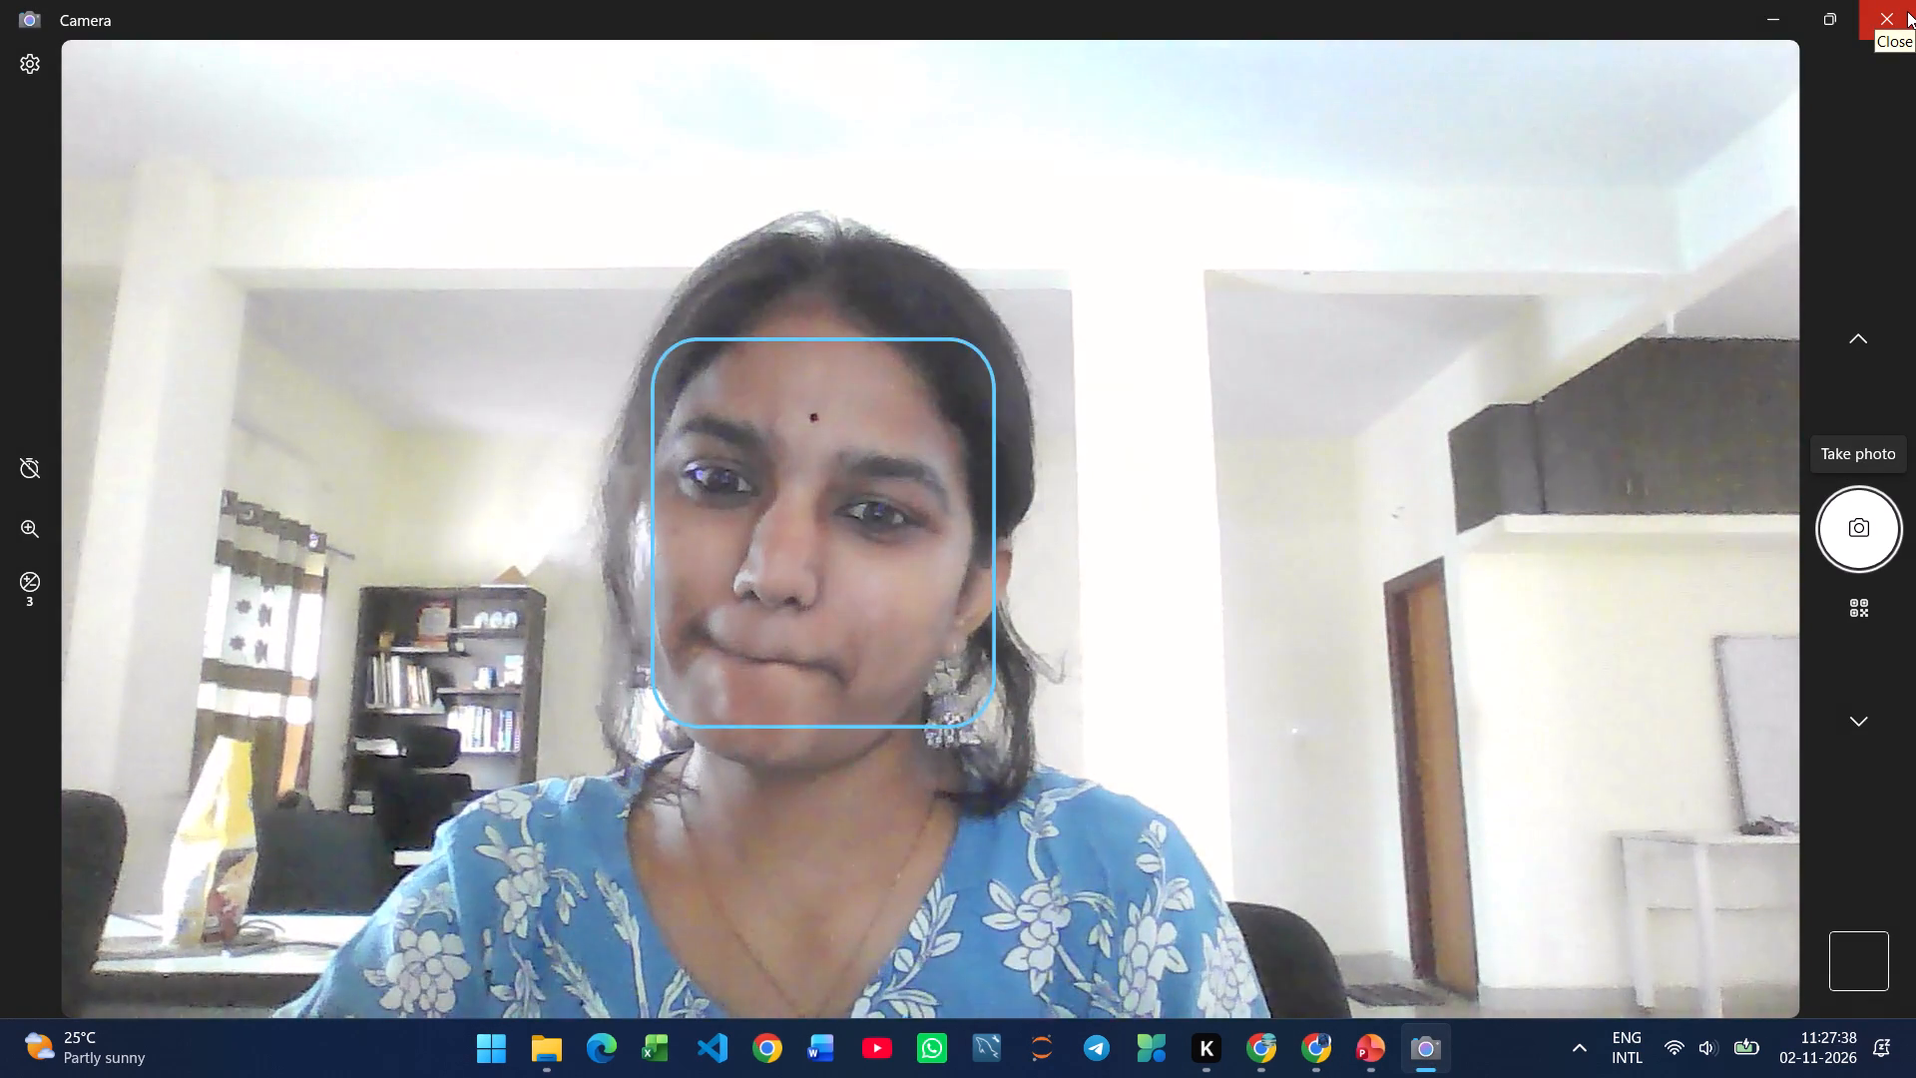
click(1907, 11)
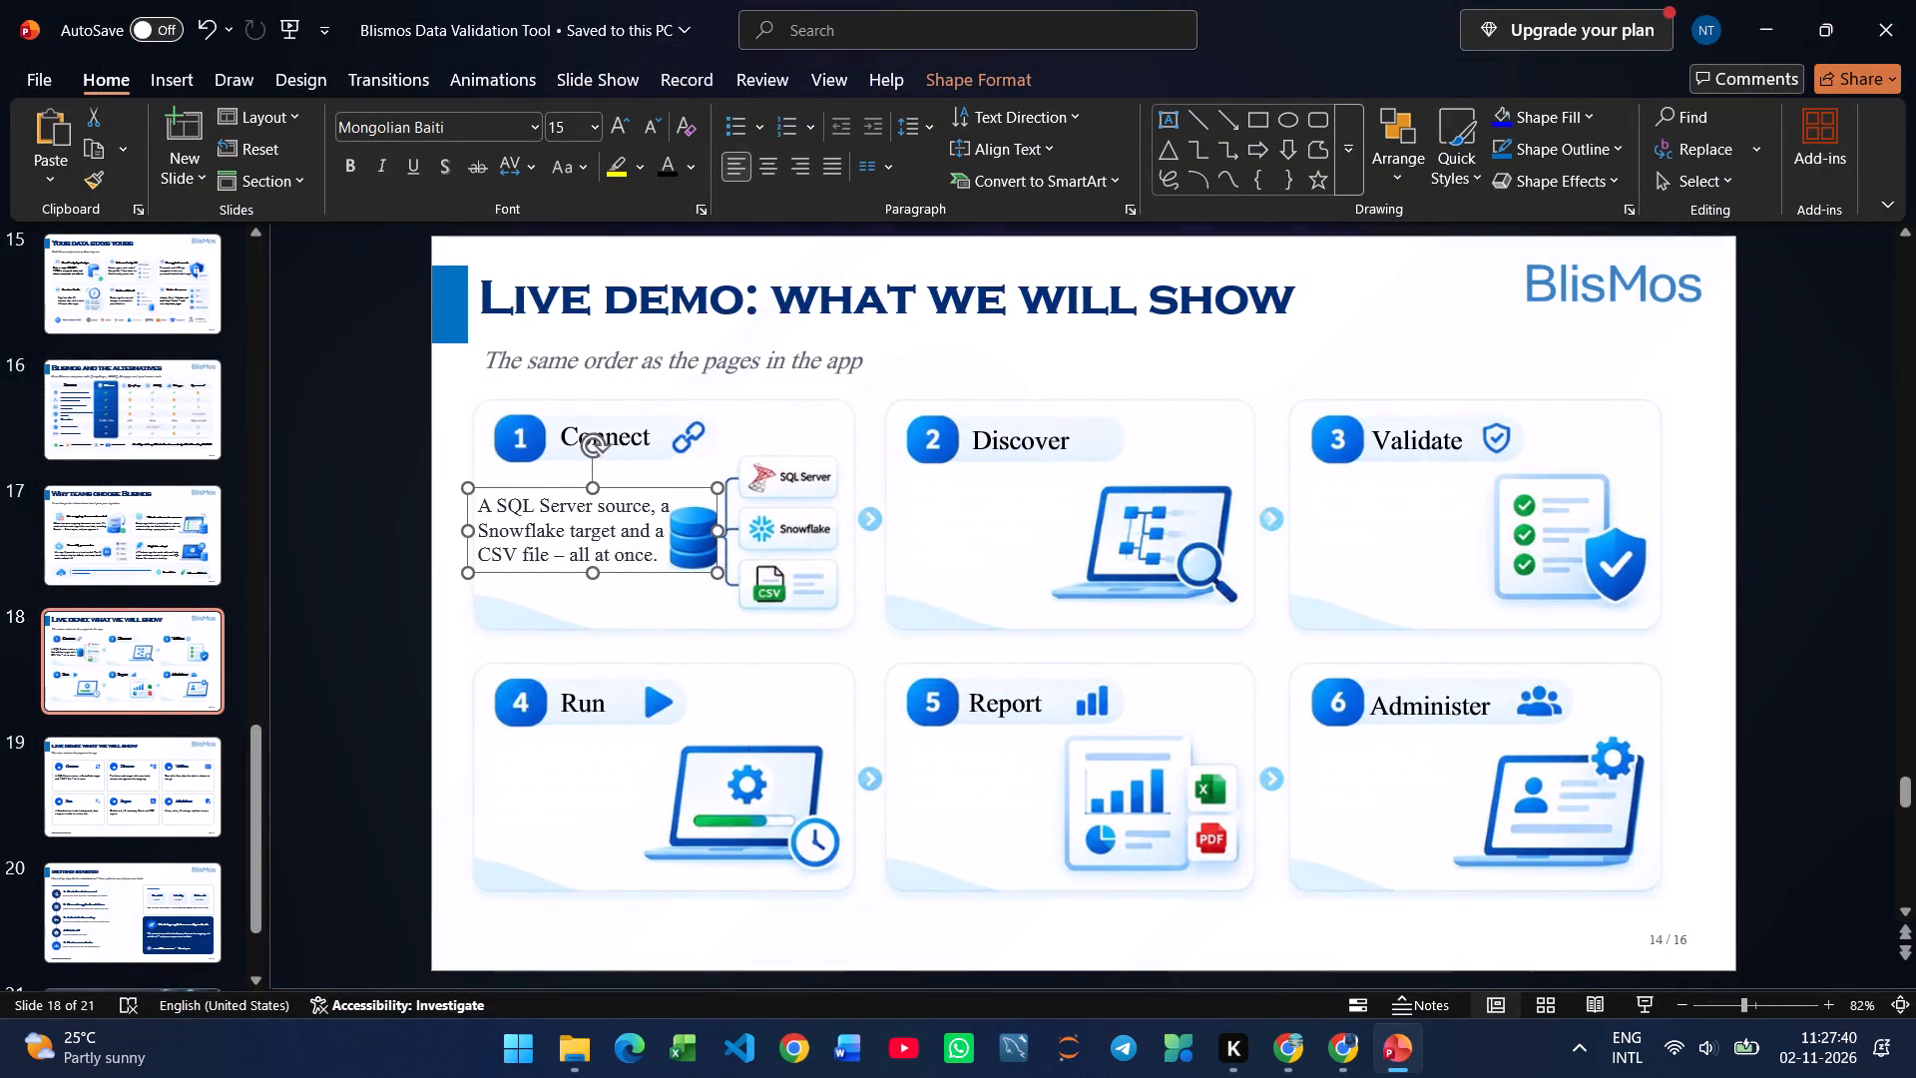
Copy the Discover card's description, "Find how each target table was built; review and approve the mapping.", from slide 19 onto slide 18.
click(182, 810)
drag(1191, 543, 979, 519)
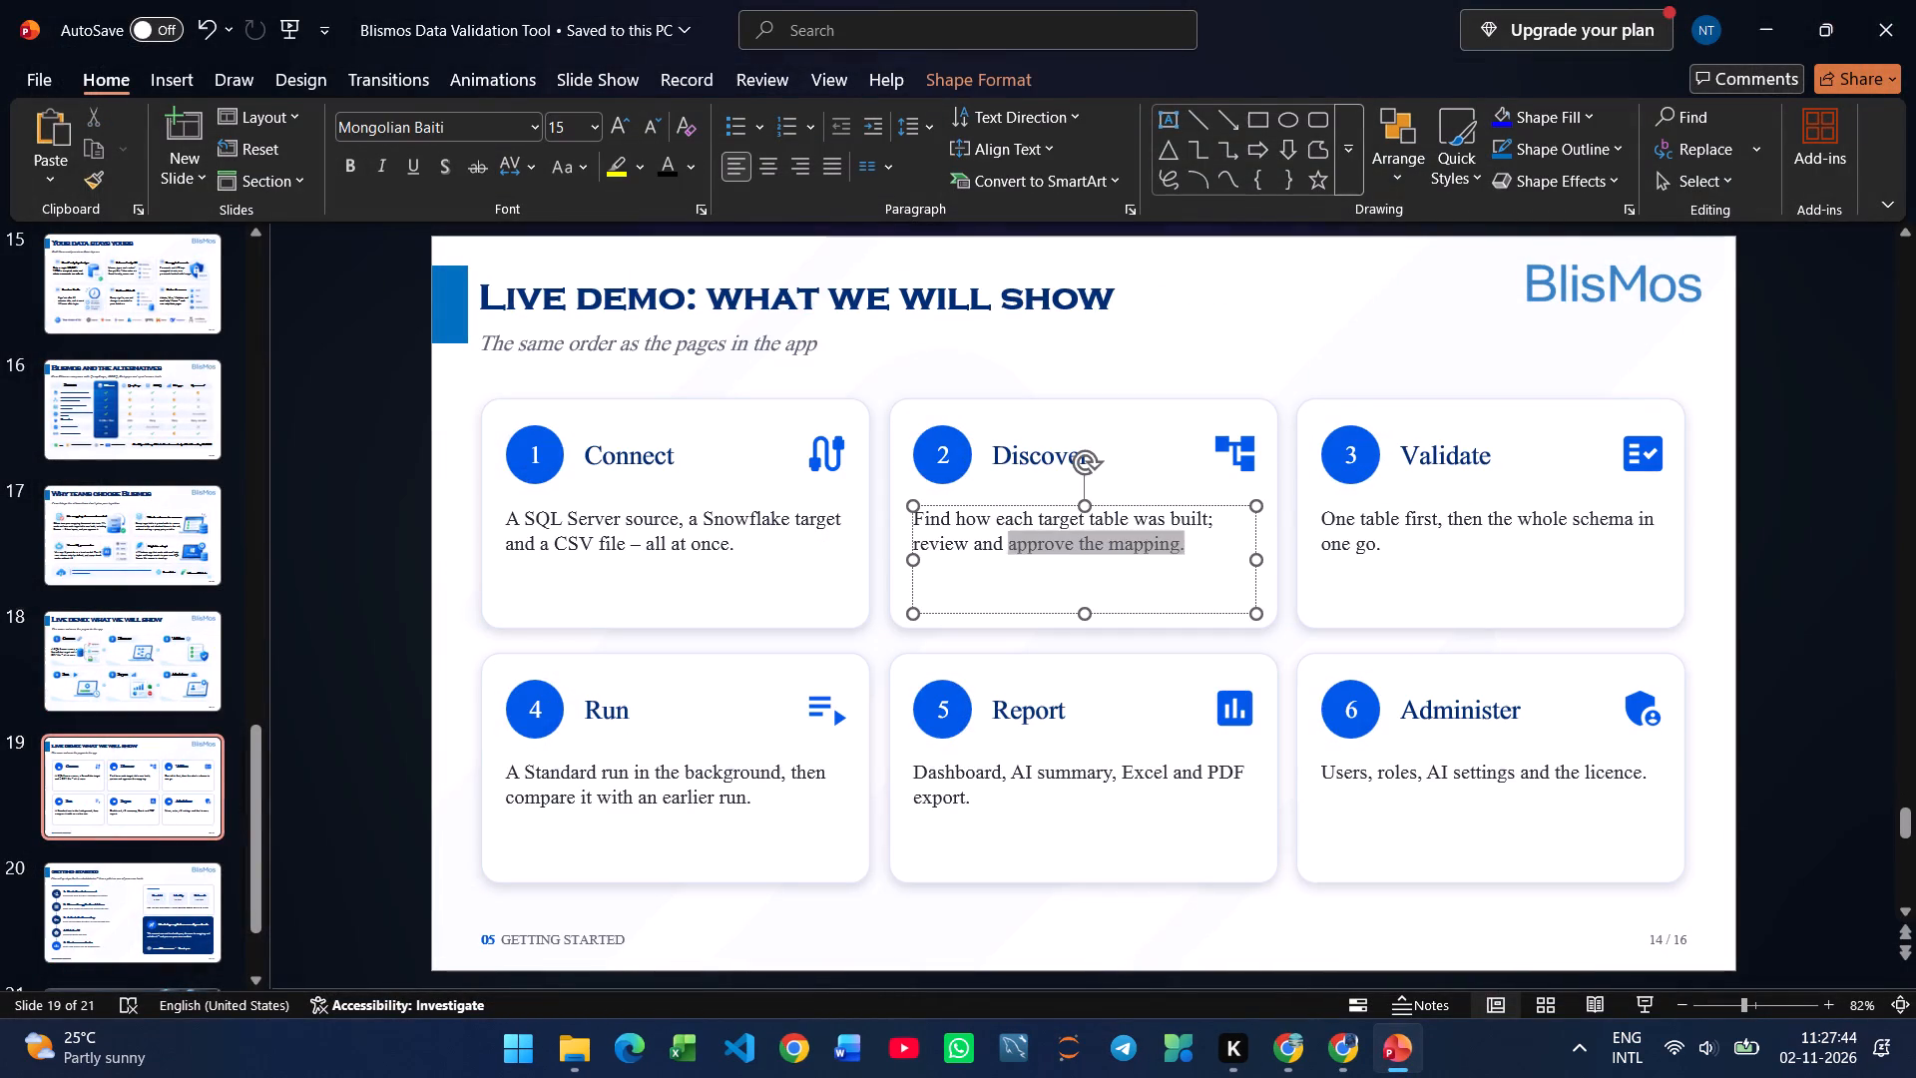
drag(979, 519, 916, 516)
key(ctrl+c)
click(187, 662)
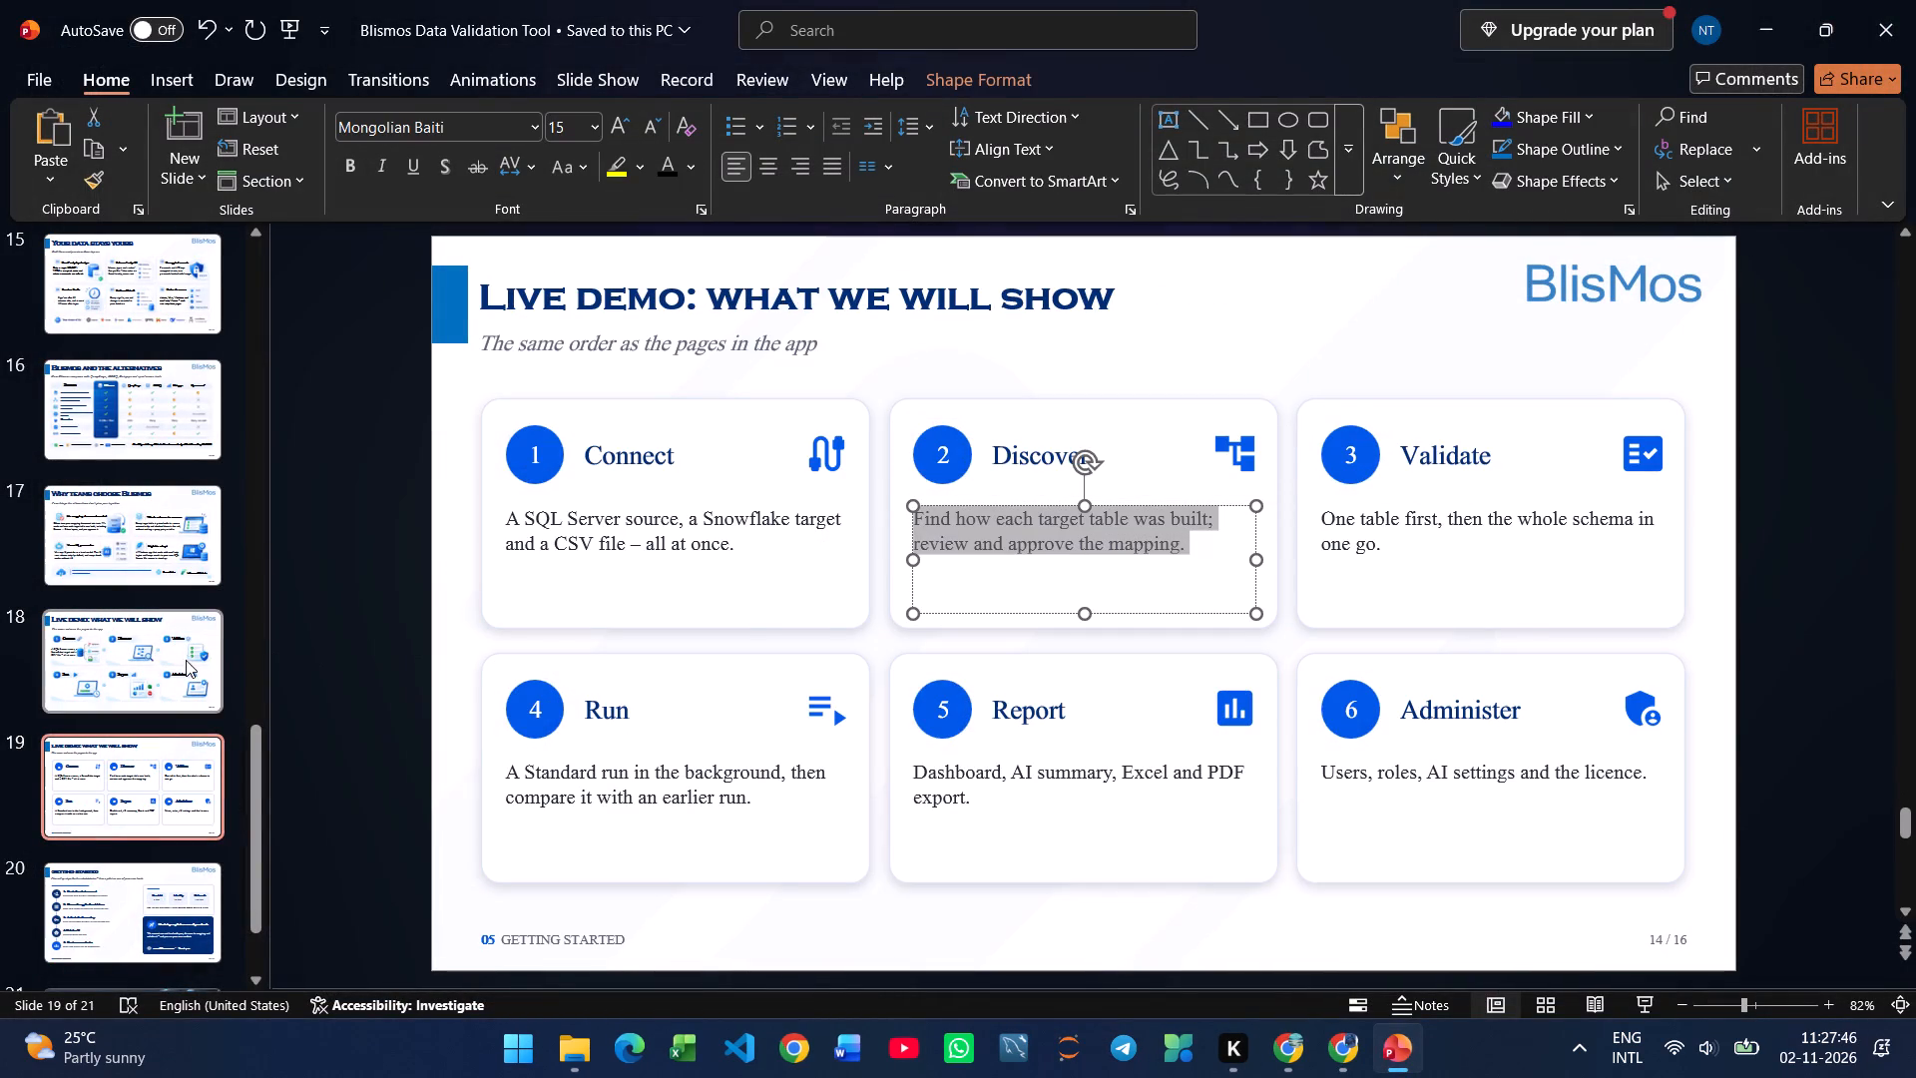
key(ctrl+v)
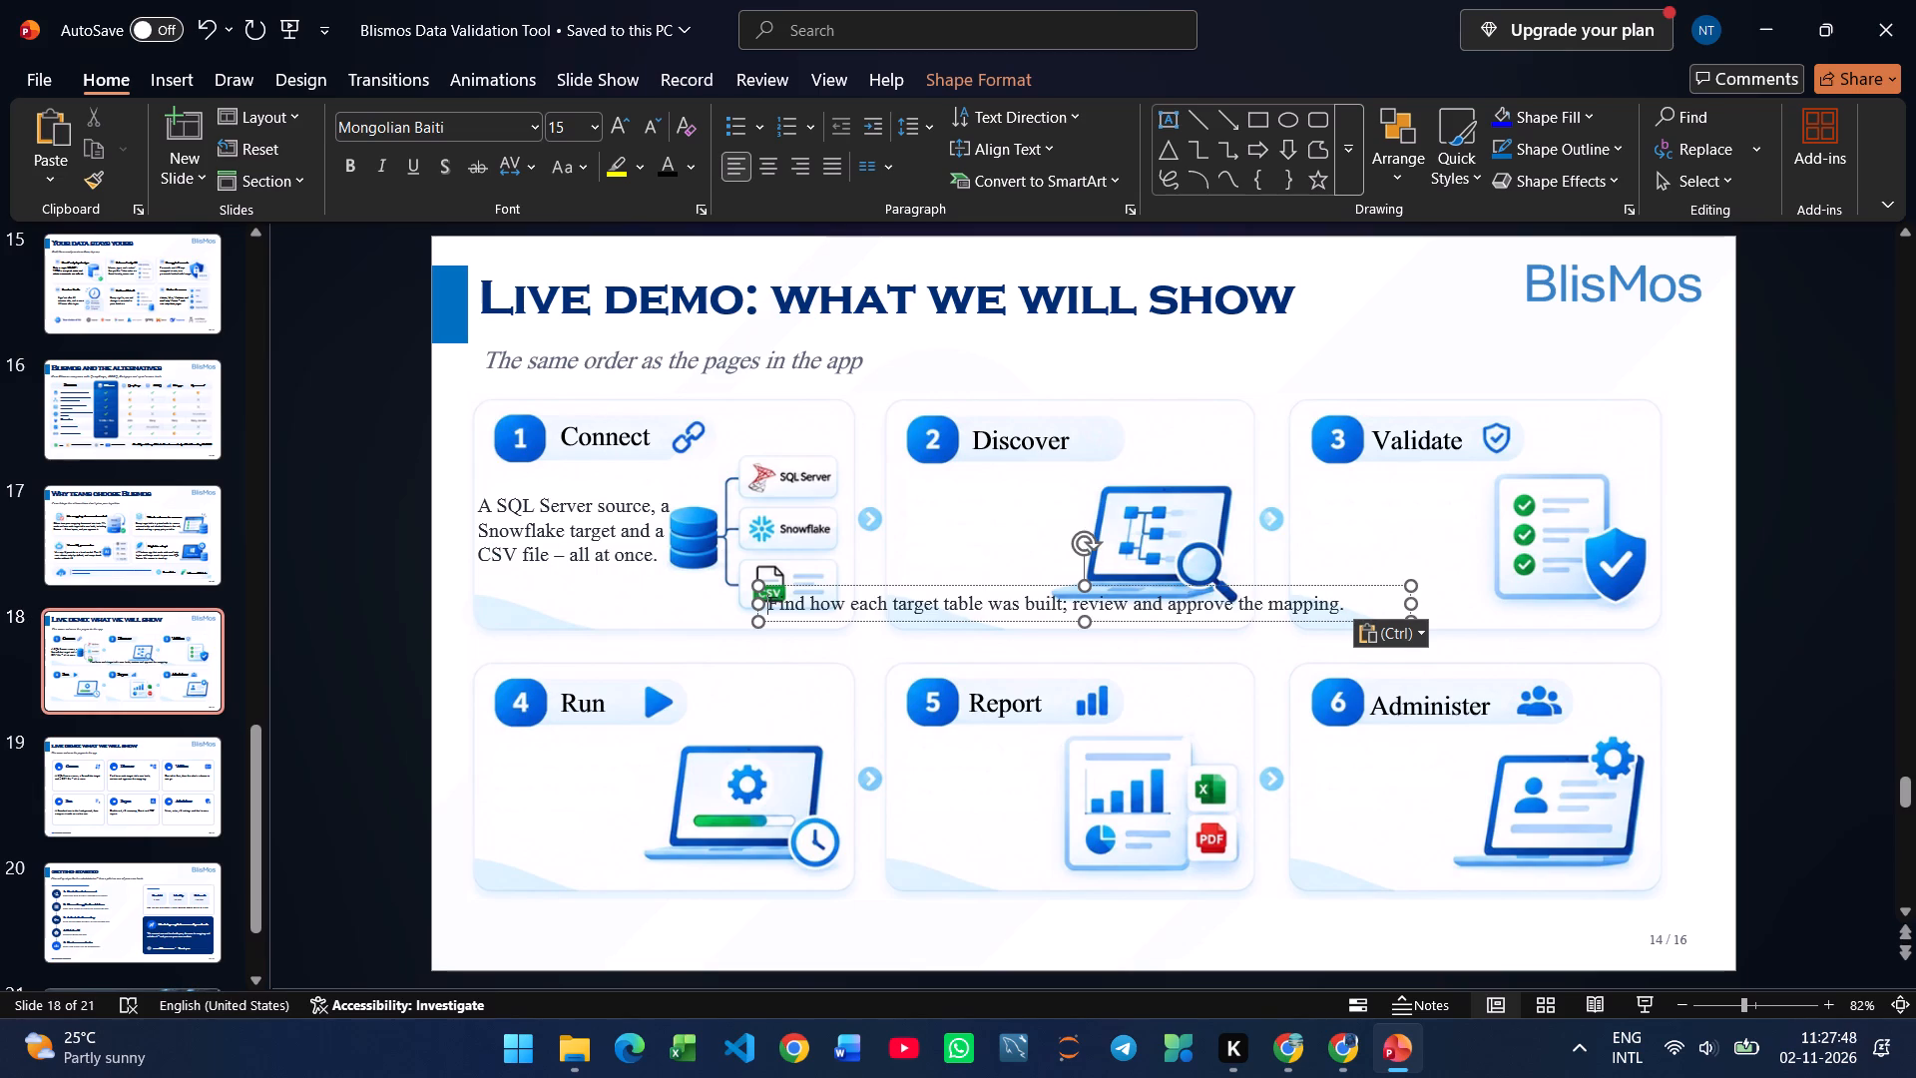
Narrow the Discover description text box to four lines and place it under the "Discover" heading on the second card.
drag(1408, 599, 1045, 630)
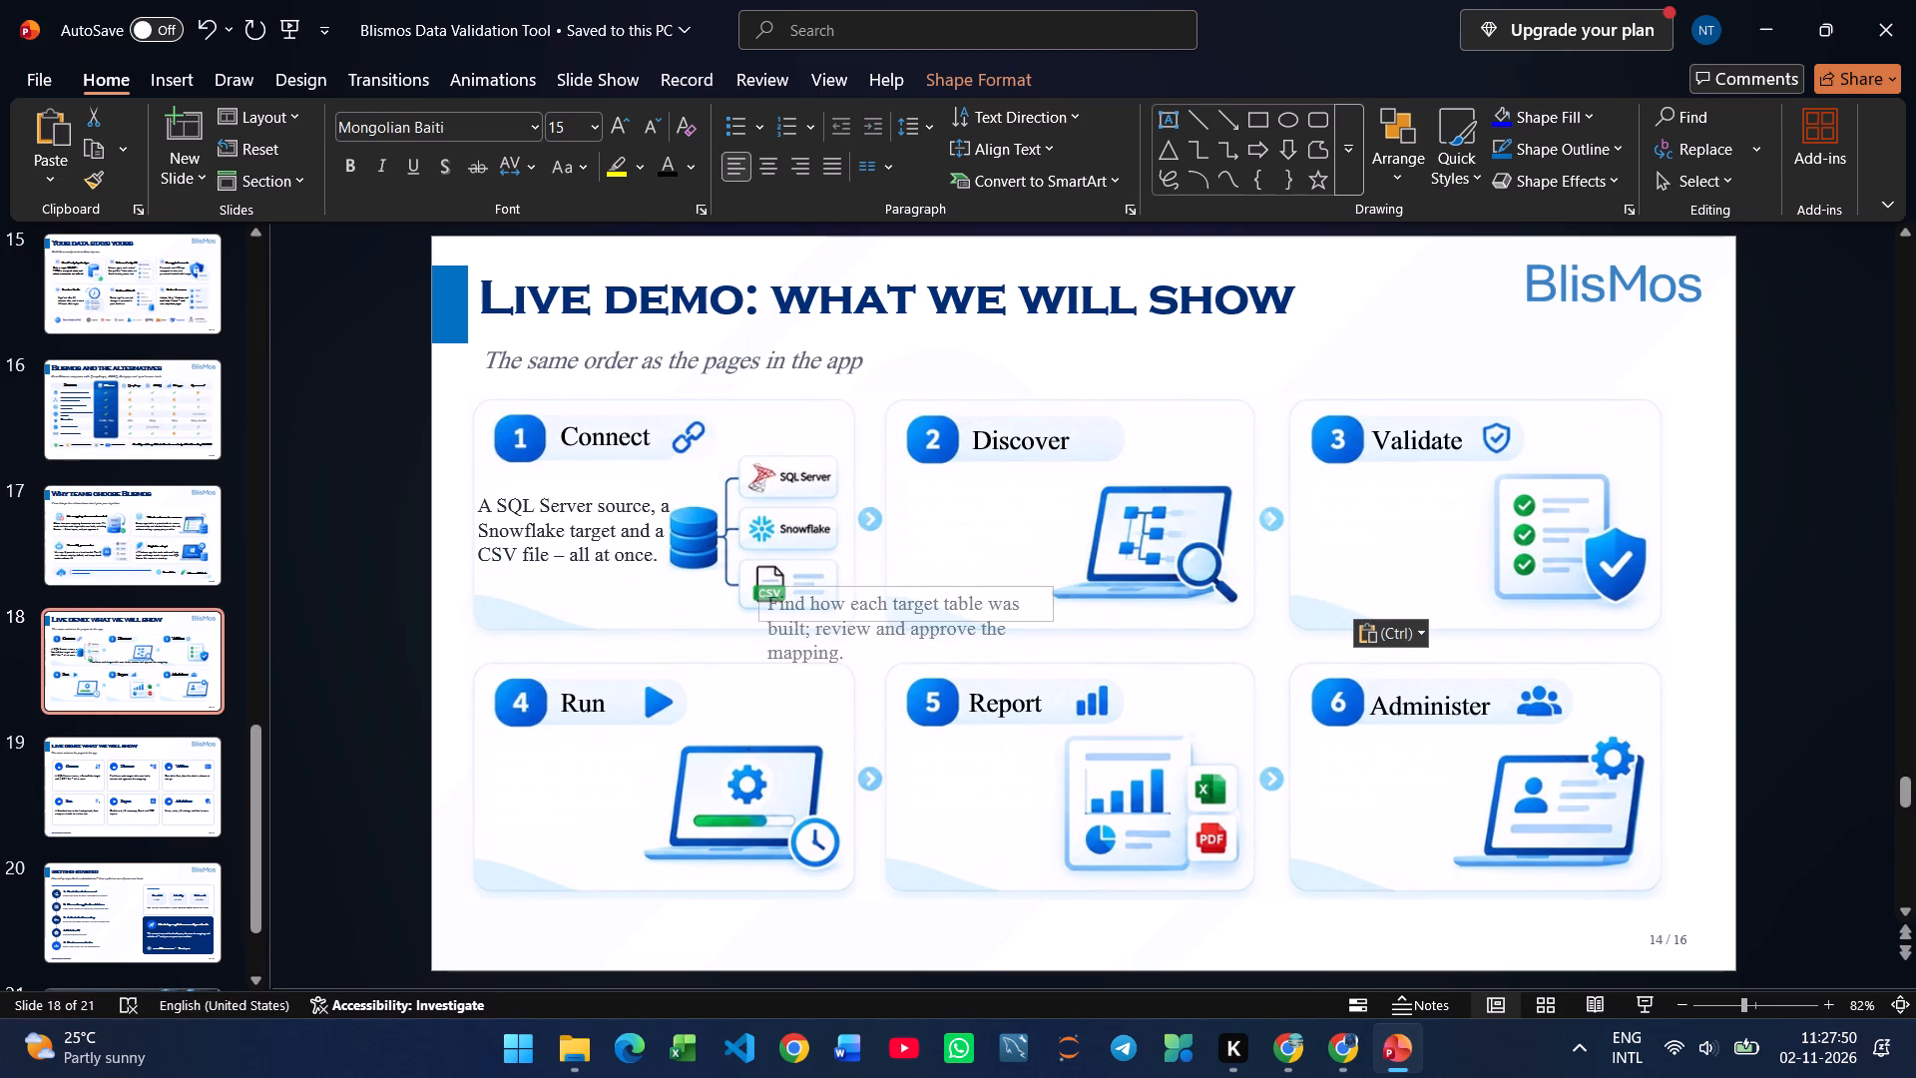
drag(1045, 630, 1017, 631)
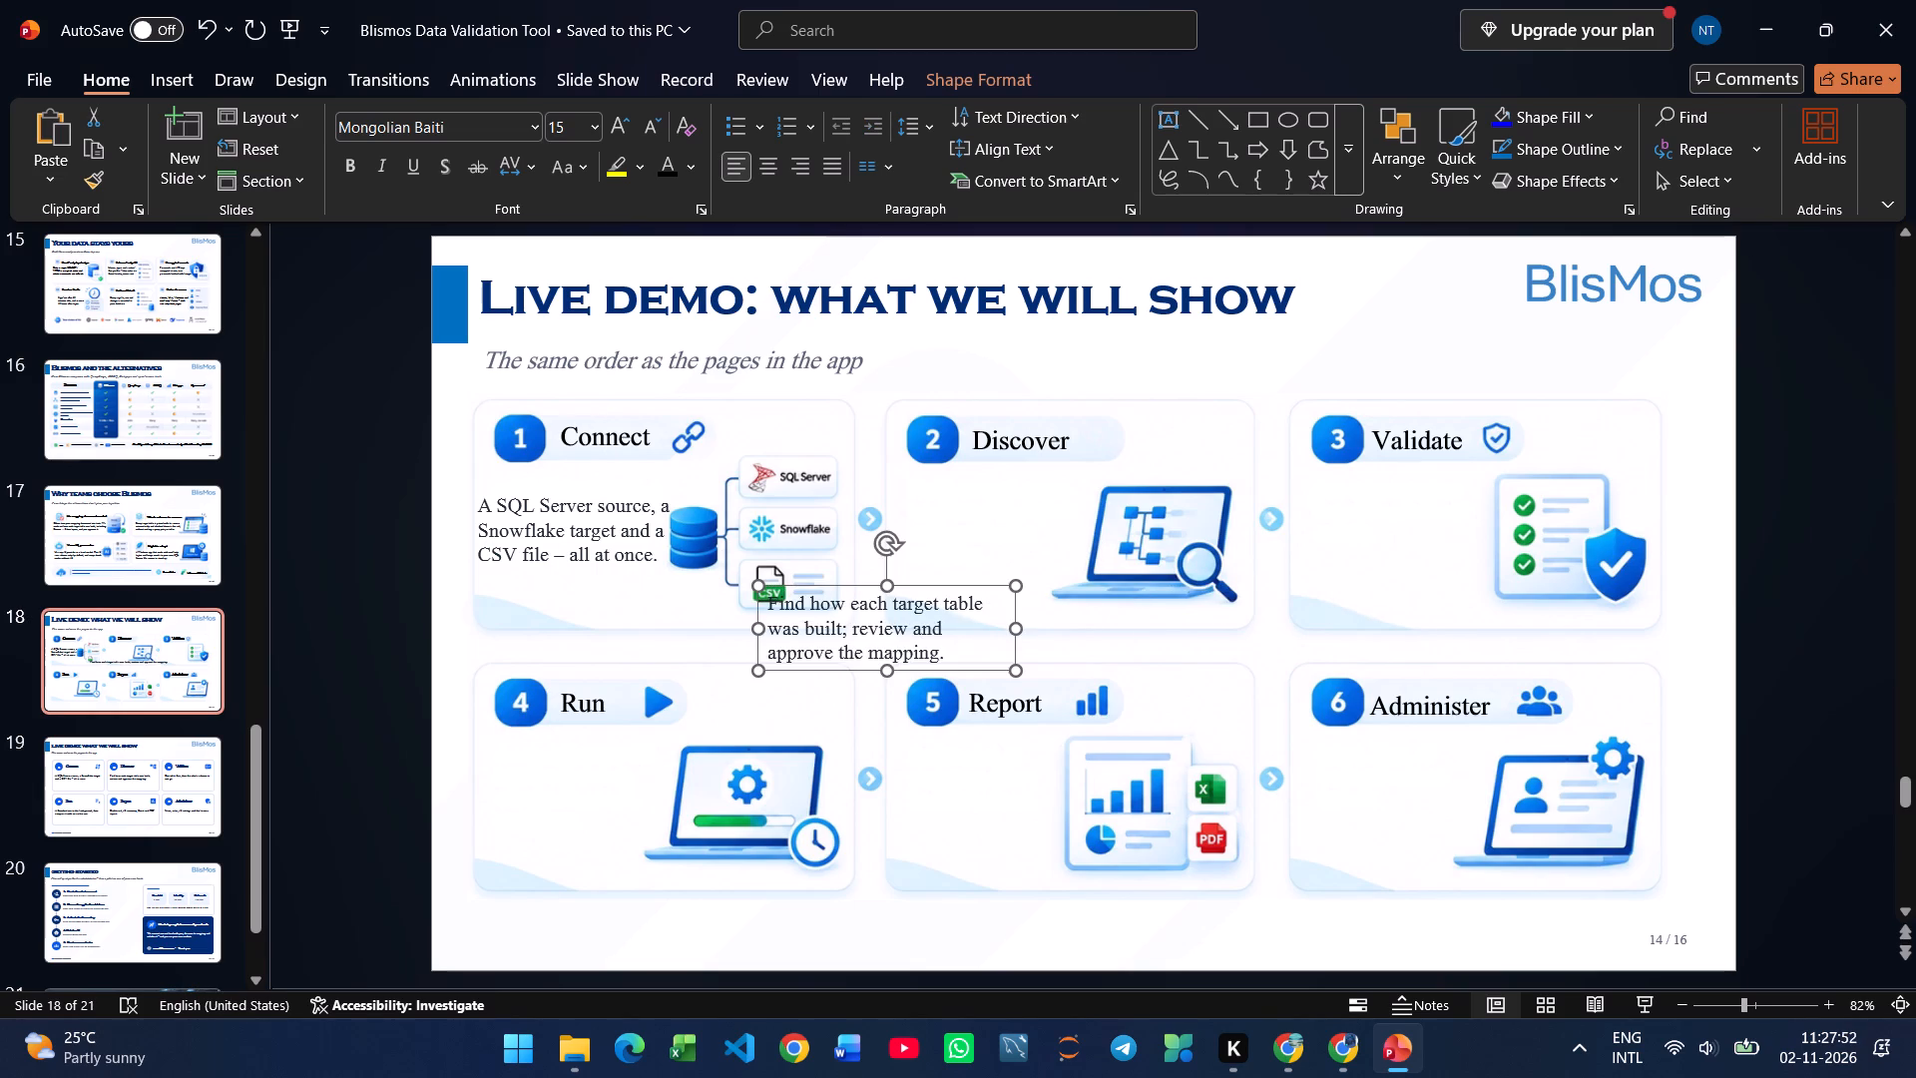
drag(964, 669, 1092, 578)
drag(1142, 538, 1114, 533)
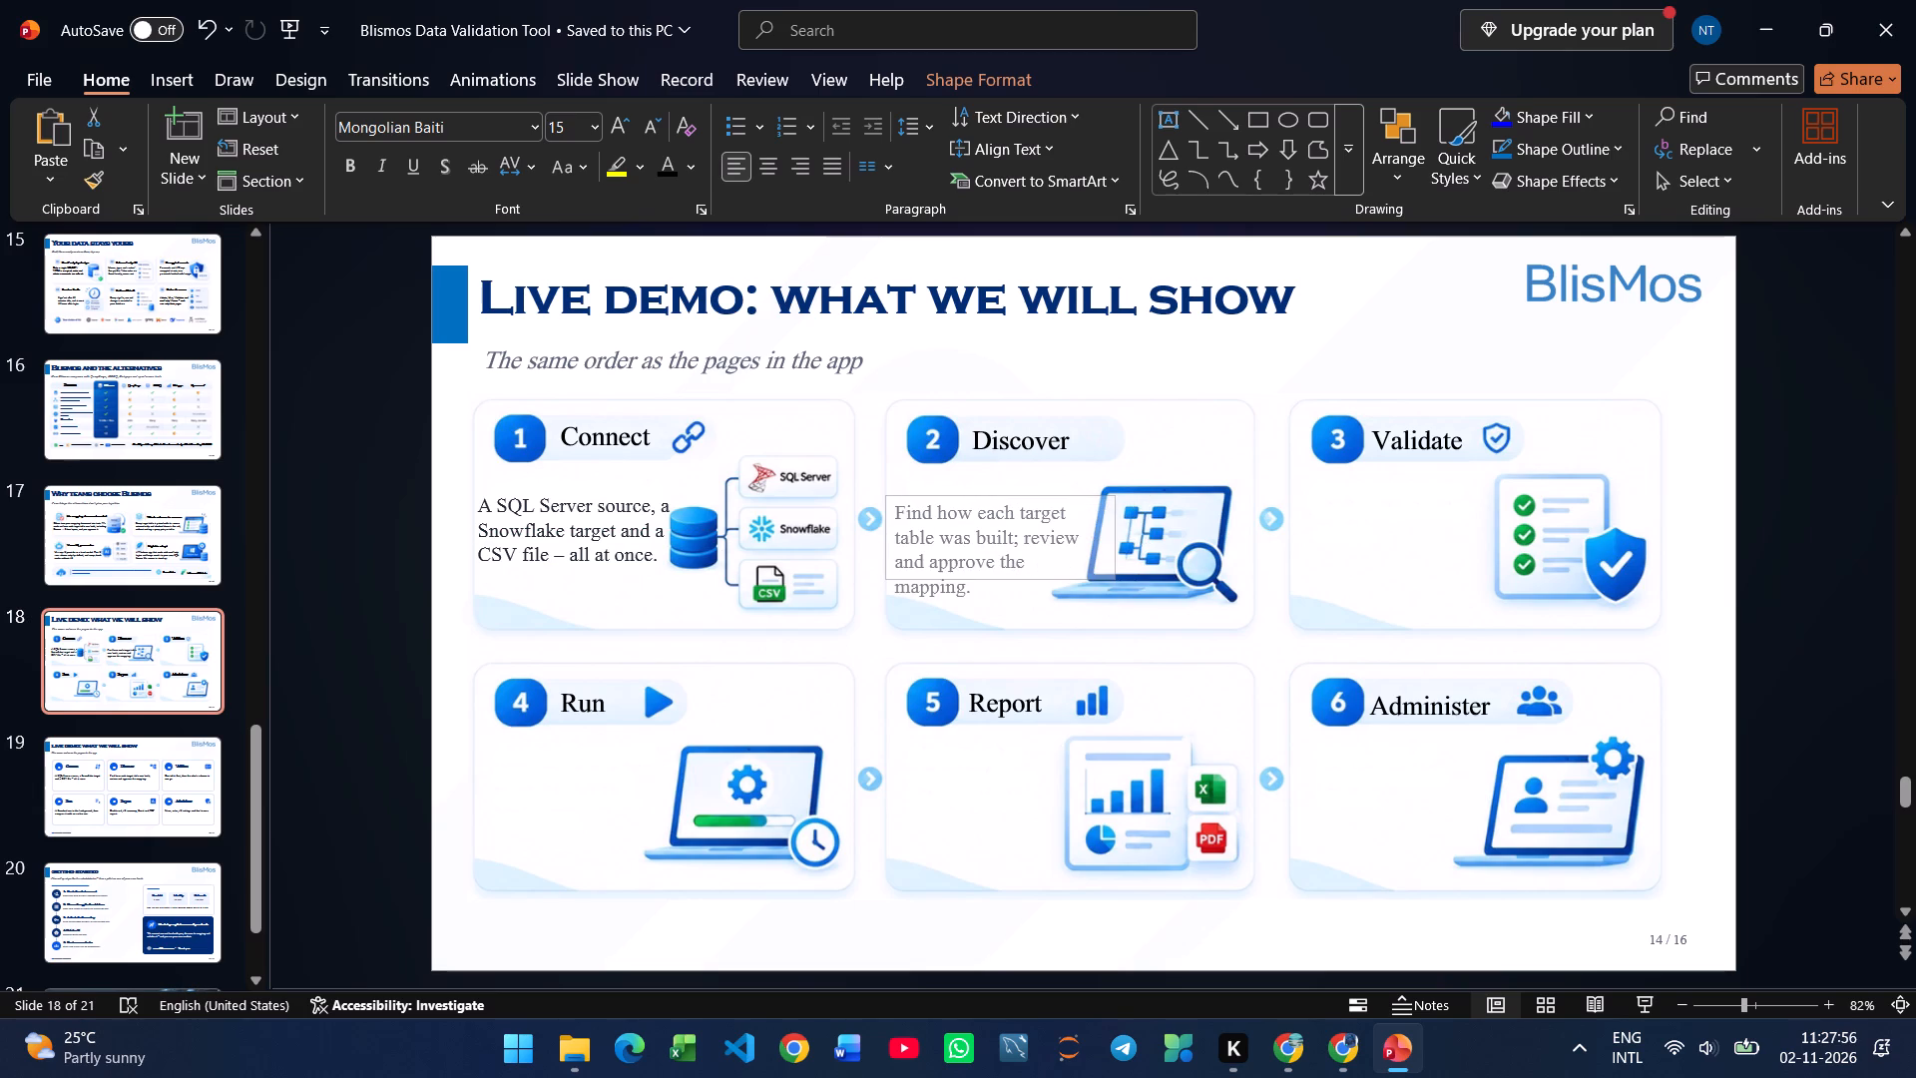
drag(1114, 533, 1113, 533)
drag(1046, 602, 1057, 590)
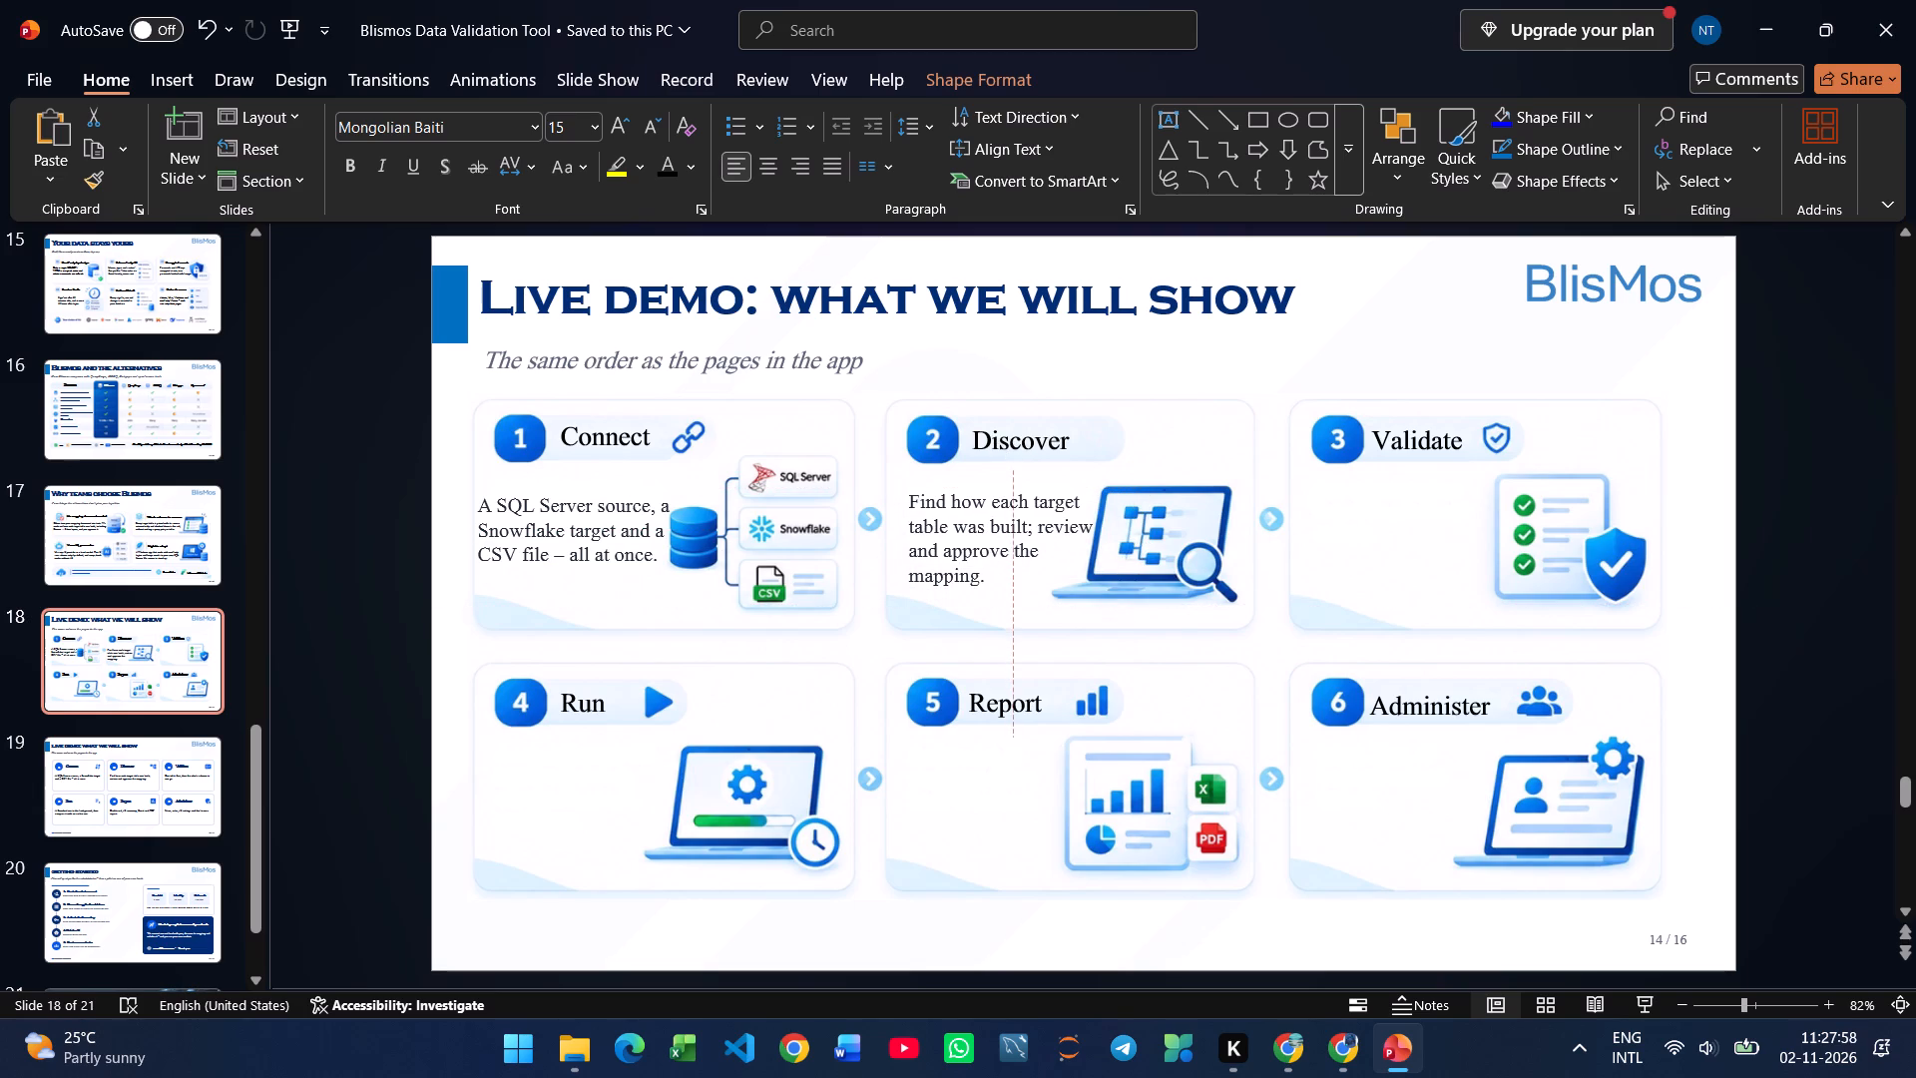
drag(1057, 590, 1058, 587)
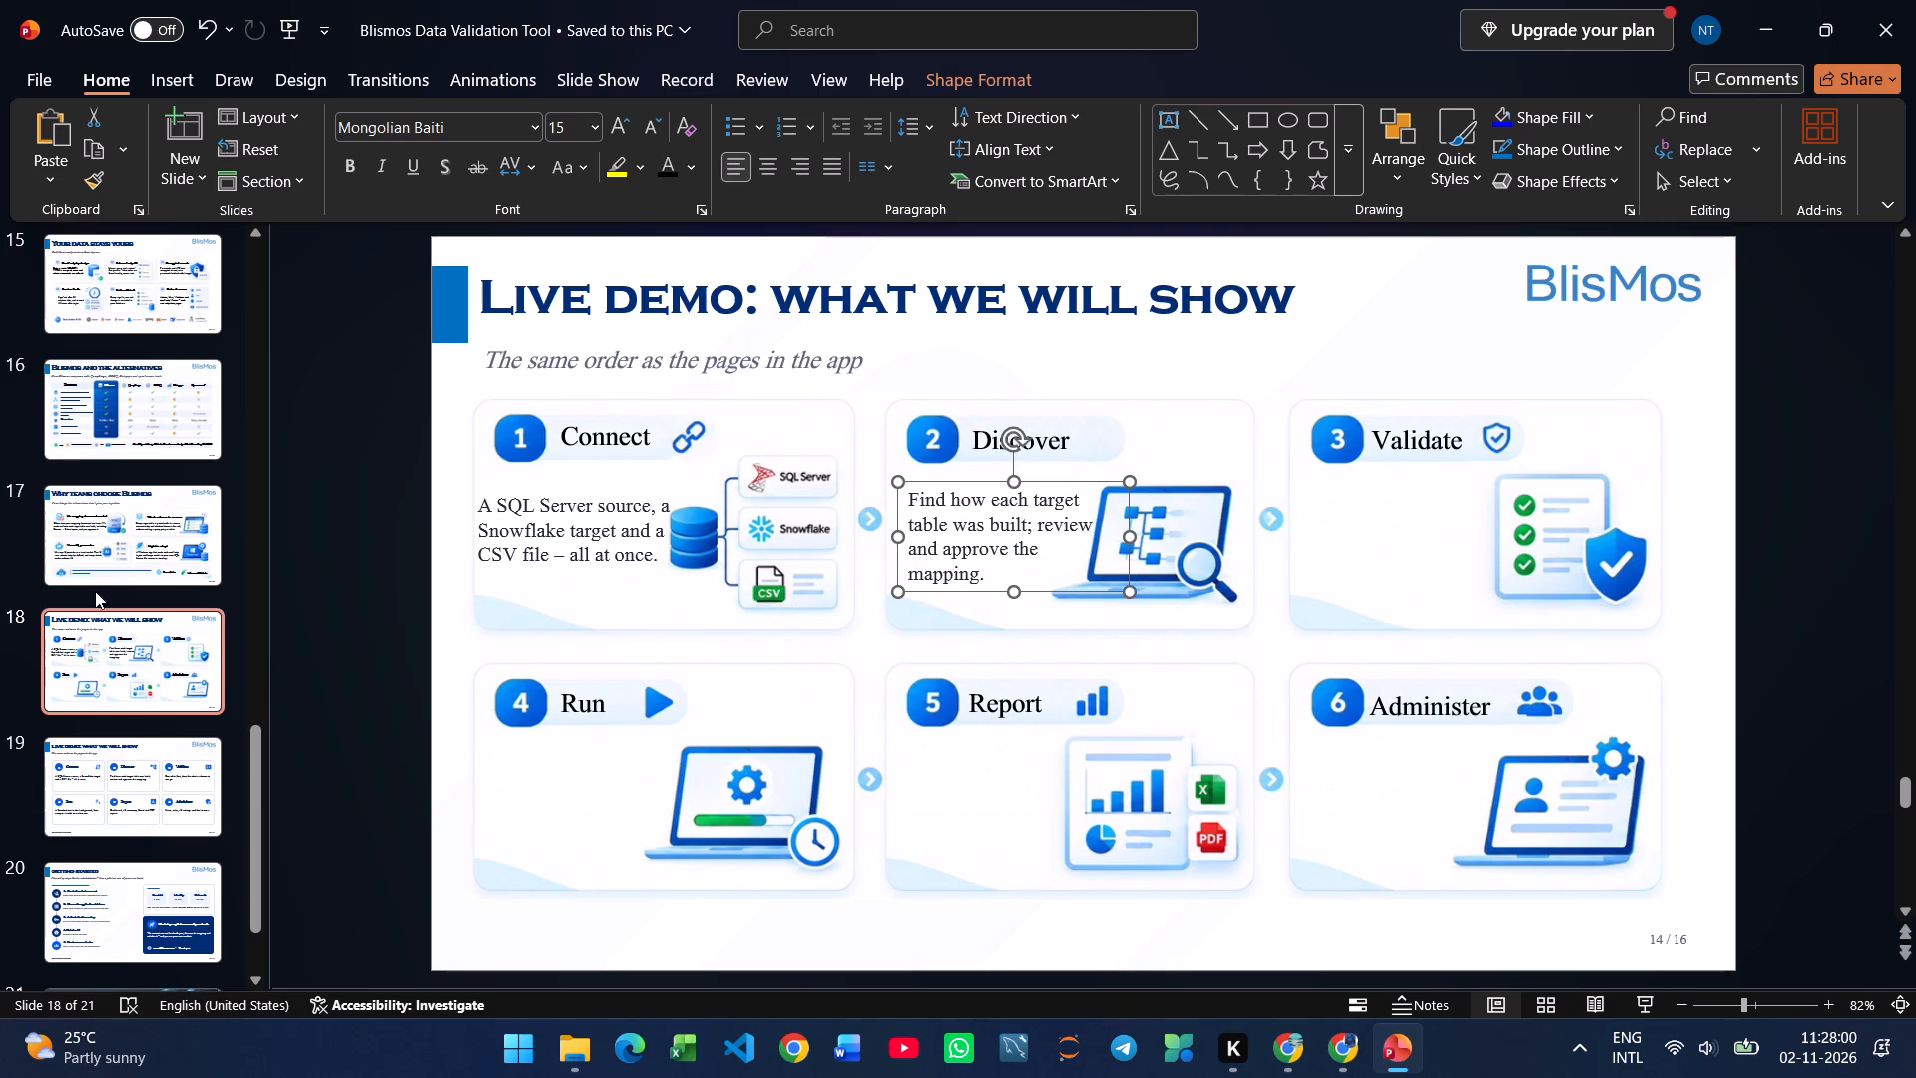
Copy the Validate card's description, "One table first, then the whole schema in one go.", from slide 19 onto slide 18.
click(183, 651)
click(146, 547)
click(185, 780)
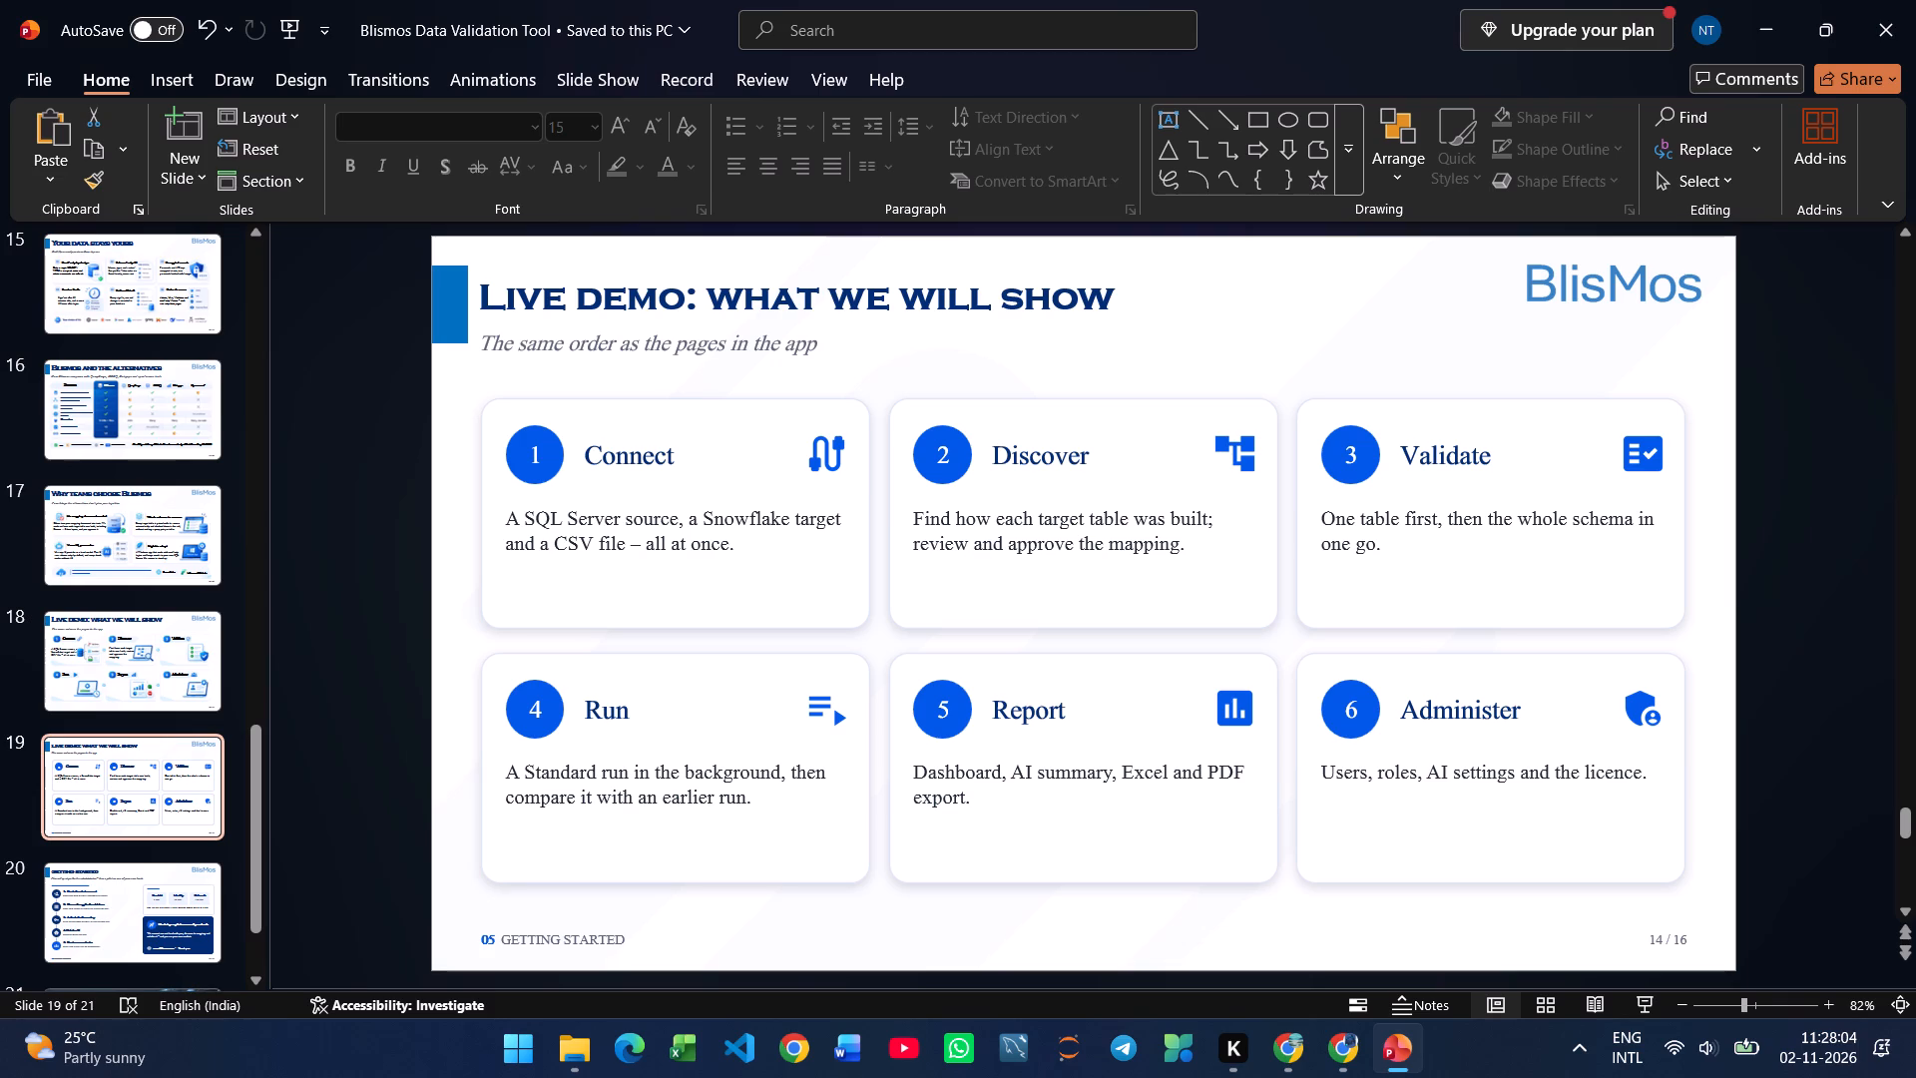
drag(1405, 549, 1328, 525)
key(ctrl+c)
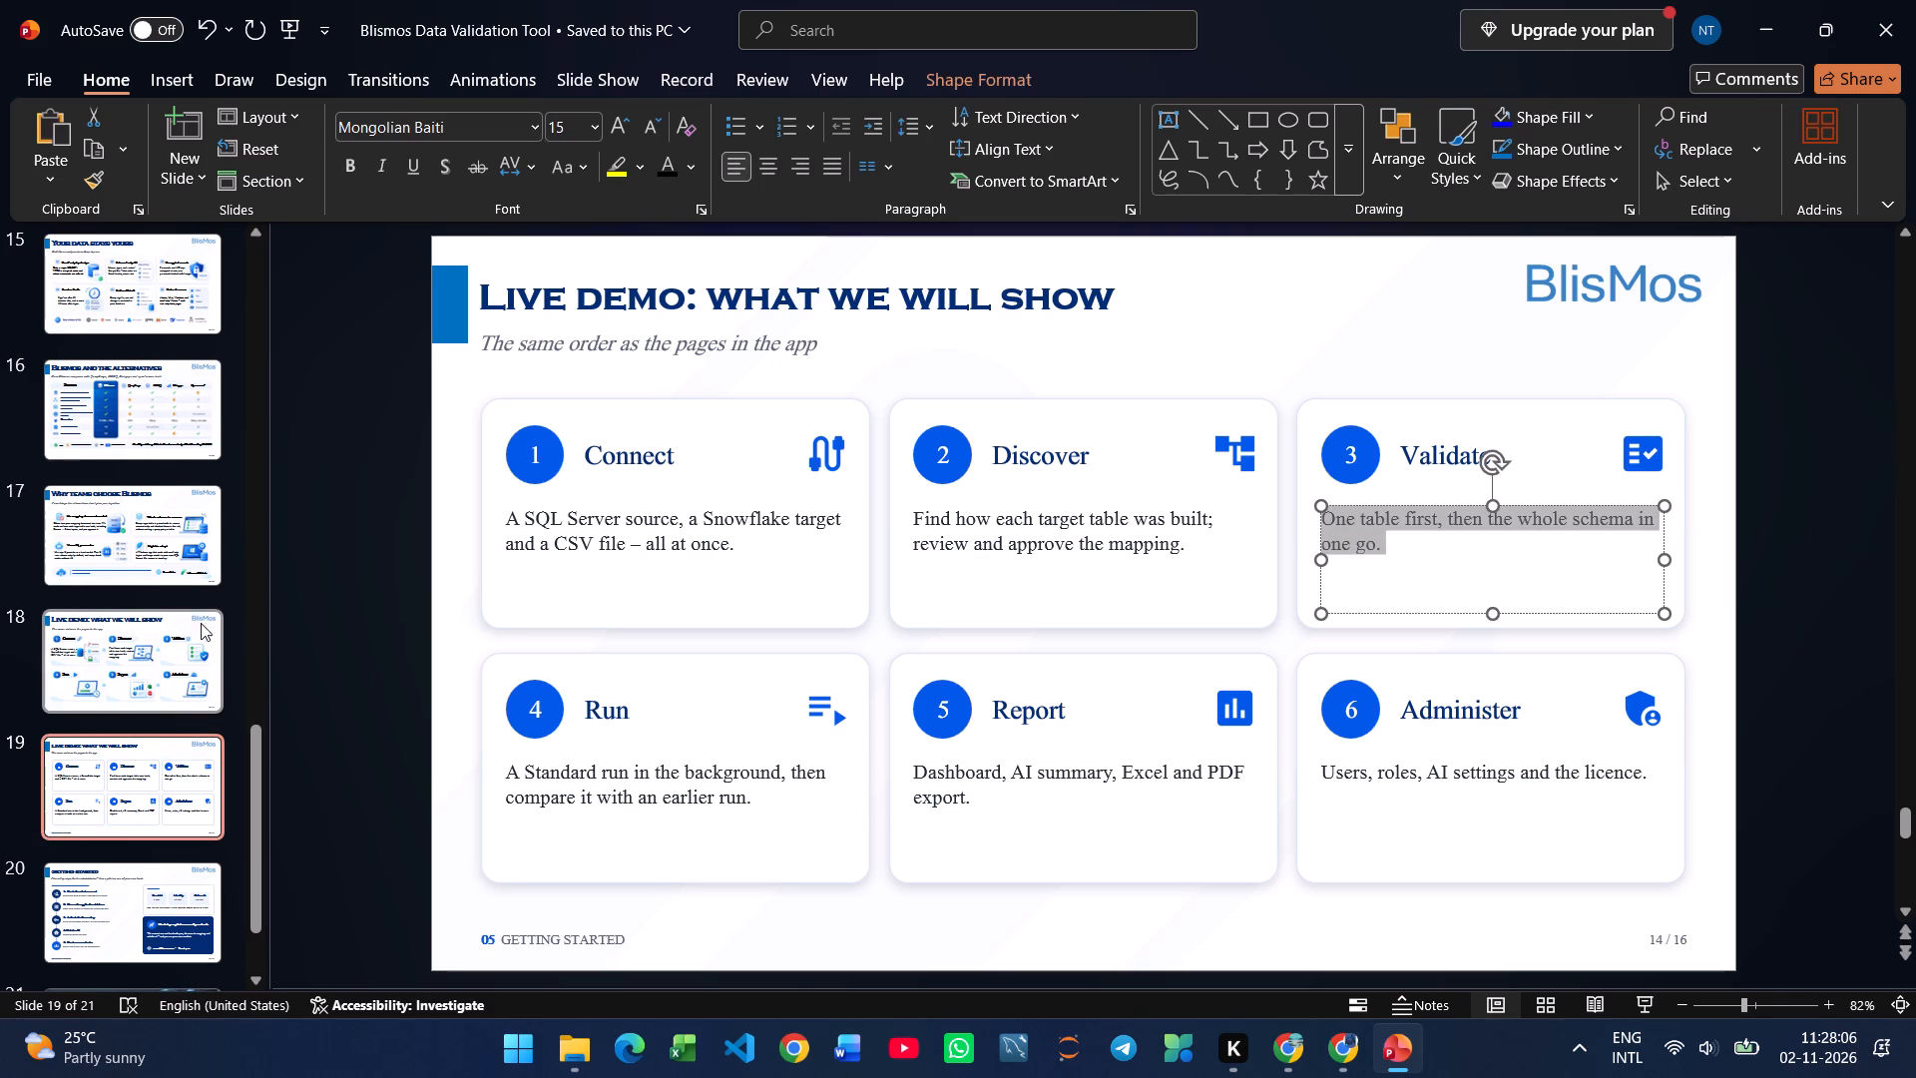
click(153, 655)
key(ctrl+v)
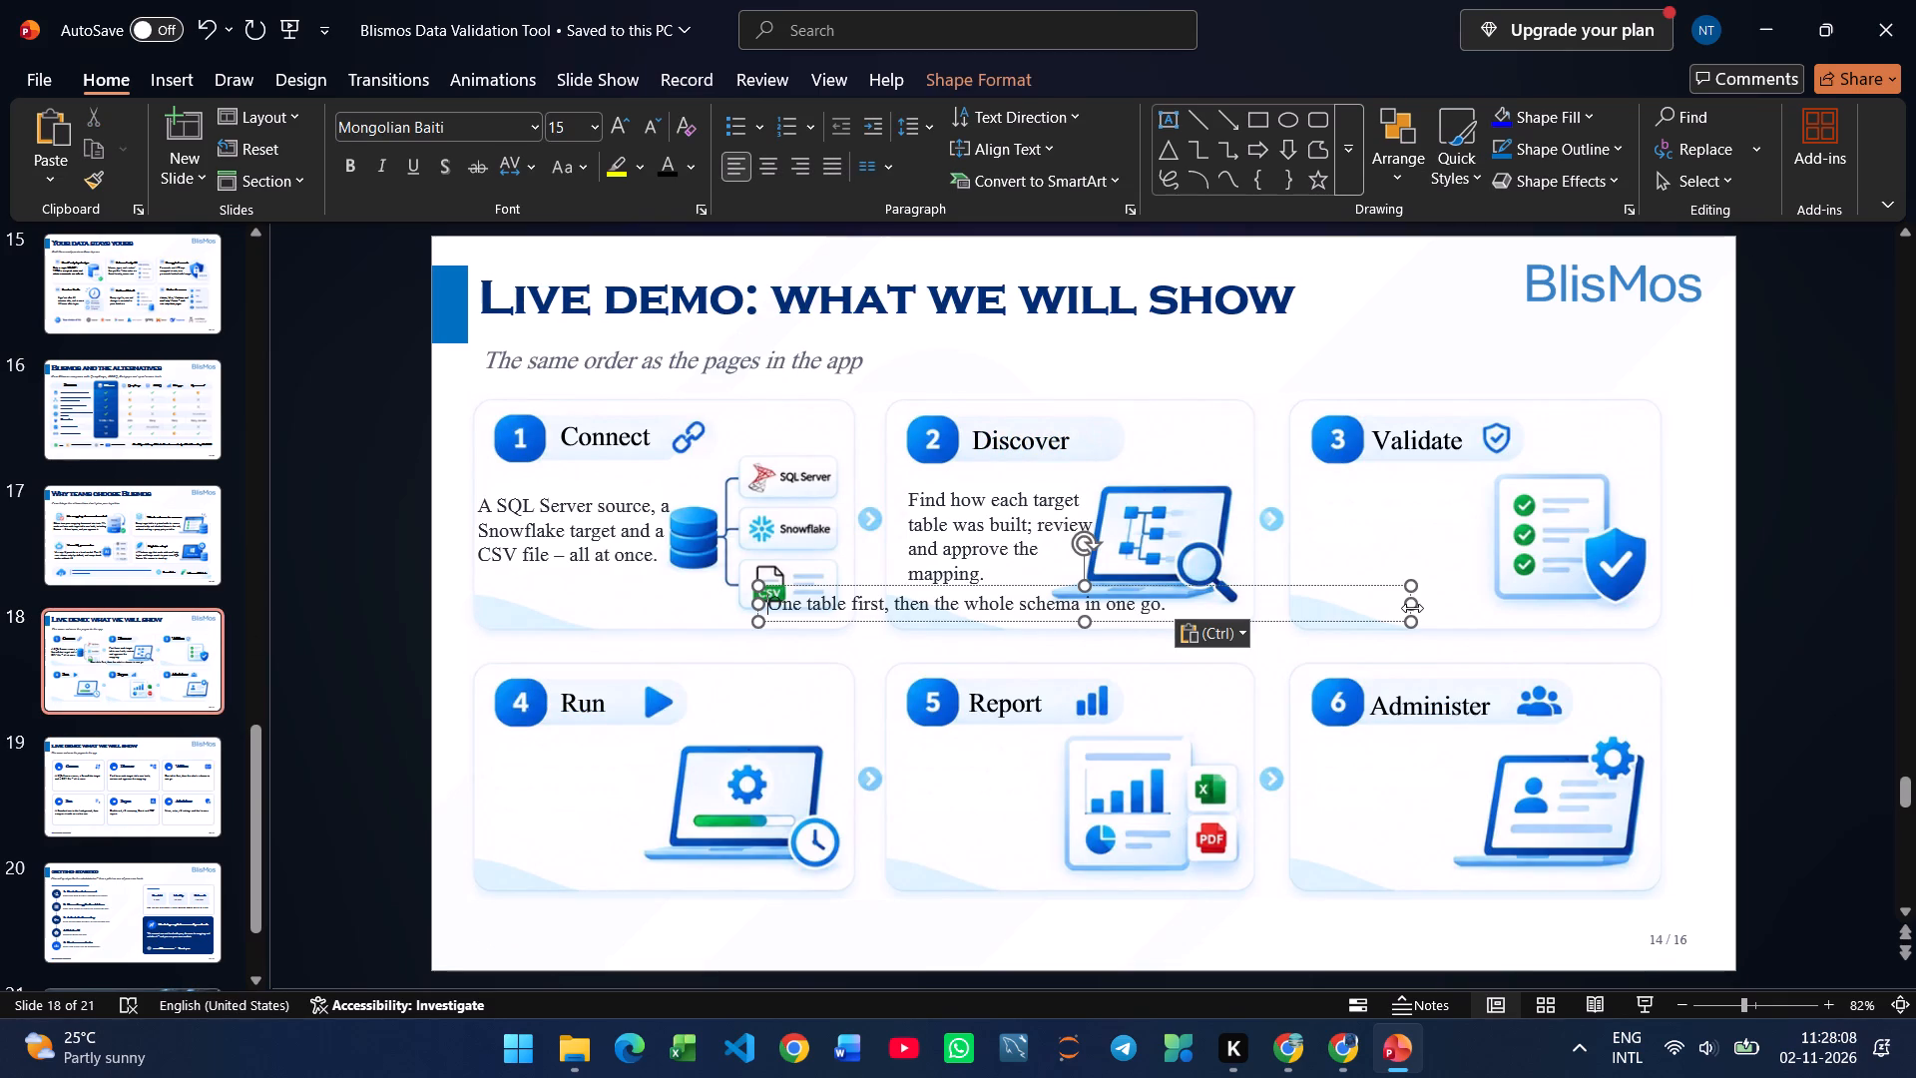
Narrow the Validate description text box to three lines and place it under the "Validate" heading, beside the checklist illustration.
drag(1412, 608, 1006, 620)
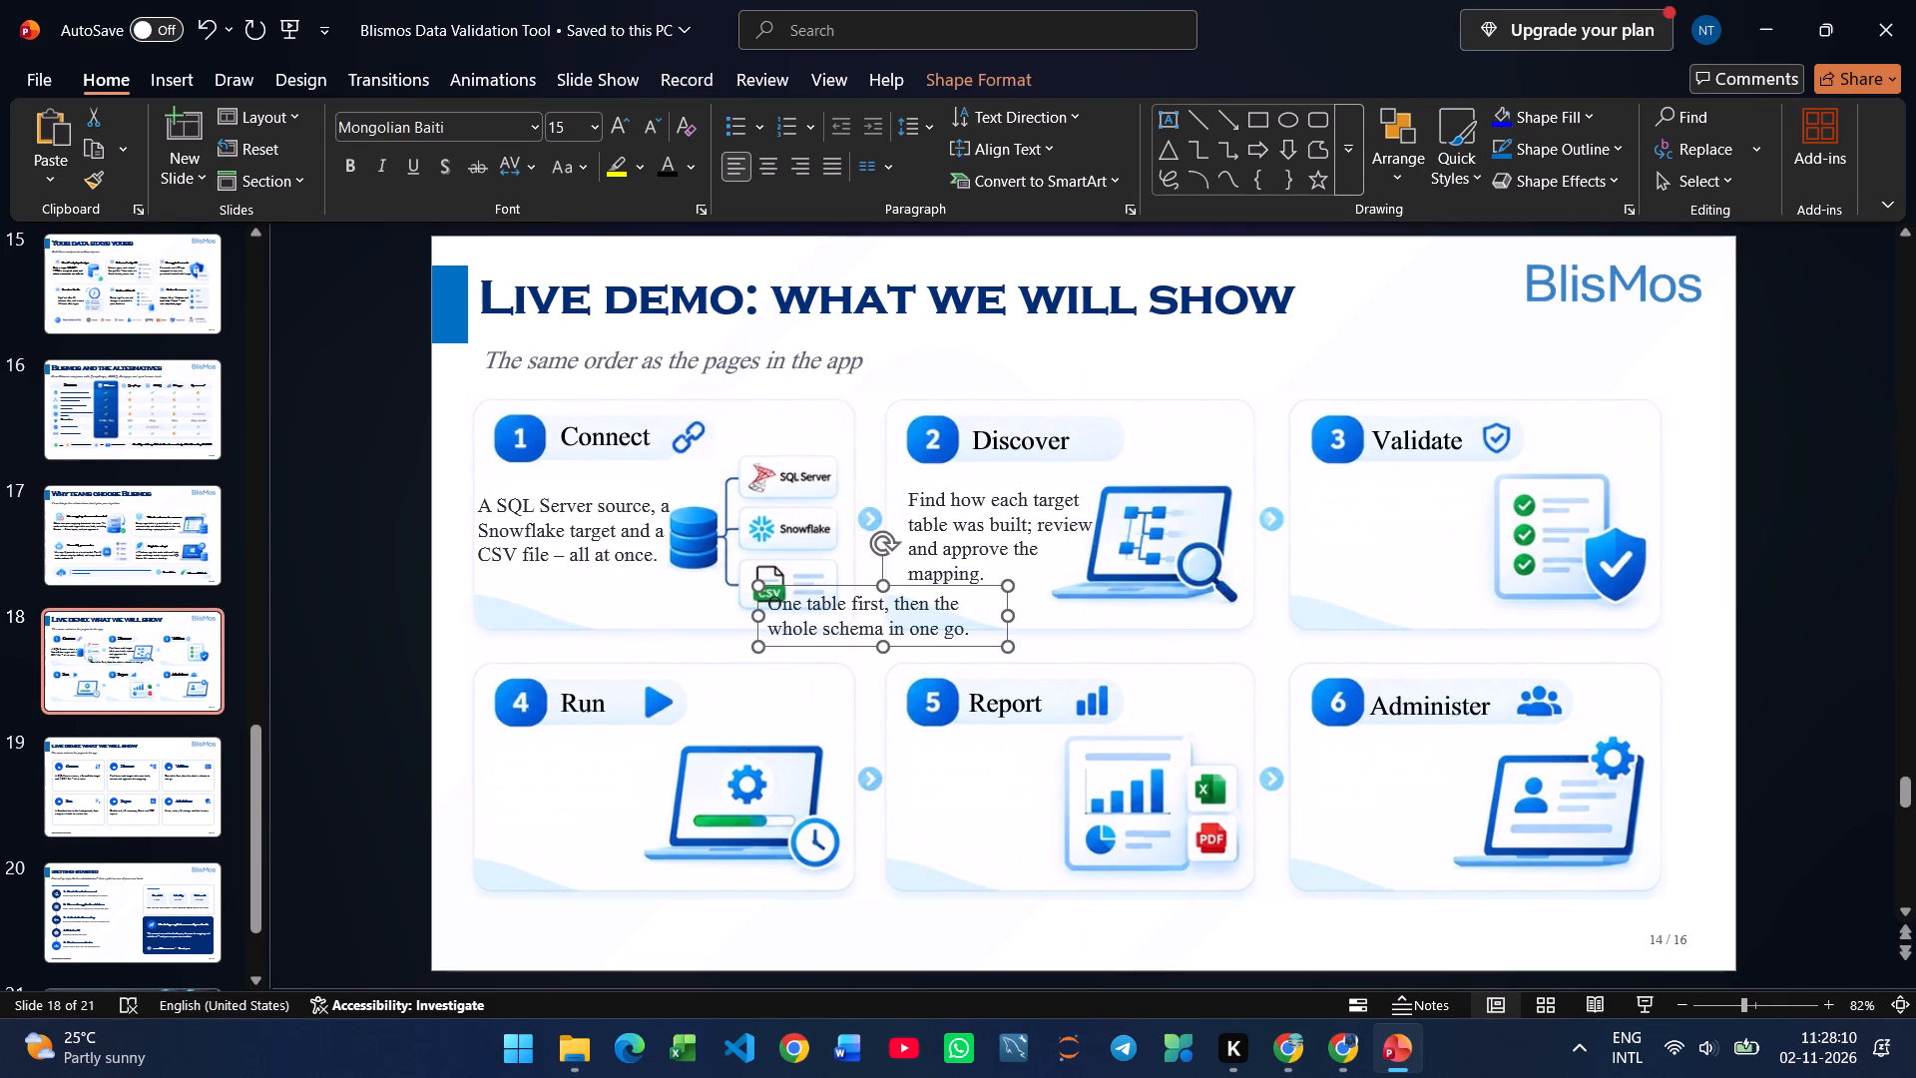
drag(974, 648, 1508, 559)
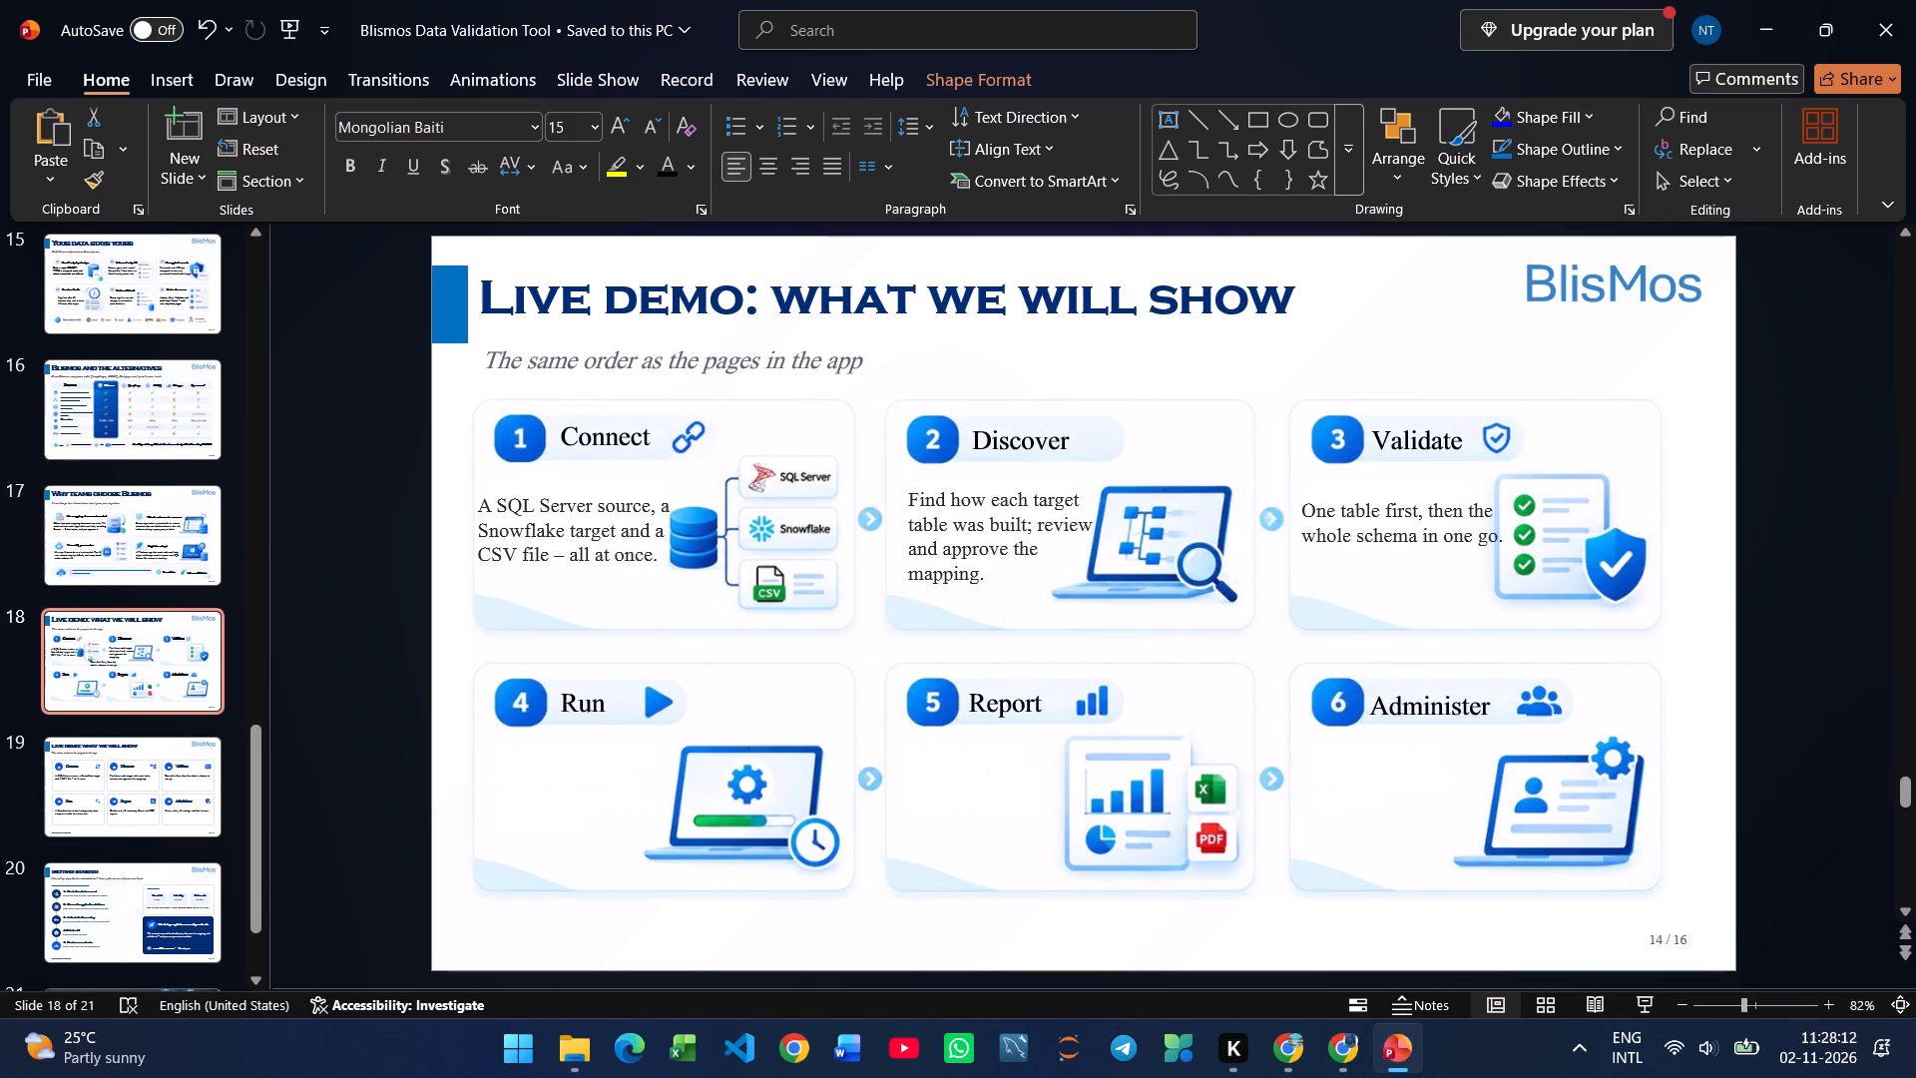
drag(1508, 559, 1503, 559)
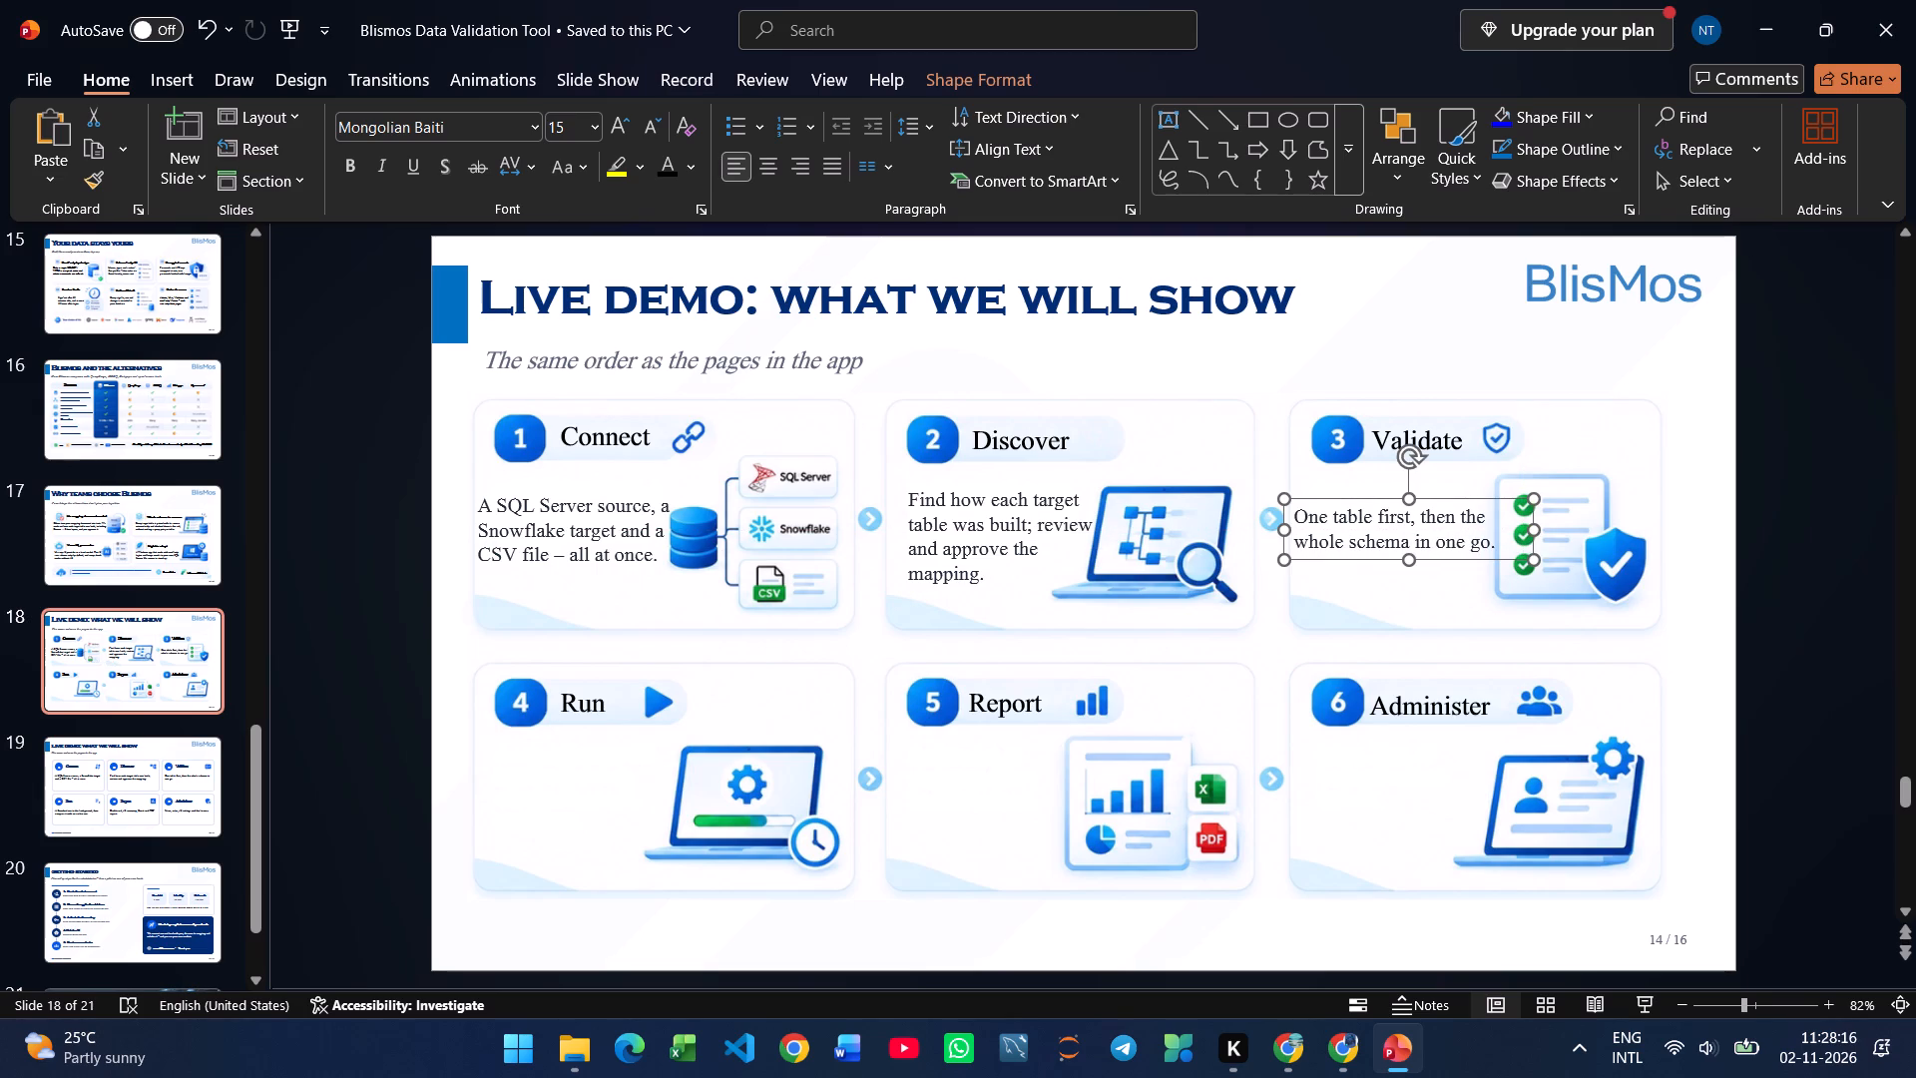
drag(1536, 525, 1498, 531)
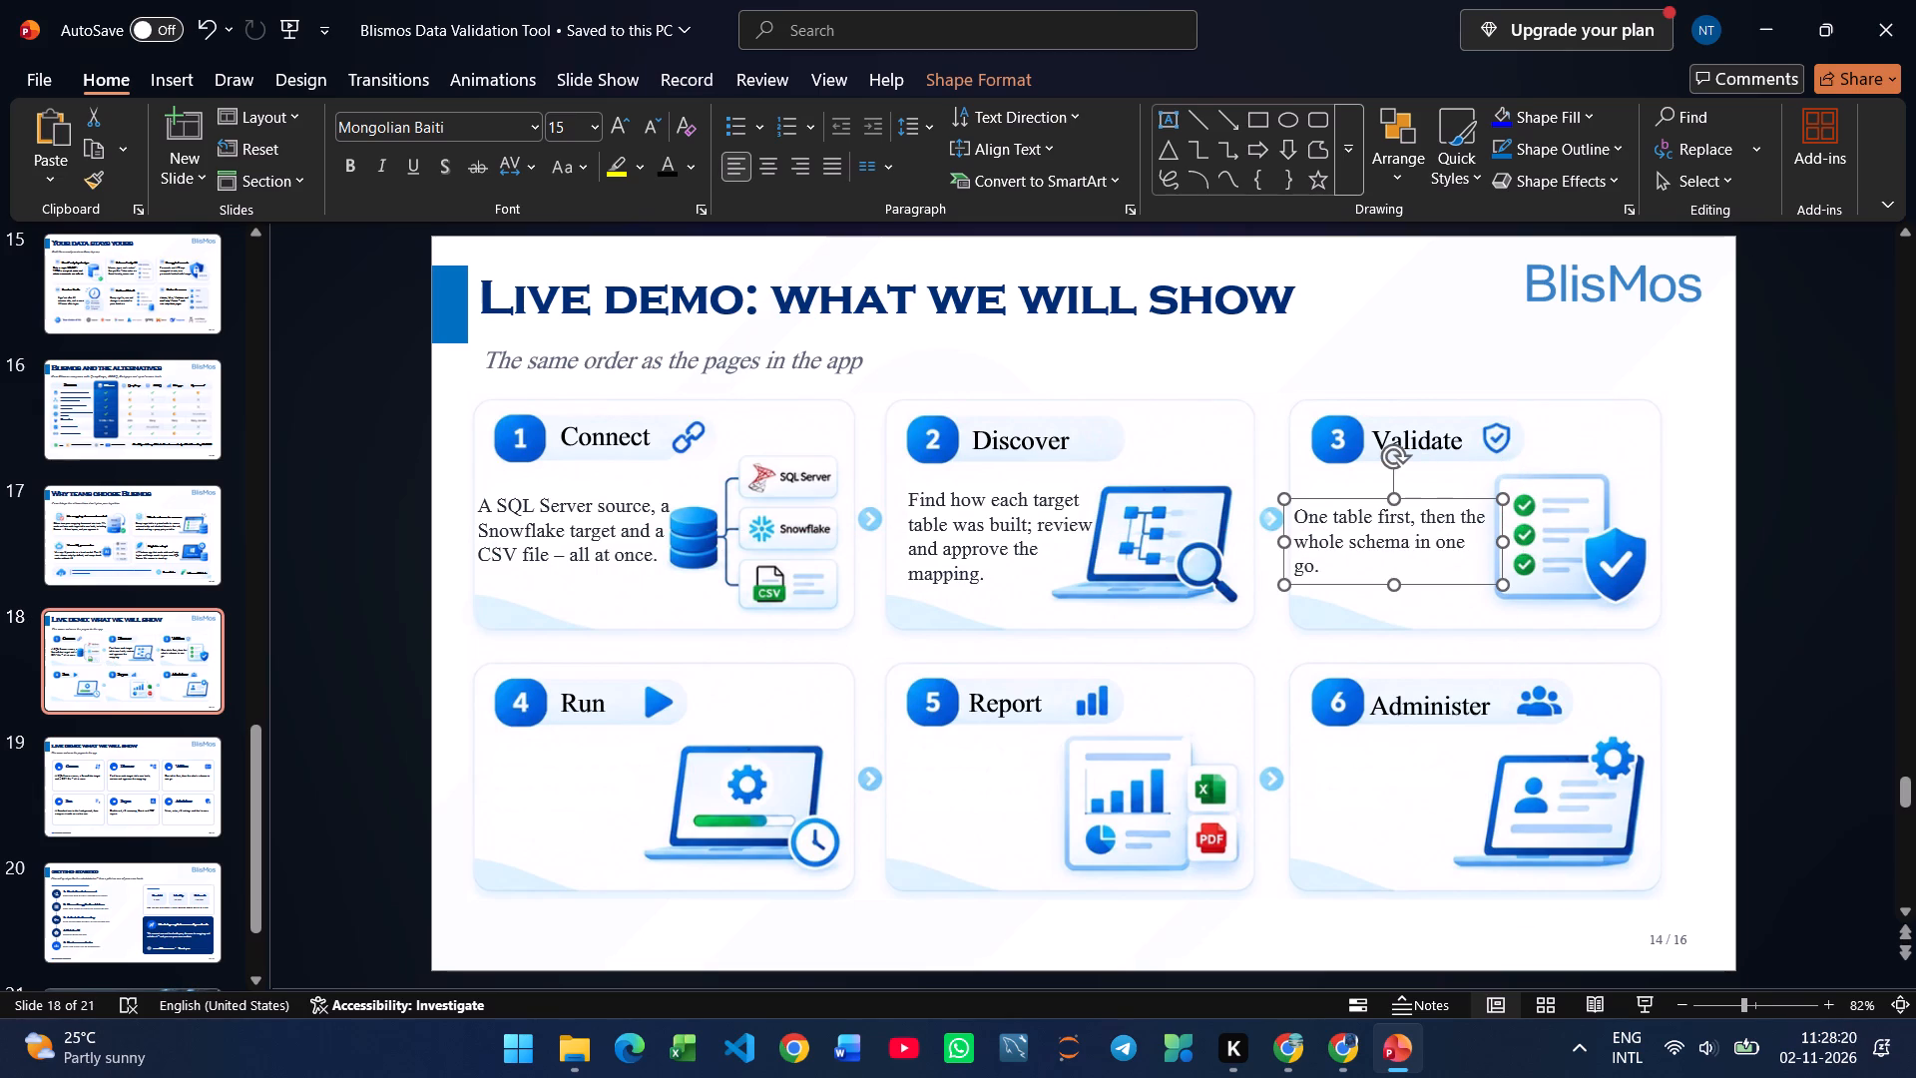
click(1428, 495)
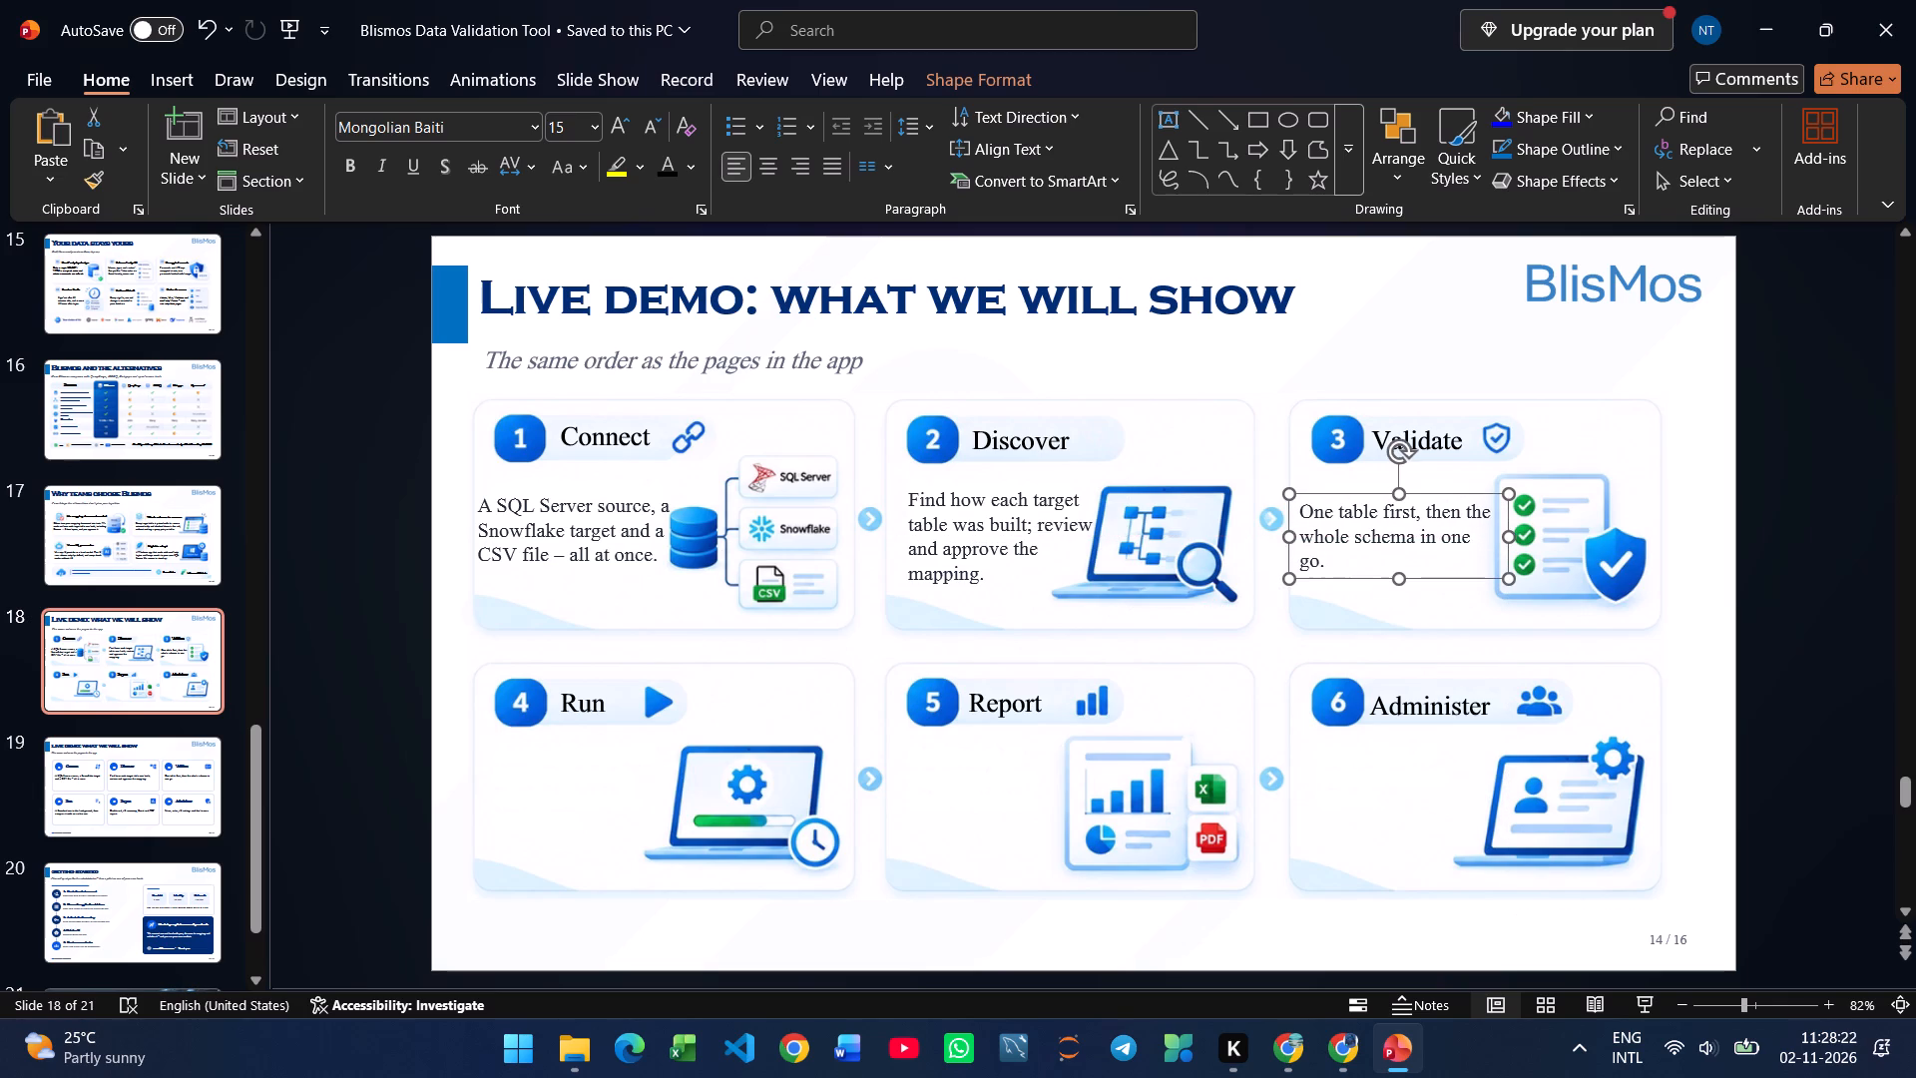
drag(1506, 538, 1485, 542)
click(1433, 581)
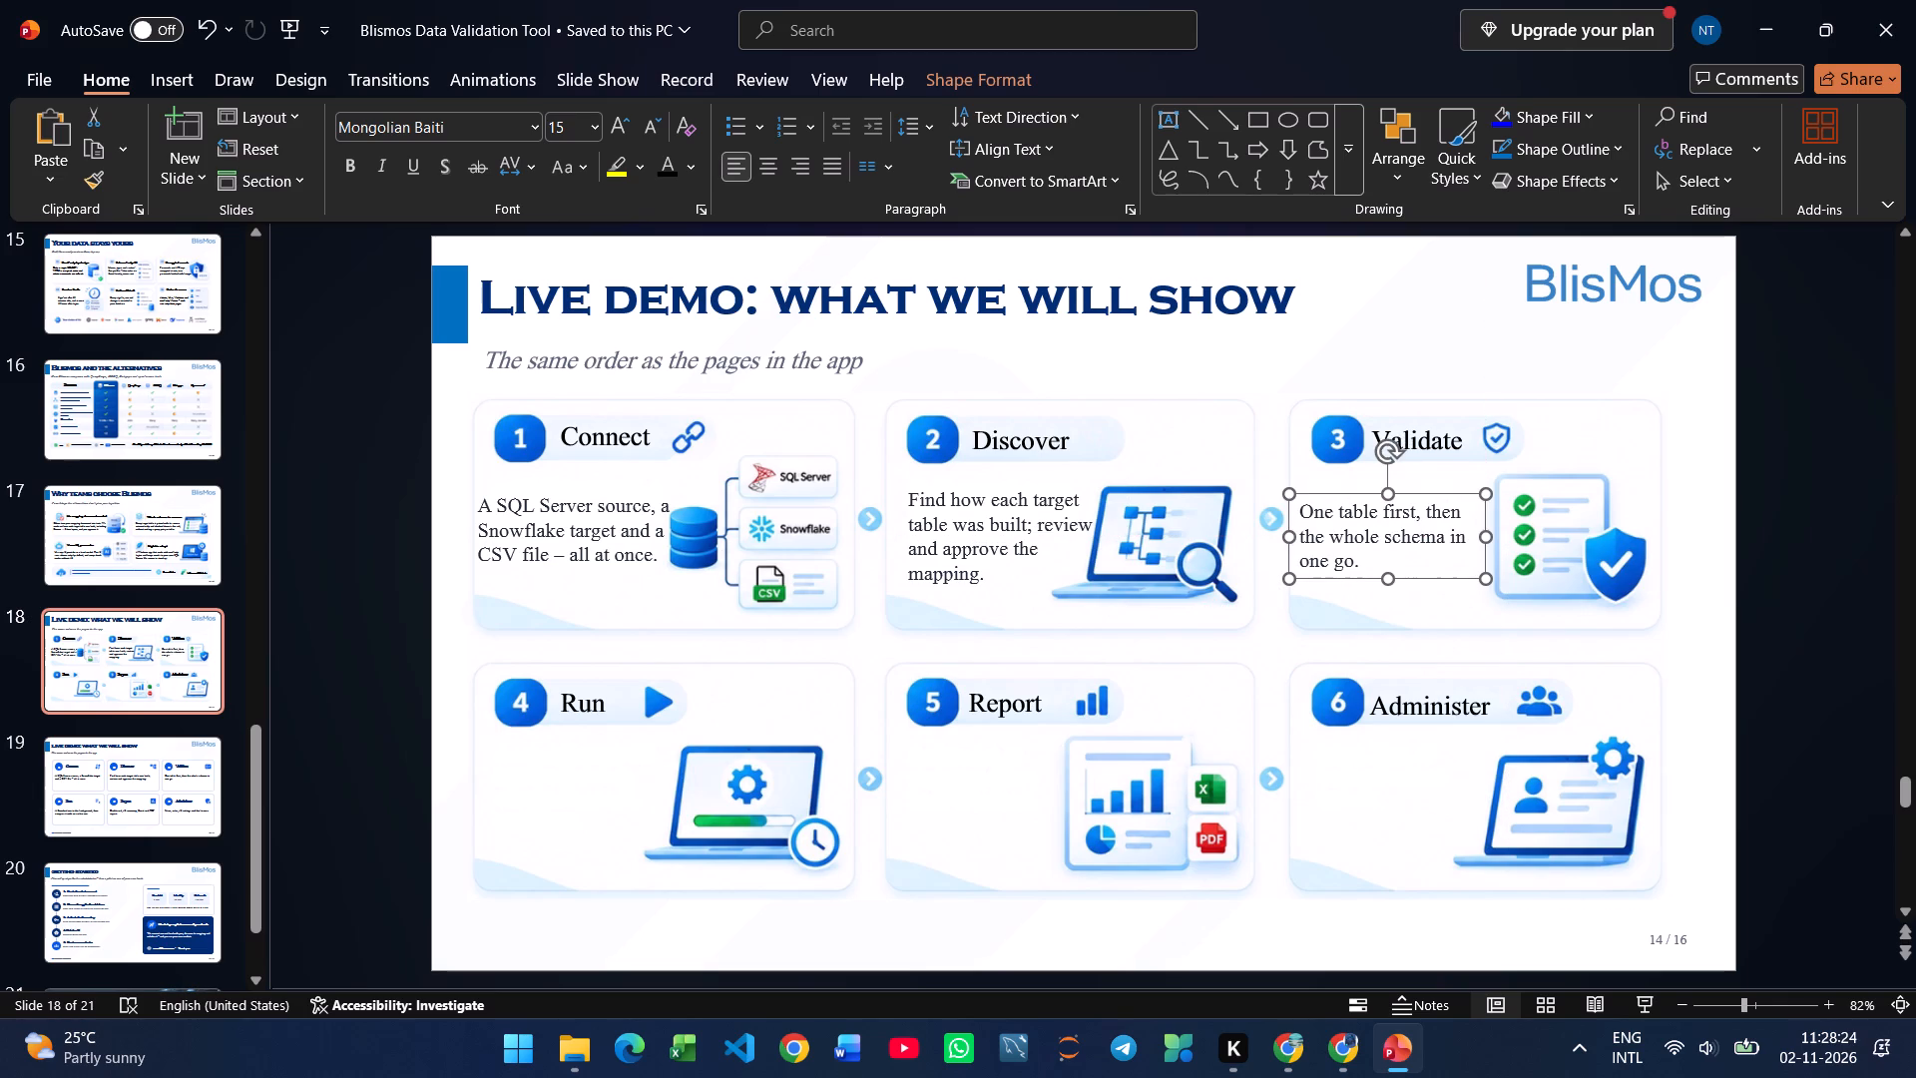
Narrow the Discover description text box further to clear the laptop illustration and centre-align its text.
click(976, 551)
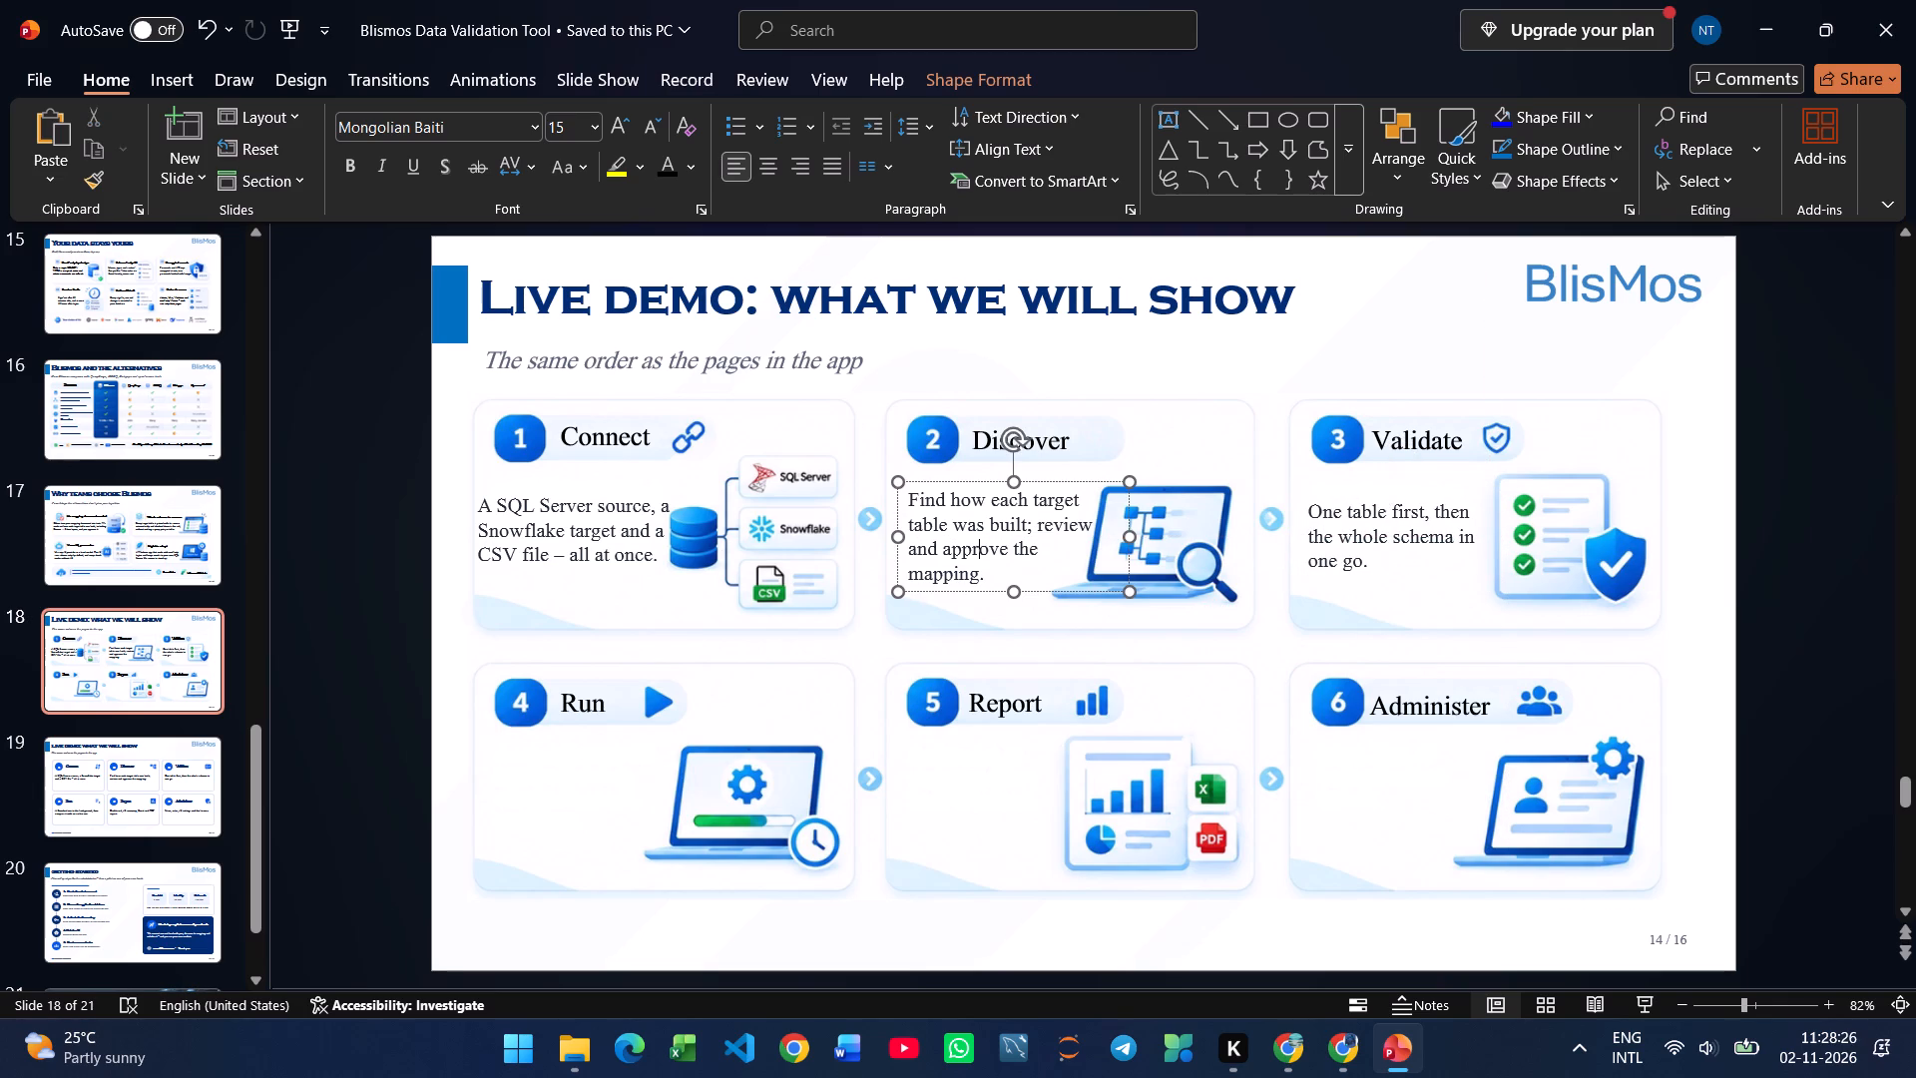
drag(1130, 539, 1099, 542)
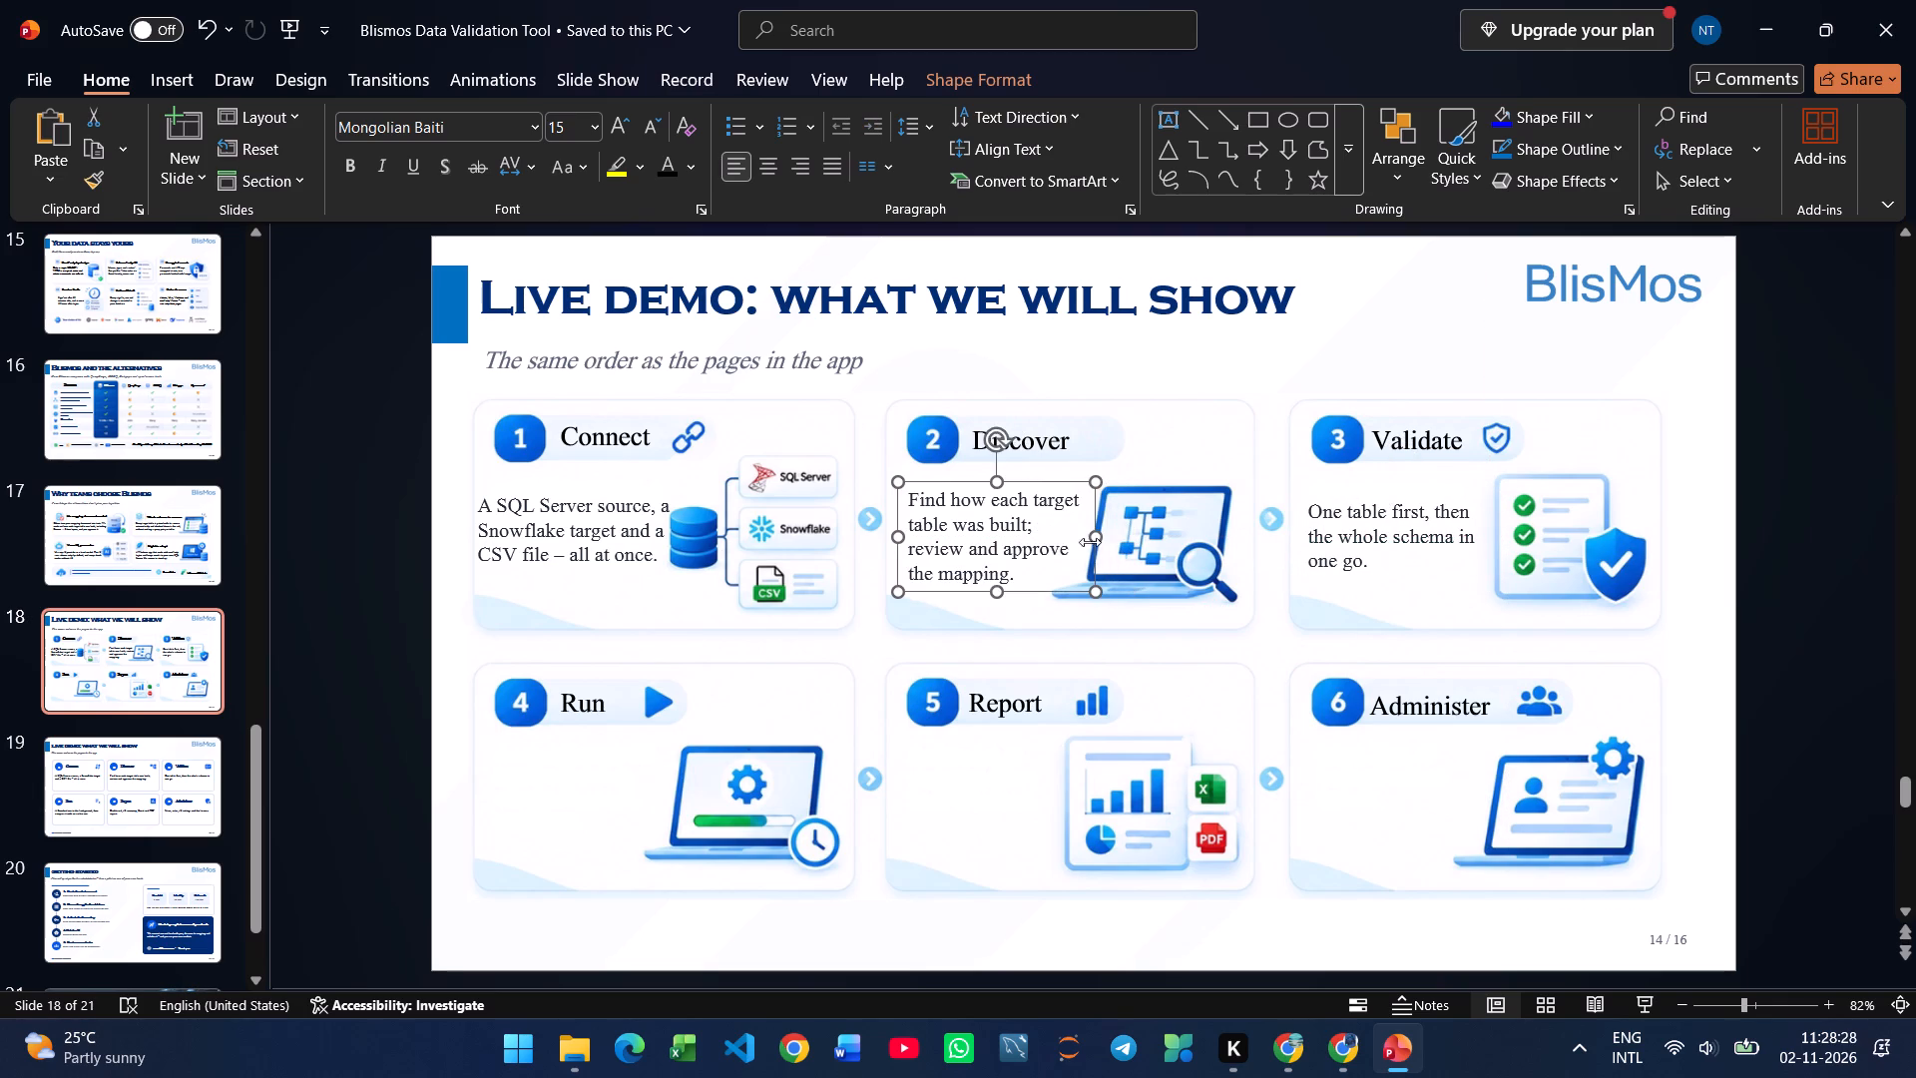
click(831, 172)
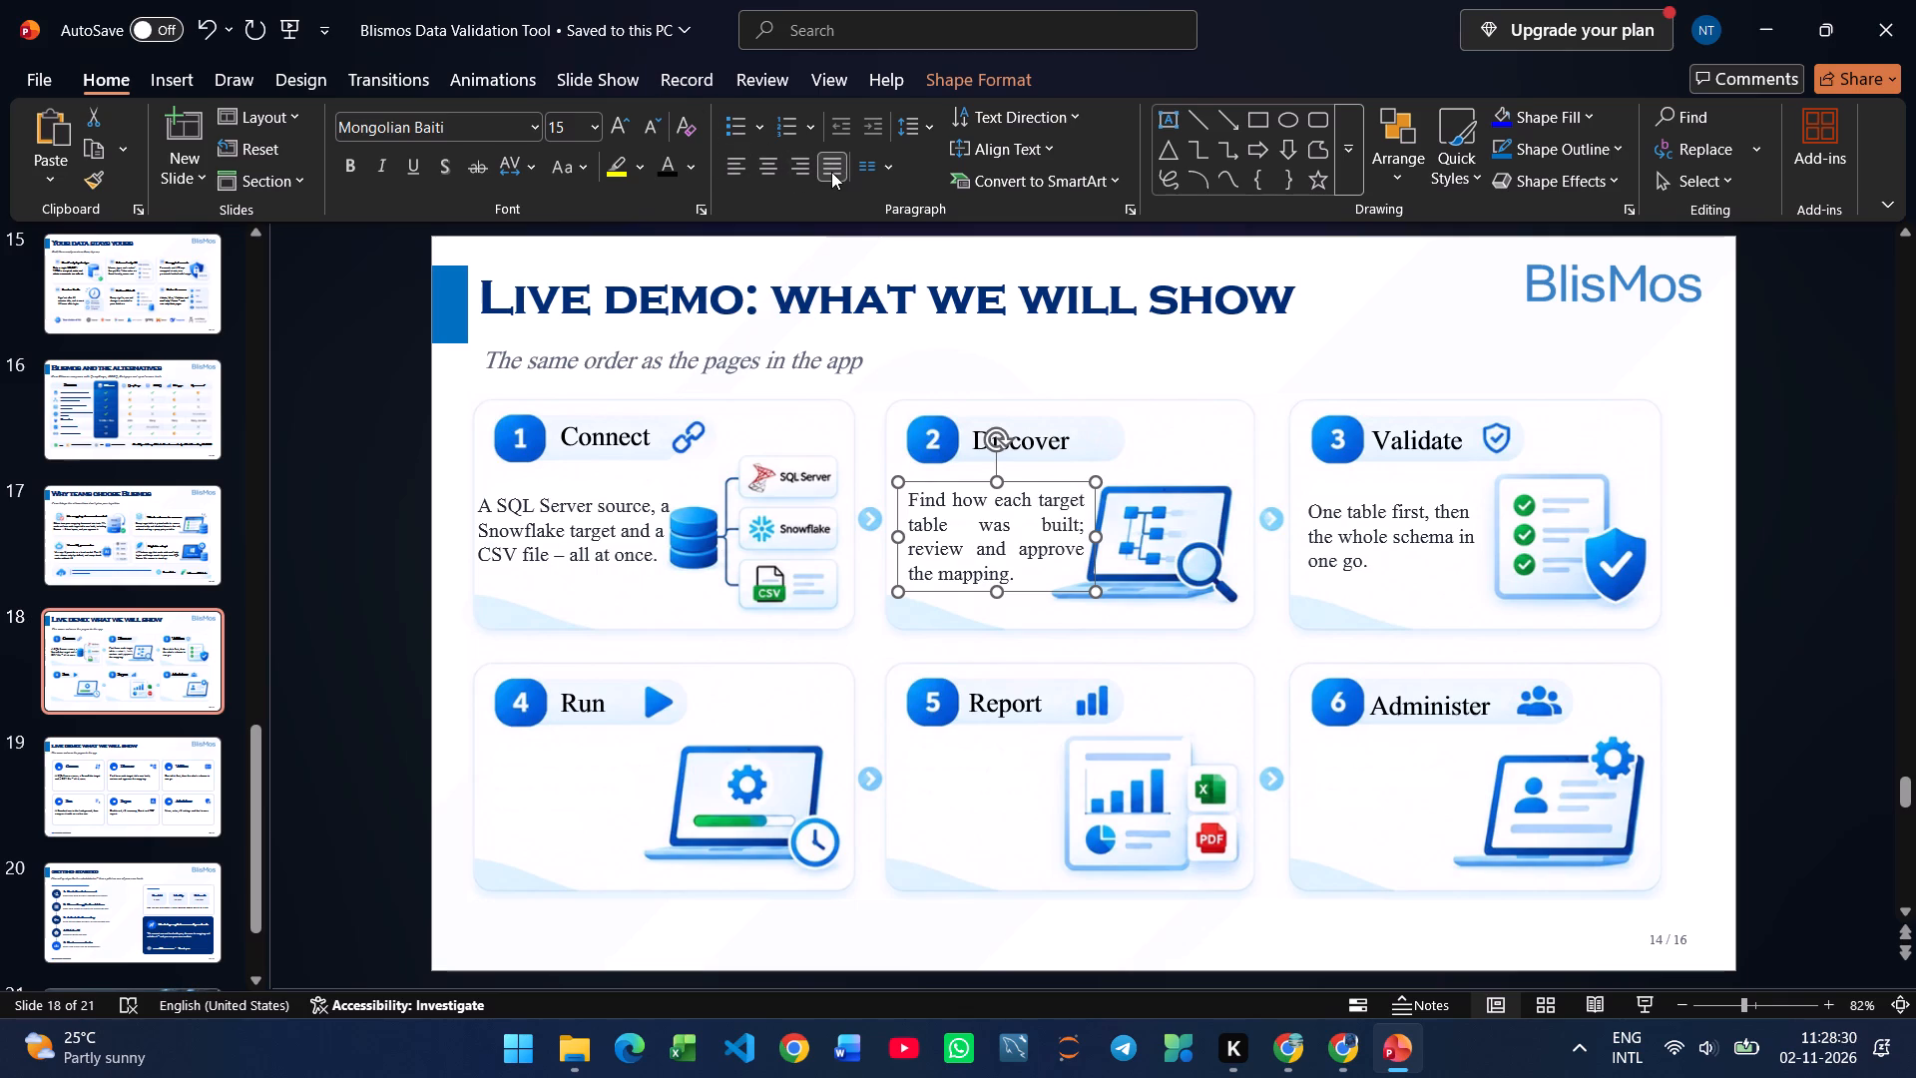
click(765, 168)
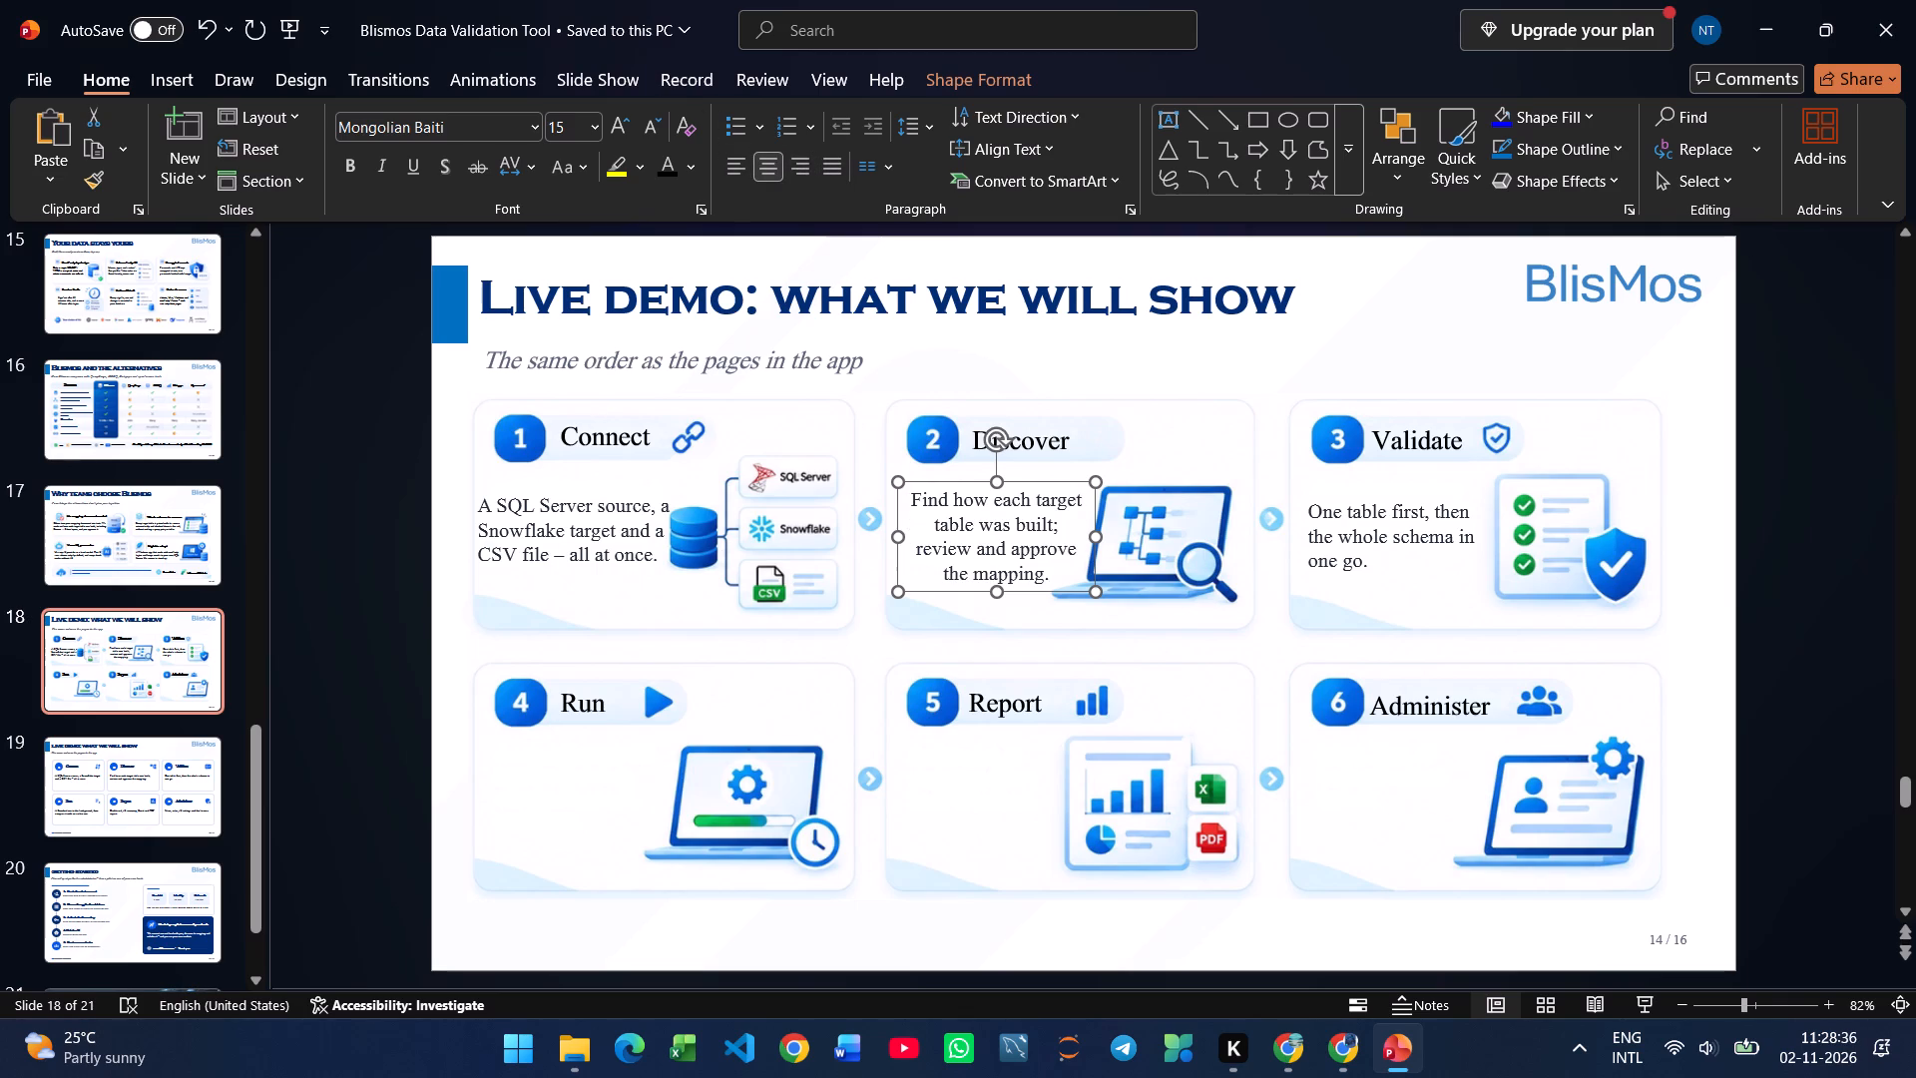
Centre-align the description text on the Validate card.
click(1381, 582)
click(1379, 568)
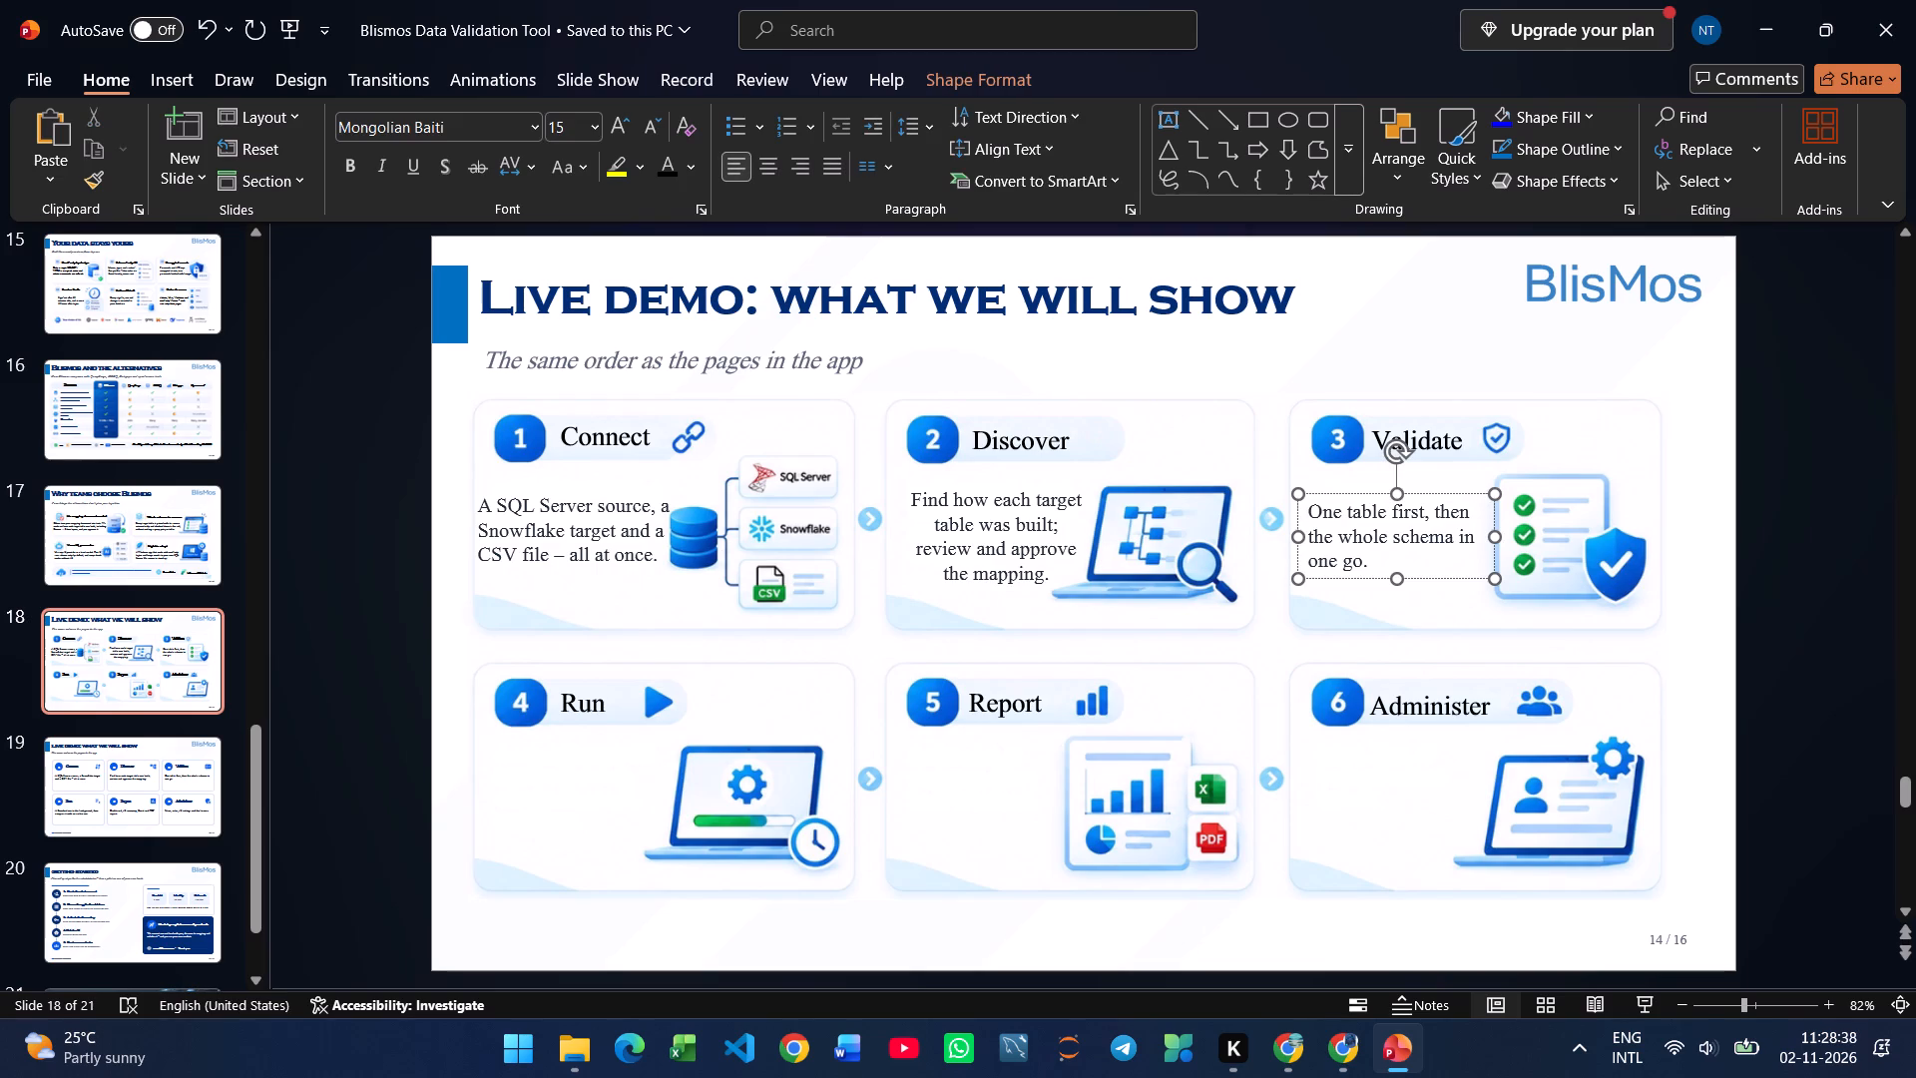
click(1371, 581)
click(761, 170)
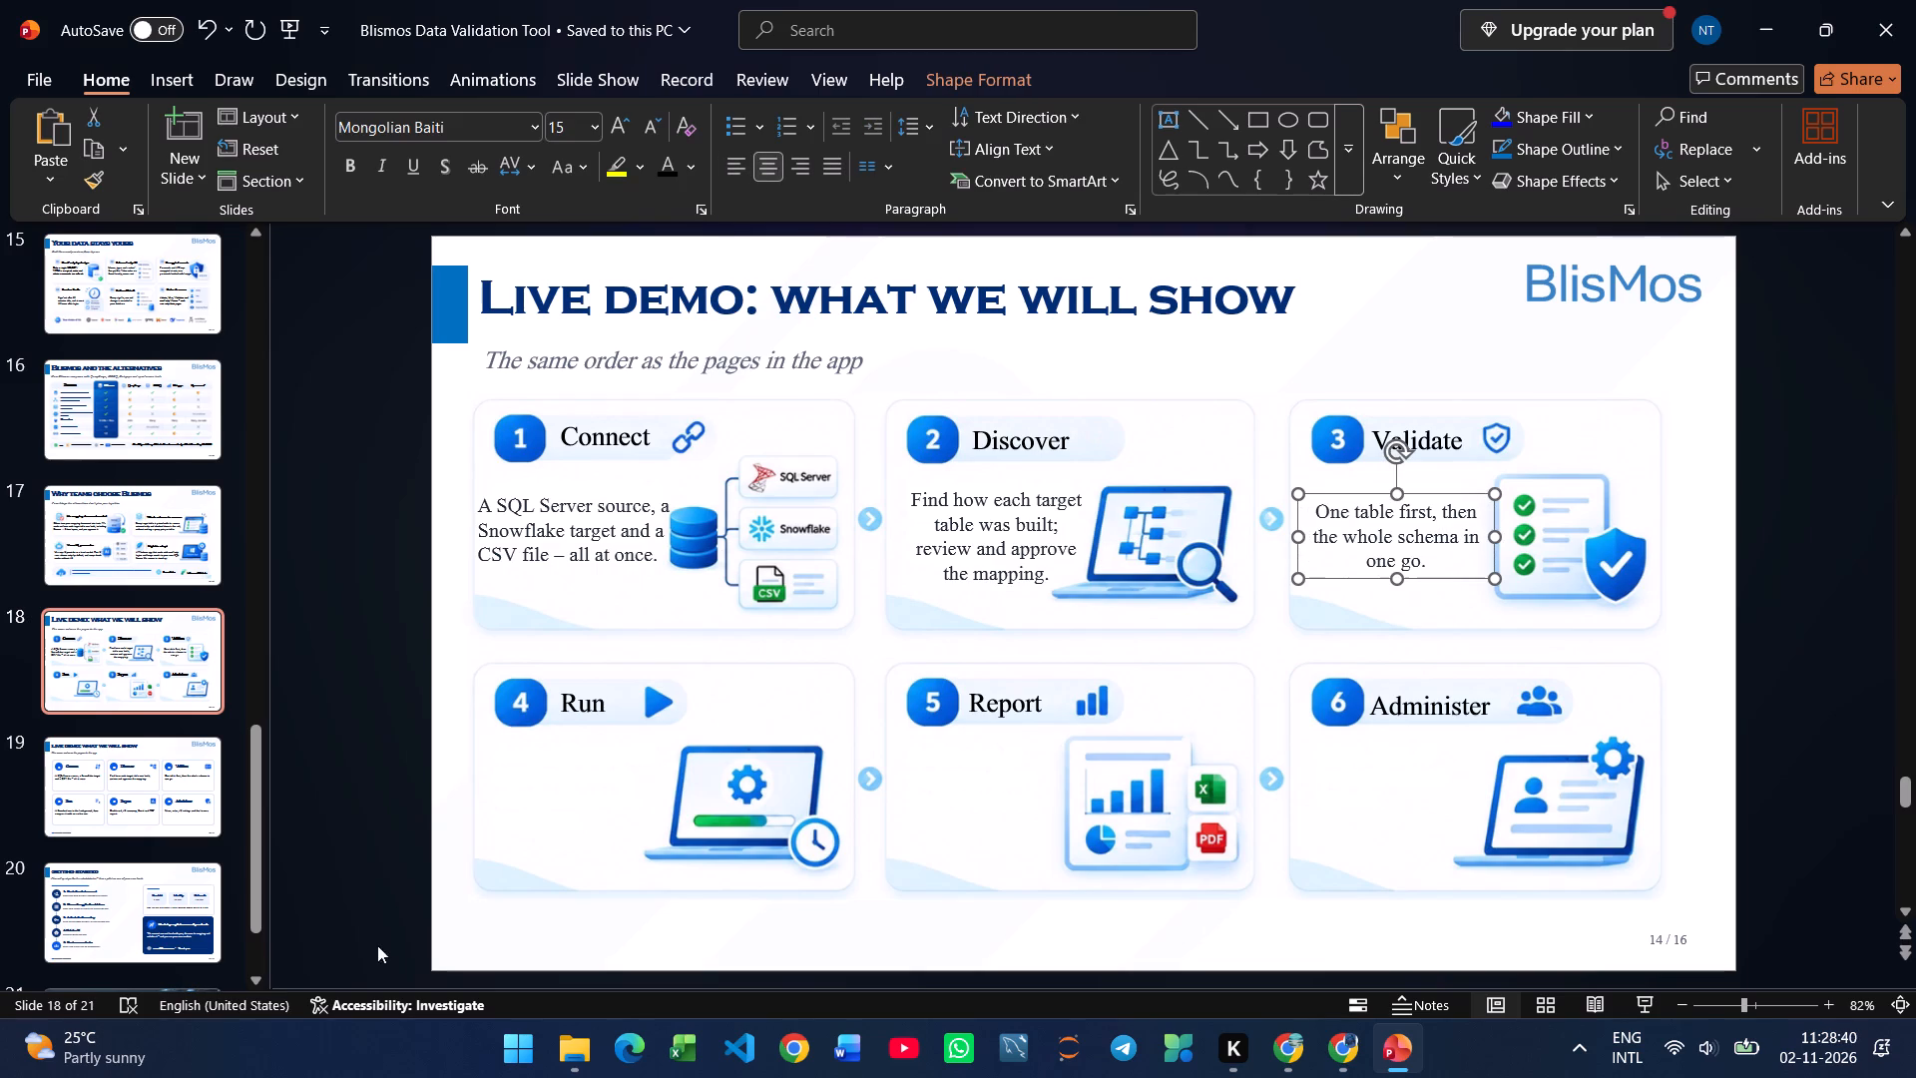
Copy the Run card's description, "A Standard run in the background, then compare it with an earlier run.", from slide 19 onto slide 18.
click(106, 813)
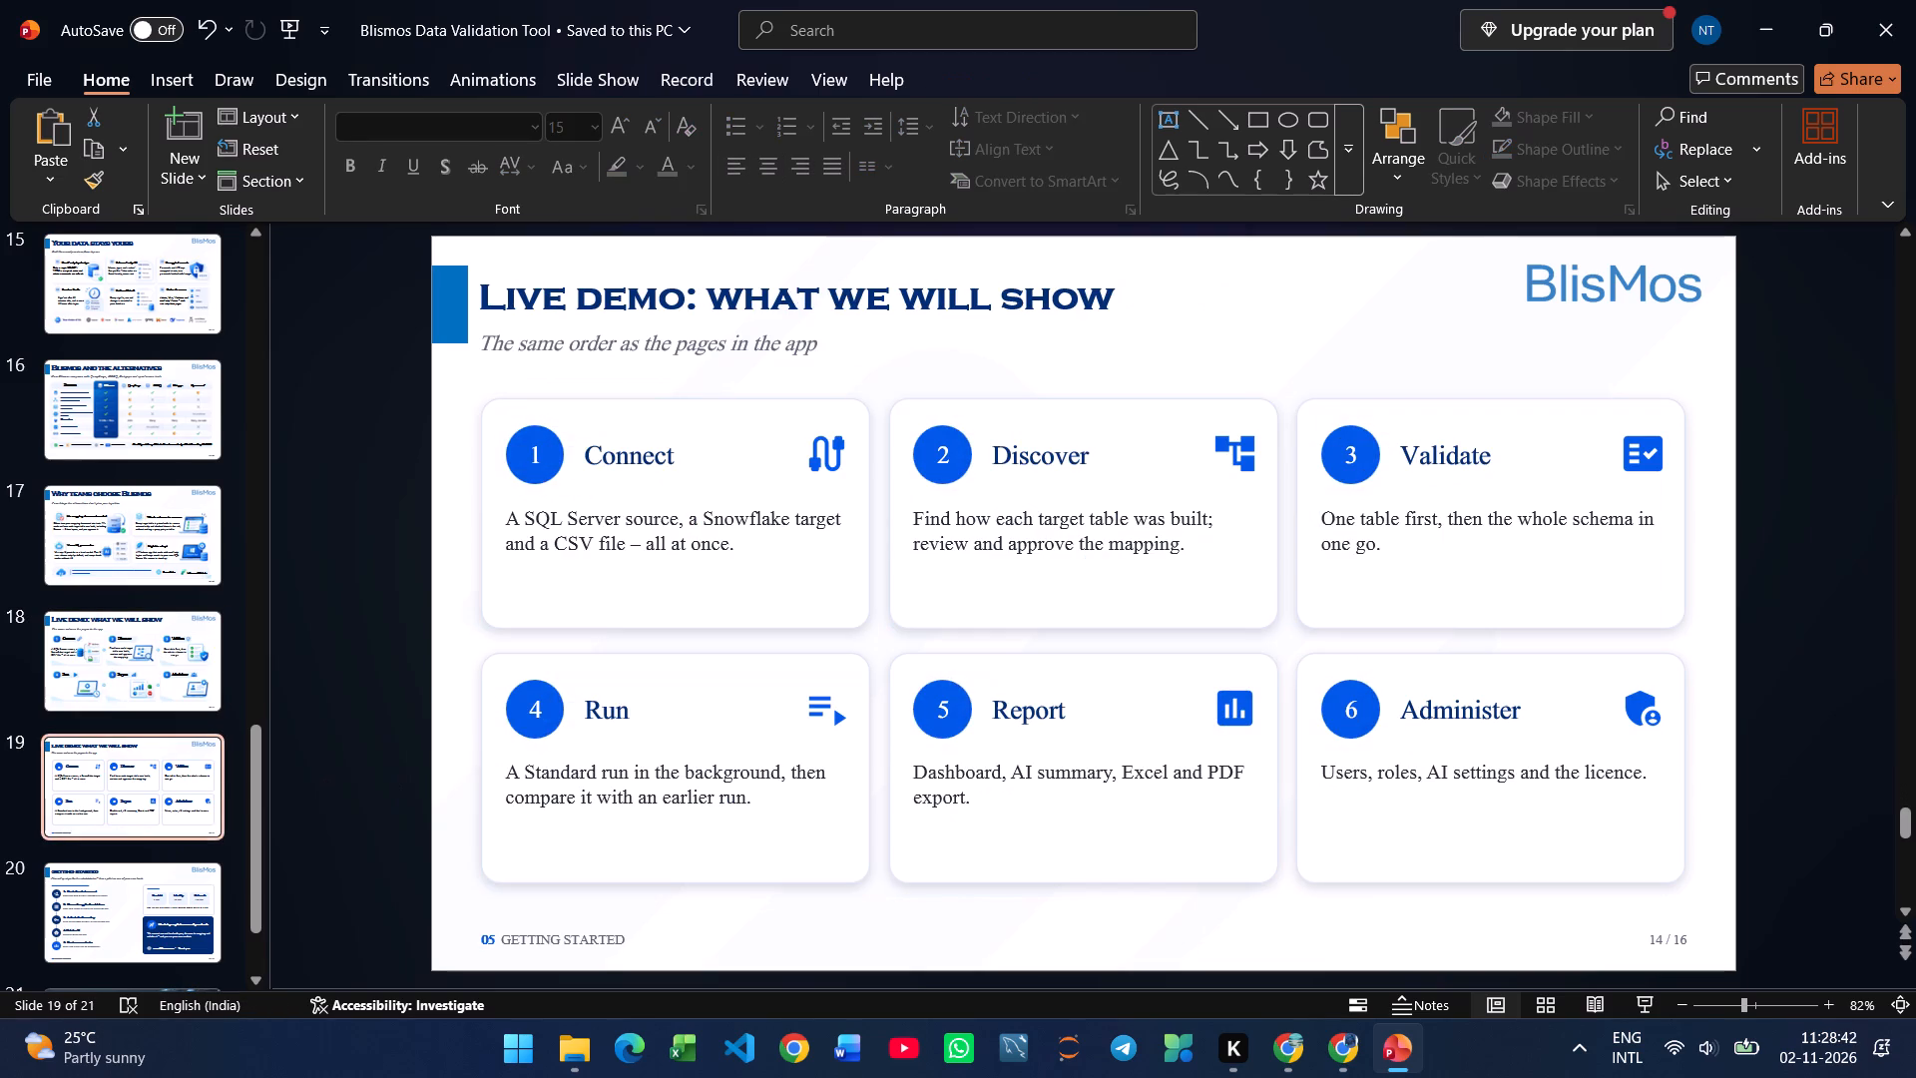
drag(756, 799, 459, 759)
key(ctrl+c)
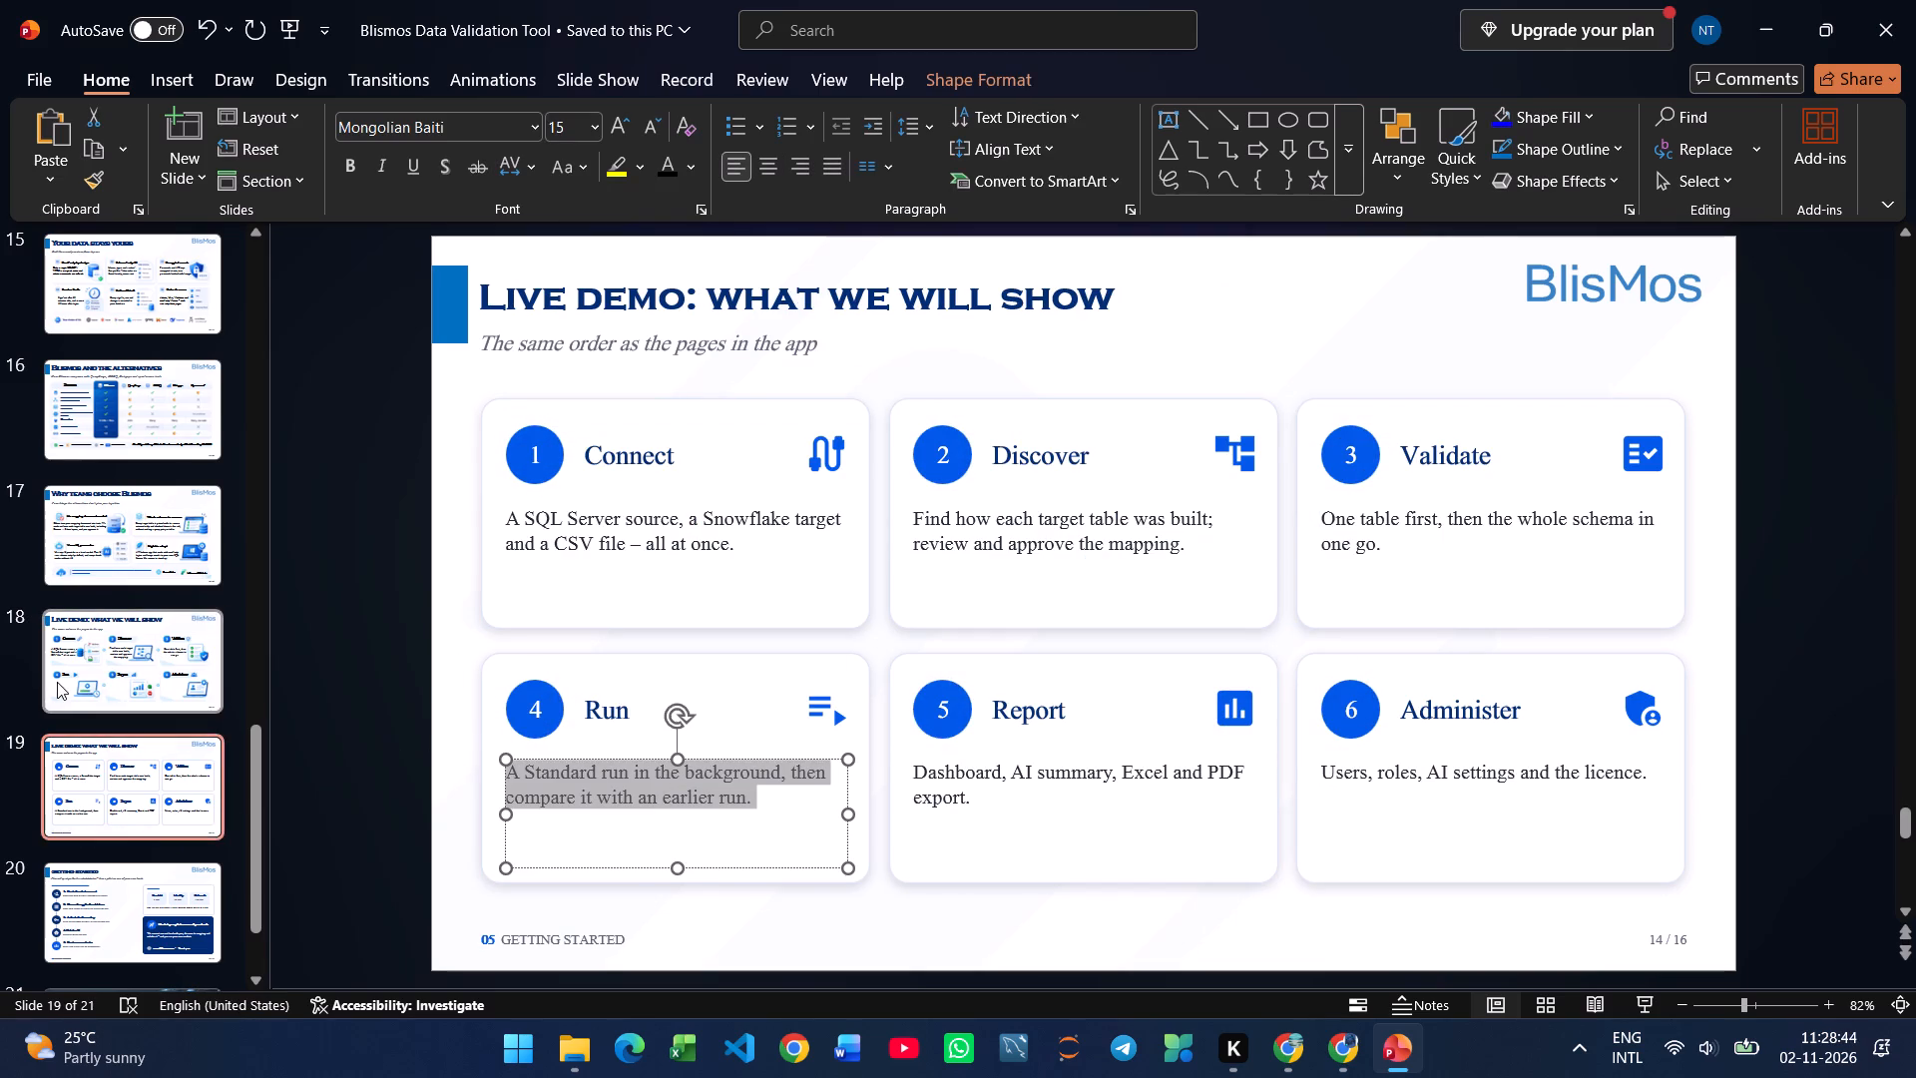
click(57, 681)
key(ctrl+v)
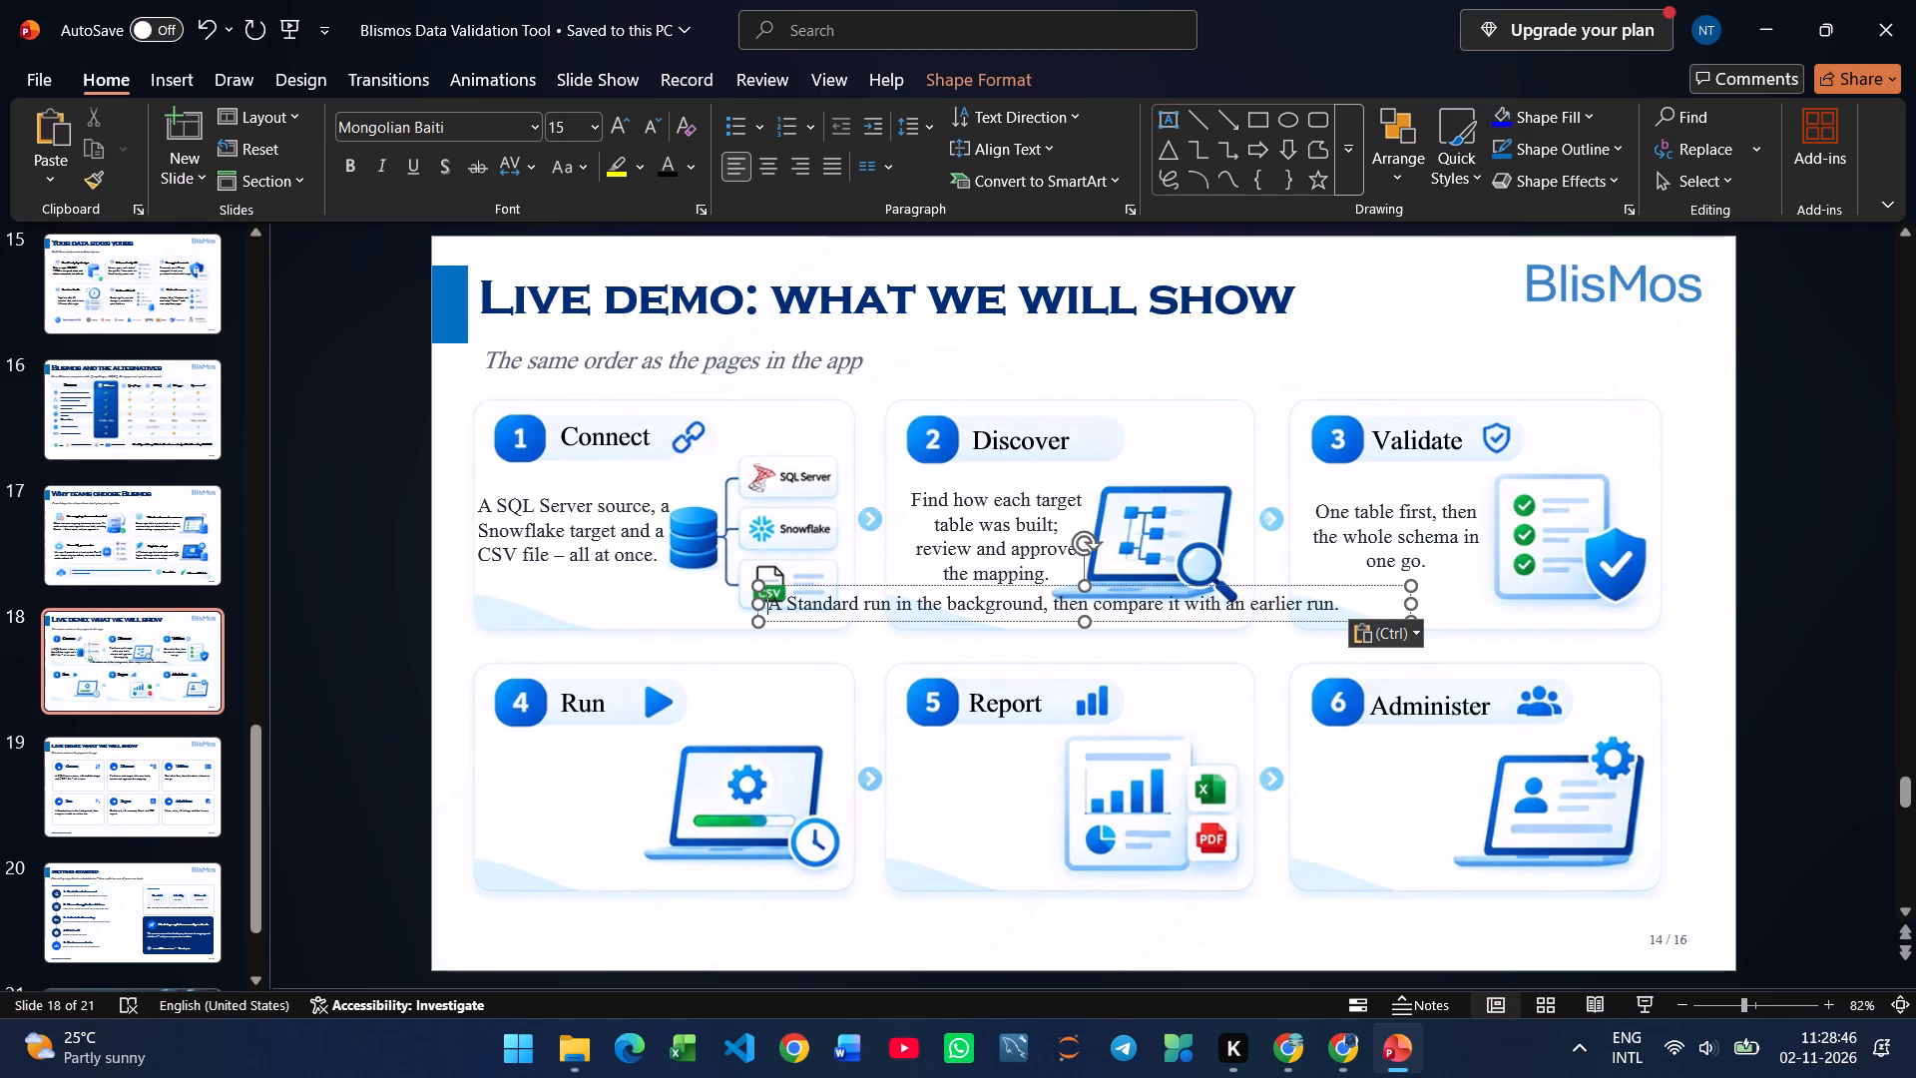
Narrow the Run description text box to four lines and place it under the "Run" heading on the fourth card.
drag(1409, 601, 996, 657)
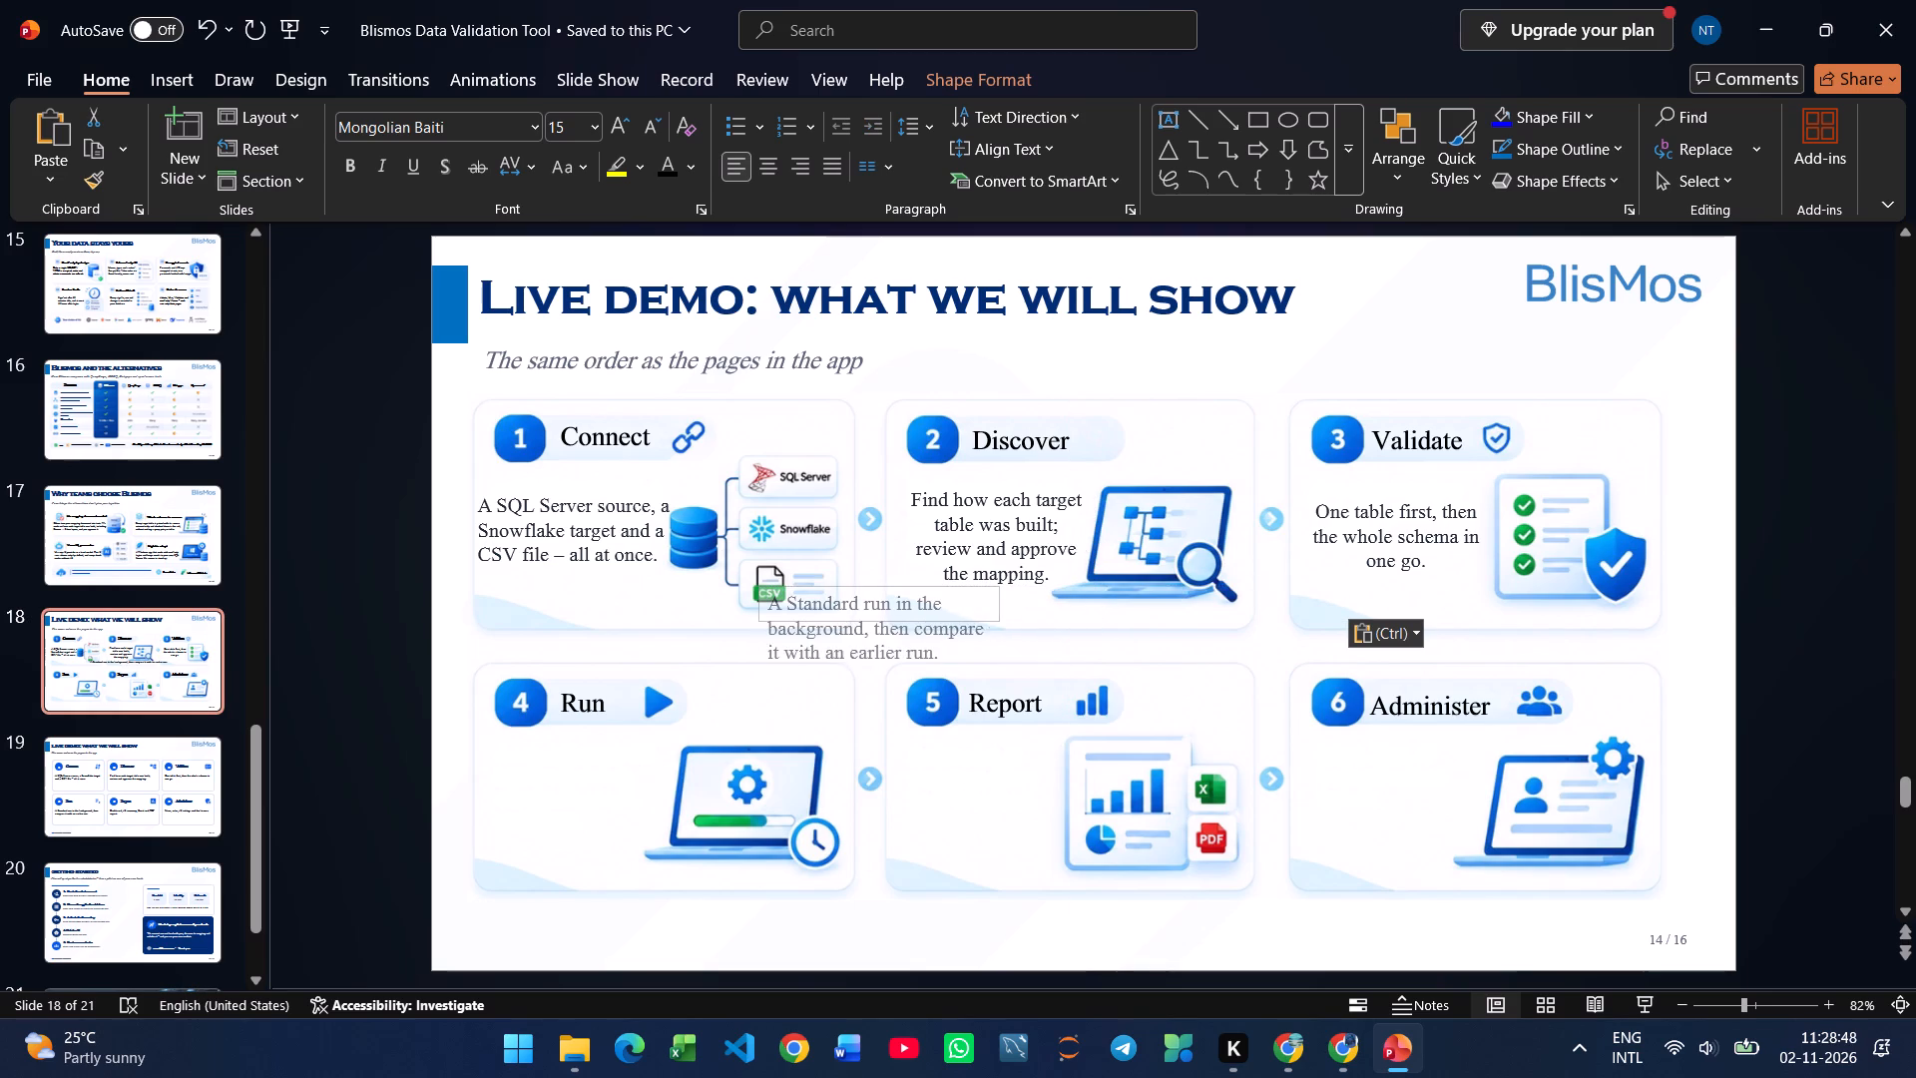
drag(996, 657, 1005, 659)
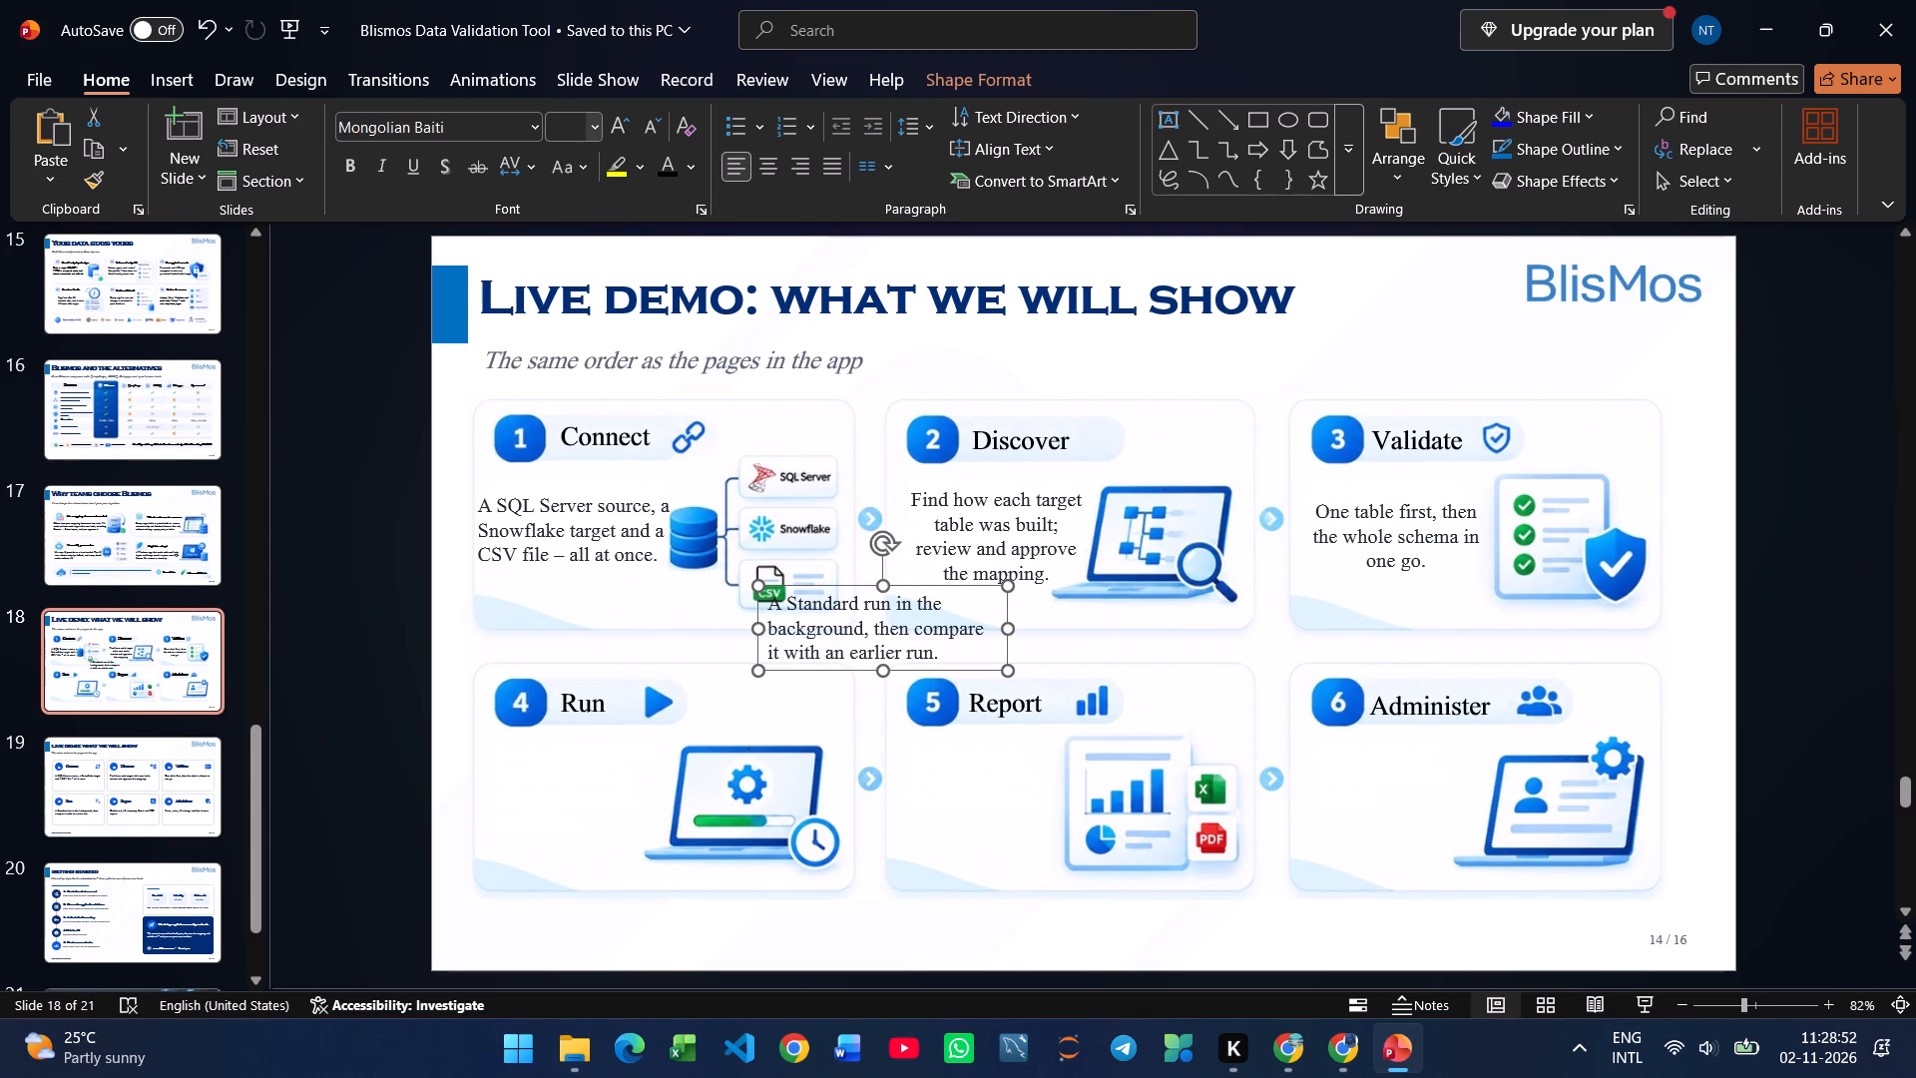
drag(959, 671, 670, 835)
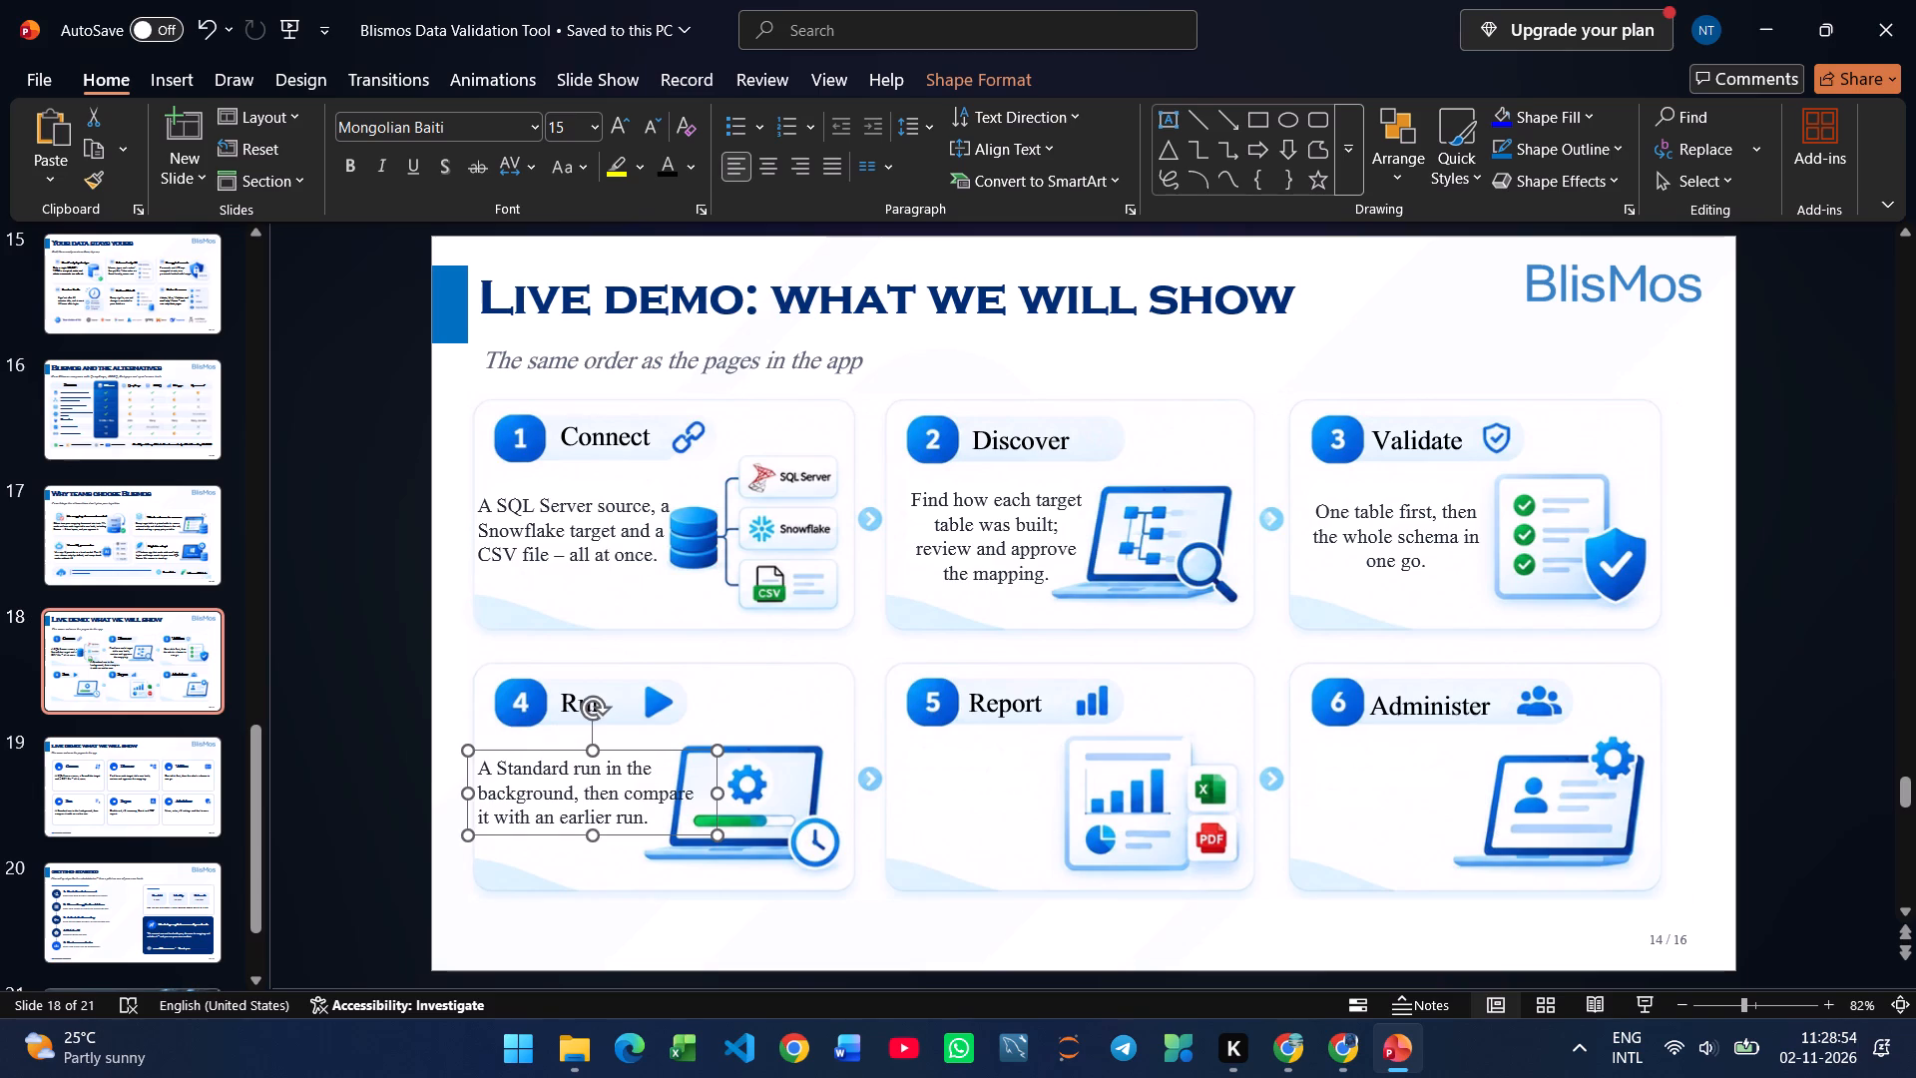
drag(718, 796, 657, 794)
drag(609, 861, 609, 860)
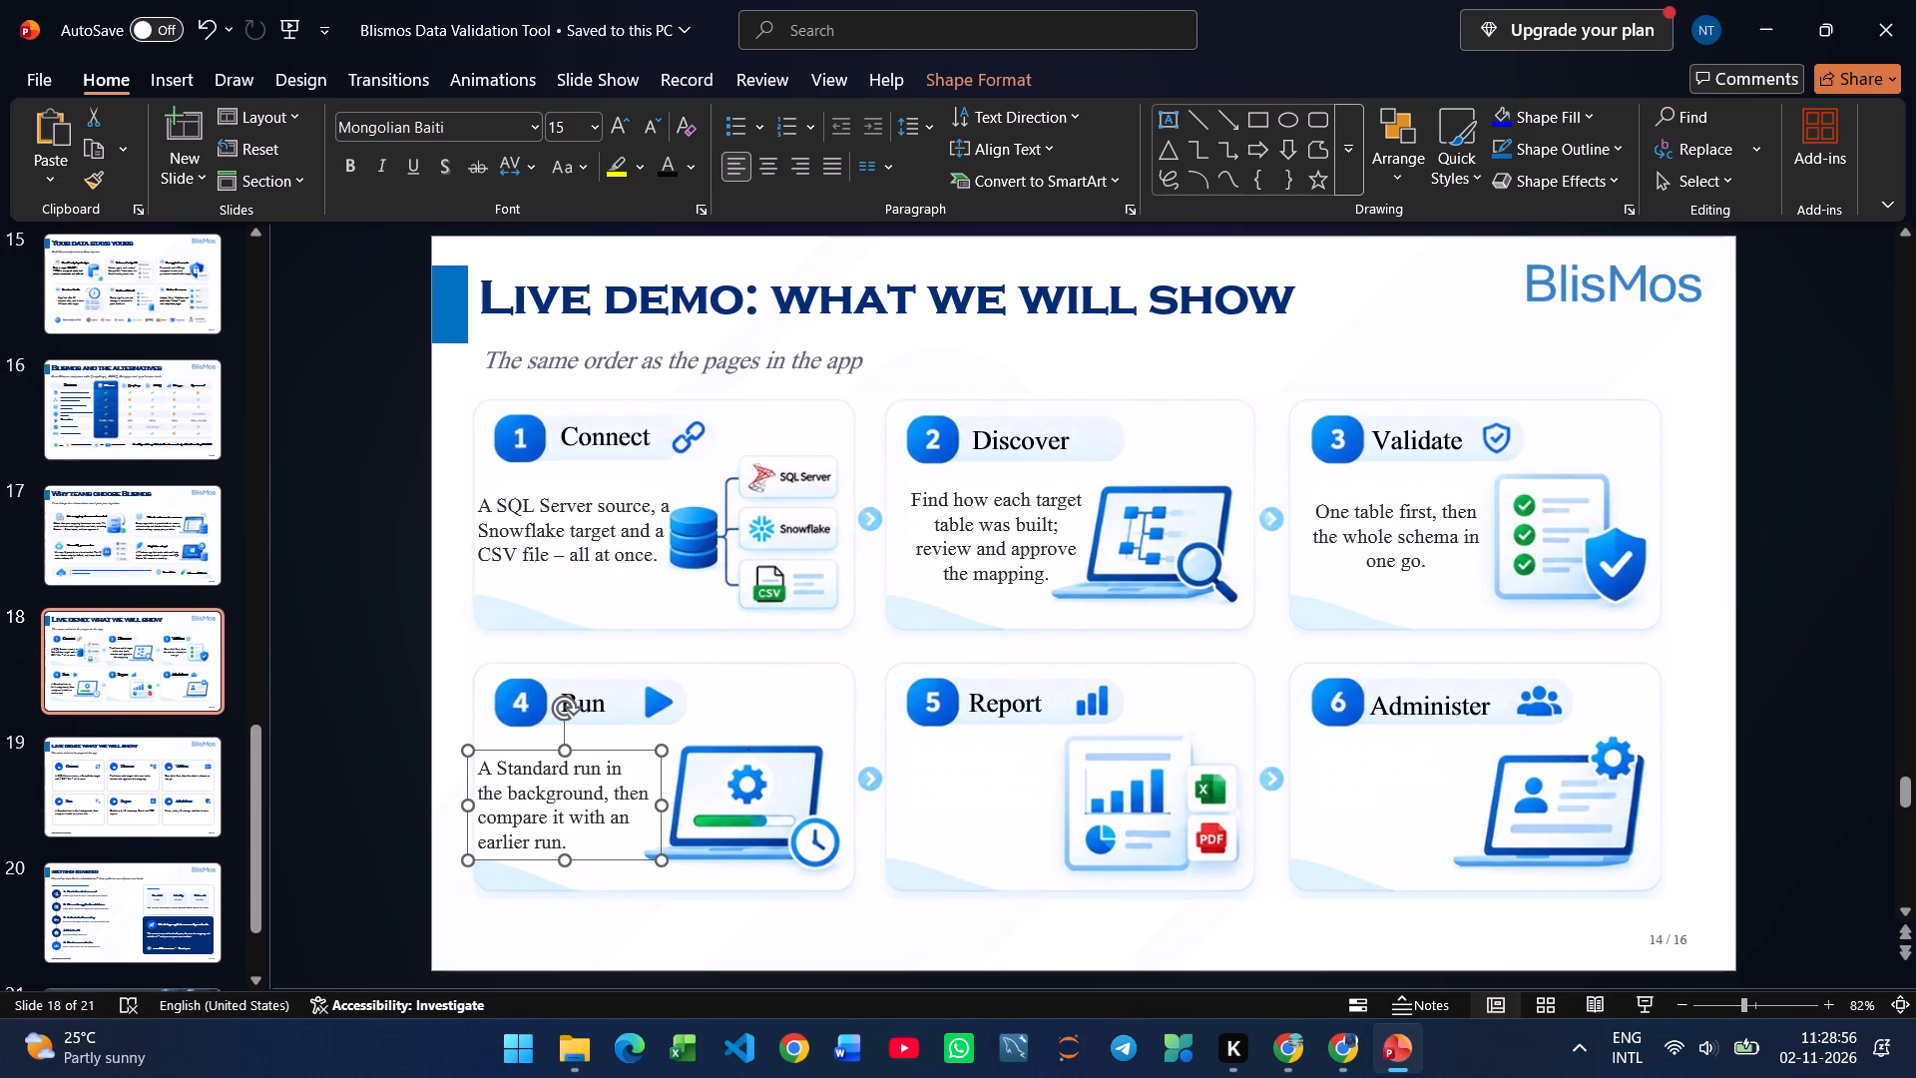
drag(609, 860, 624, 855)
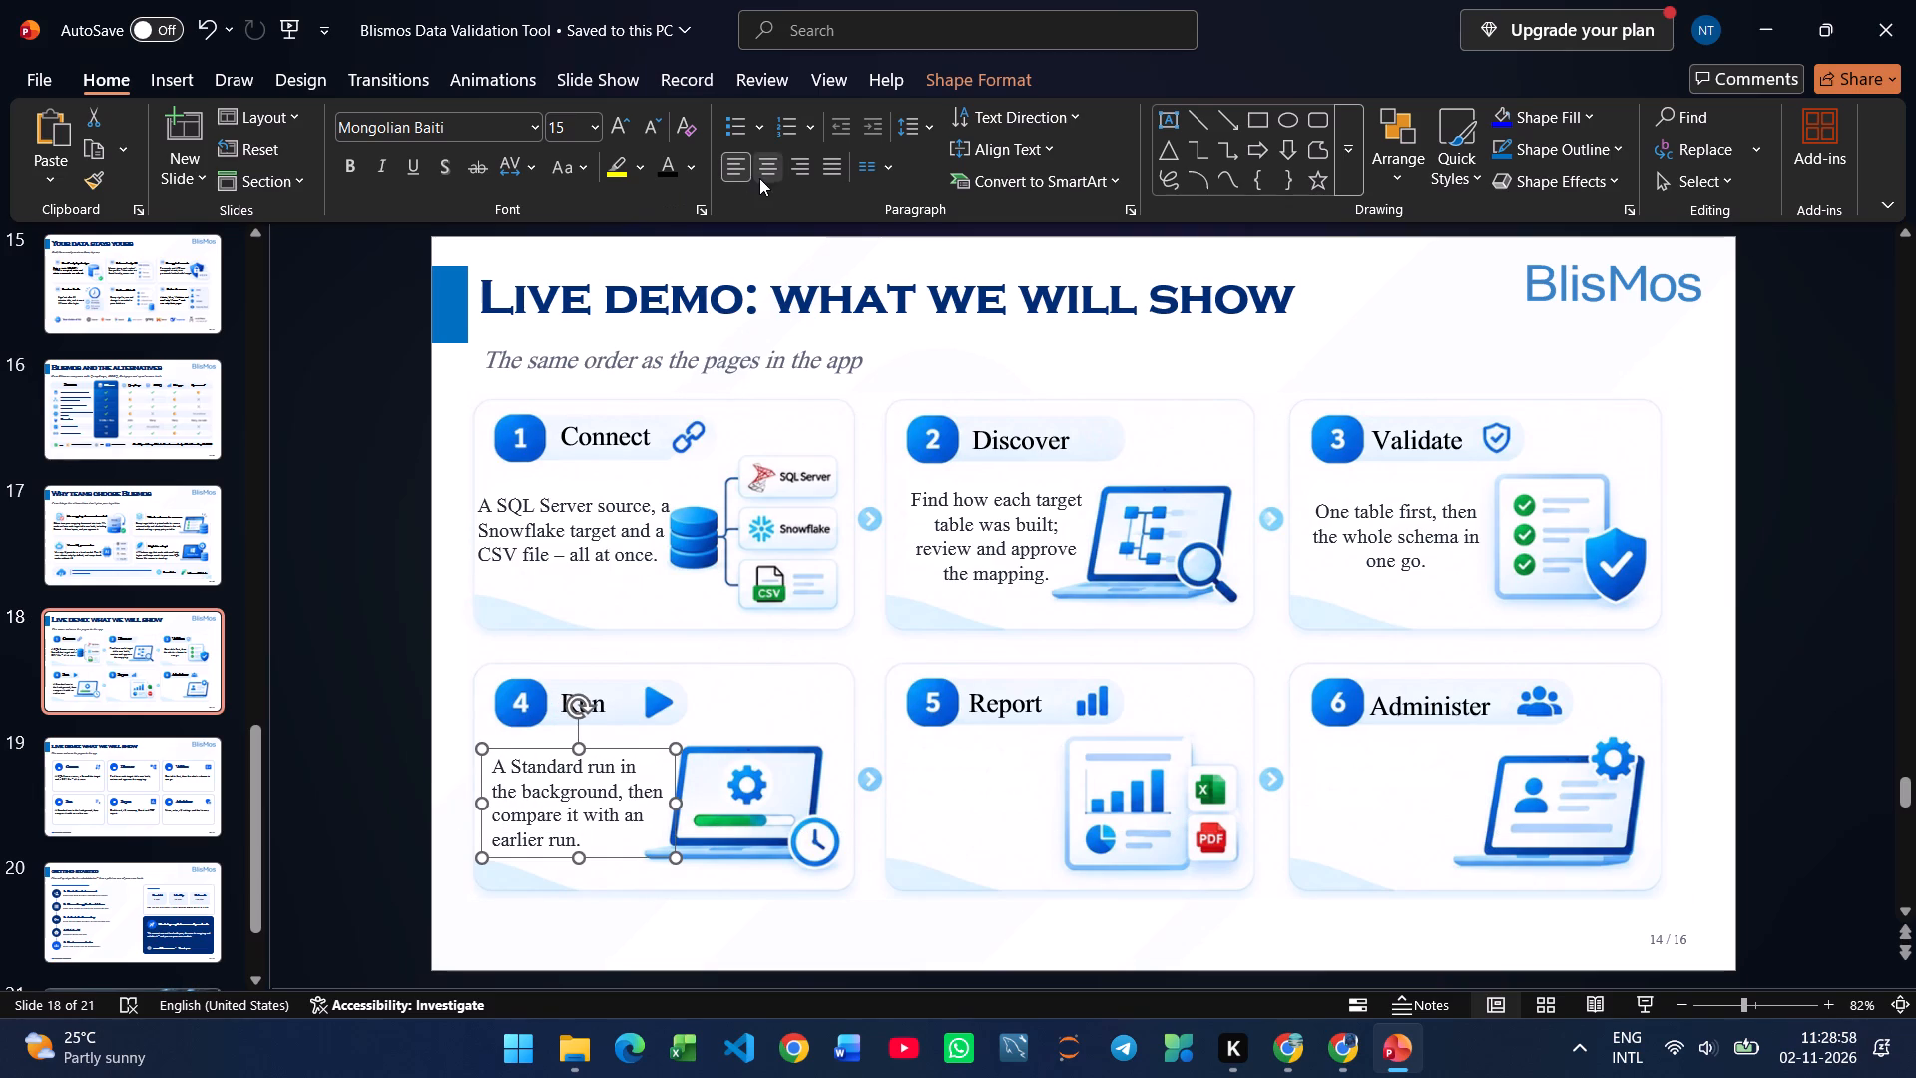
Centre-align the description text on the Run card.
click(762, 175)
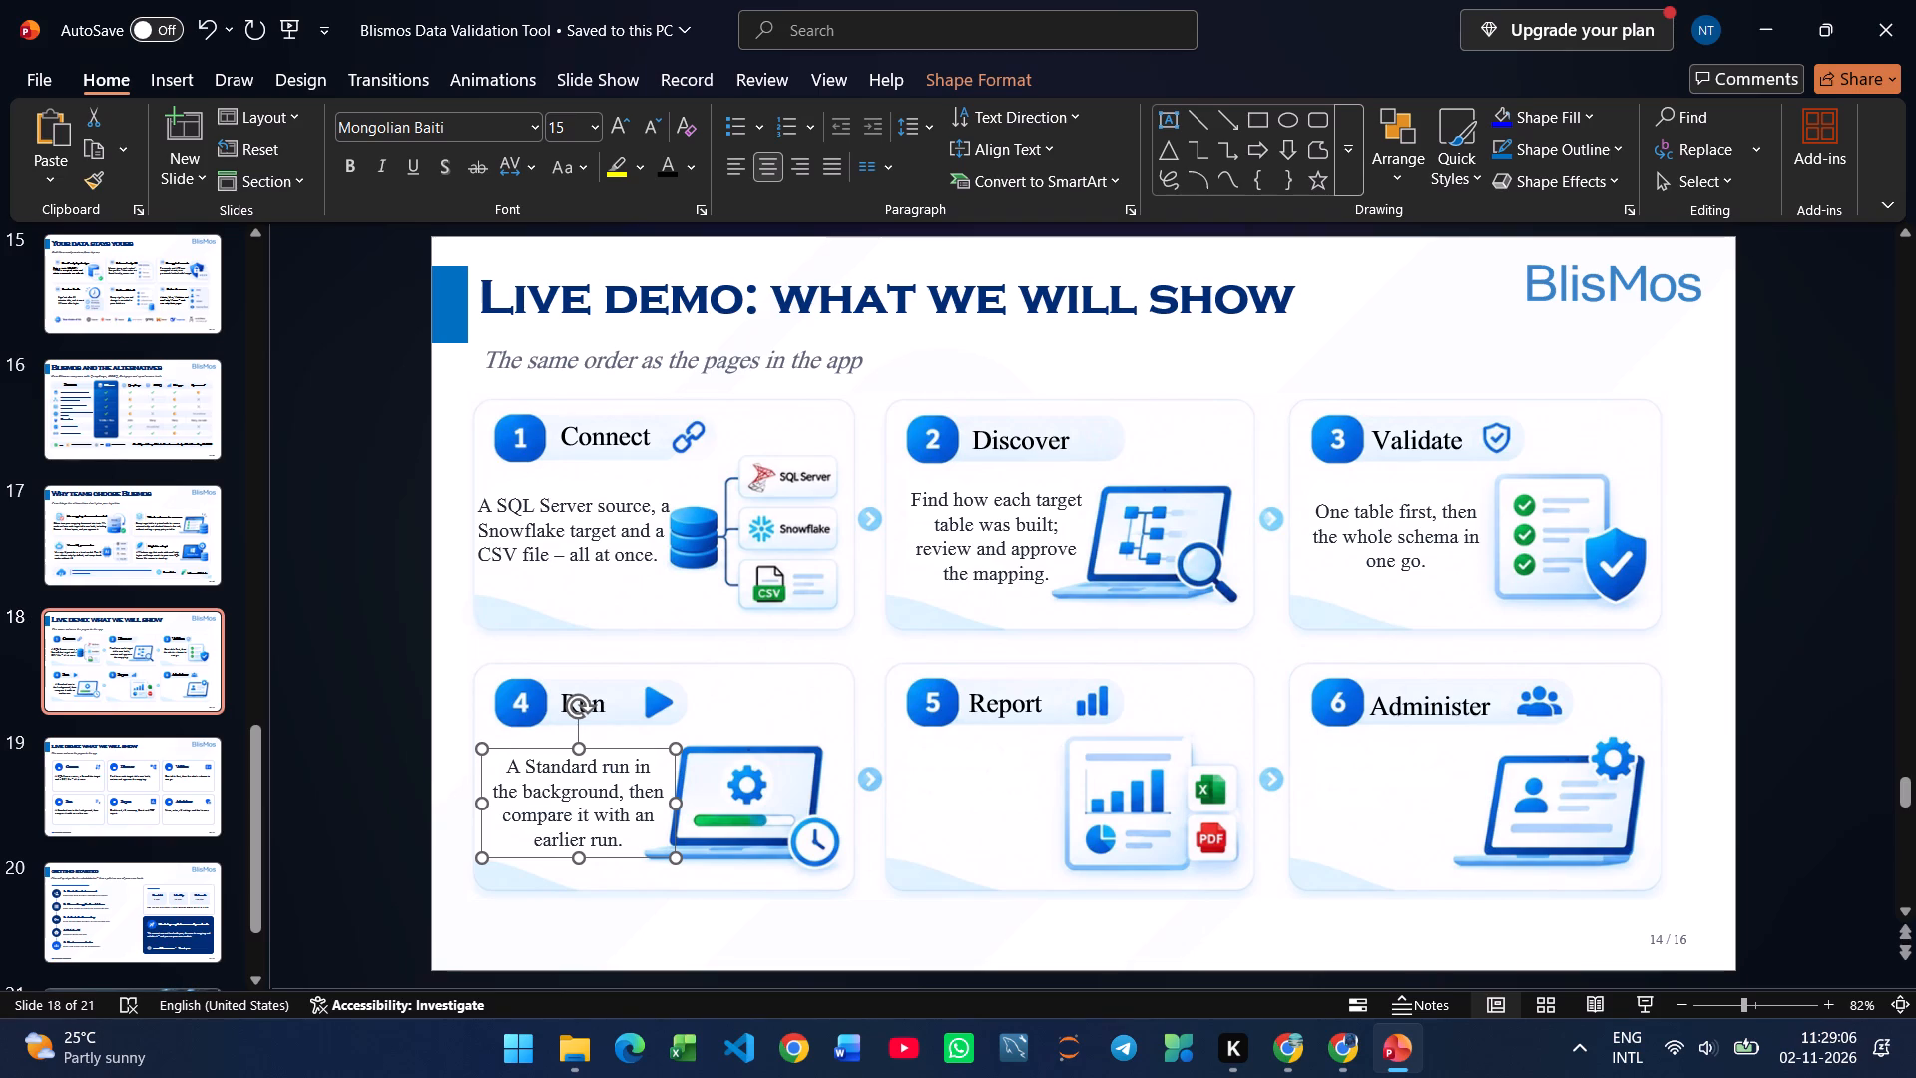
Copy the Report card's description, "Dashboard, AI summary, Excel and PDF export.", from slide 19 onto slide 18.
click(186, 806)
drag(996, 794, 915, 770)
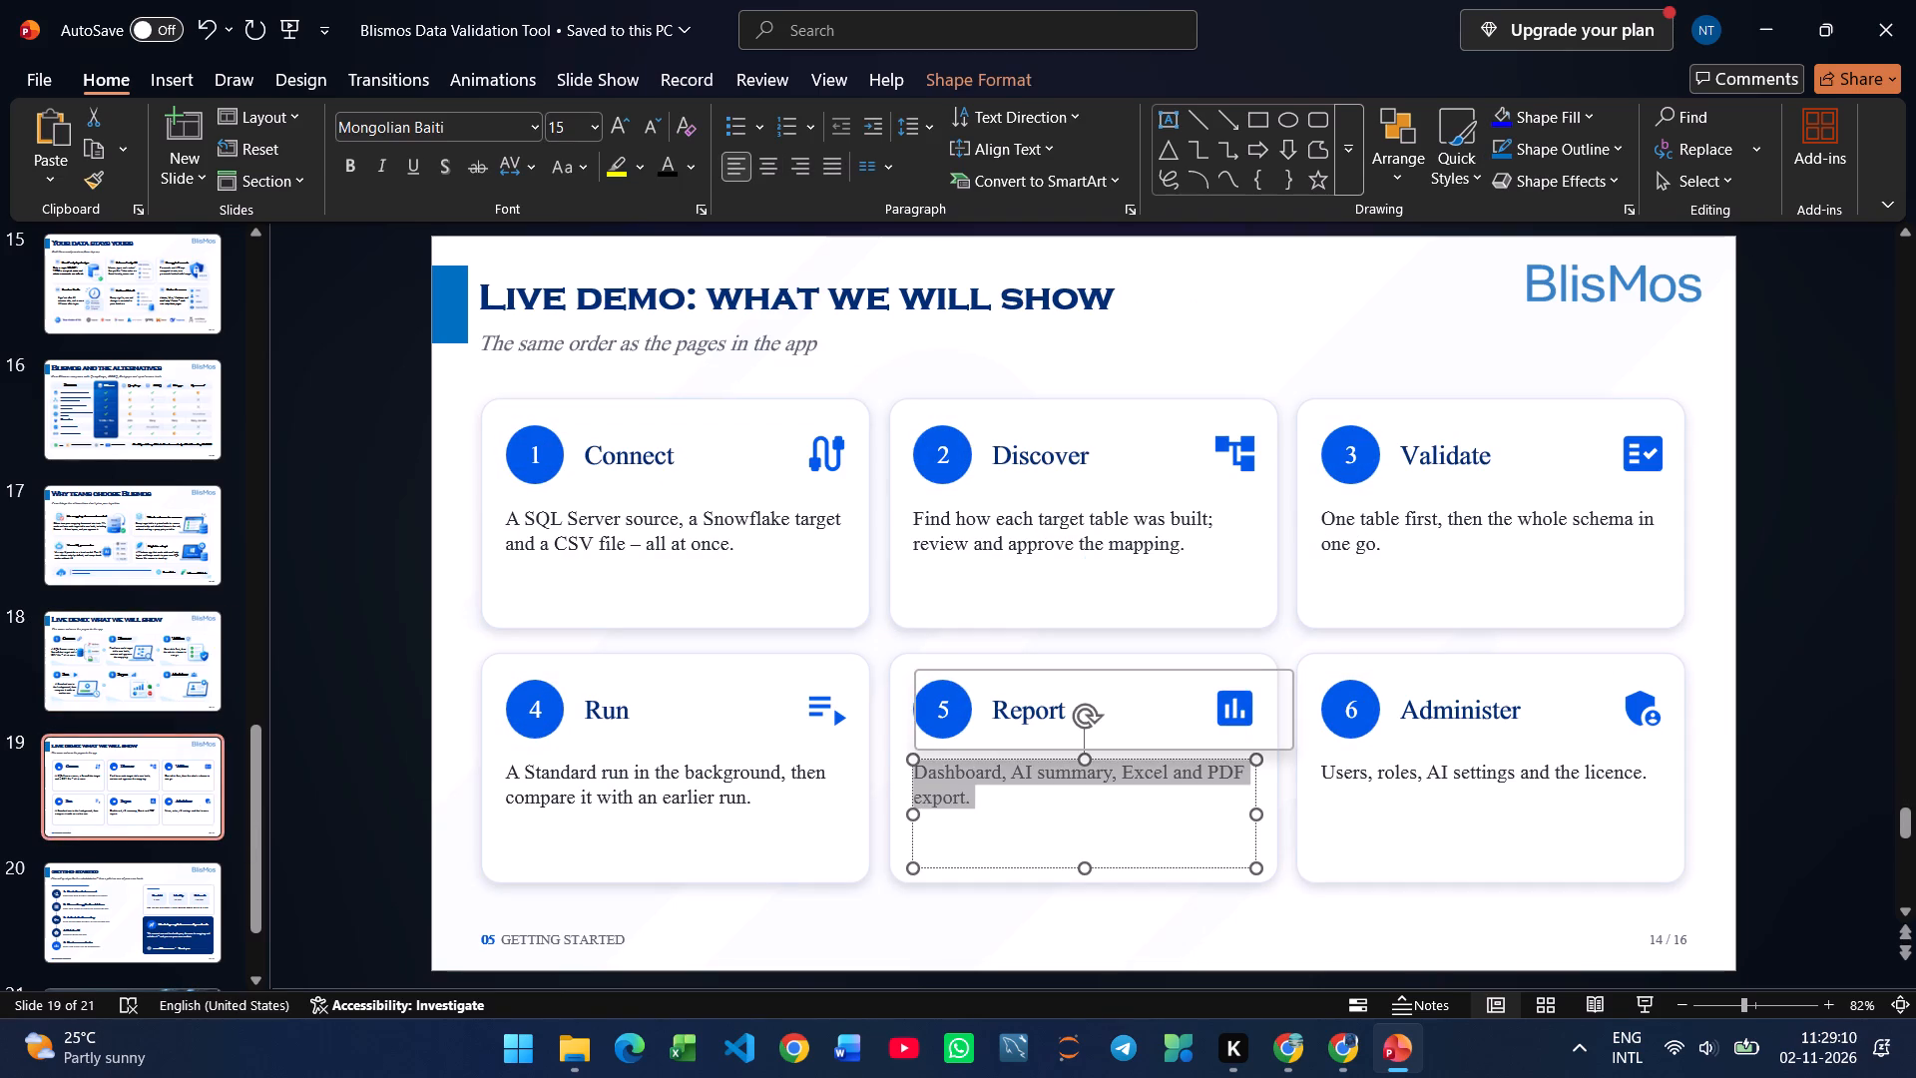
key(ctrl+c)
click(127, 687)
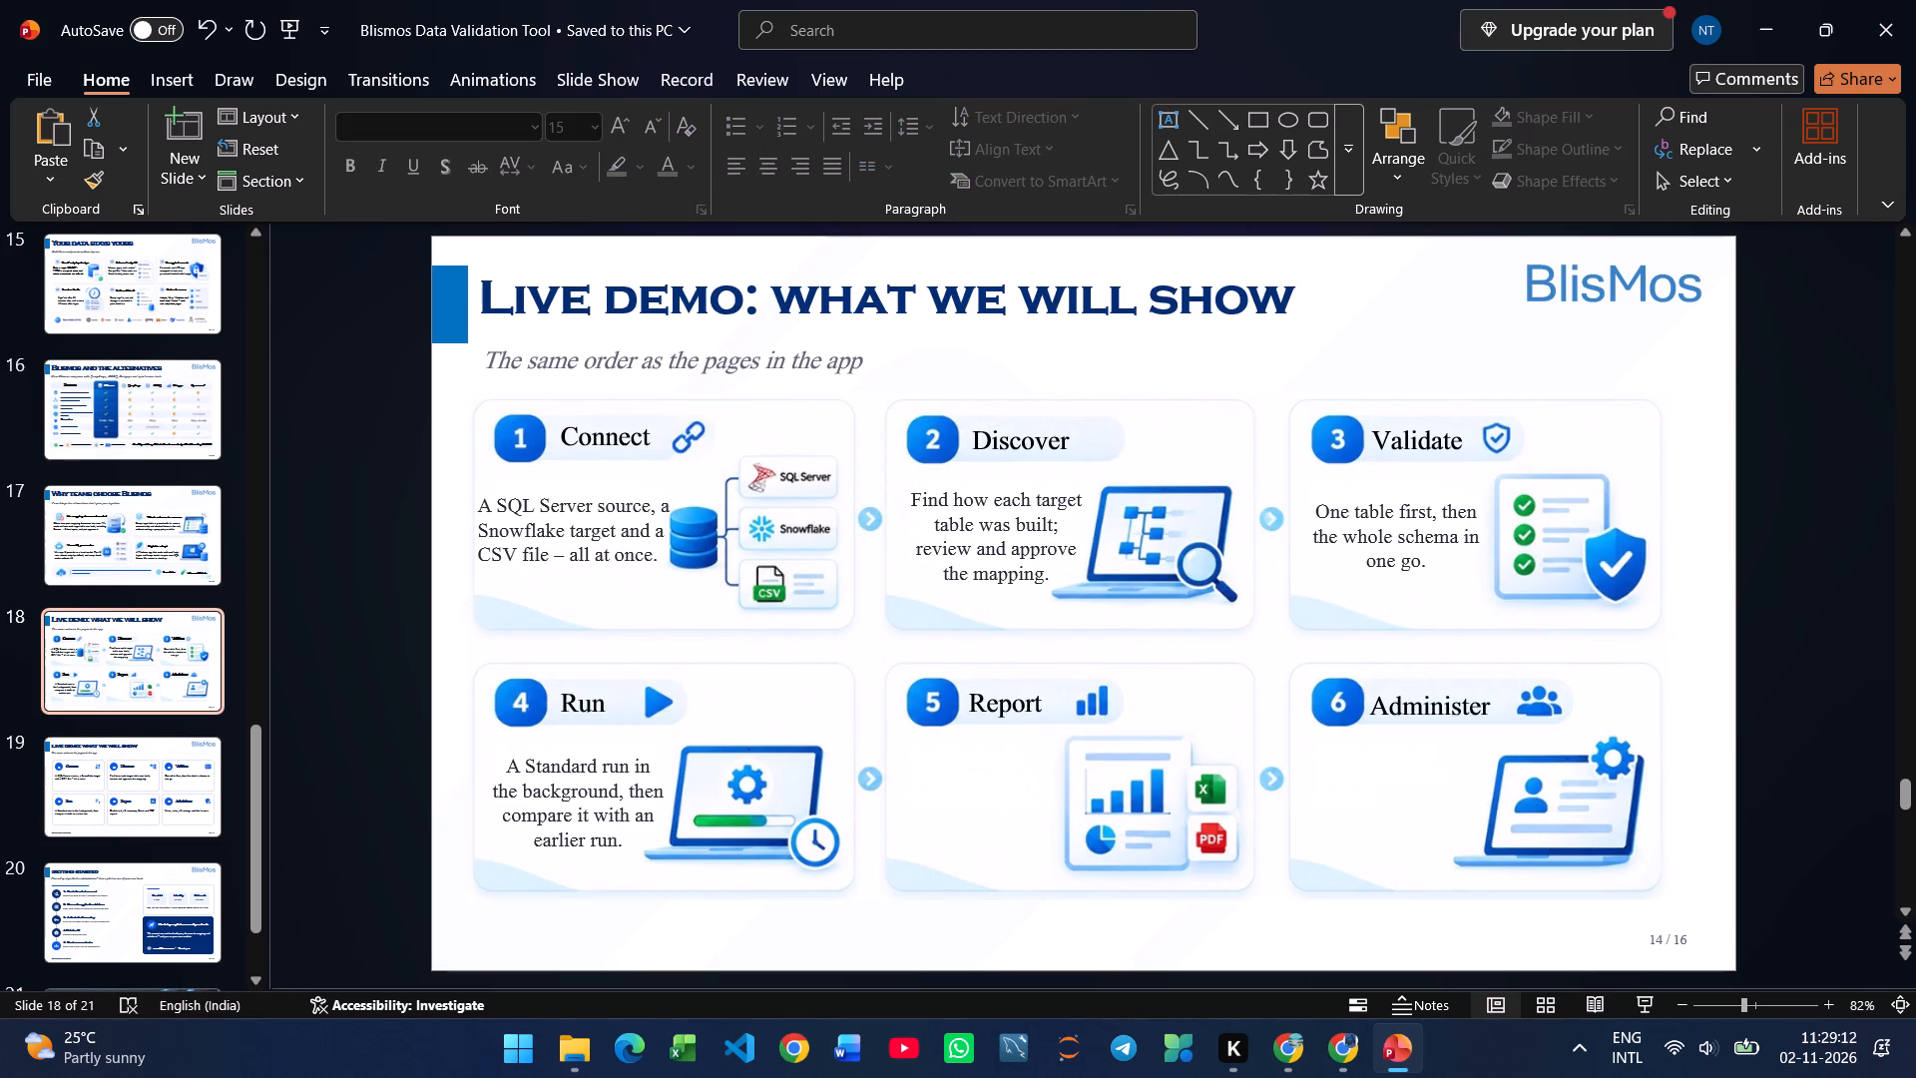
key(ctrl+v)
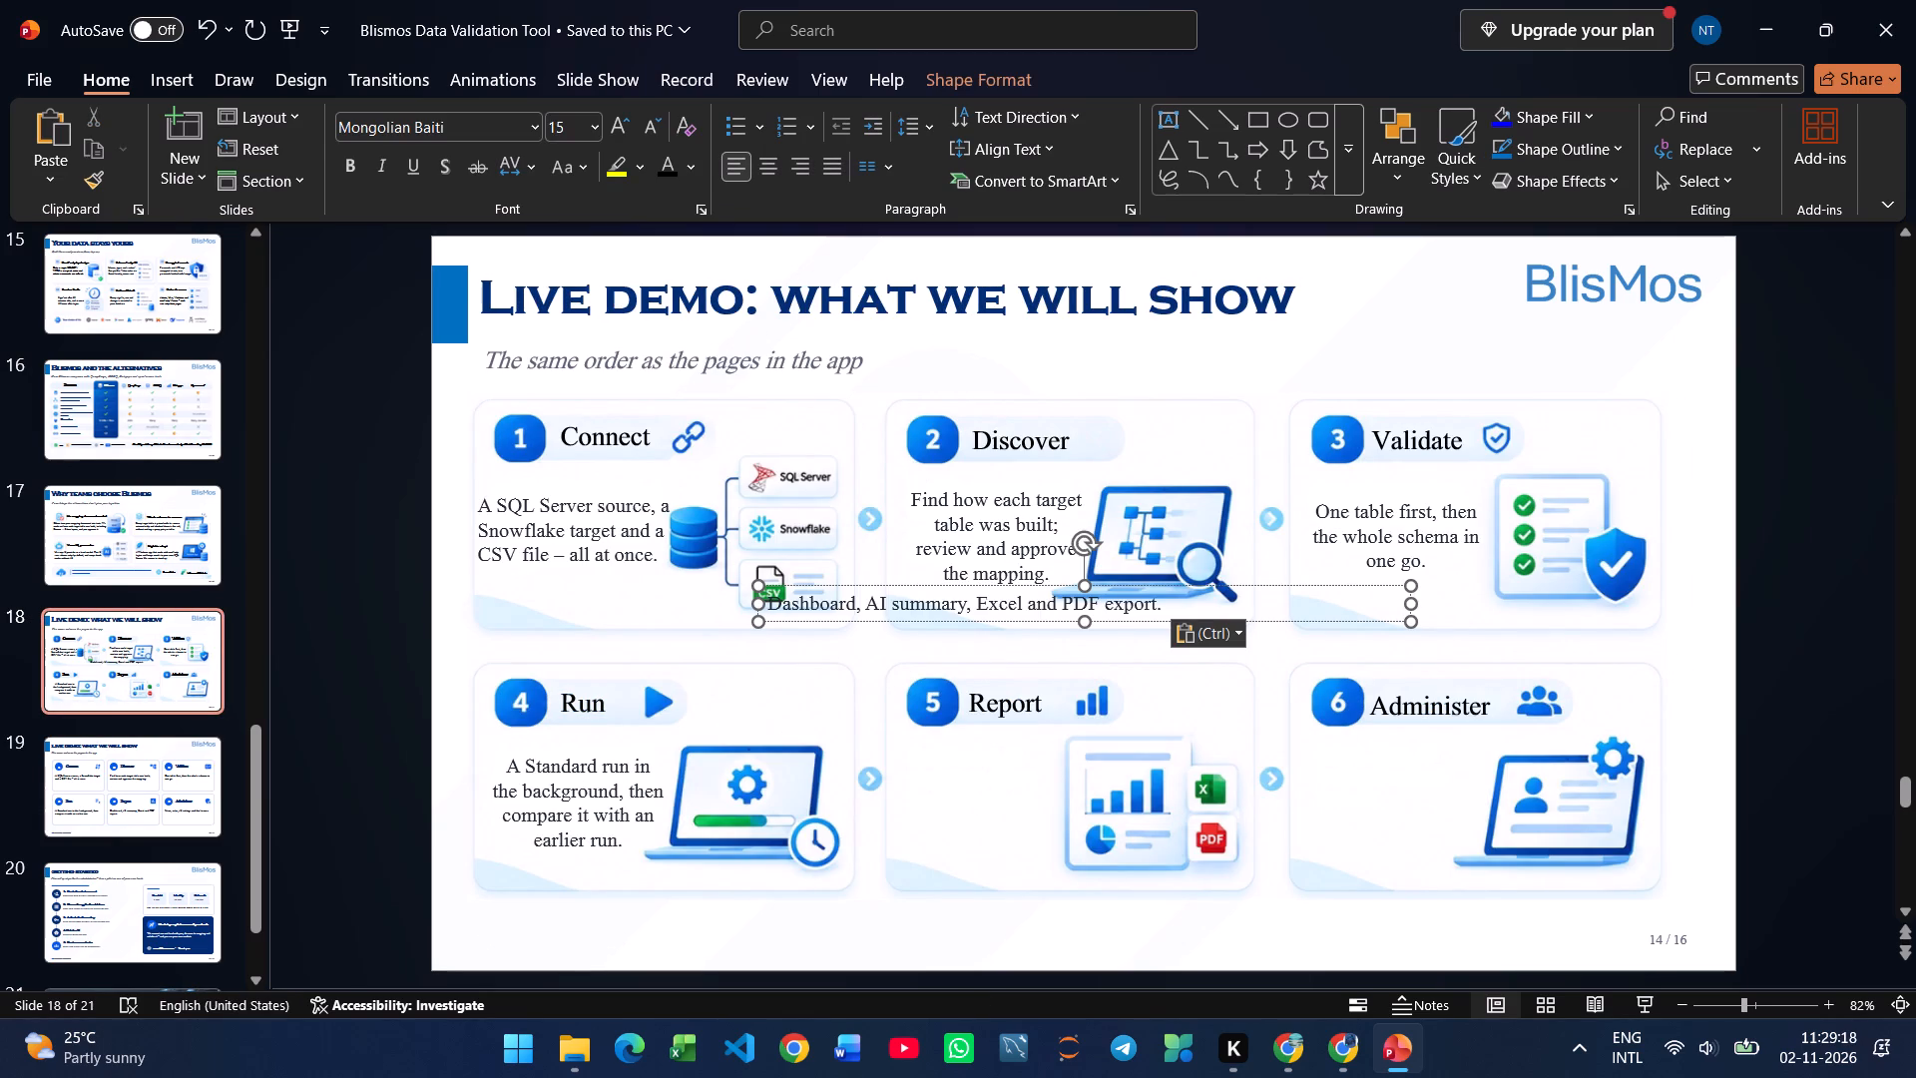
Narrow the Report description text box to three lines and place it under the "Report" heading on the fifth card.
drag(1413, 606, 1119, 644)
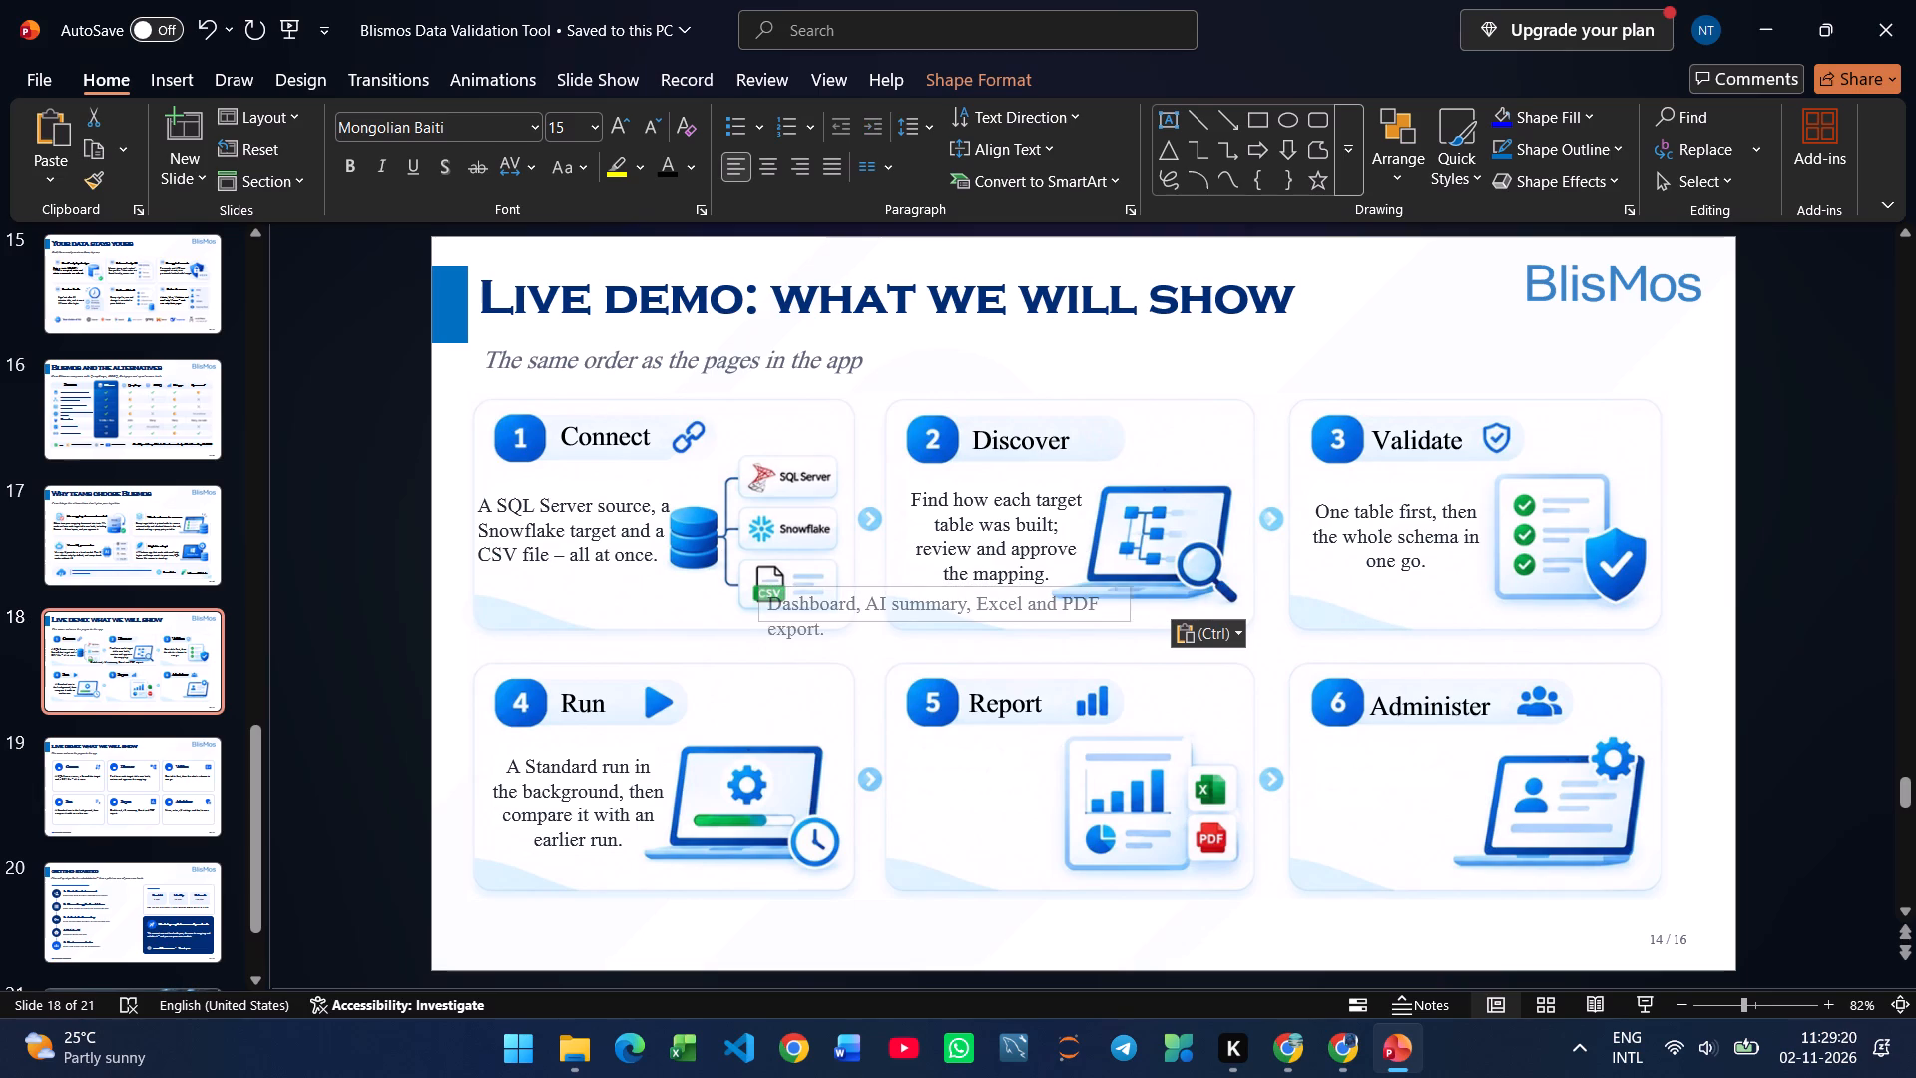
drag(1119, 644, 1004, 660)
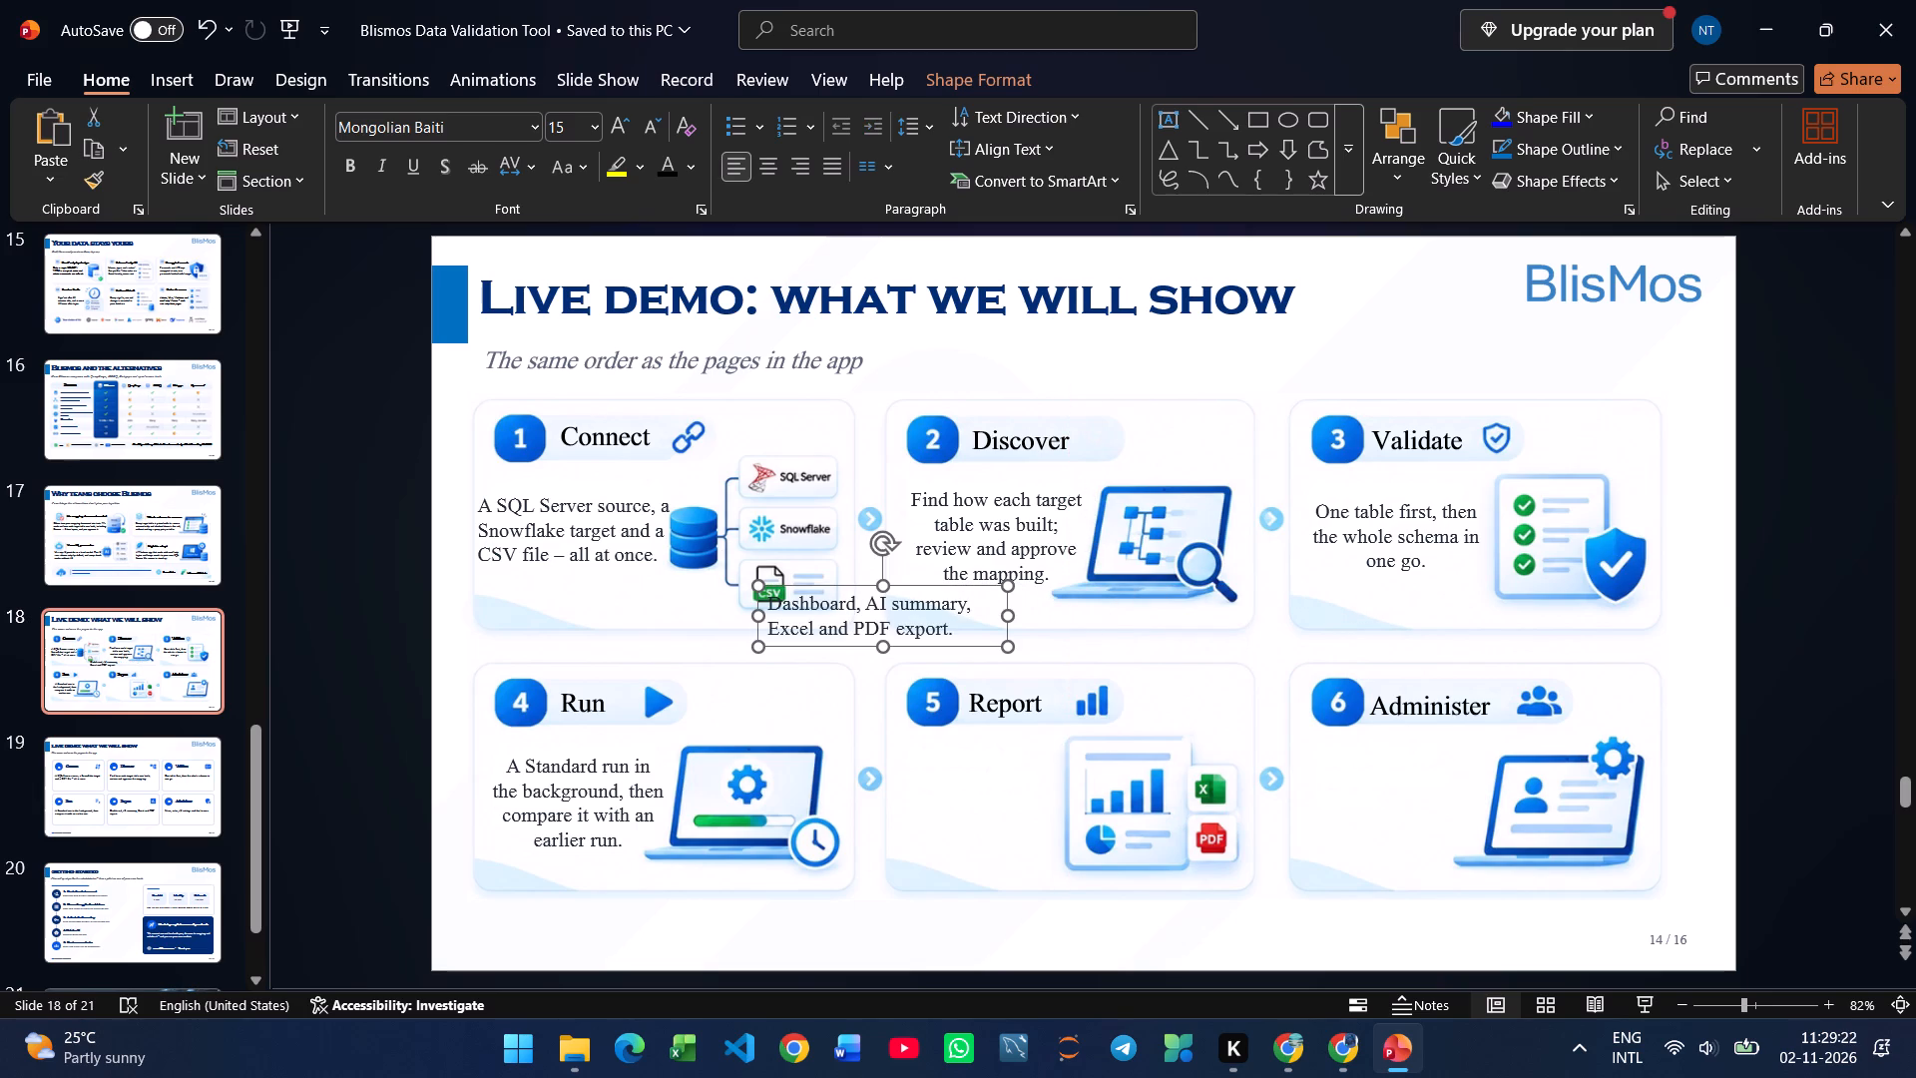
drag(931, 642, 1057, 814)
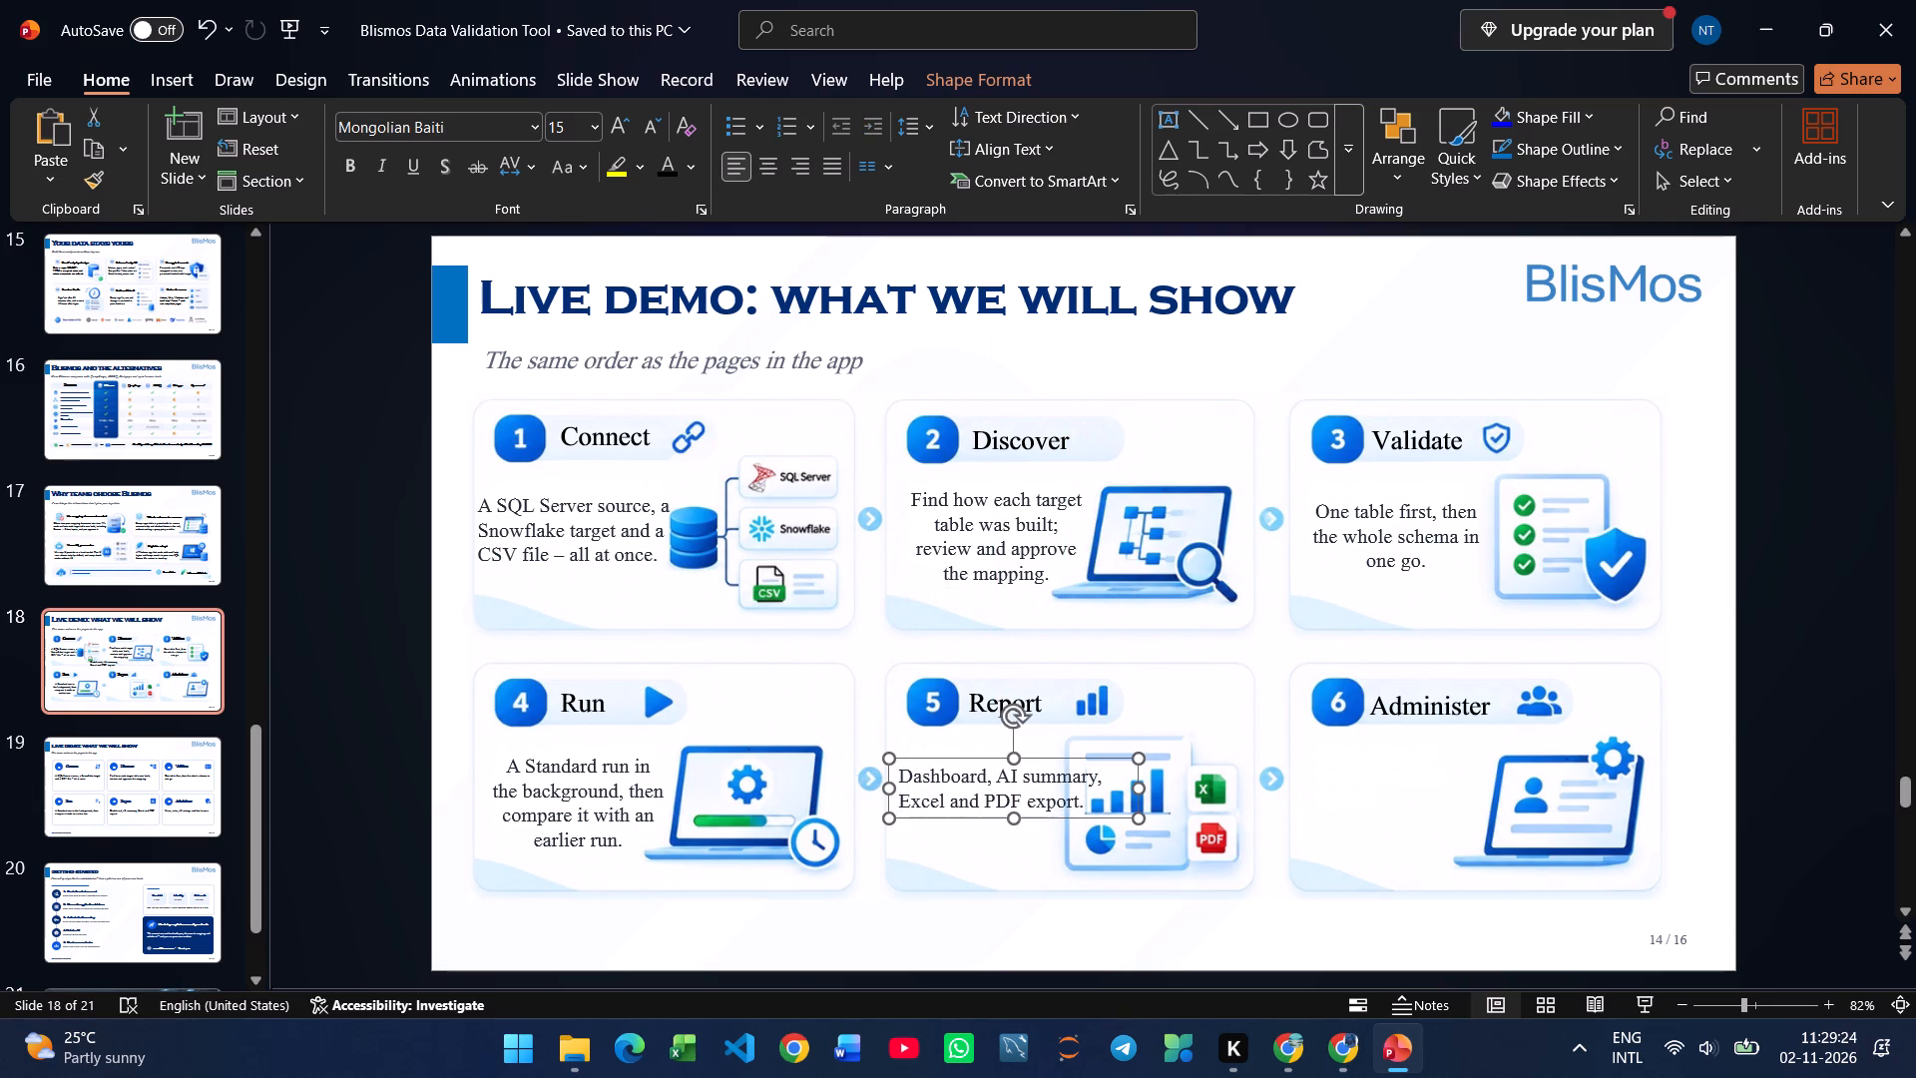
drag(1140, 787, 1059, 793)
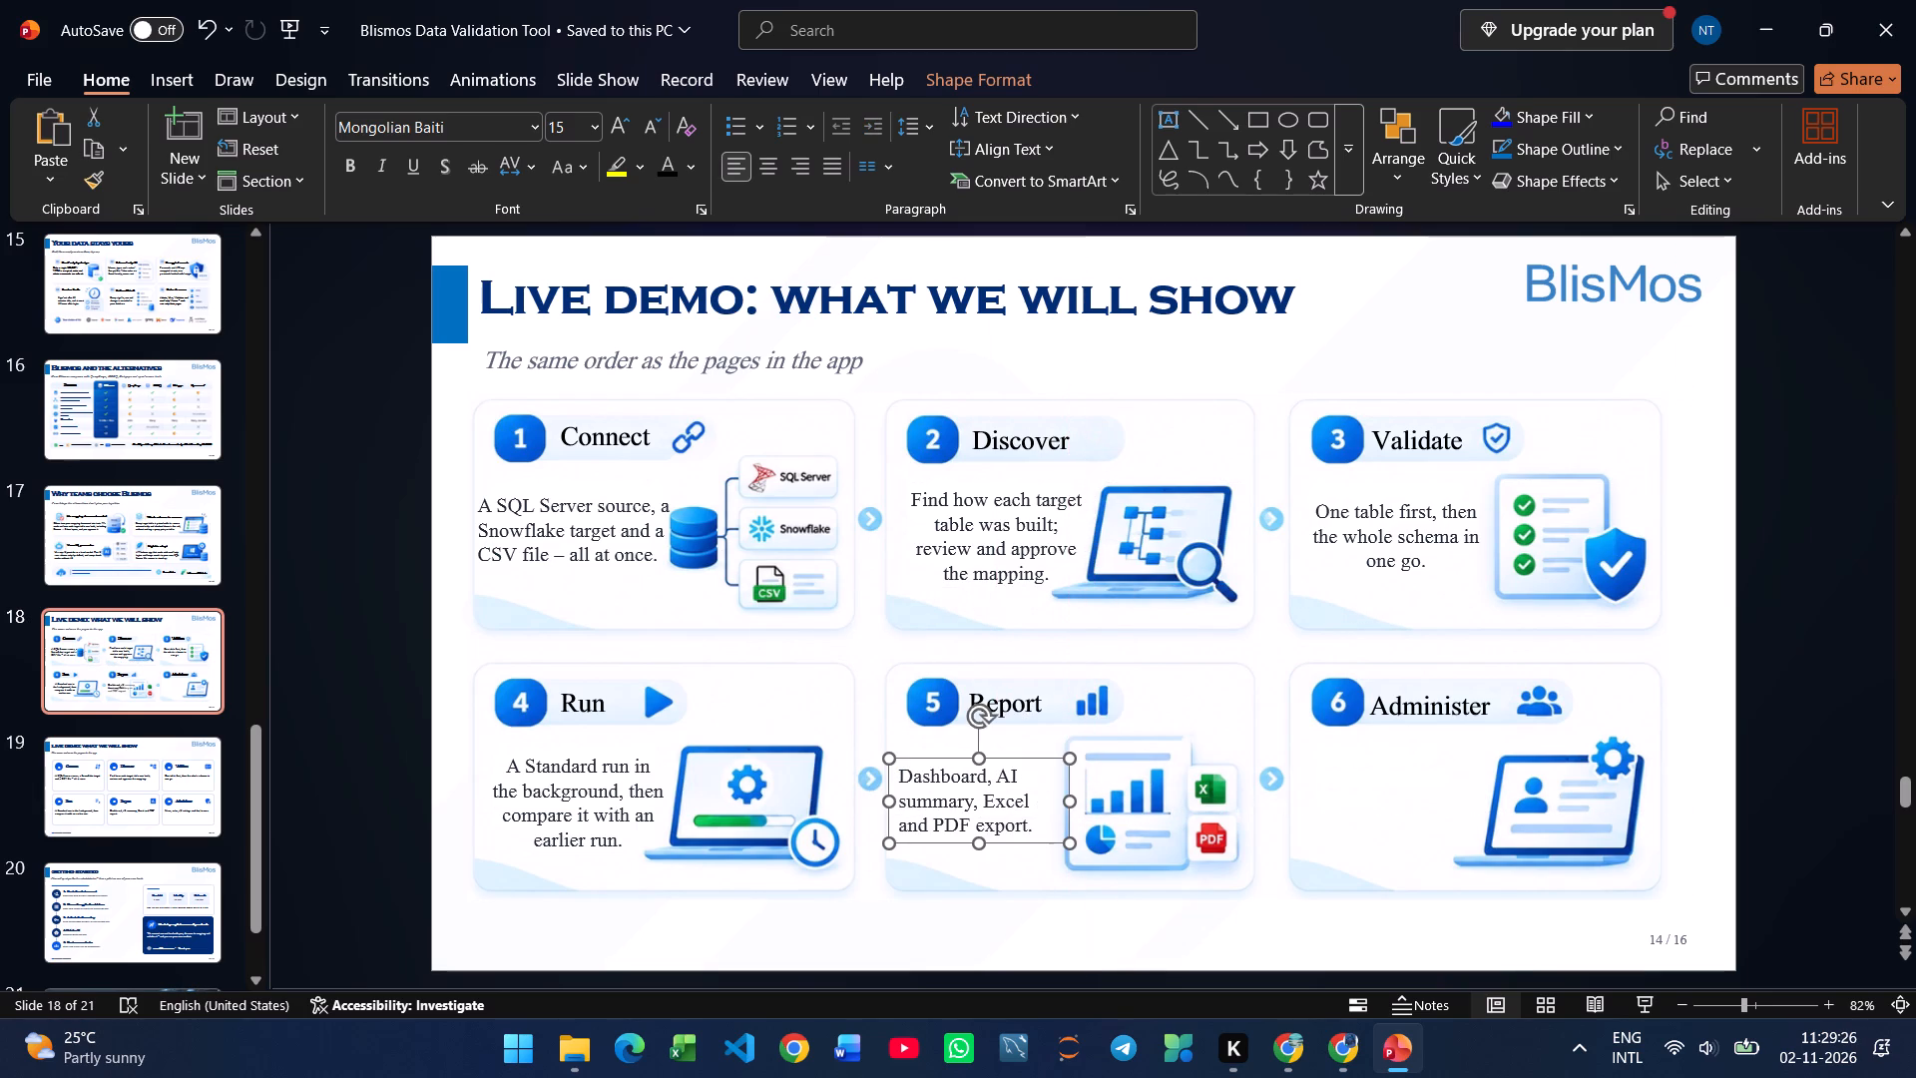
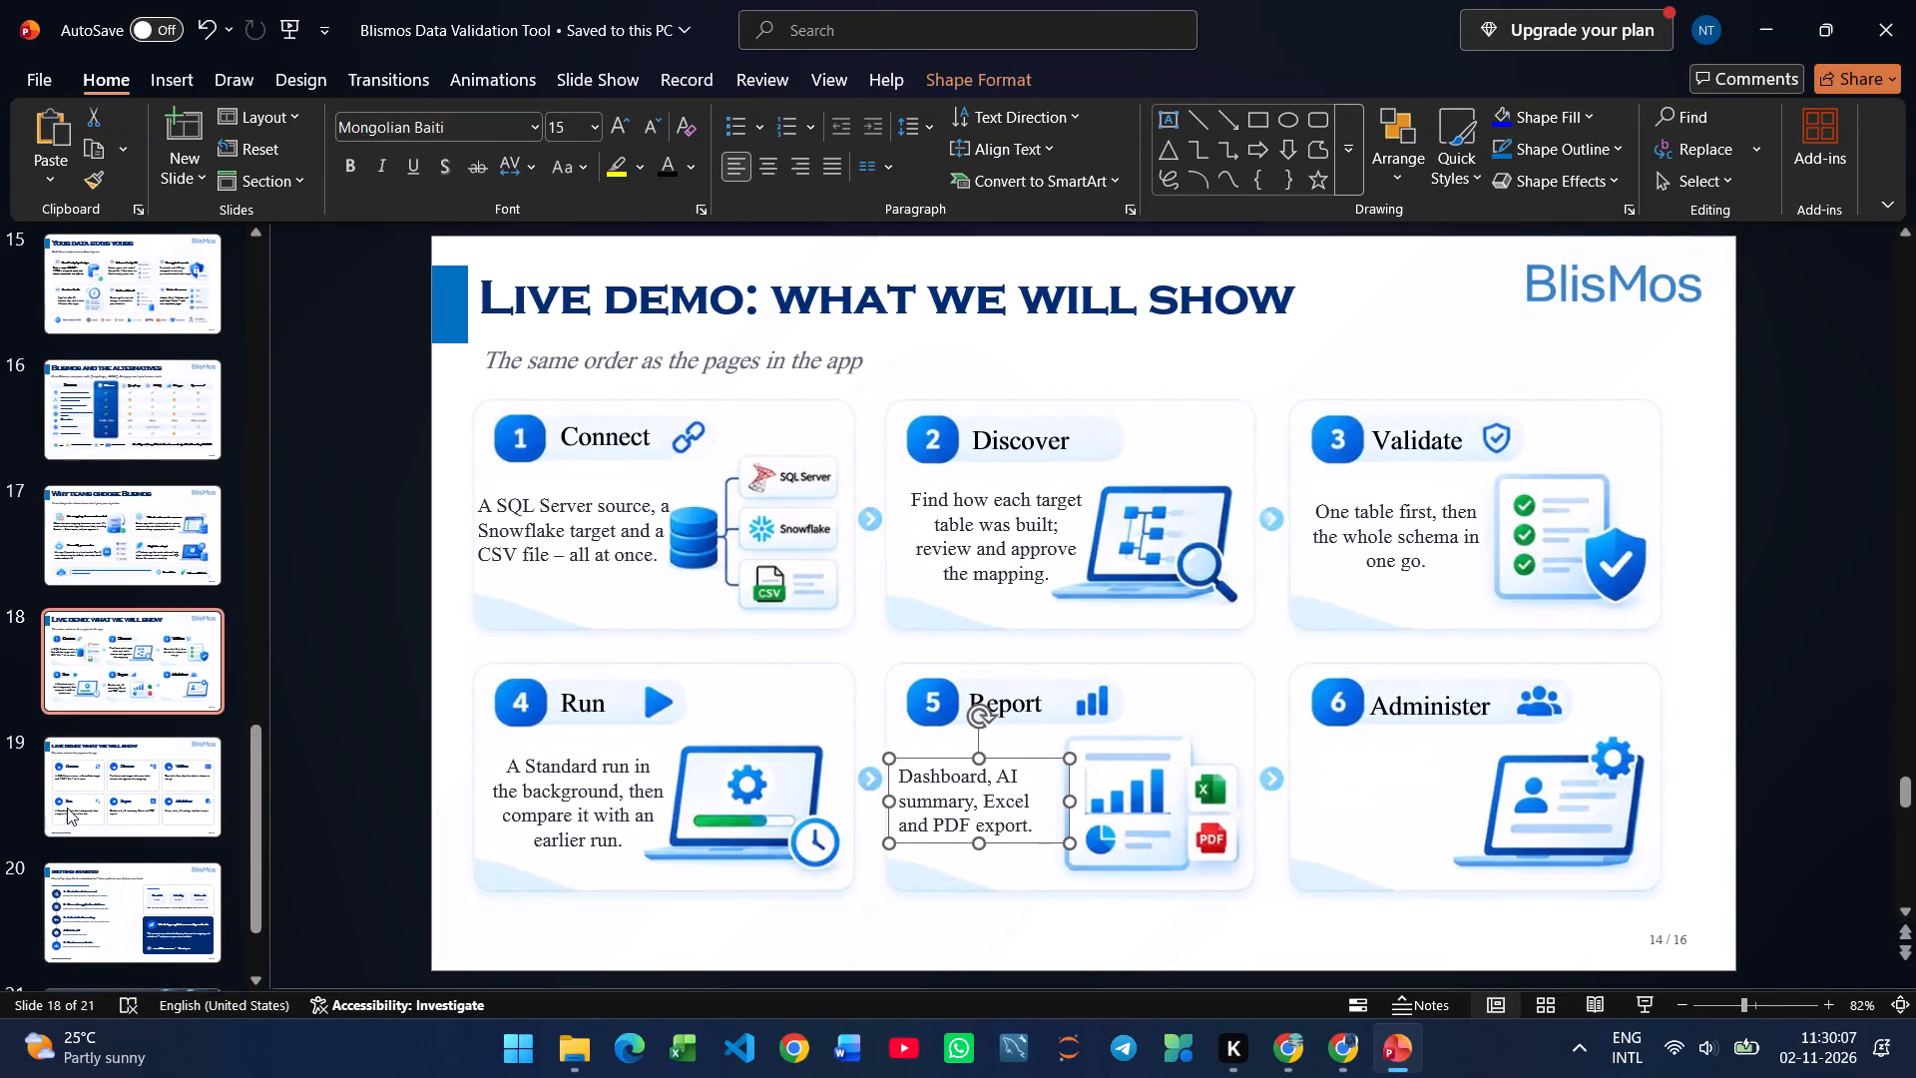
Copy the Administer card's description, "Users, roles, AI settings and the licence.", from slide 19 onto slide 18.
click(67, 808)
click(1517, 784)
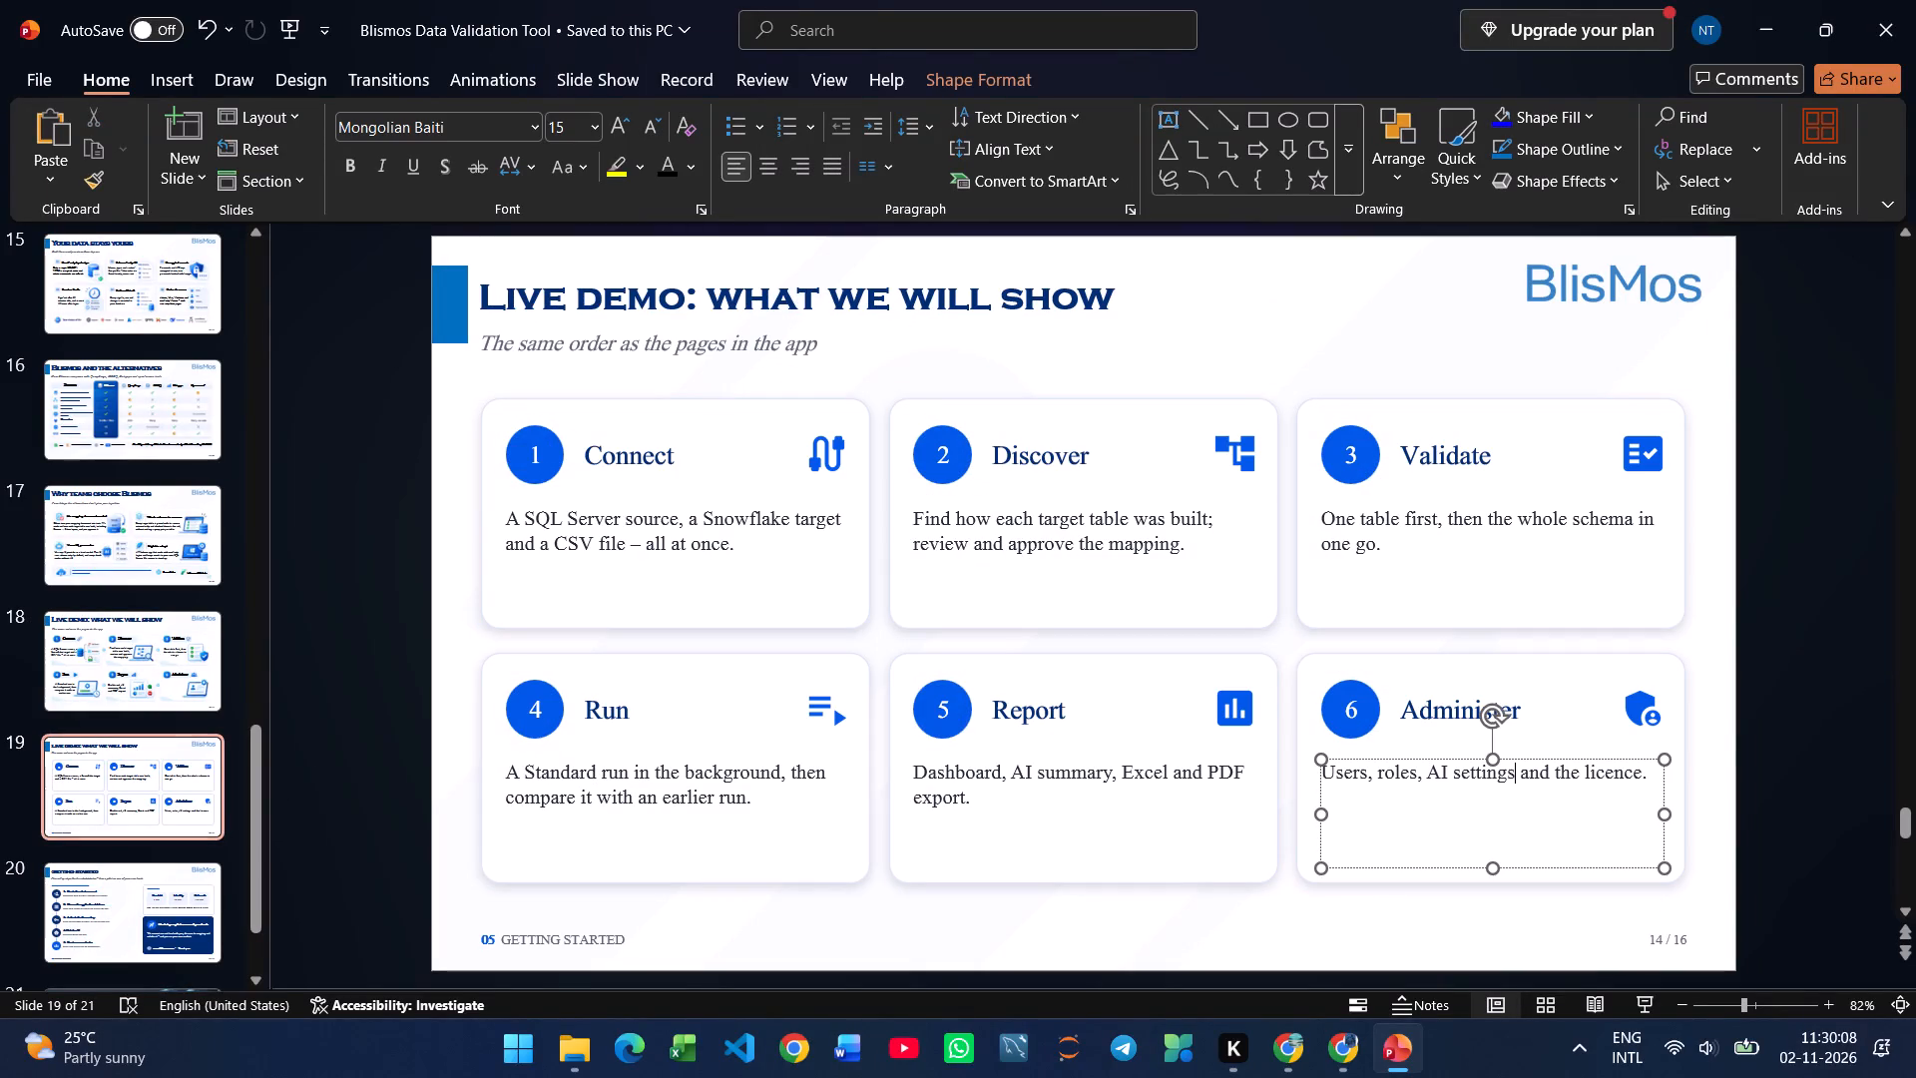
key(ctrl+a)
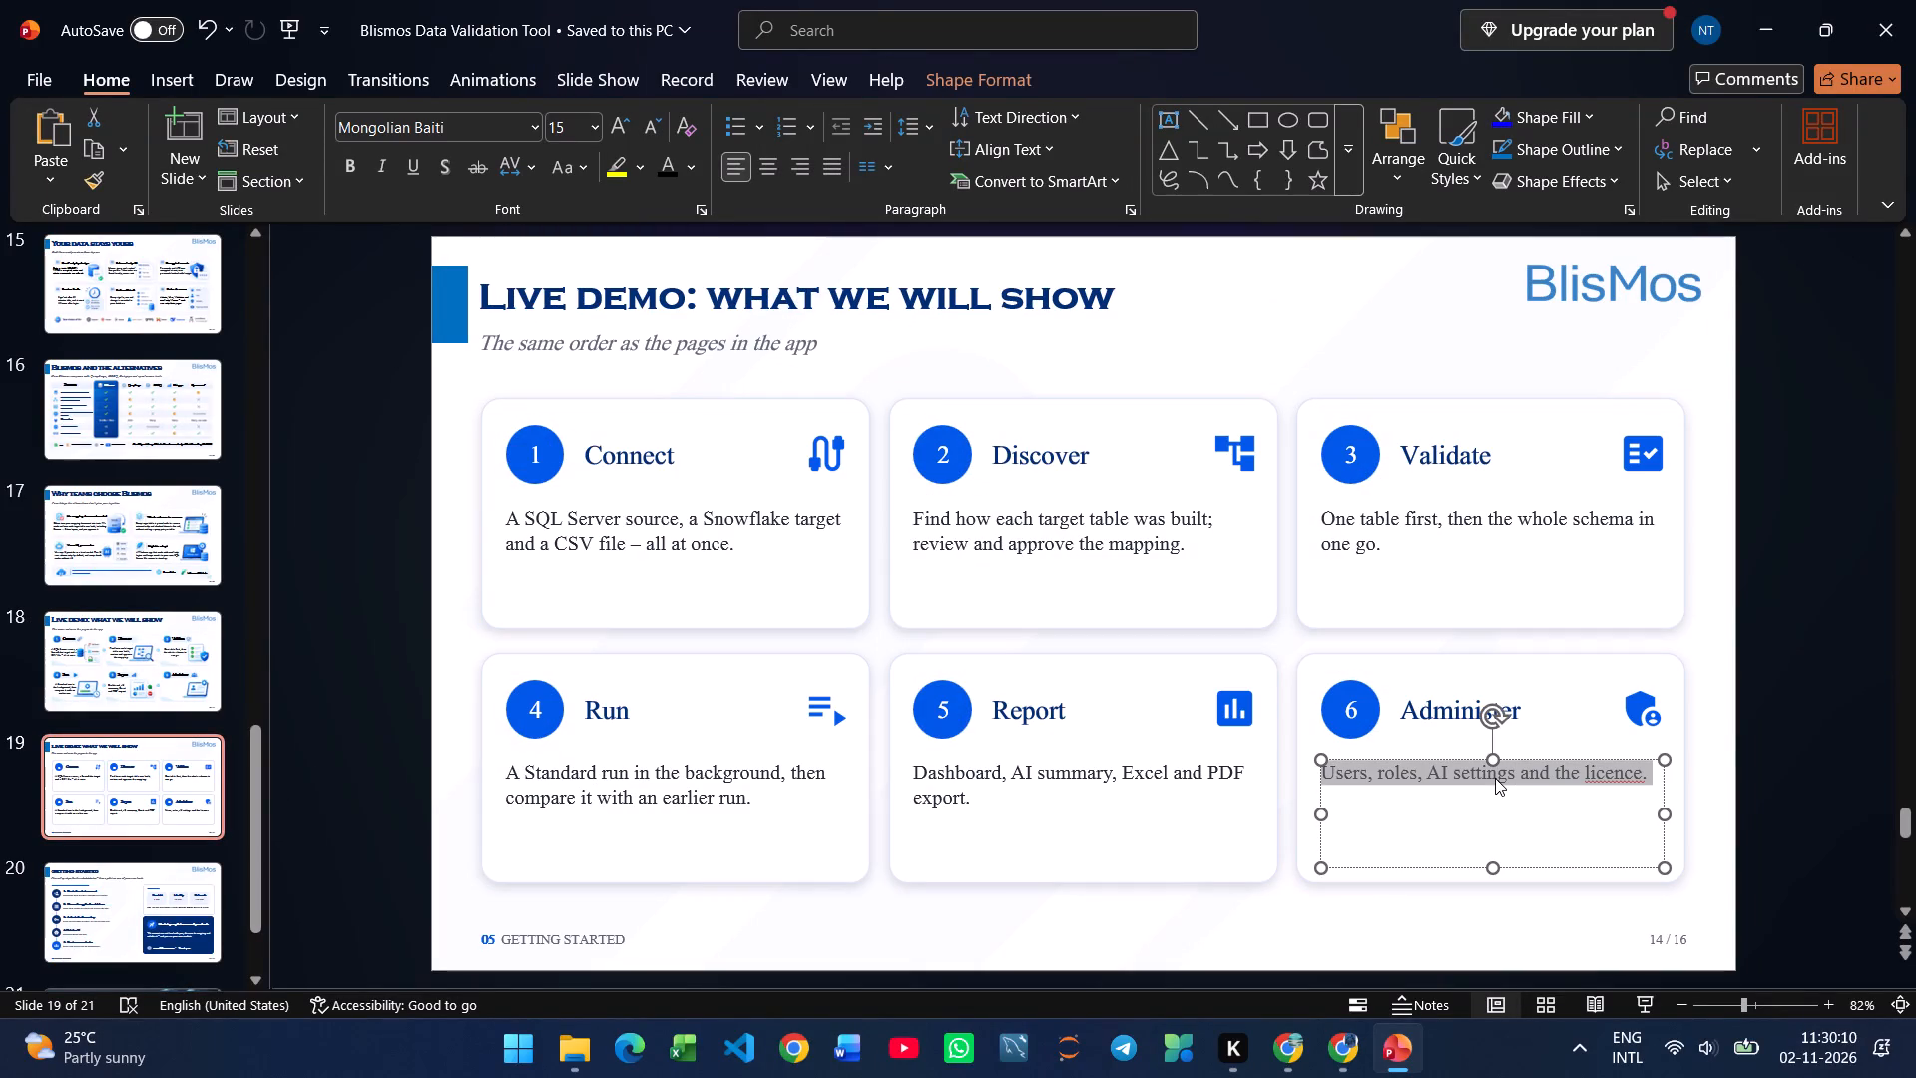
key(ctrl+c)
click(196, 660)
key(ctrl+v)
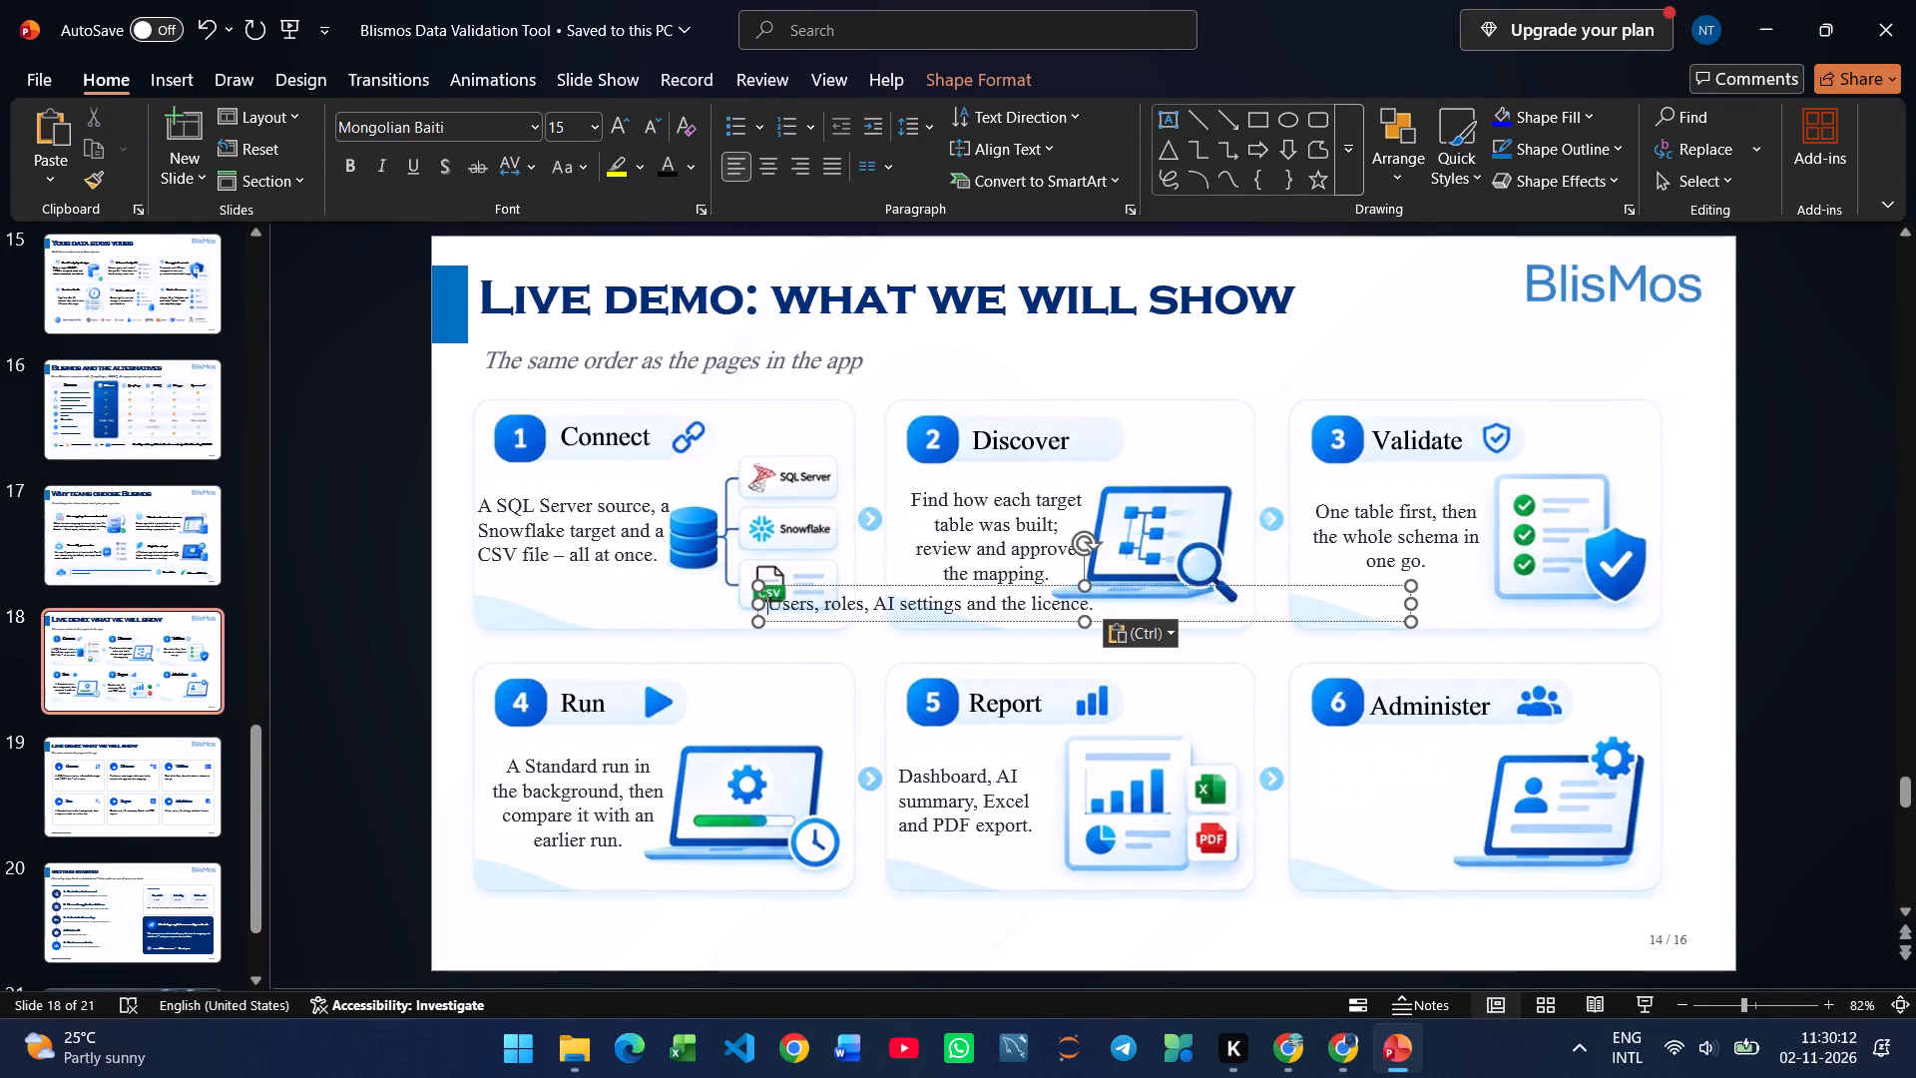
Narrow the Administer description text box to two lines and place it under the "Administer" heading on the sixth card.
drag(1416, 598, 1004, 620)
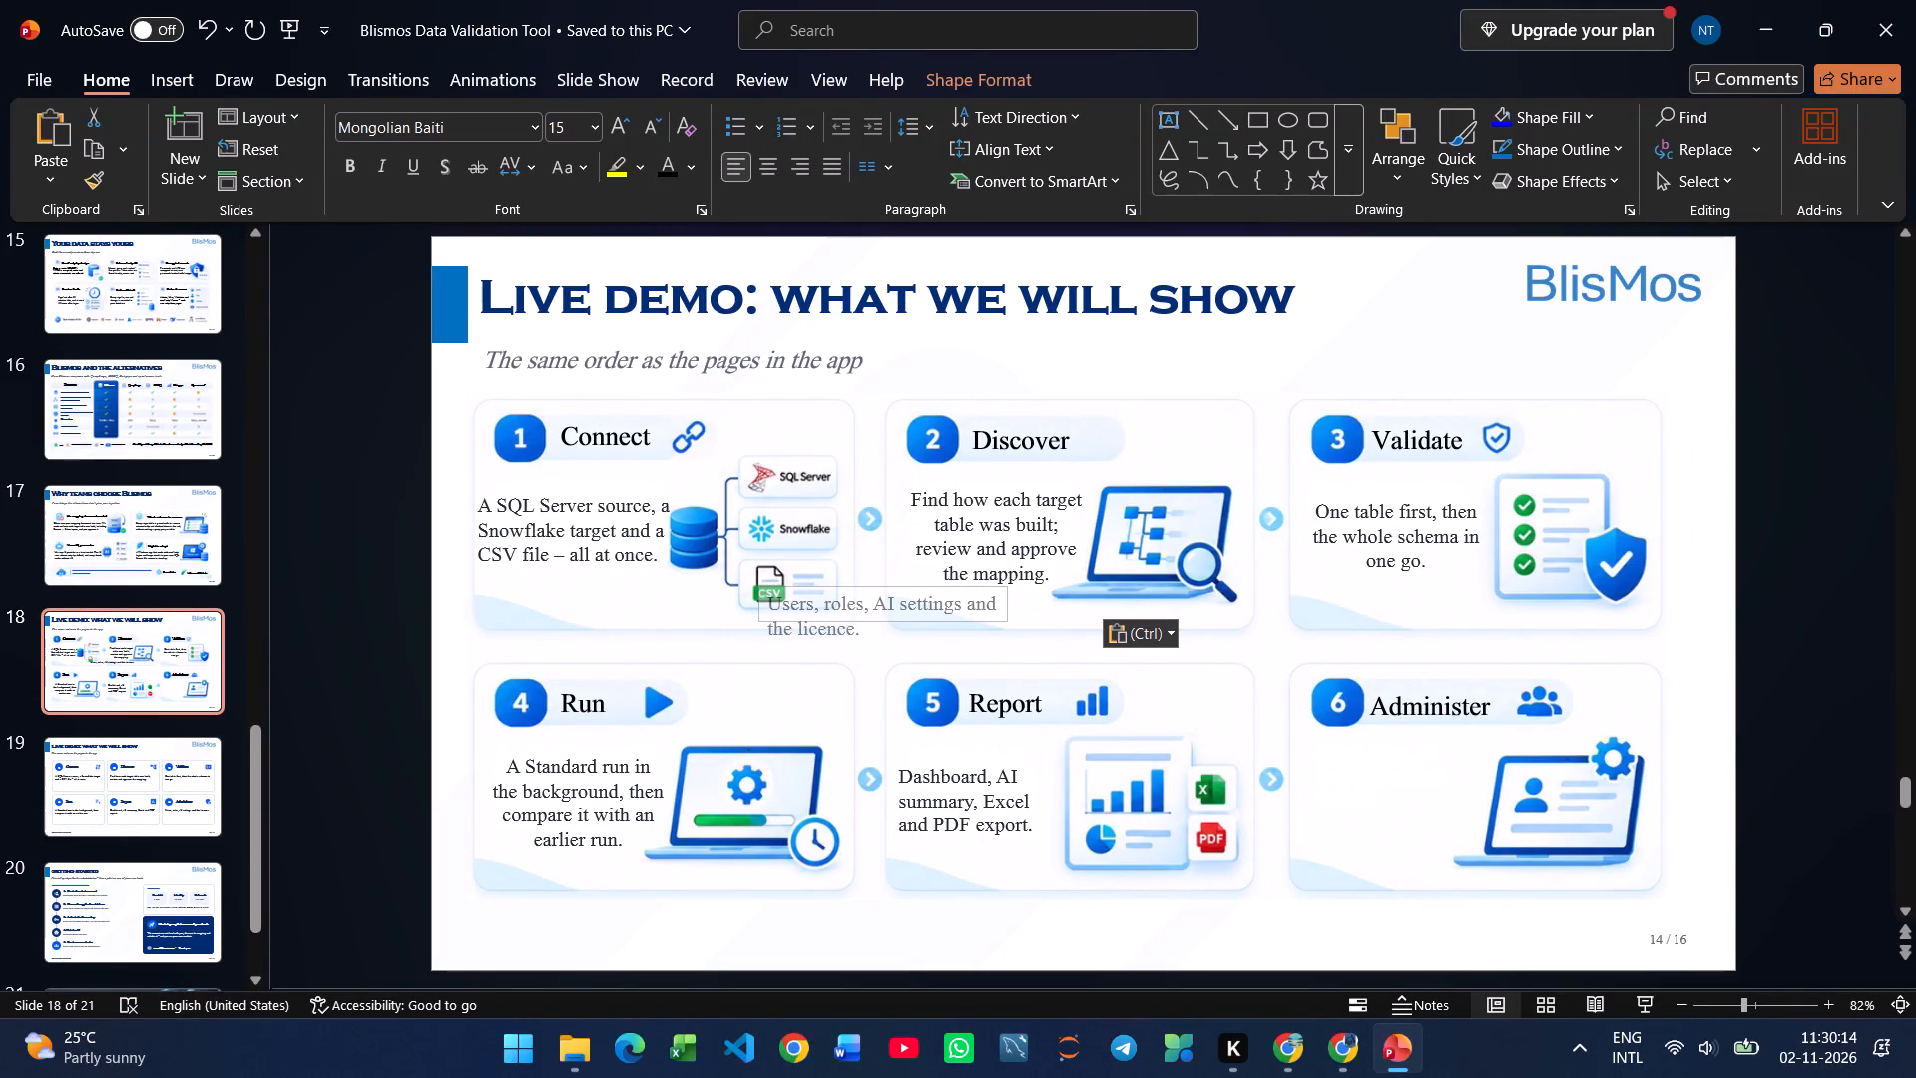
drag(1004, 620, 969, 627)
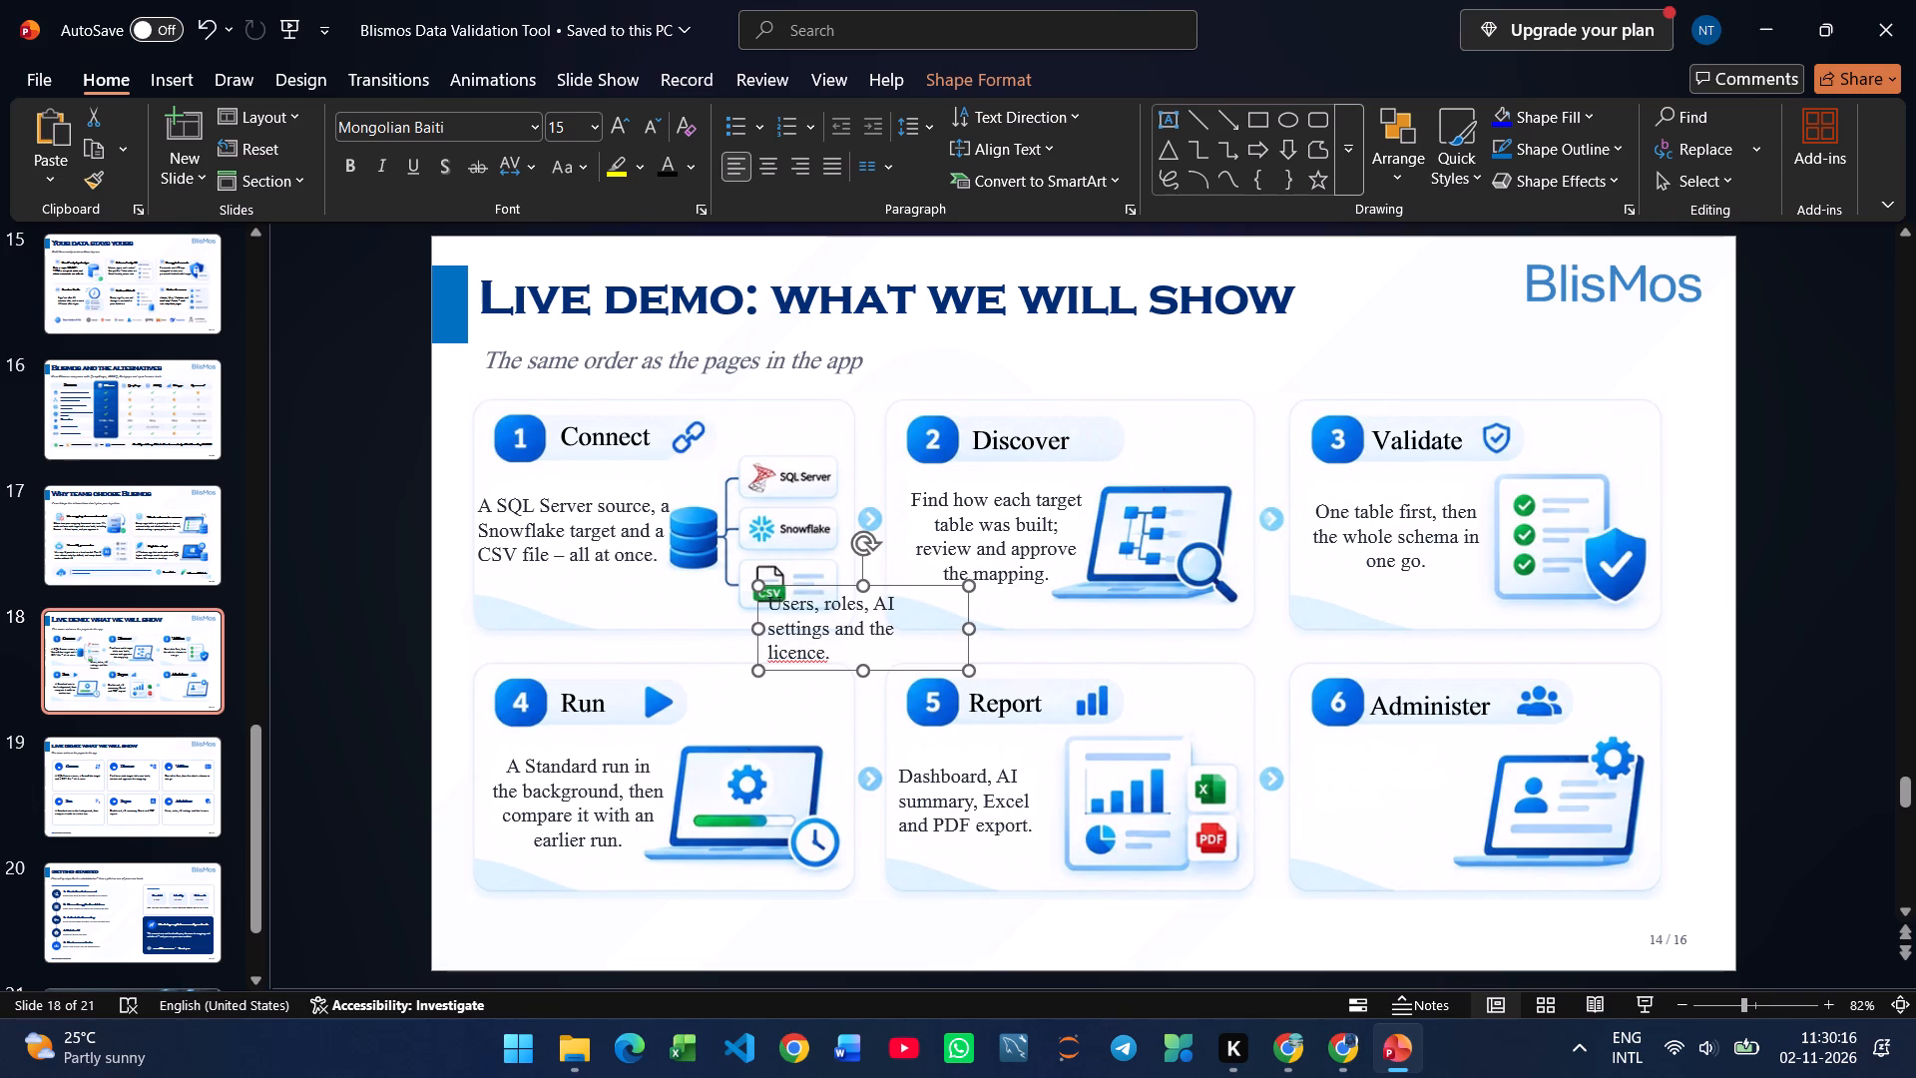
click(975, 627)
drag(967, 632, 992, 631)
drag(932, 644, 1369, 814)
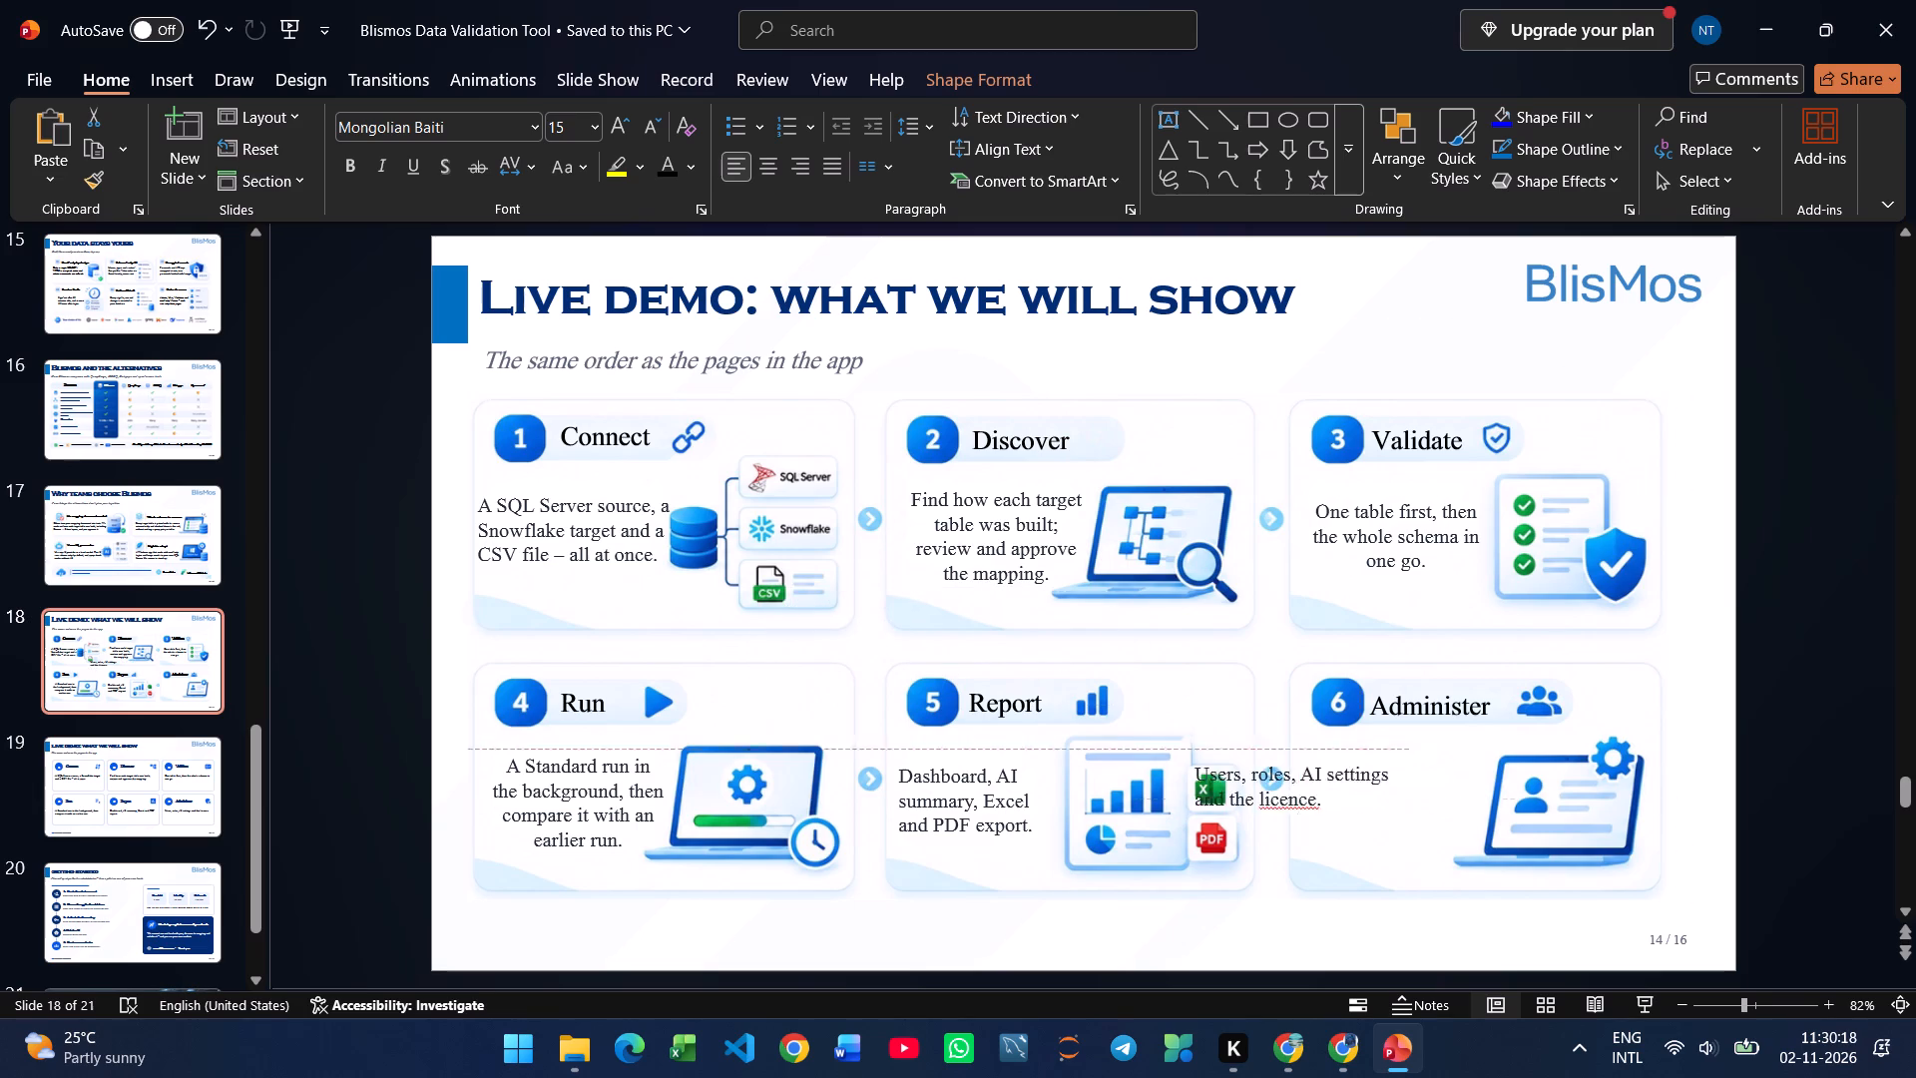
drag(1369, 814, 1466, 821)
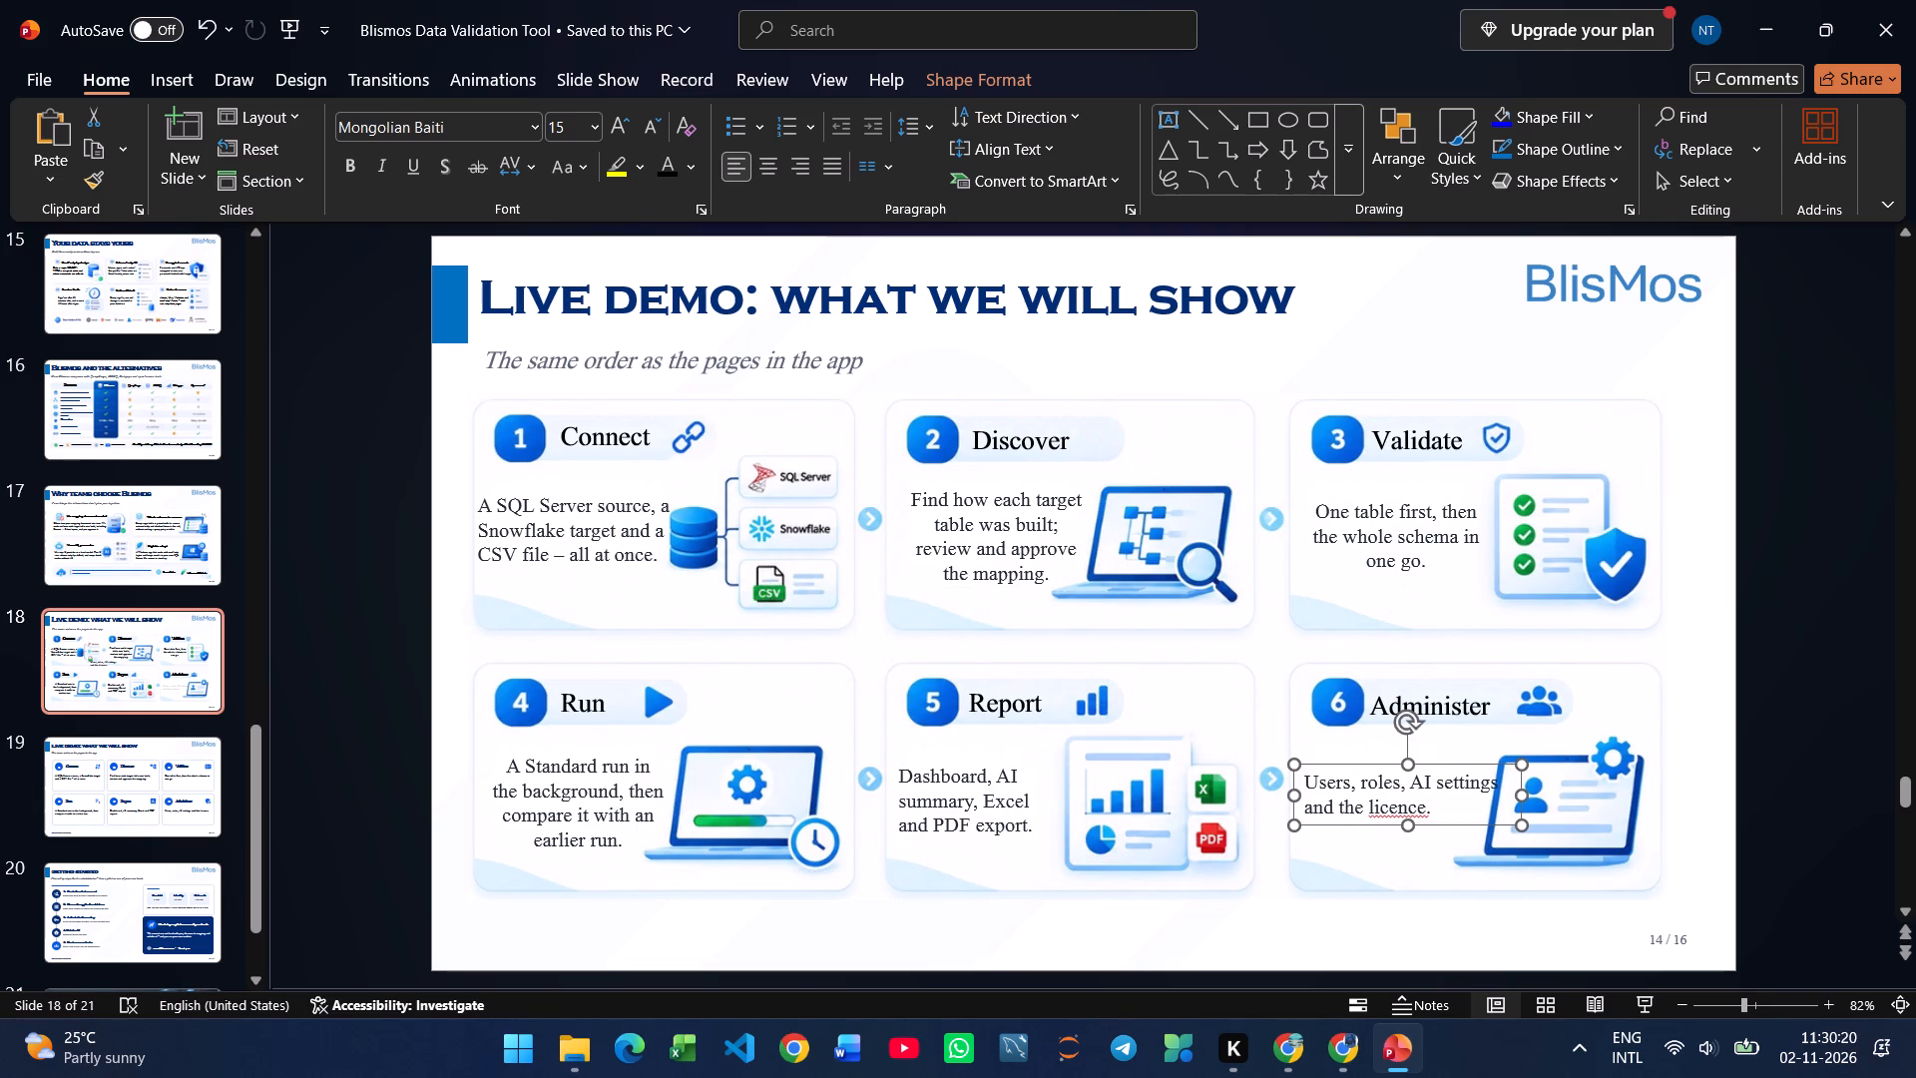
Correct the flagged spelling to "license" in the Administer description and save the presentation.
right_click(1397, 812)
click(1466, 571)
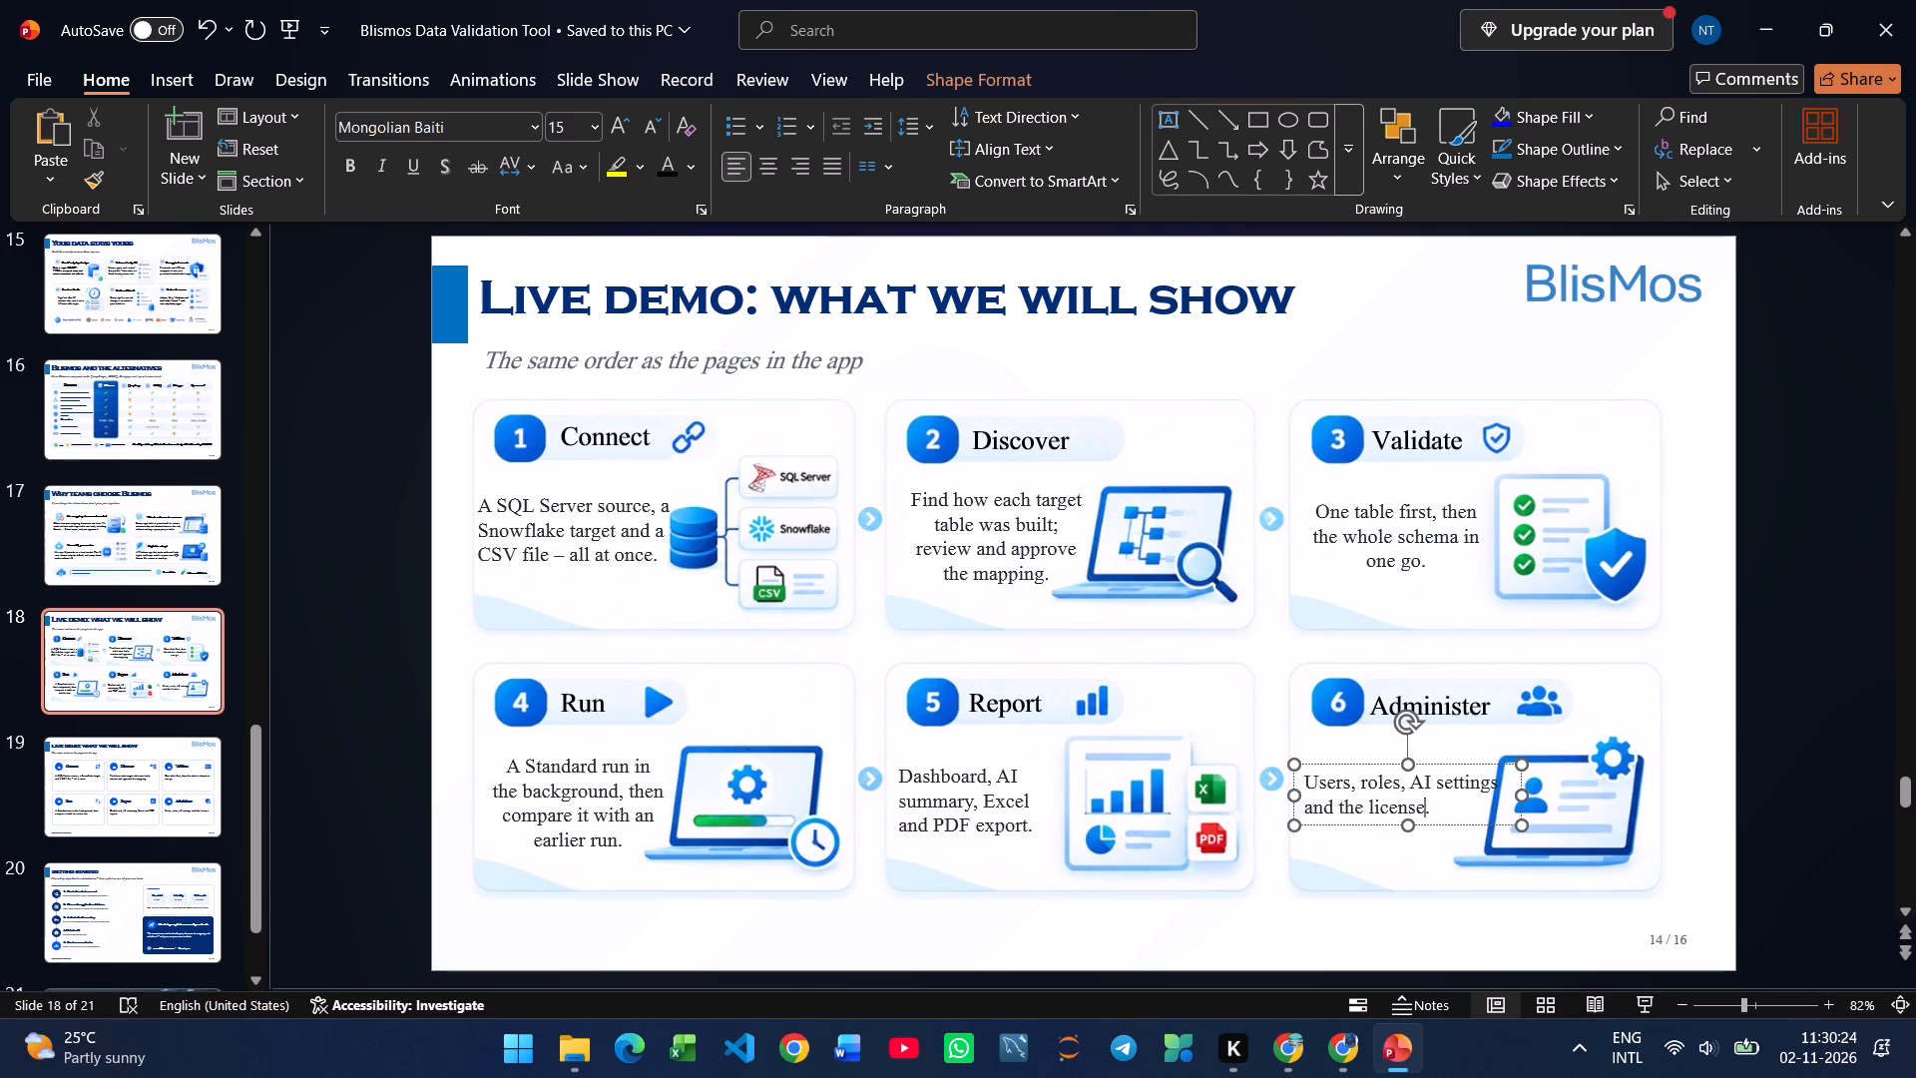
key(ctrl+s)
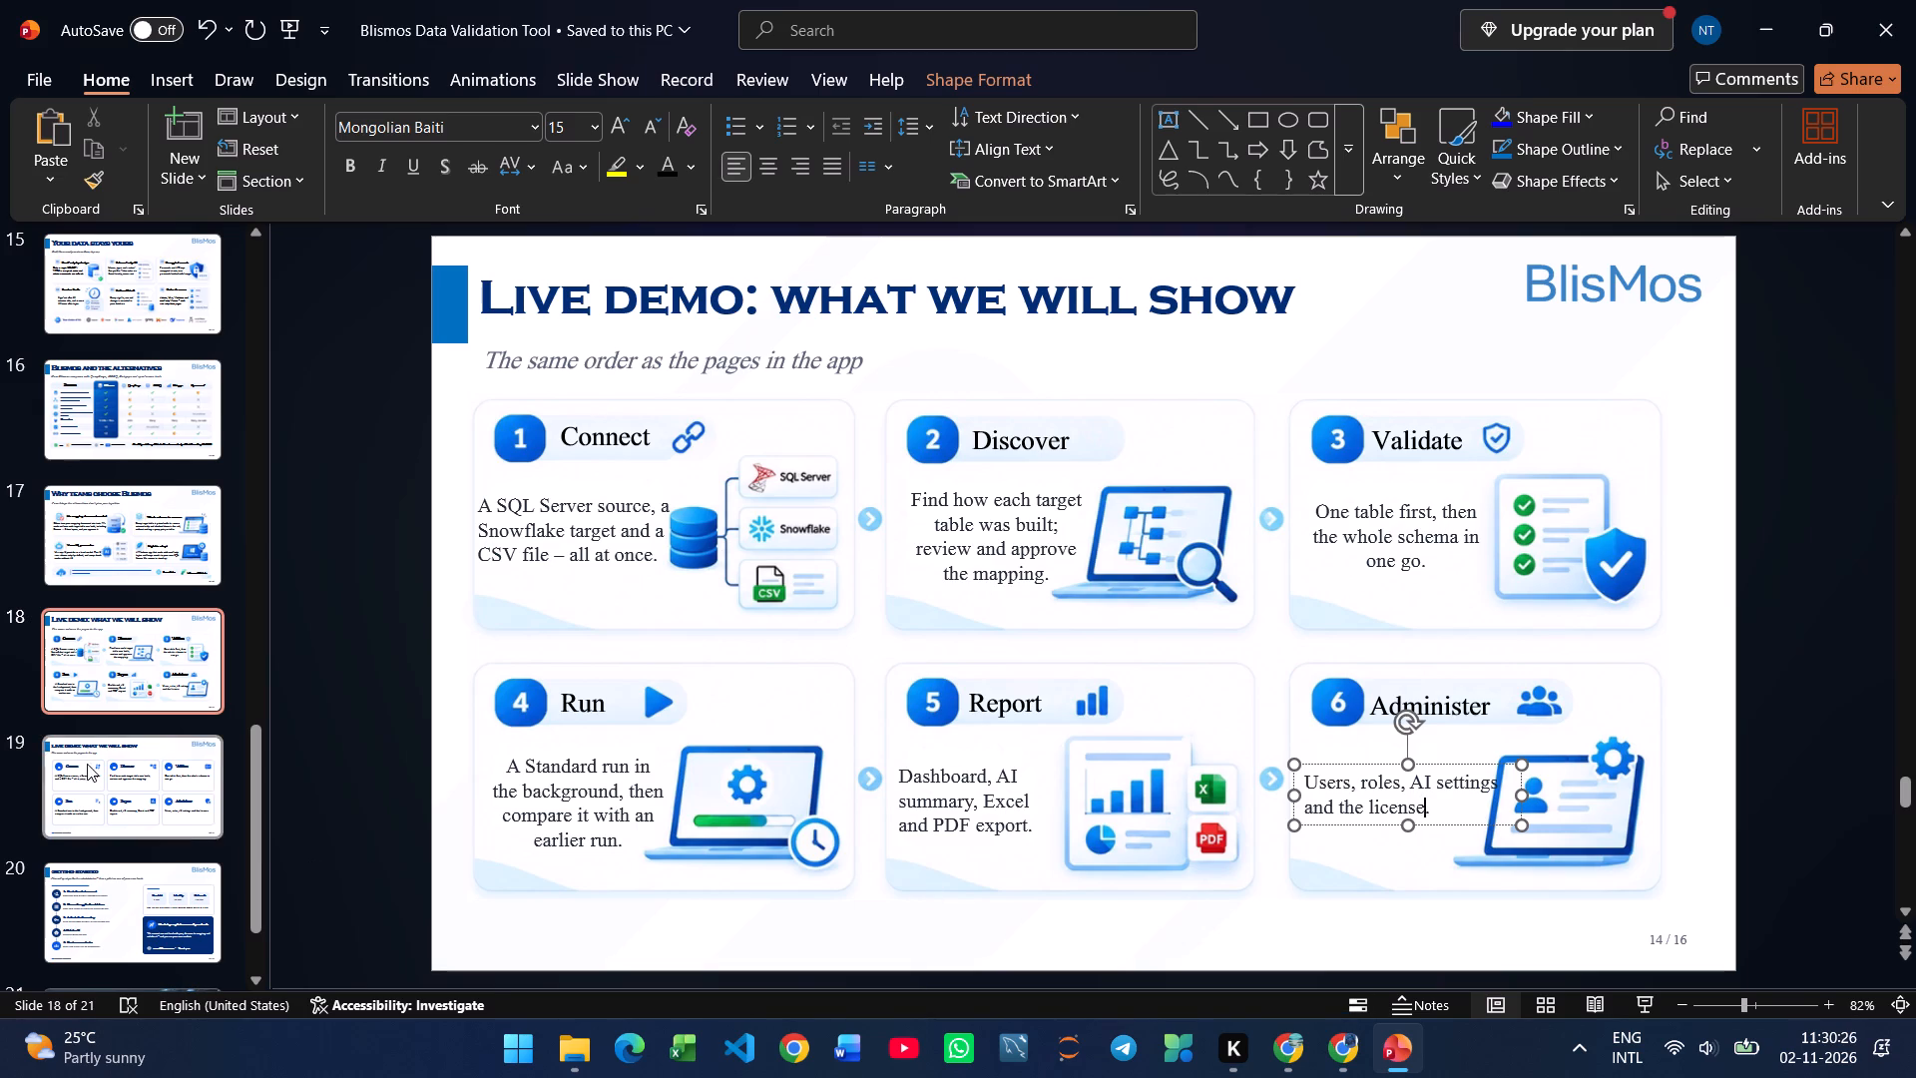
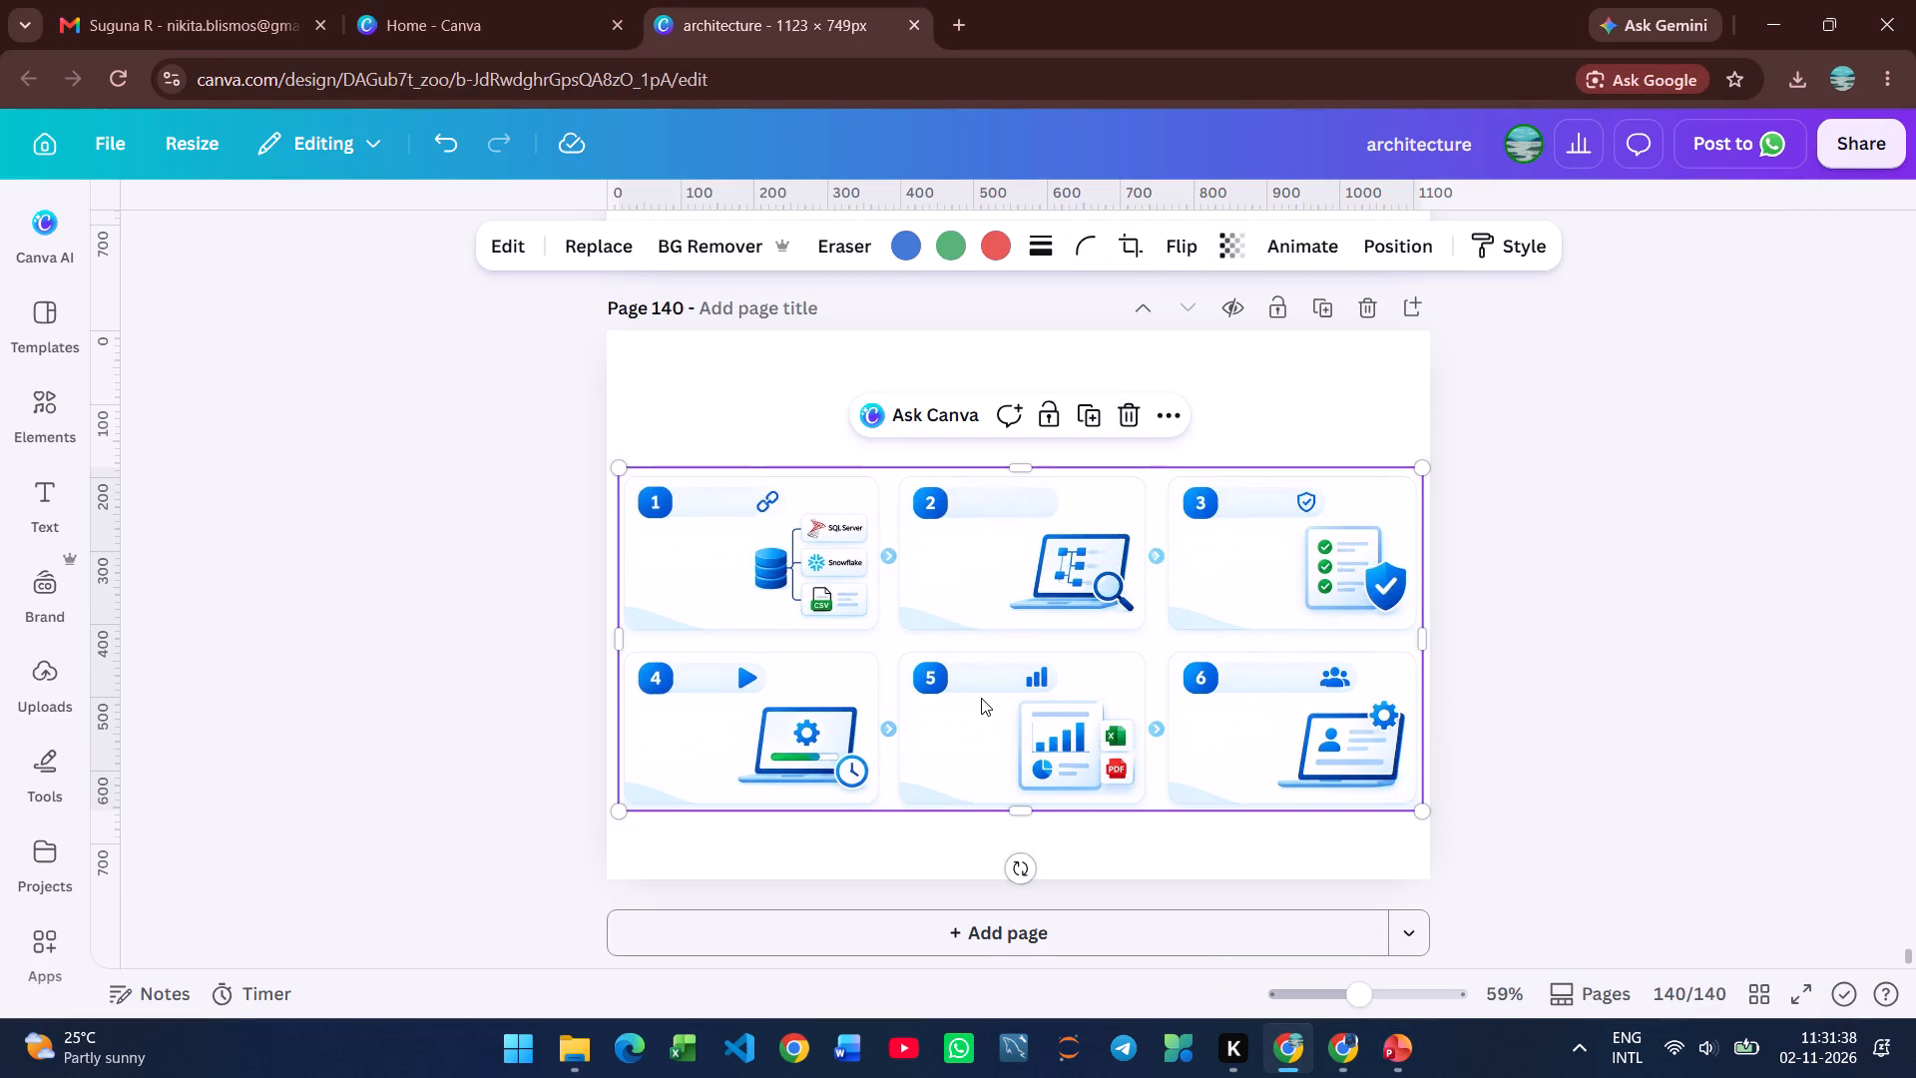
key(BackSpace)
key(ctrl+v)
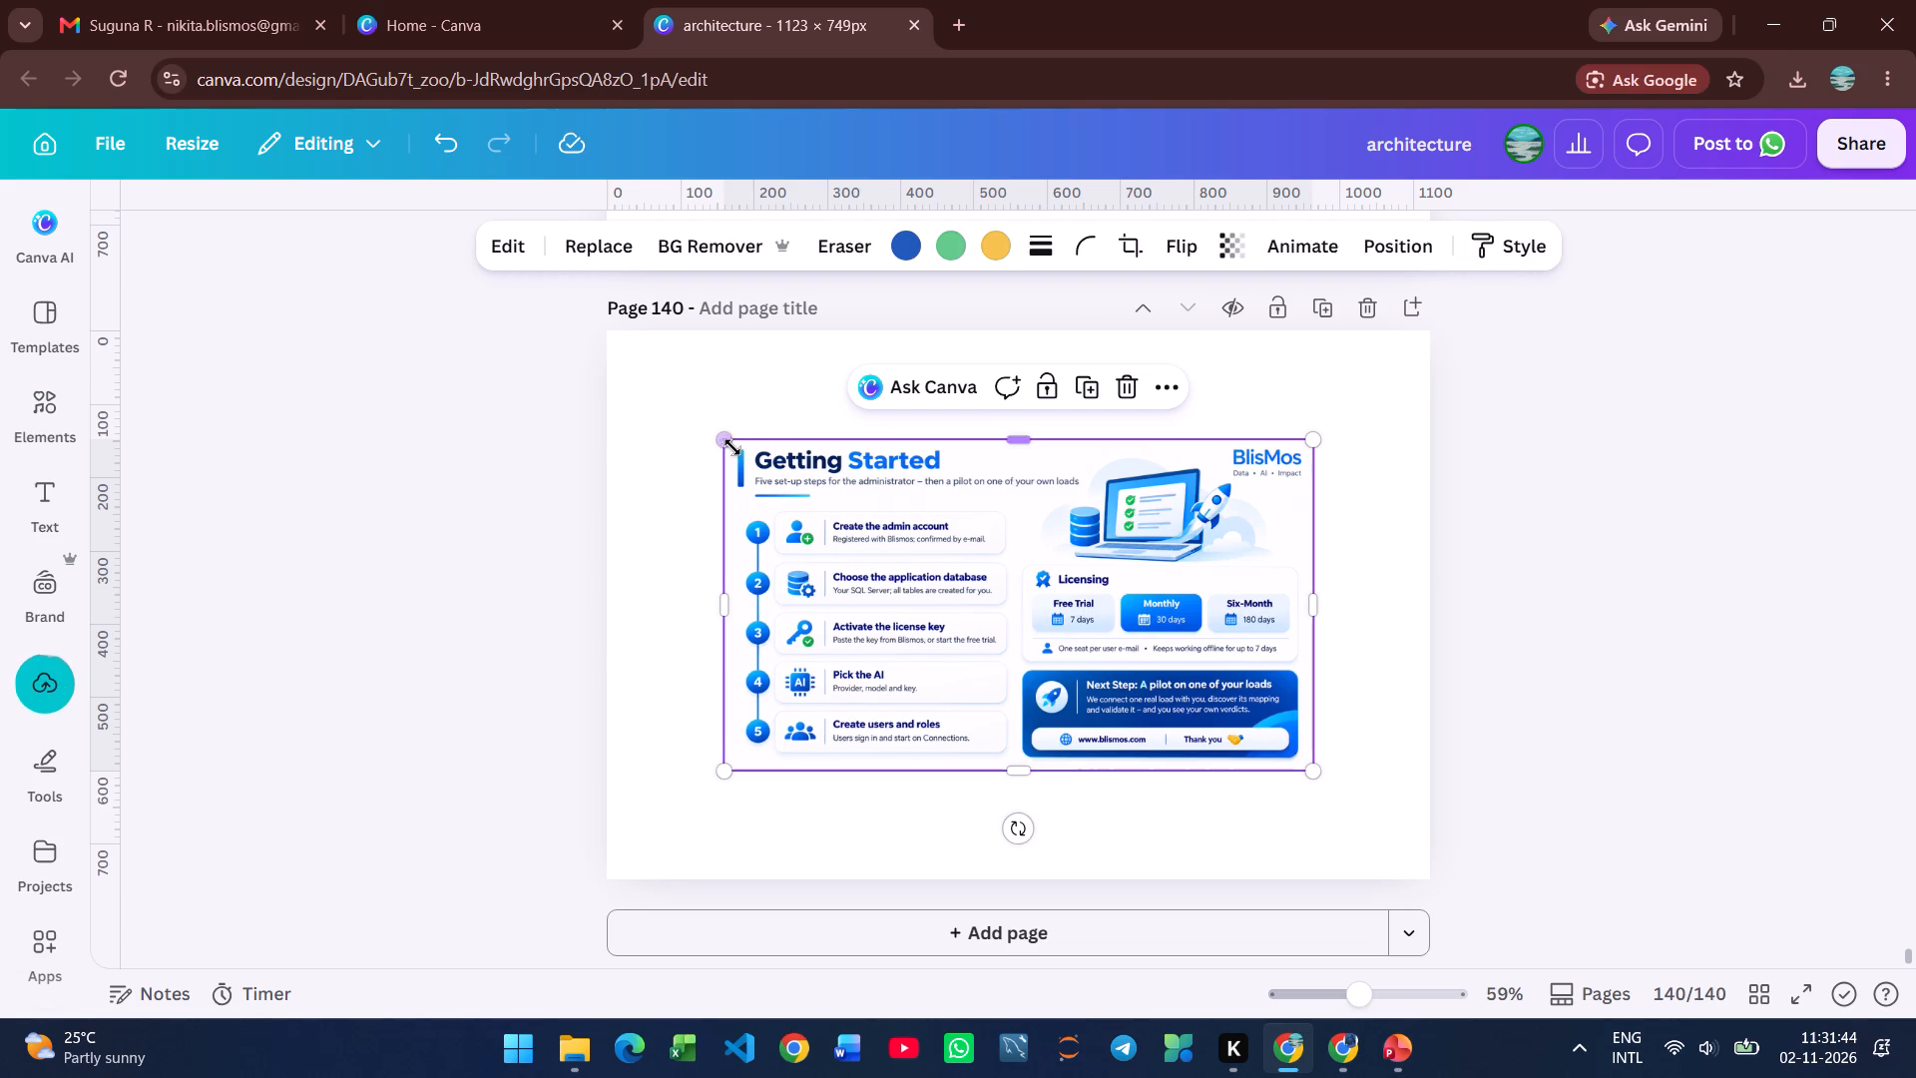
Enlarge the pasted "Getting Started" image to span the full width of page 140.
drag(730, 441, 724, 438)
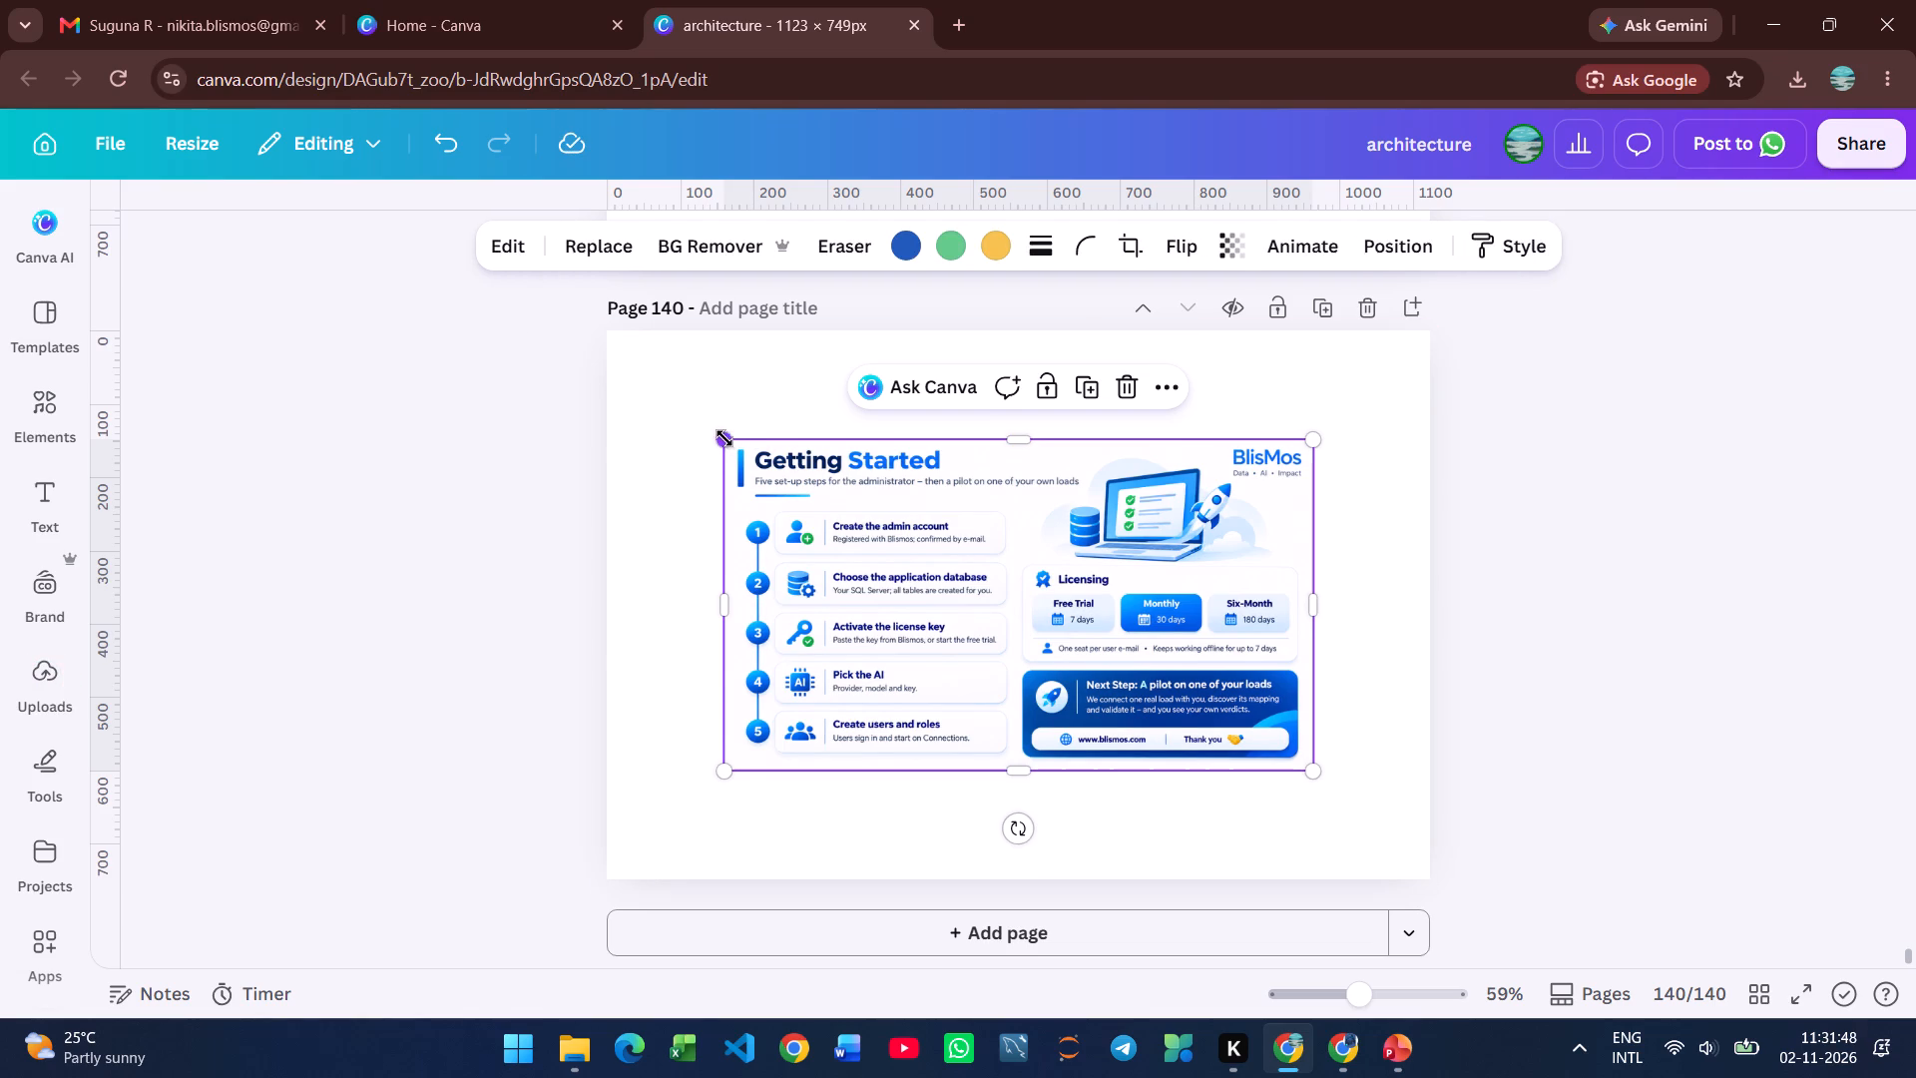
drag(724, 438, 718, 435)
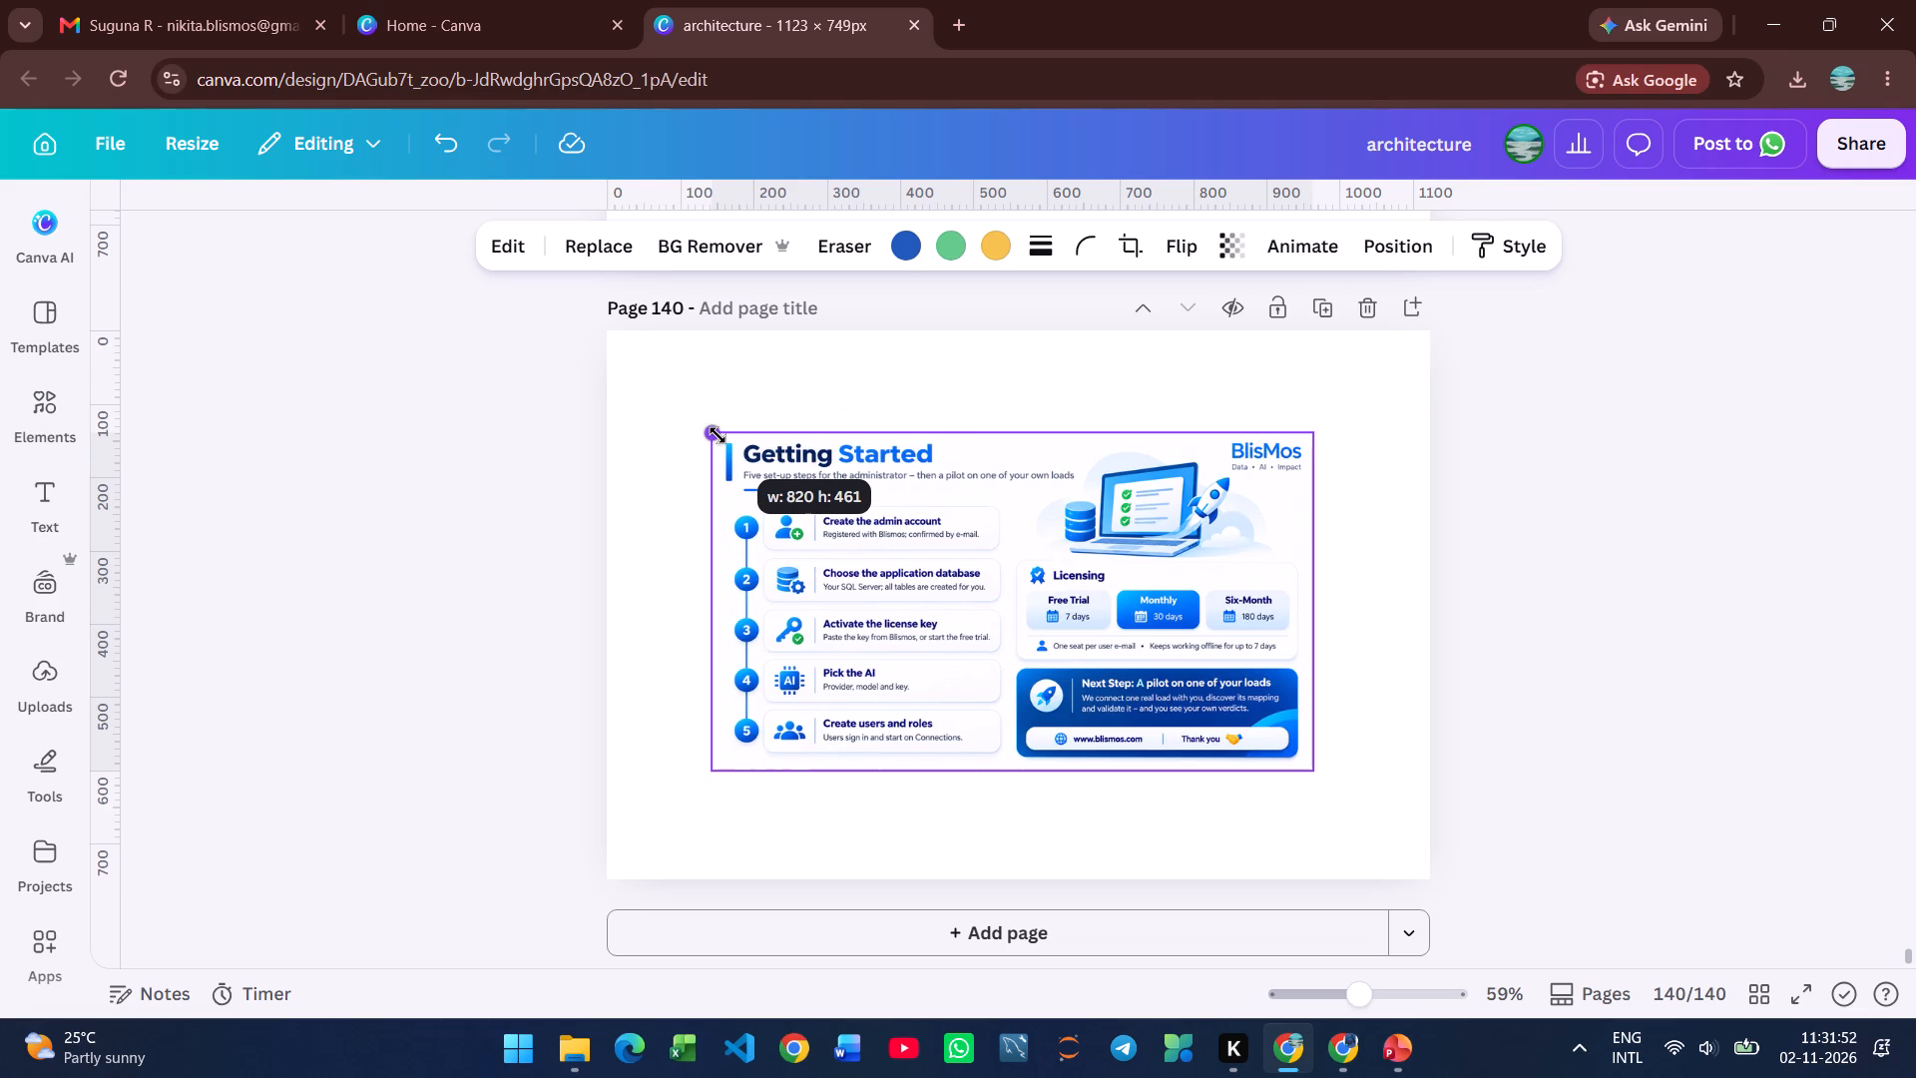
drag(718, 435, 626, 383)
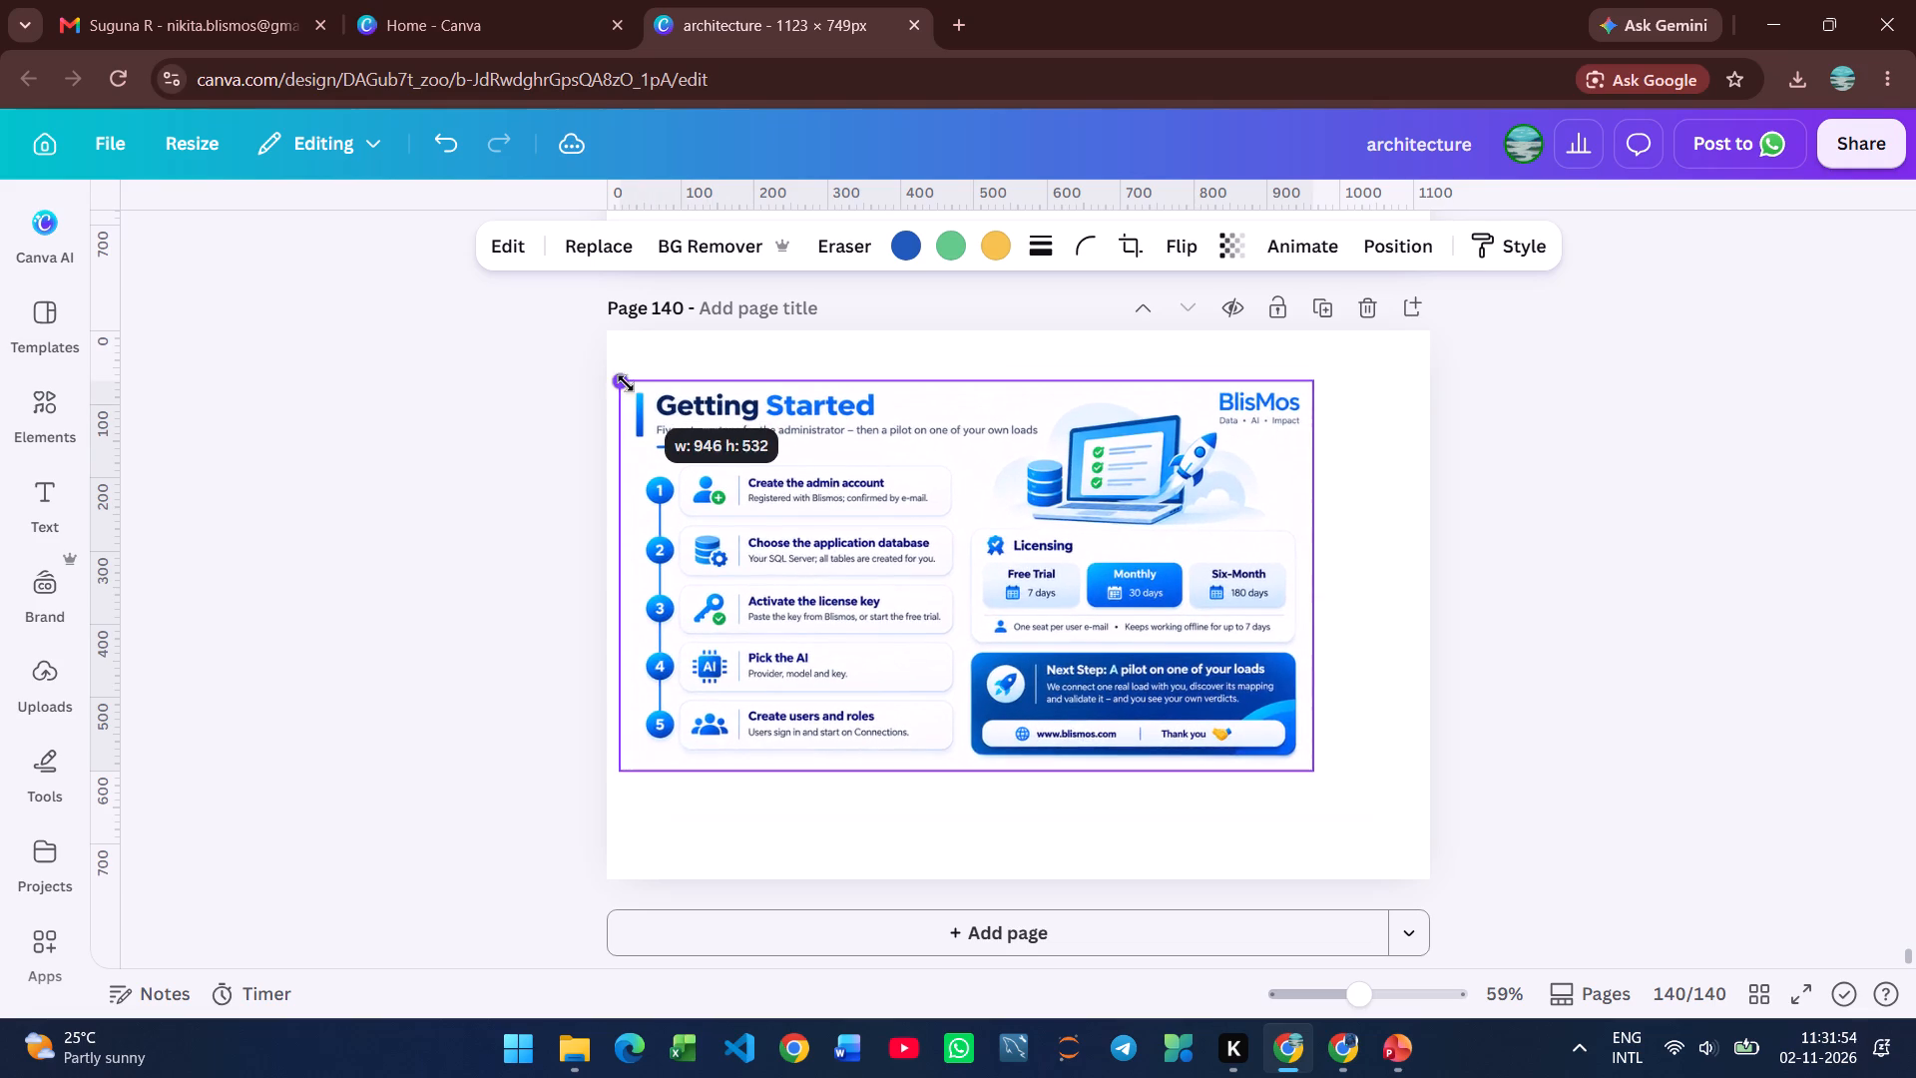
drag(626, 383, 610, 378)
drag(1310, 773, 1327, 783)
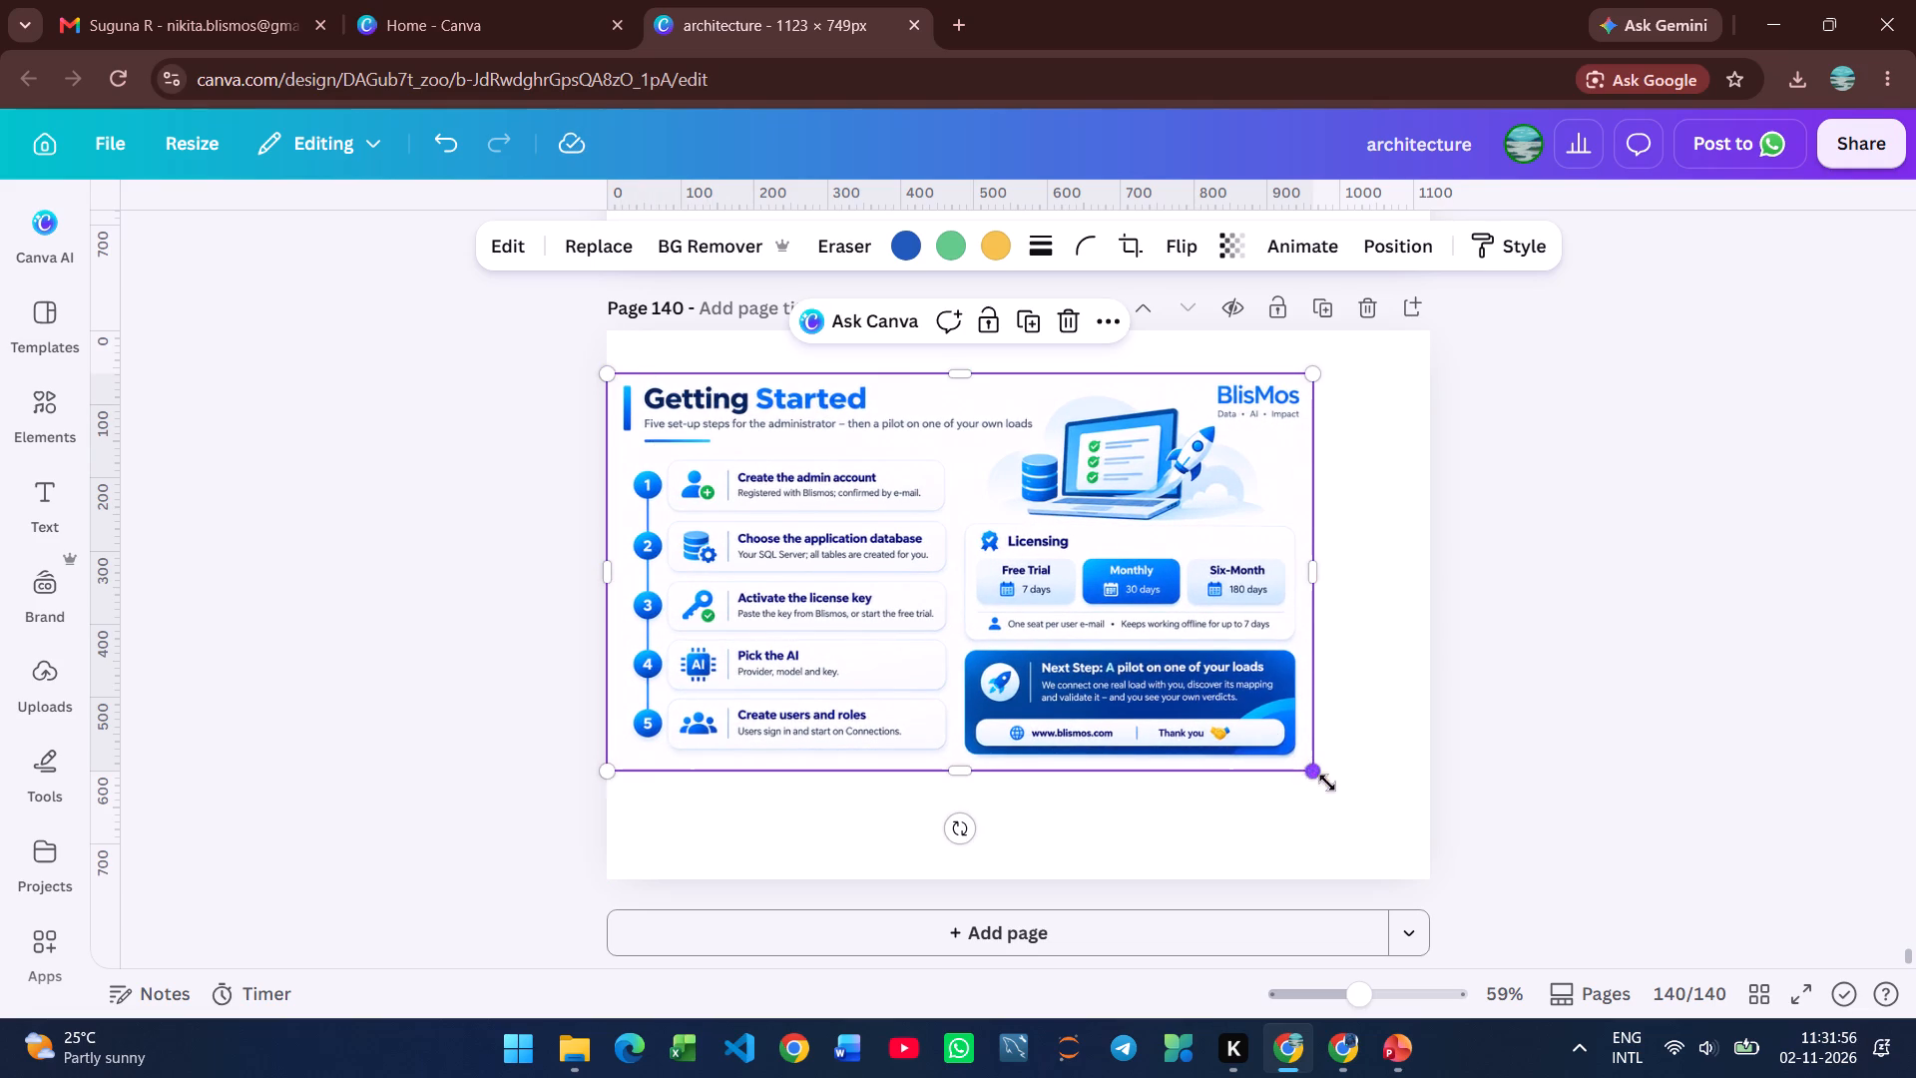
drag(1327, 783, 1439, 834)
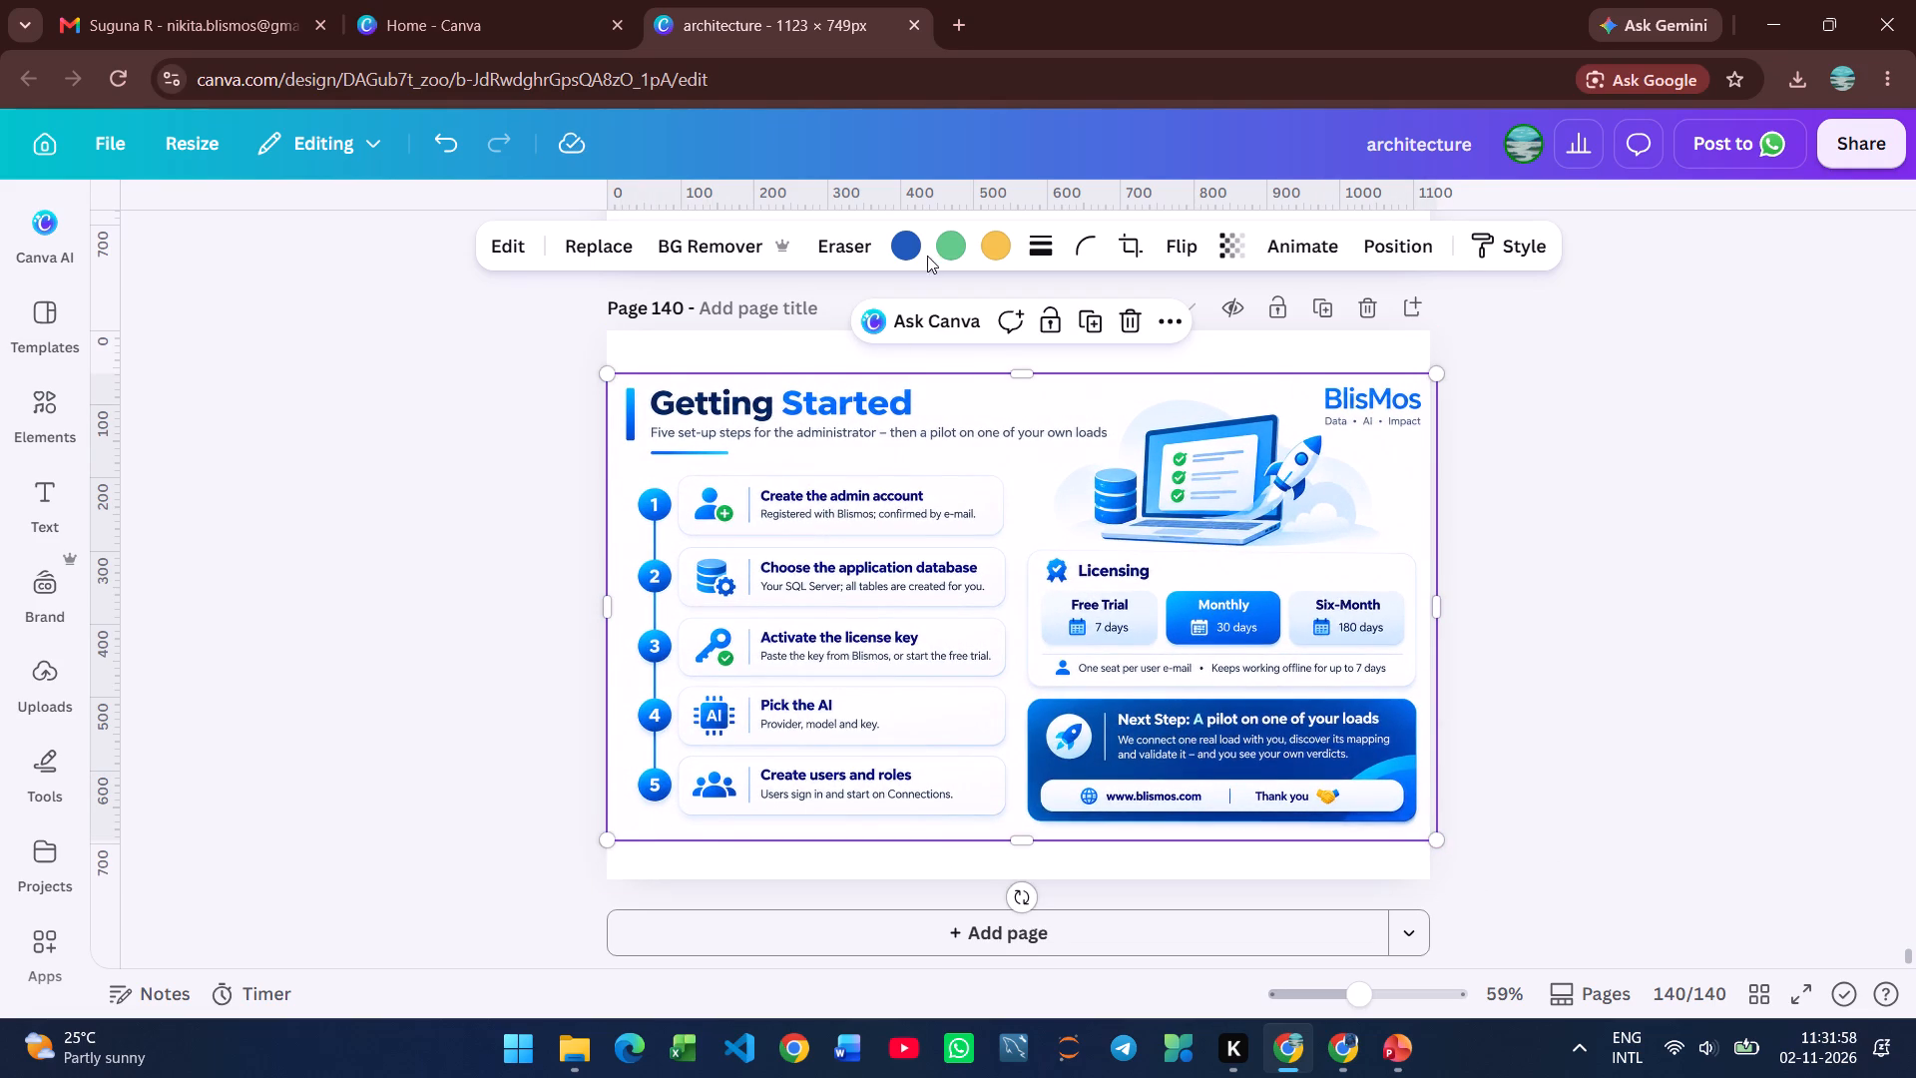
Erase the title, logo, five step texts, Licensing heading and notes, and Next Step banner texts with Magic Eraser's text selection, keeping the plan labels.
click(844, 252)
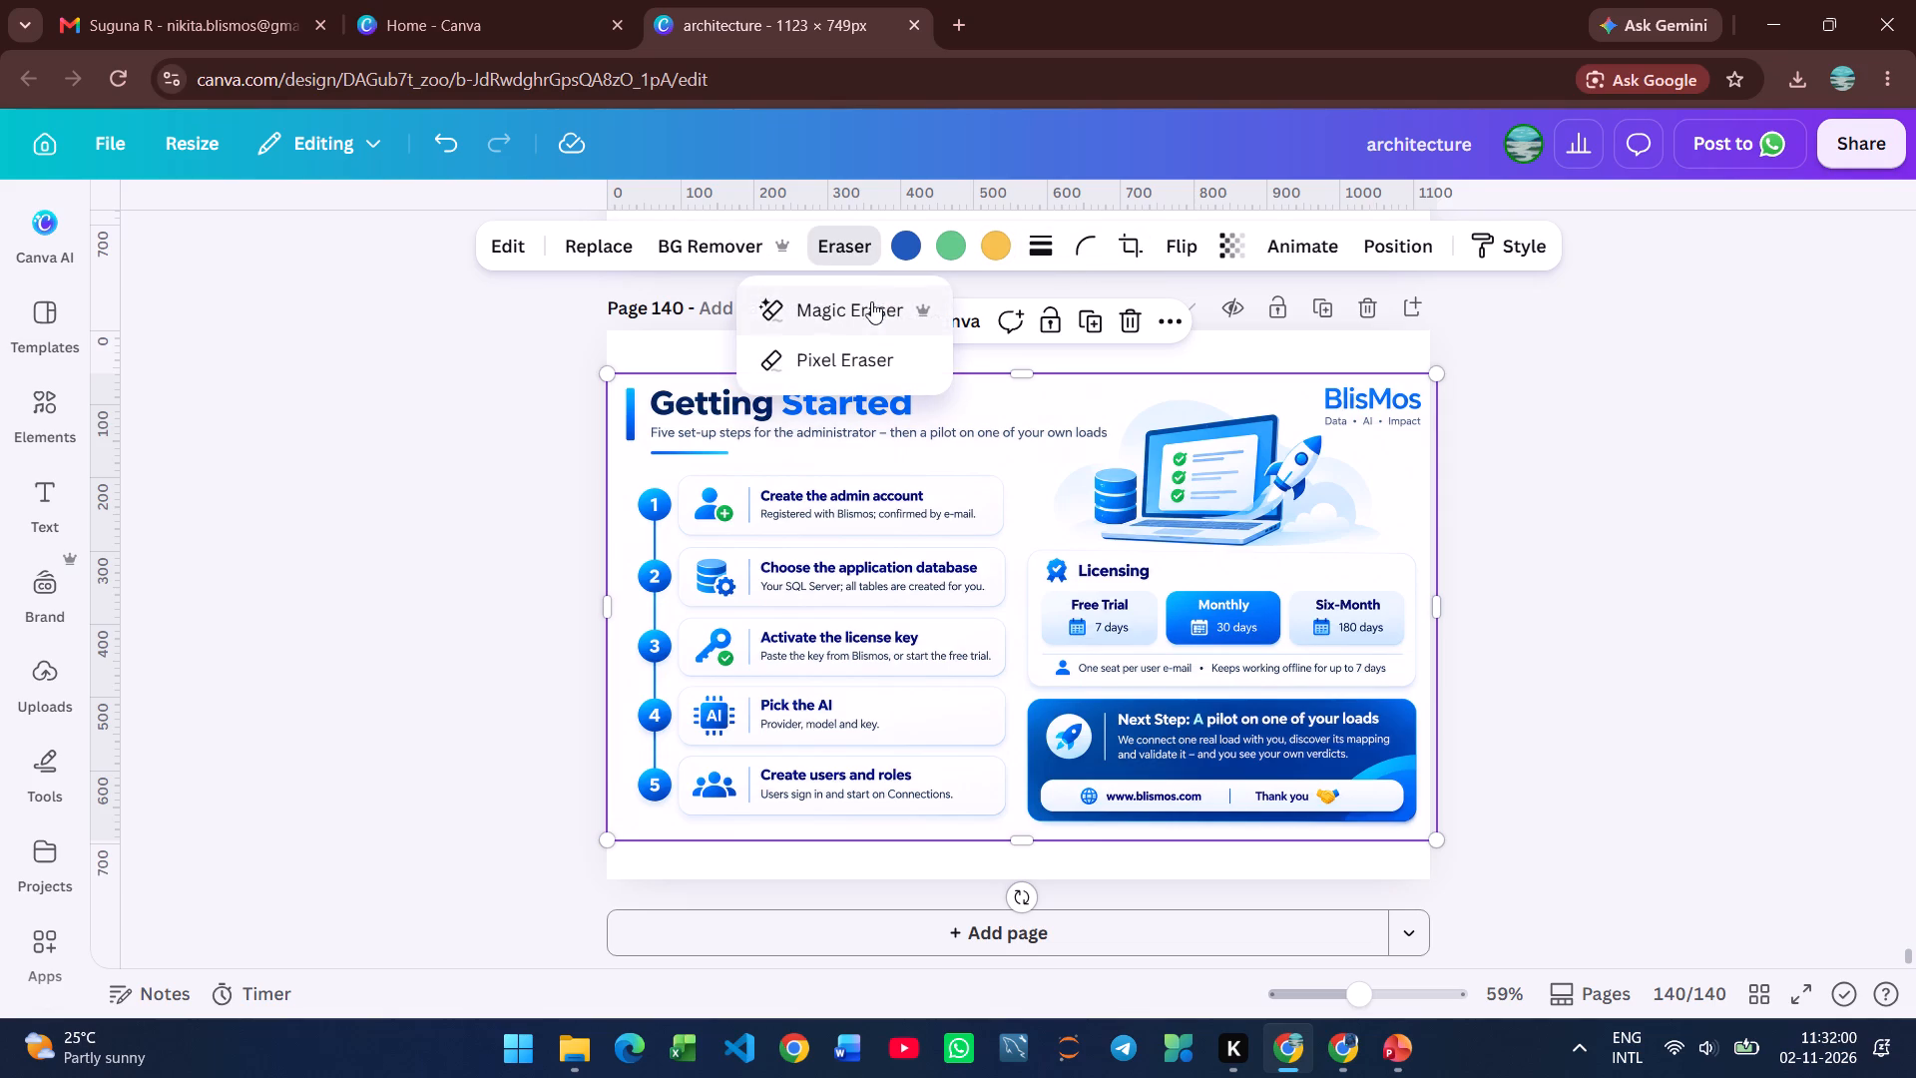
click(884, 307)
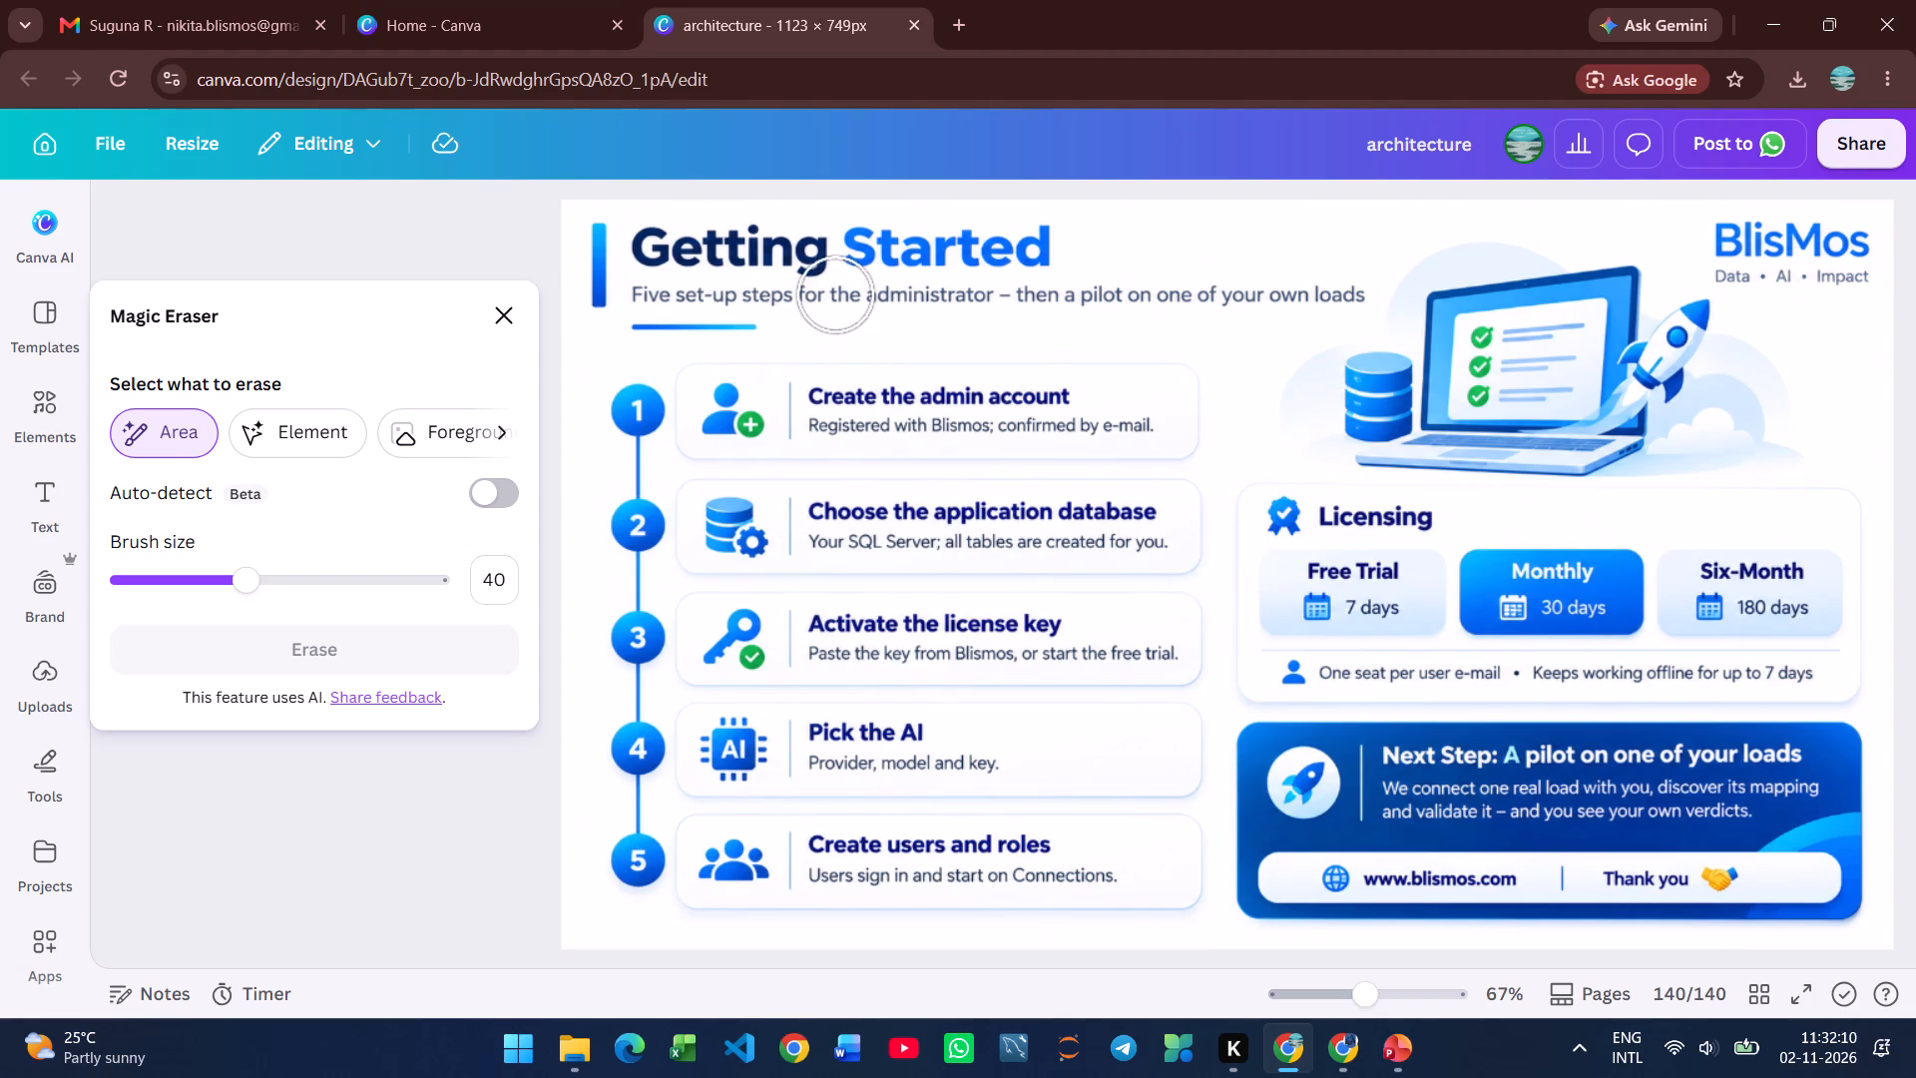
click(498, 433)
click(484, 443)
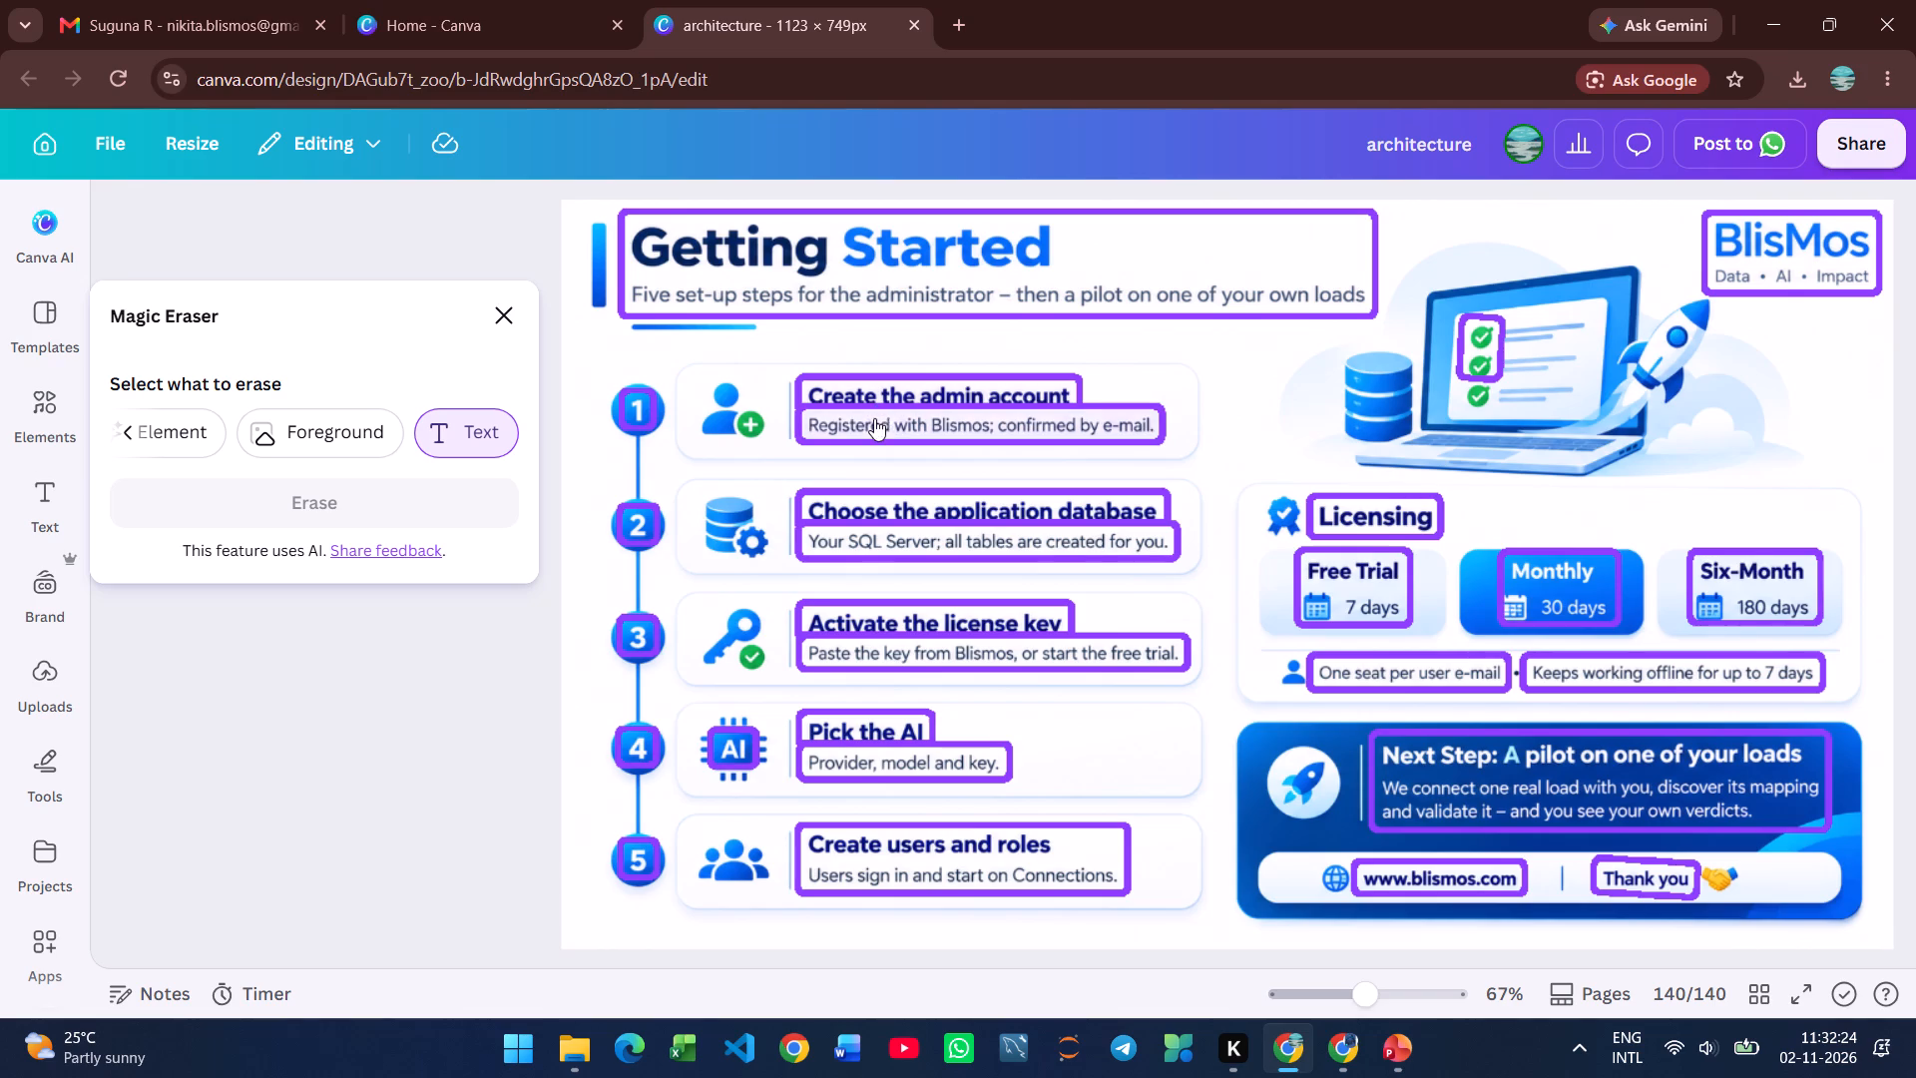
click(919, 391)
click(919, 419)
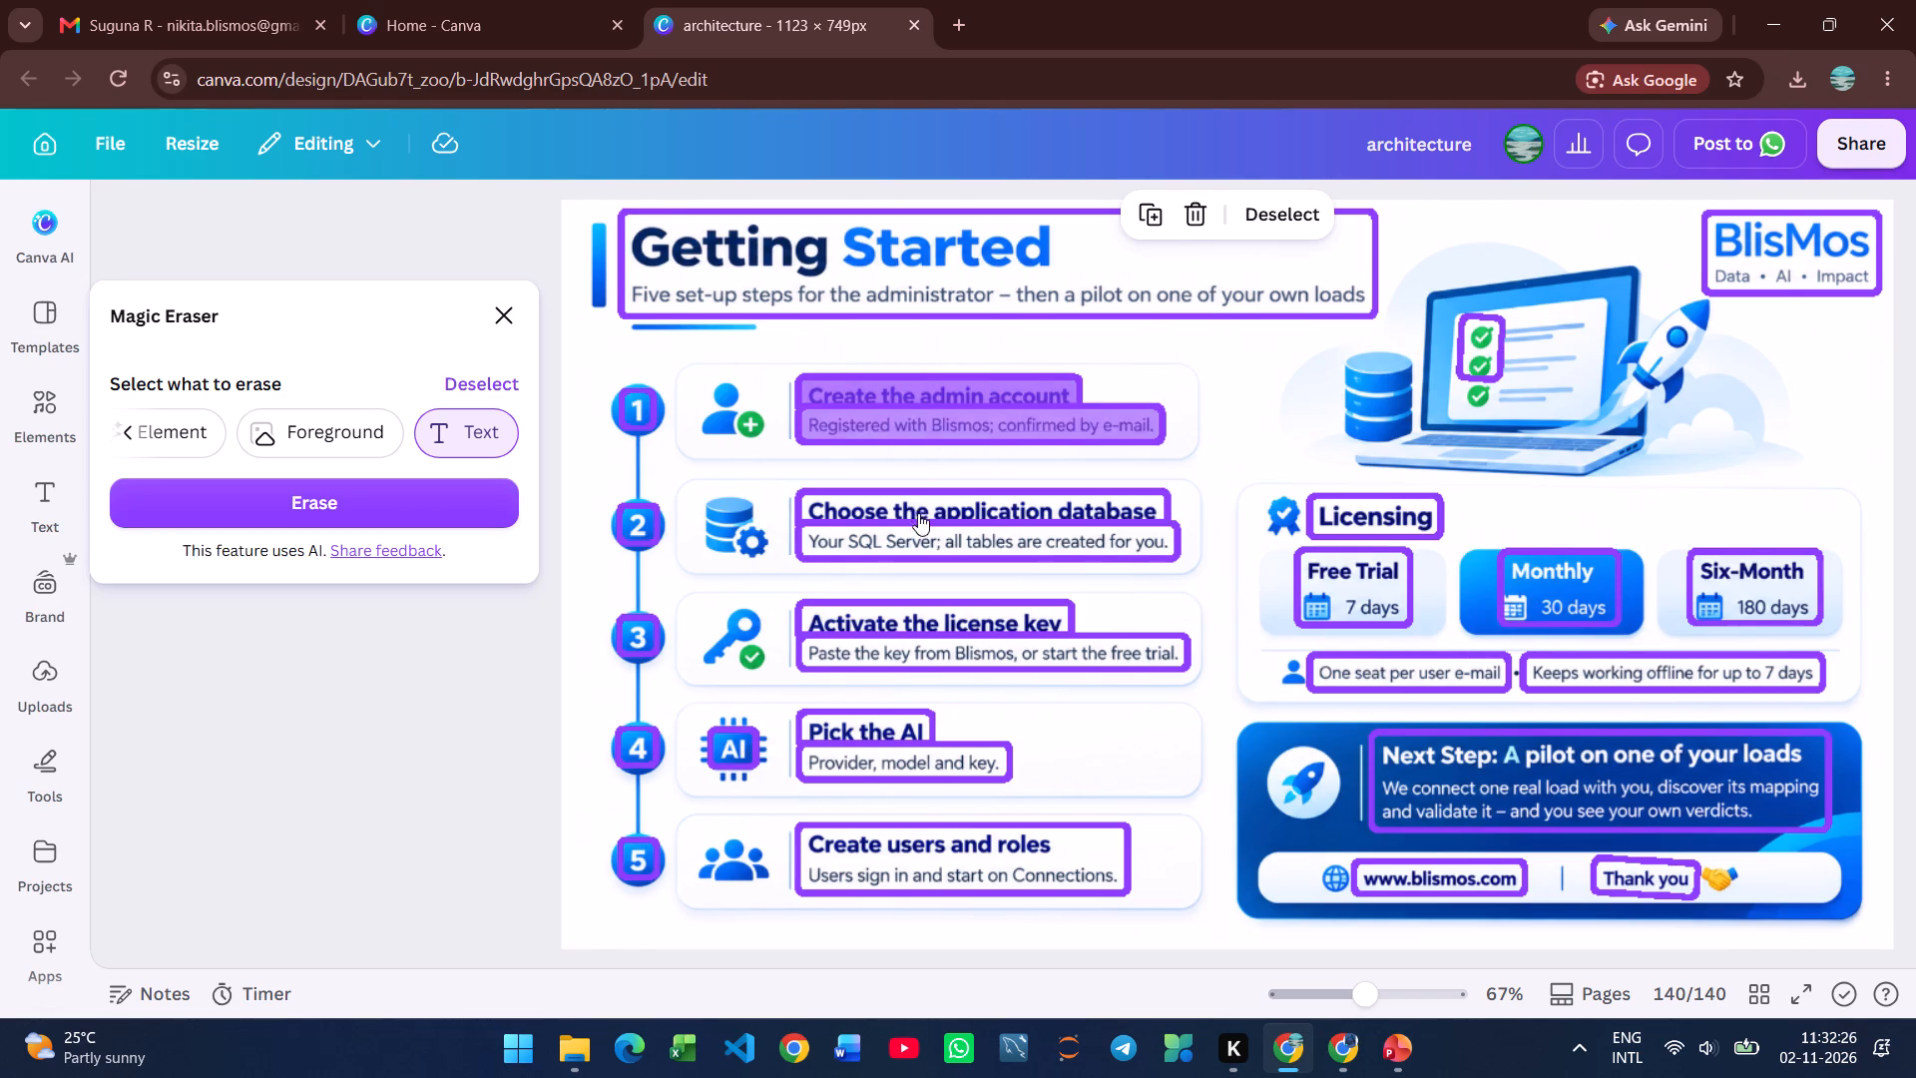
click(918, 513)
click(925, 543)
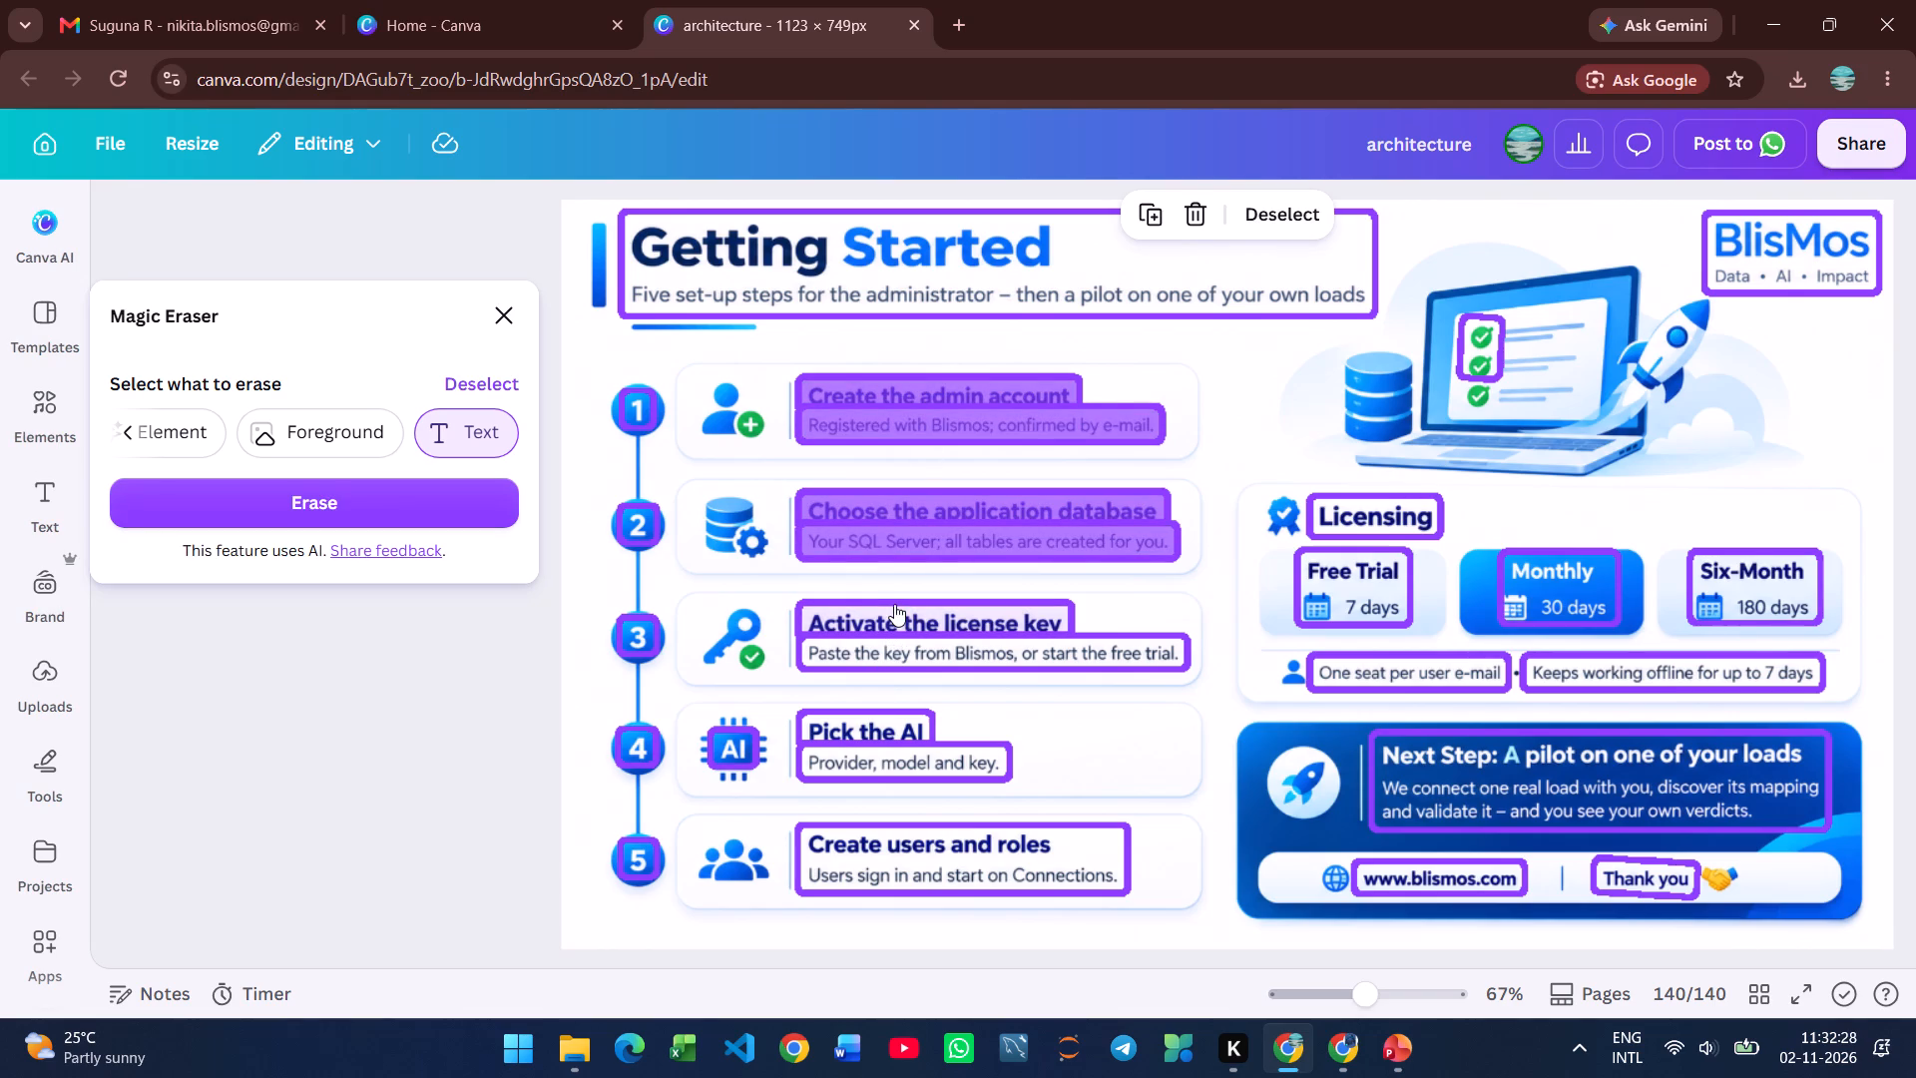
click(894, 606)
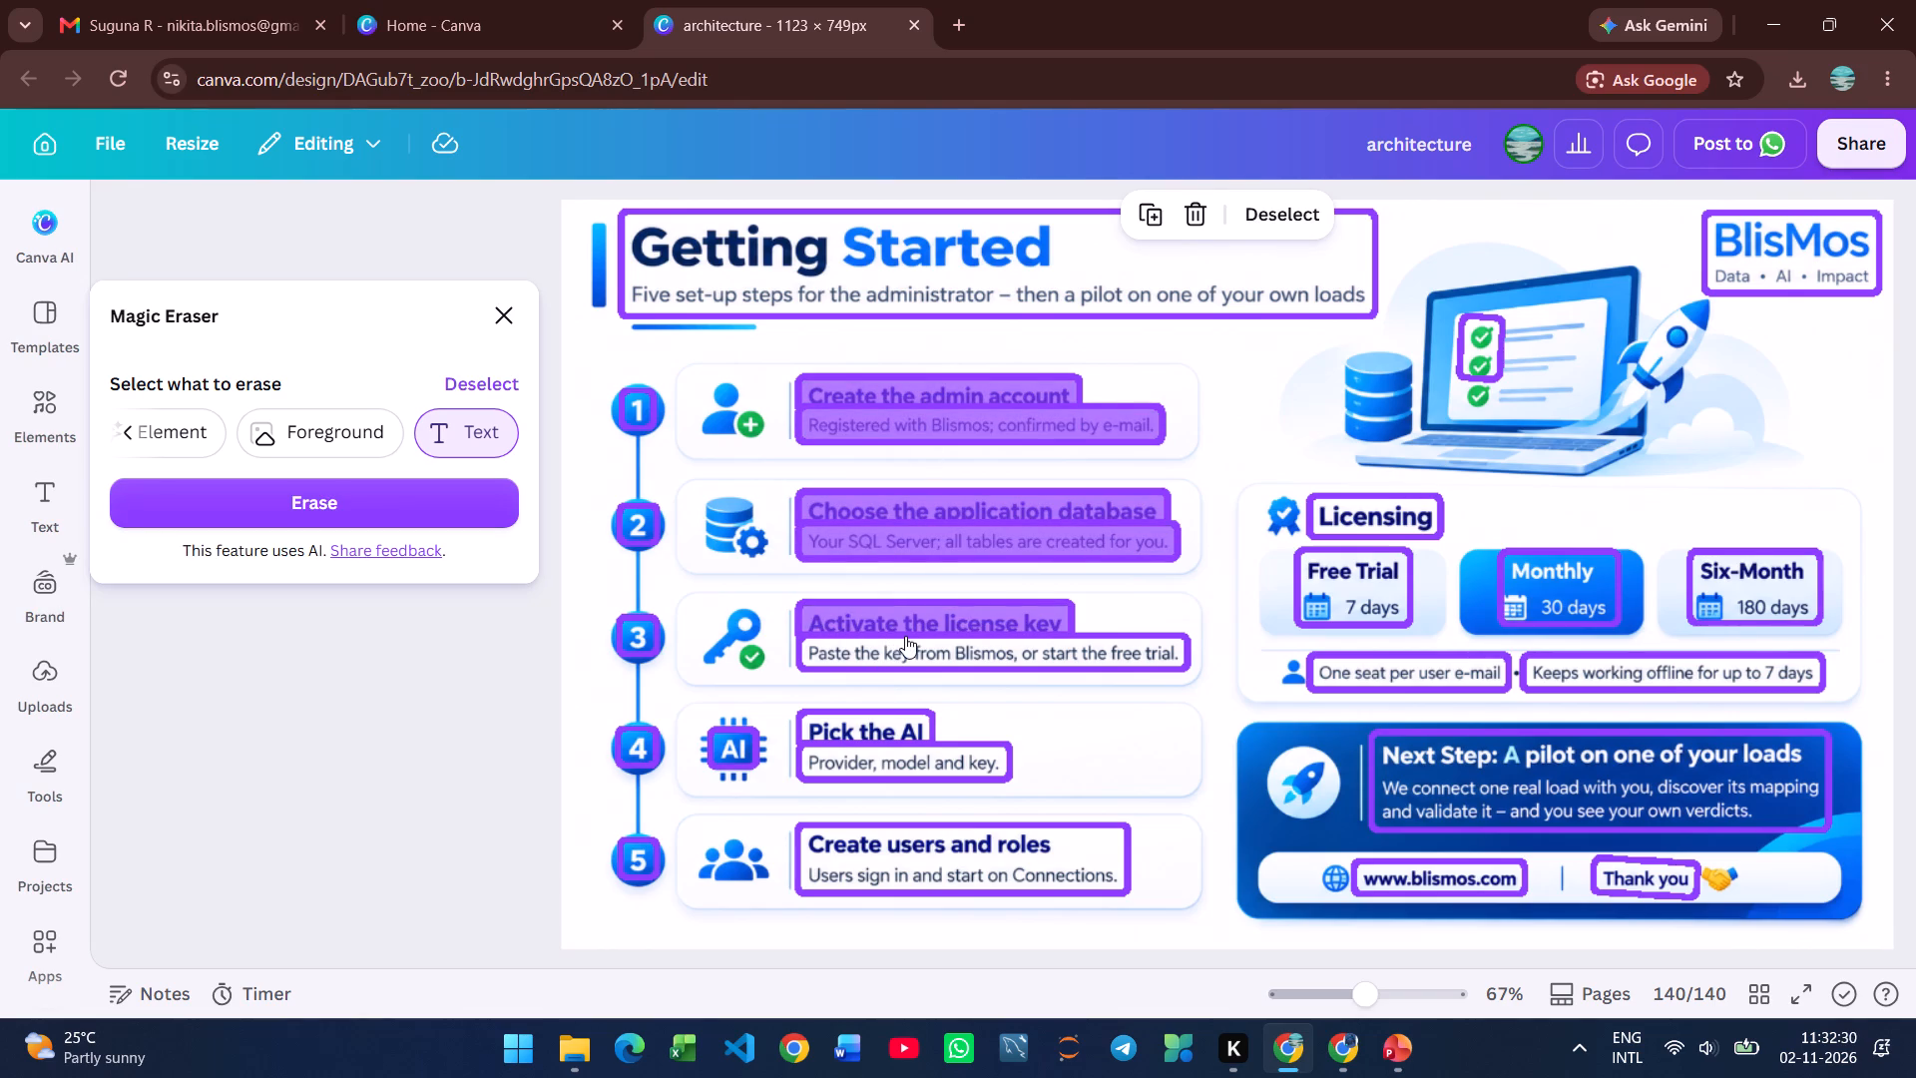
click(905, 636)
click(891, 663)
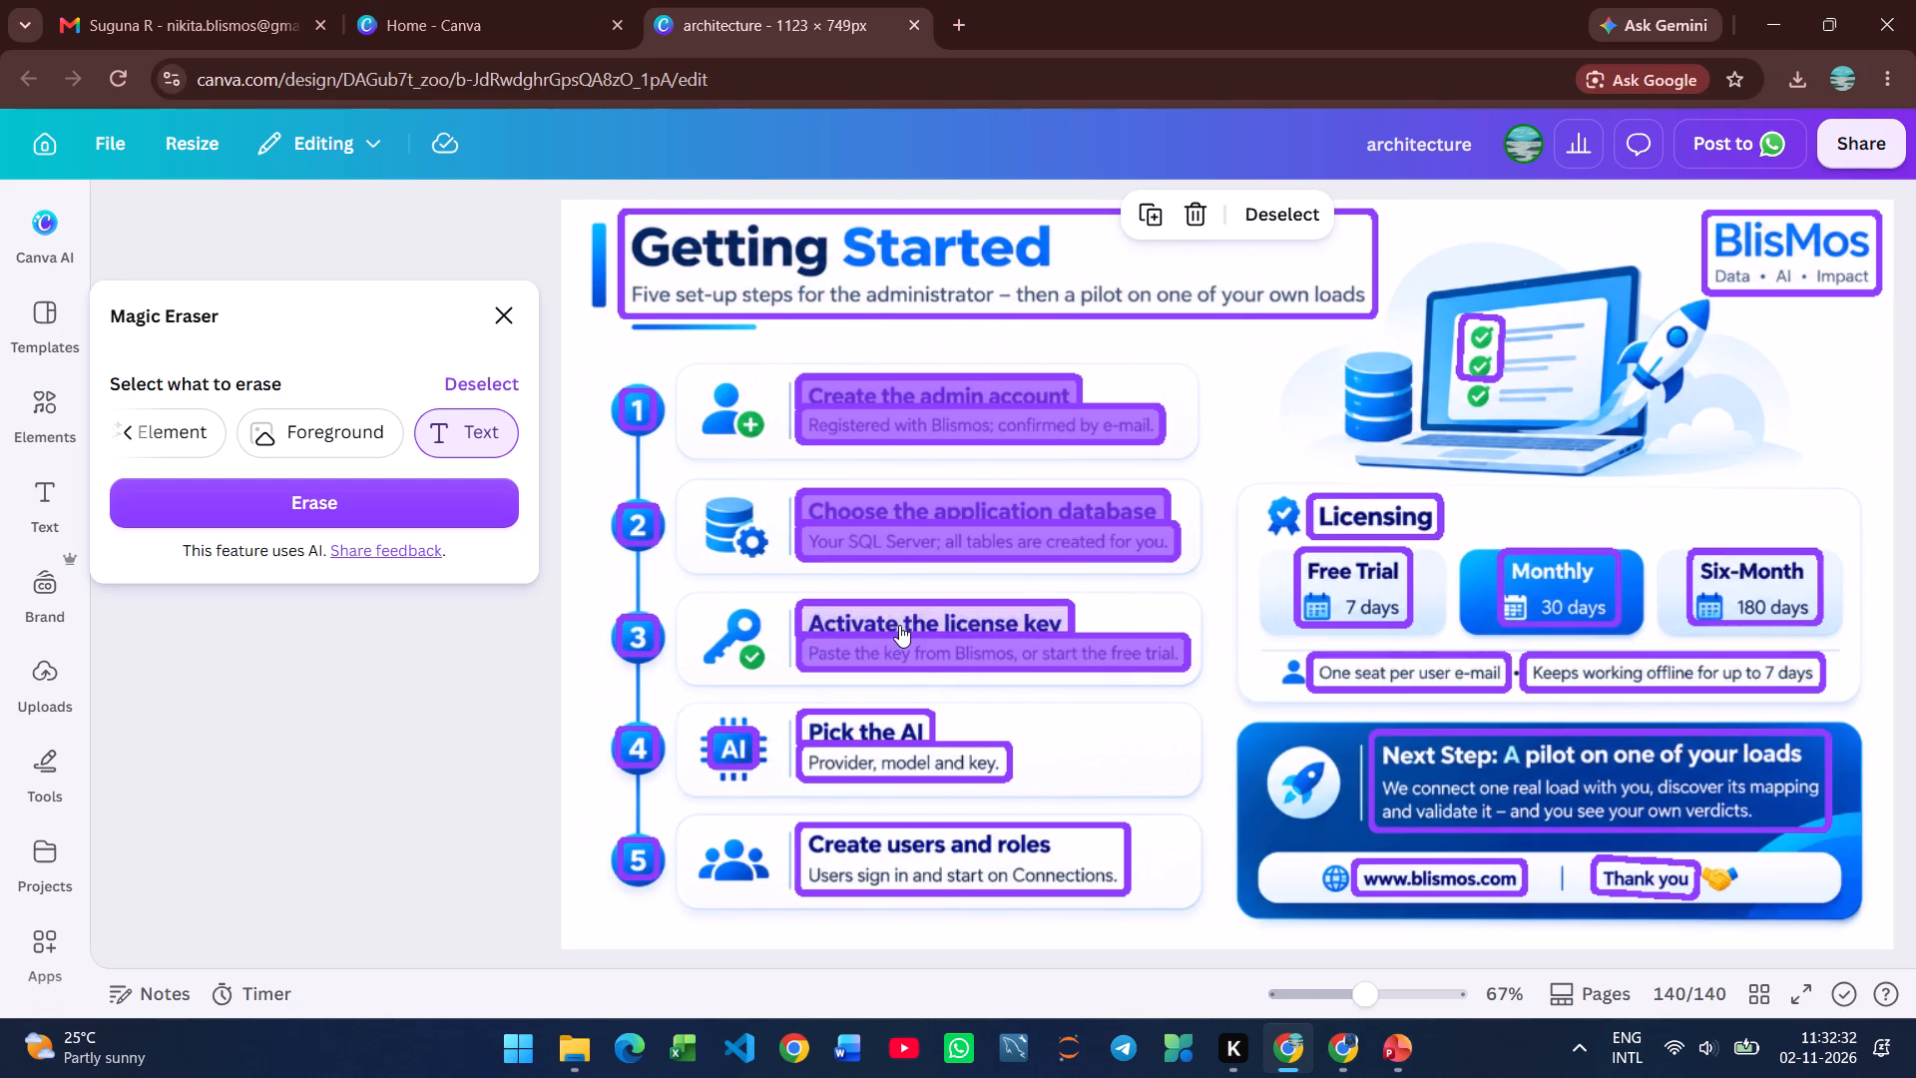
click(900, 625)
click(845, 725)
click(884, 766)
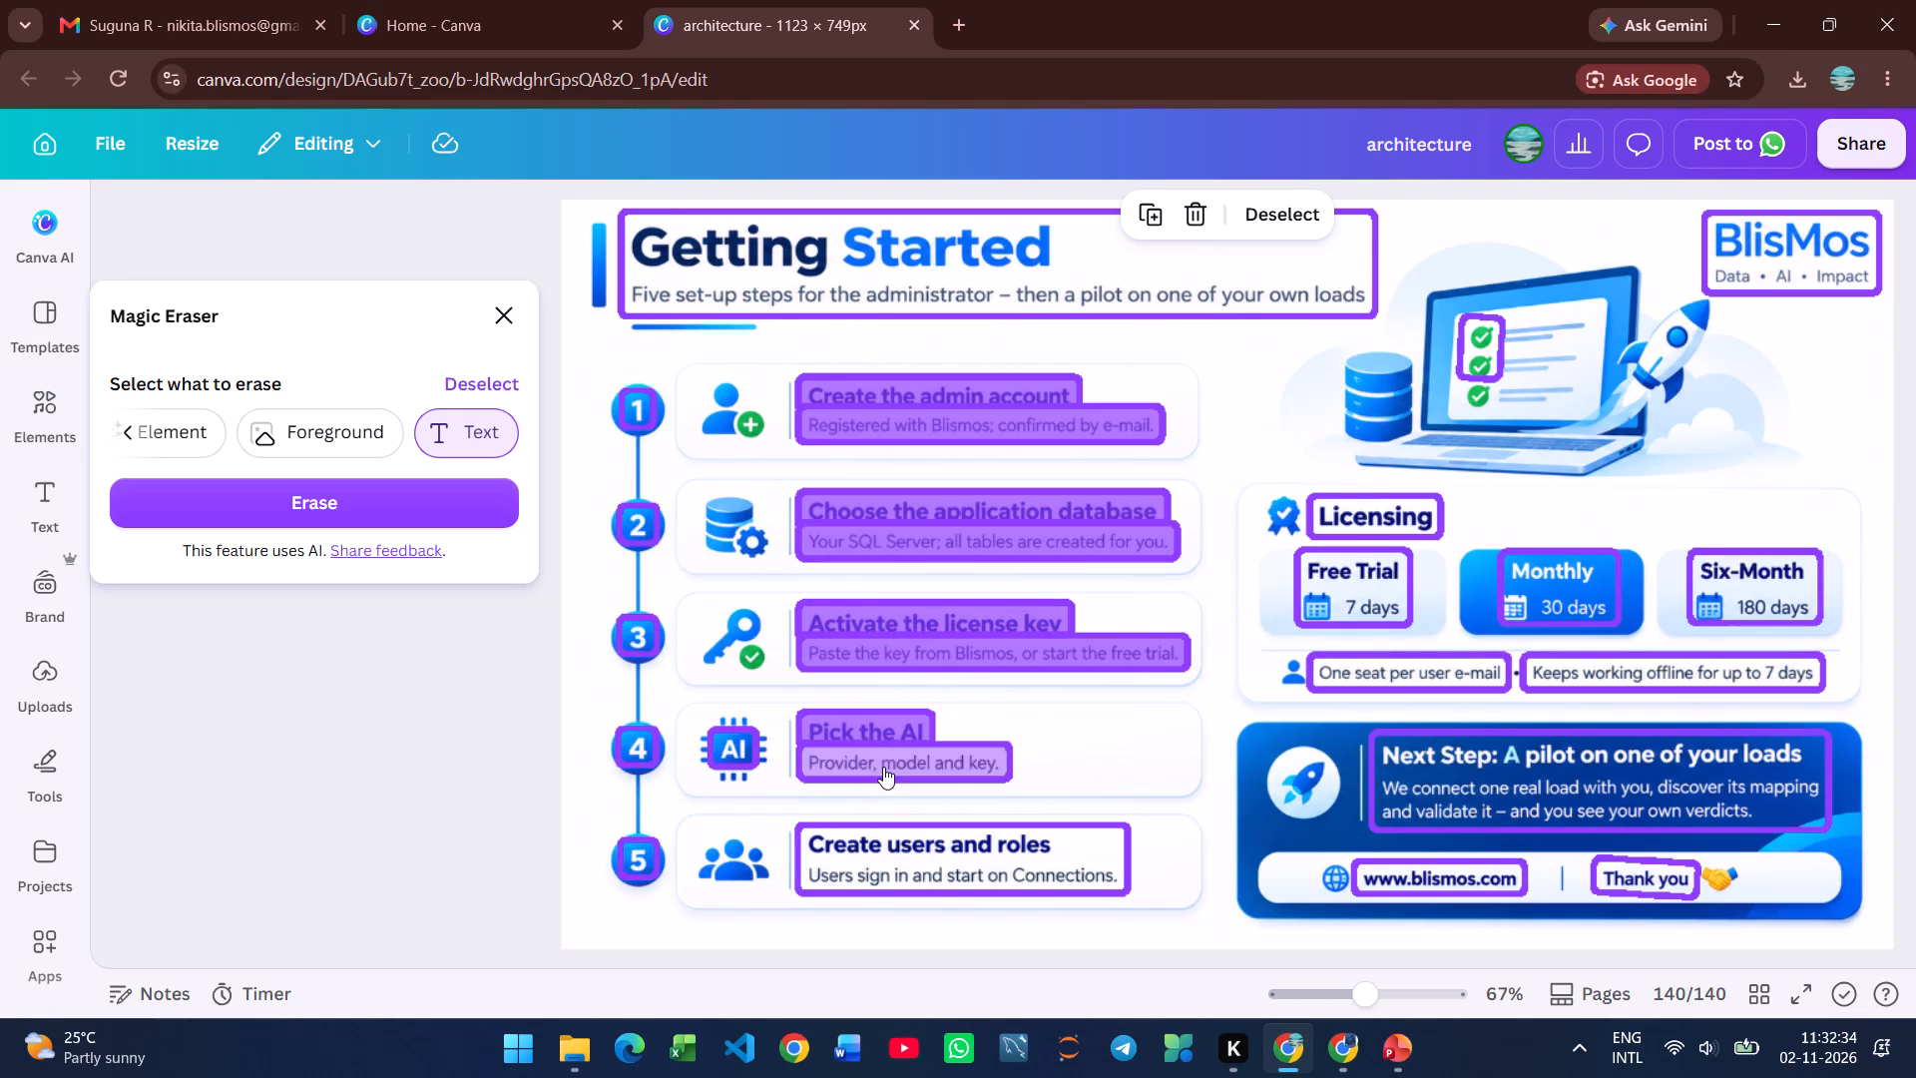
click(940, 846)
click(1454, 881)
click(1511, 784)
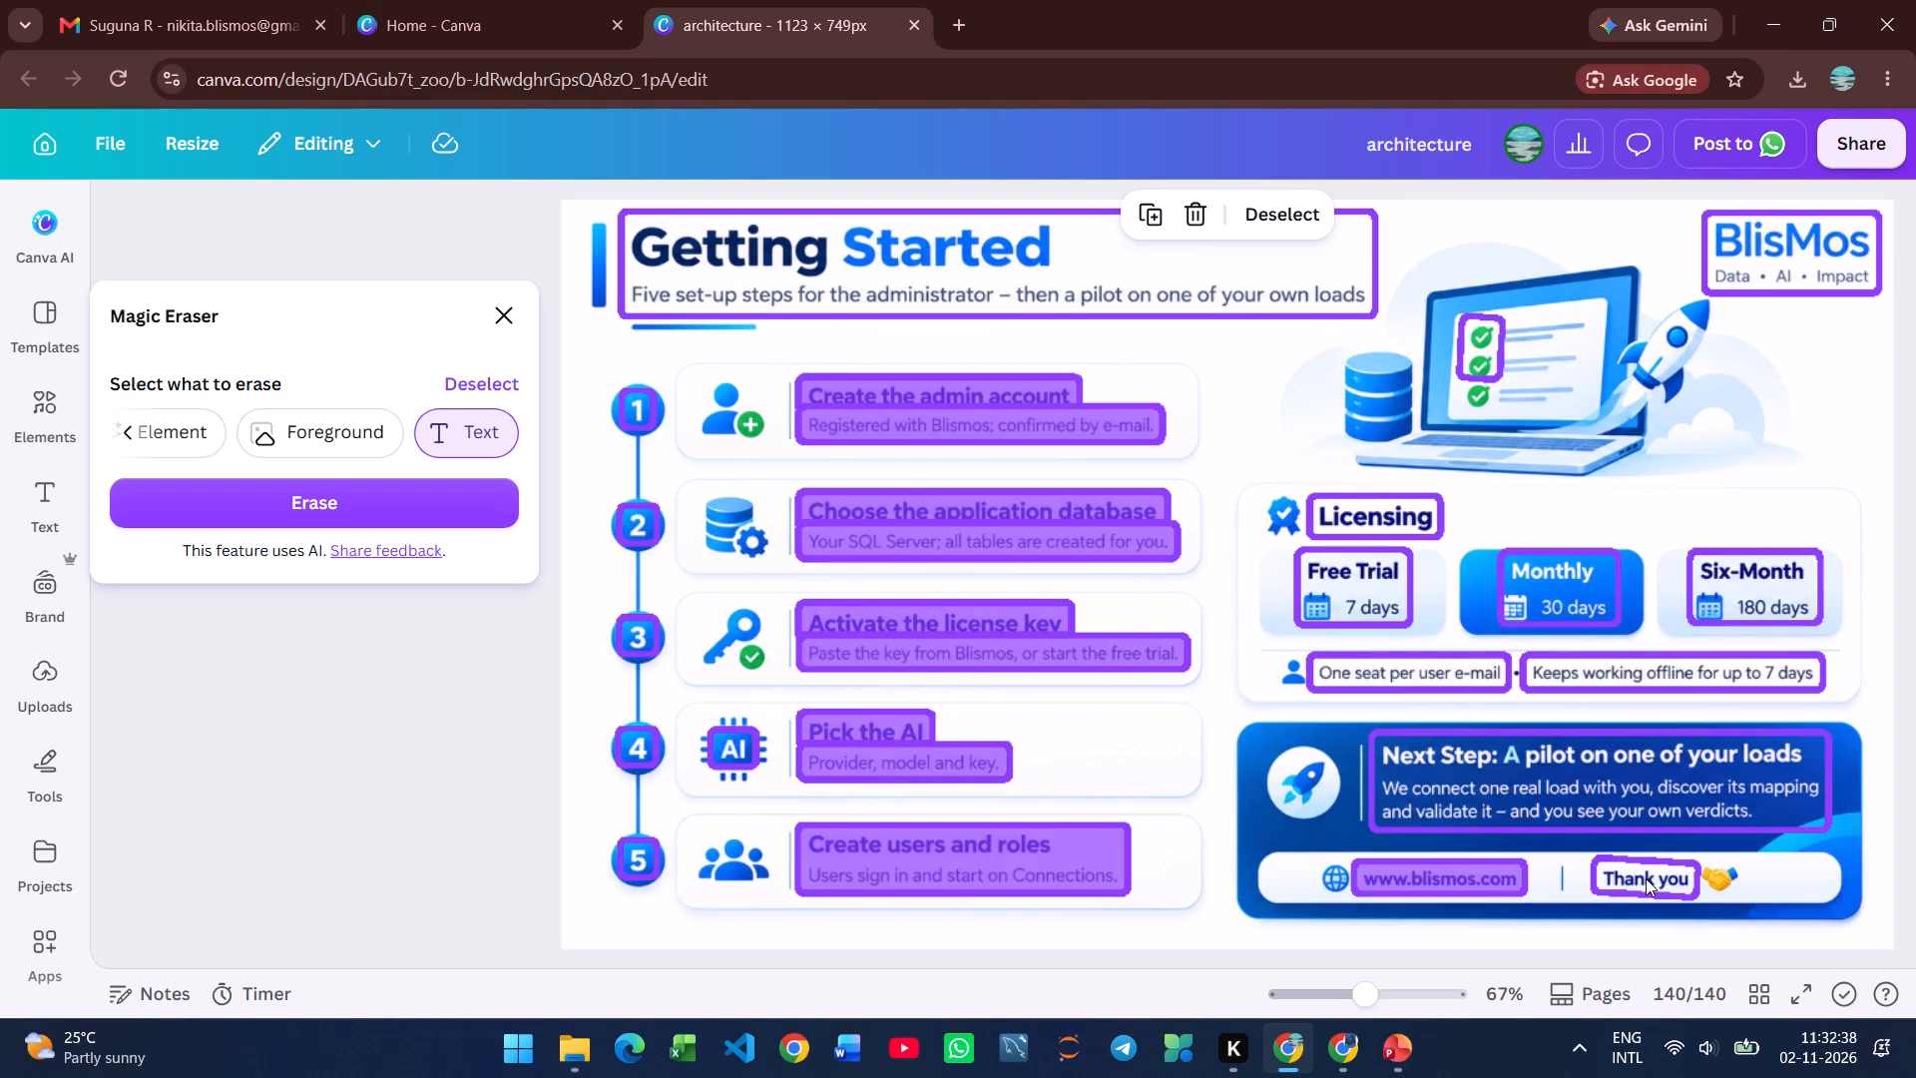
click(1646, 878)
click(1753, 588)
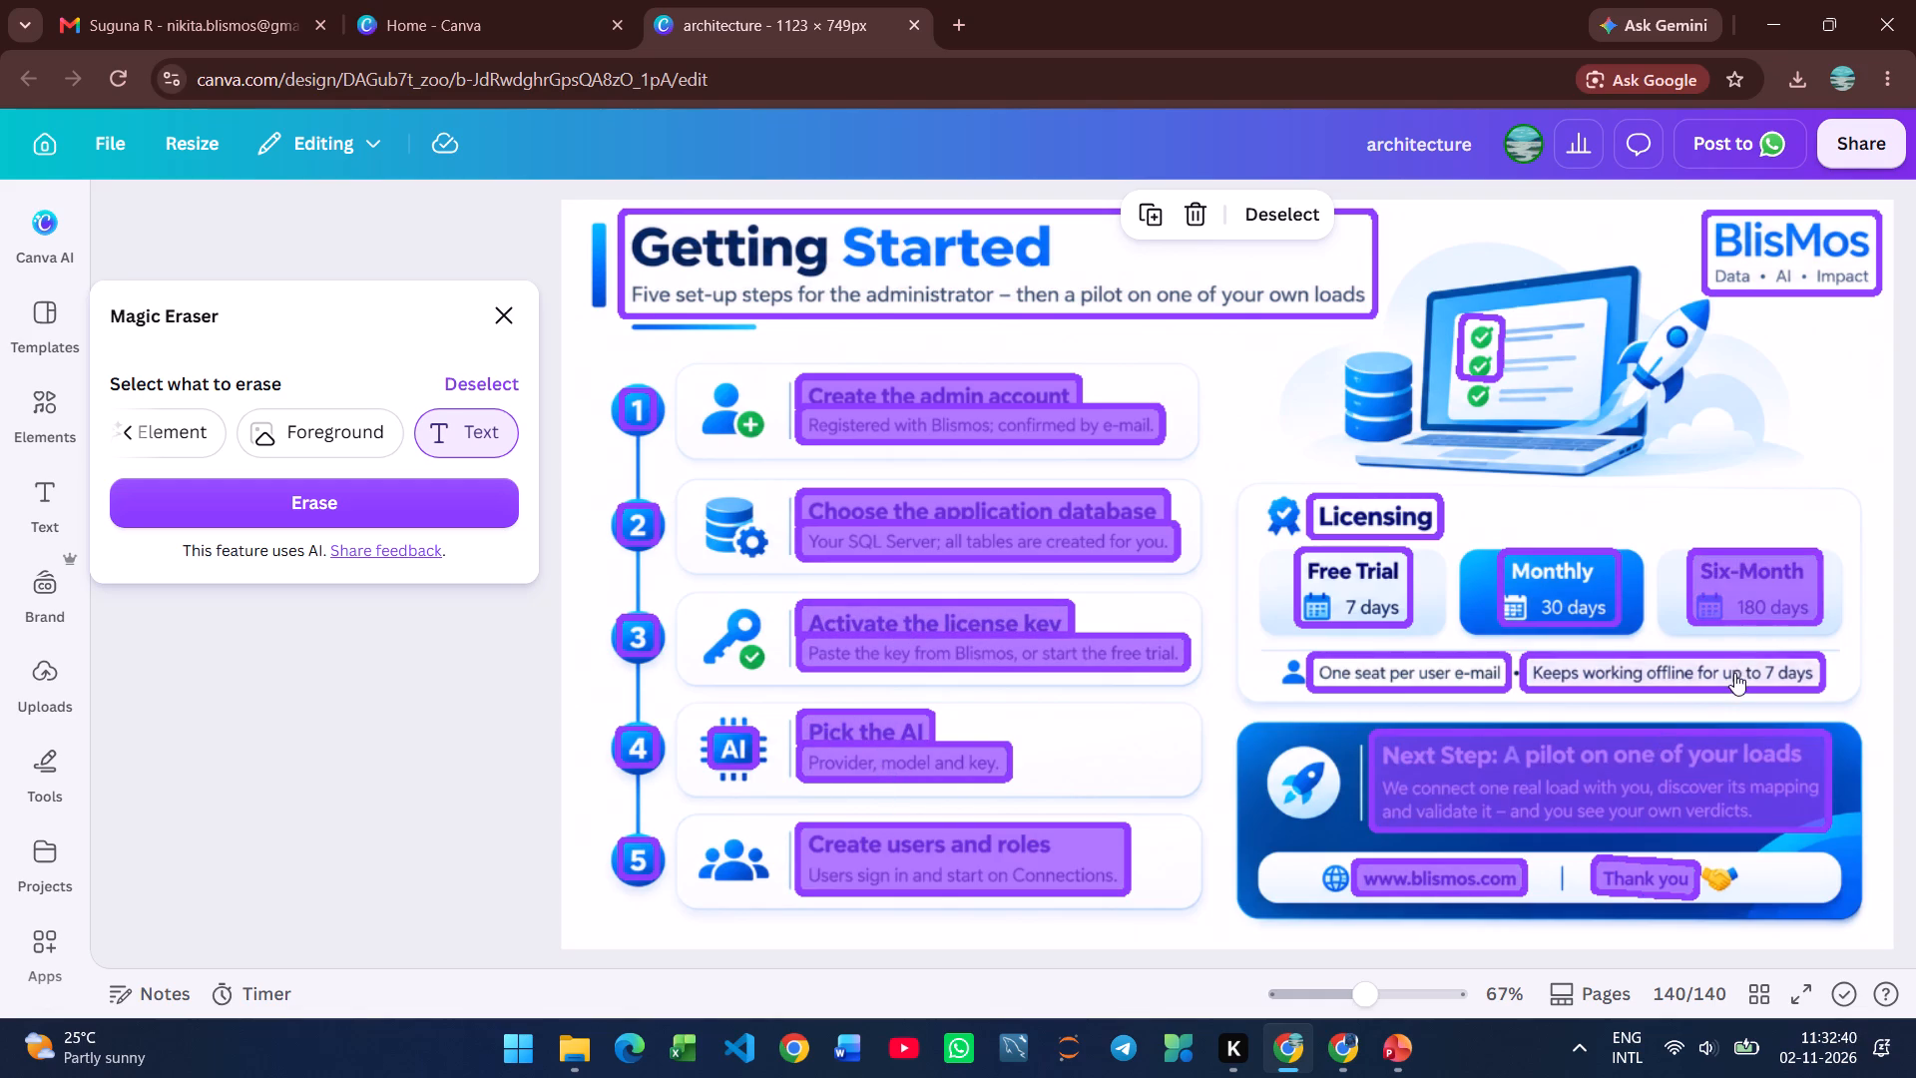
click(1741, 601)
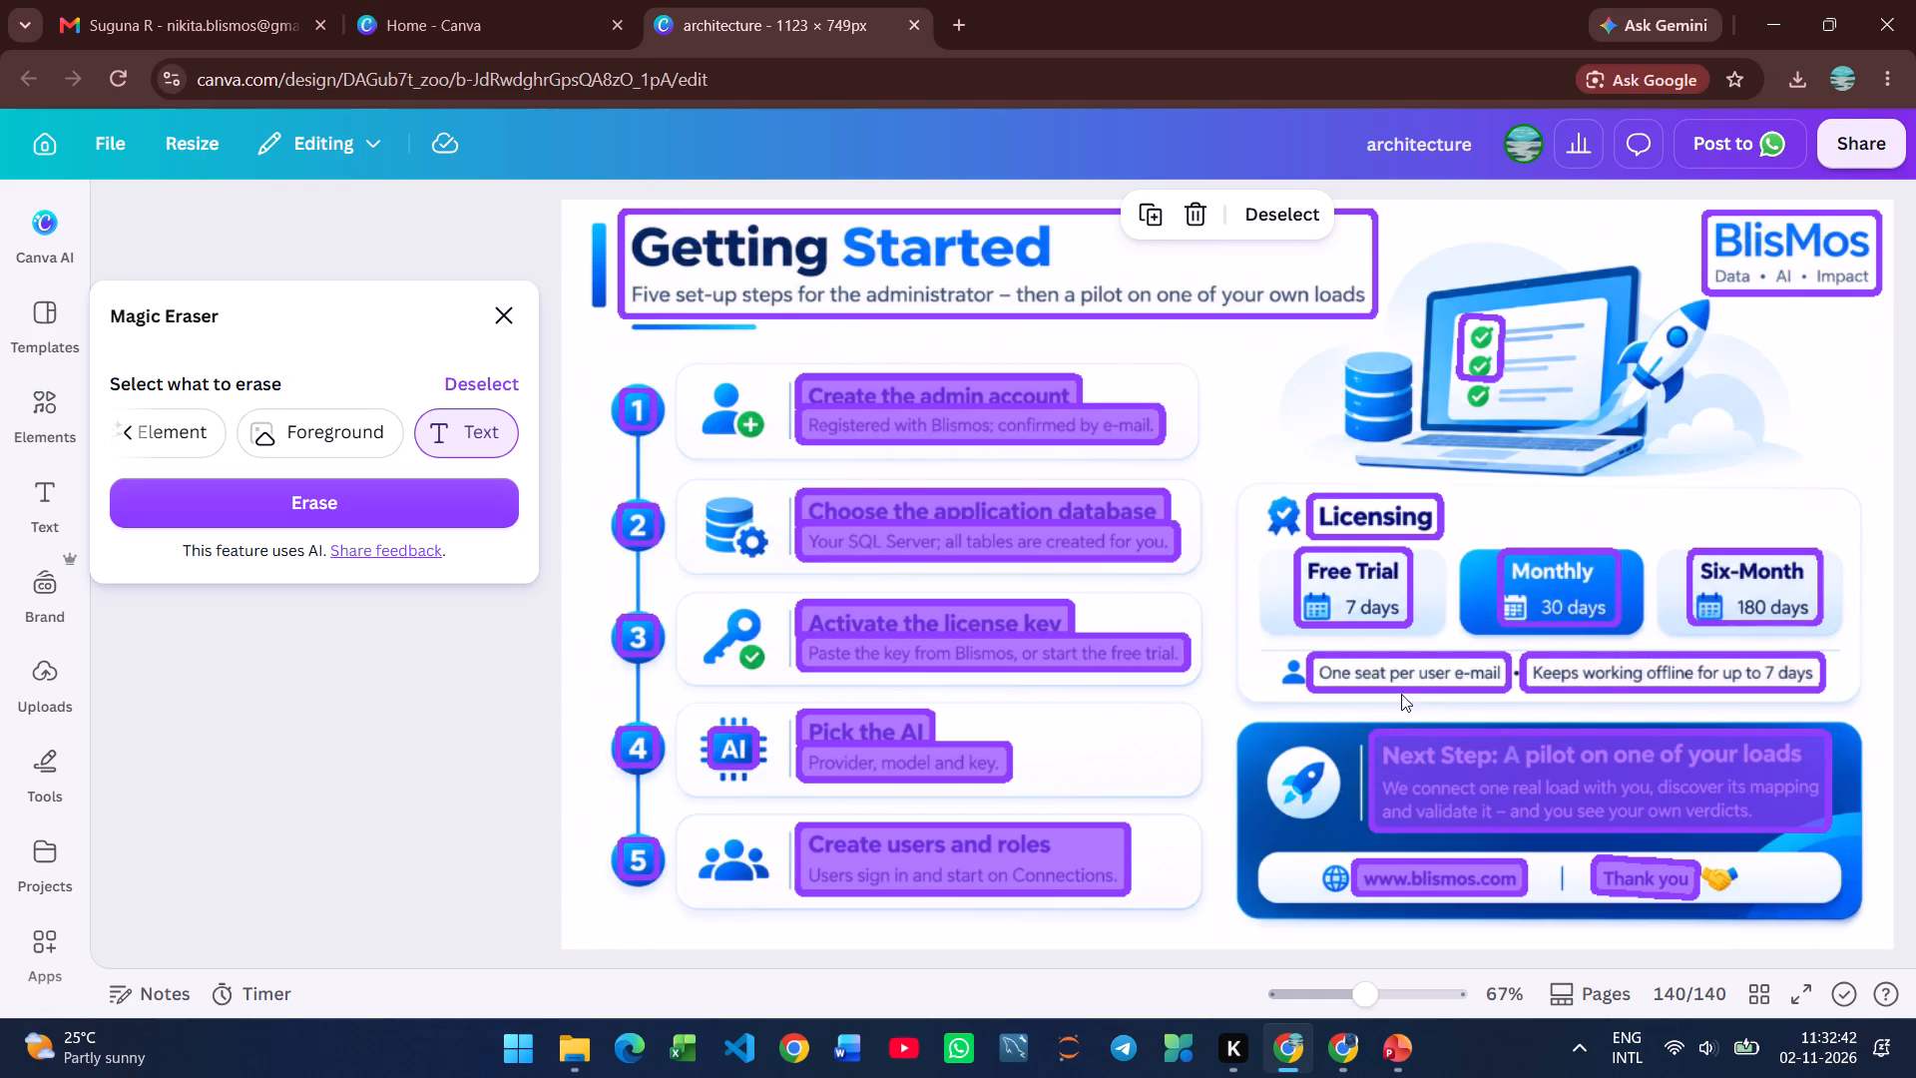
click(1402, 673)
click(1610, 667)
click(1365, 508)
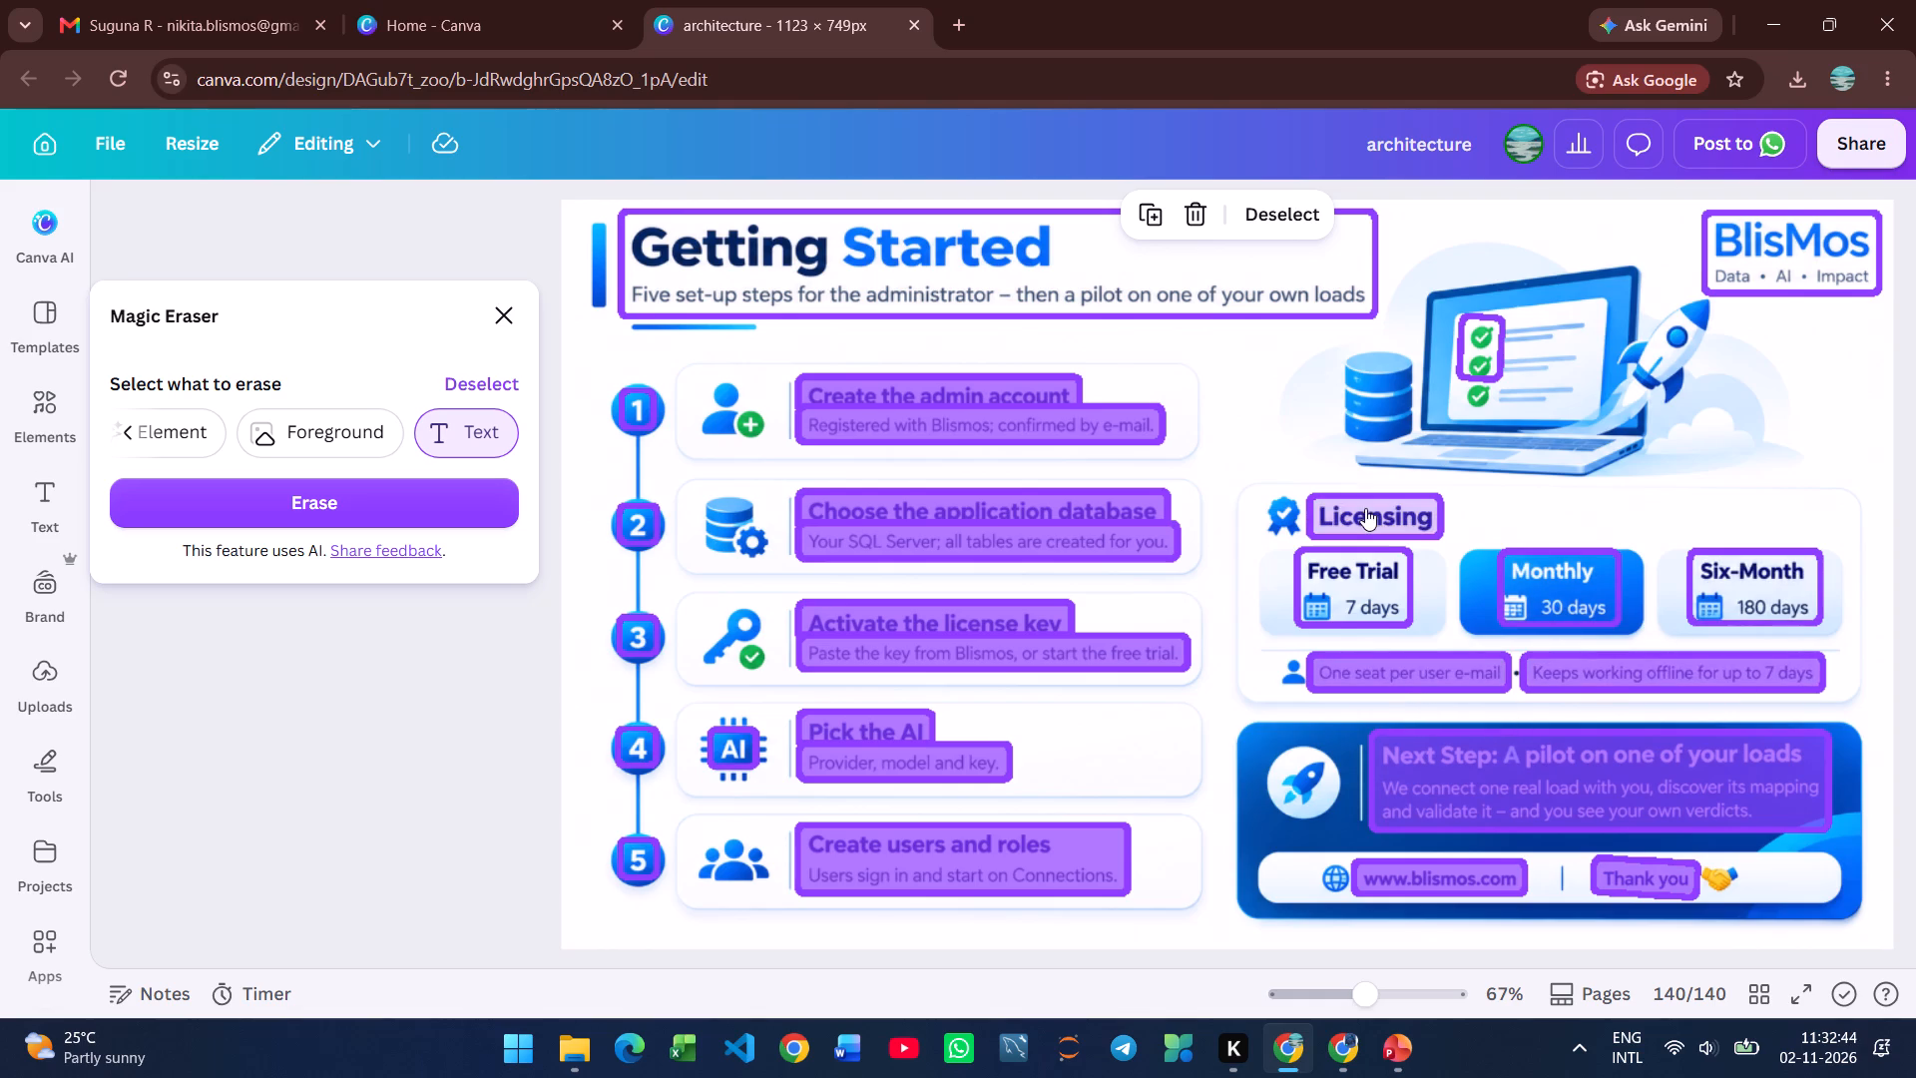
click(855, 282)
click(1797, 248)
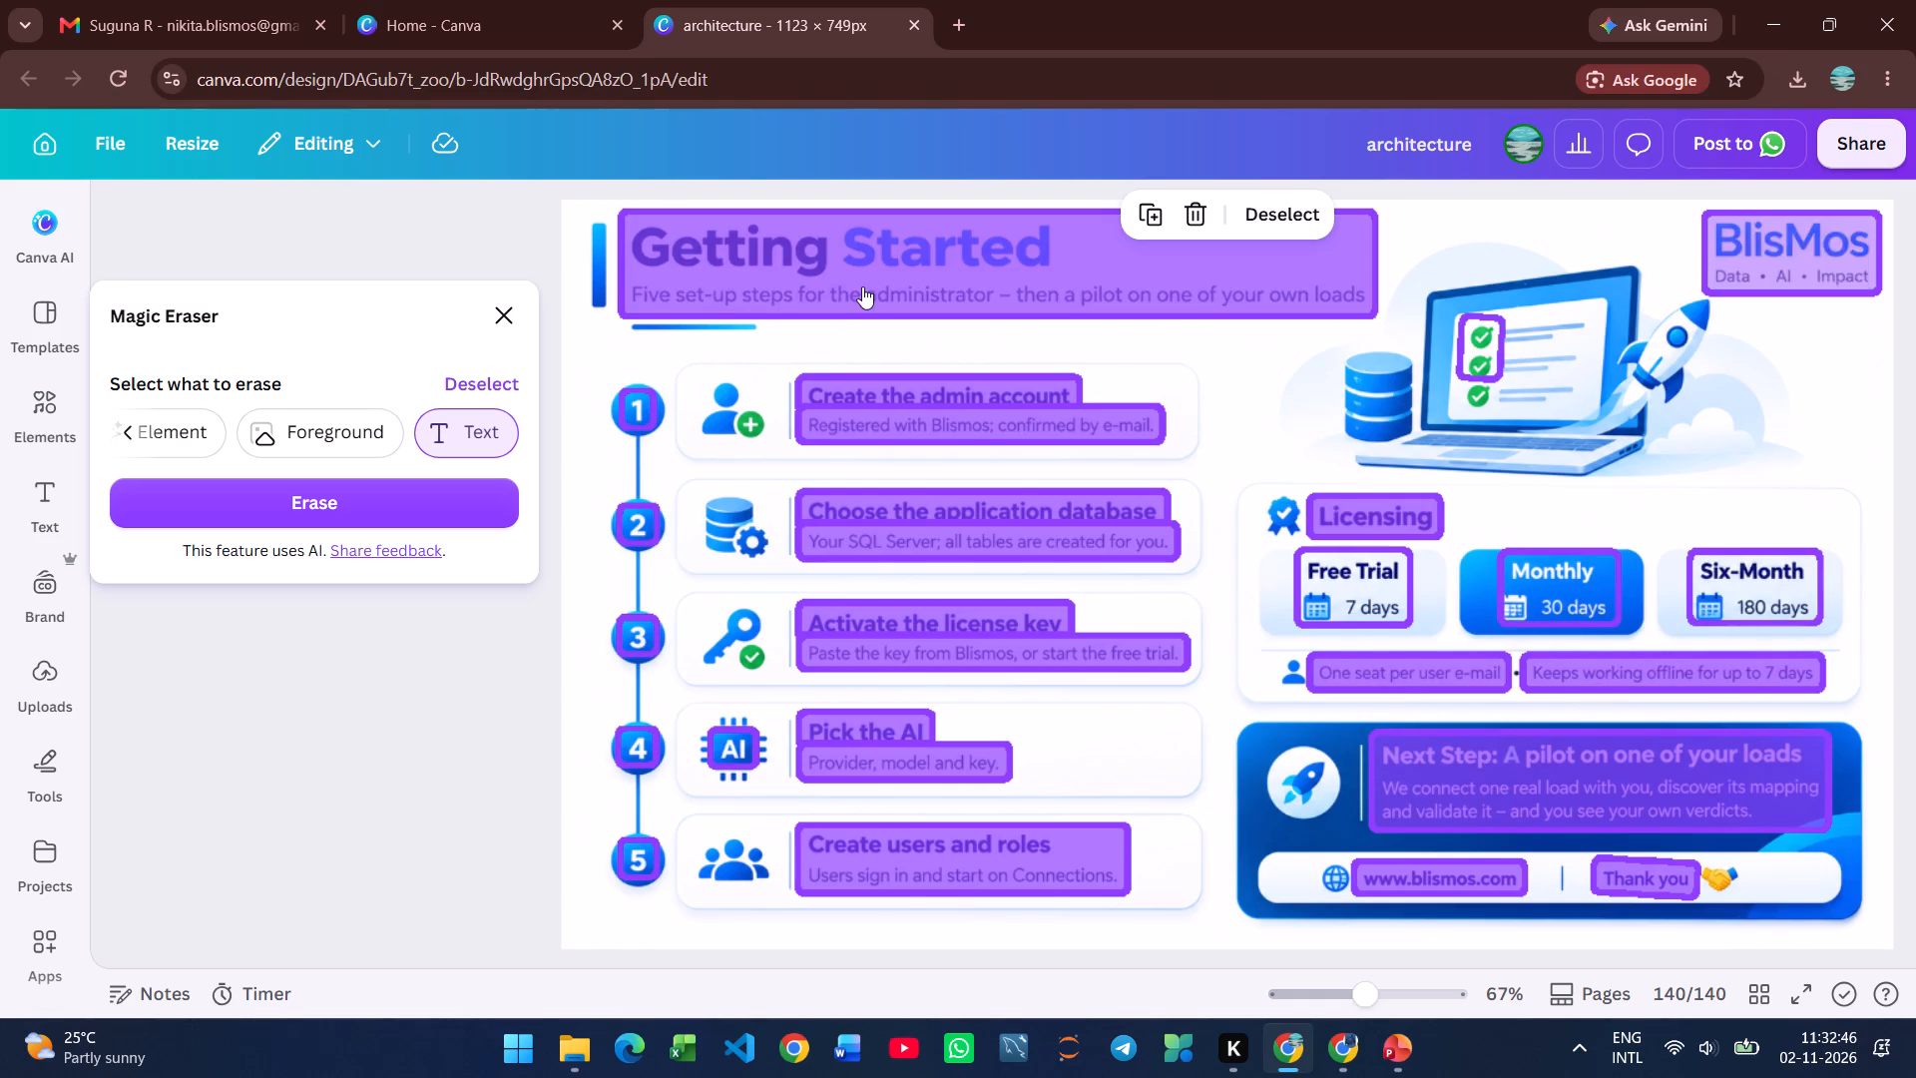
click(318, 493)
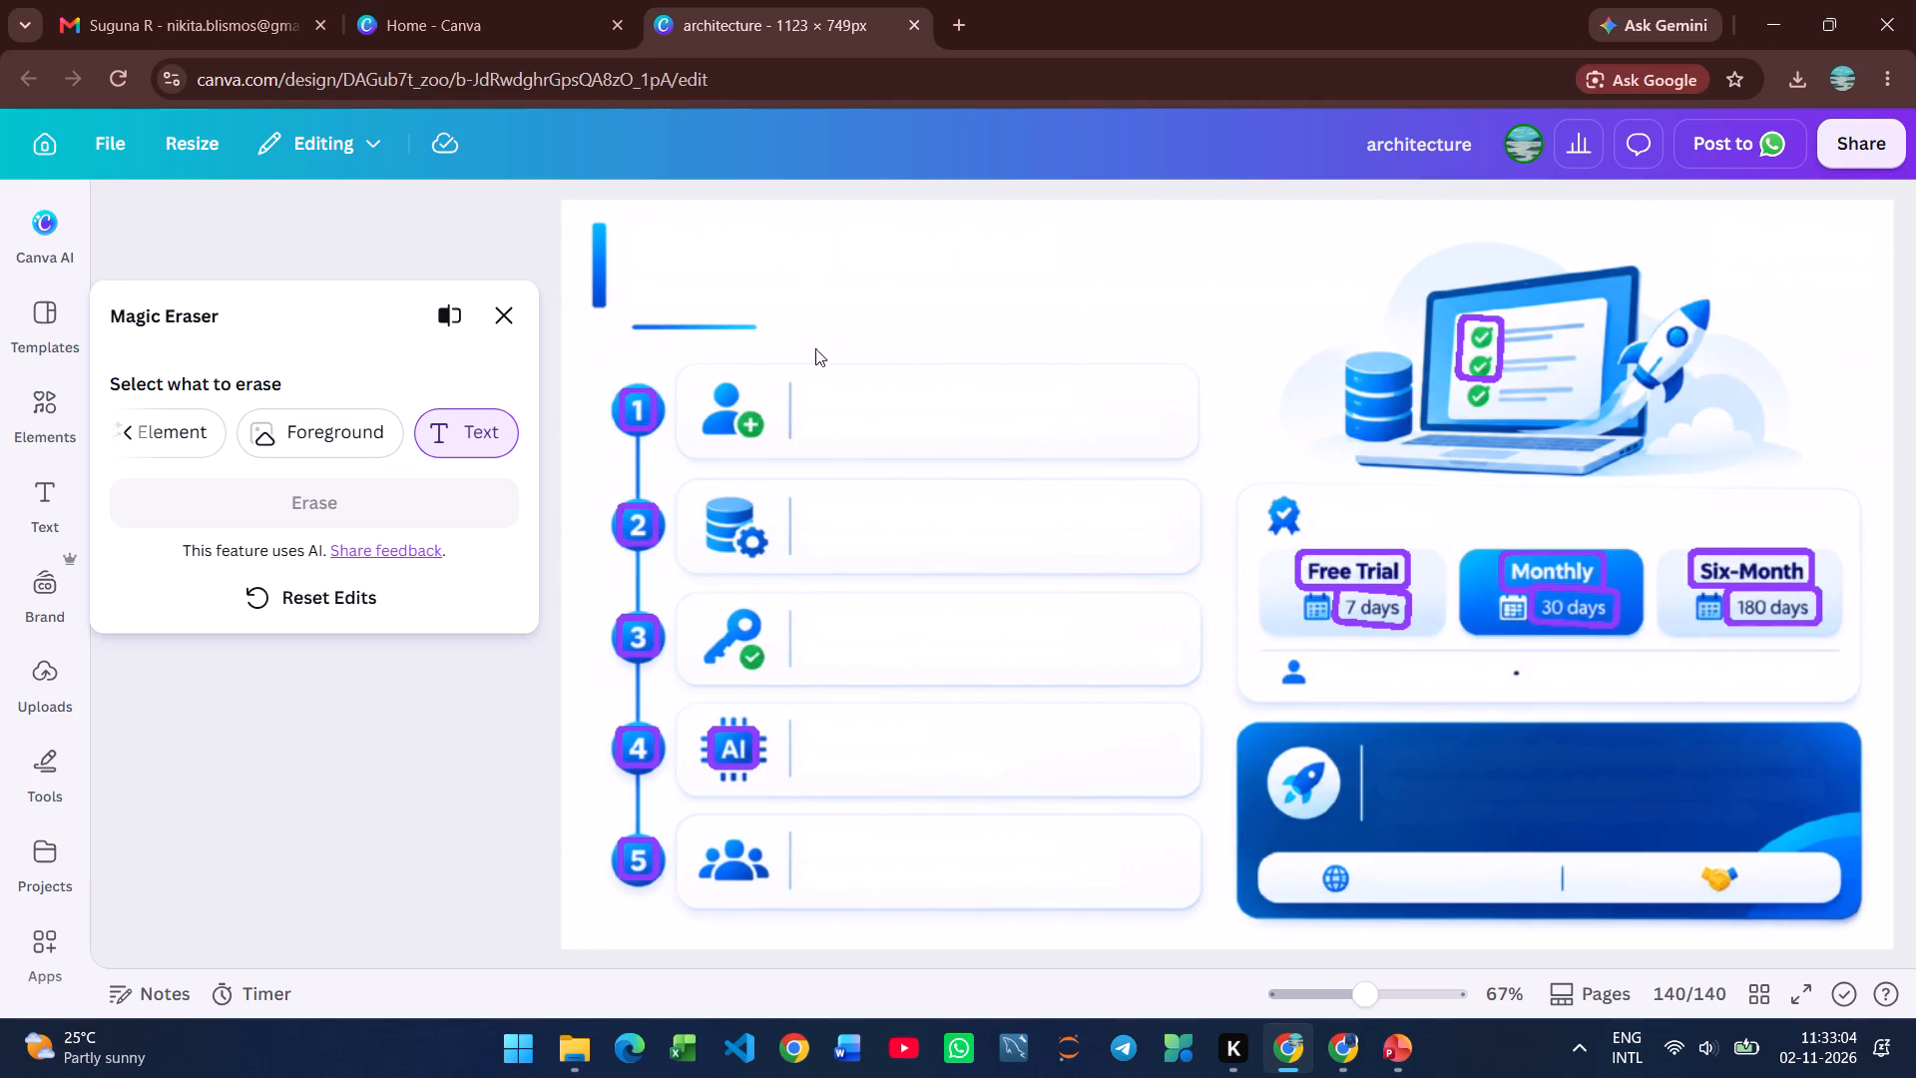
click(499, 319)
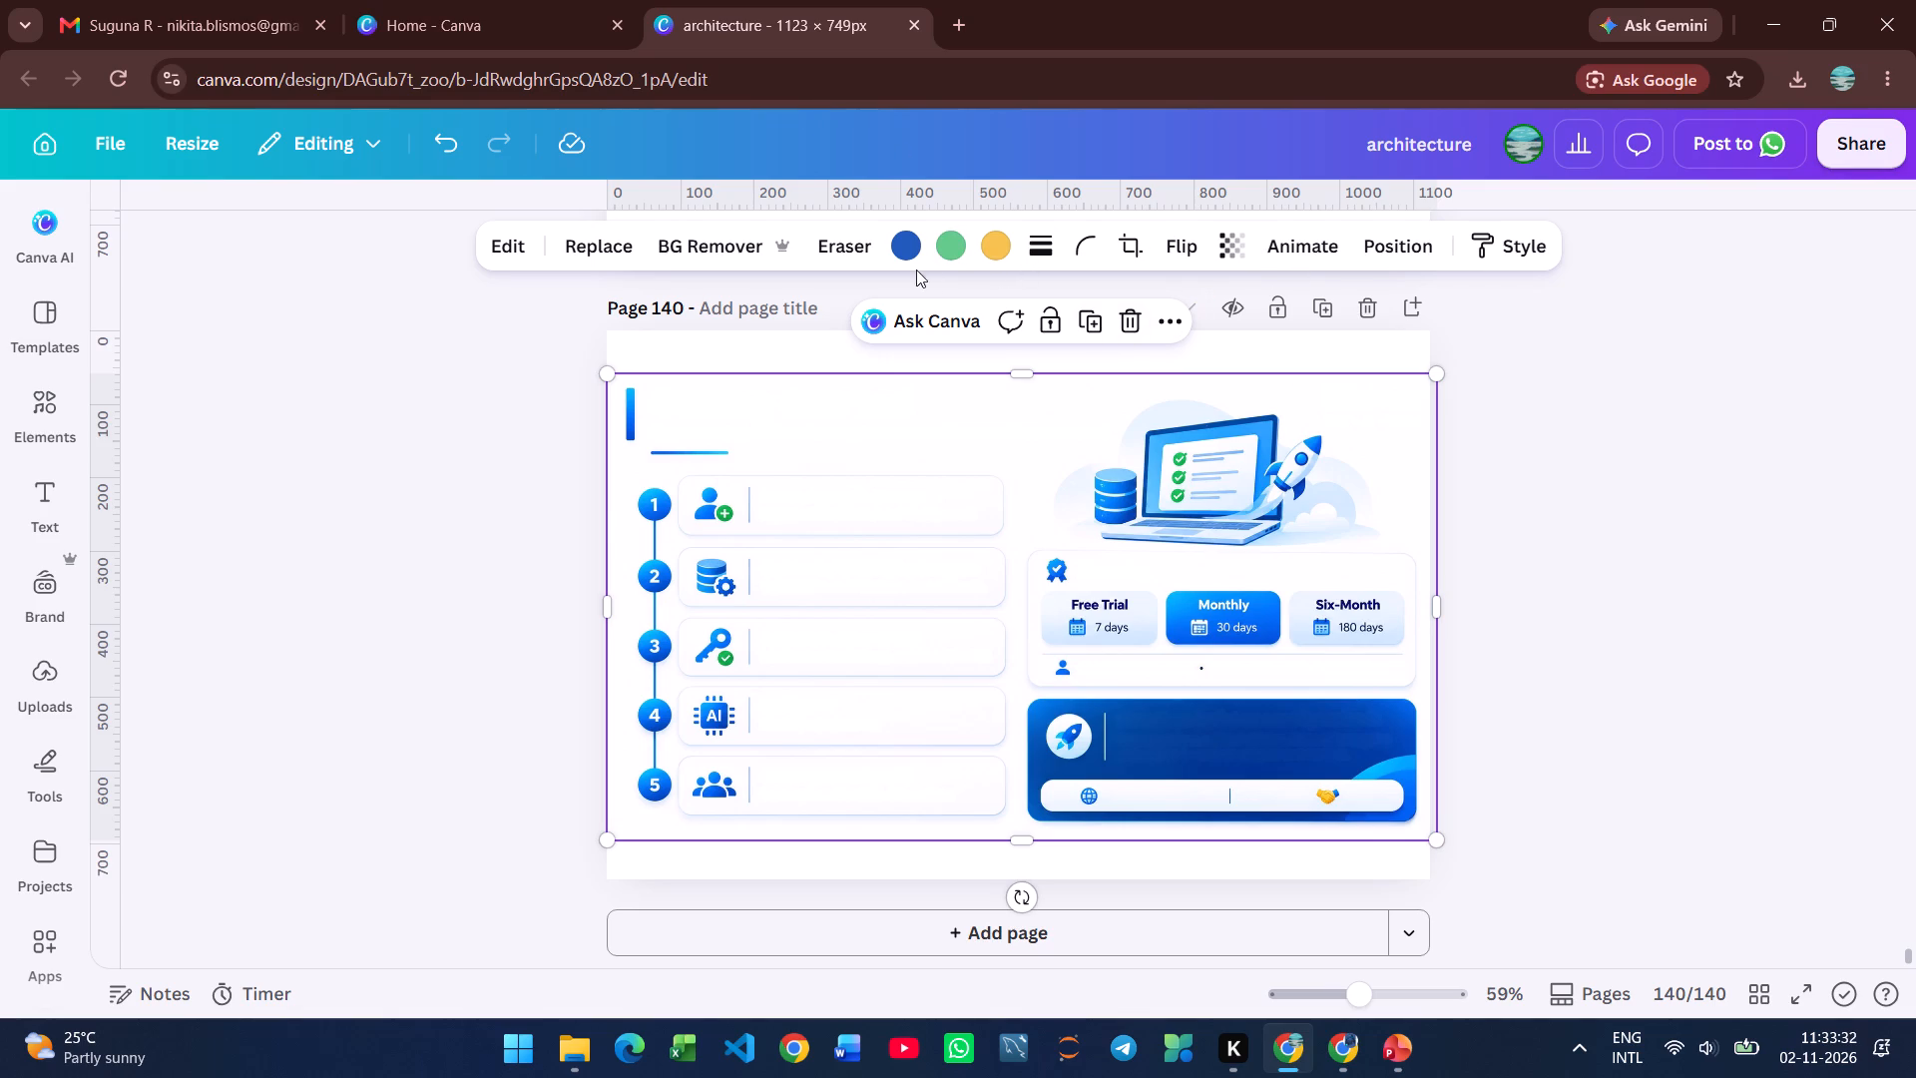
Crop the outer margins of the cleaned image on all four sides, trimming up to the title's vertical accent bar.
click(1131, 263)
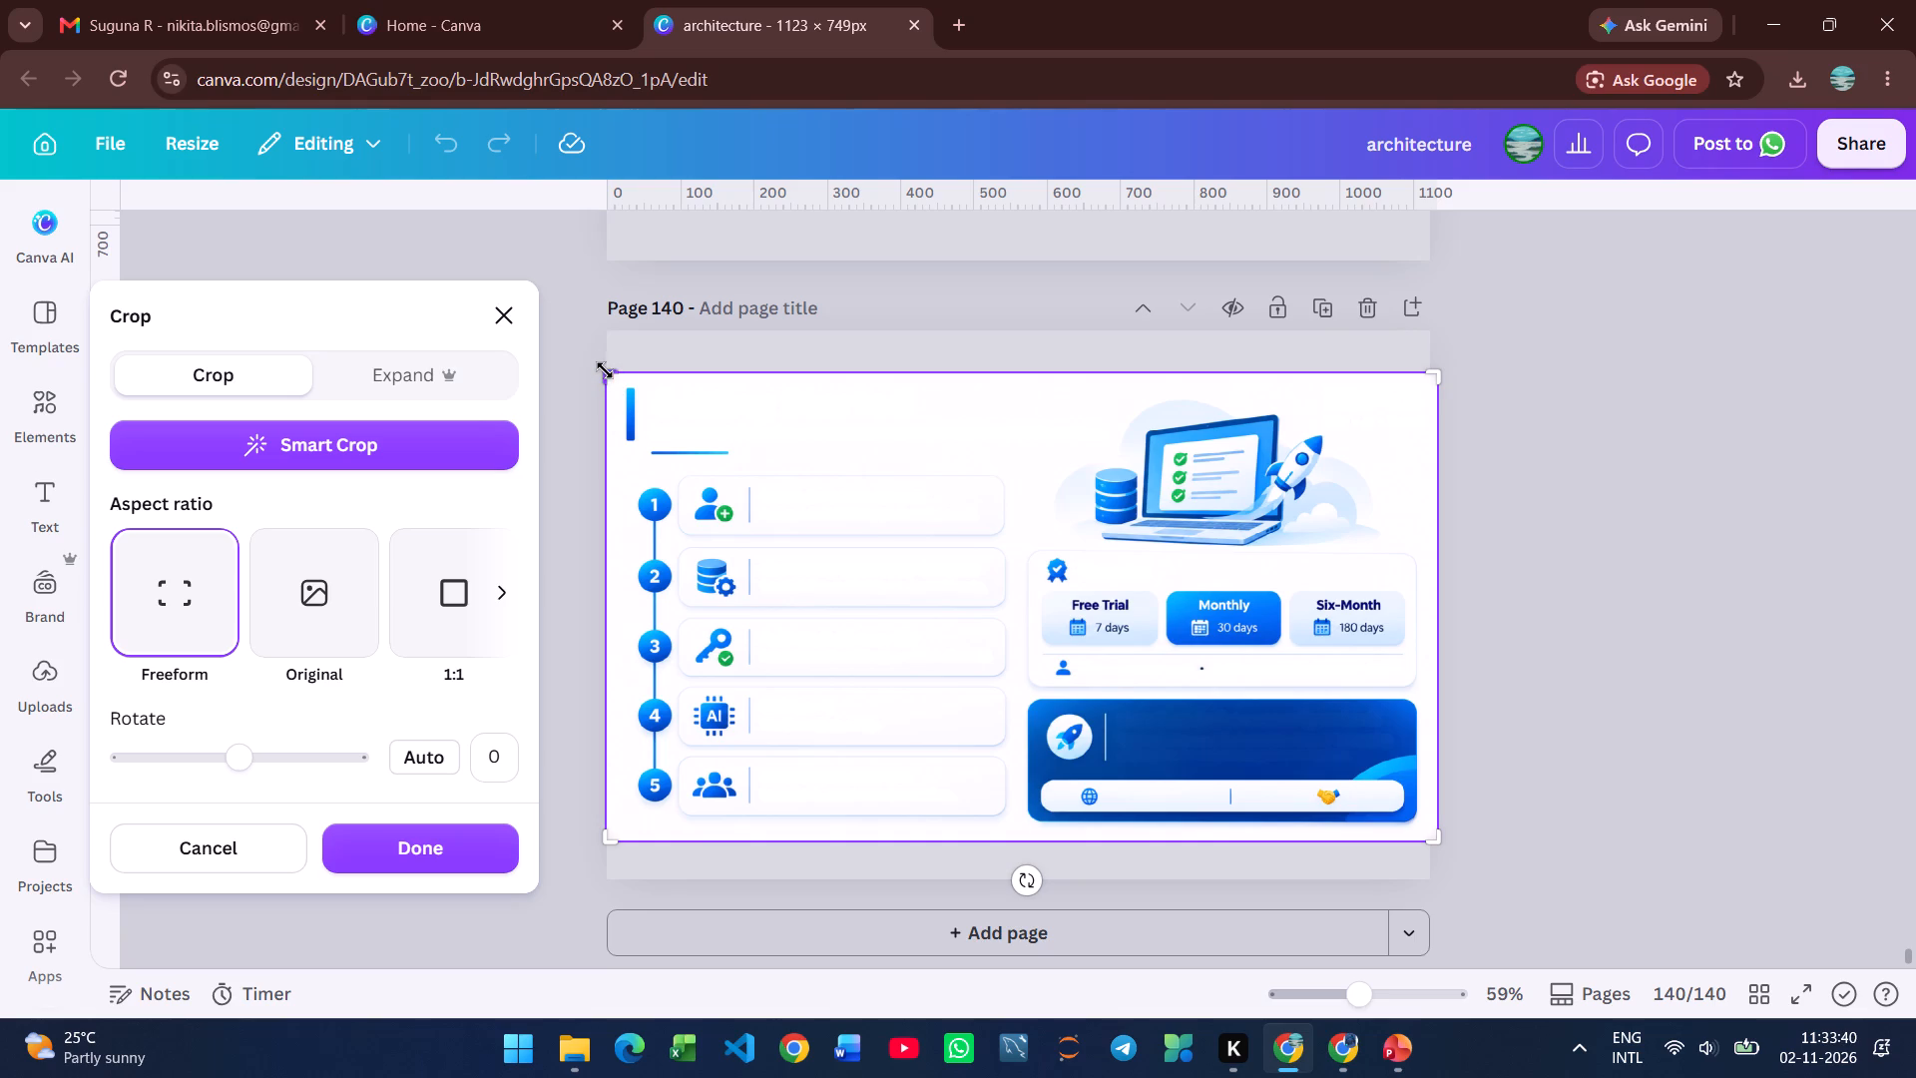
drag(605, 370, 613, 409)
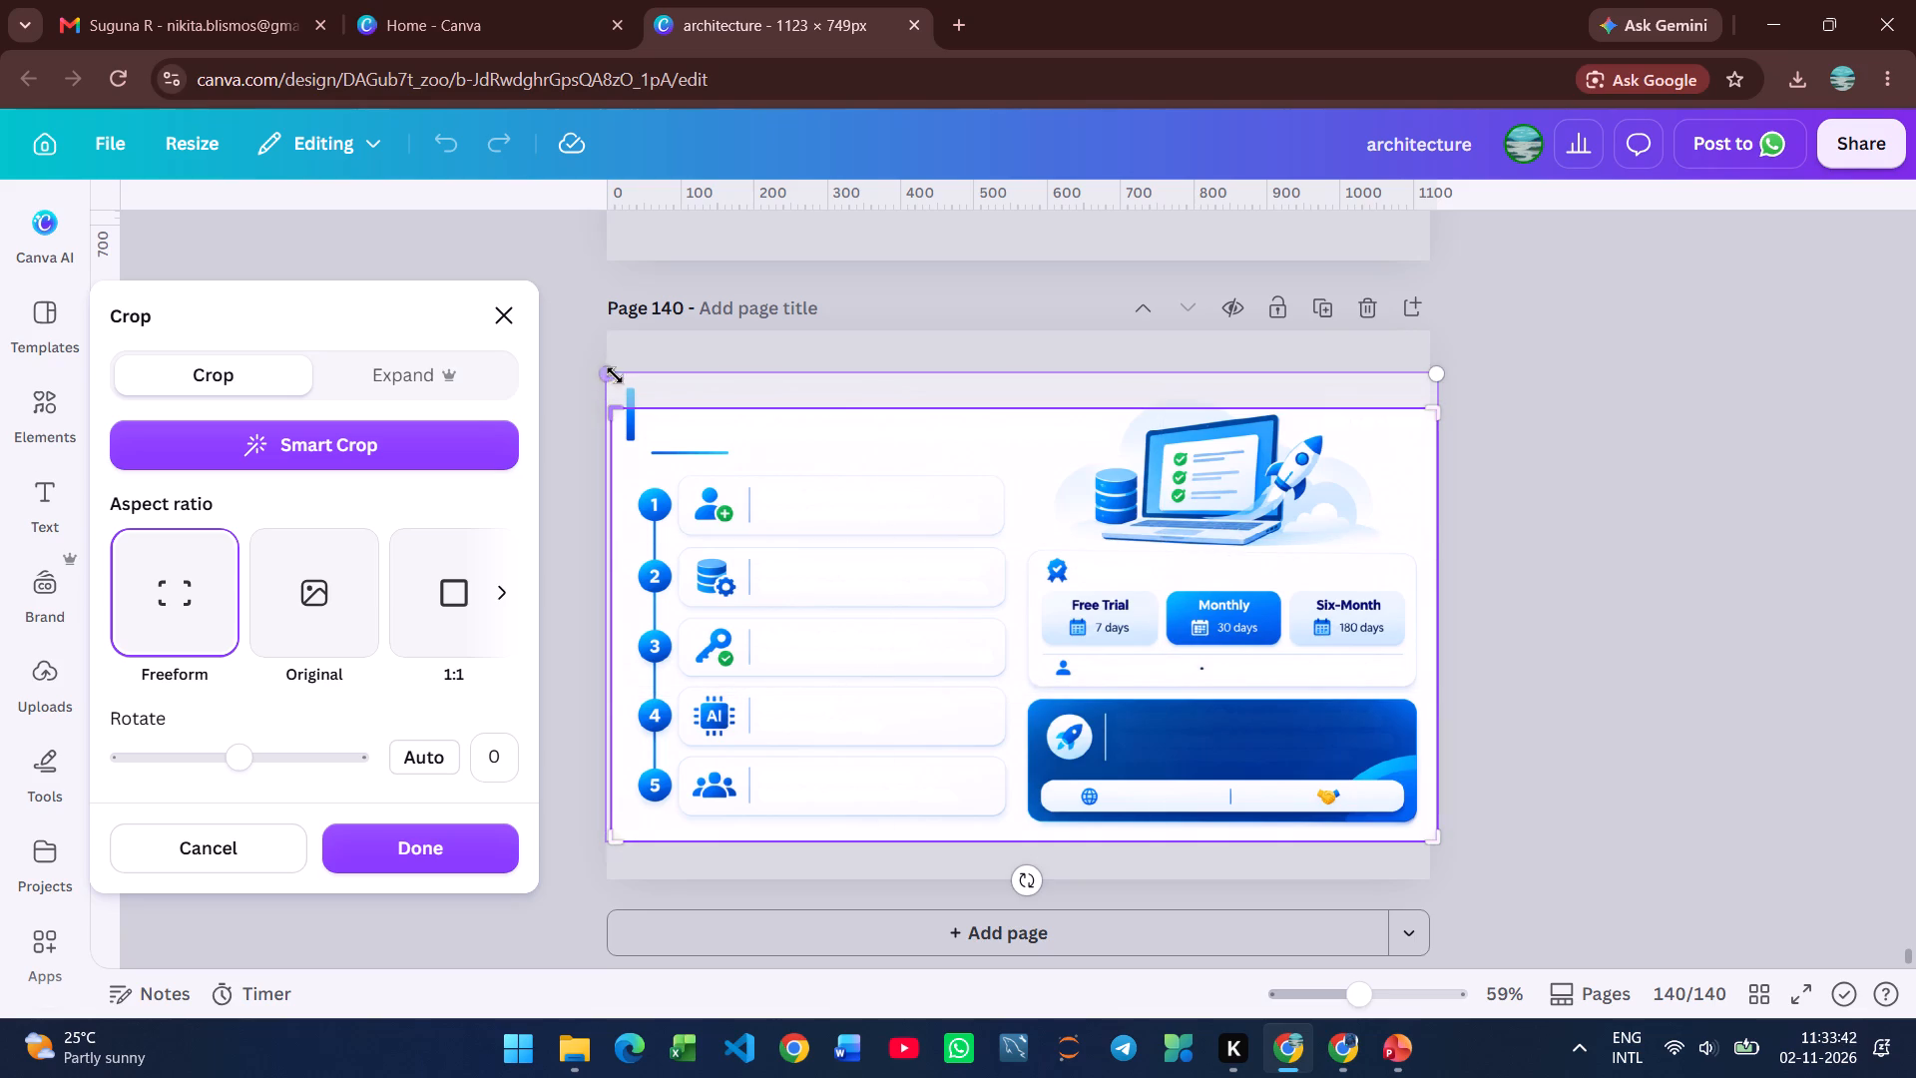
drag(611, 412, 609, 393)
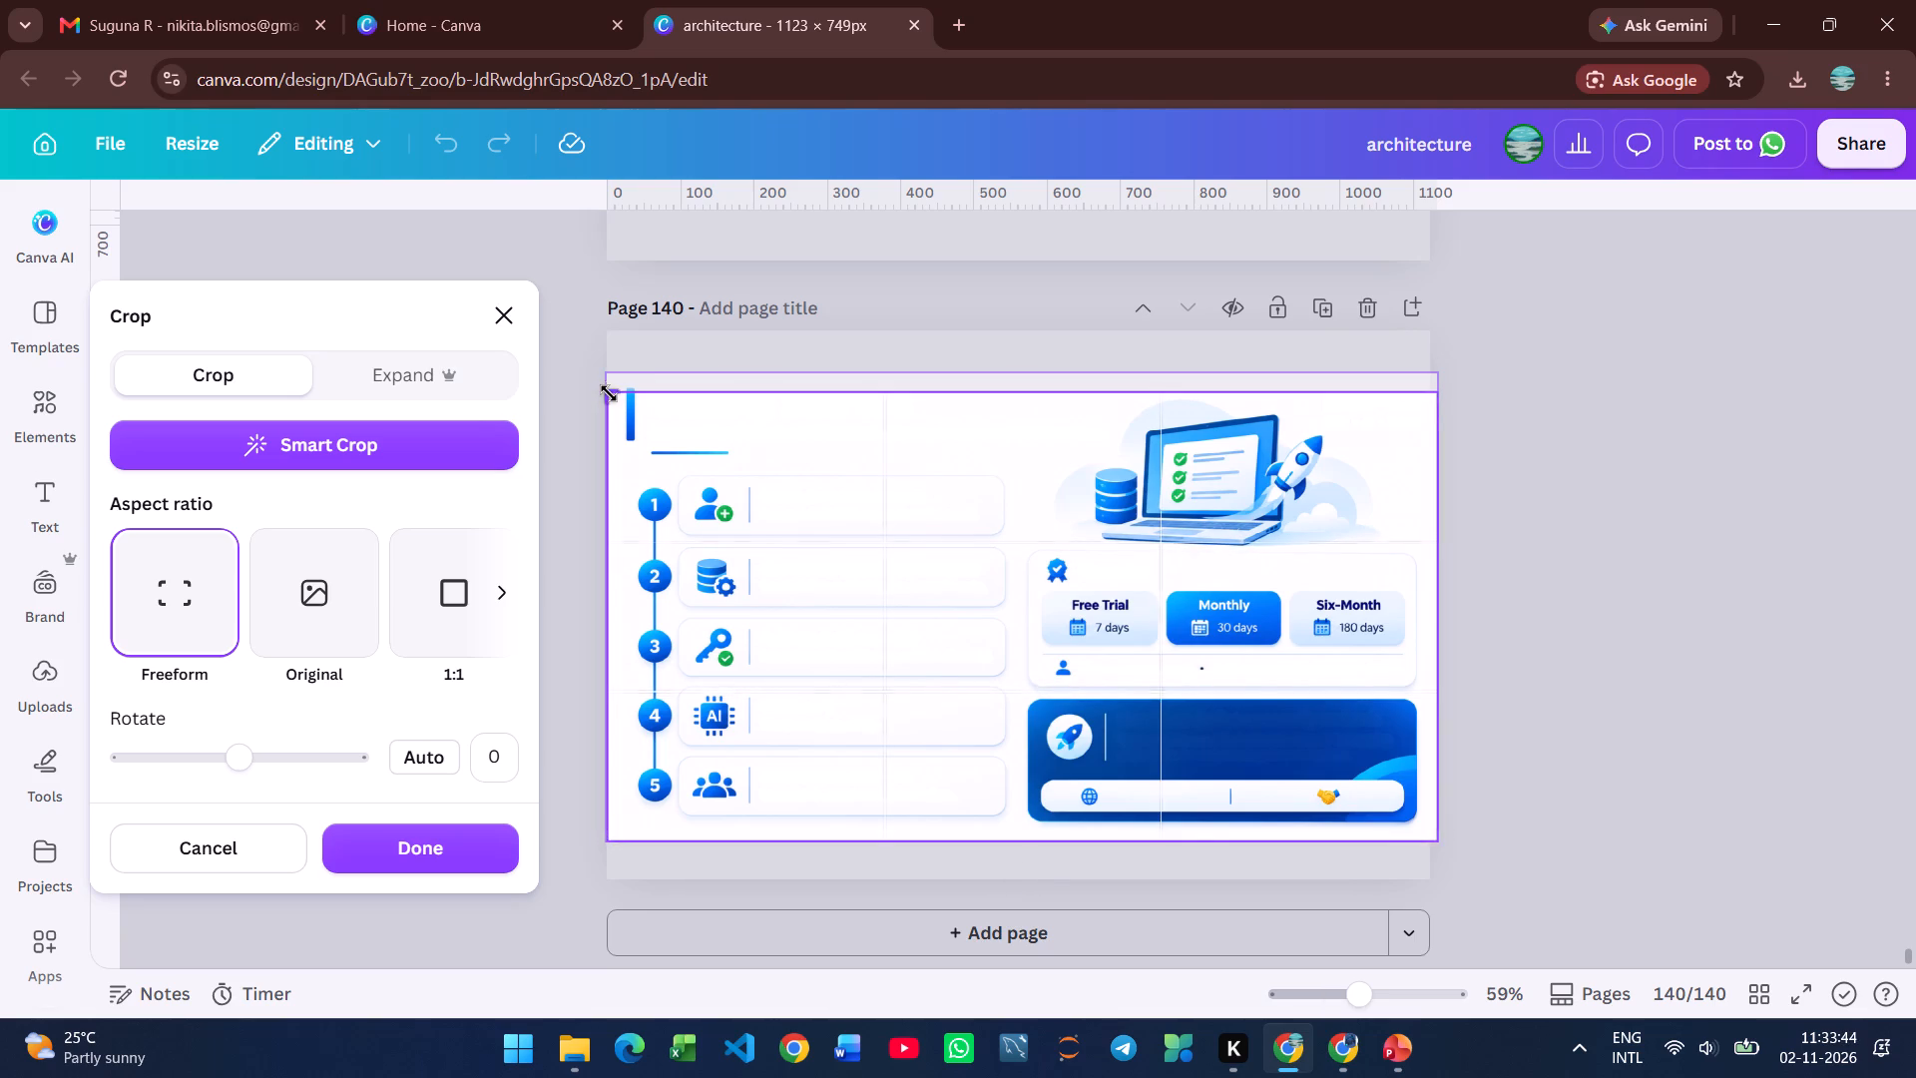
drag(1430, 838, 1426, 826)
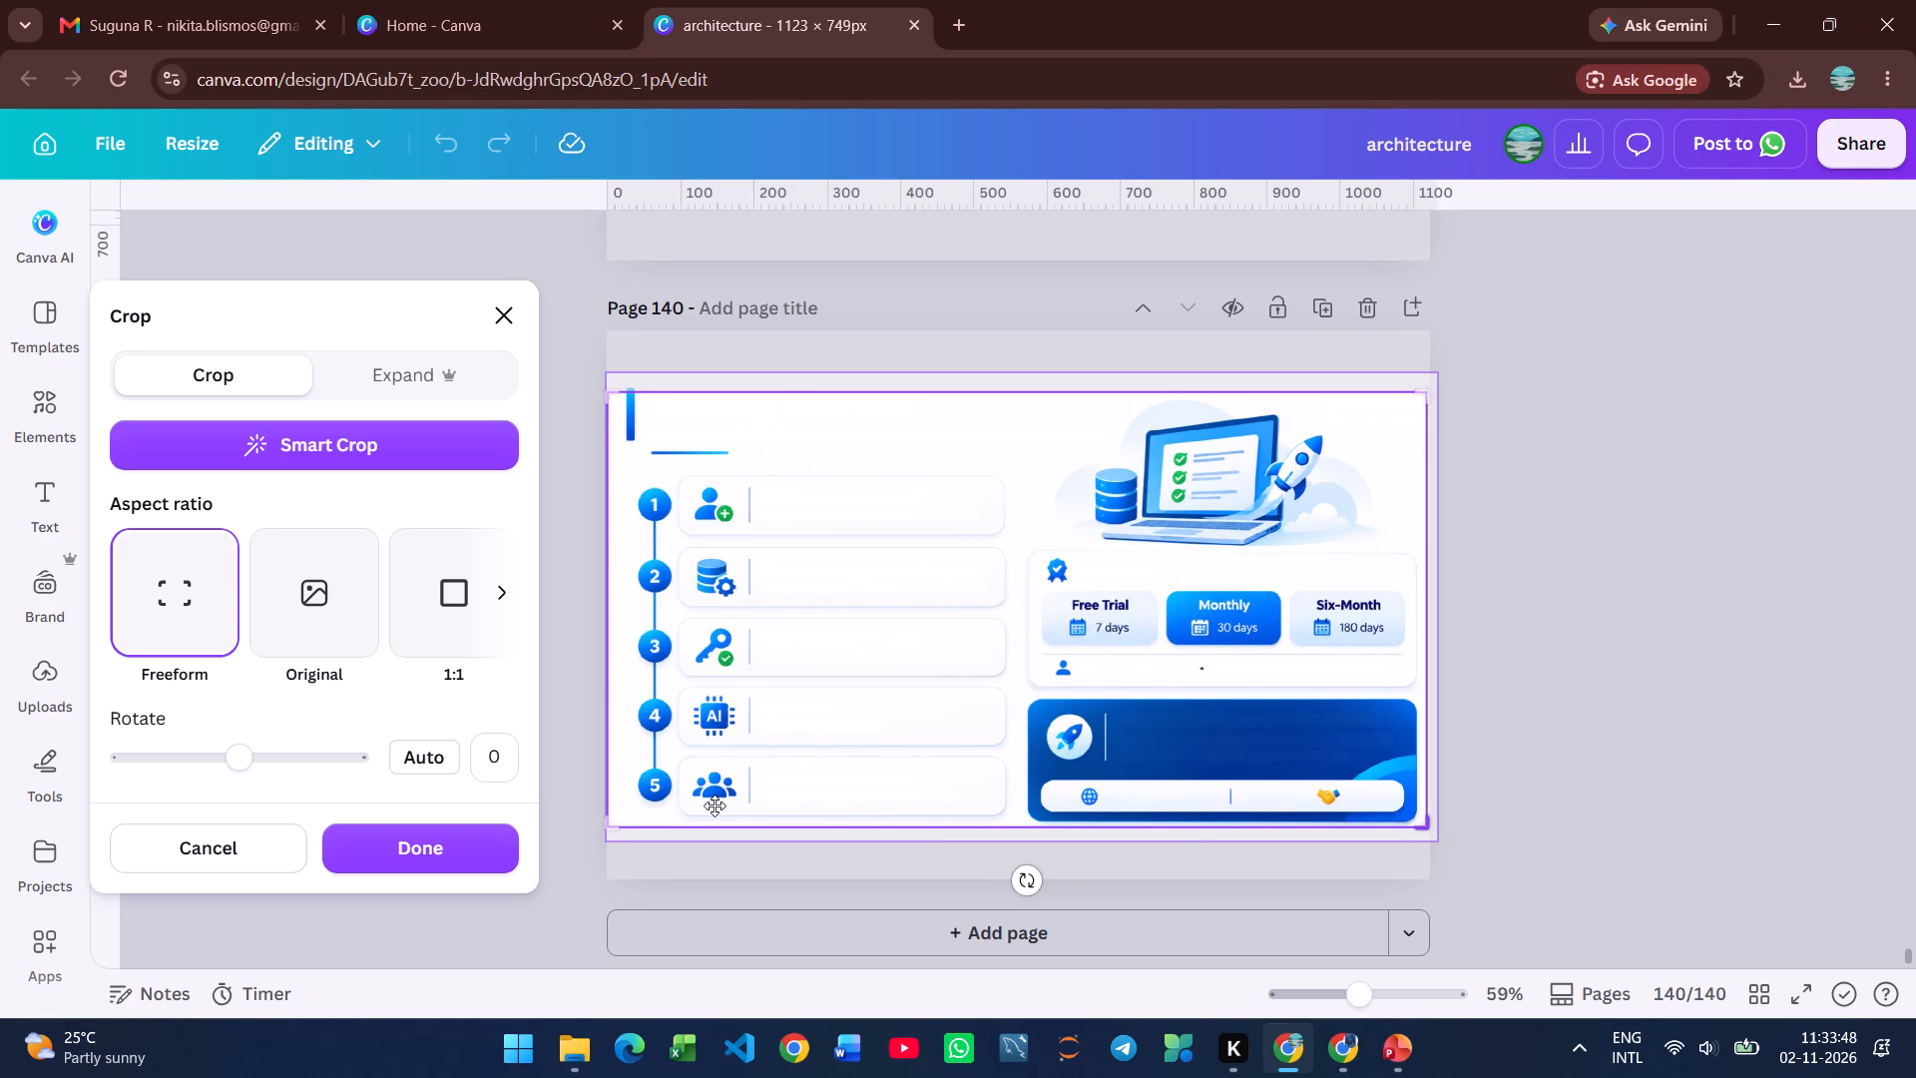
drag(608, 832, 632, 833)
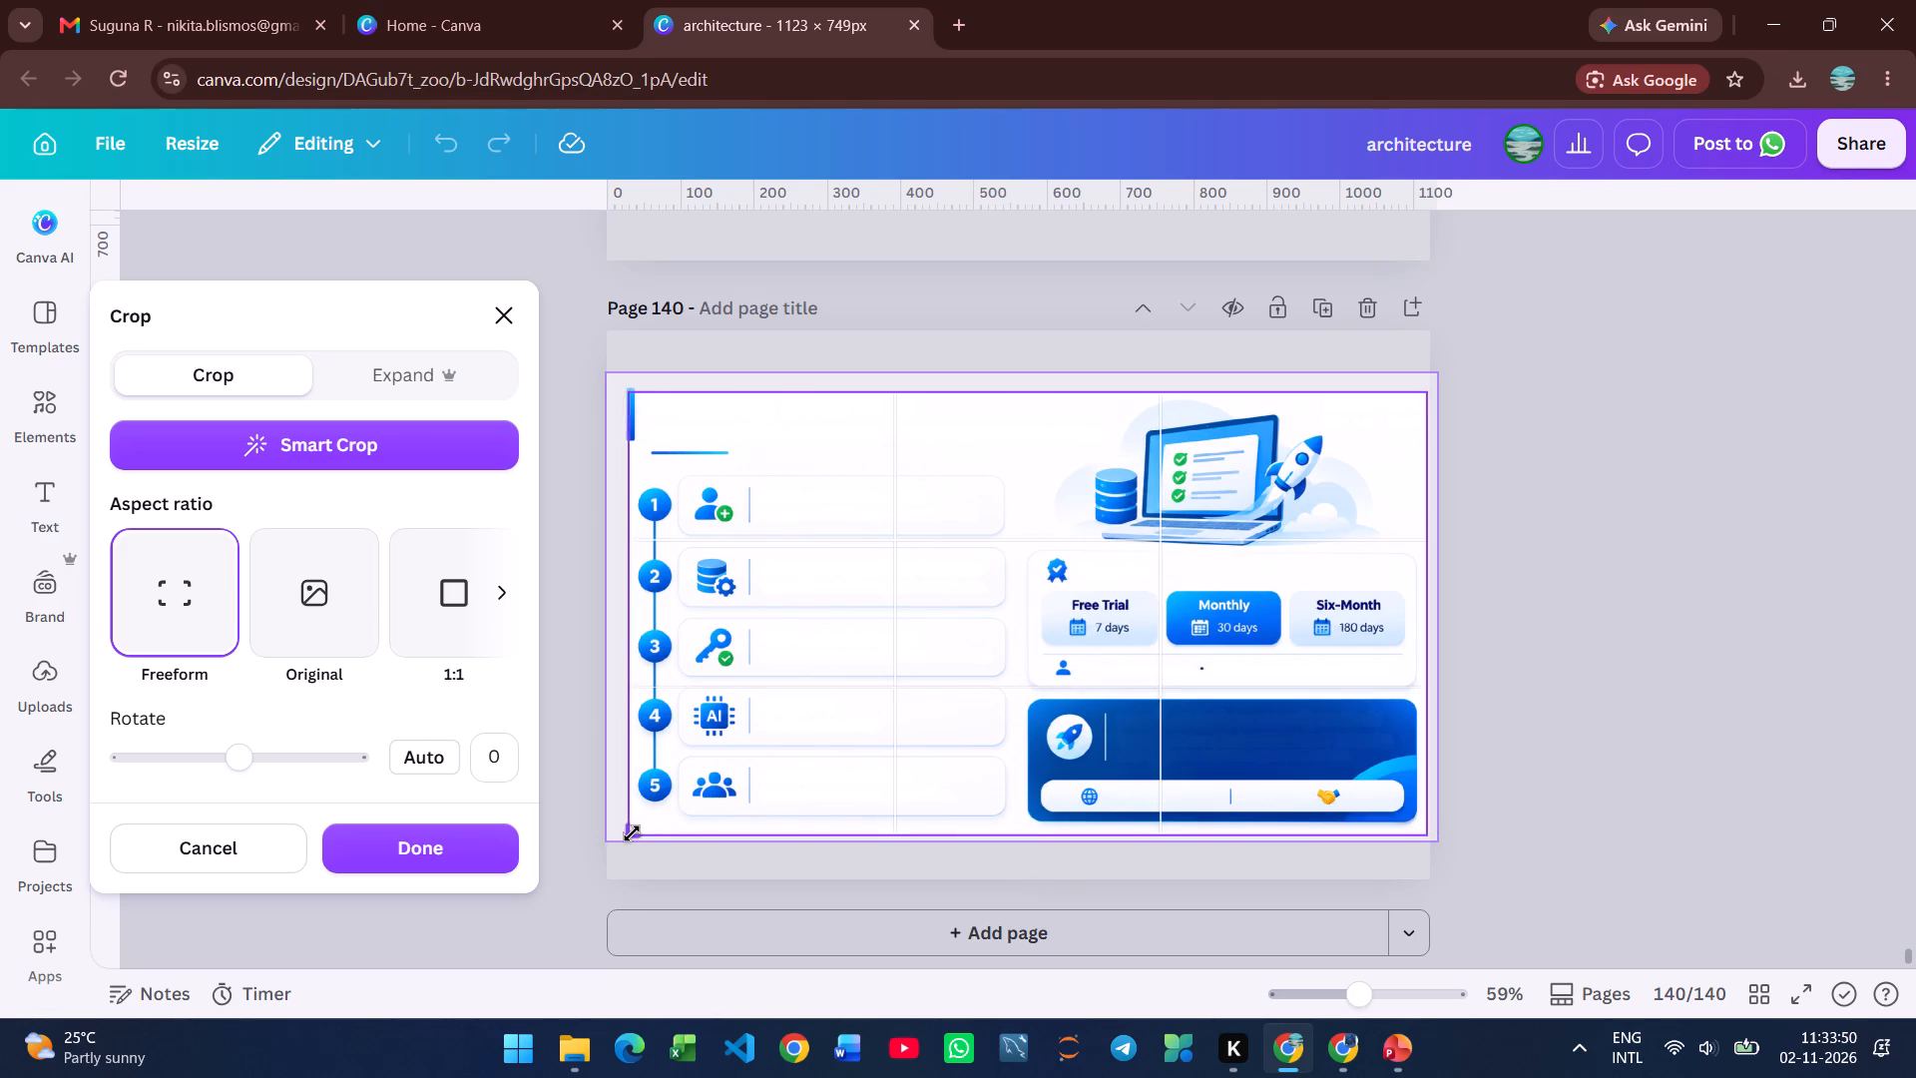
drag(632, 833, 634, 833)
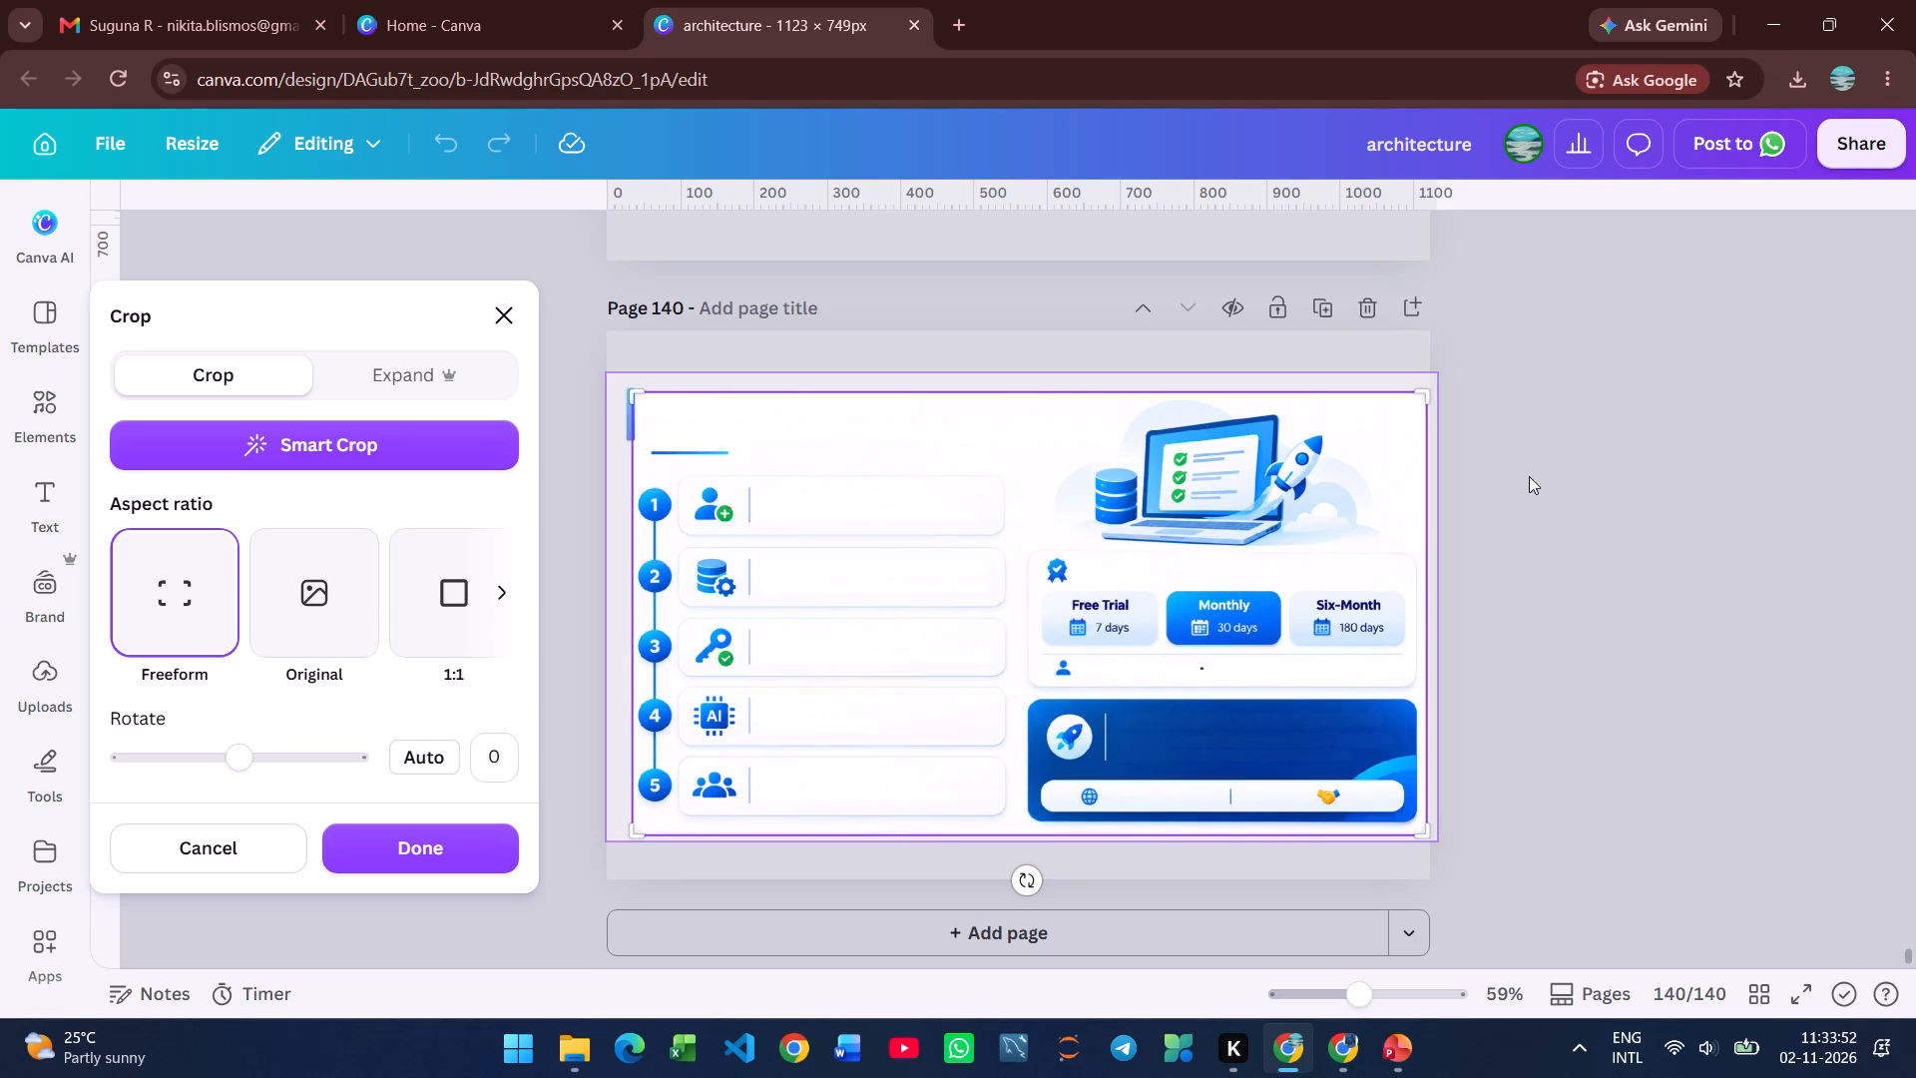
click(1696, 501)
Download page 140 of the architecture design as a PNG with a transparent background.
click(1285, 362)
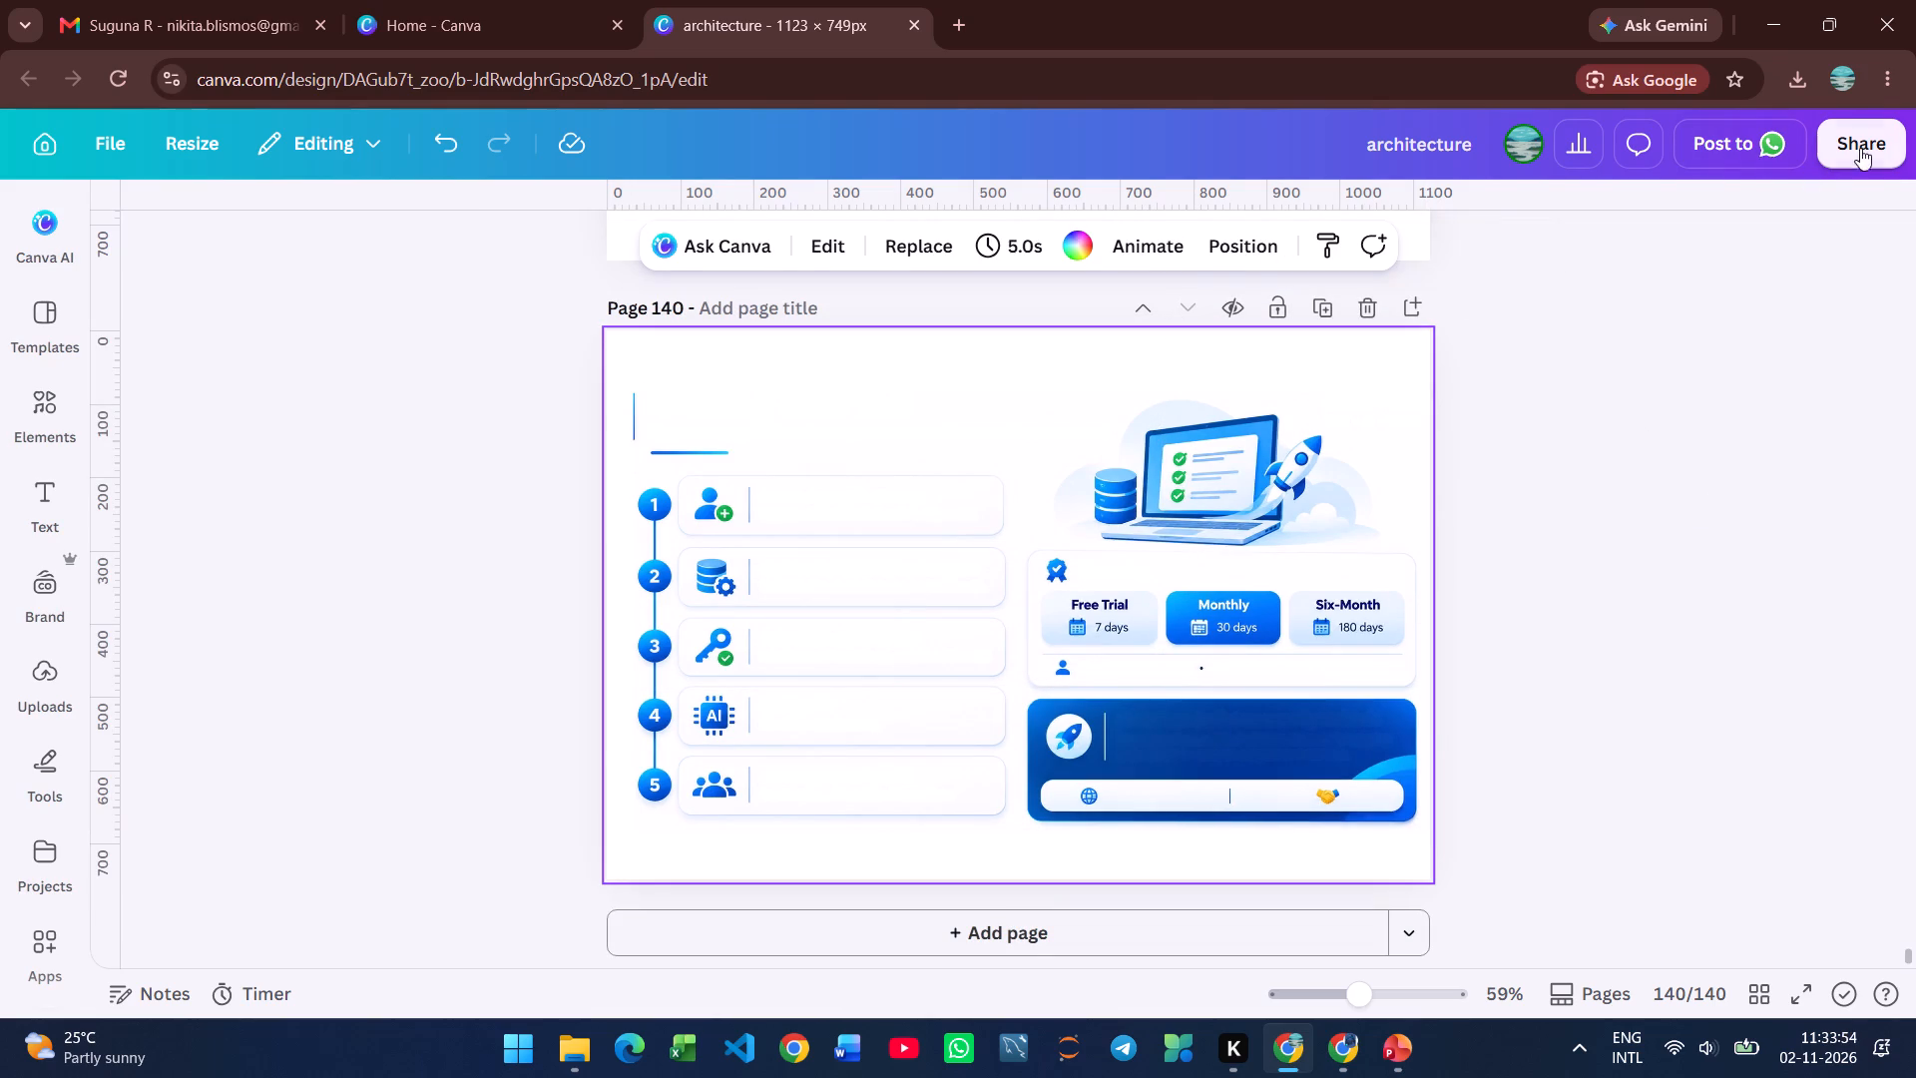
click(1861, 146)
click(1477, 712)
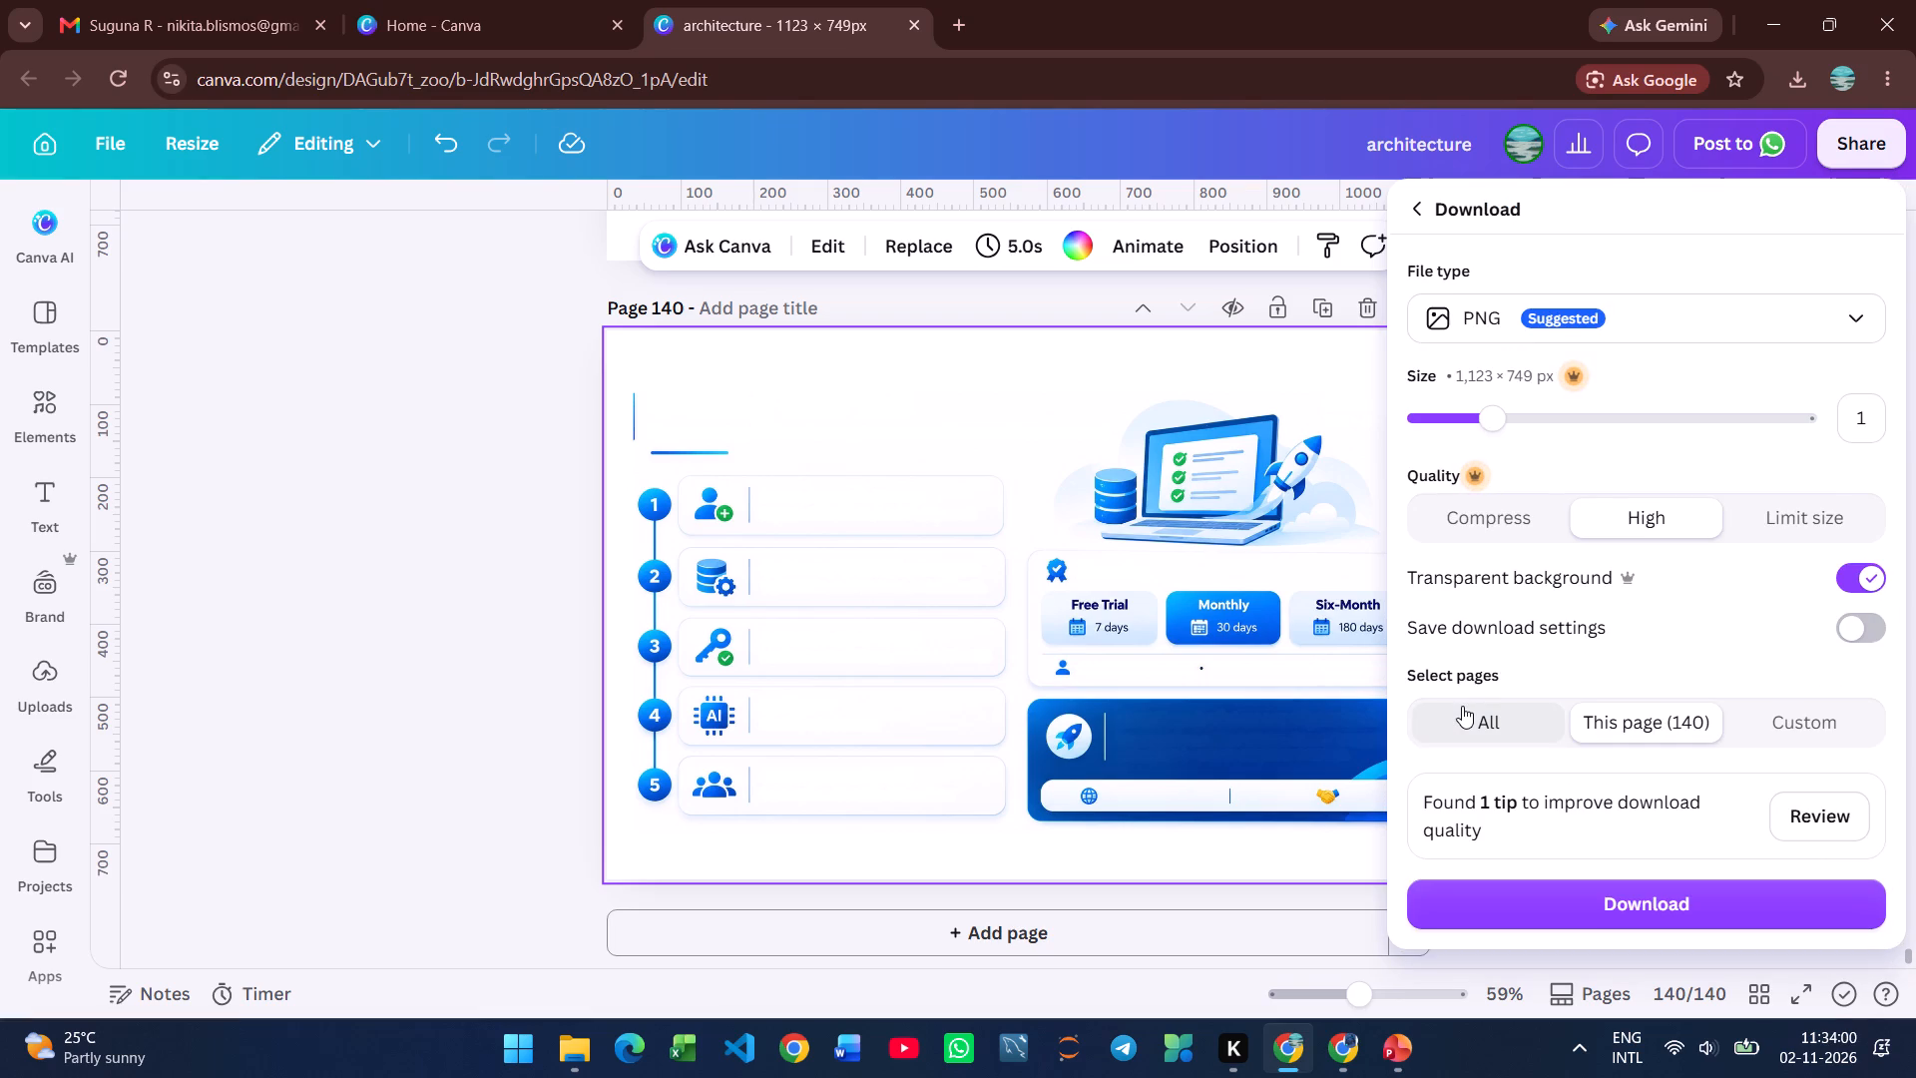
click(1649, 892)
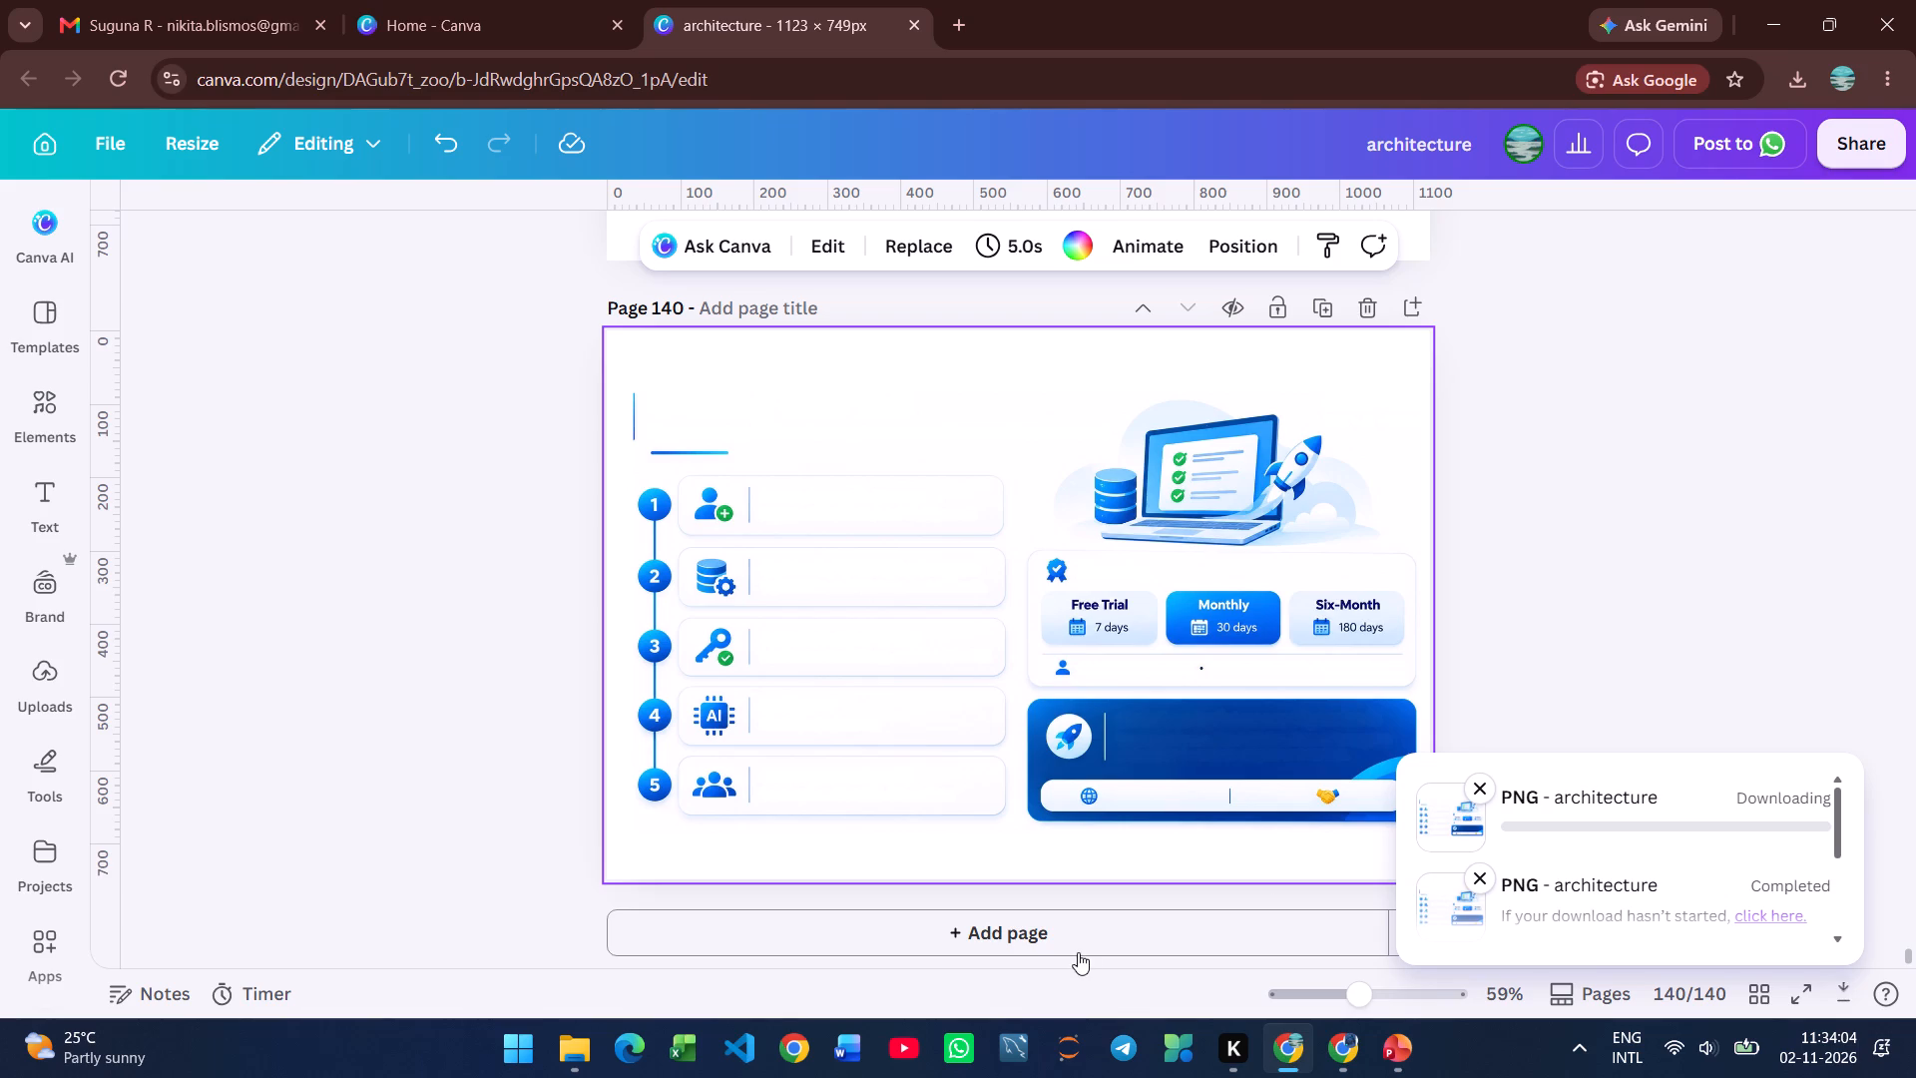
In File Explorer, refresh the Downloads folder and copy the newest PNG, "architecture (4)".
click(594, 1040)
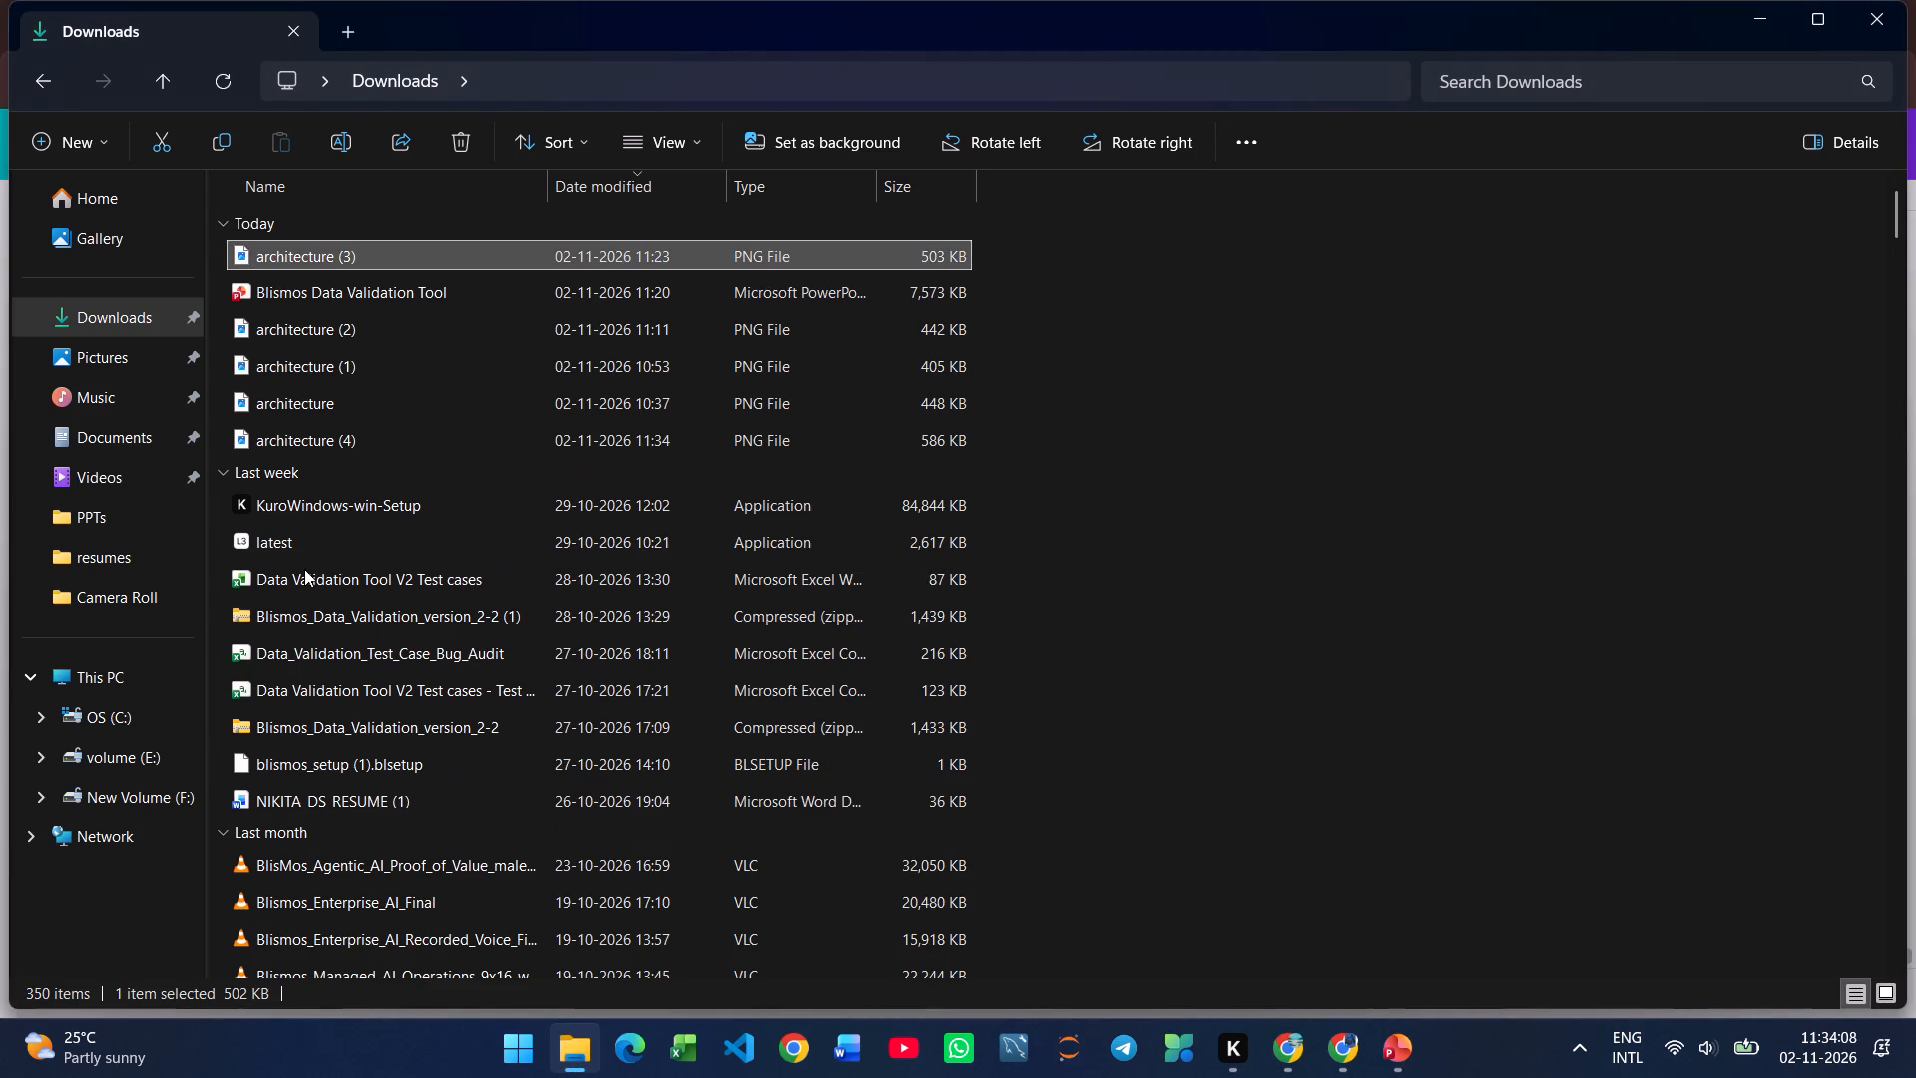
click(223, 83)
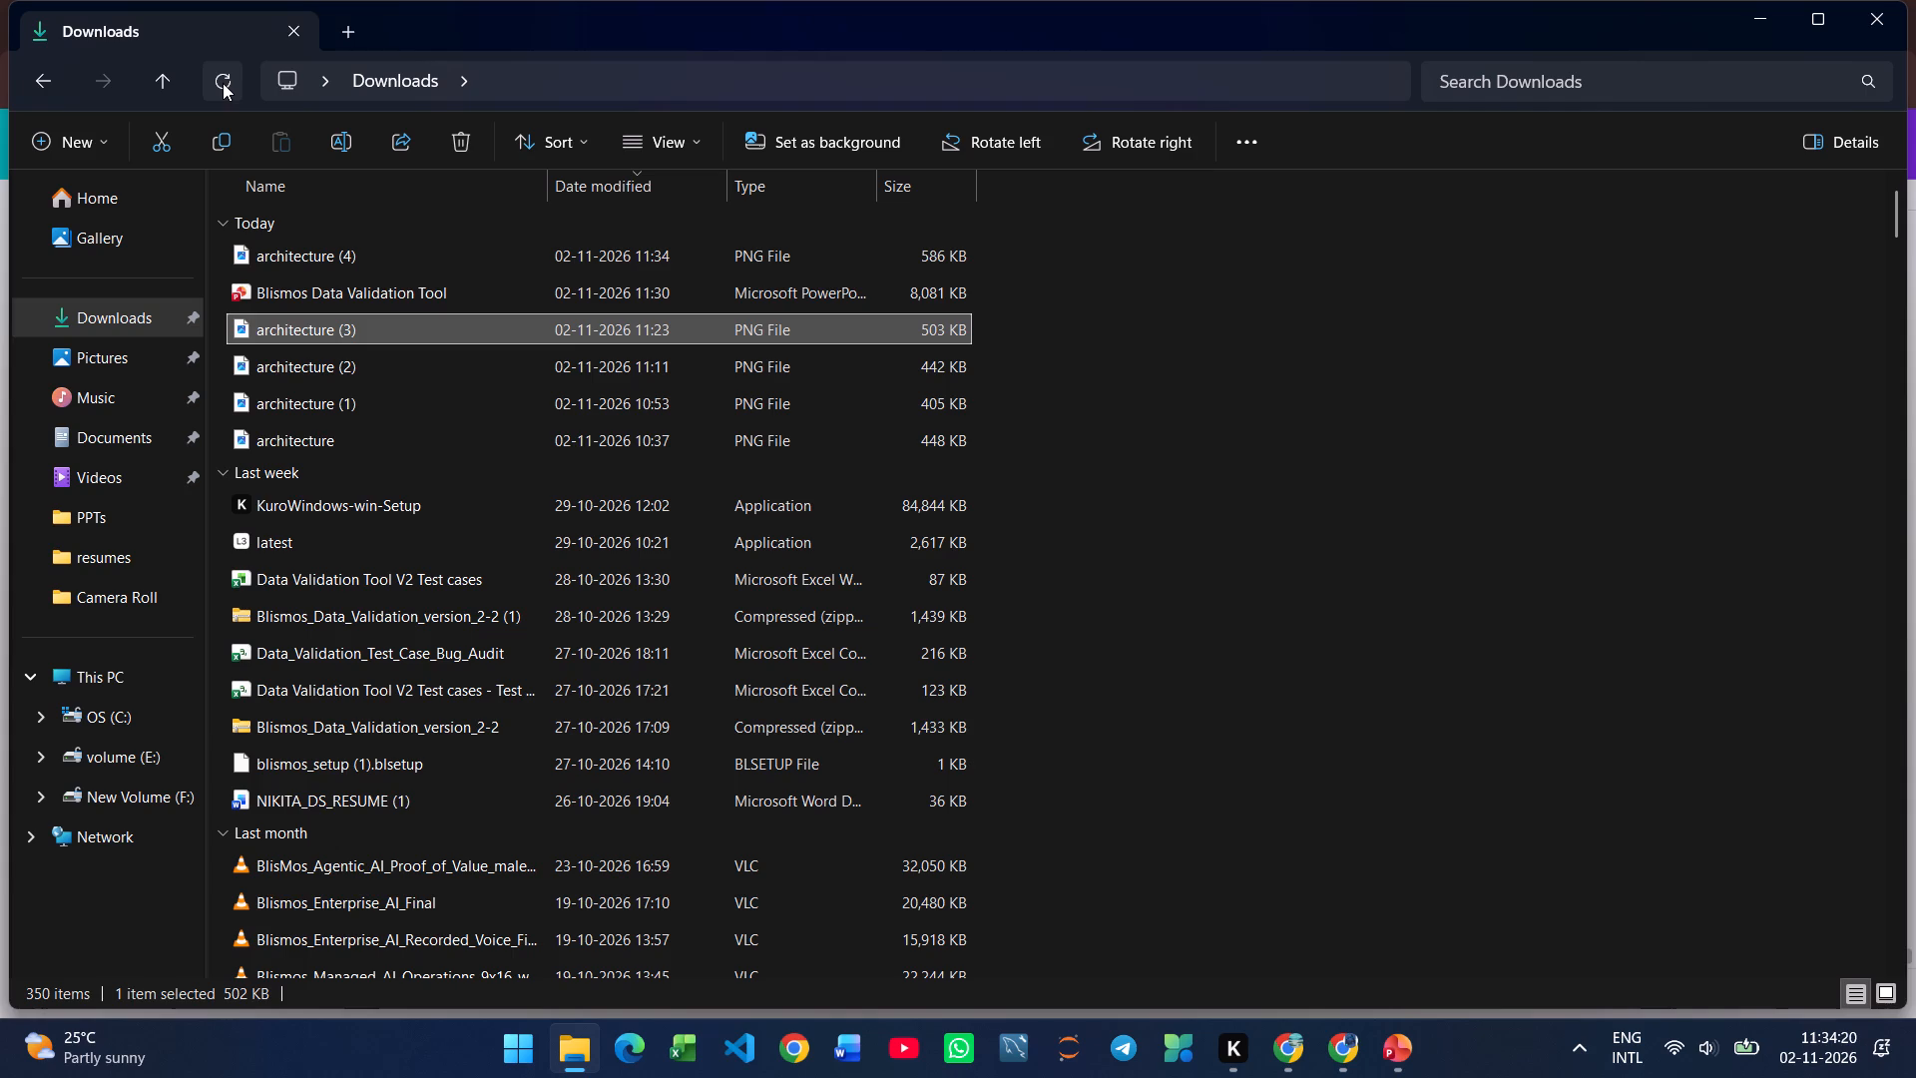
click(227, 100)
click(322, 265)
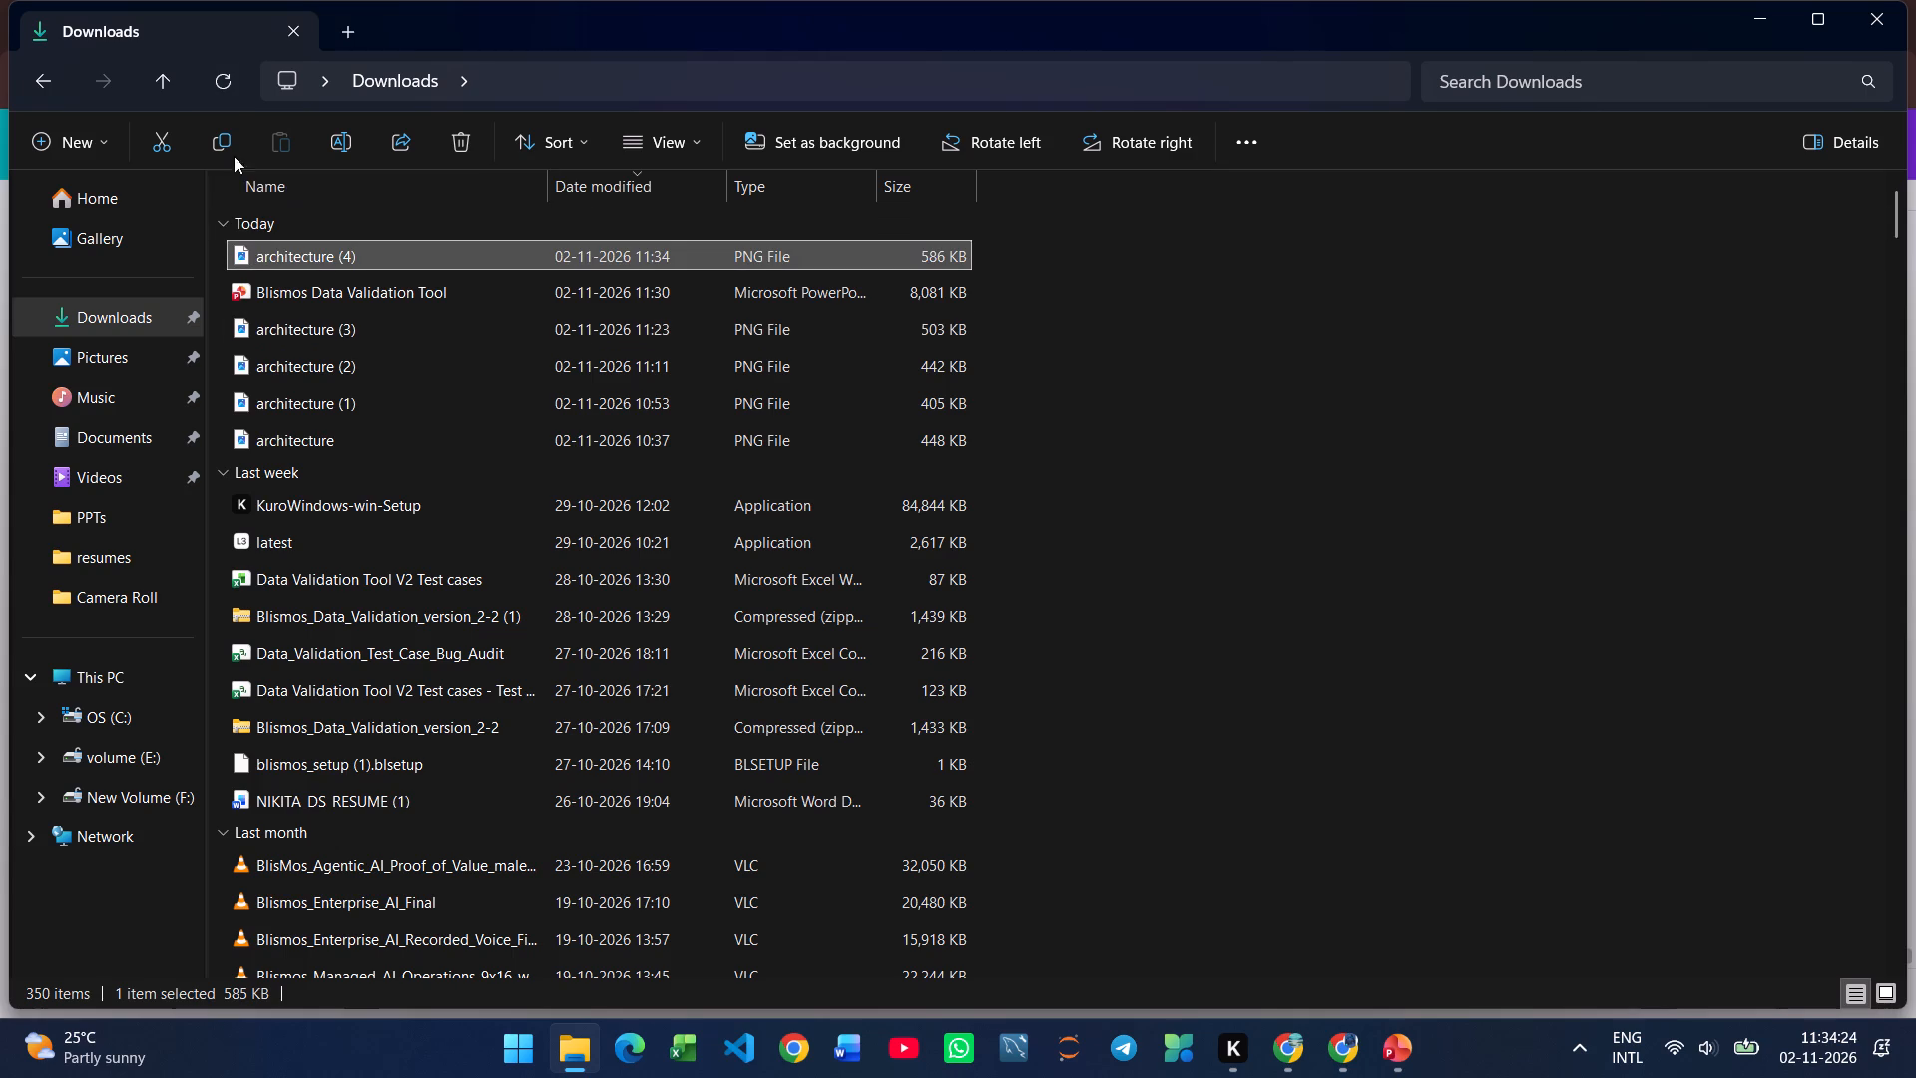
click(225, 146)
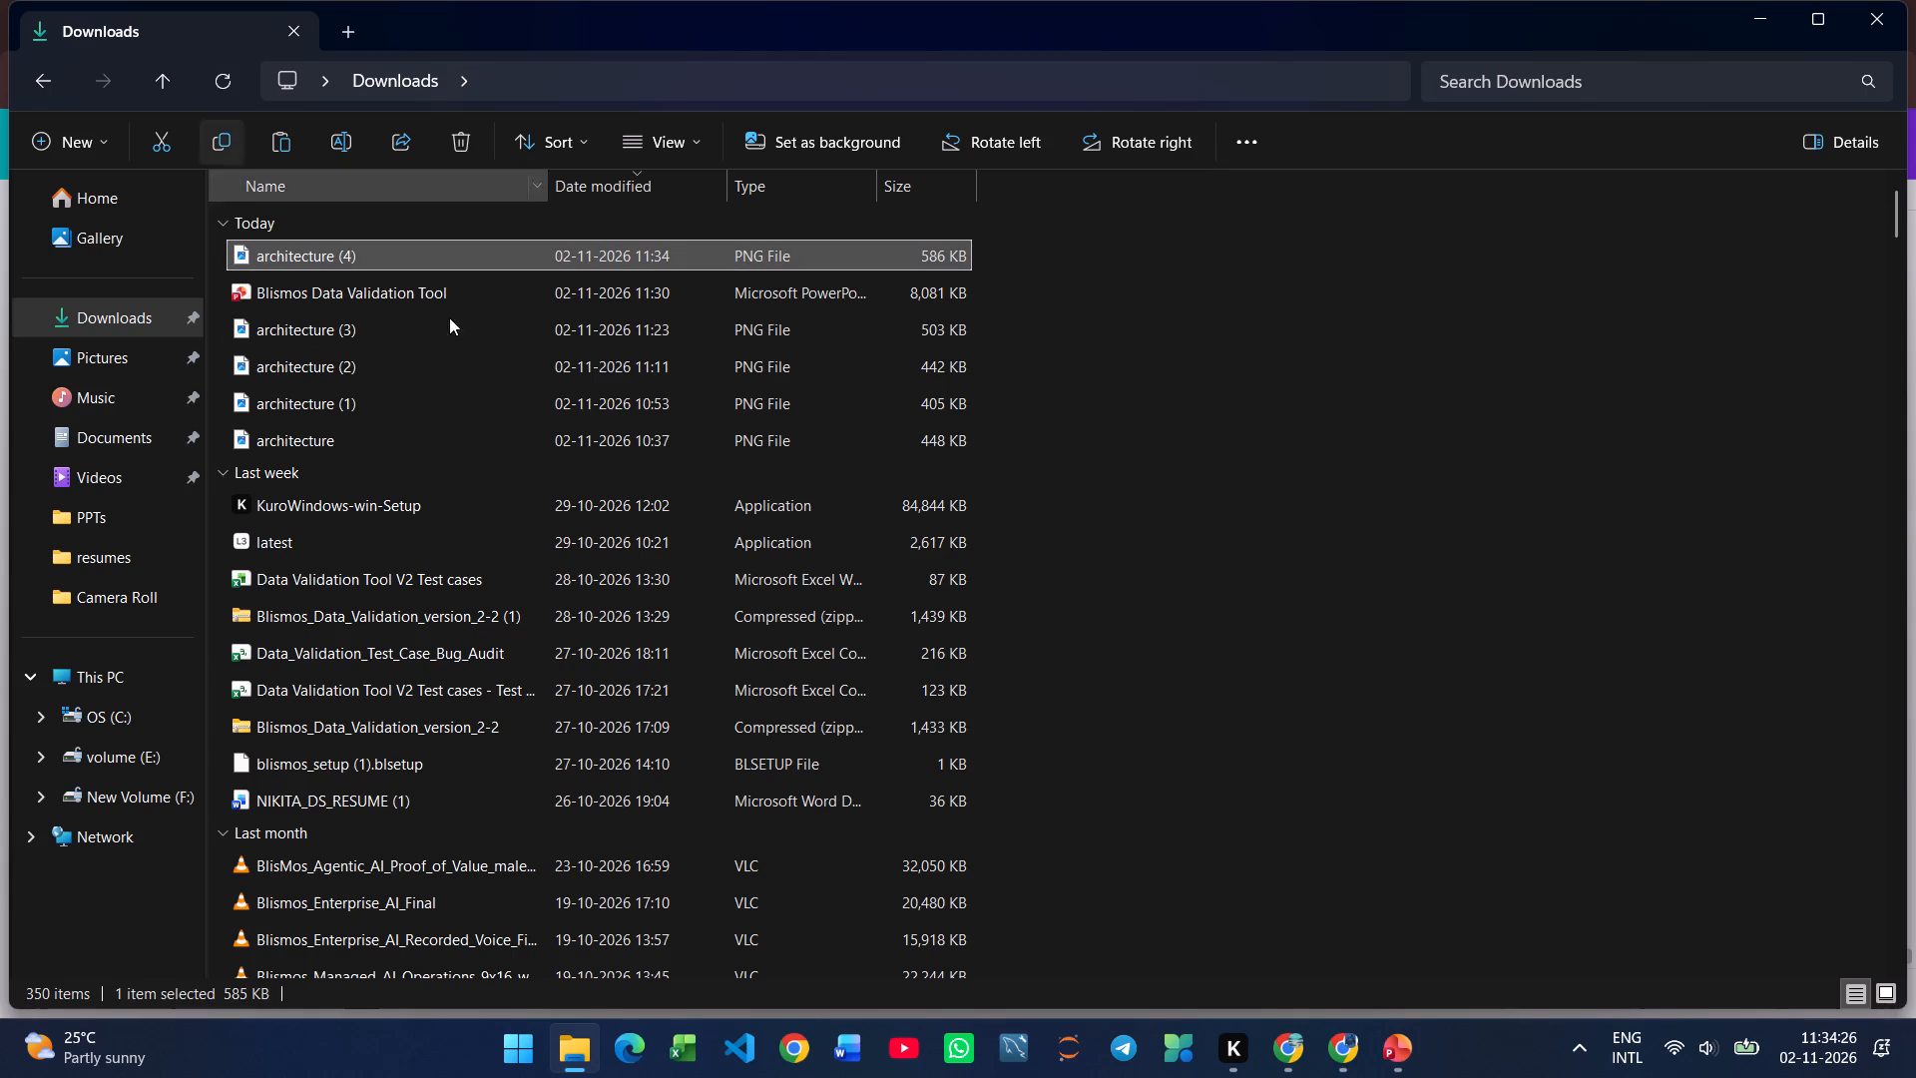
Switch to the Blismos Data Validation Tool presentation in PowerPoint and duplicate slide 19, "Getting started".
click(1385, 1050)
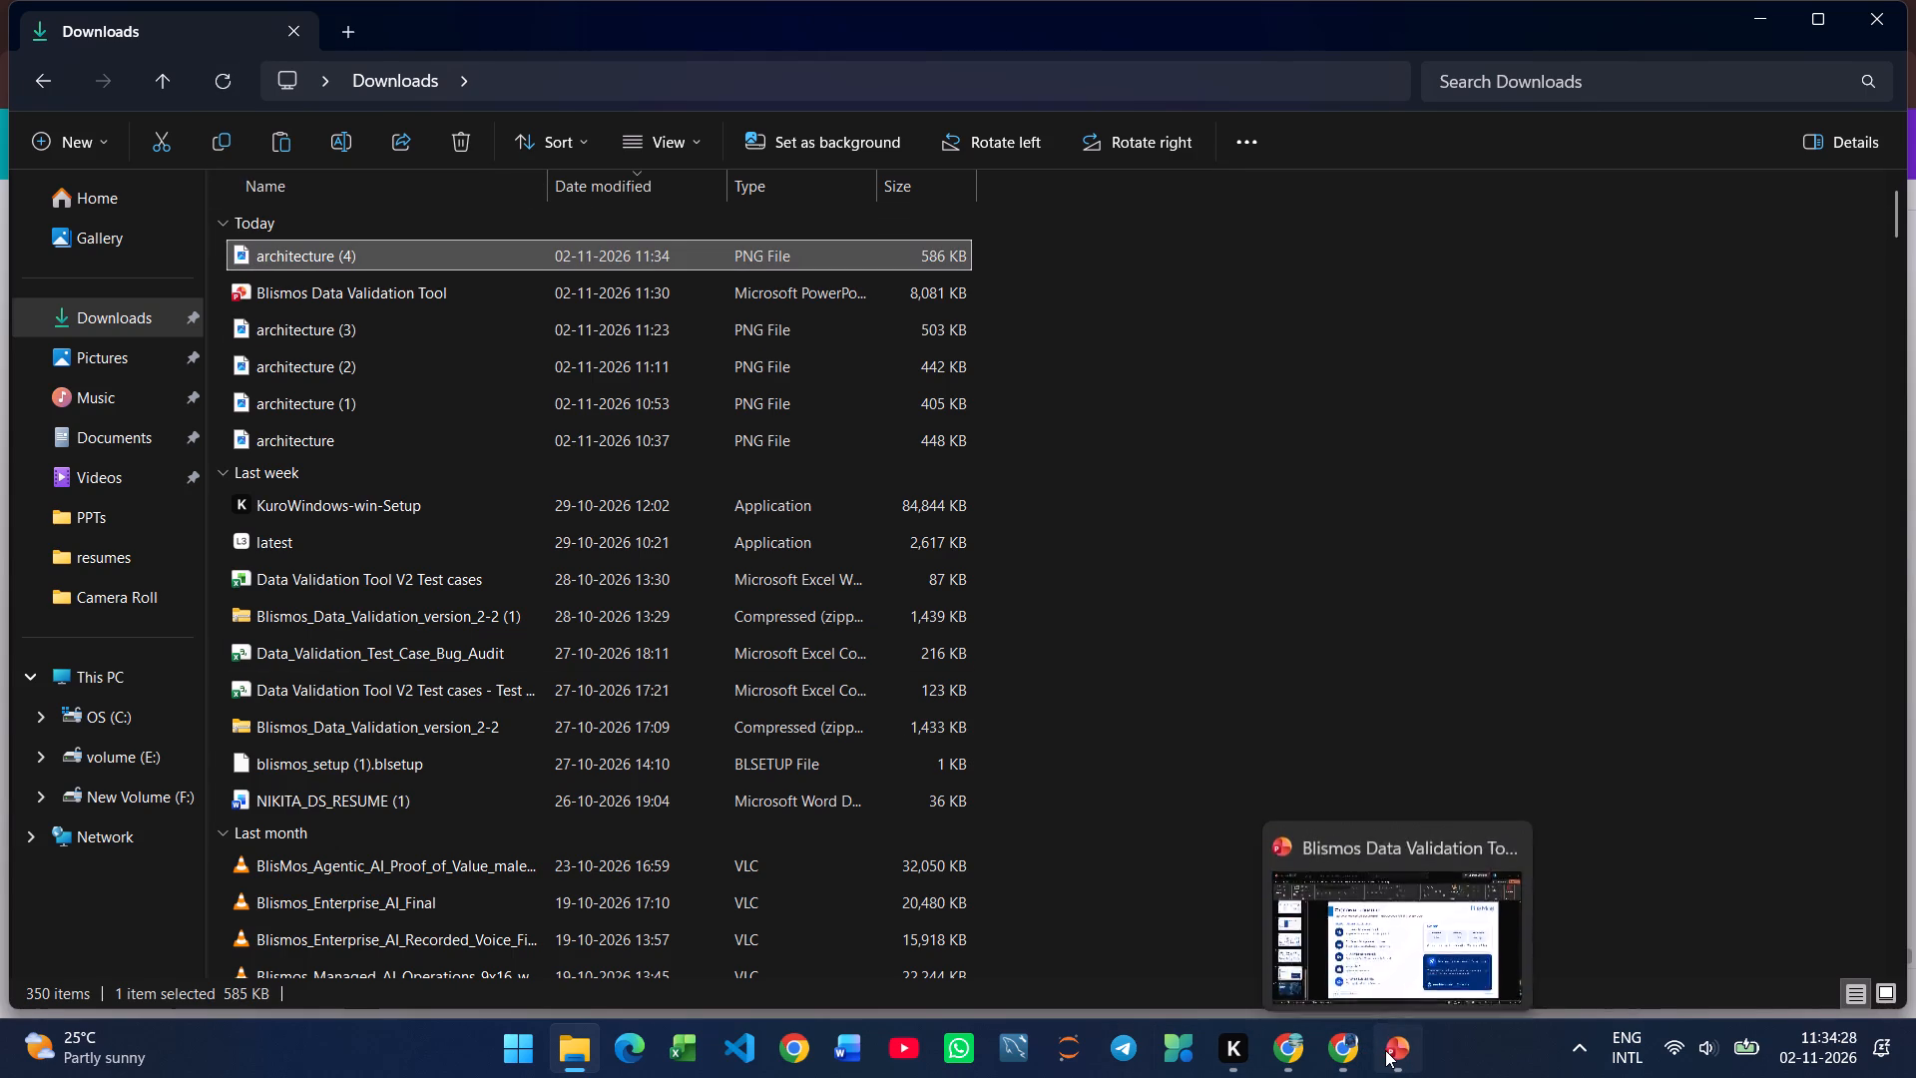
right_click(156, 770)
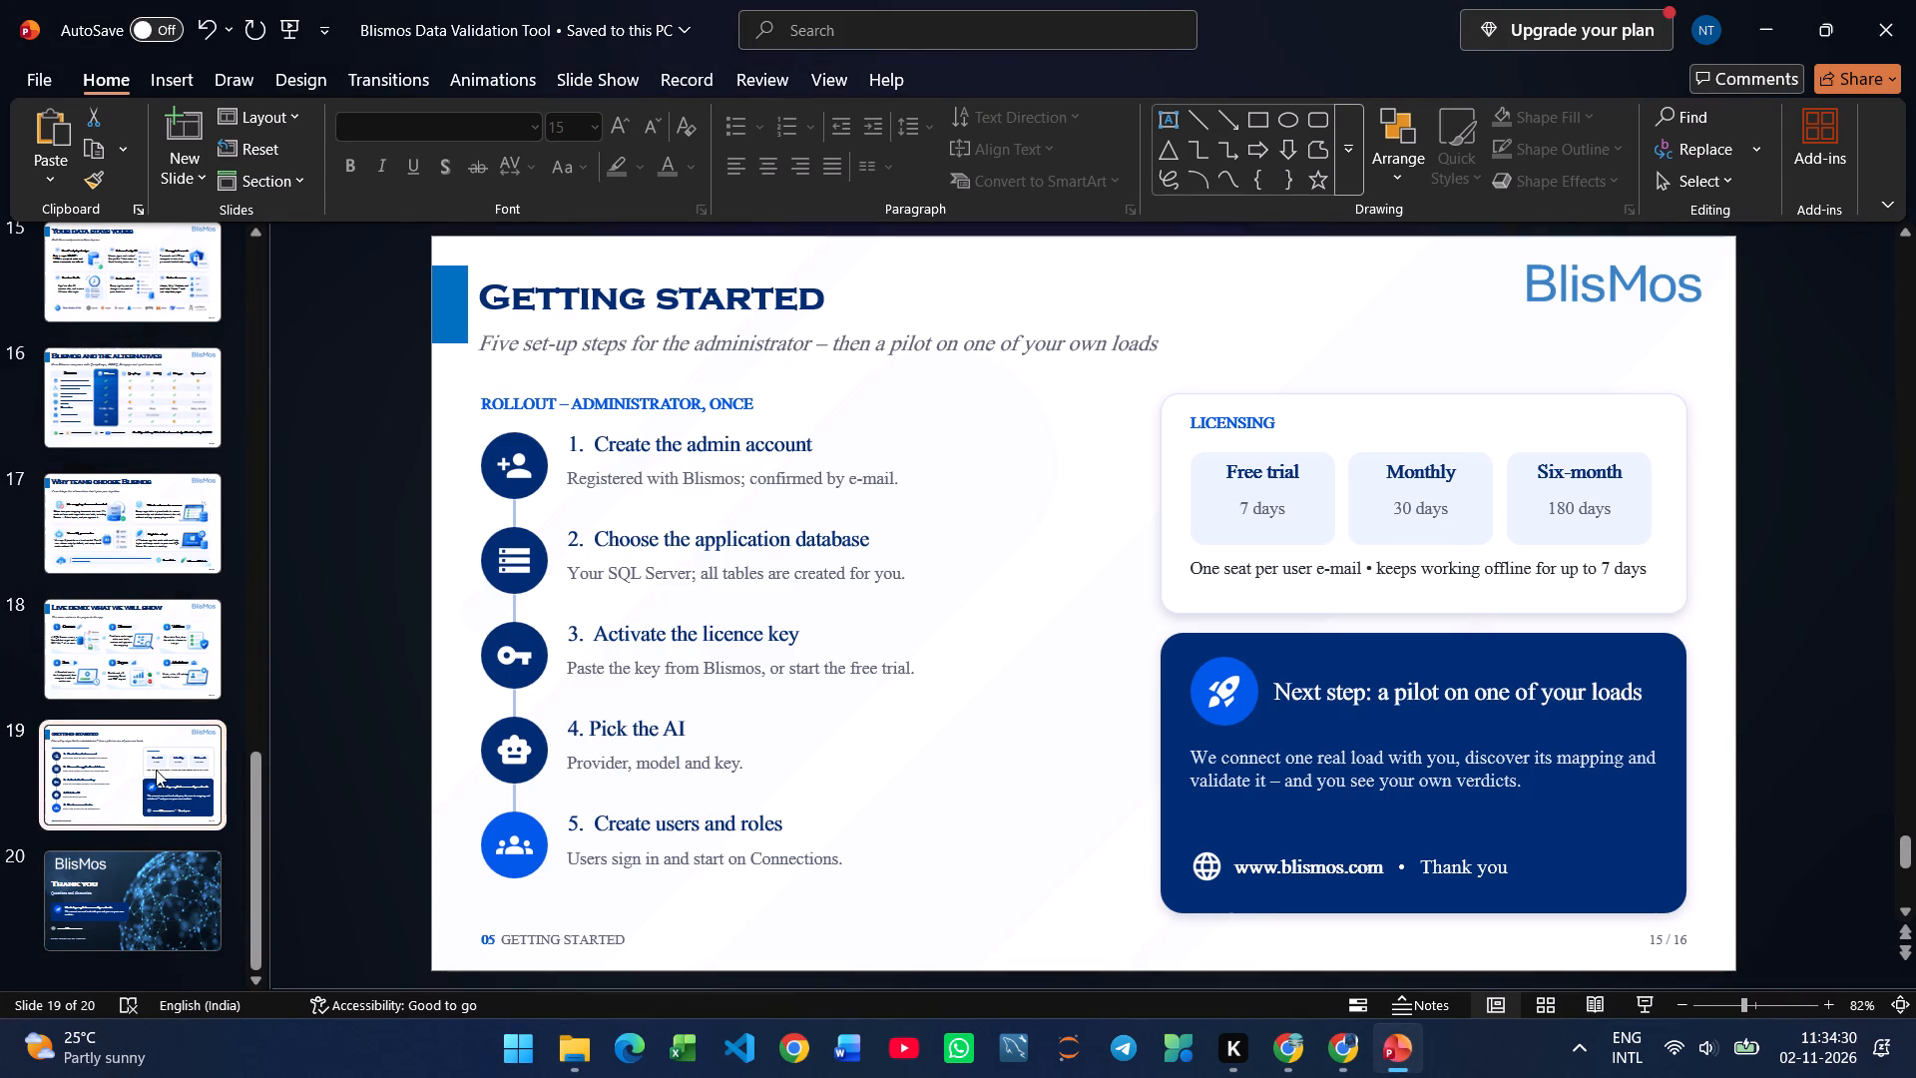
click(268, 407)
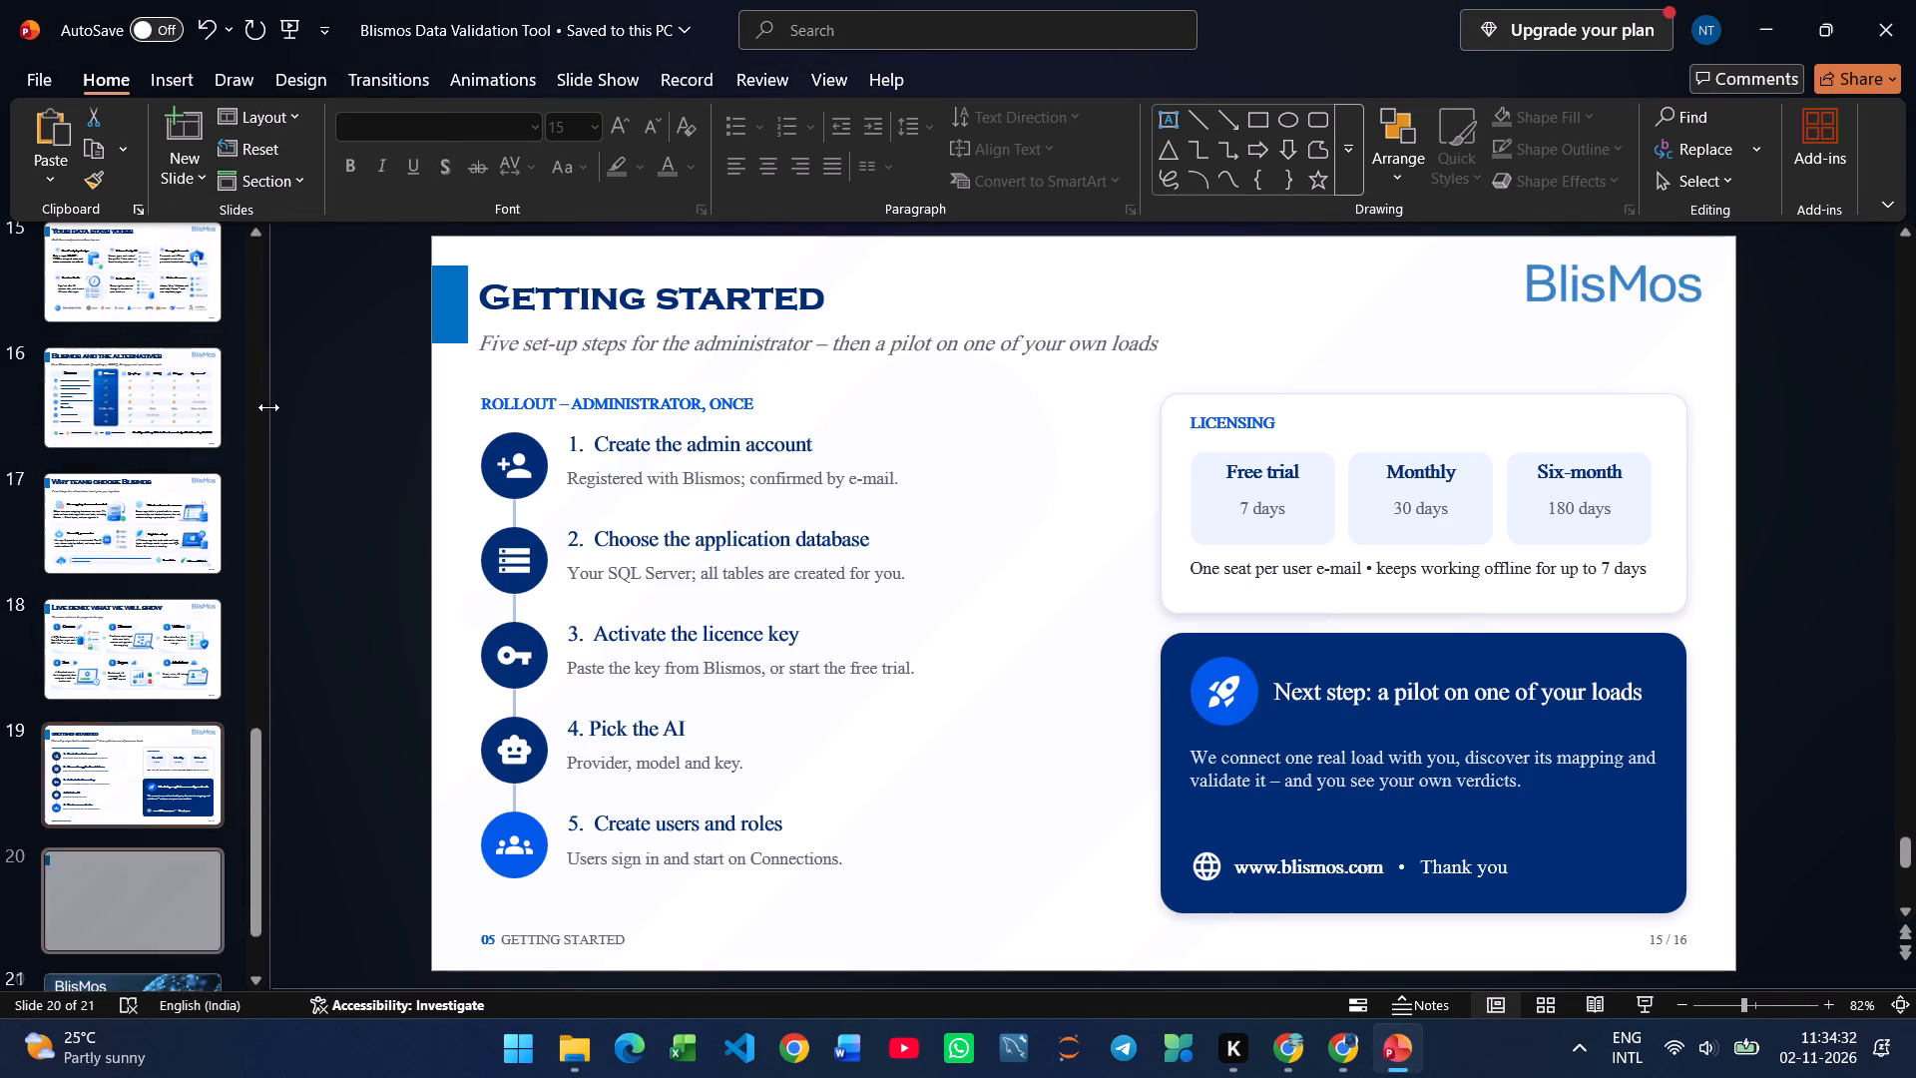
Delete slide 19's footer section label, rollout steps, Licensing card and Next step box, keeping the title, subtitle, logo and page number.
click(176, 777)
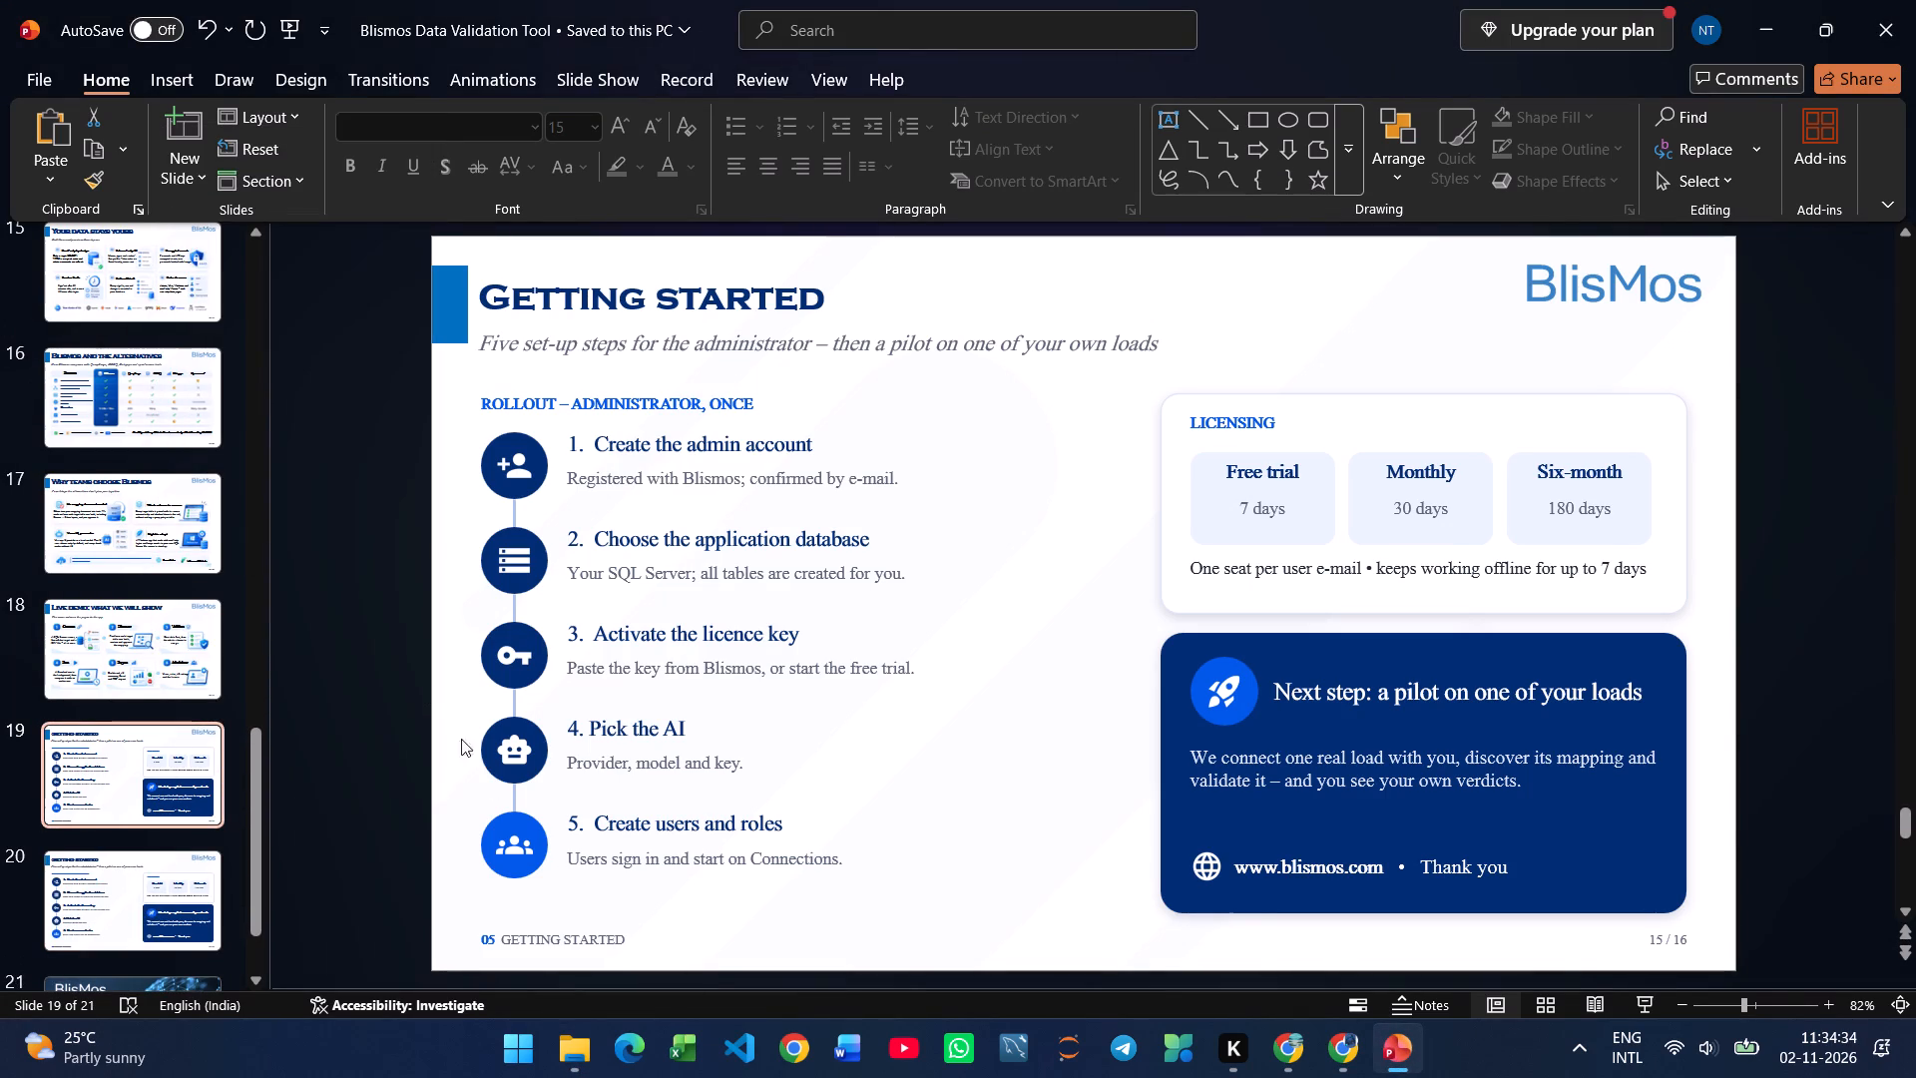
click(597, 950)
key(BackSpace)
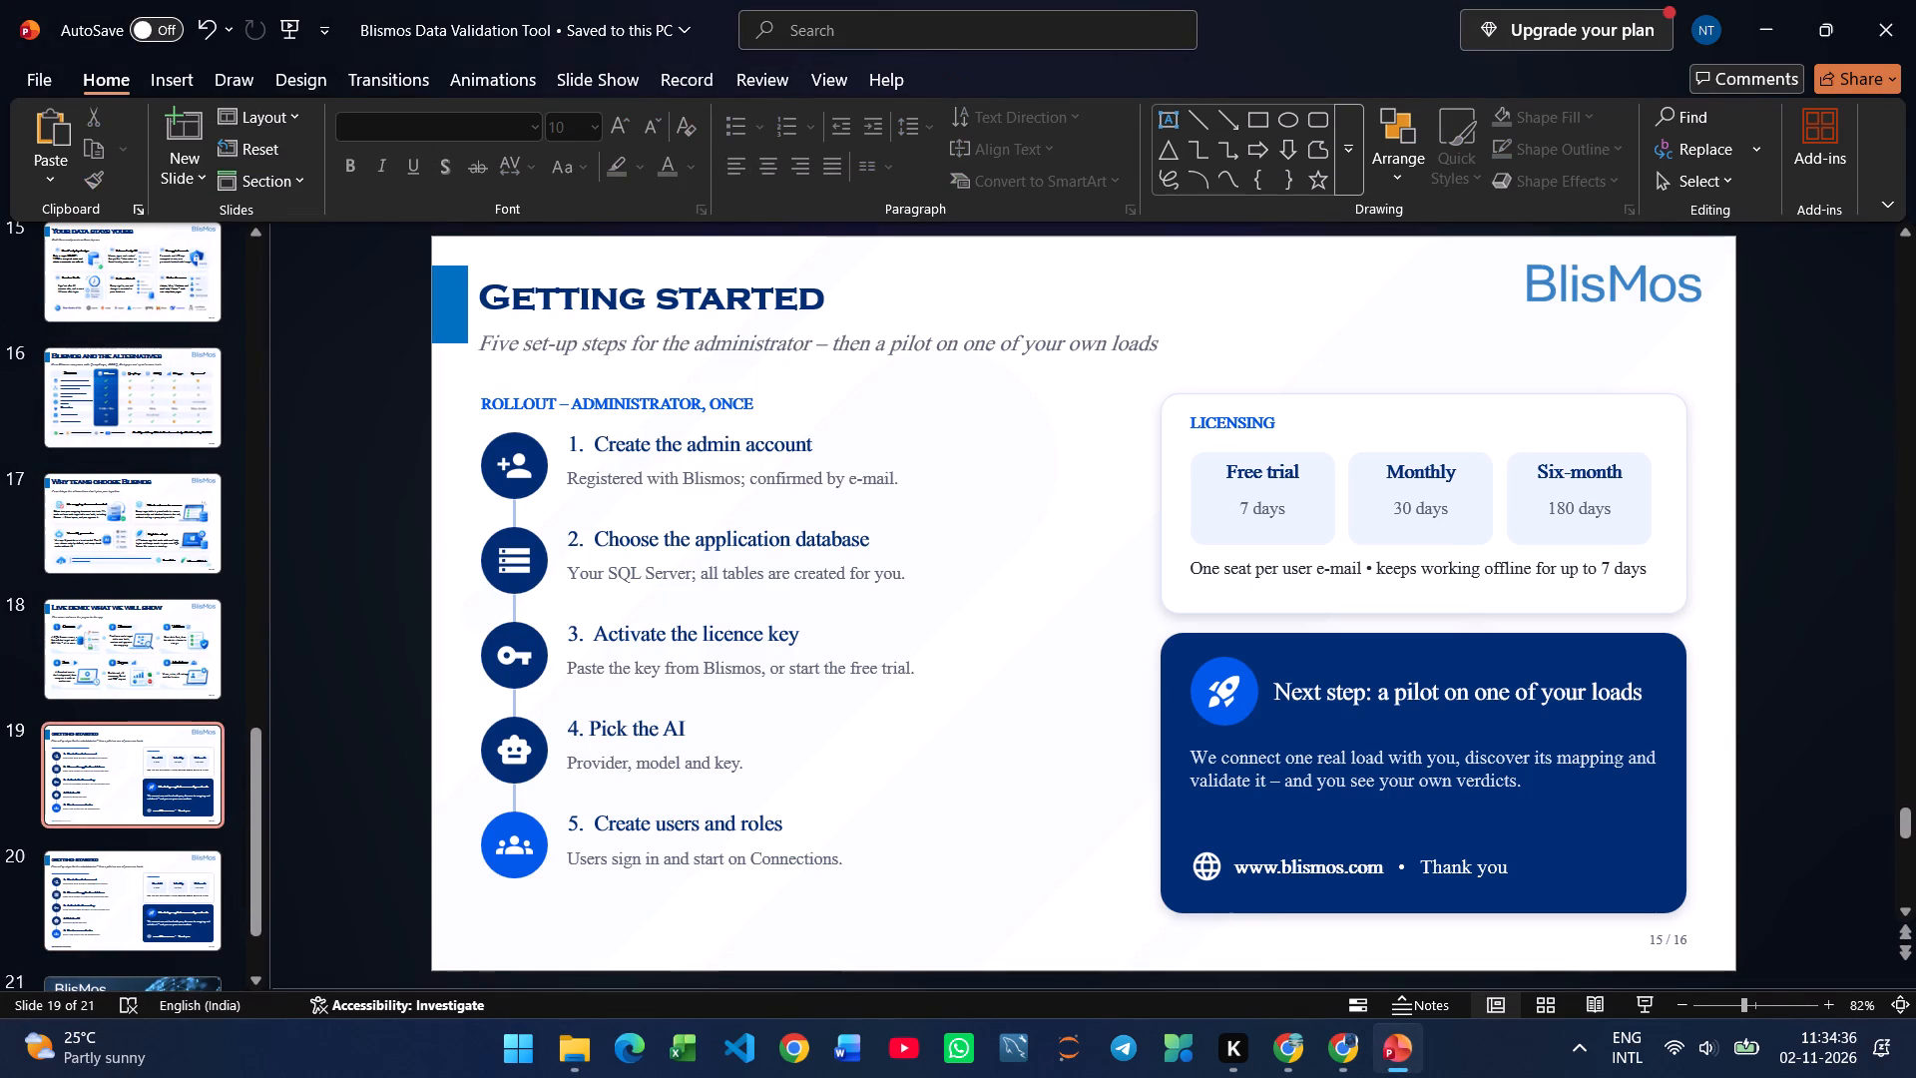
drag(1707, 916, 830, 821)
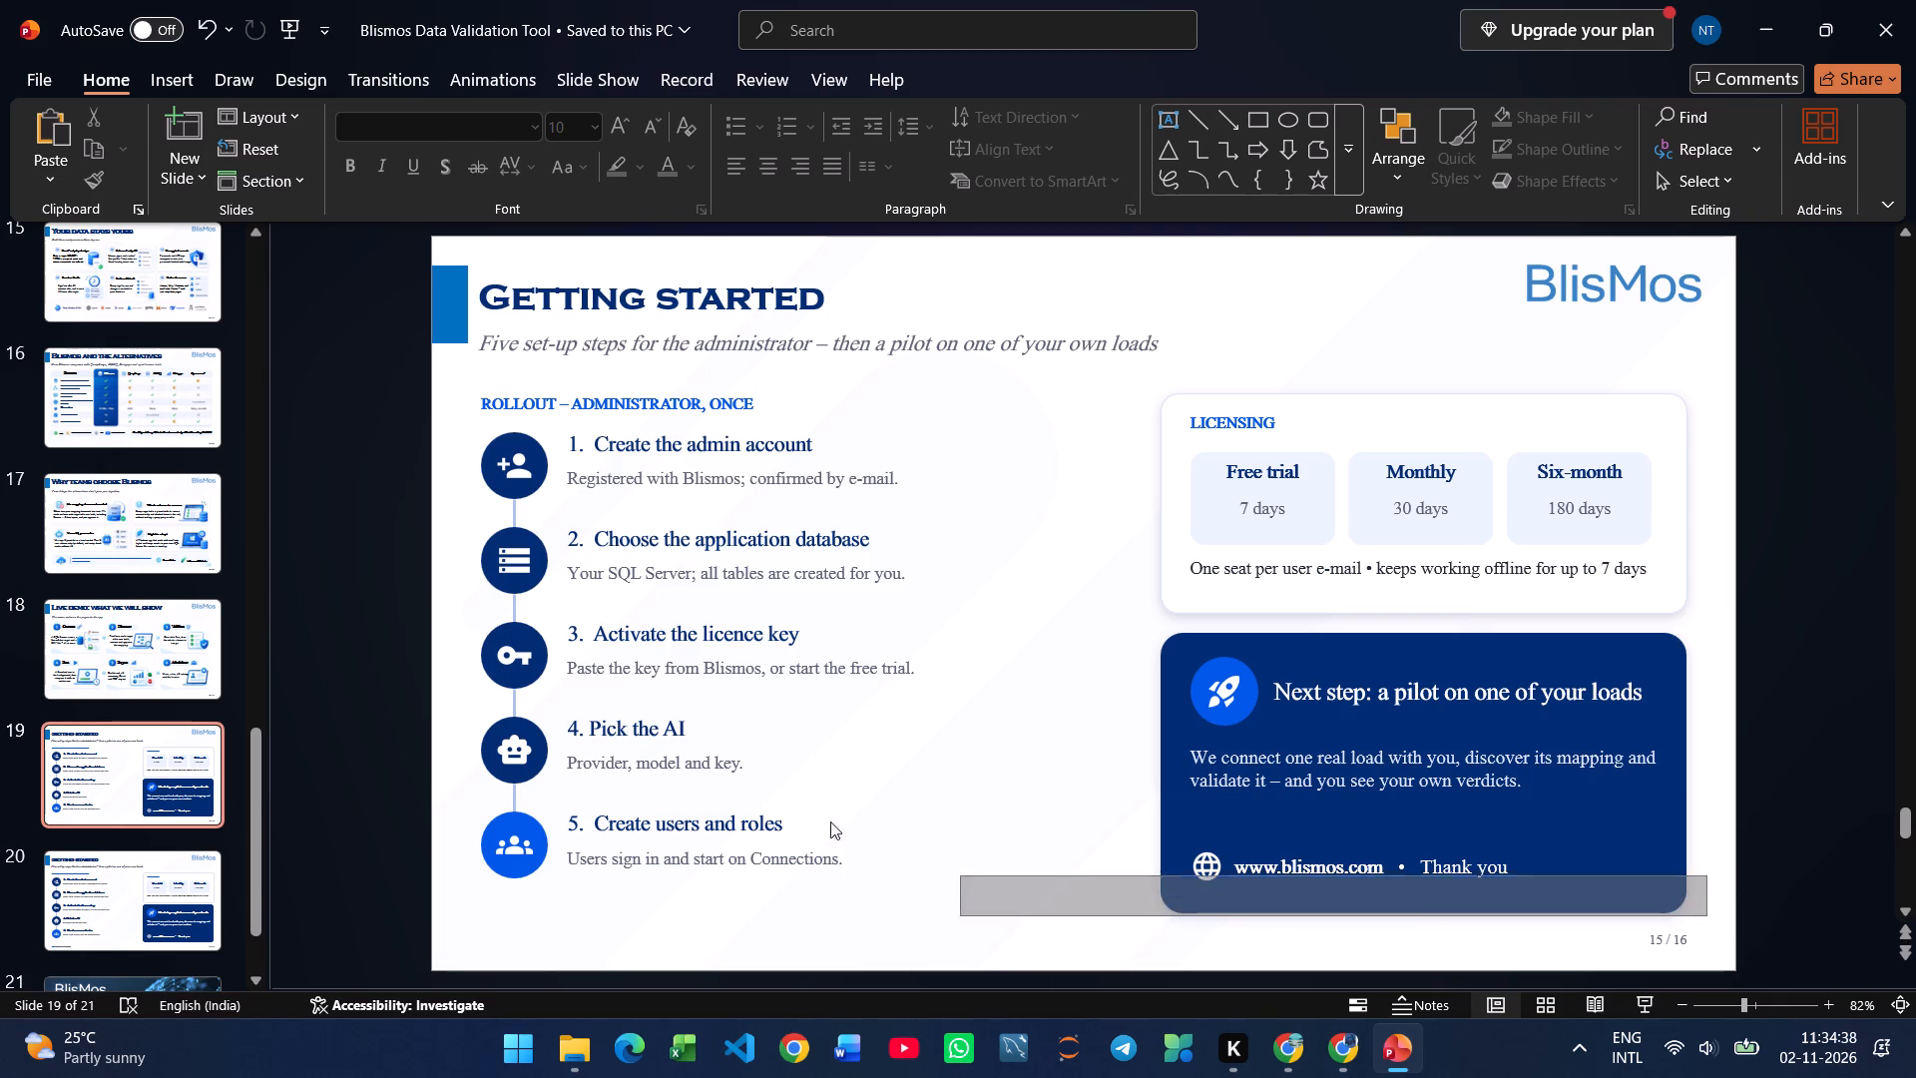
drag(830, 821, 449, 374)
key(BackSpace)
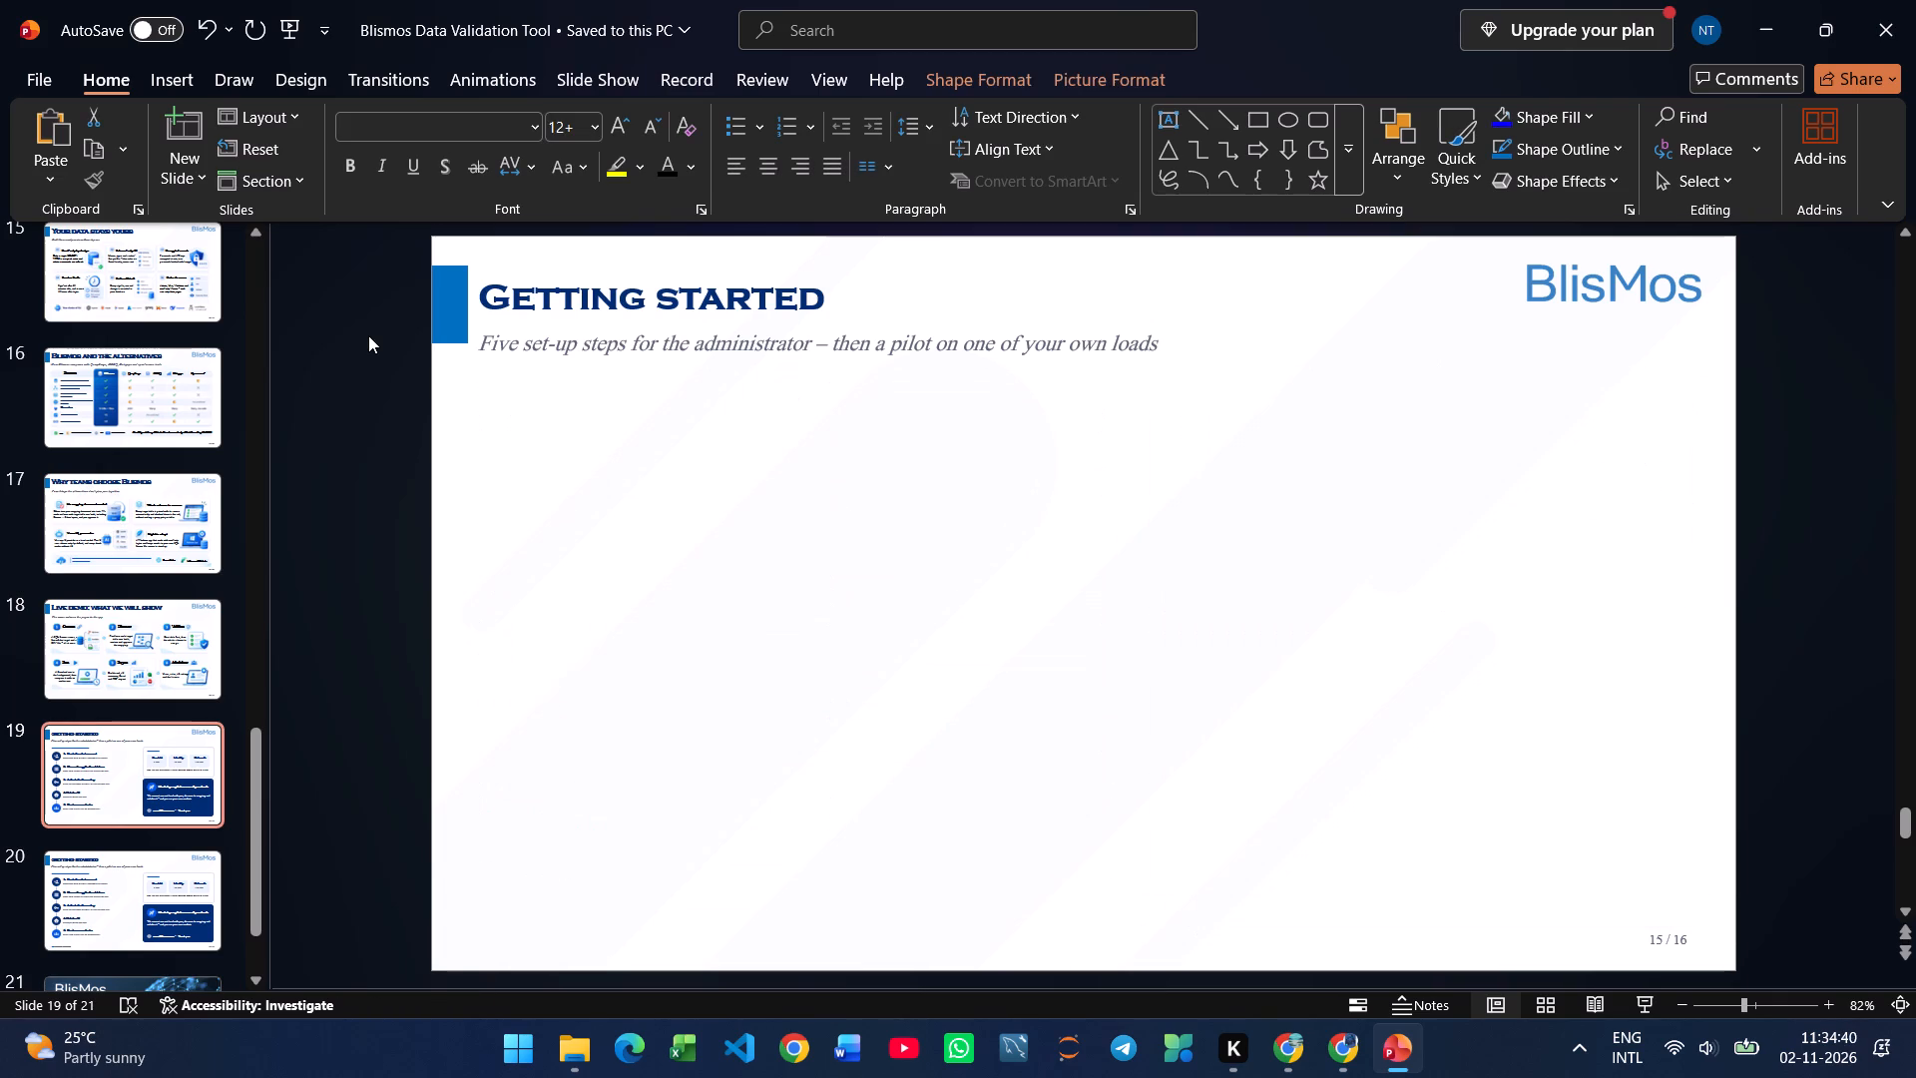
Paste the copied image, crop it to the five numbered step cards, about 12.4 by 13.2 cm, and place it below the subtitle on the left.
key(ctrl+v)
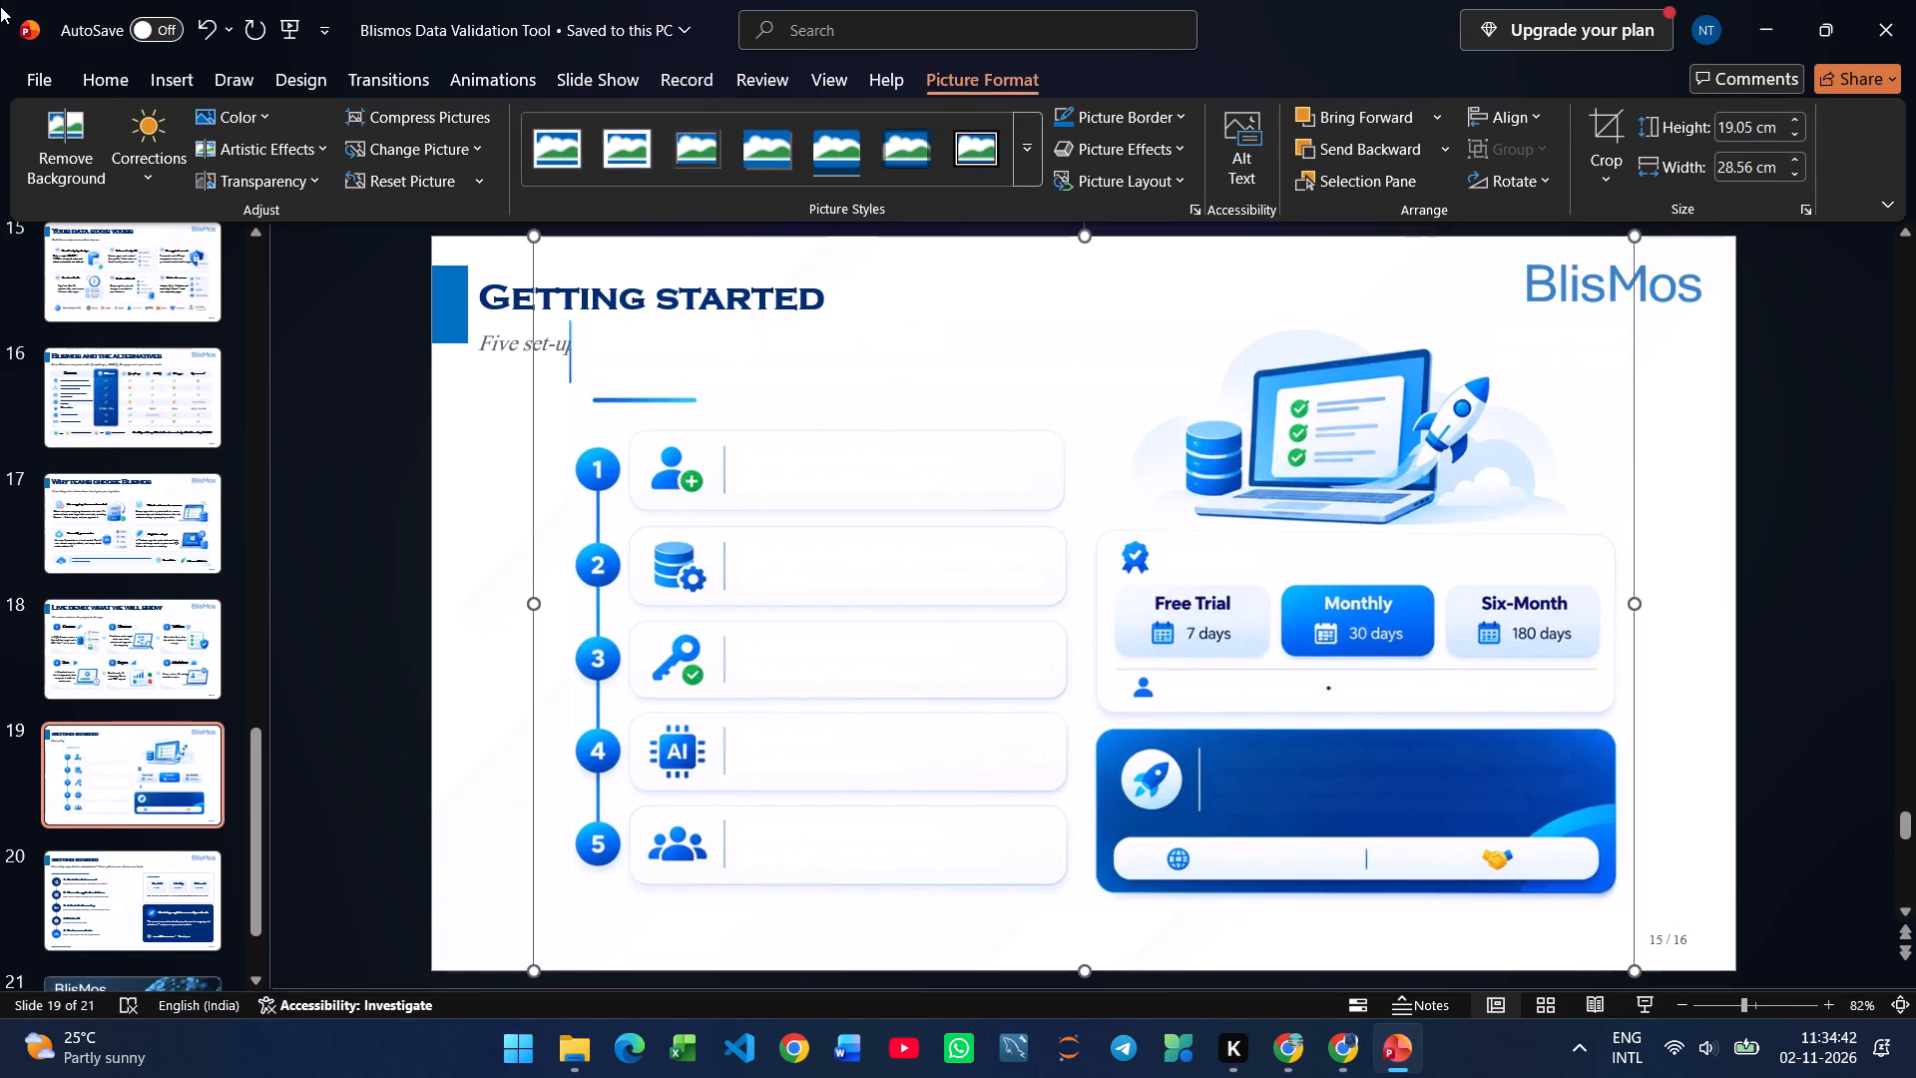
click(1613, 133)
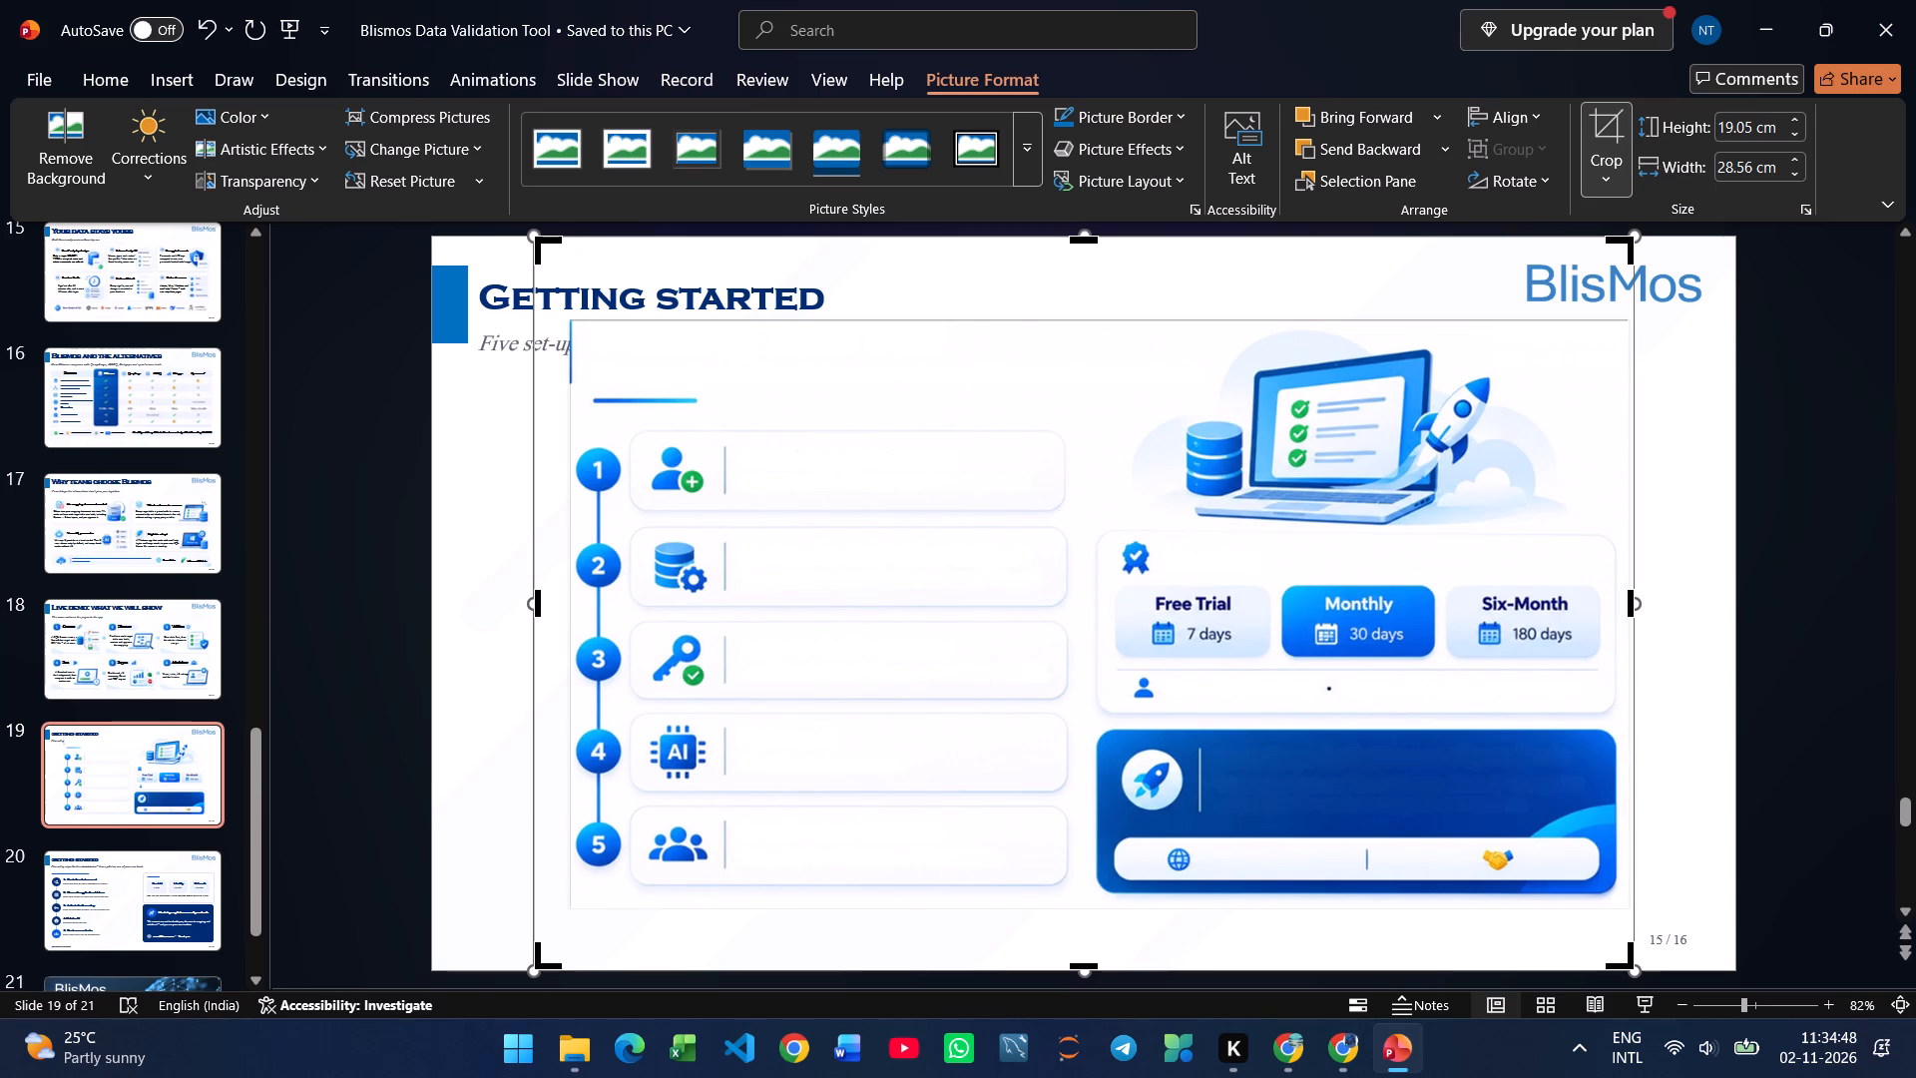
drag(1087, 242, 1079, 416)
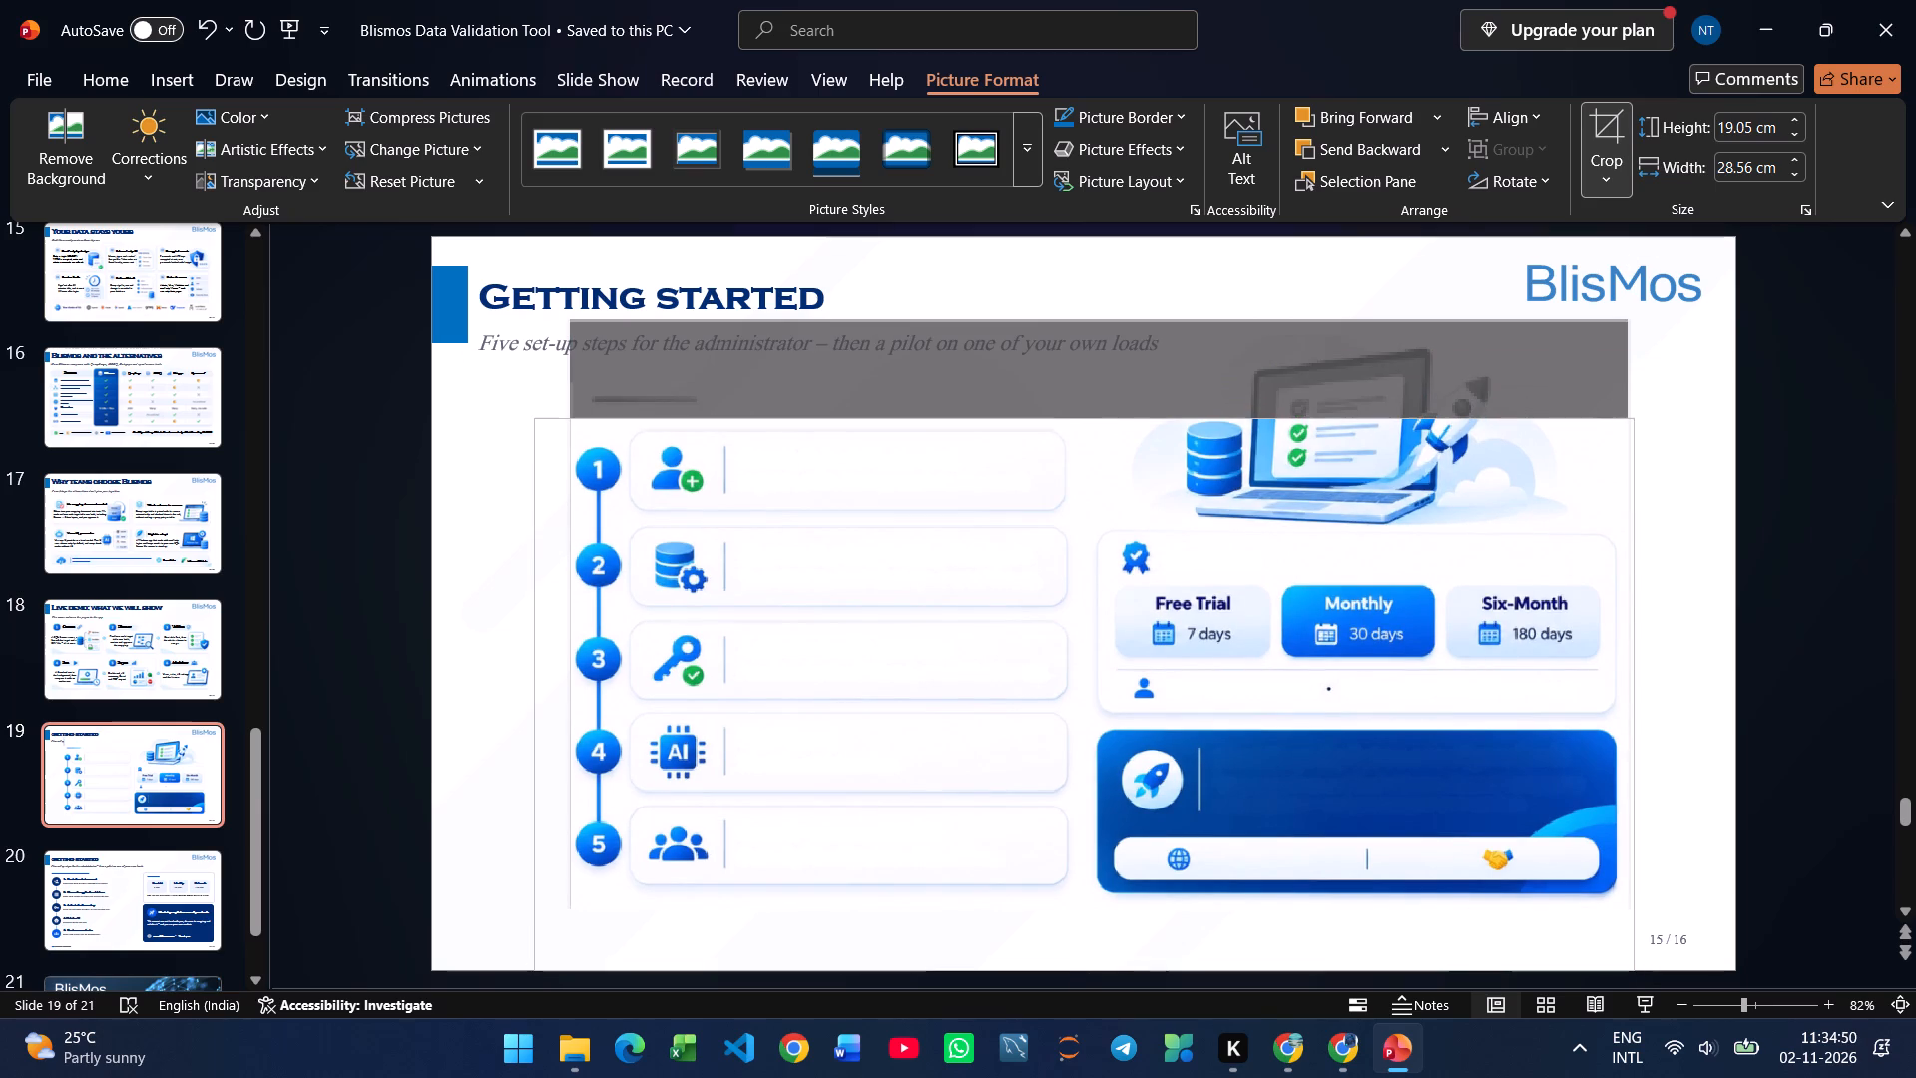
drag(1079, 416, 1079, 417)
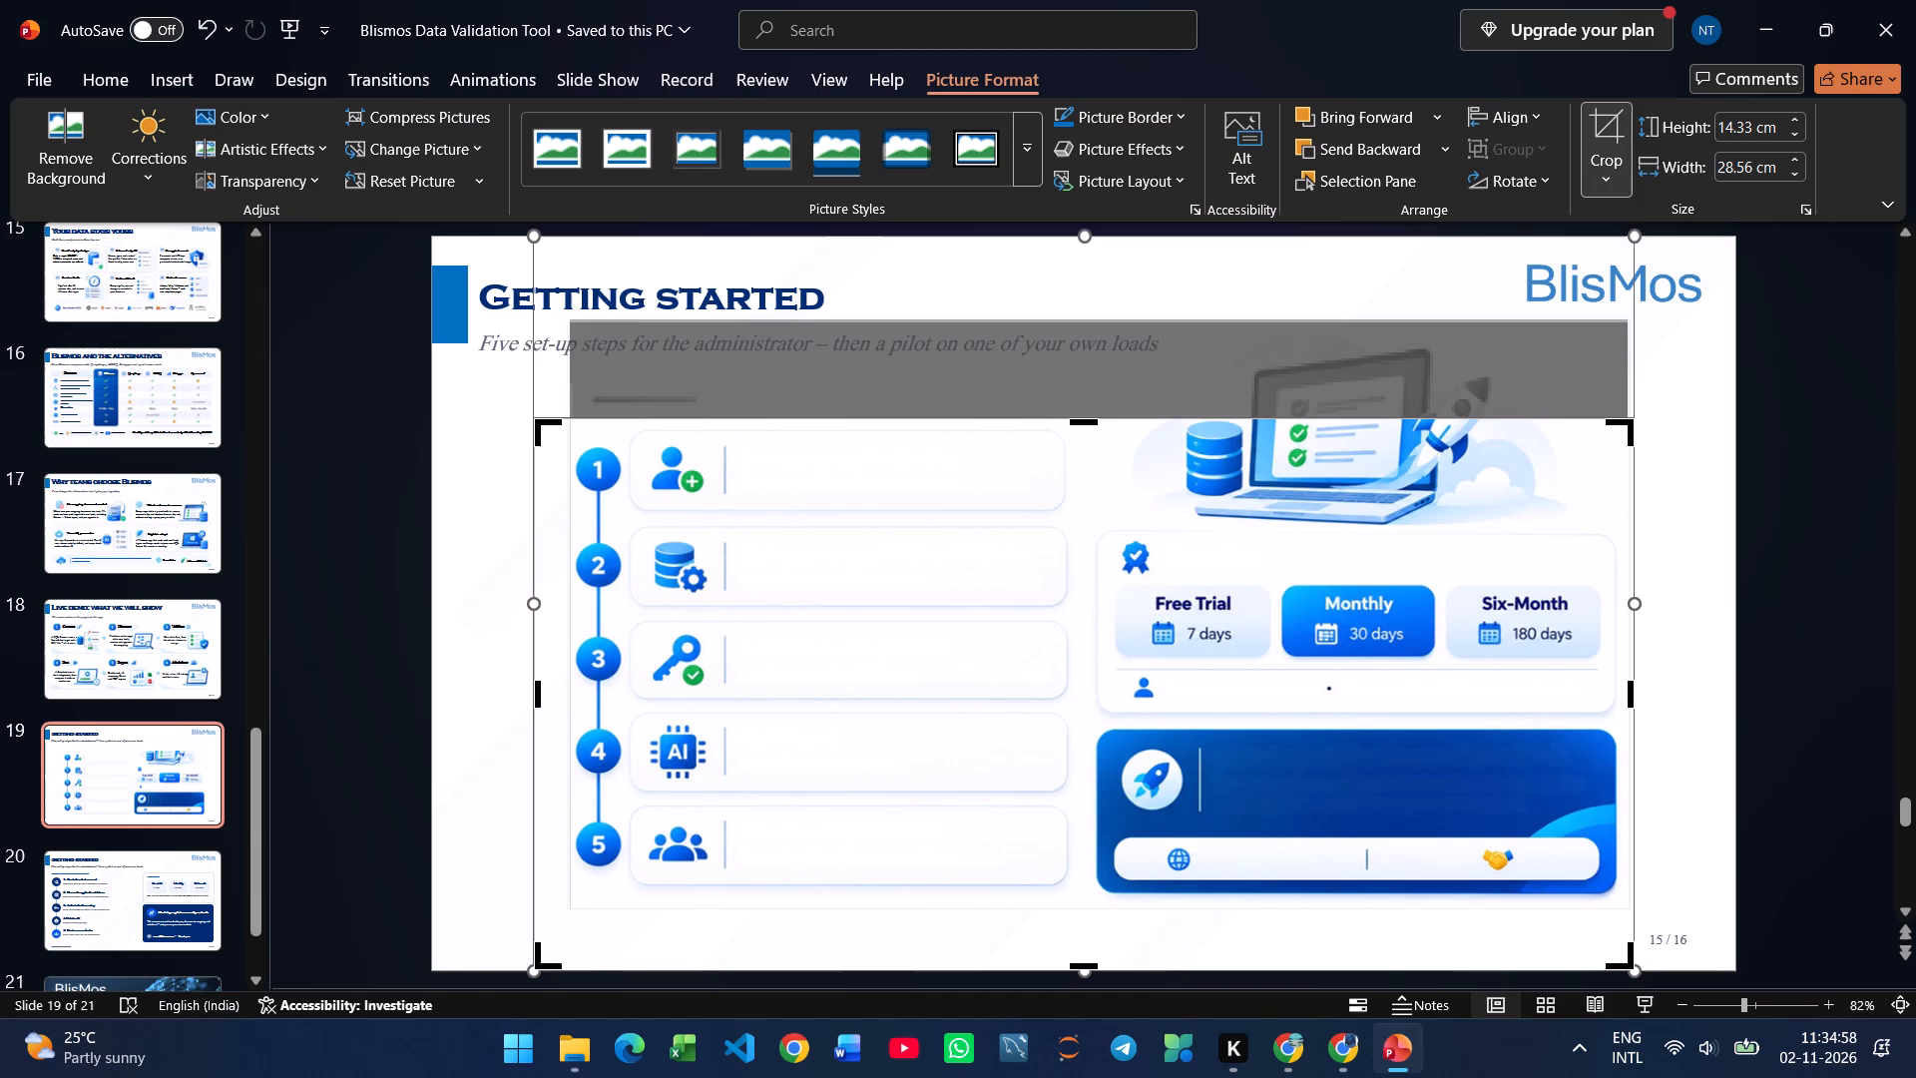
drag(1629, 689, 1099, 732)
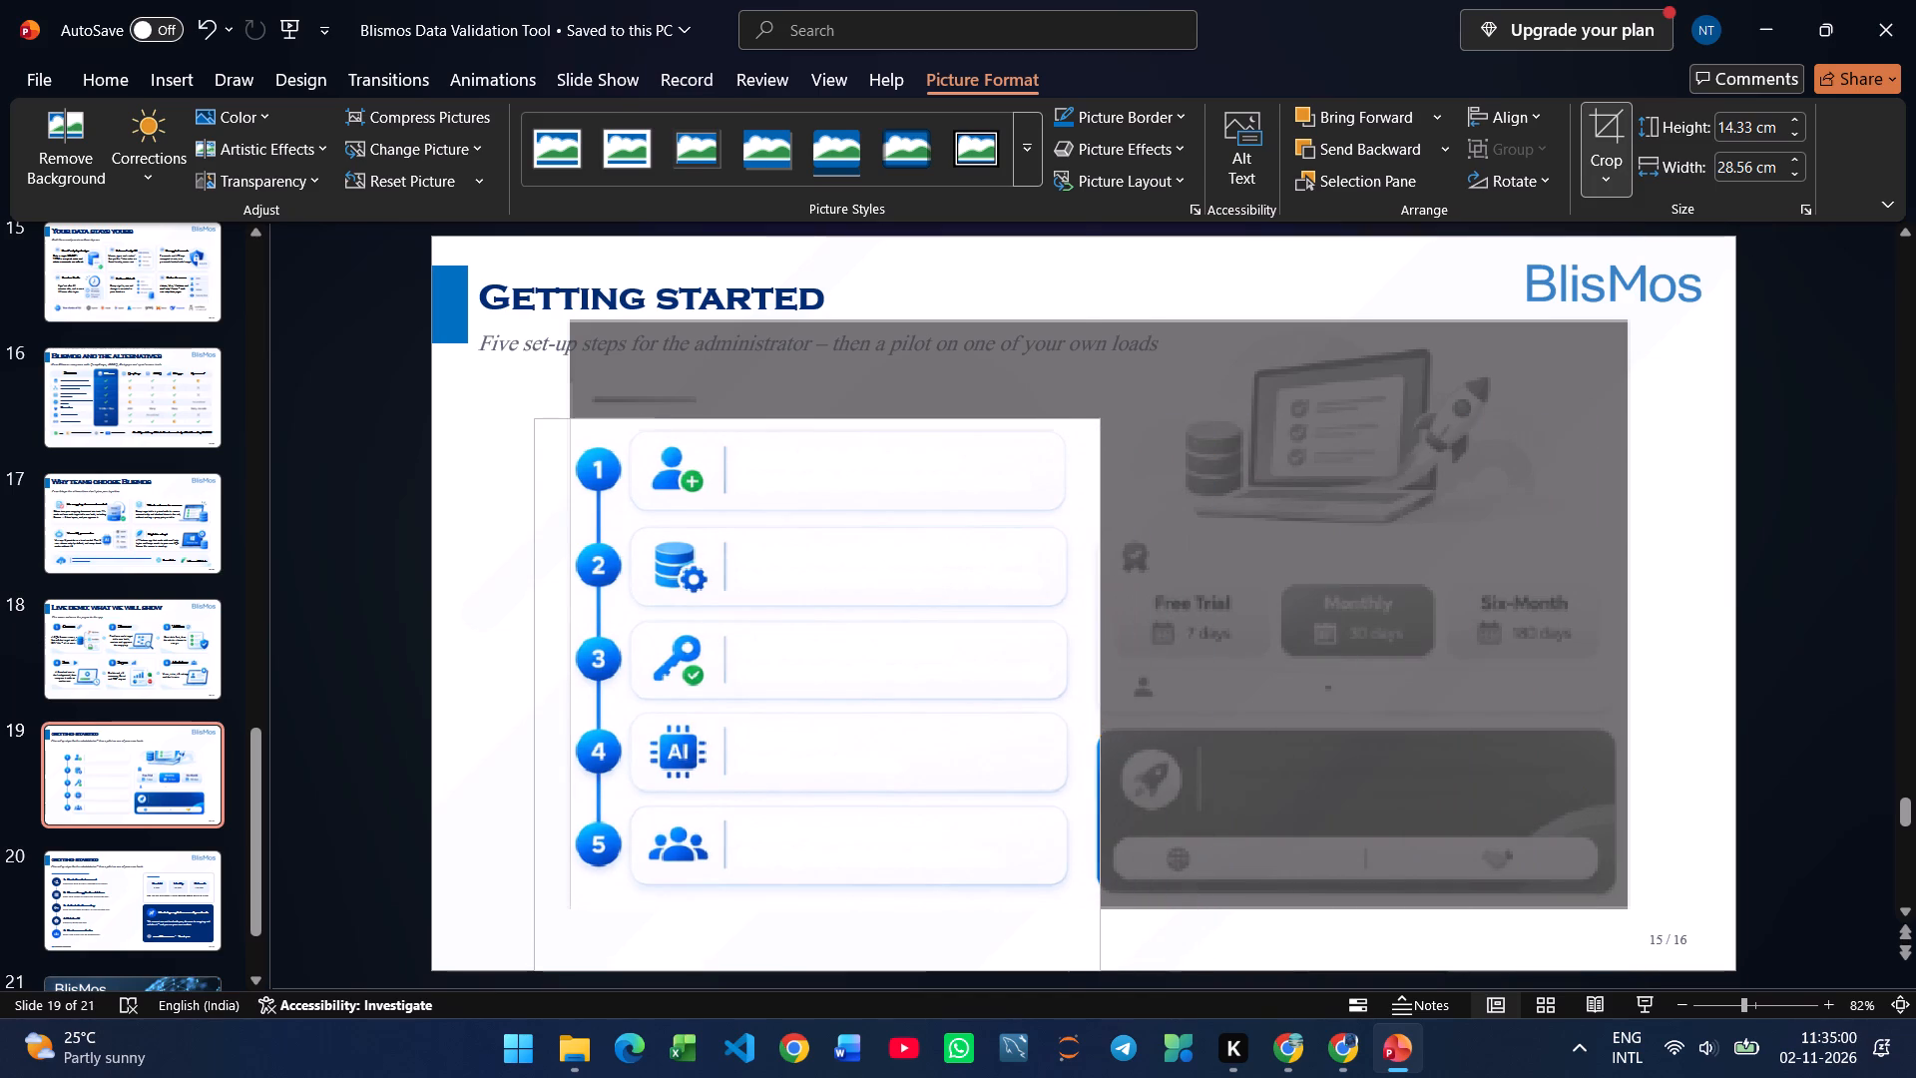
drag(1099, 732, 1079, 743)
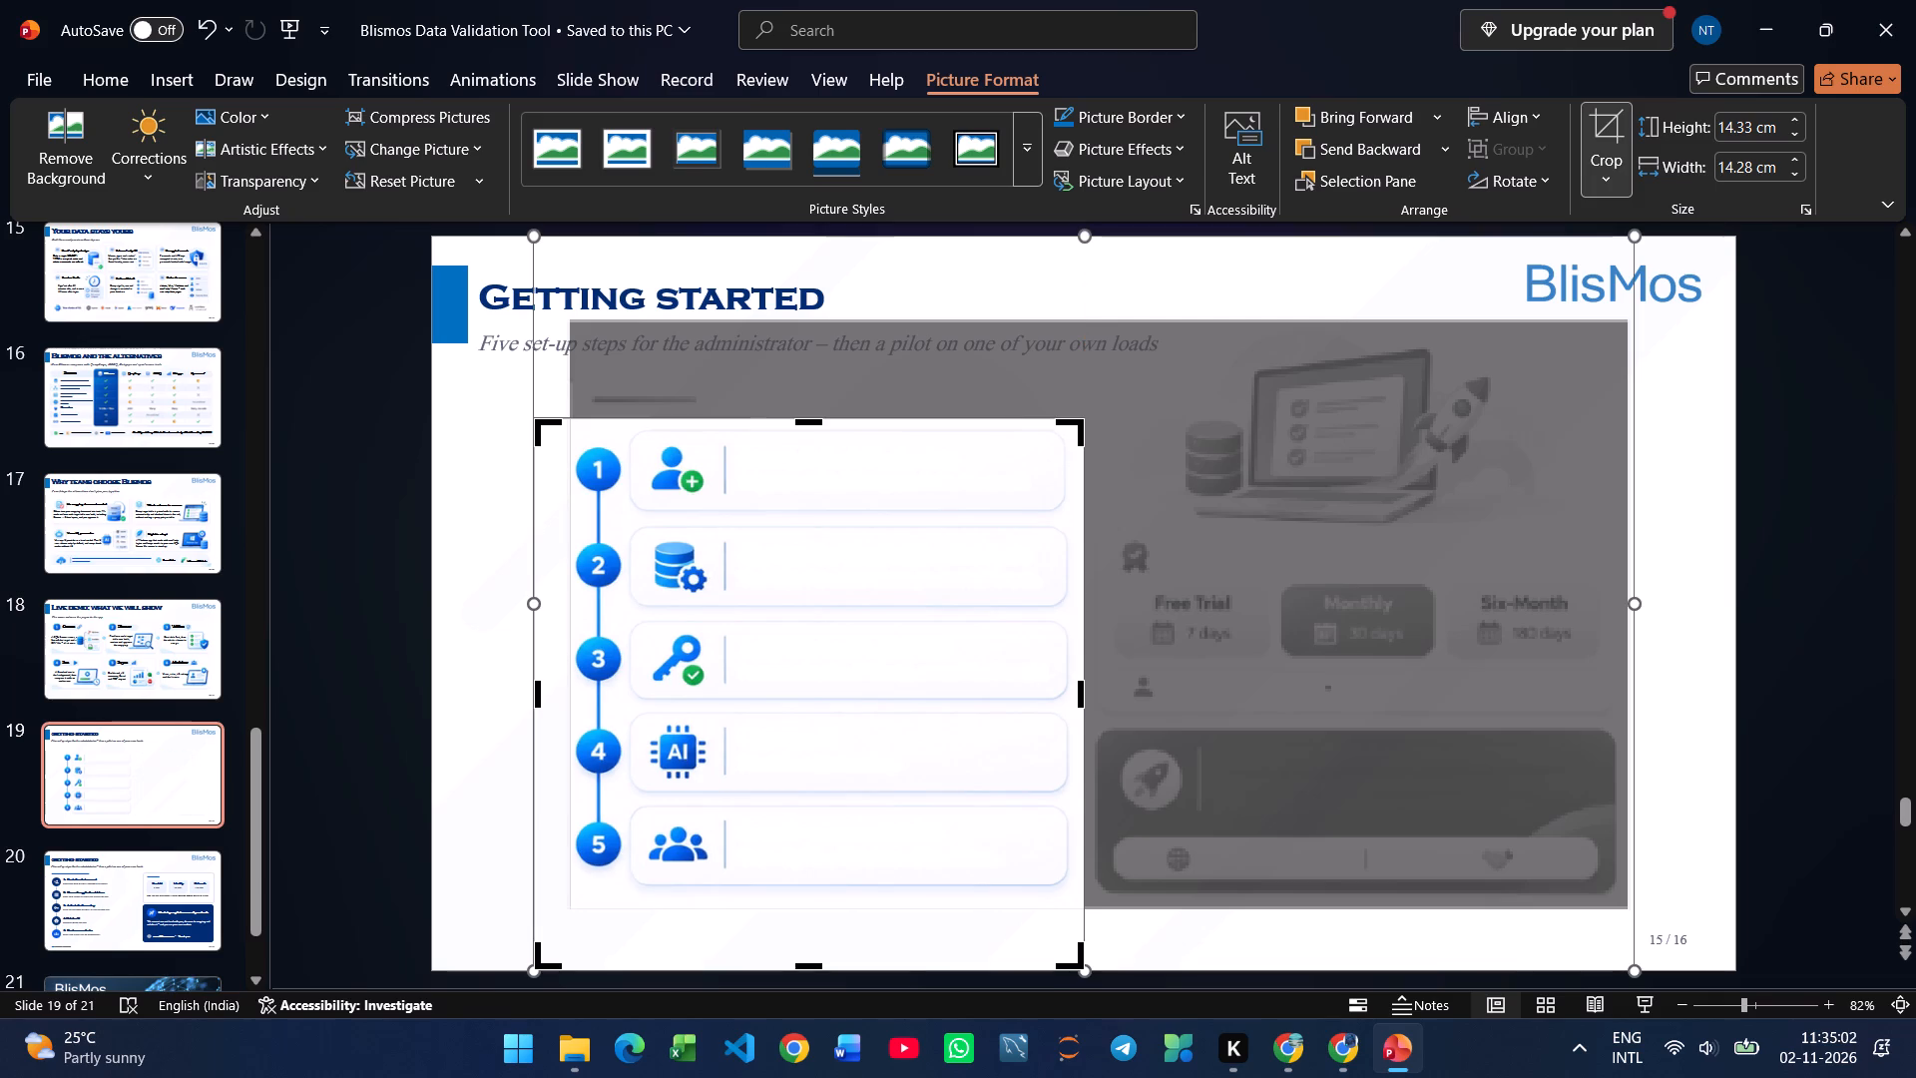
click(1079, 695)
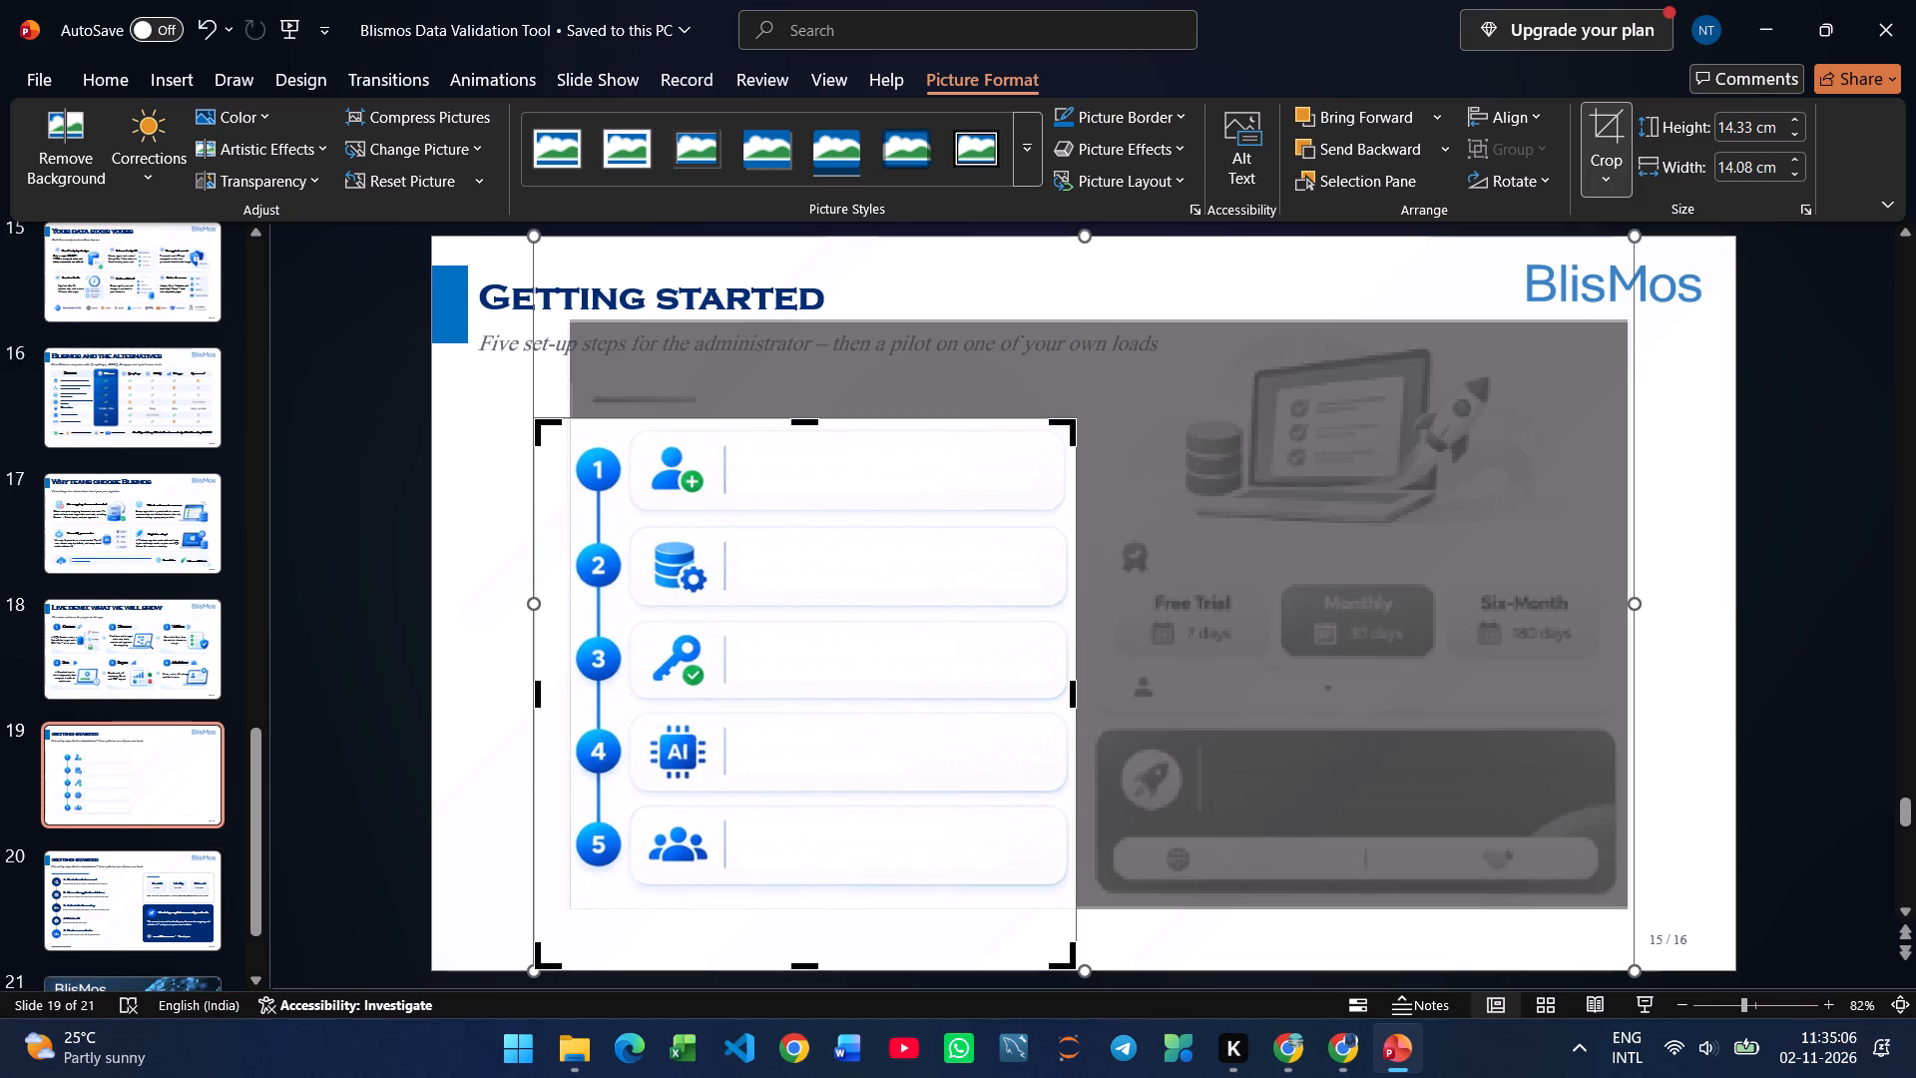
drag(805, 967, 821, 899)
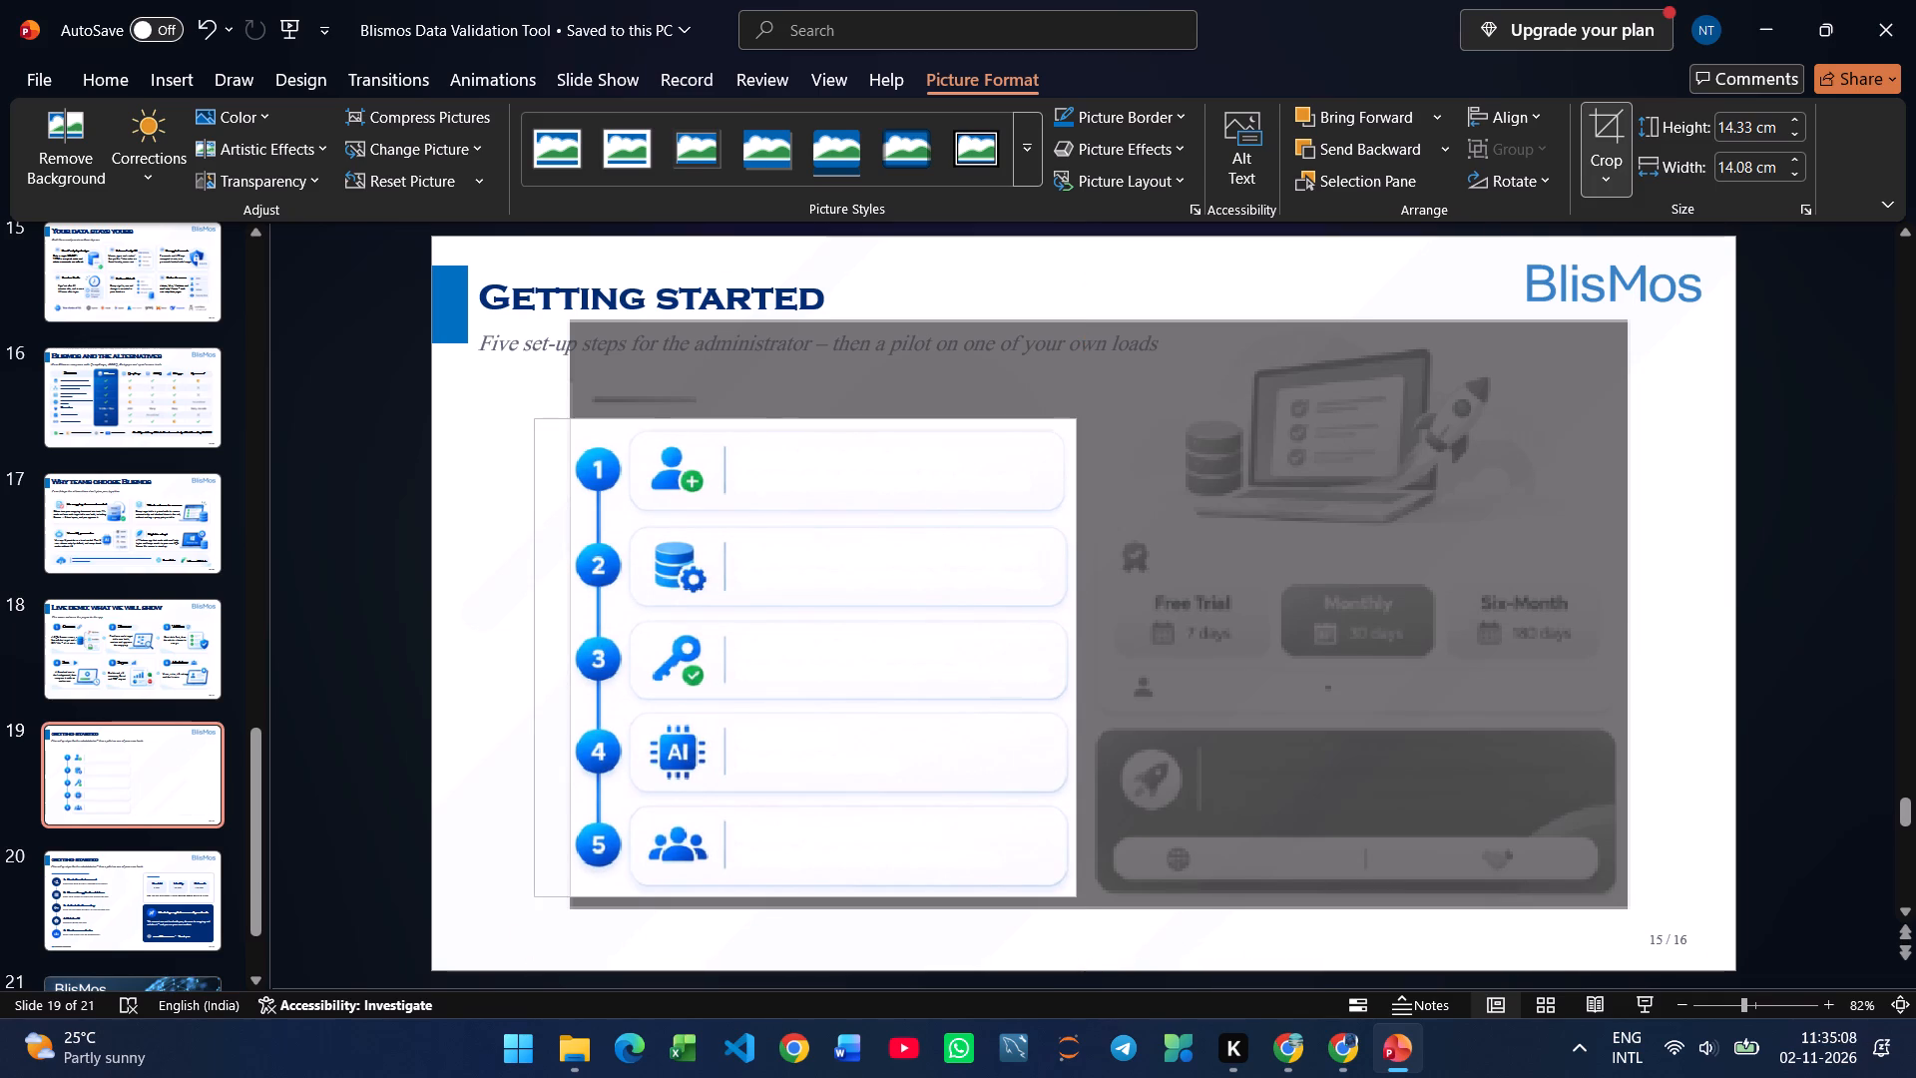
drag(821, 899, 824, 893)
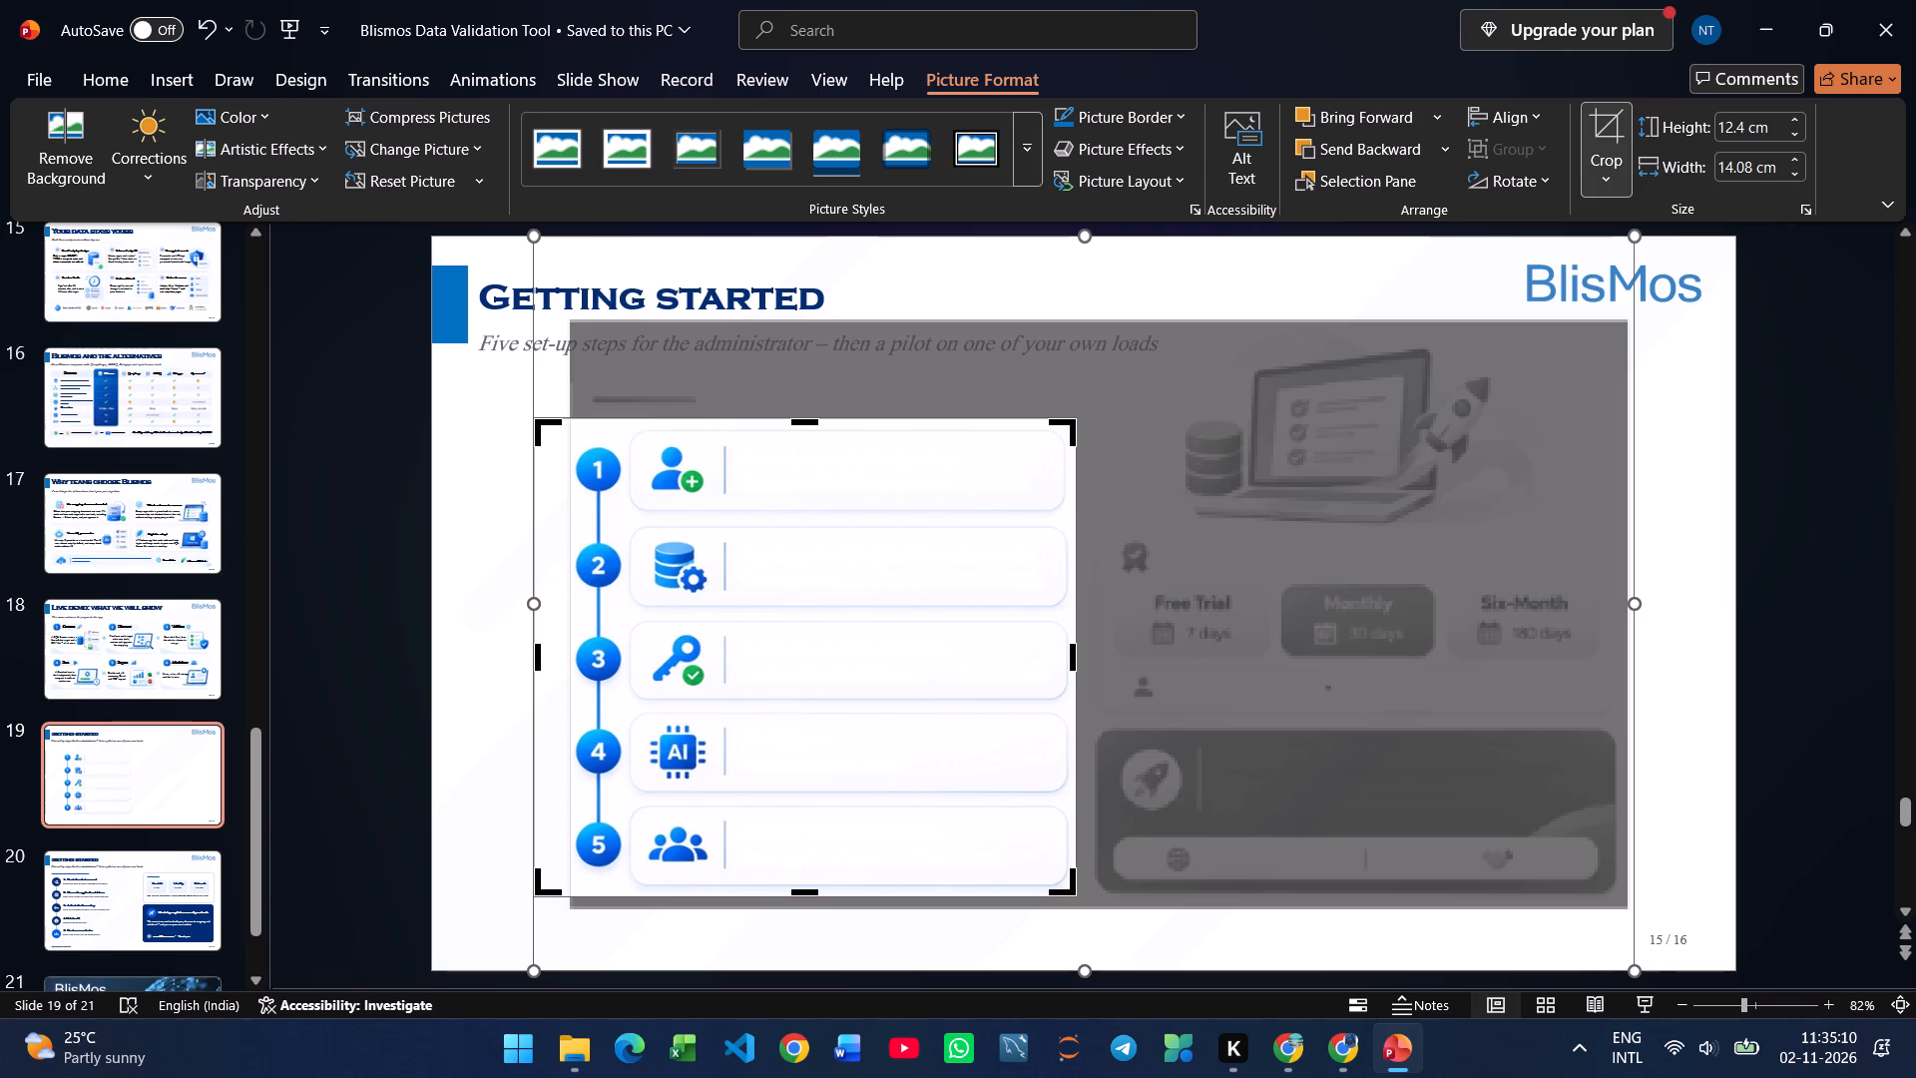
drag(536, 659, 570, 662)
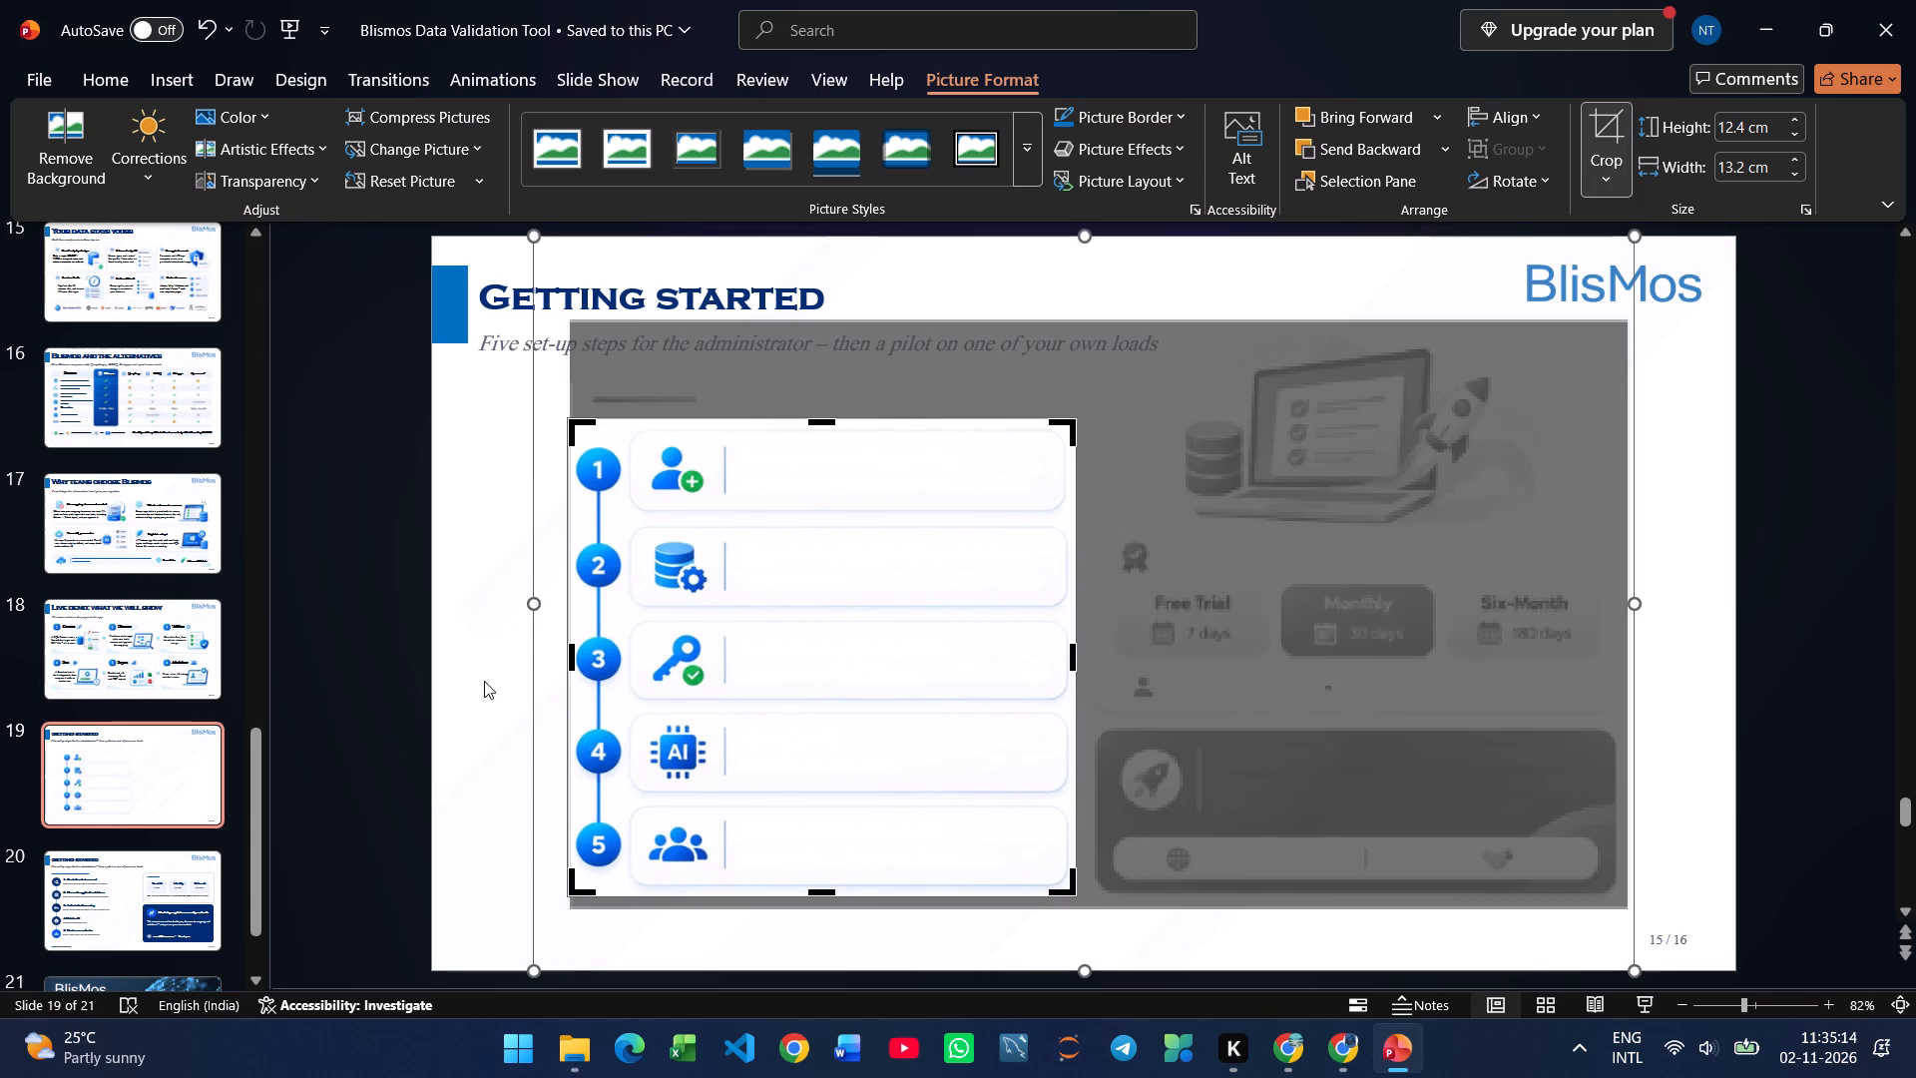
click(493, 681)
drag(806, 721, 709, 706)
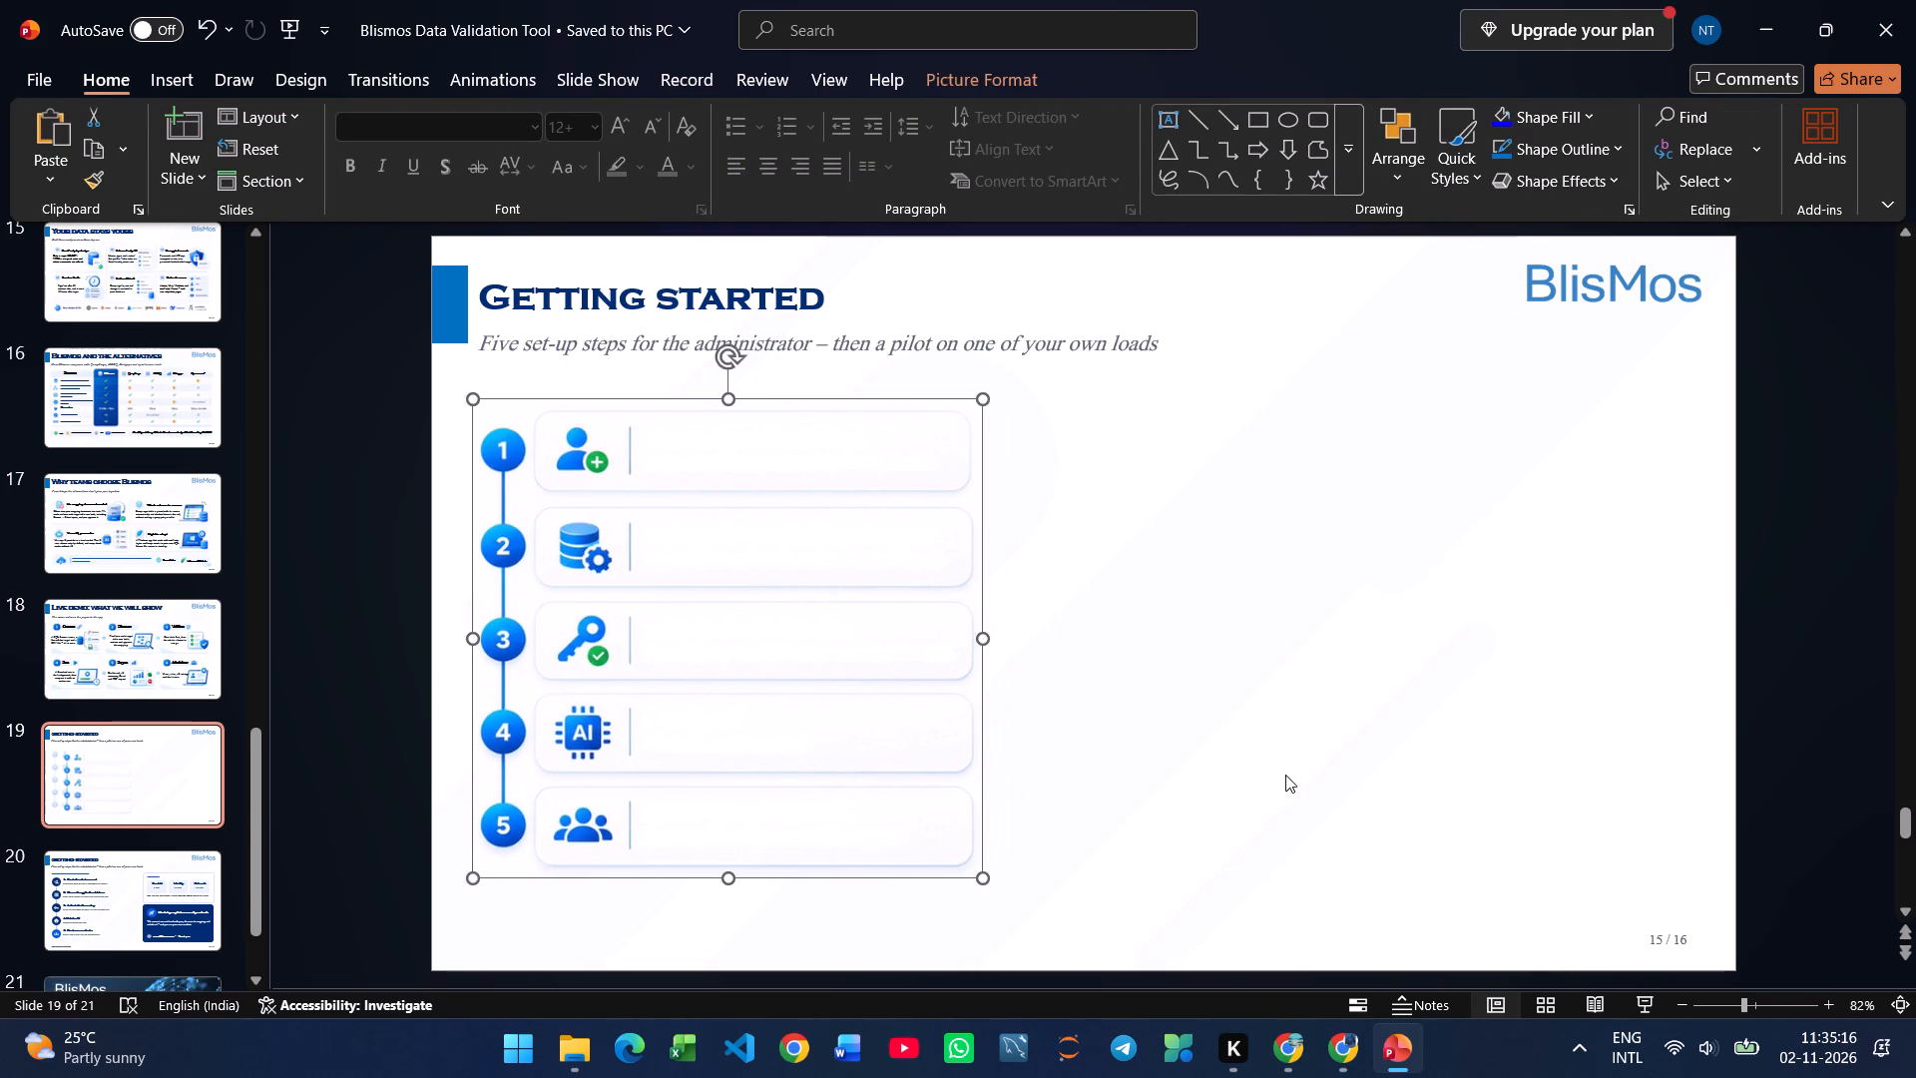
Paste the image again, crop it to the laptop illustration, plan card and blue banner, about 14.9 by 13.8 cm, and position it on the right.
click(1286, 775)
key(ctrl+v)
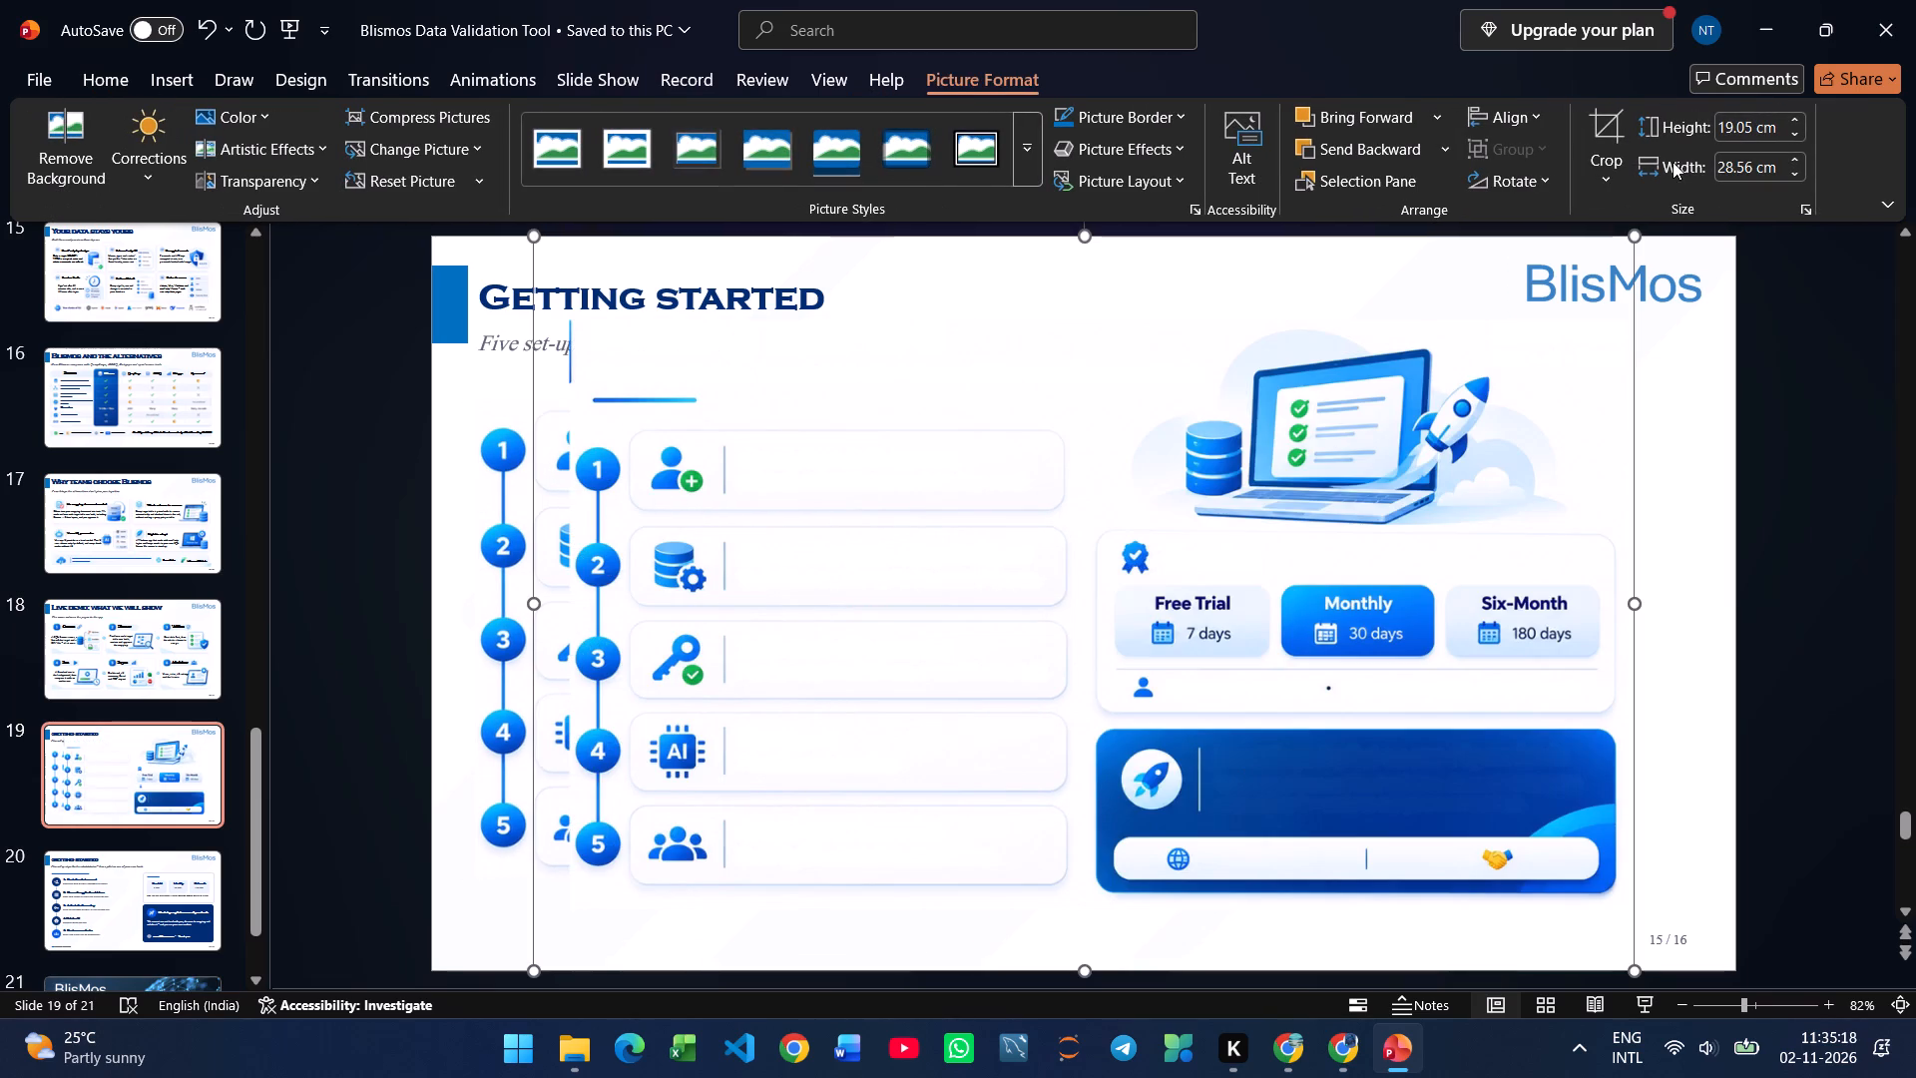
click(1602, 131)
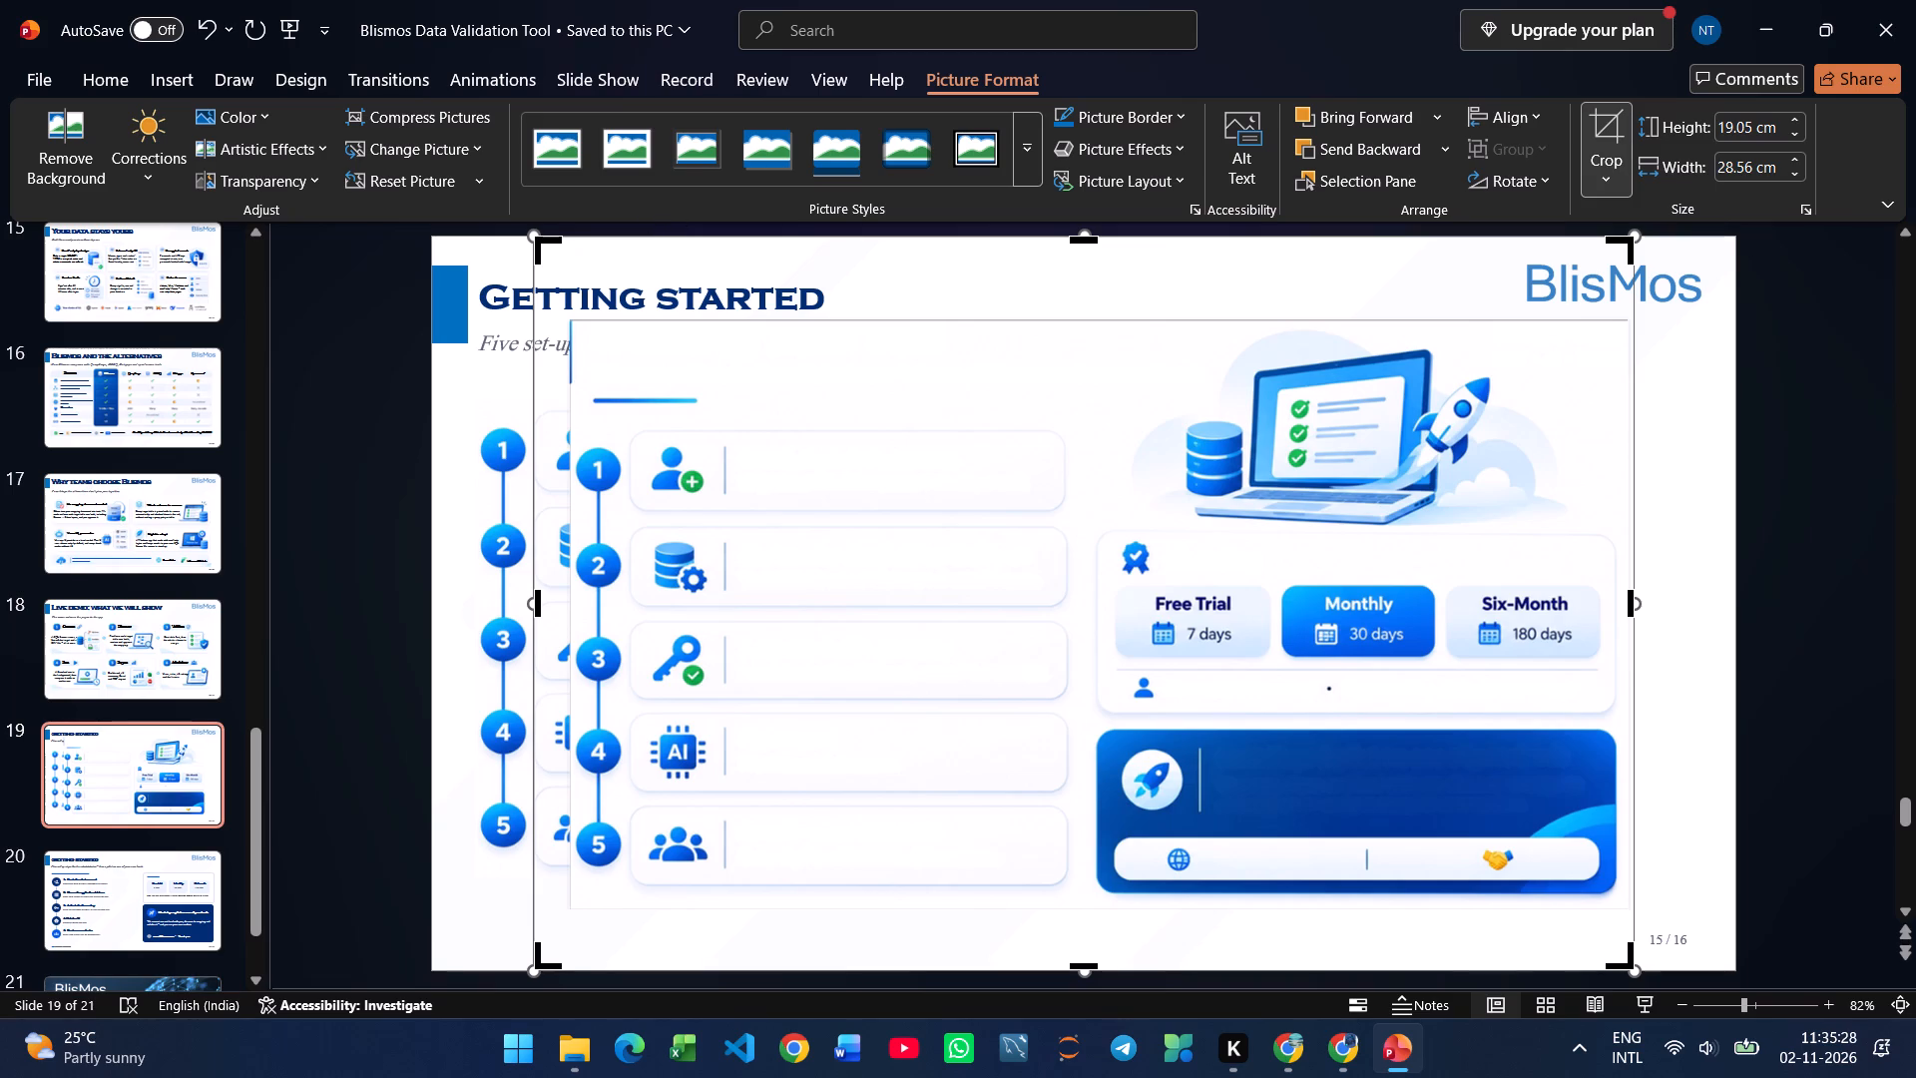
drag(548, 247, 746, 283)
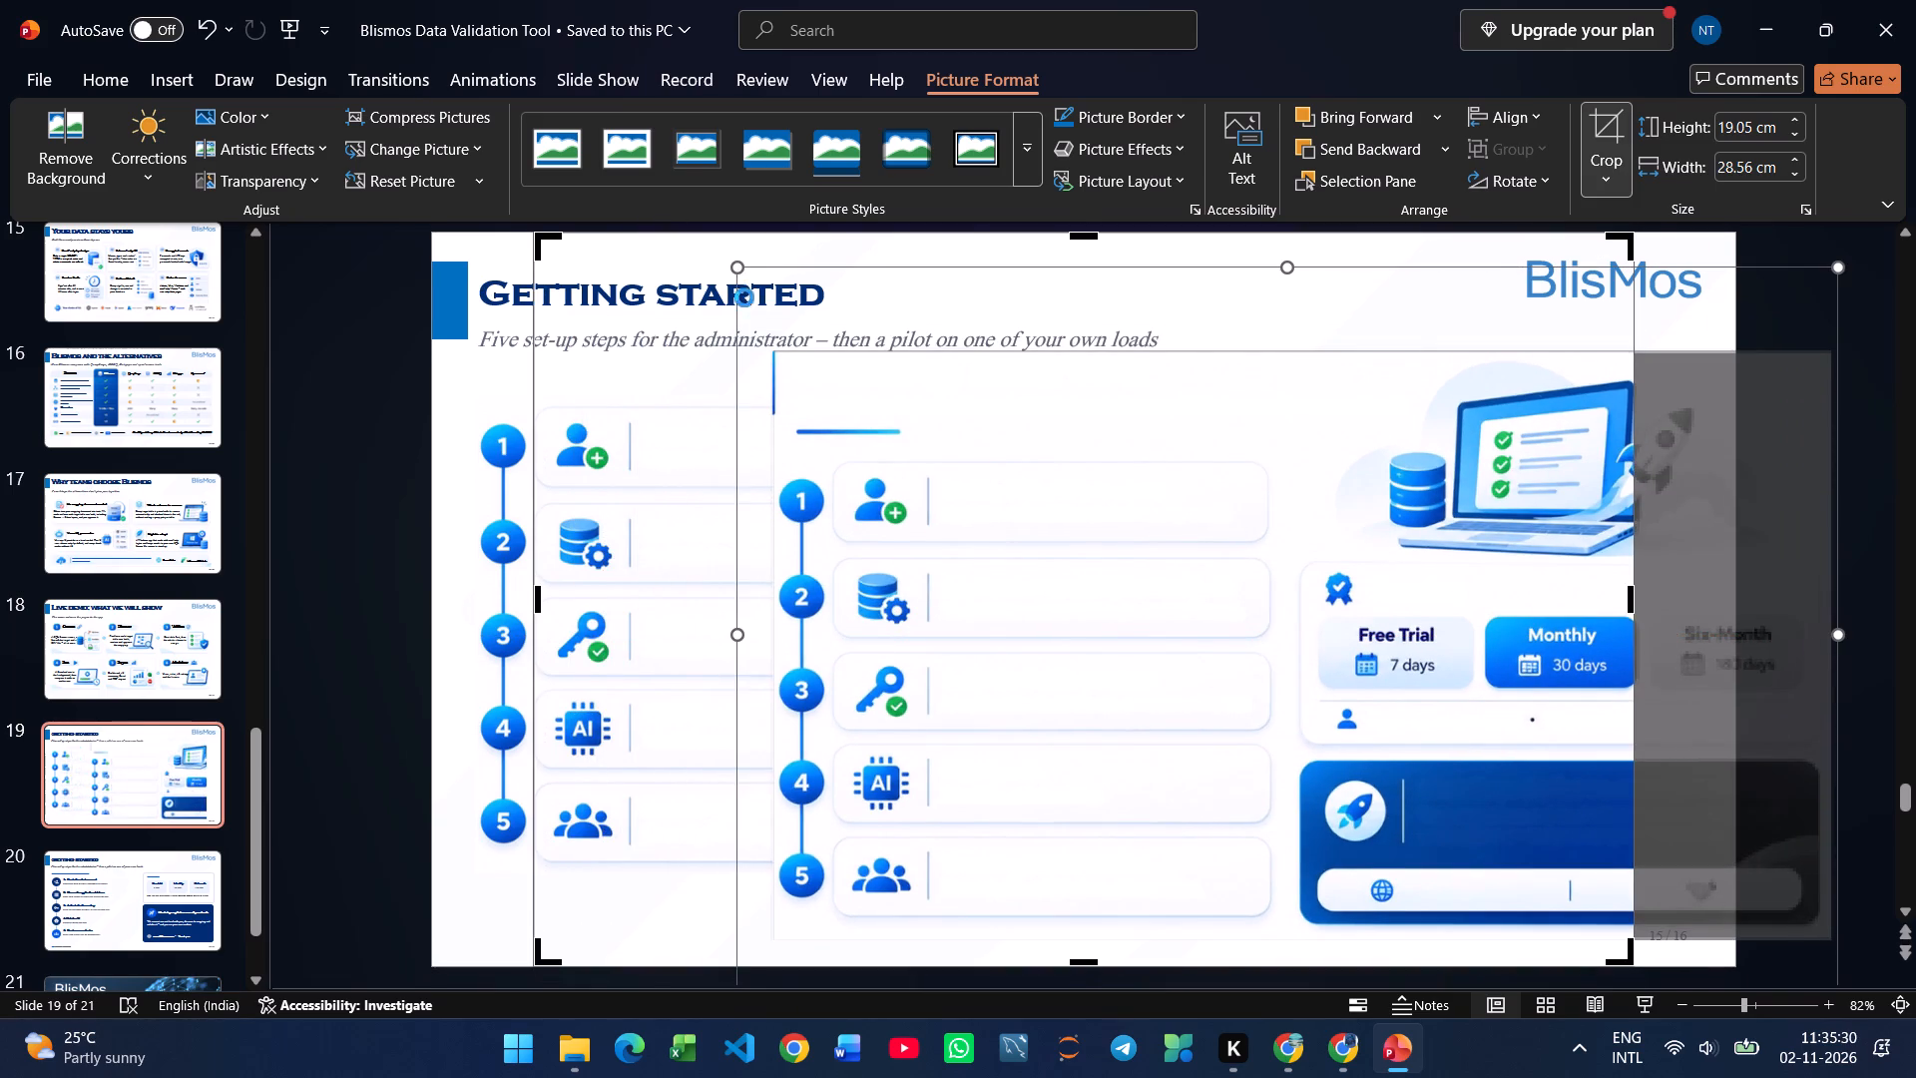
key(ctrl+z)
drag(1082, 236, 1082, 260)
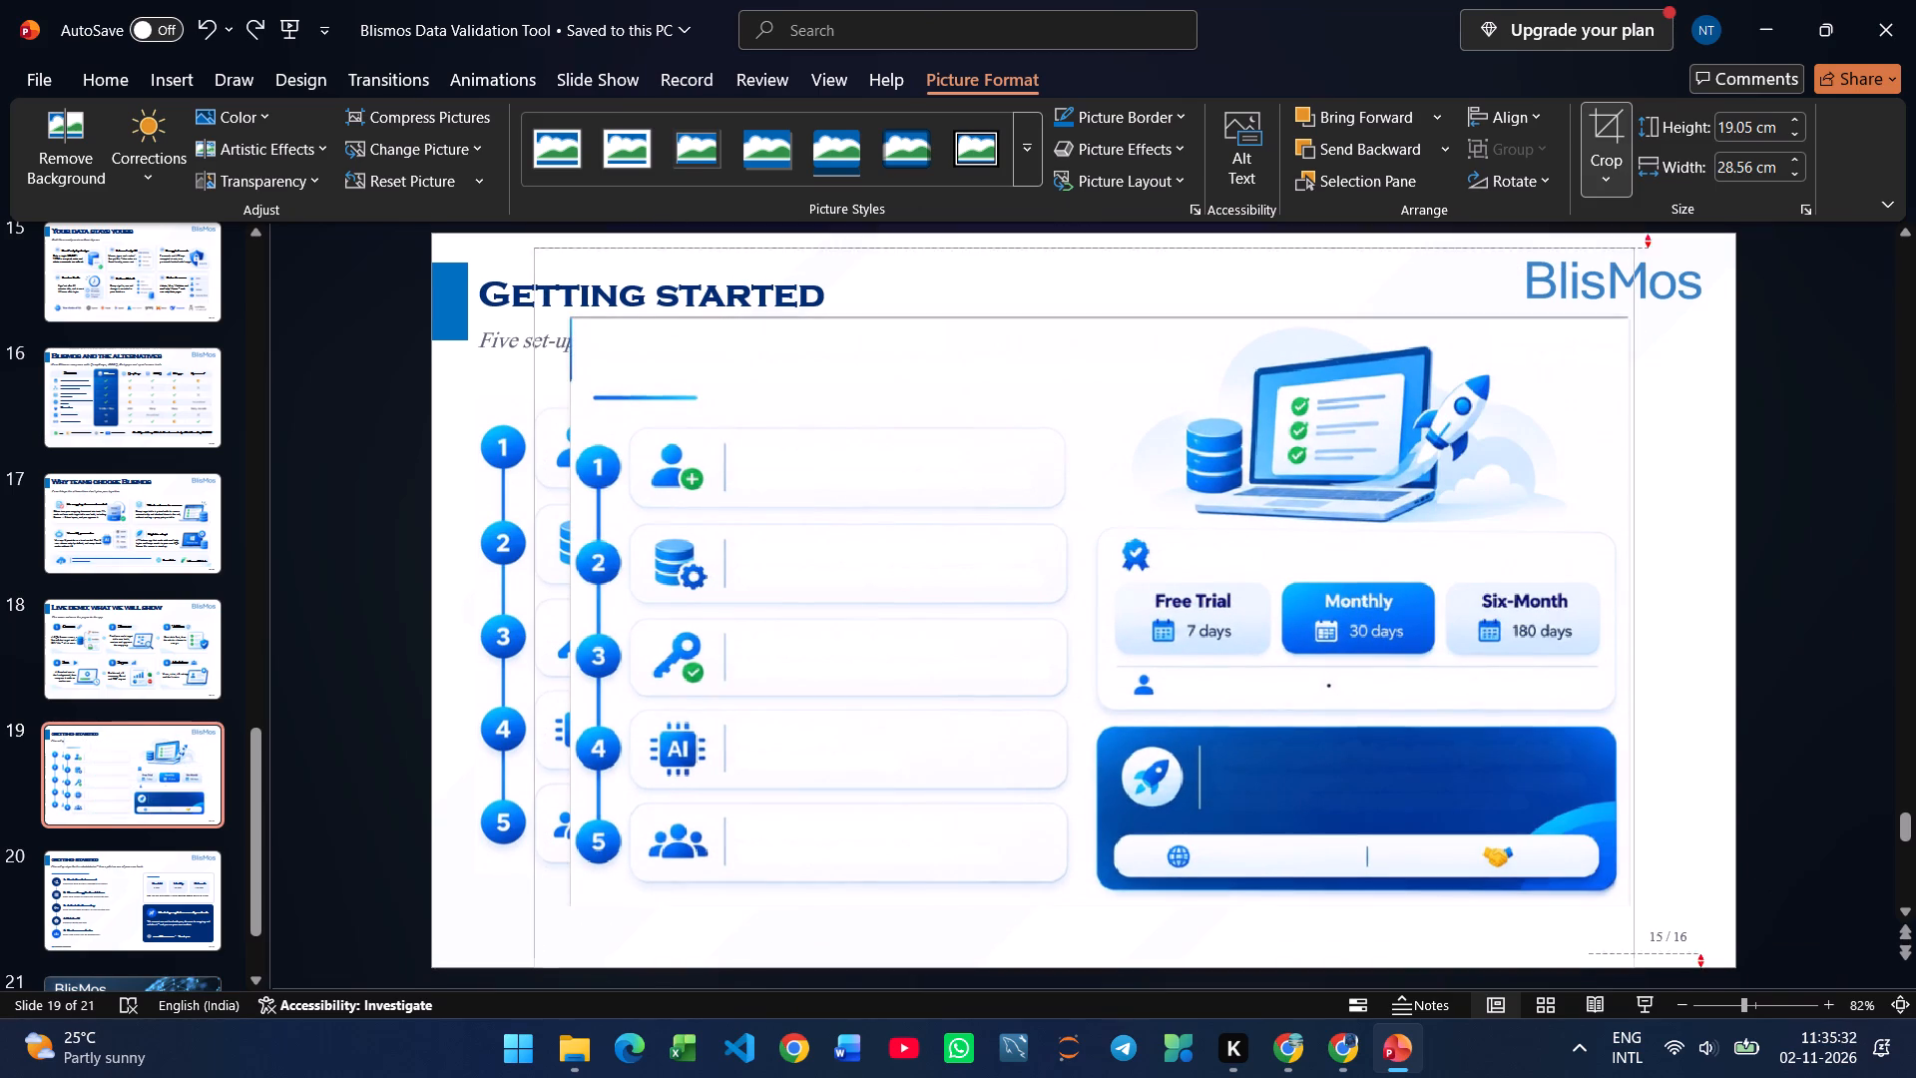
drag(1082, 260, 1081, 320)
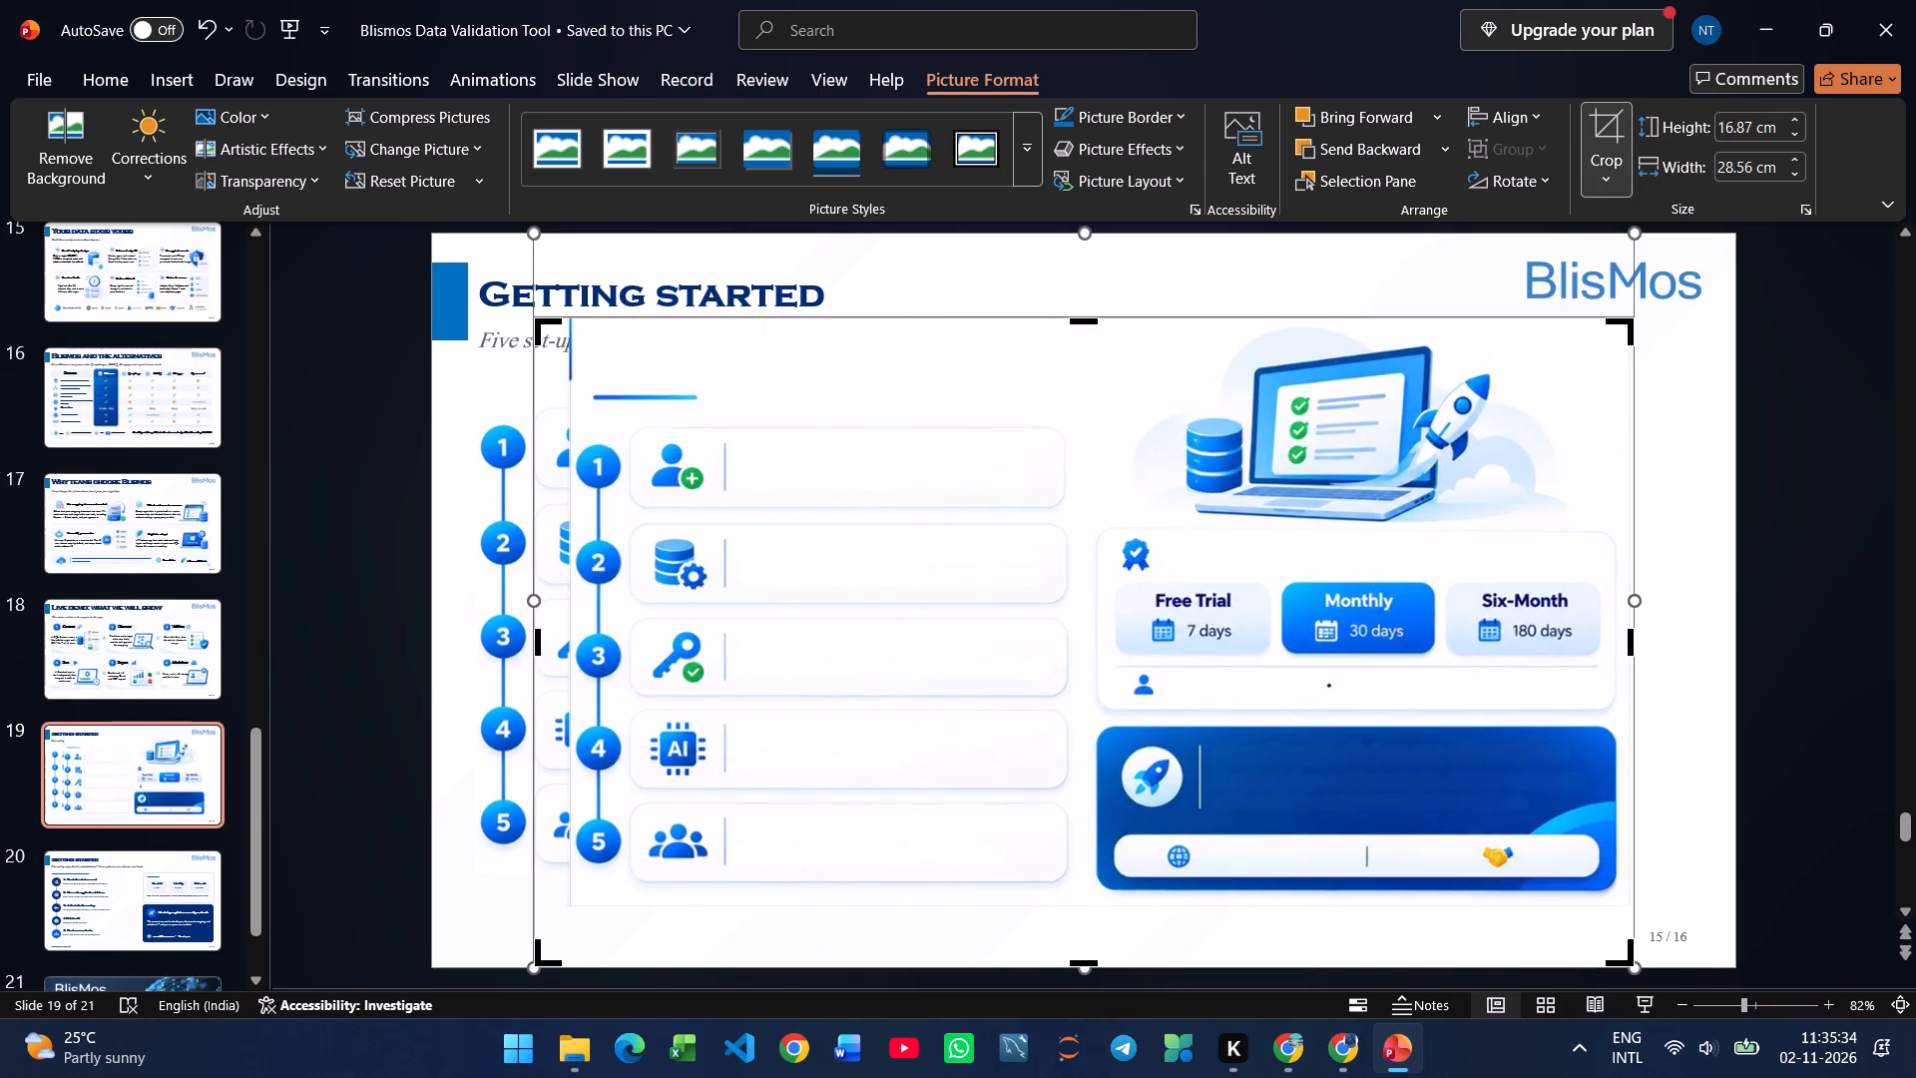
drag(538, 649, 1098, 692)
drag(1361, 964, 1351, 905)
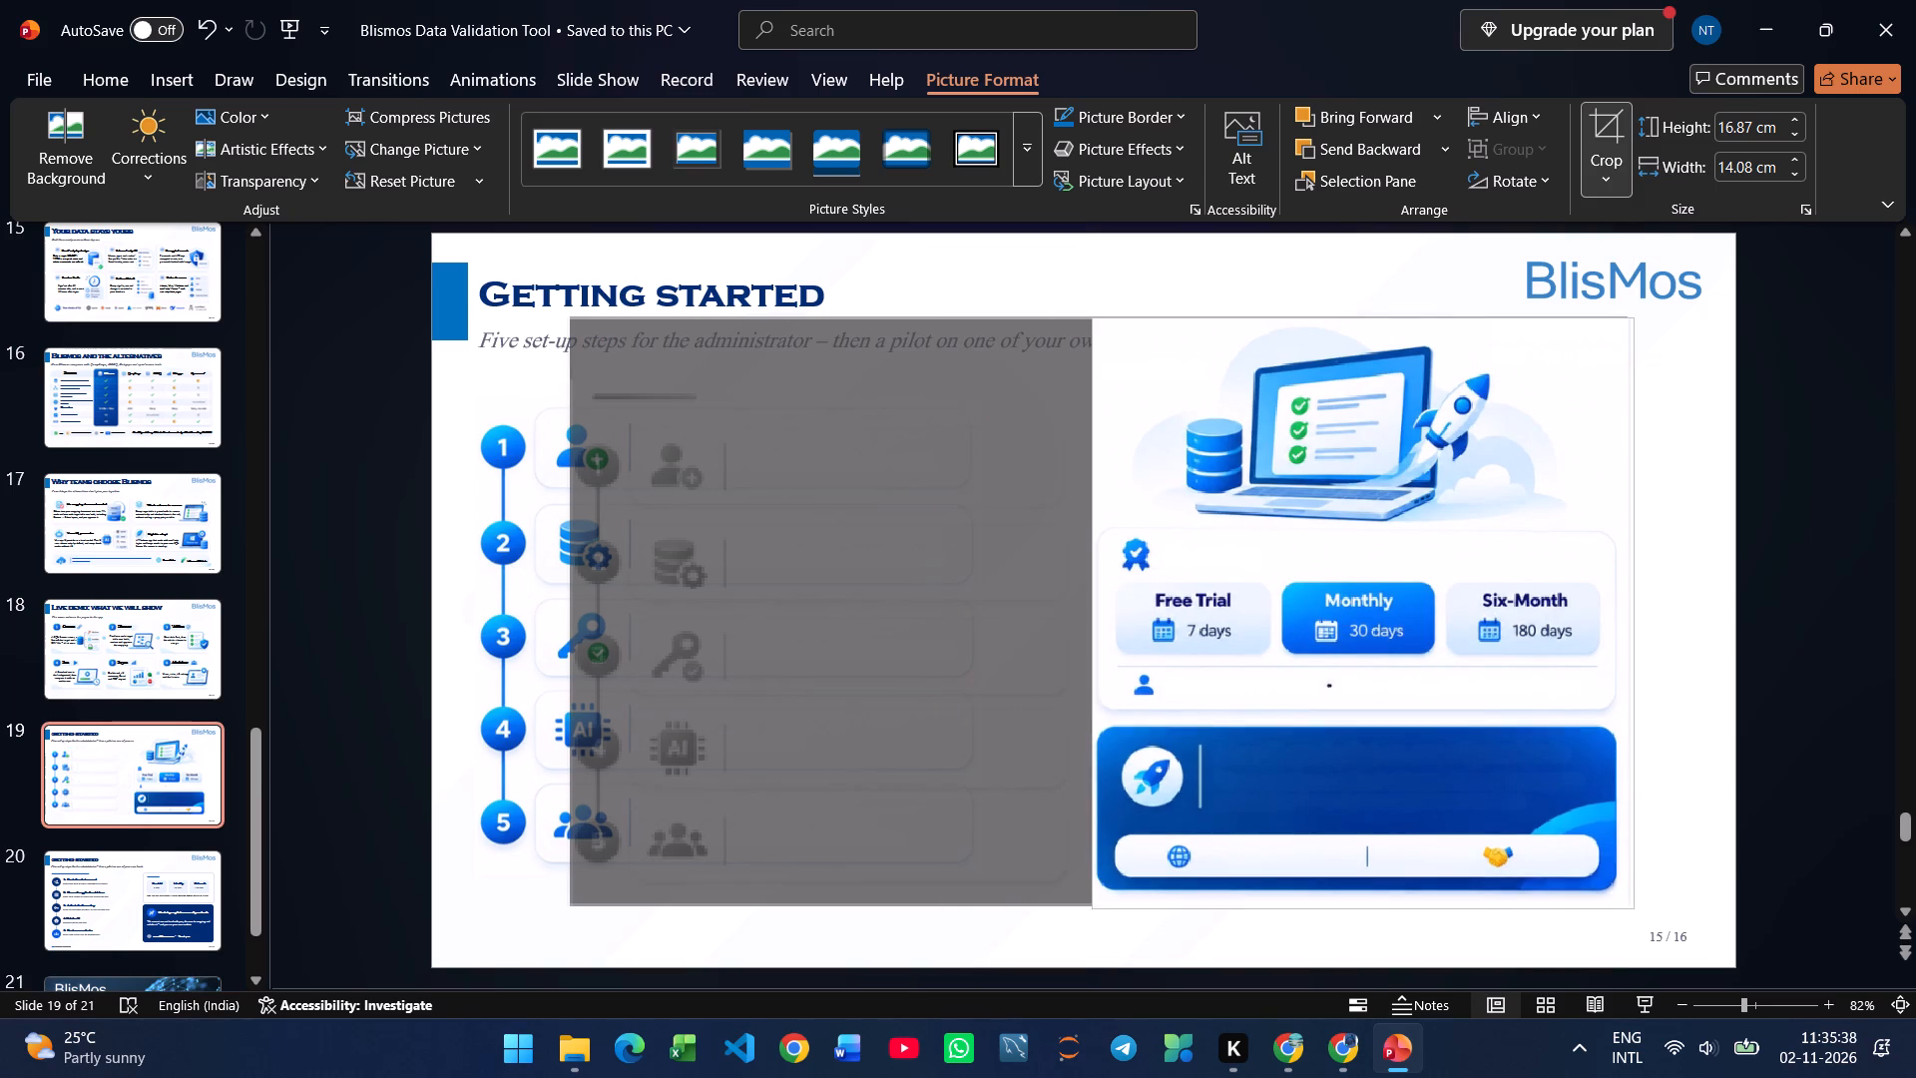
drag(1351, 905, 1353, 895)
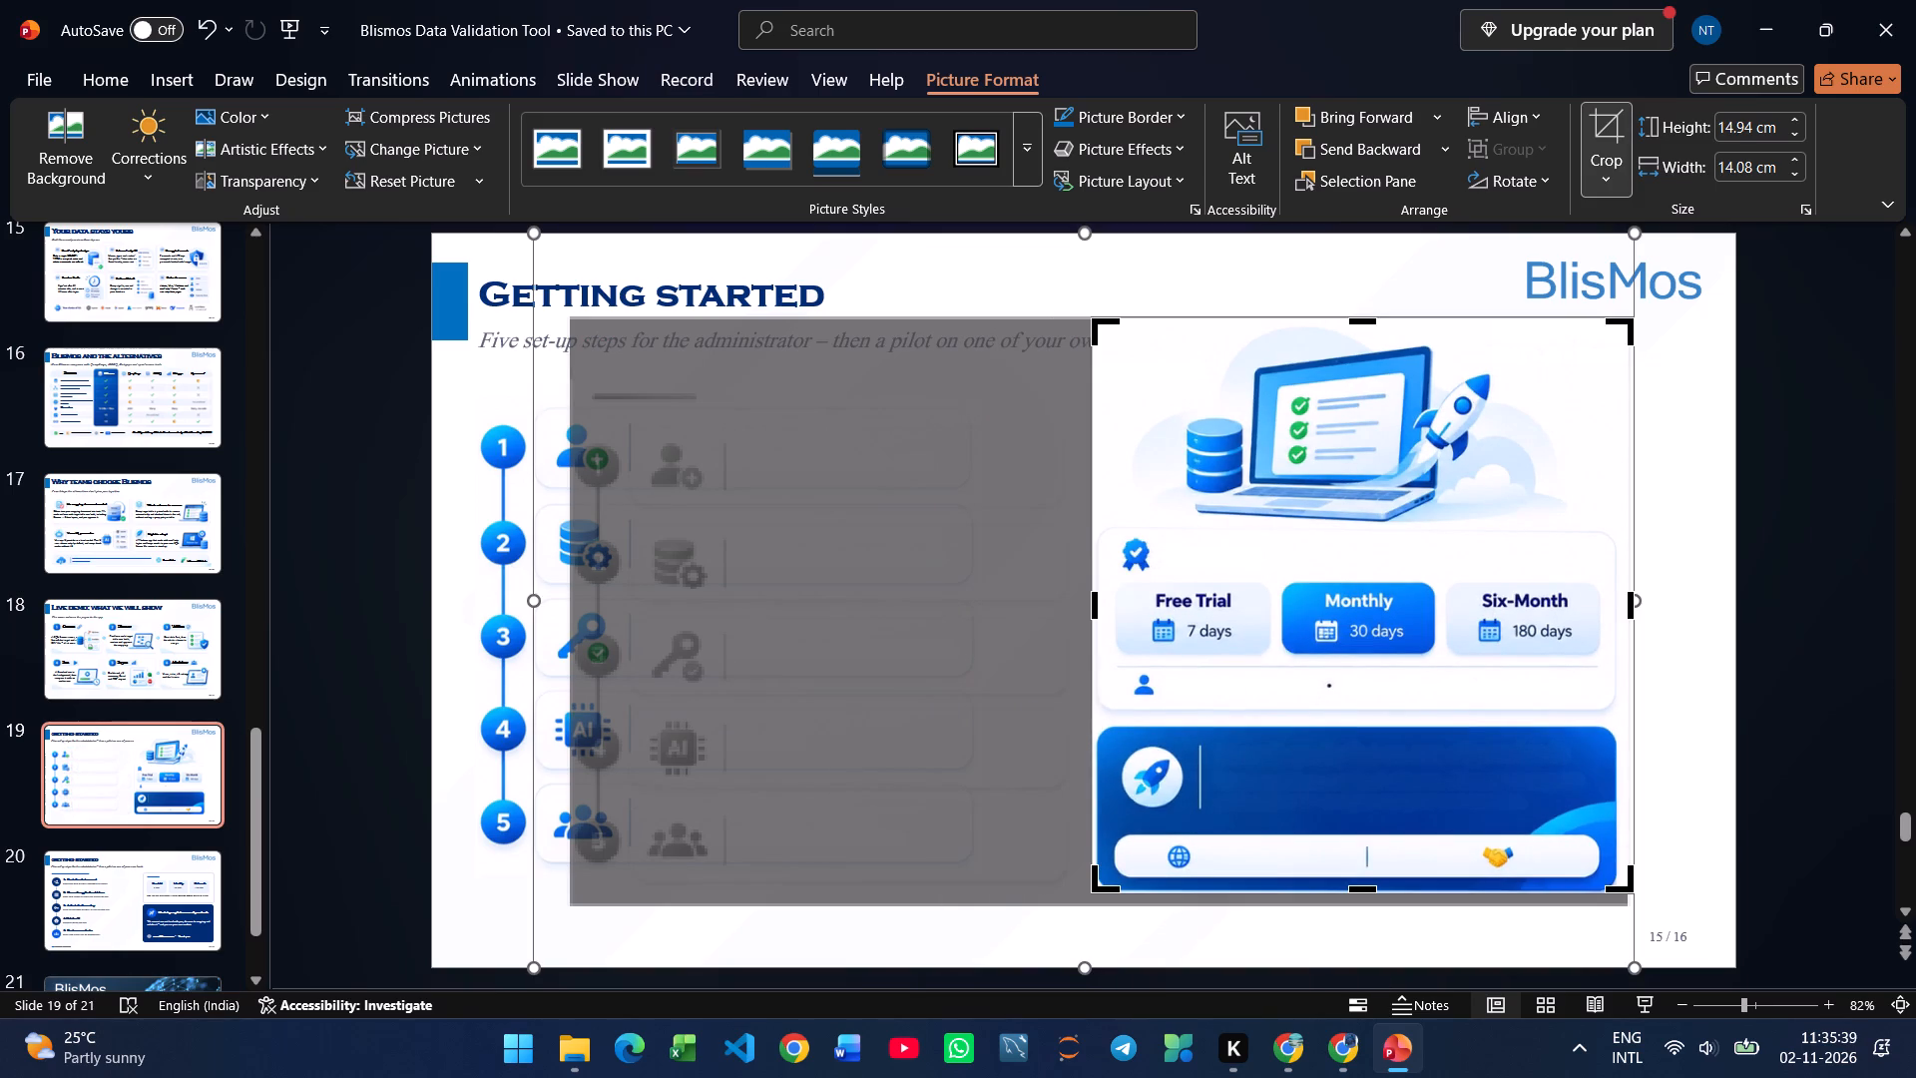
click(1629, 602)
click(1745, 698)
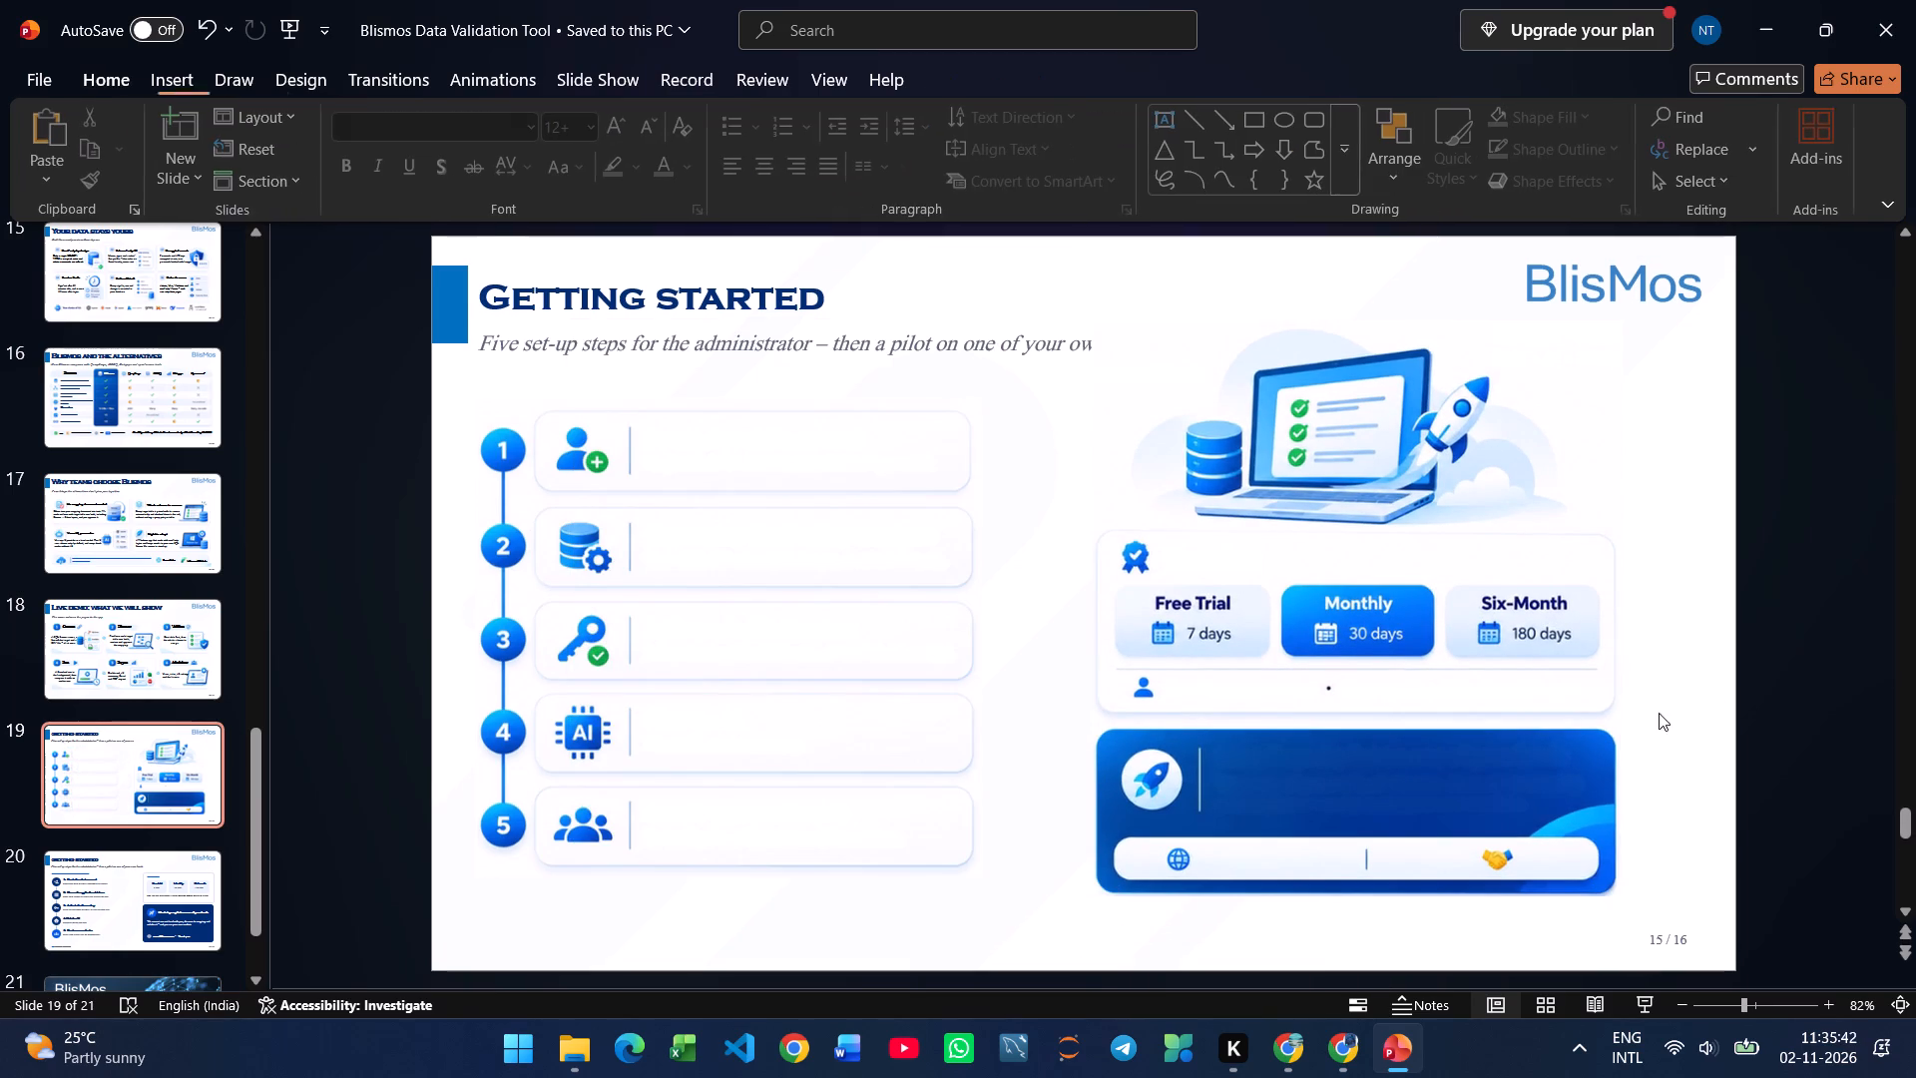
drag(1553, 717, 1533, 728)
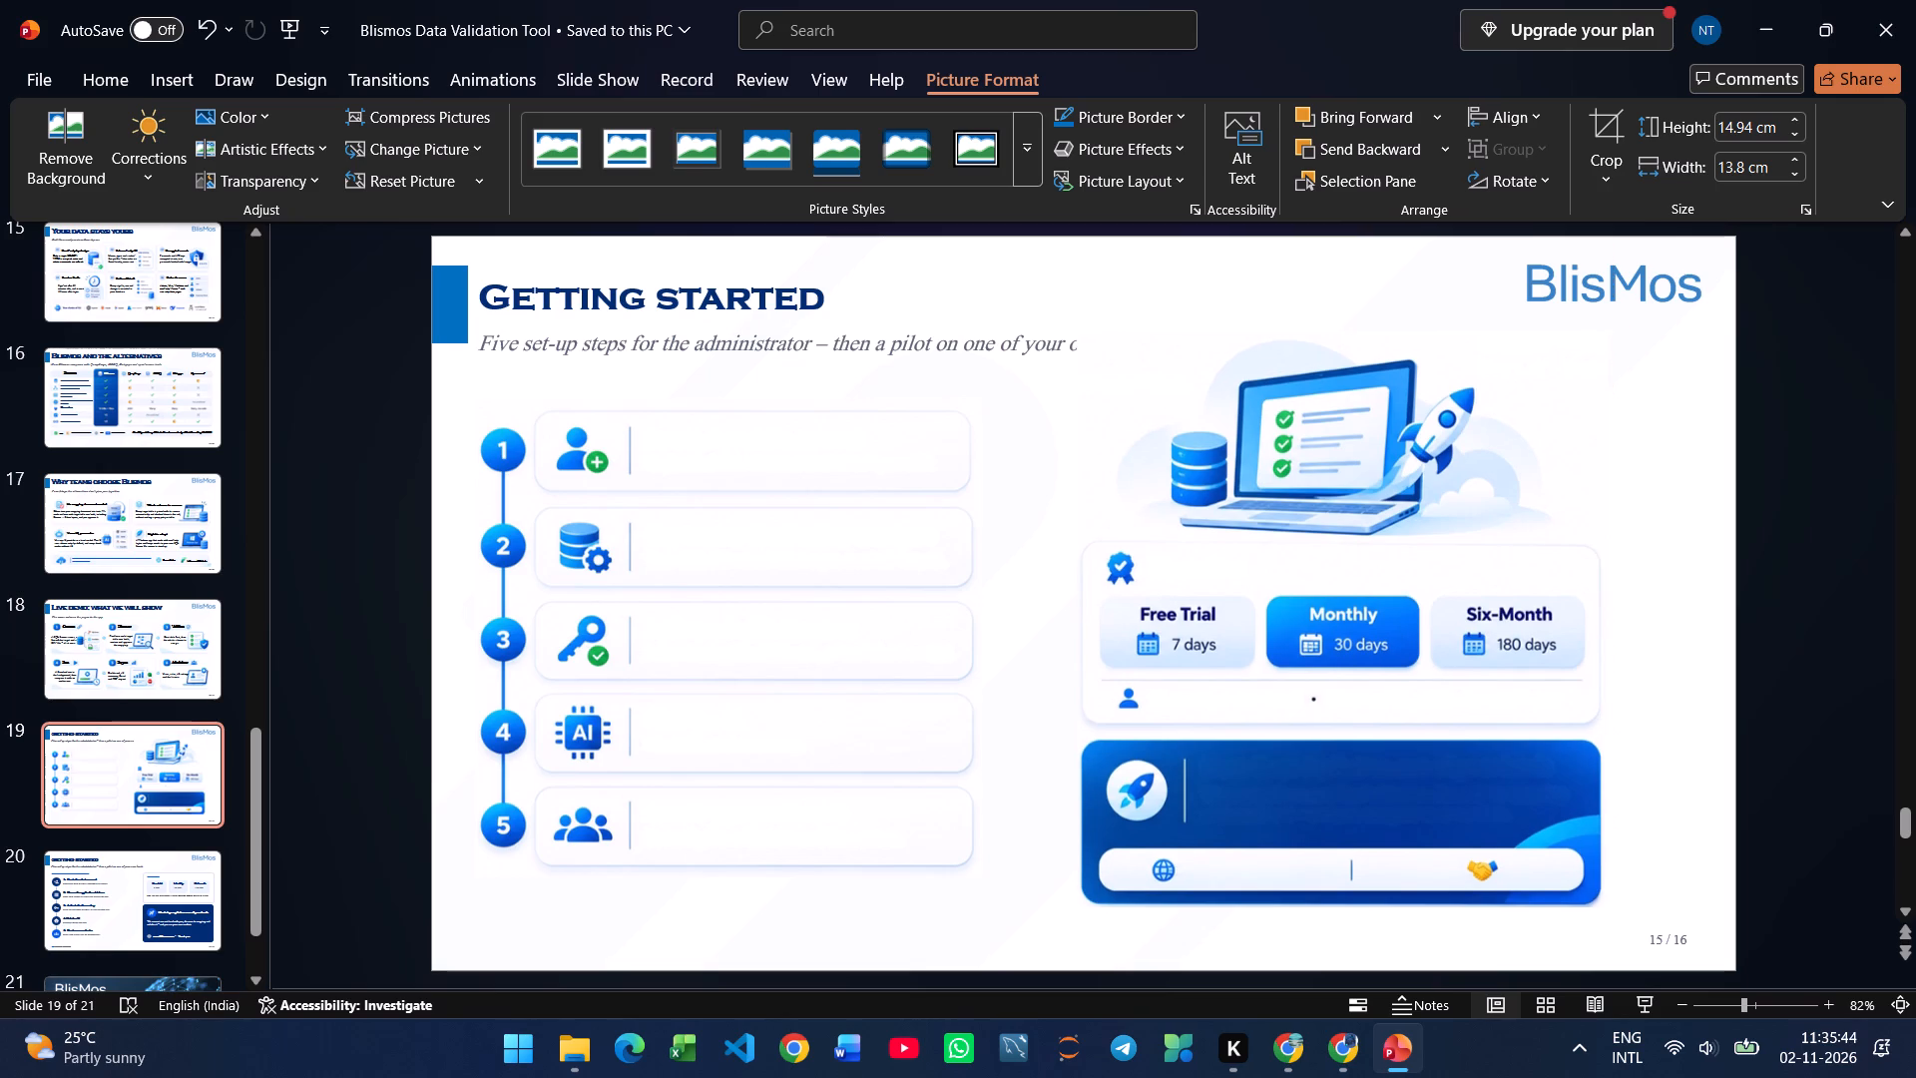
drag(1533, 728, 1574, 719)
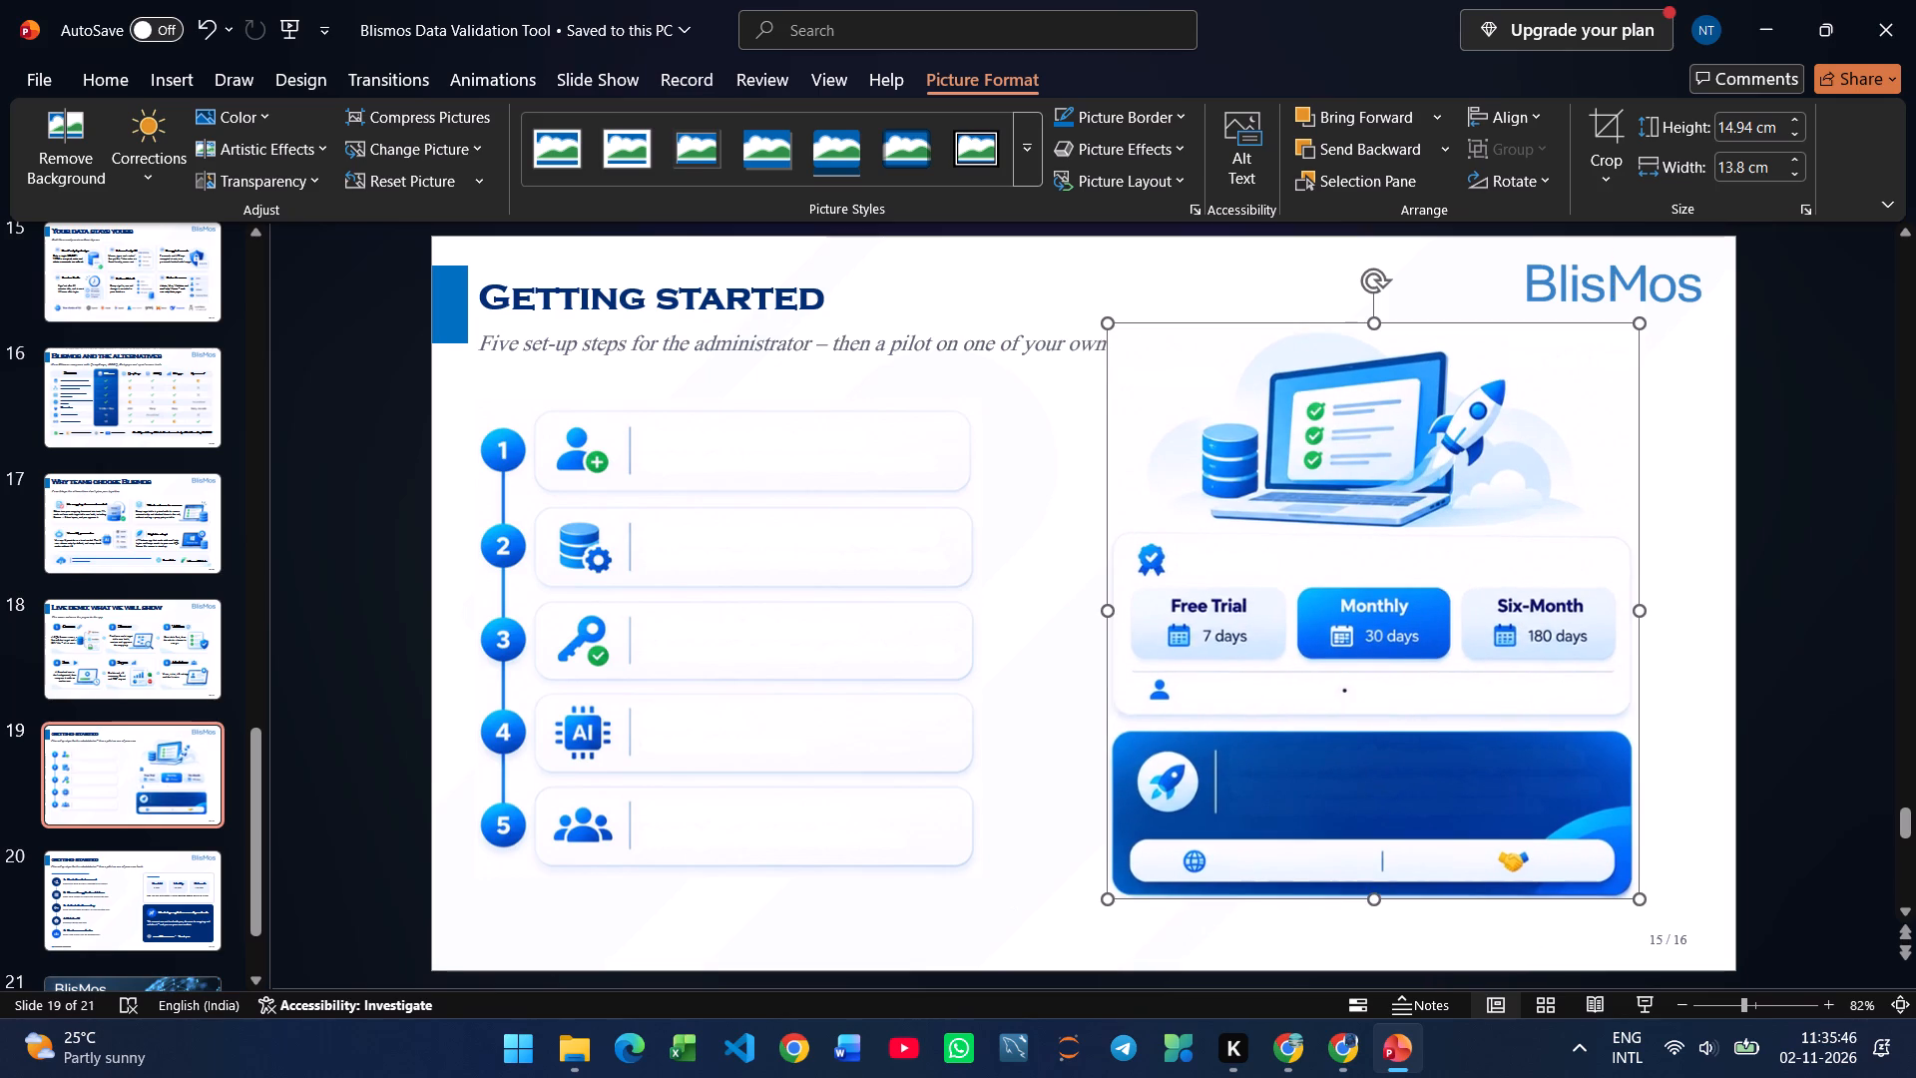
Enlarge the five-step picture to about 14.7 by 15.7 cm and move it up to just beneath the subtitle.
click(753, 826)
drag(984, 874, 1073, 898)
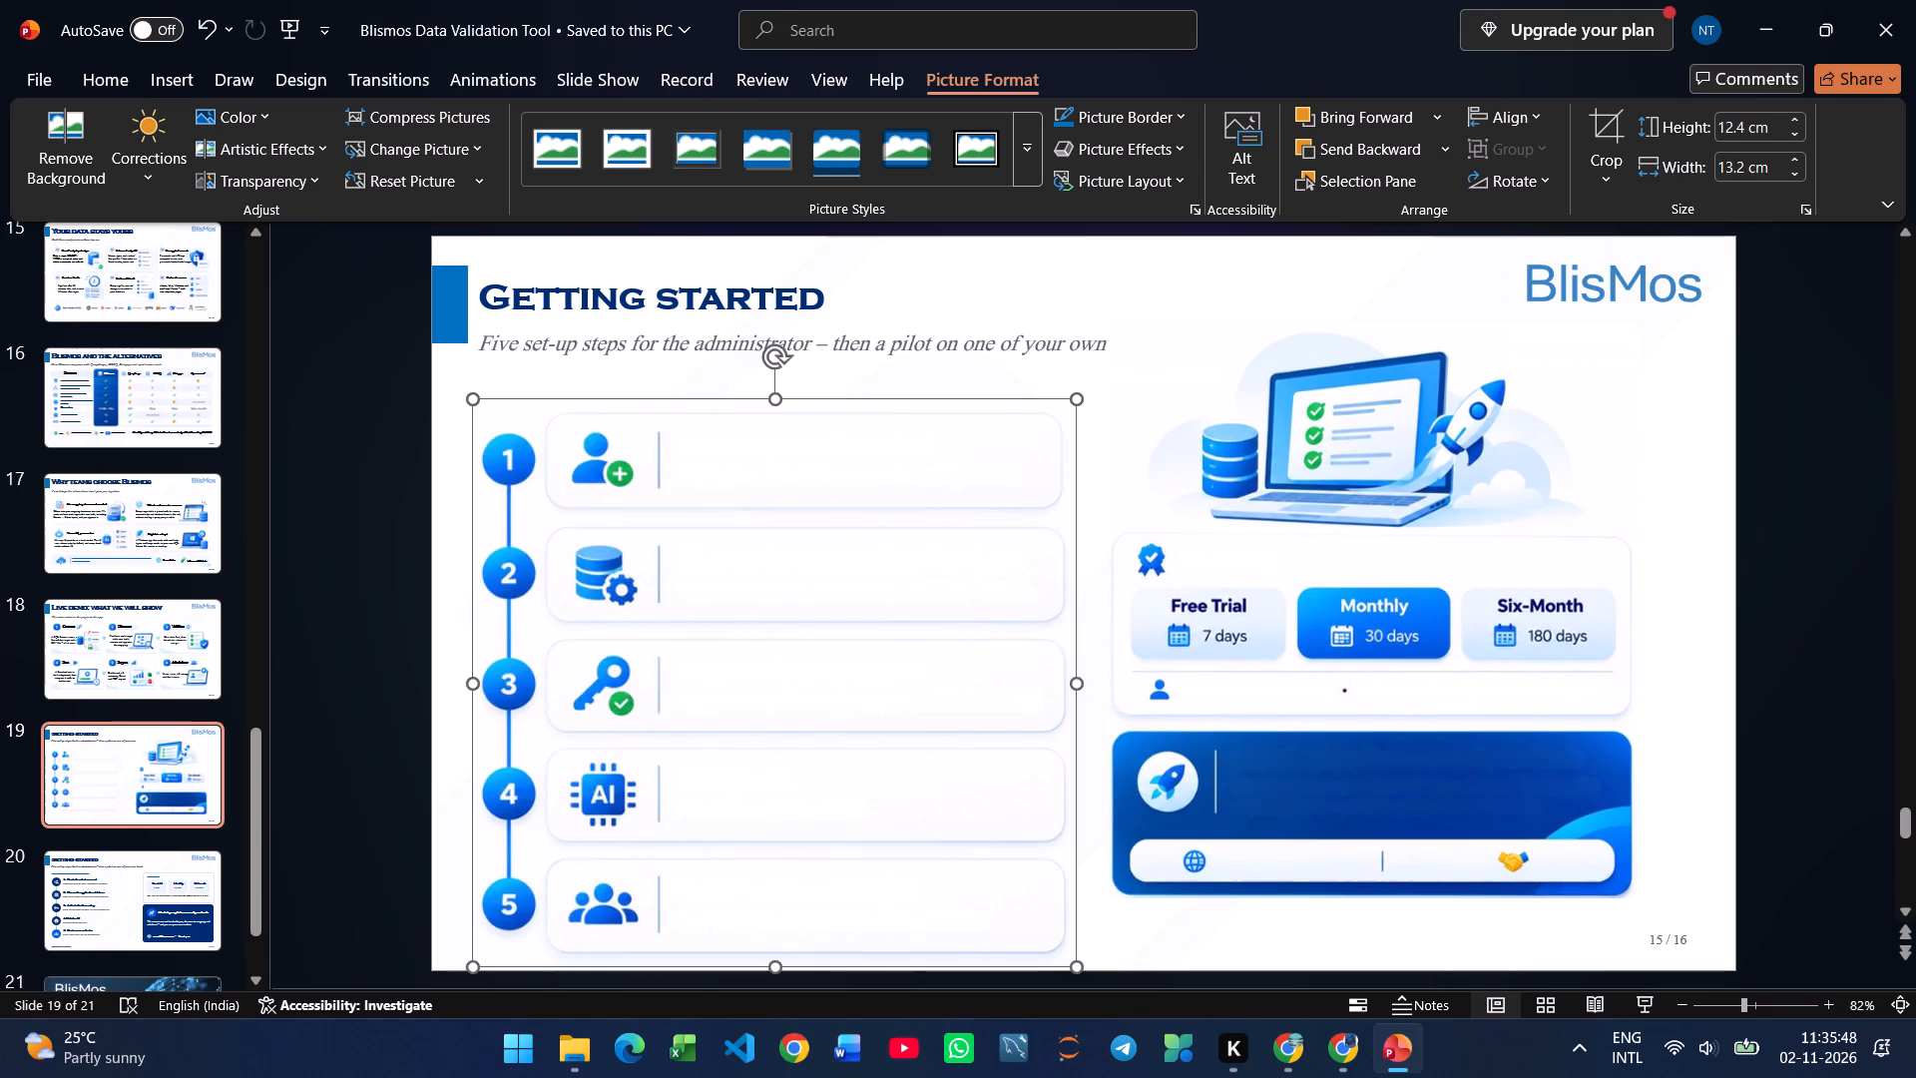
drag(984, 889, 993, 854)
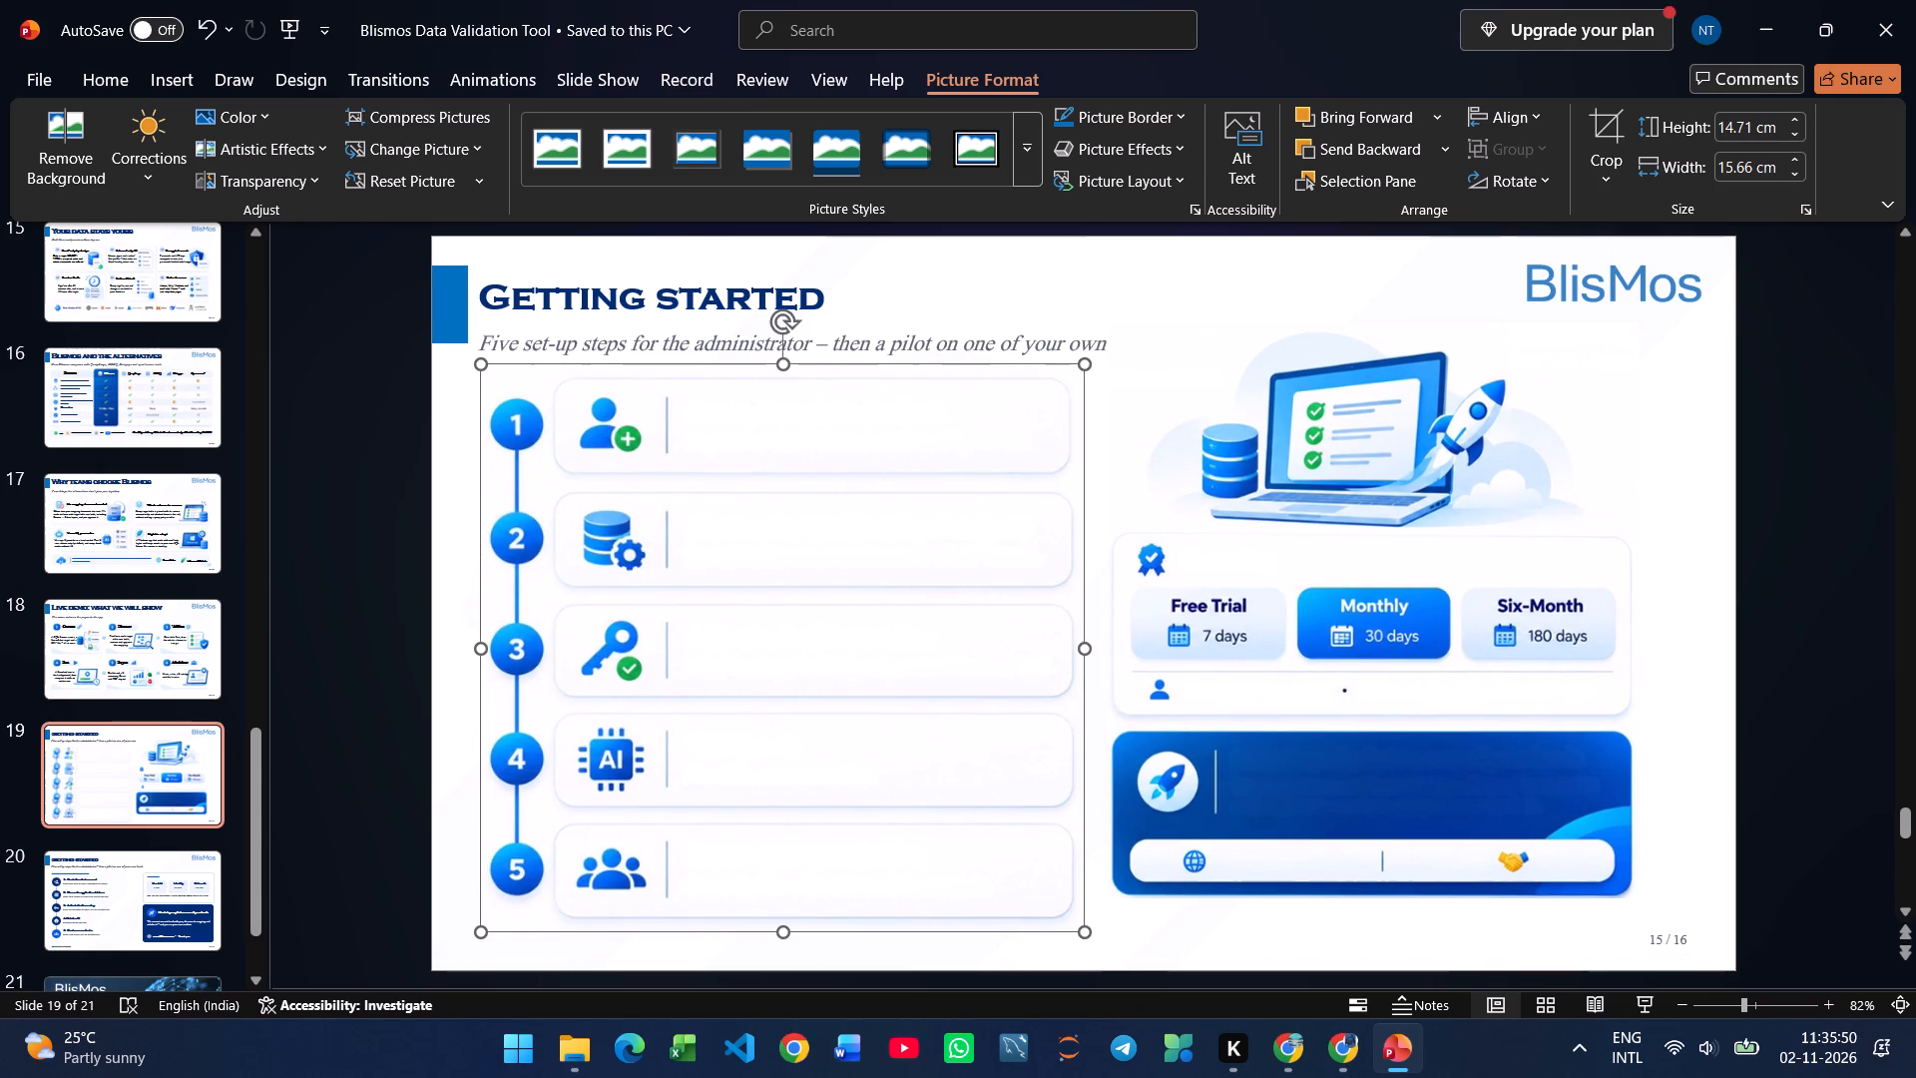
Enlarge the "Getting started" title by two font-size increments and set the subtitle to 18 pt.
click(606, 313)
click(606, 327)
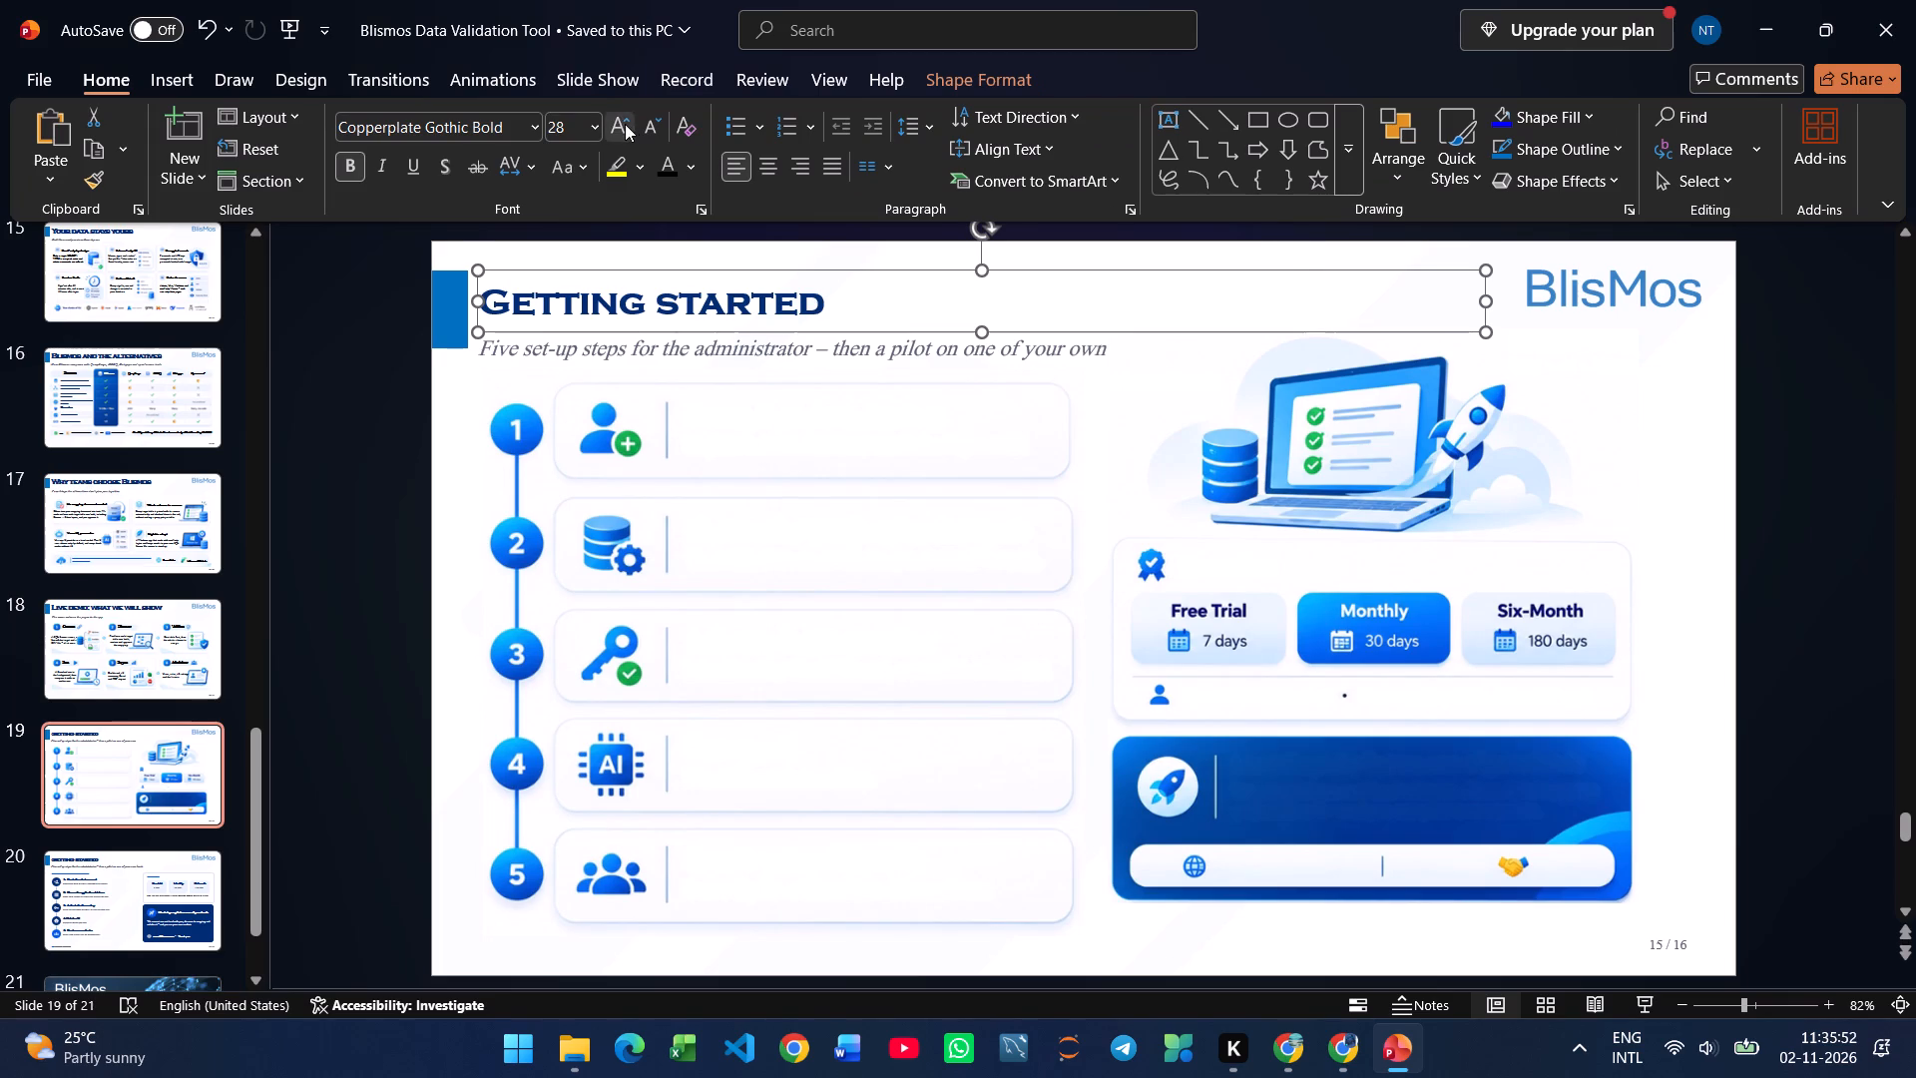
click(625, 124)
click(622, 123)
click(610, 351)
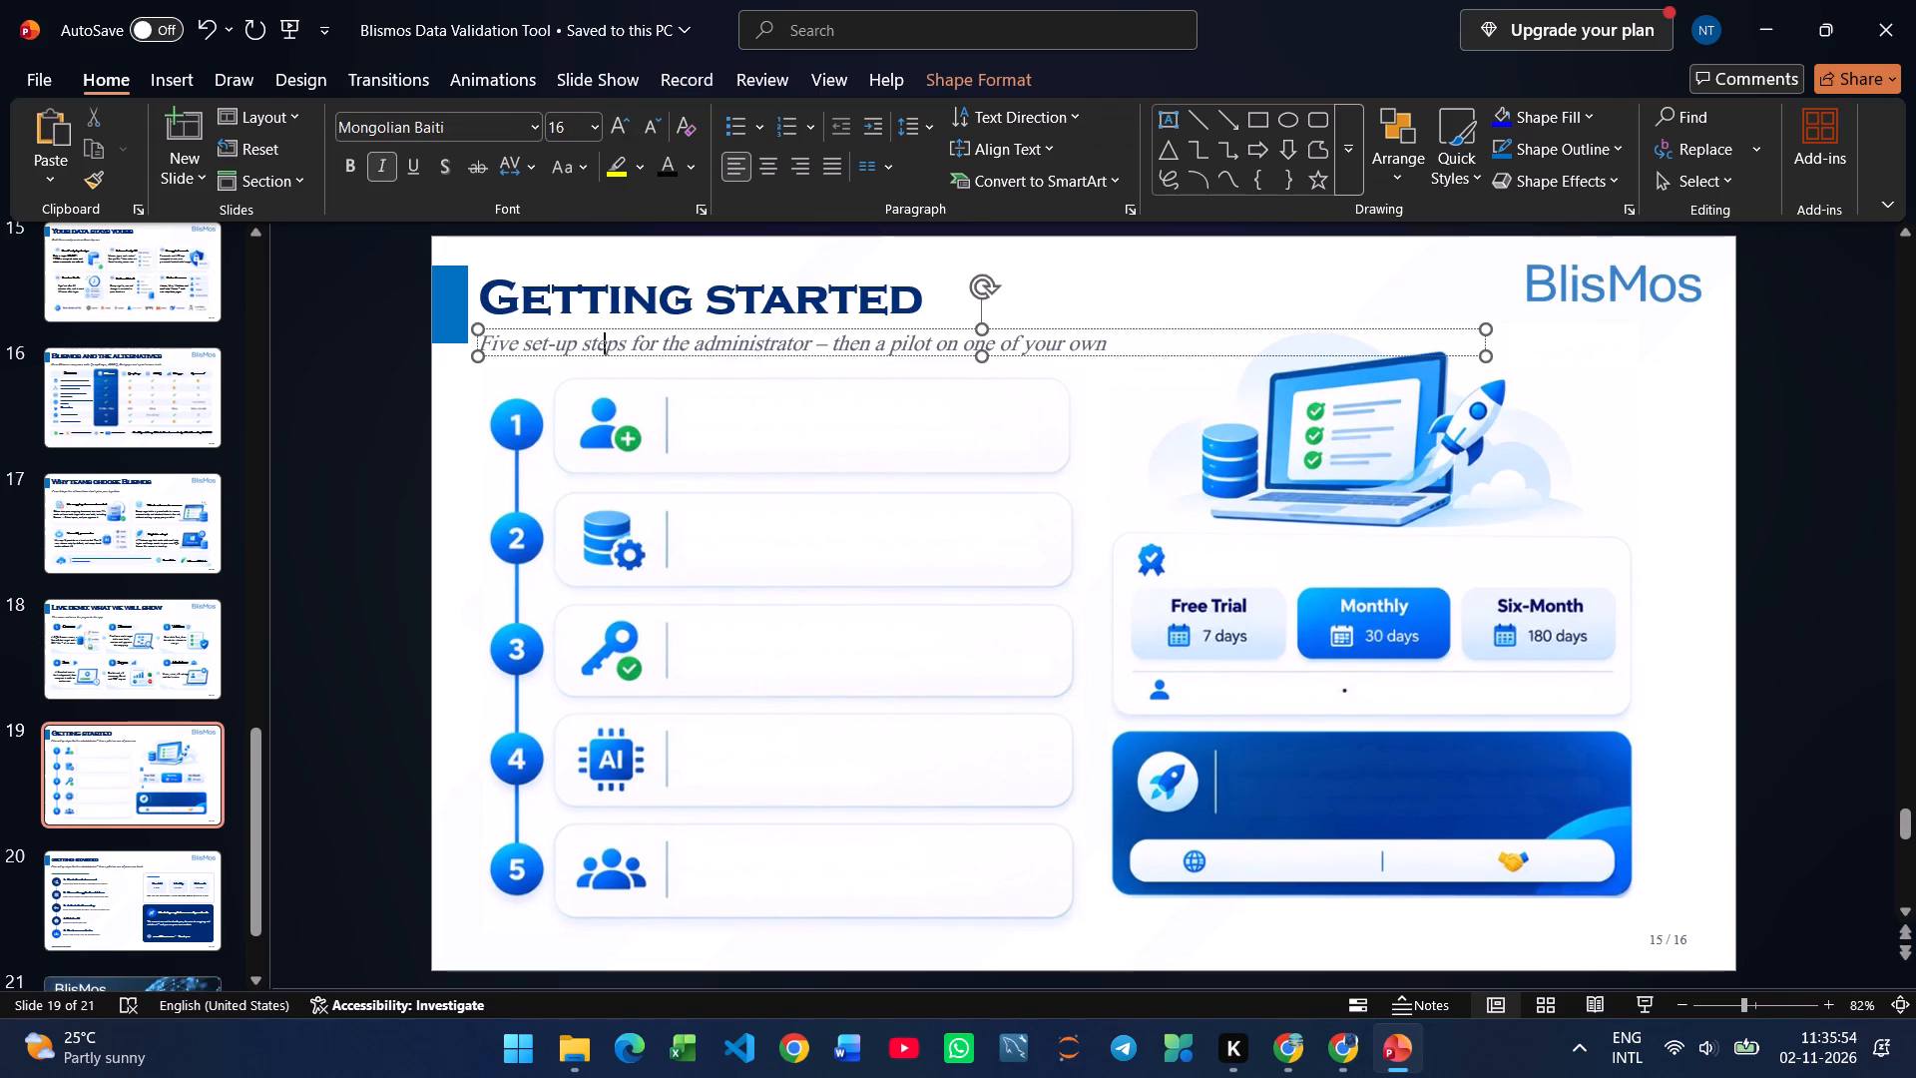
click(601, 355)
click(619, 141)
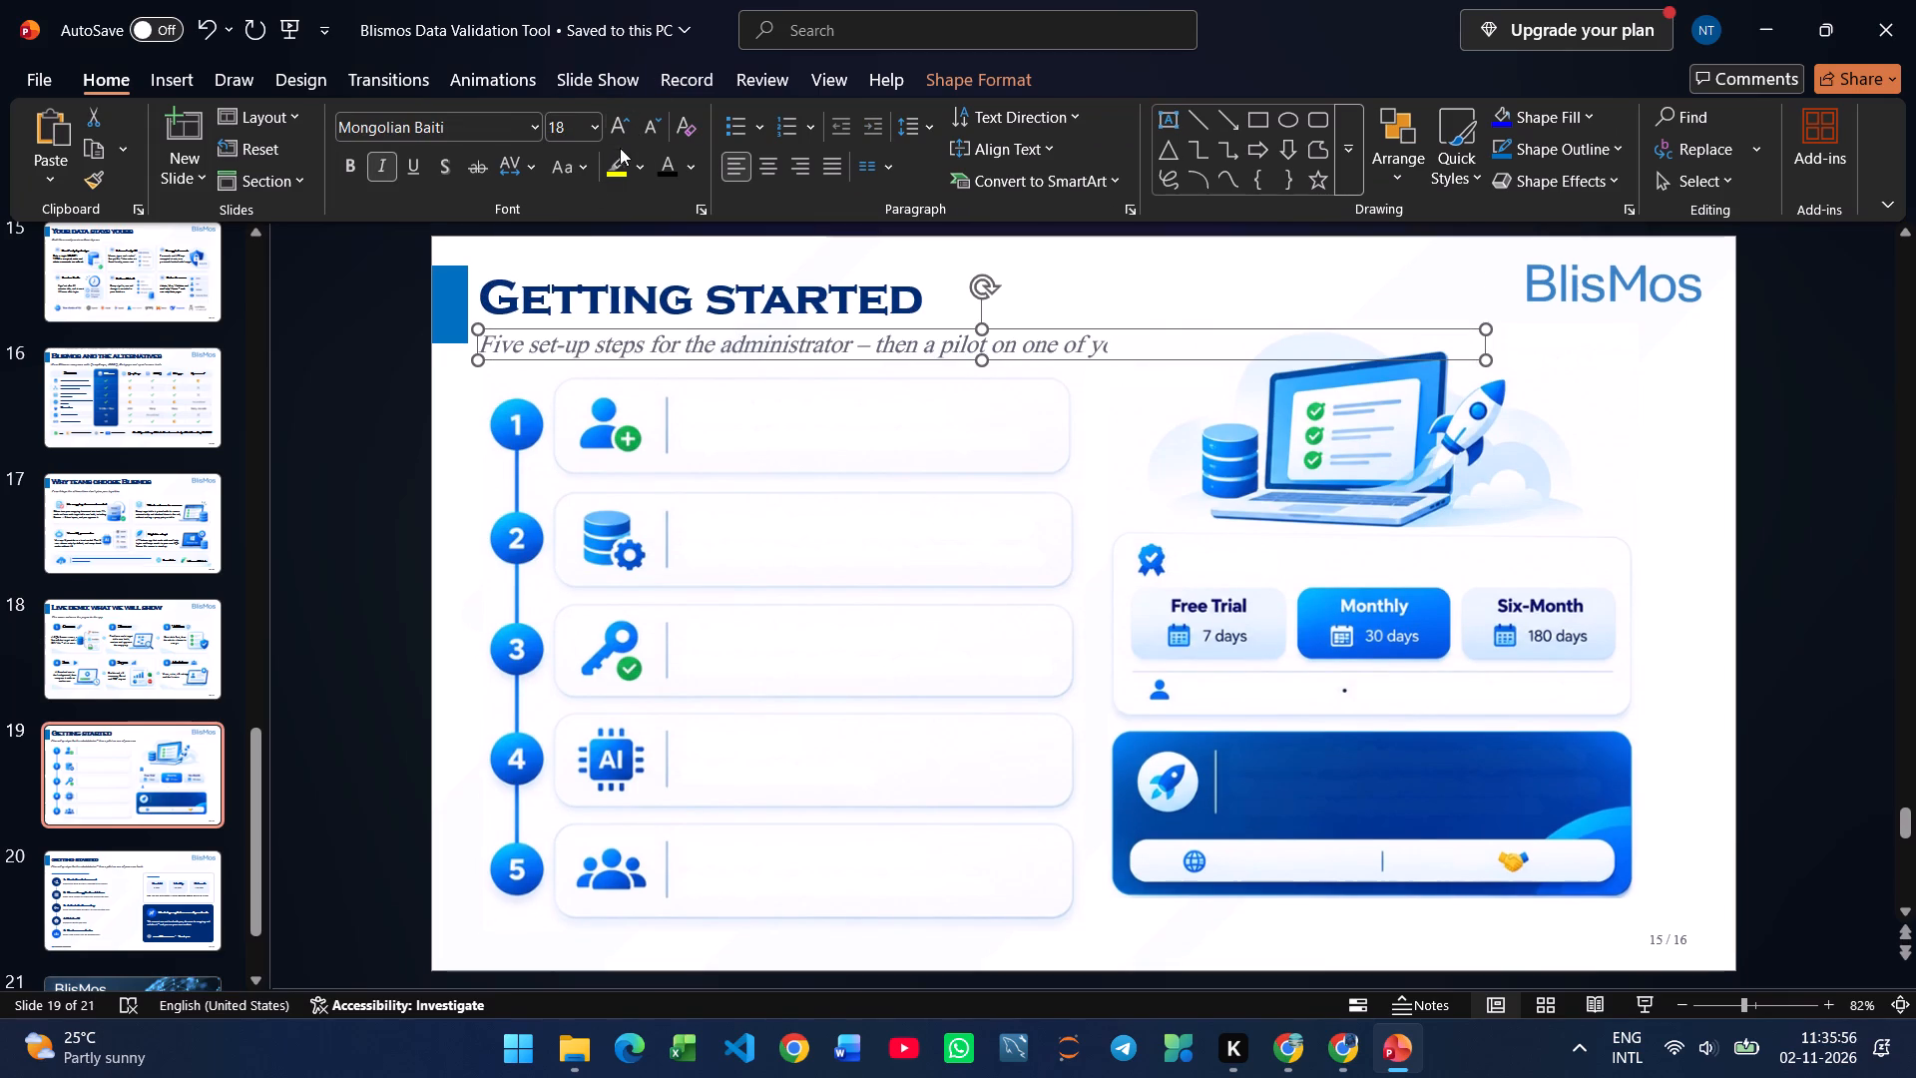
Resize and move the laptop, plan card and banner picture so it sits clear below the enlarged subtitle, beside the step cards.
click(1247, 690)
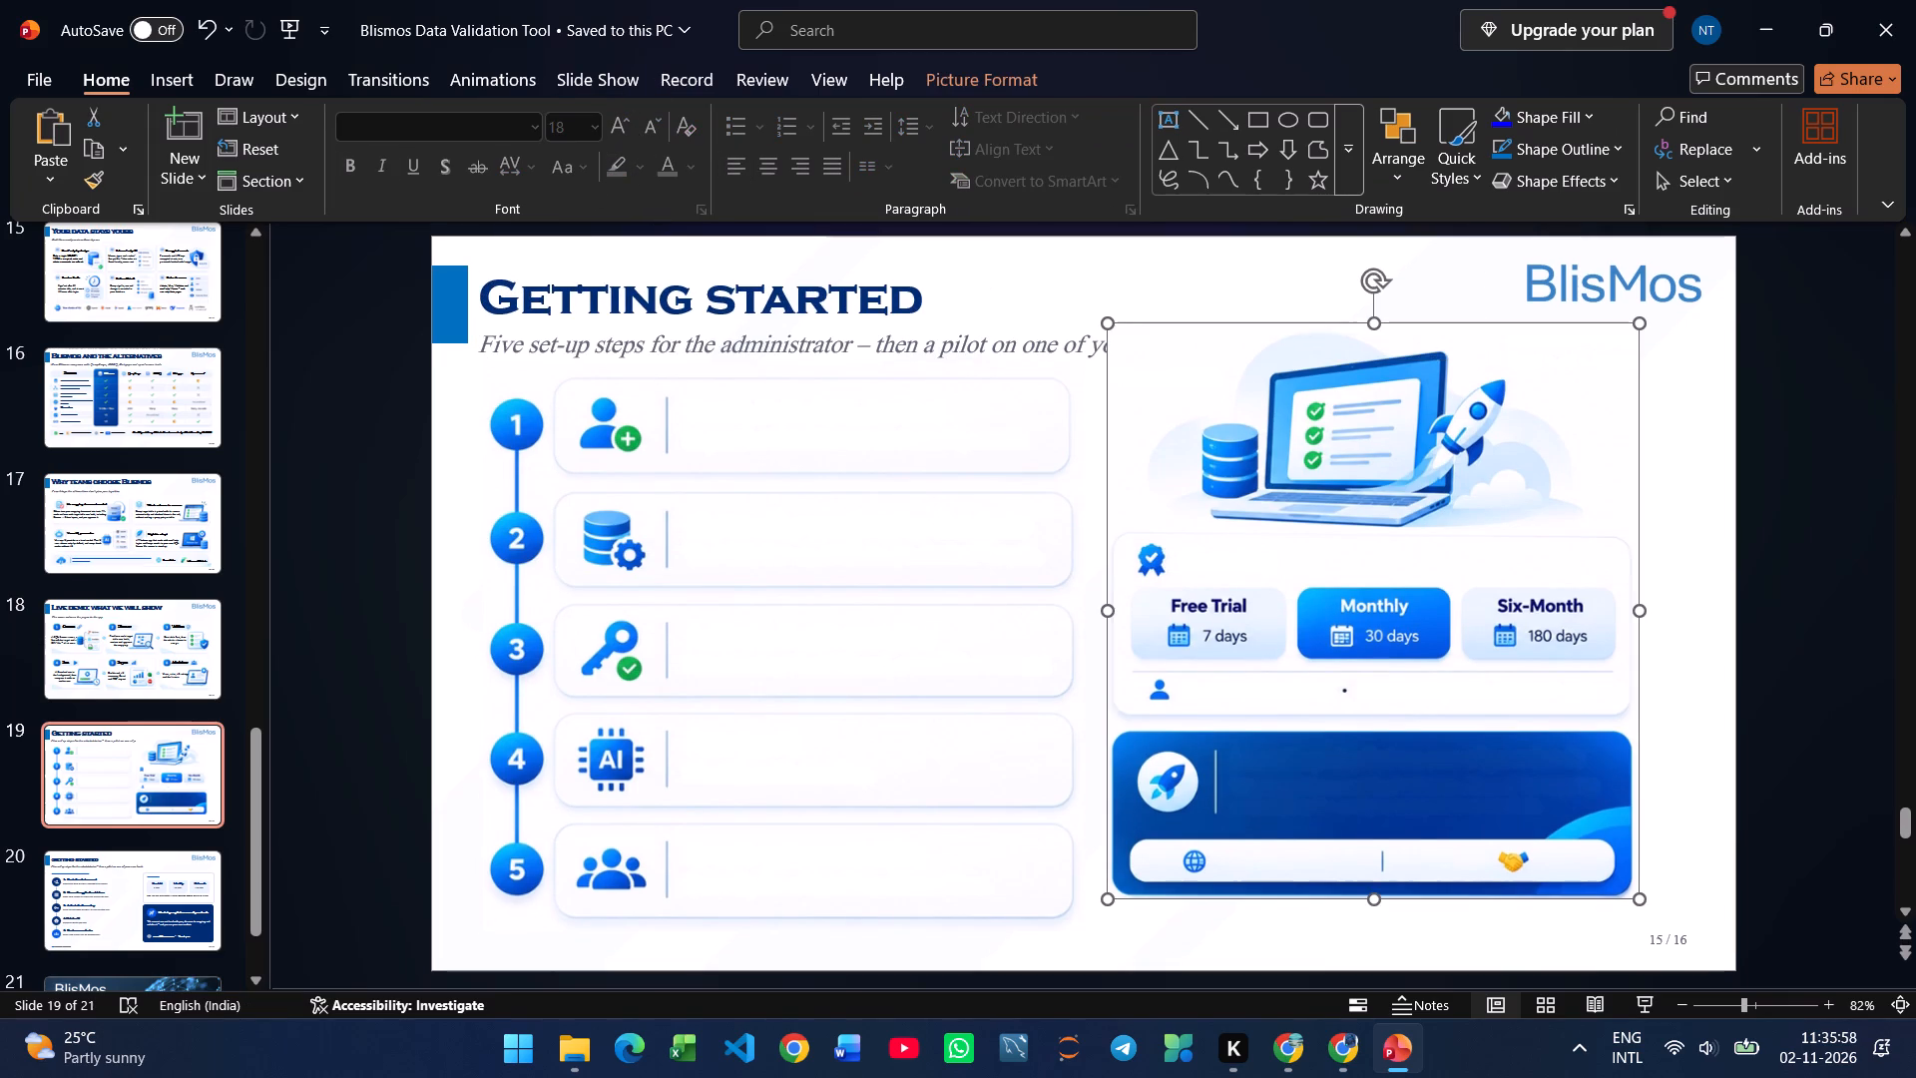
drag(1638, 327, 1657, 317)
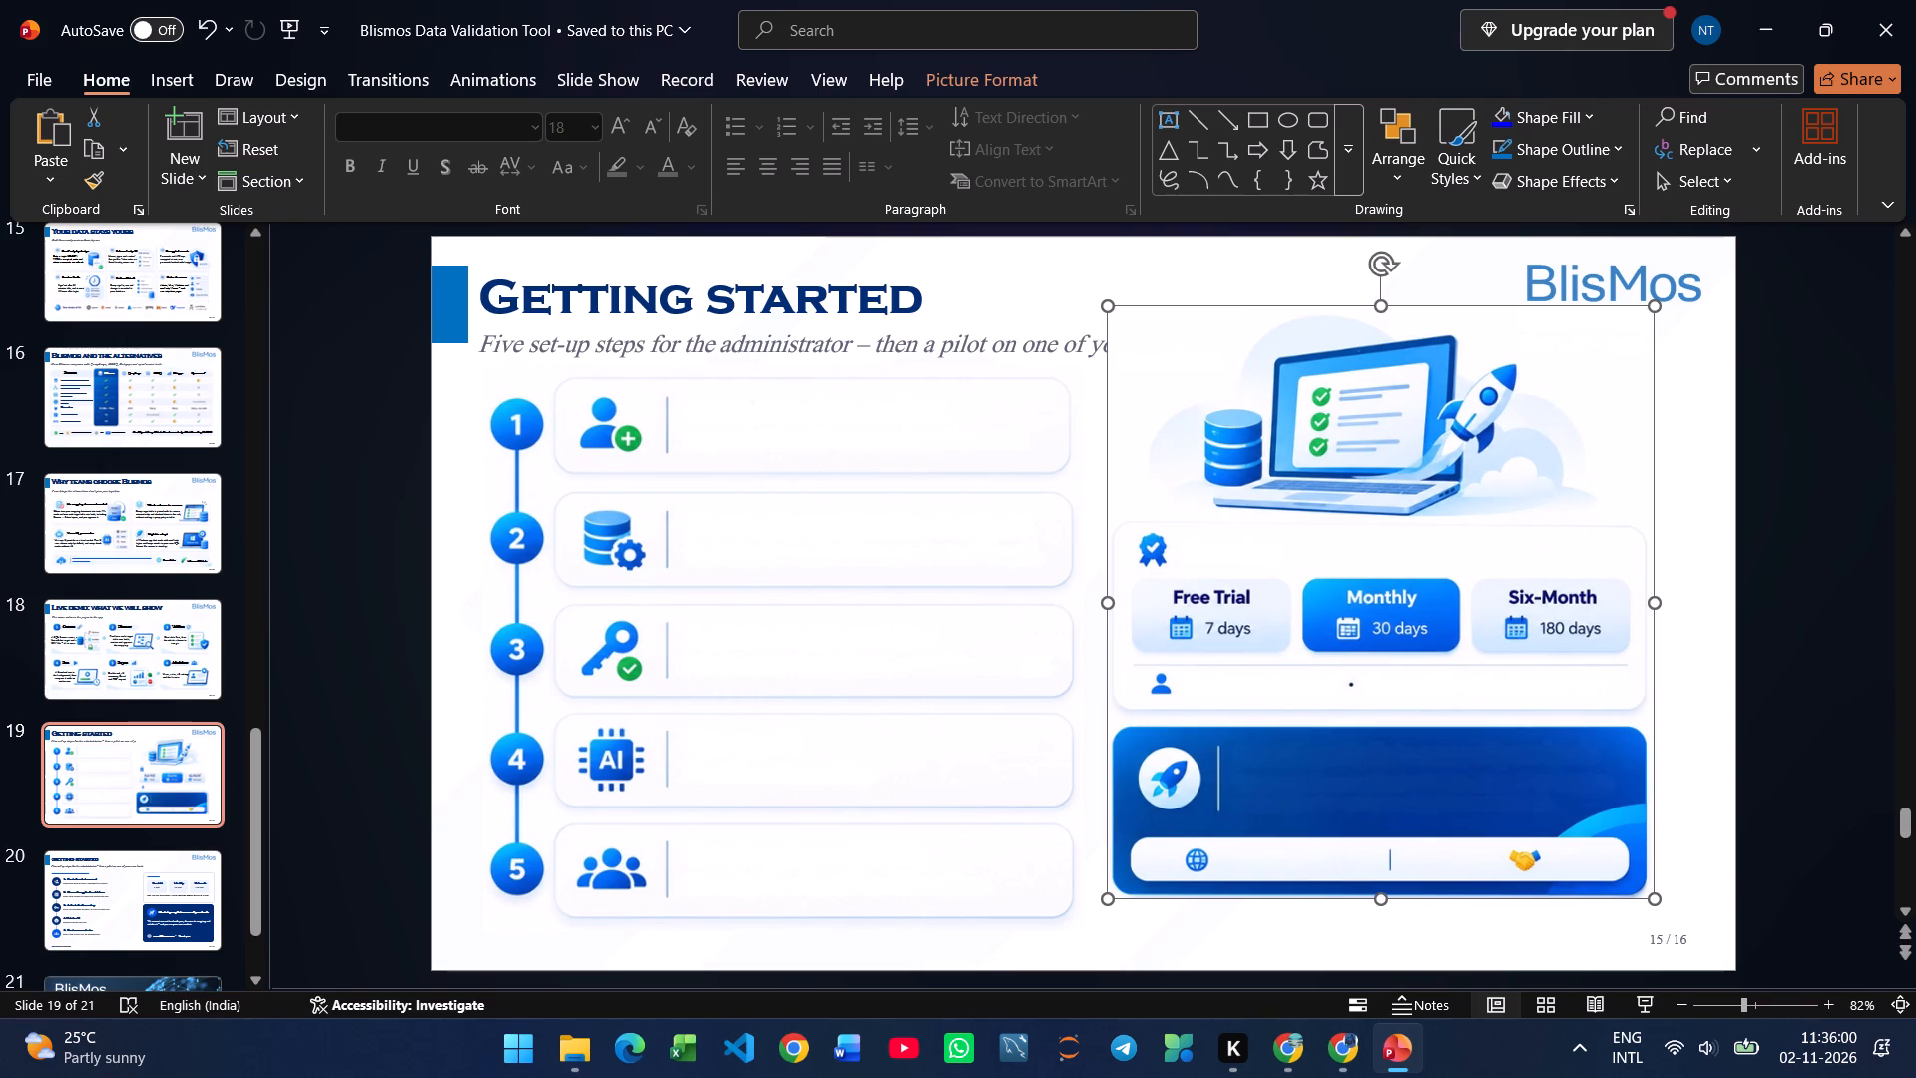
drag(1574, 471, 1580, 526)
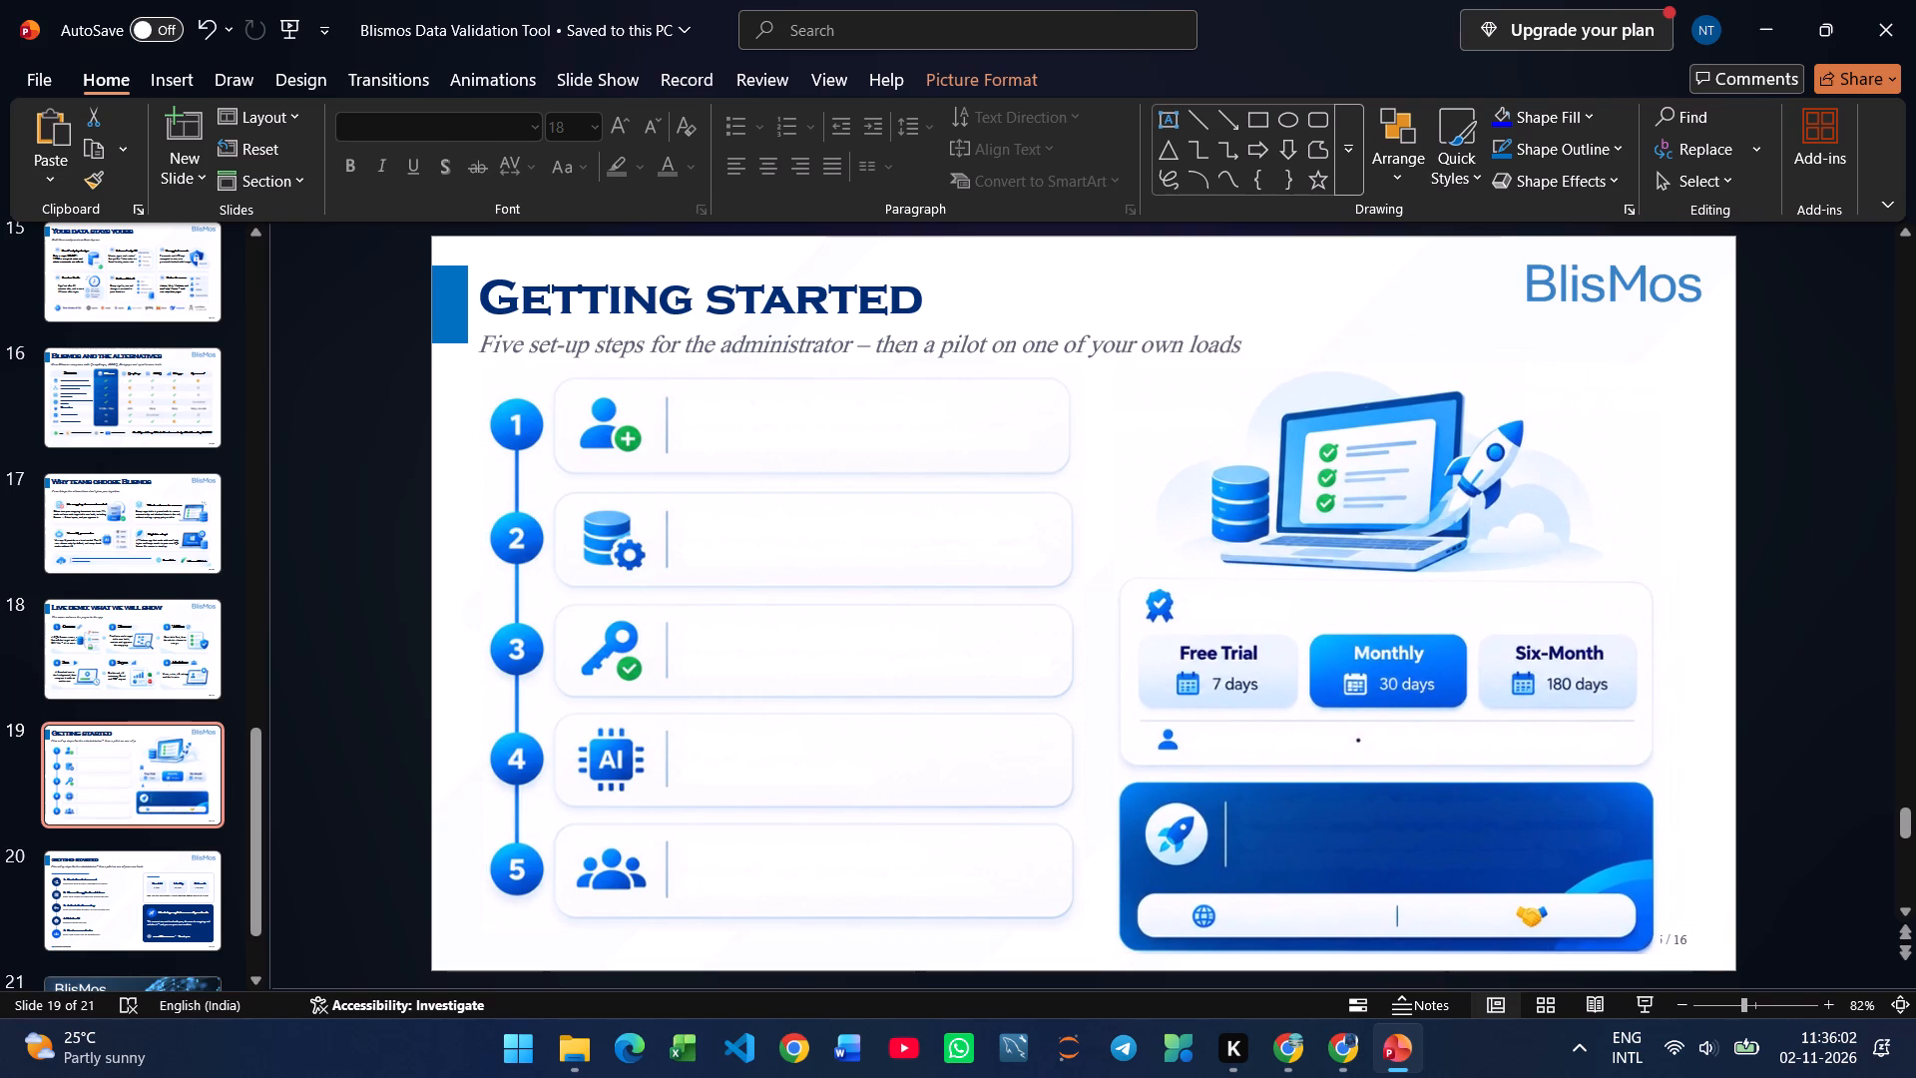
drag(1580, 526, 1609, 503)
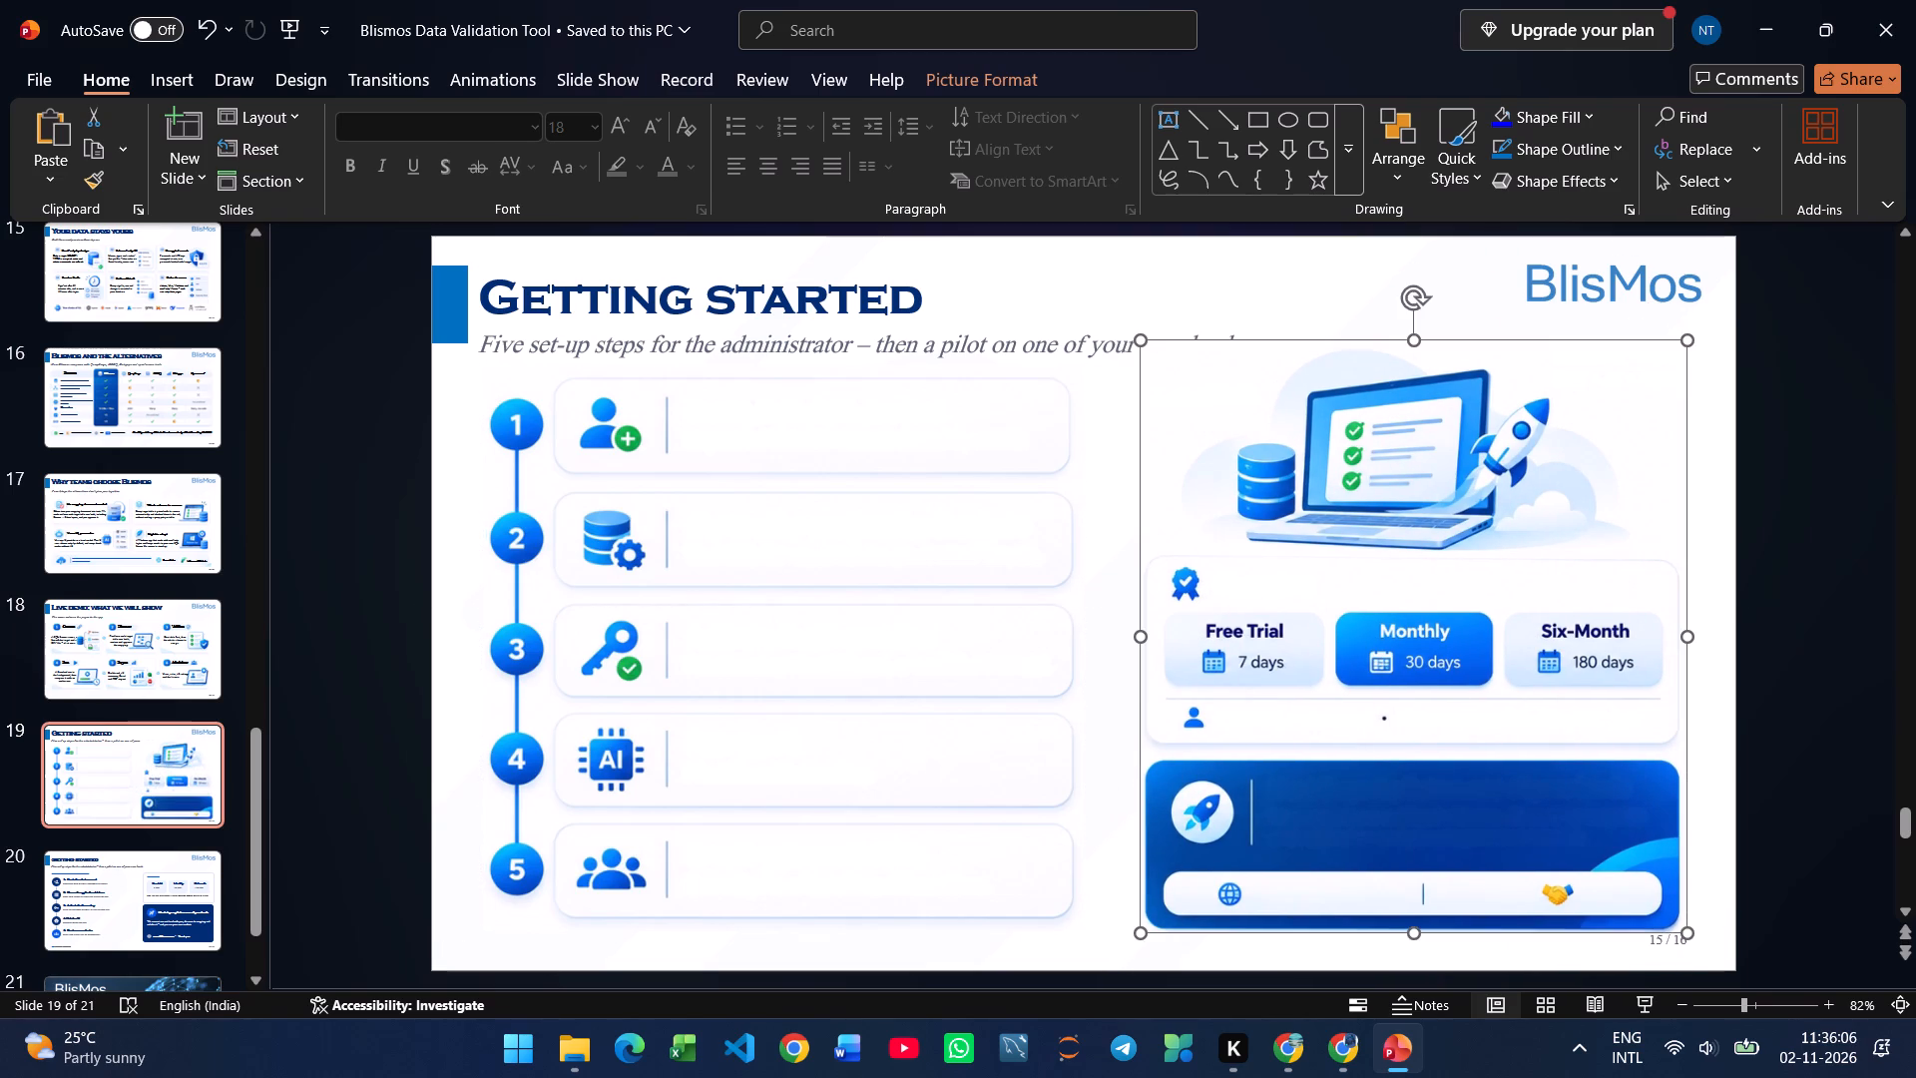
drag(1687, 343, 1670, 365)
drag(1575, 477, 1573, 469)
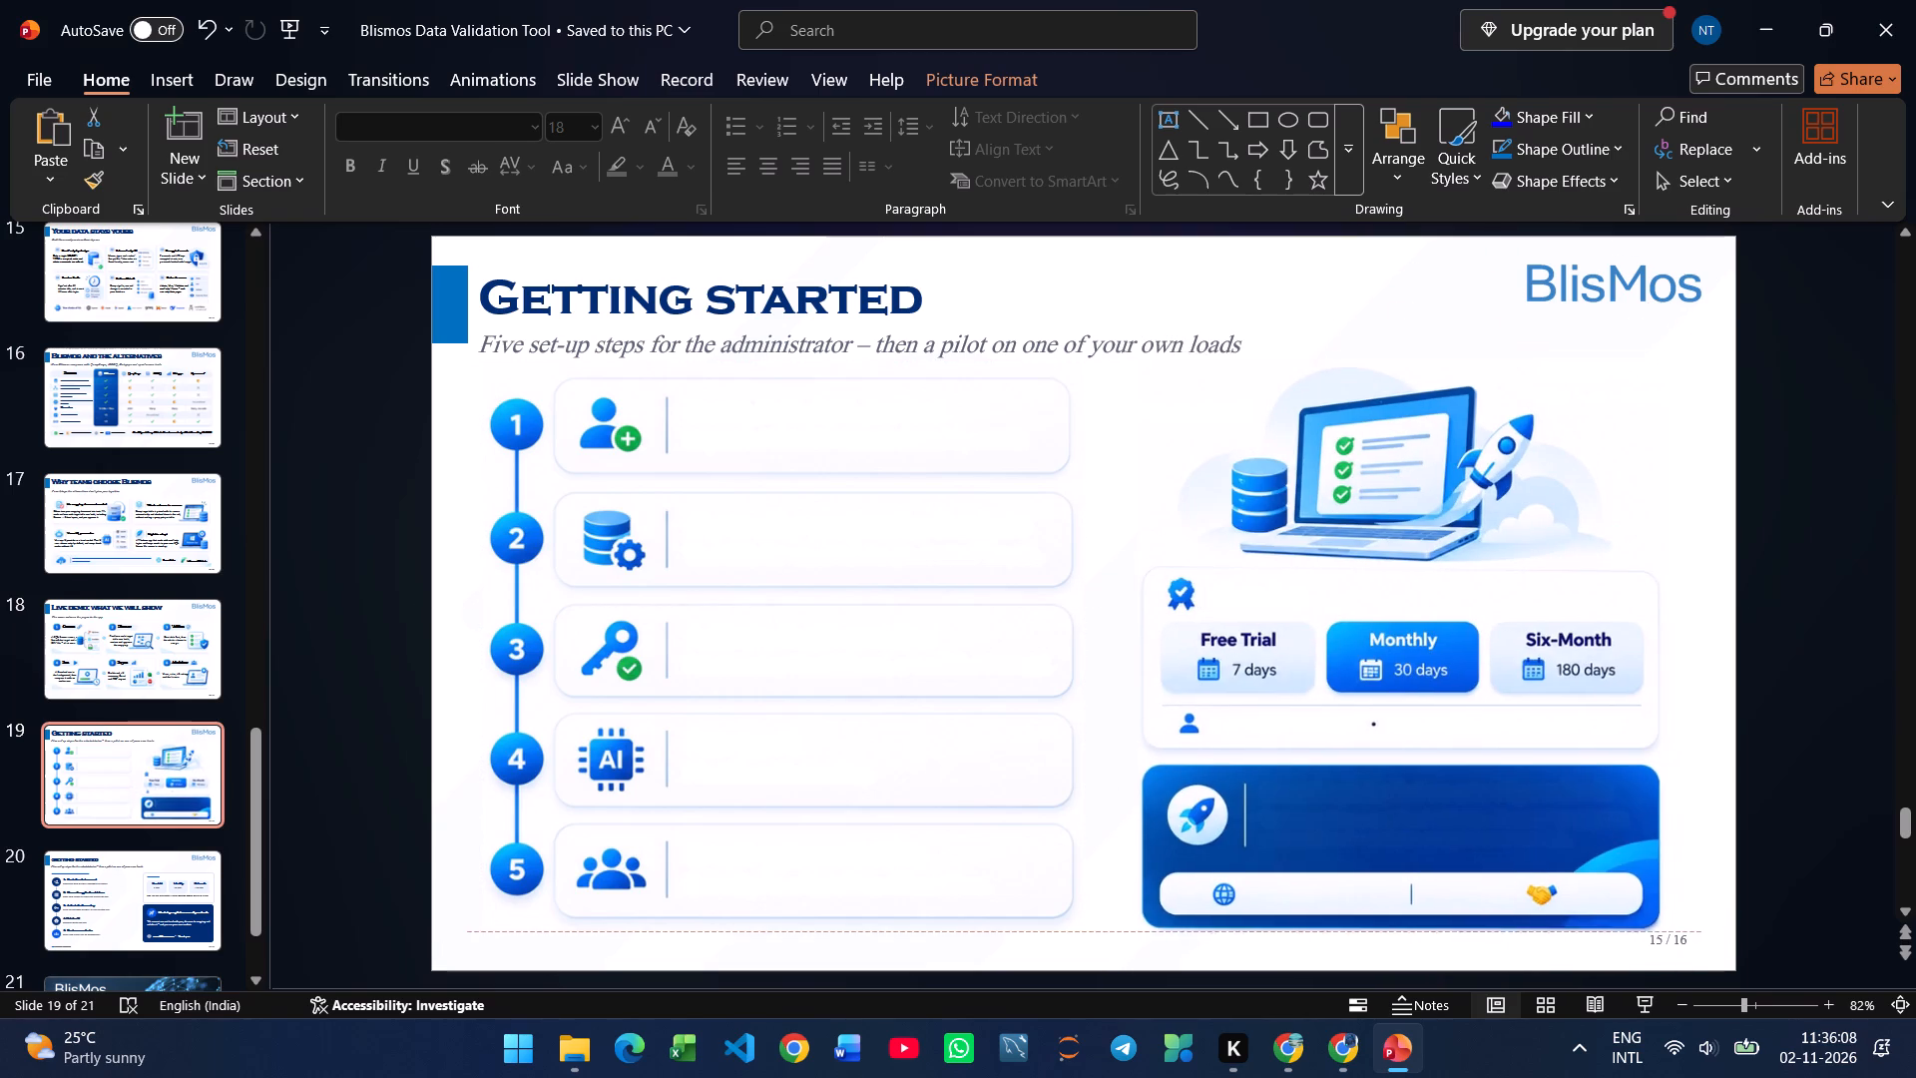
drag(1573, 469, 1570, 478)
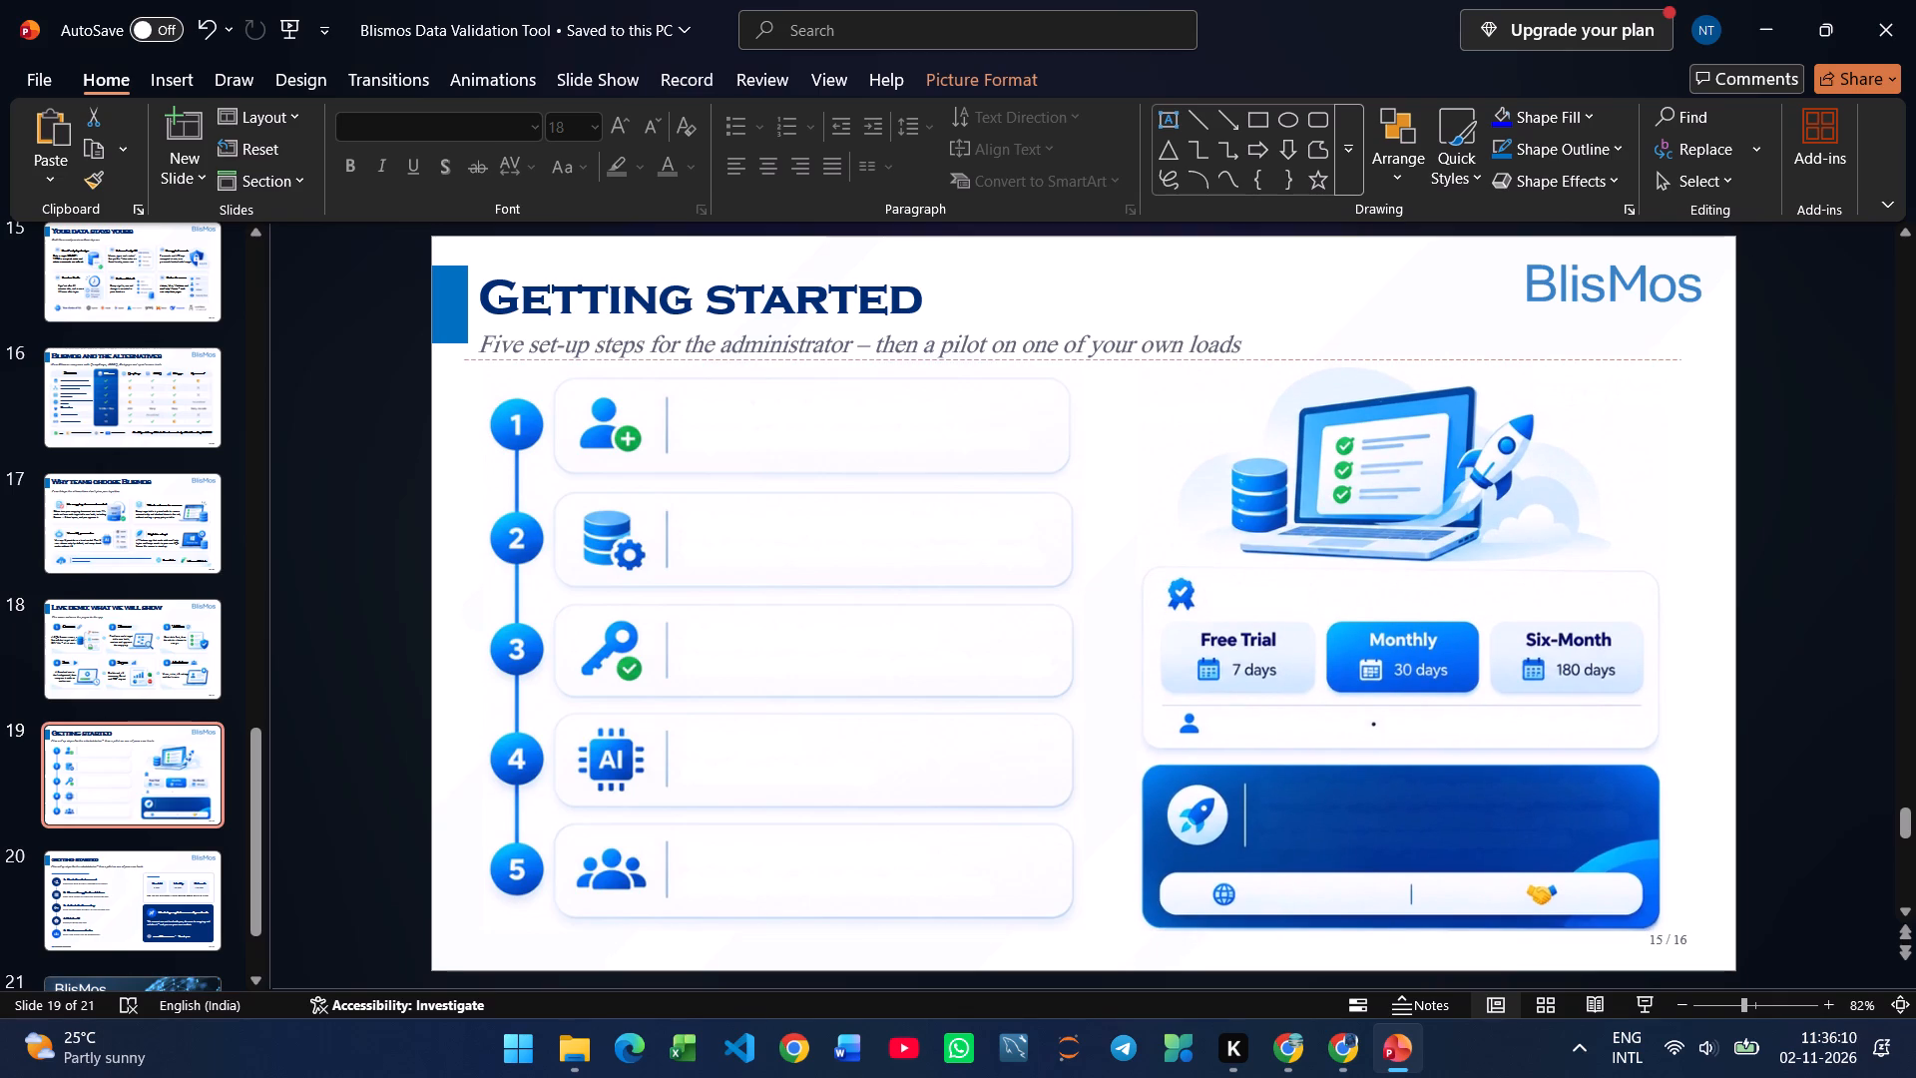
drag(1570, 478, 1563, 476)
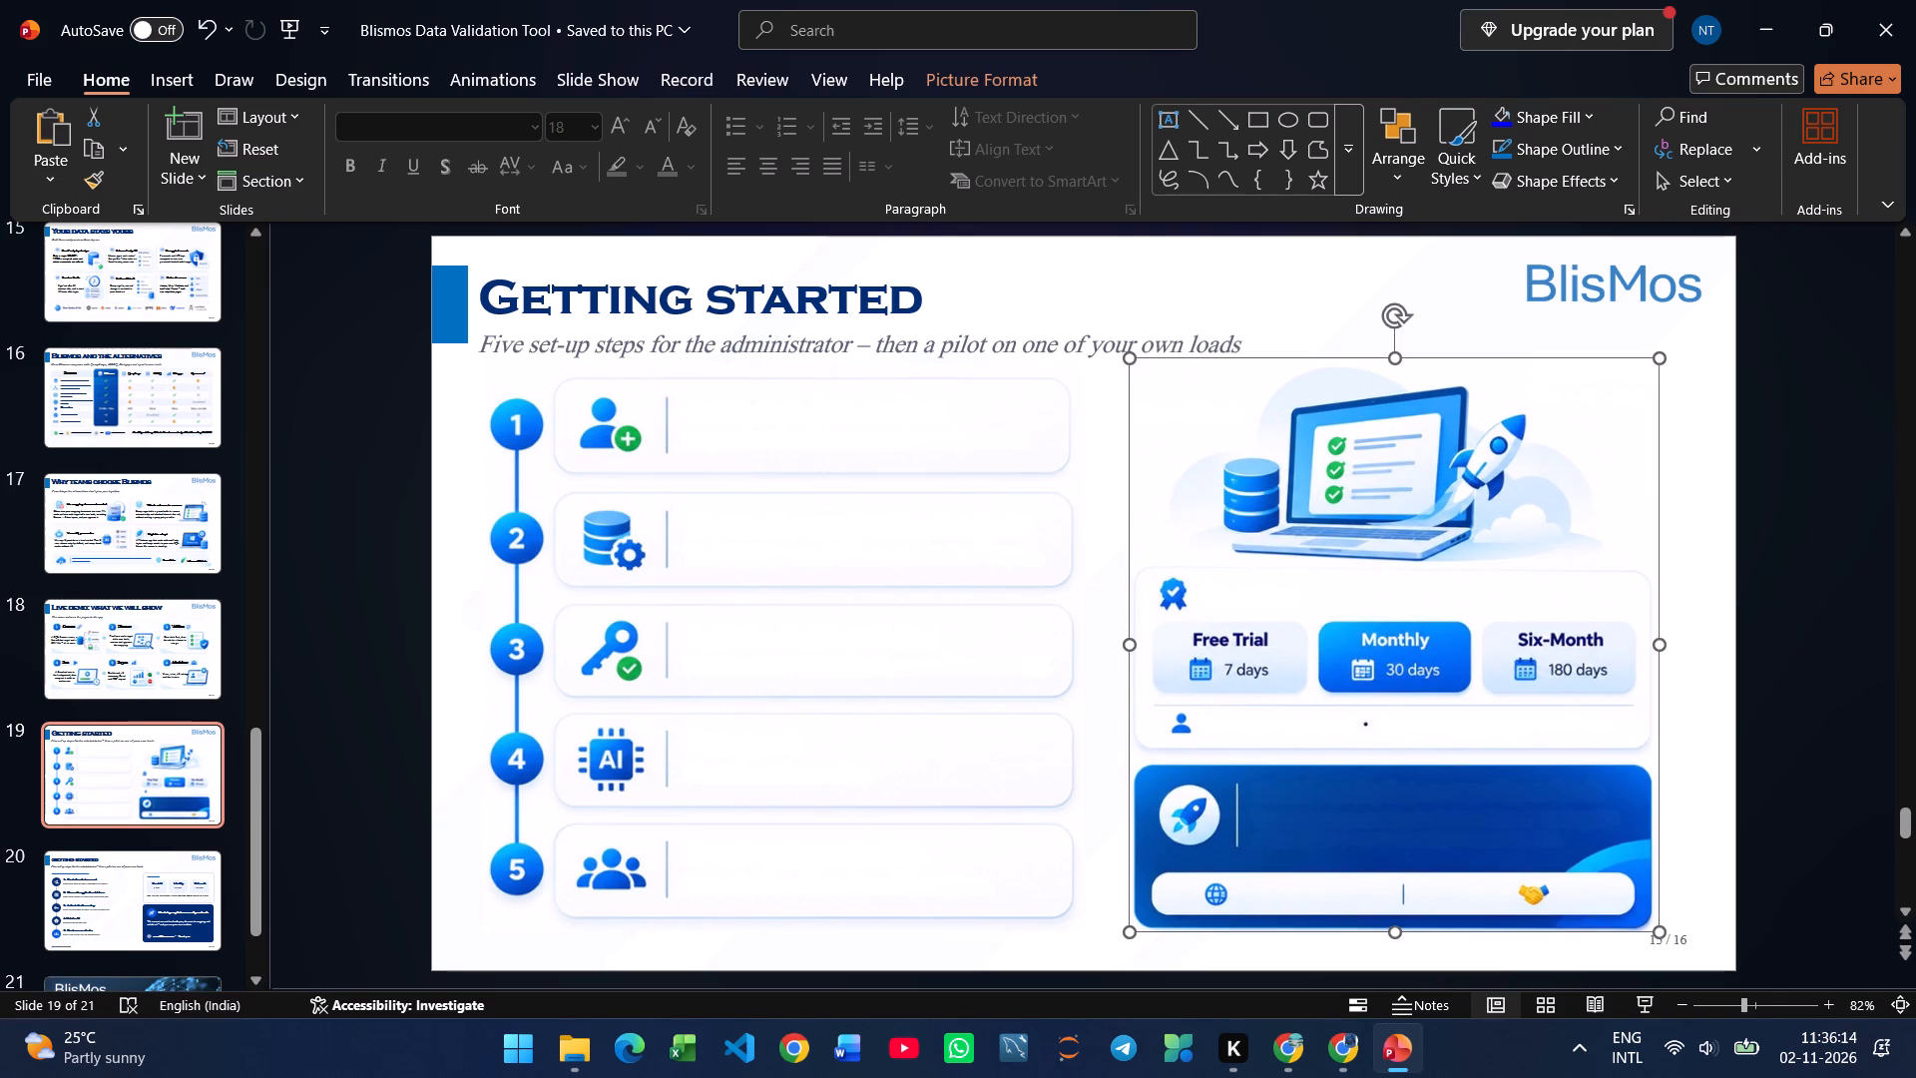
Copy the heading "1. Create the admin account" from slide 20 to slide 19, narrow its box and place it atop the first step card.
click(212, 912)
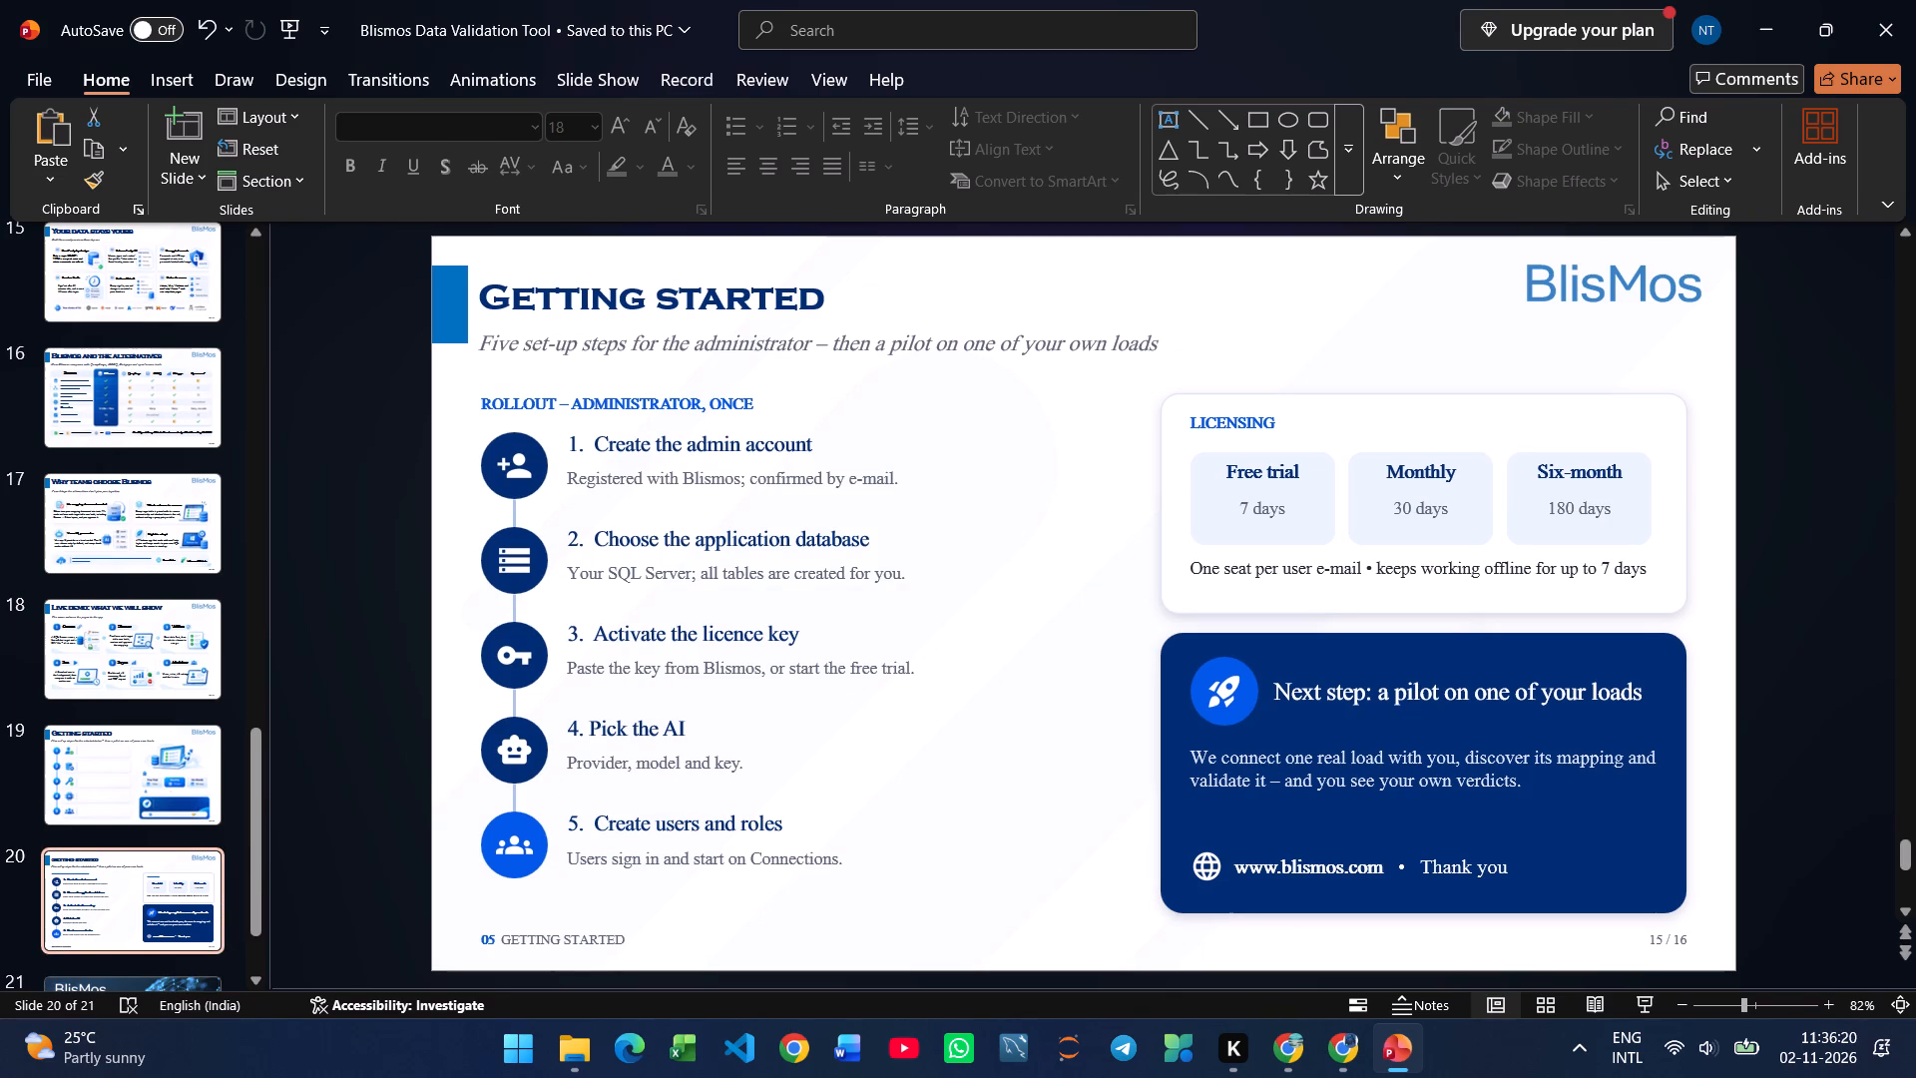
drag(570, 439, 837, 465)
key(ctrl+c)
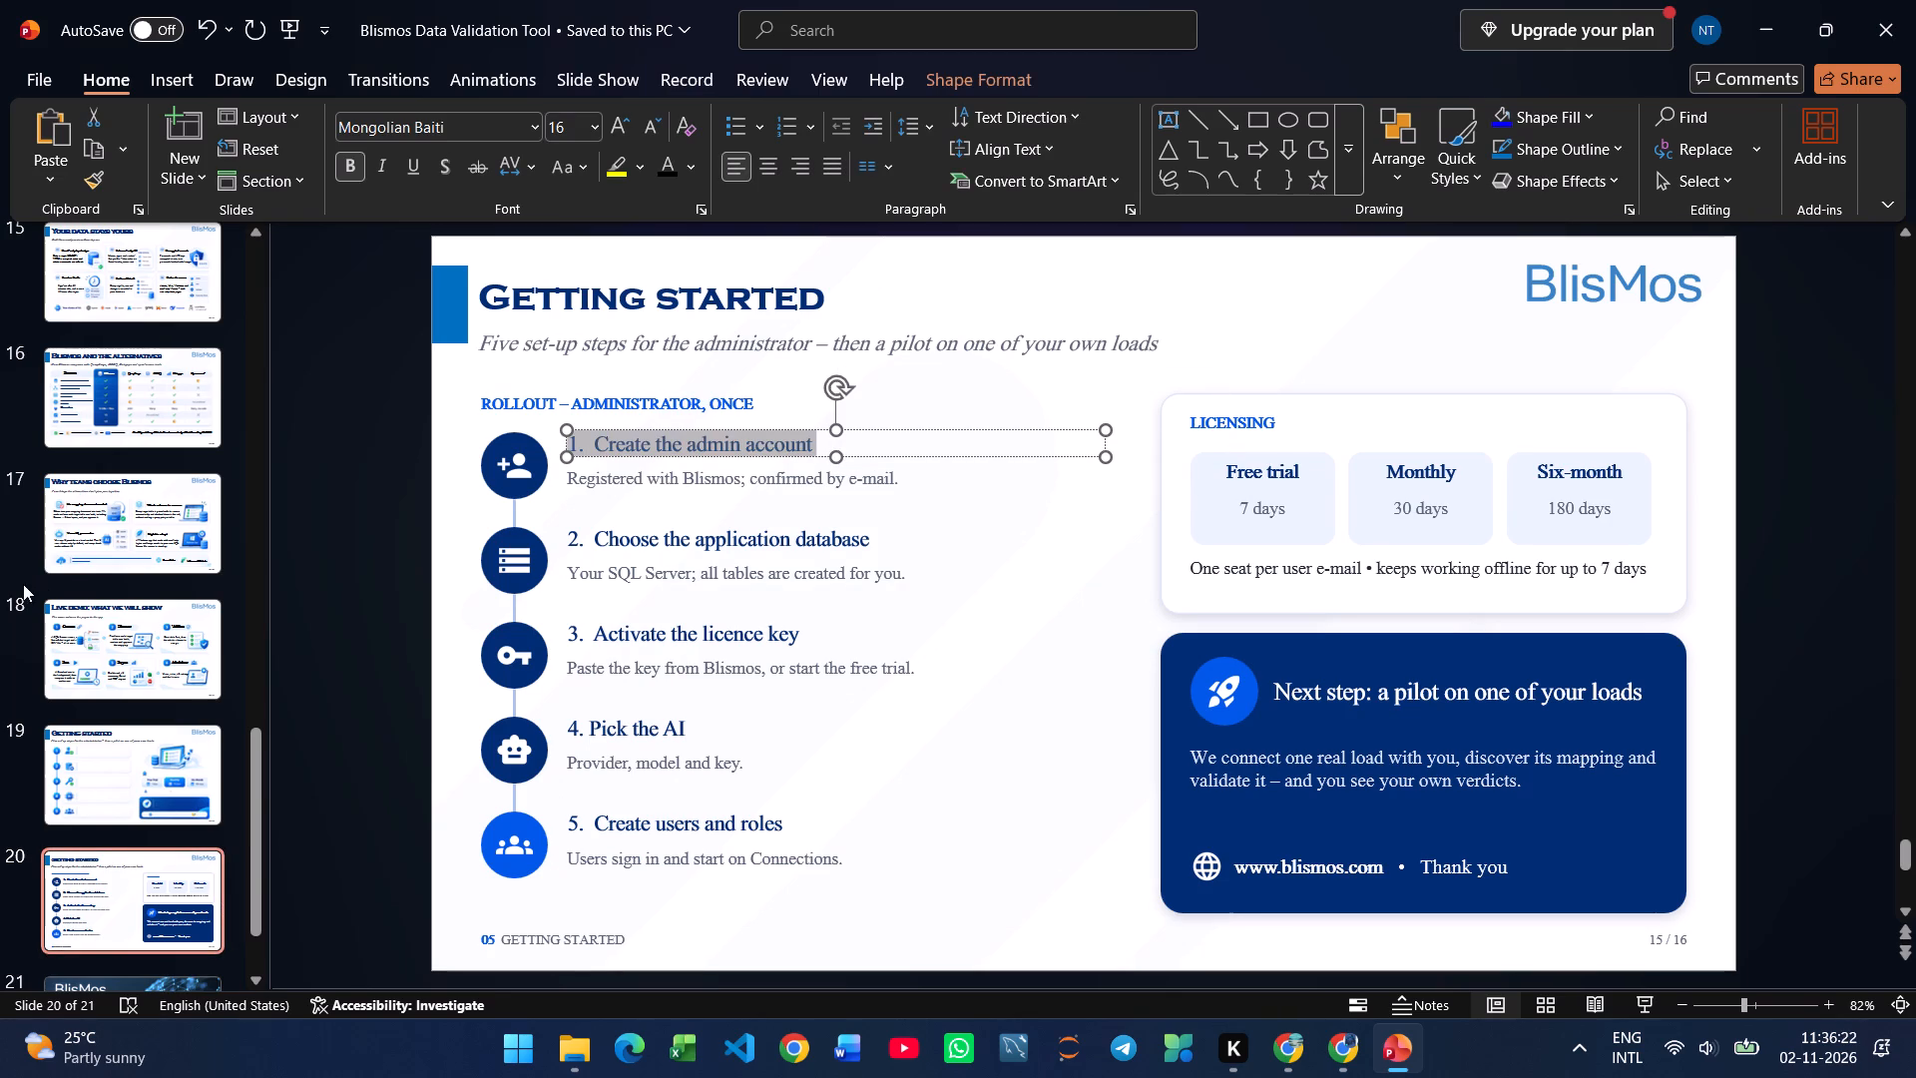
click(174, 749)
key(ctrl+v)
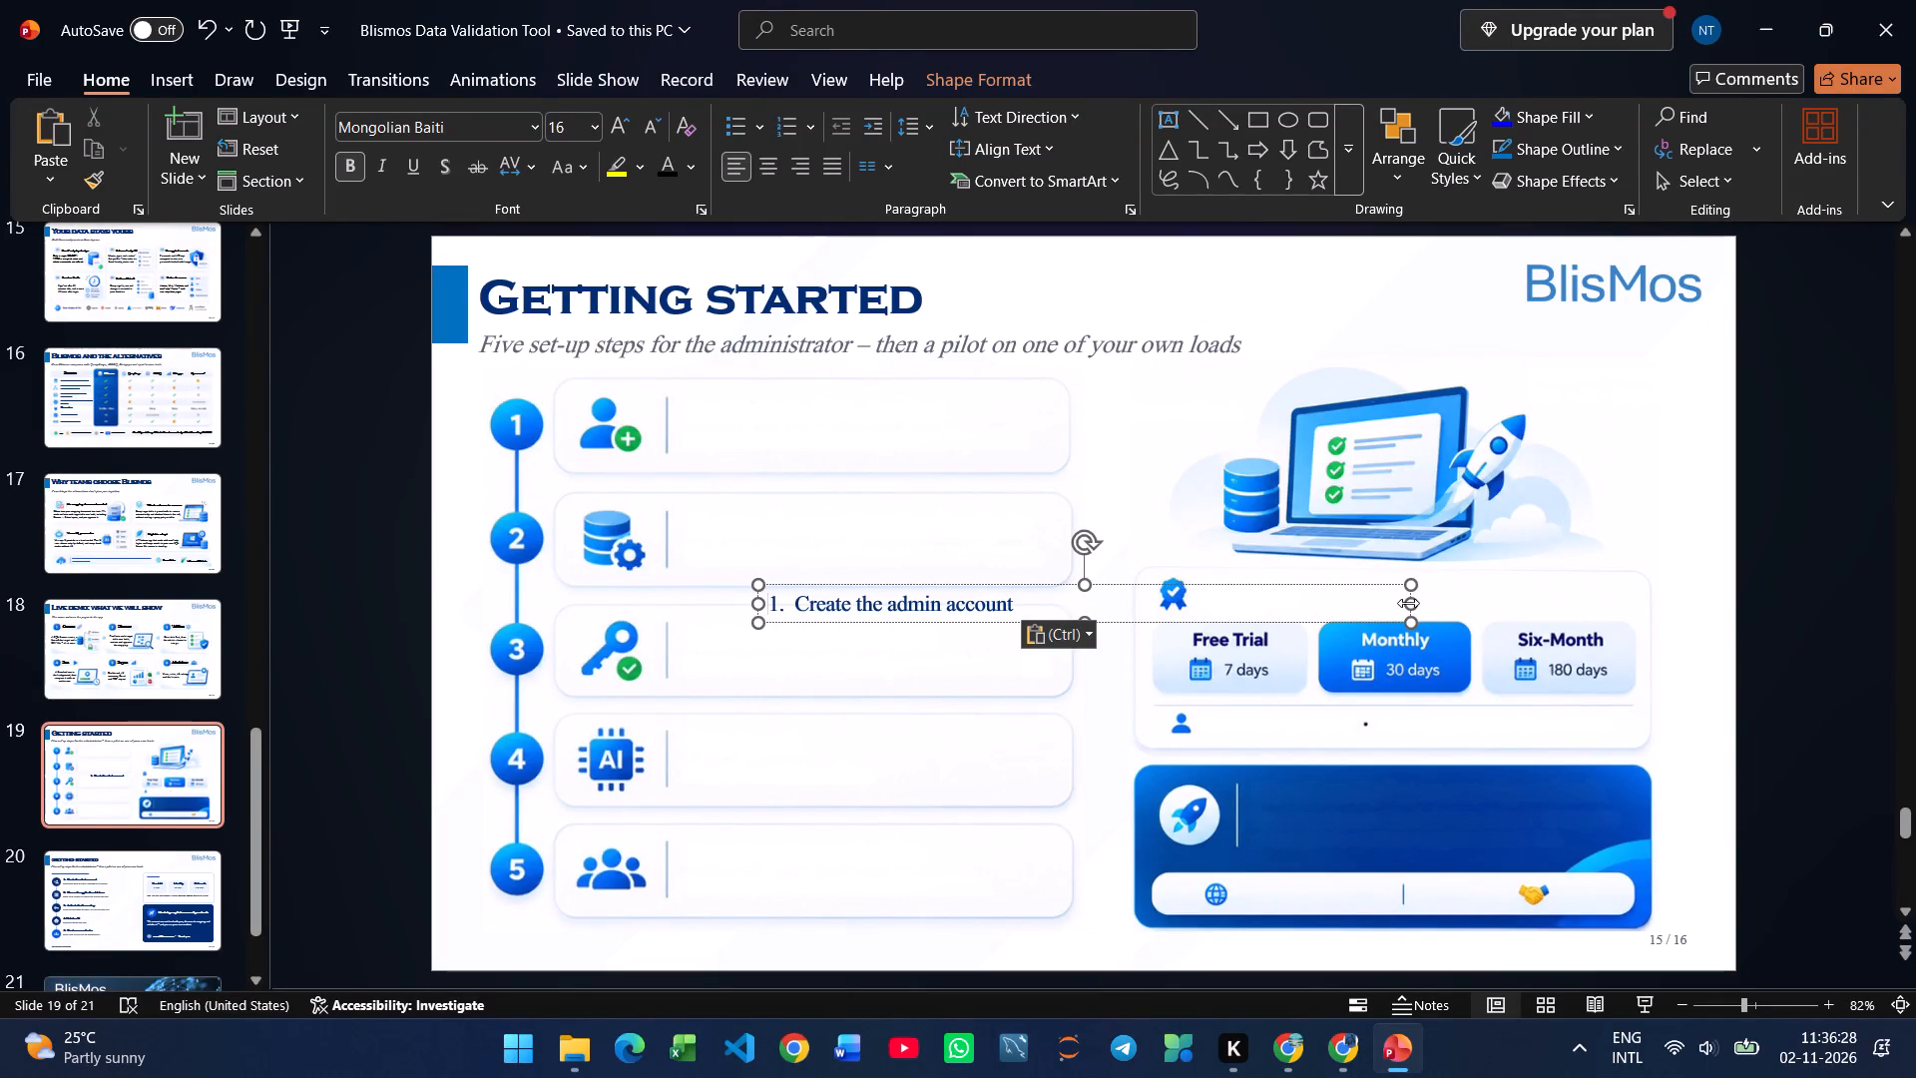
drag(1408, 603, 1036, 623)
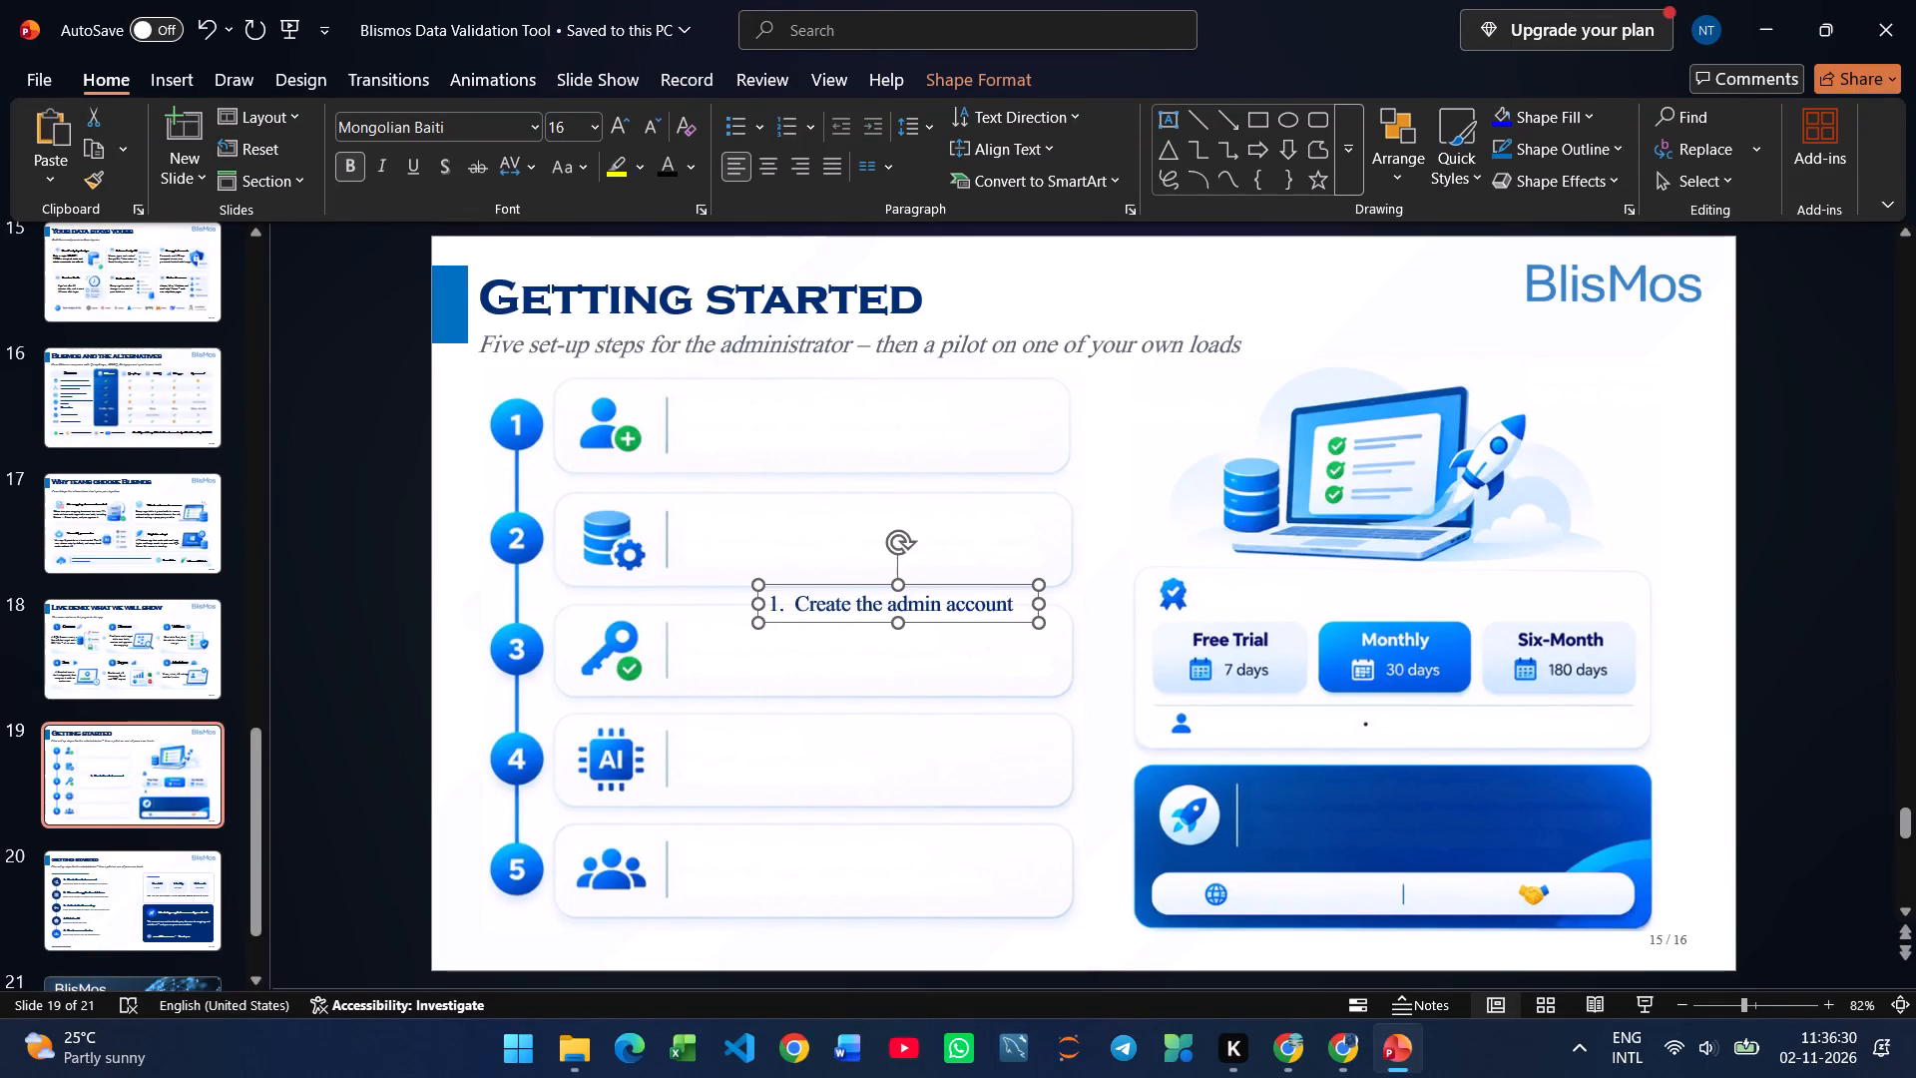
drag(979, 620, 881, 418)
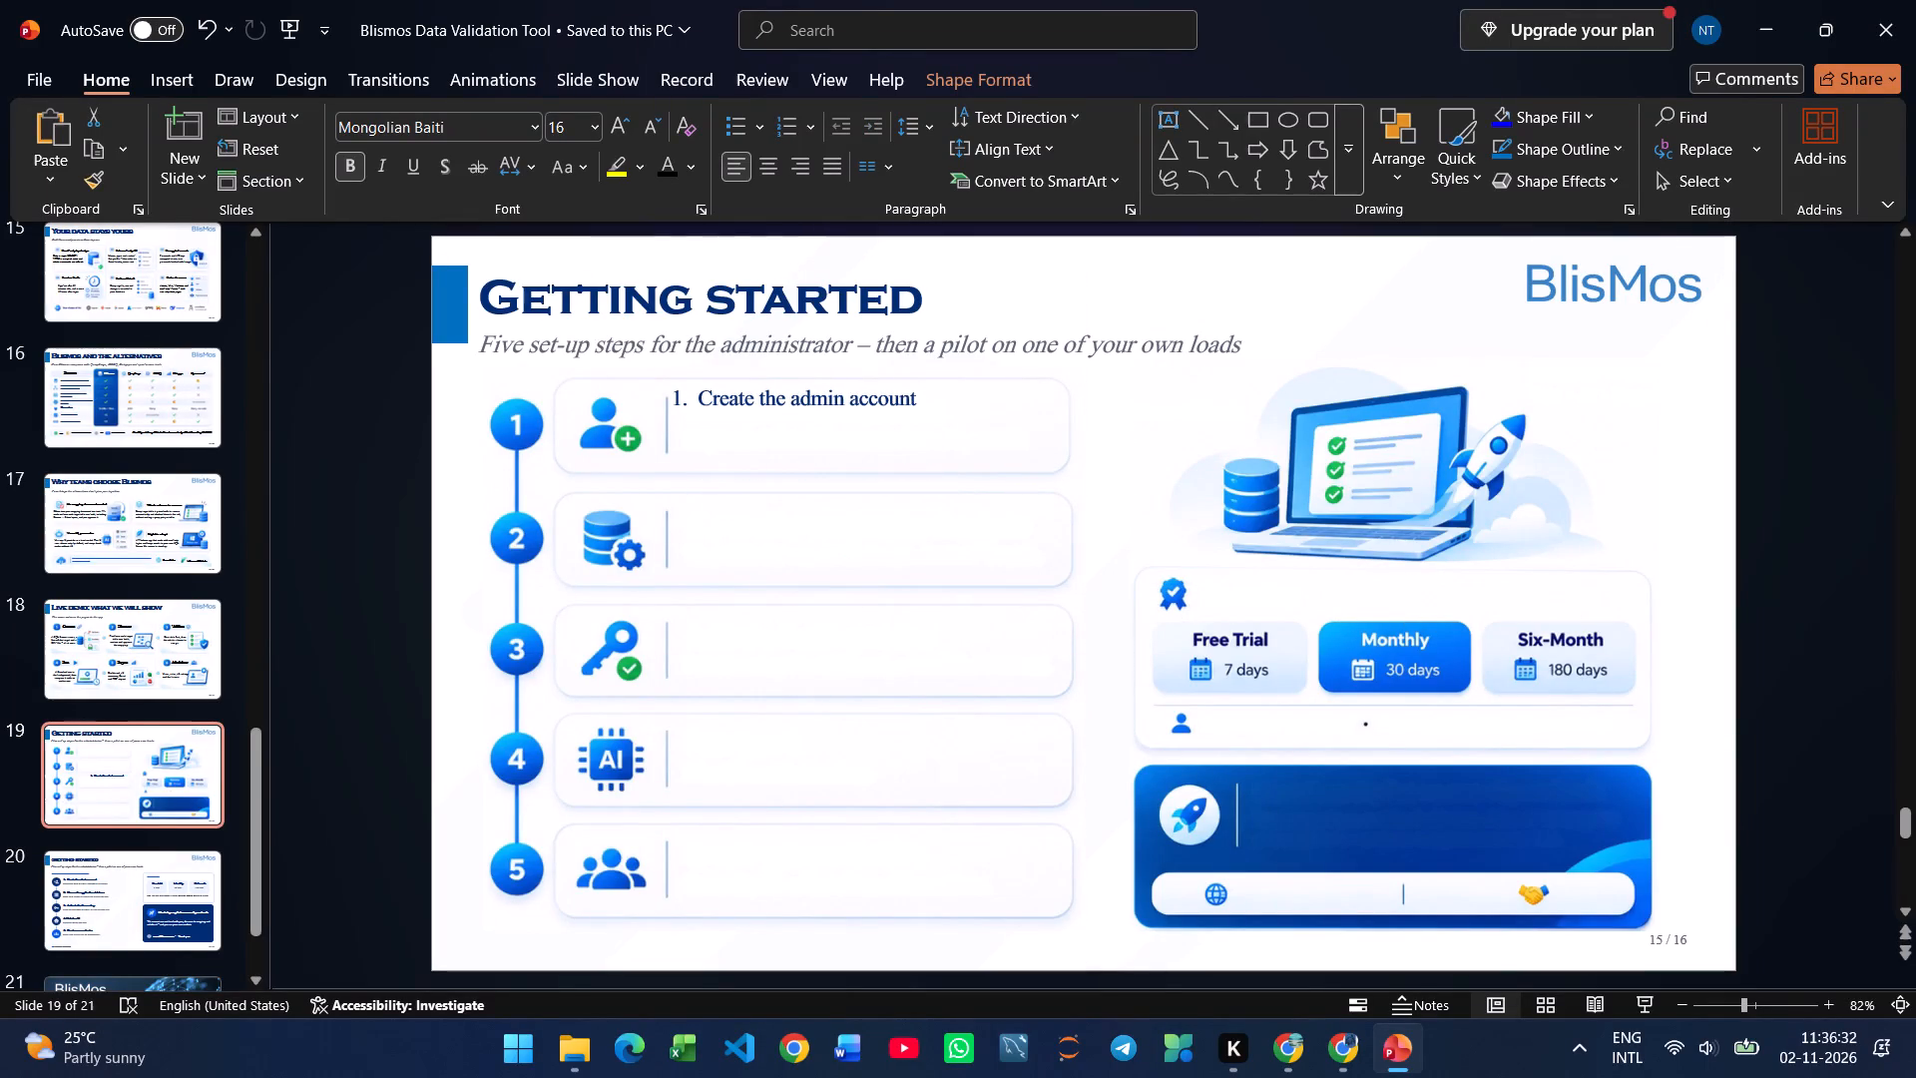
drag(881, 418, 881, 420)
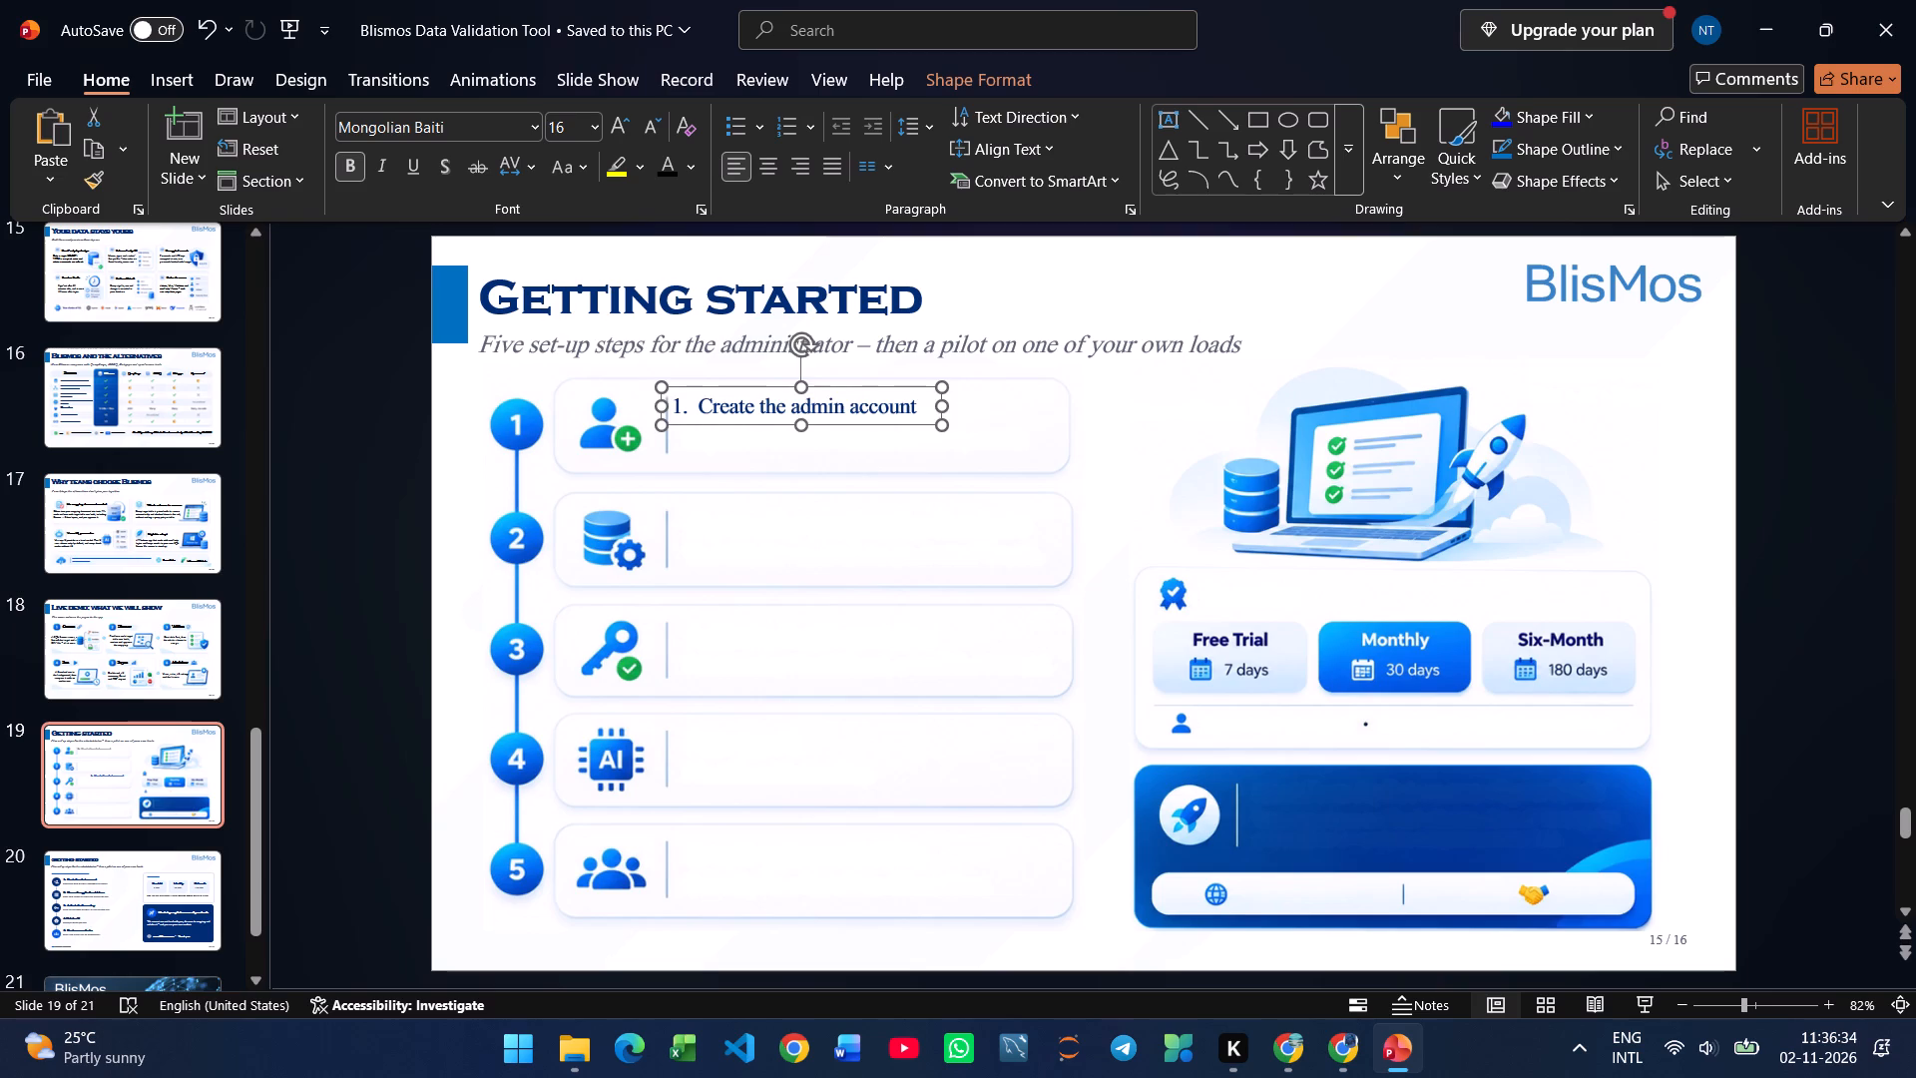
key(Up)
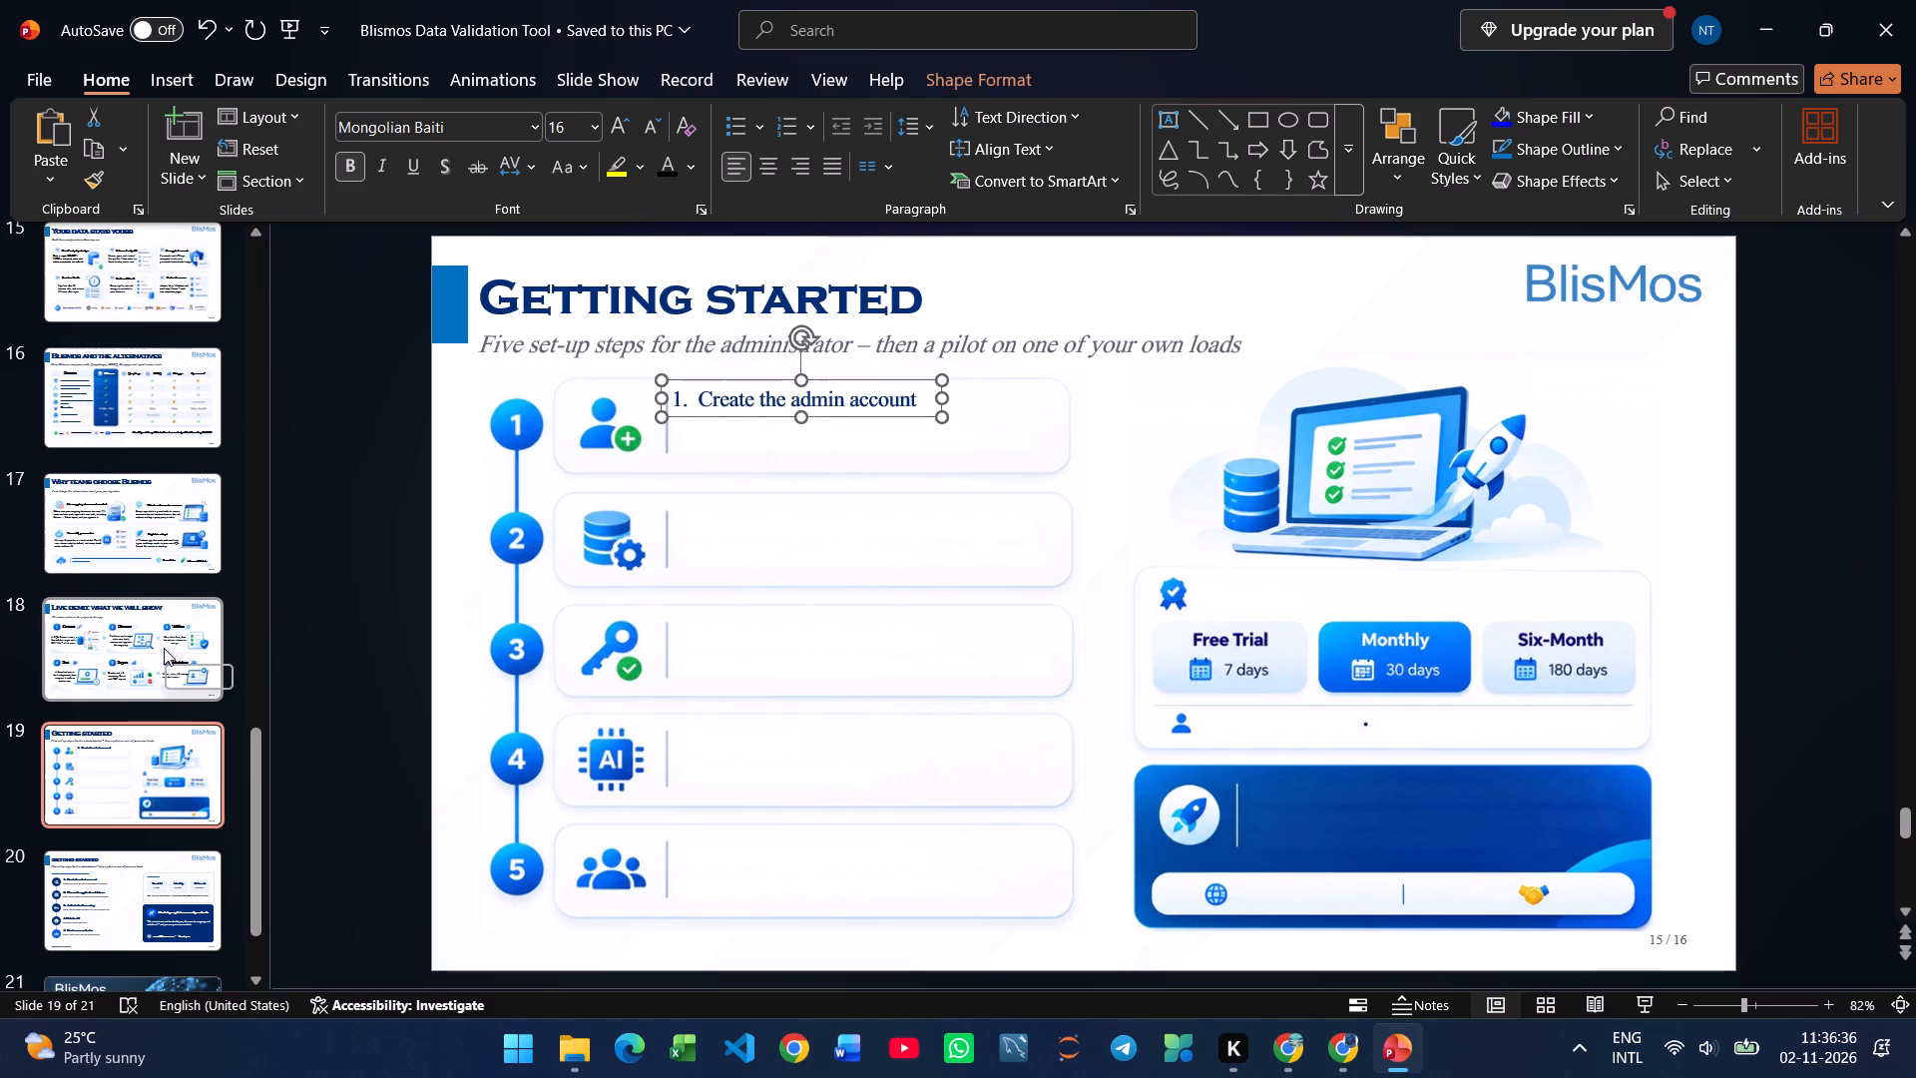
Copy "Registered with Blismos; confirmed by e-mail." from slide 20, fit it under the first card's heading and lower that heading slightly.
click(145, 884)
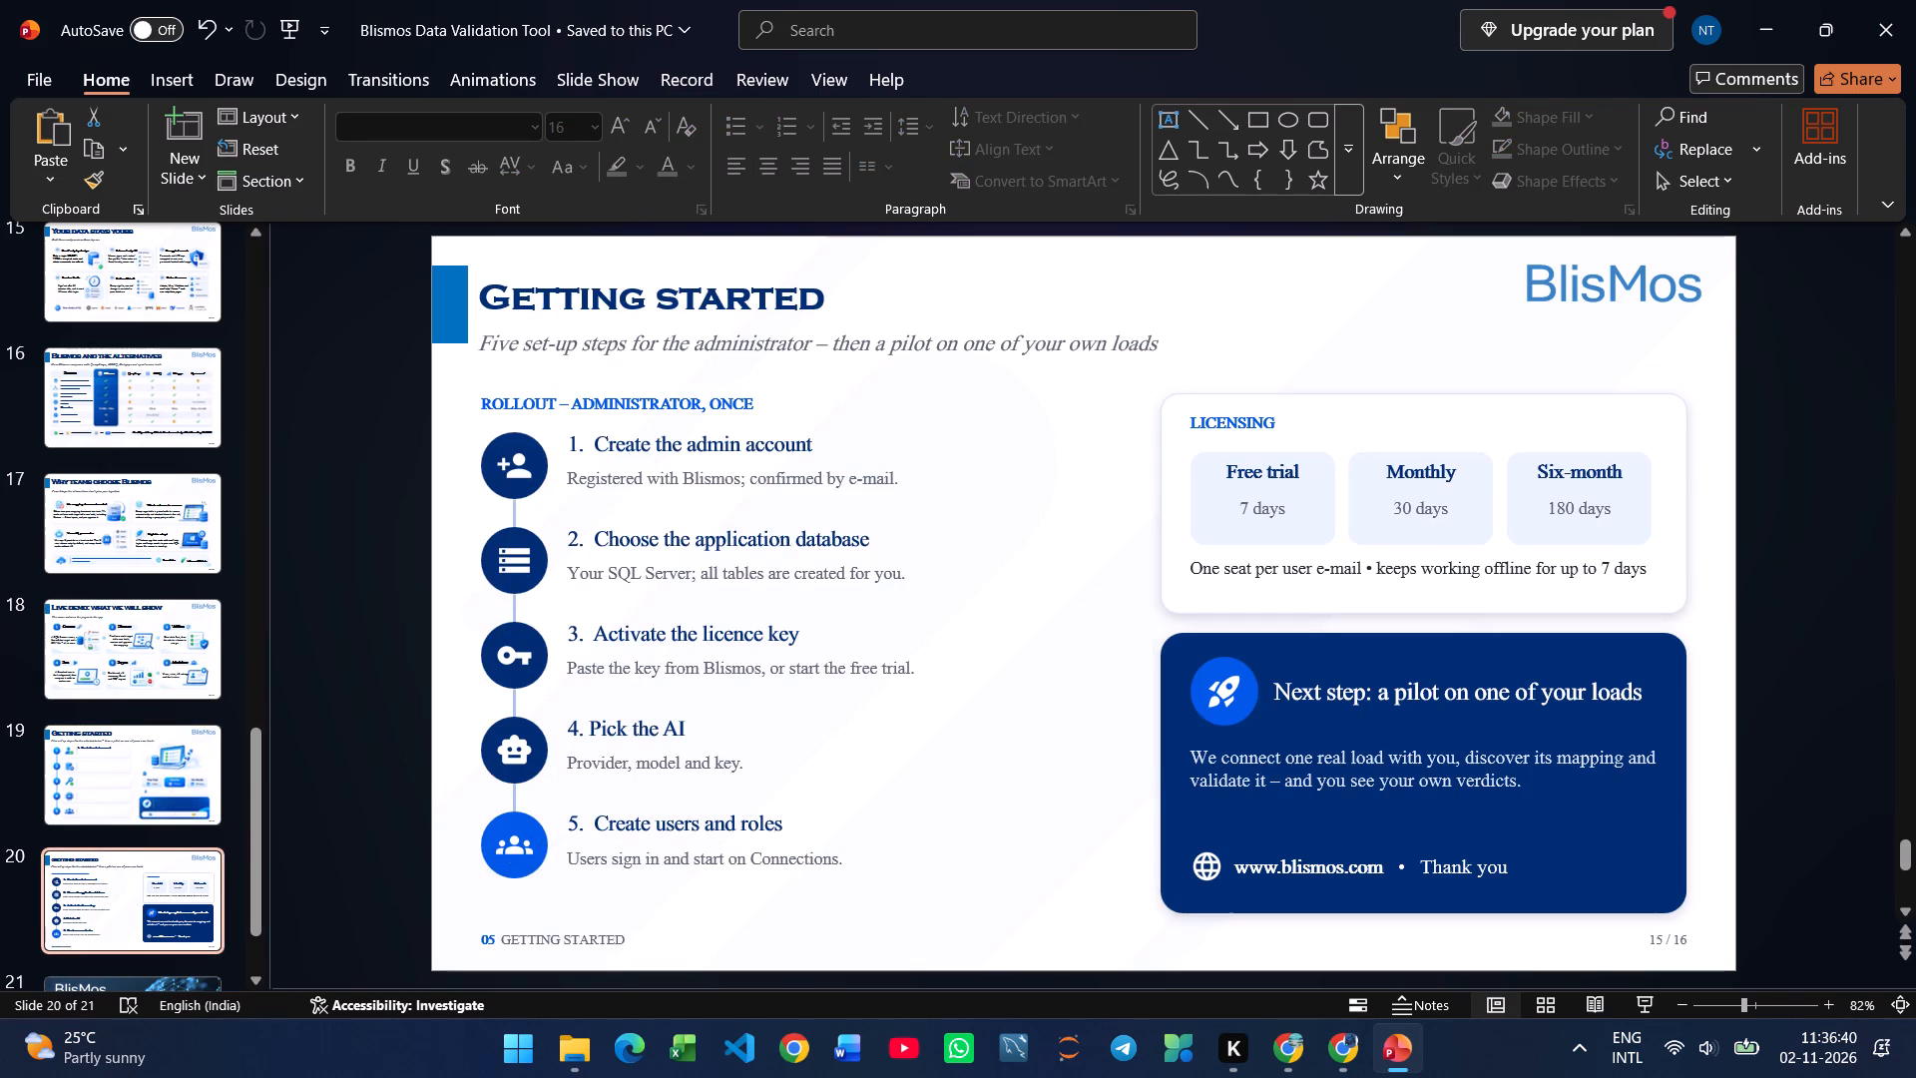
drag(571, 476, 942, 494)
key(ctrl+c)
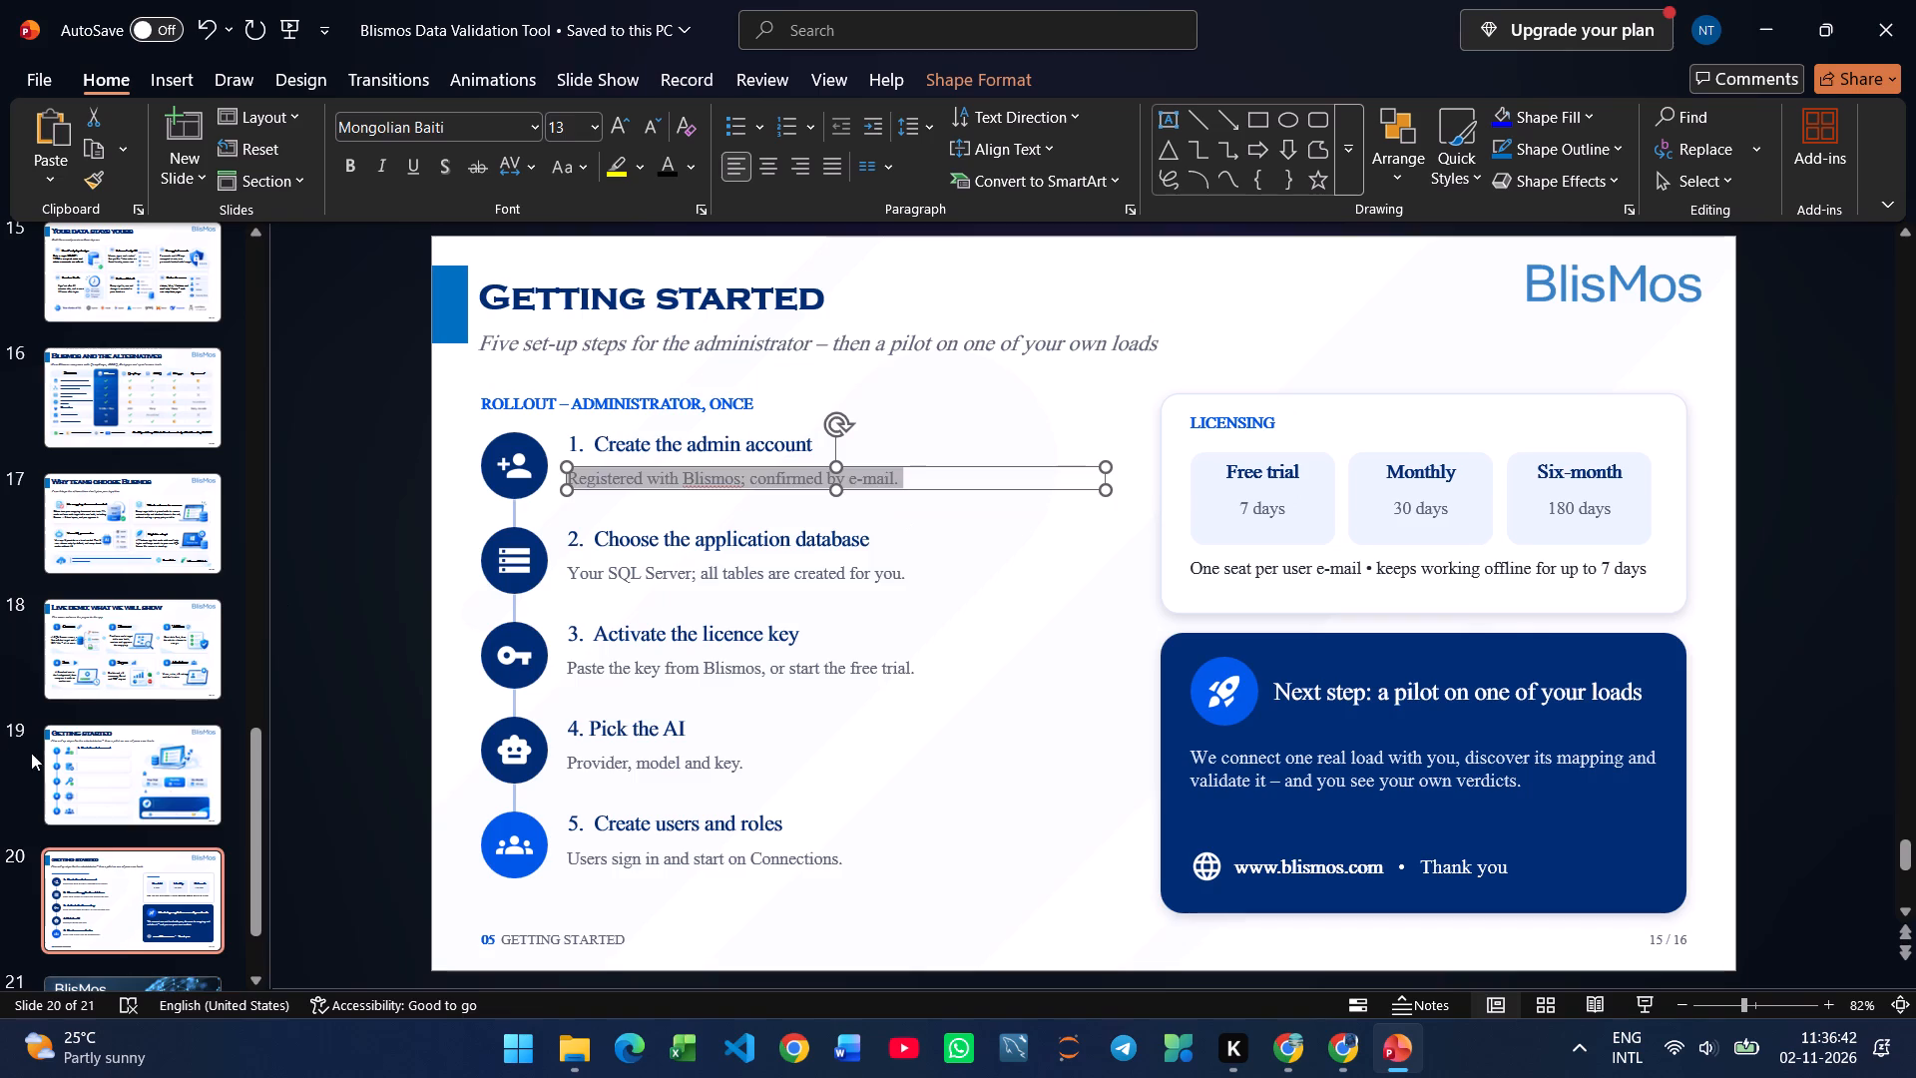
click(166, 752)
key(ctrl+v)
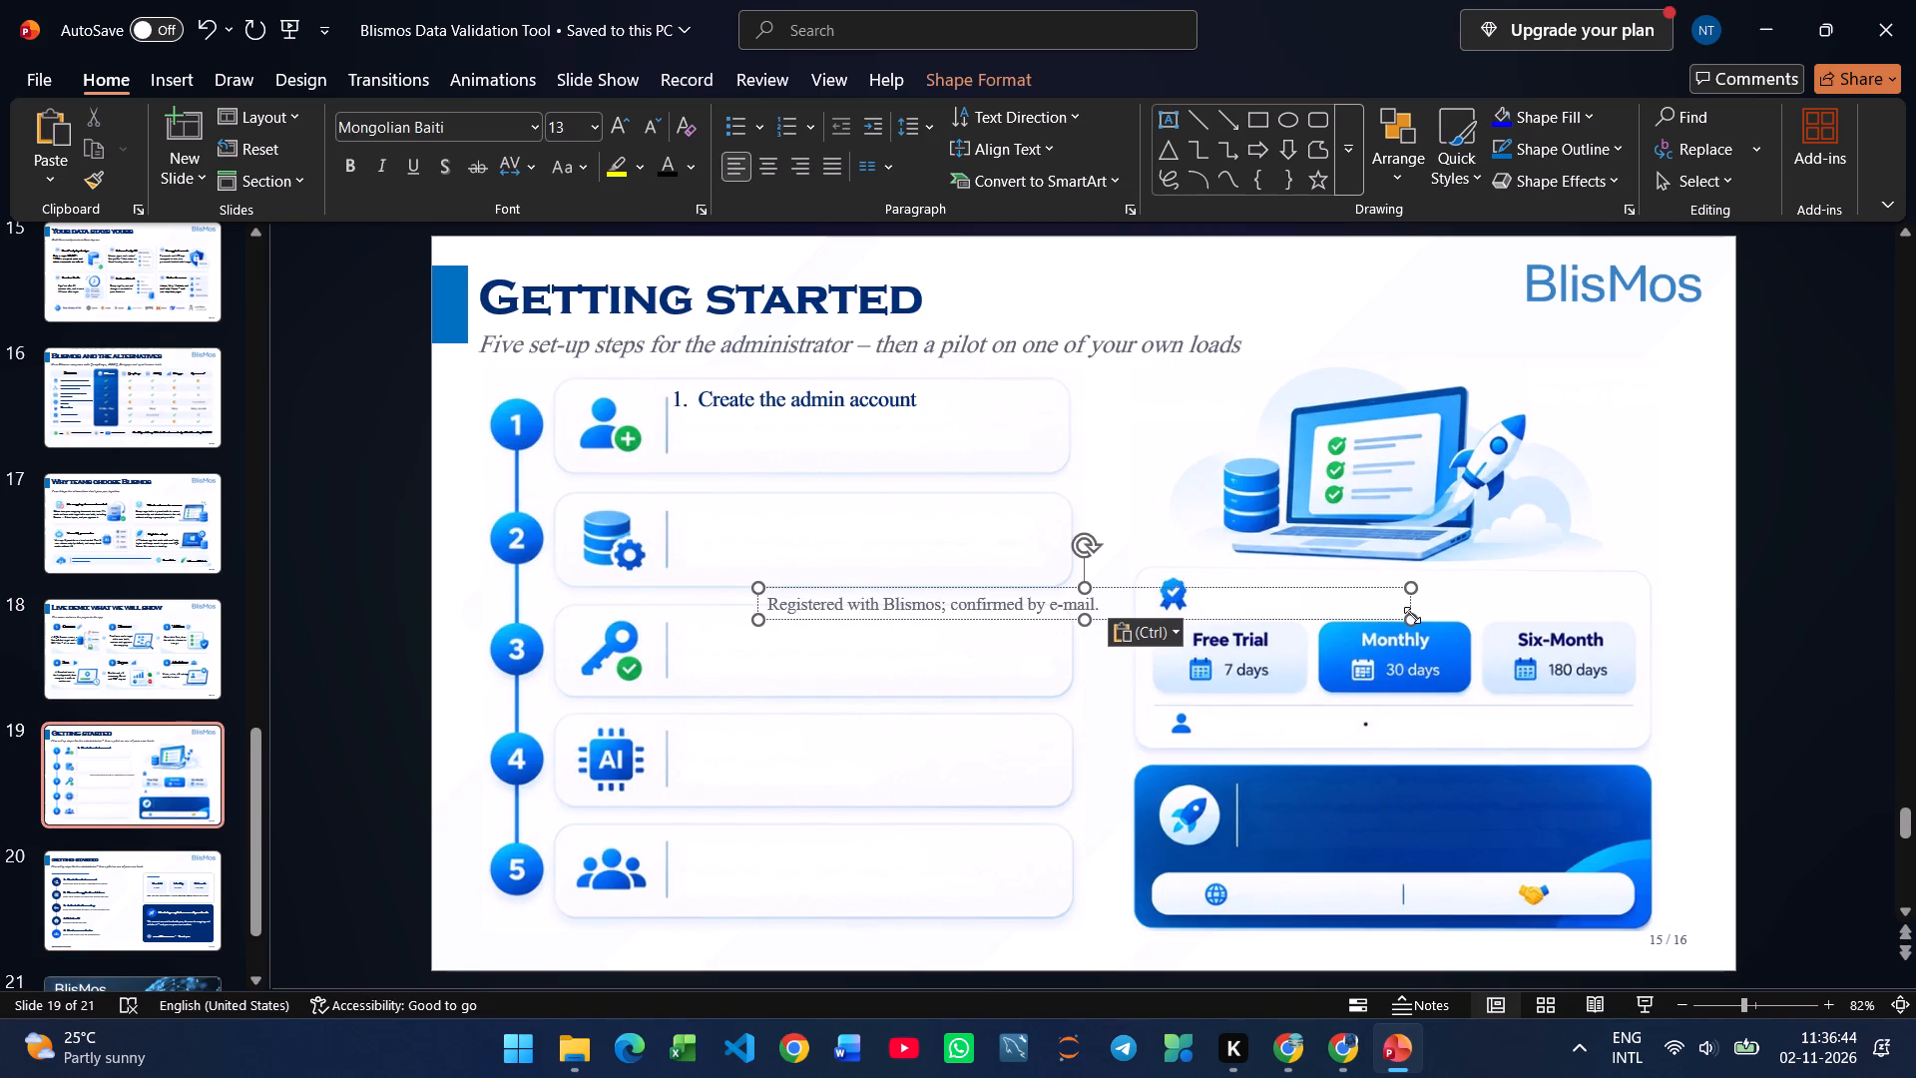
drag(1413, 618, 1123, 618)
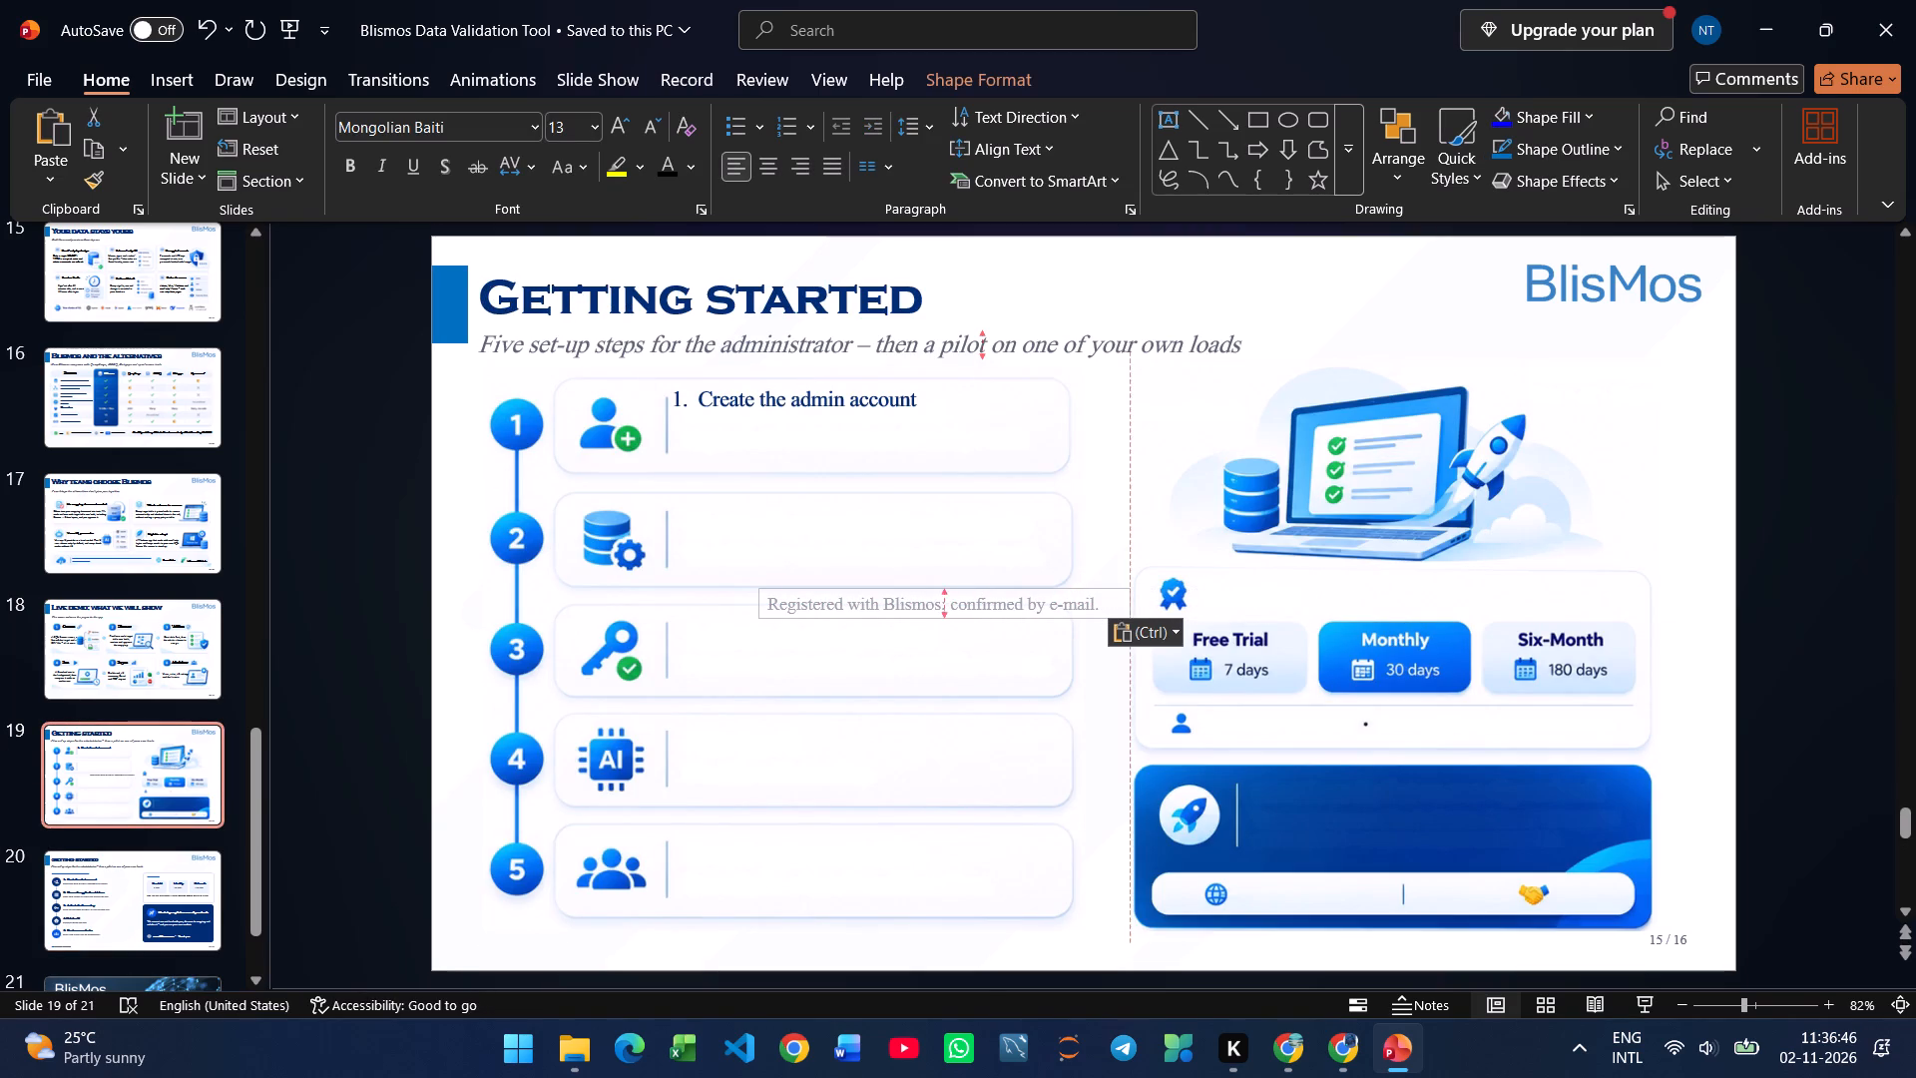
drag(1123, 618, 1118, 616)
drag(1094, 618, 1092, 579)
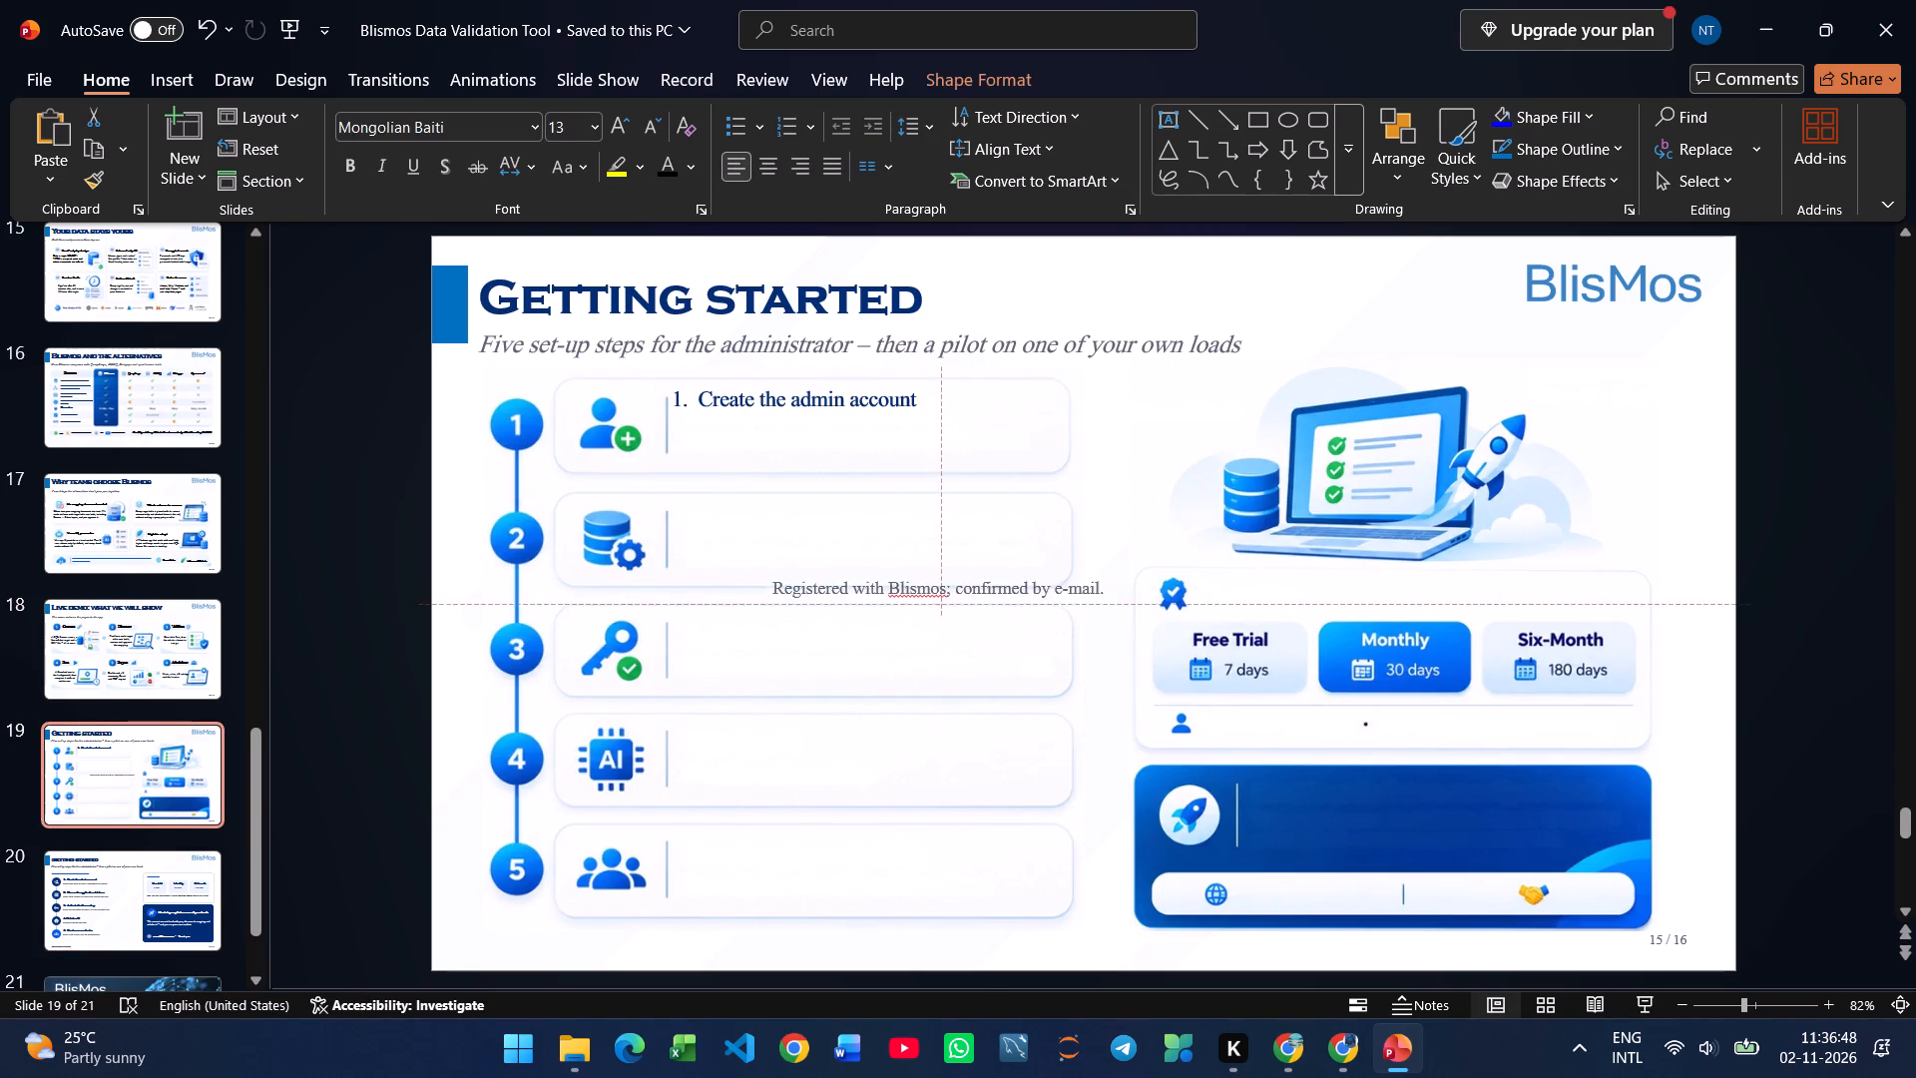
drag(1092, 579, 1003, 451)
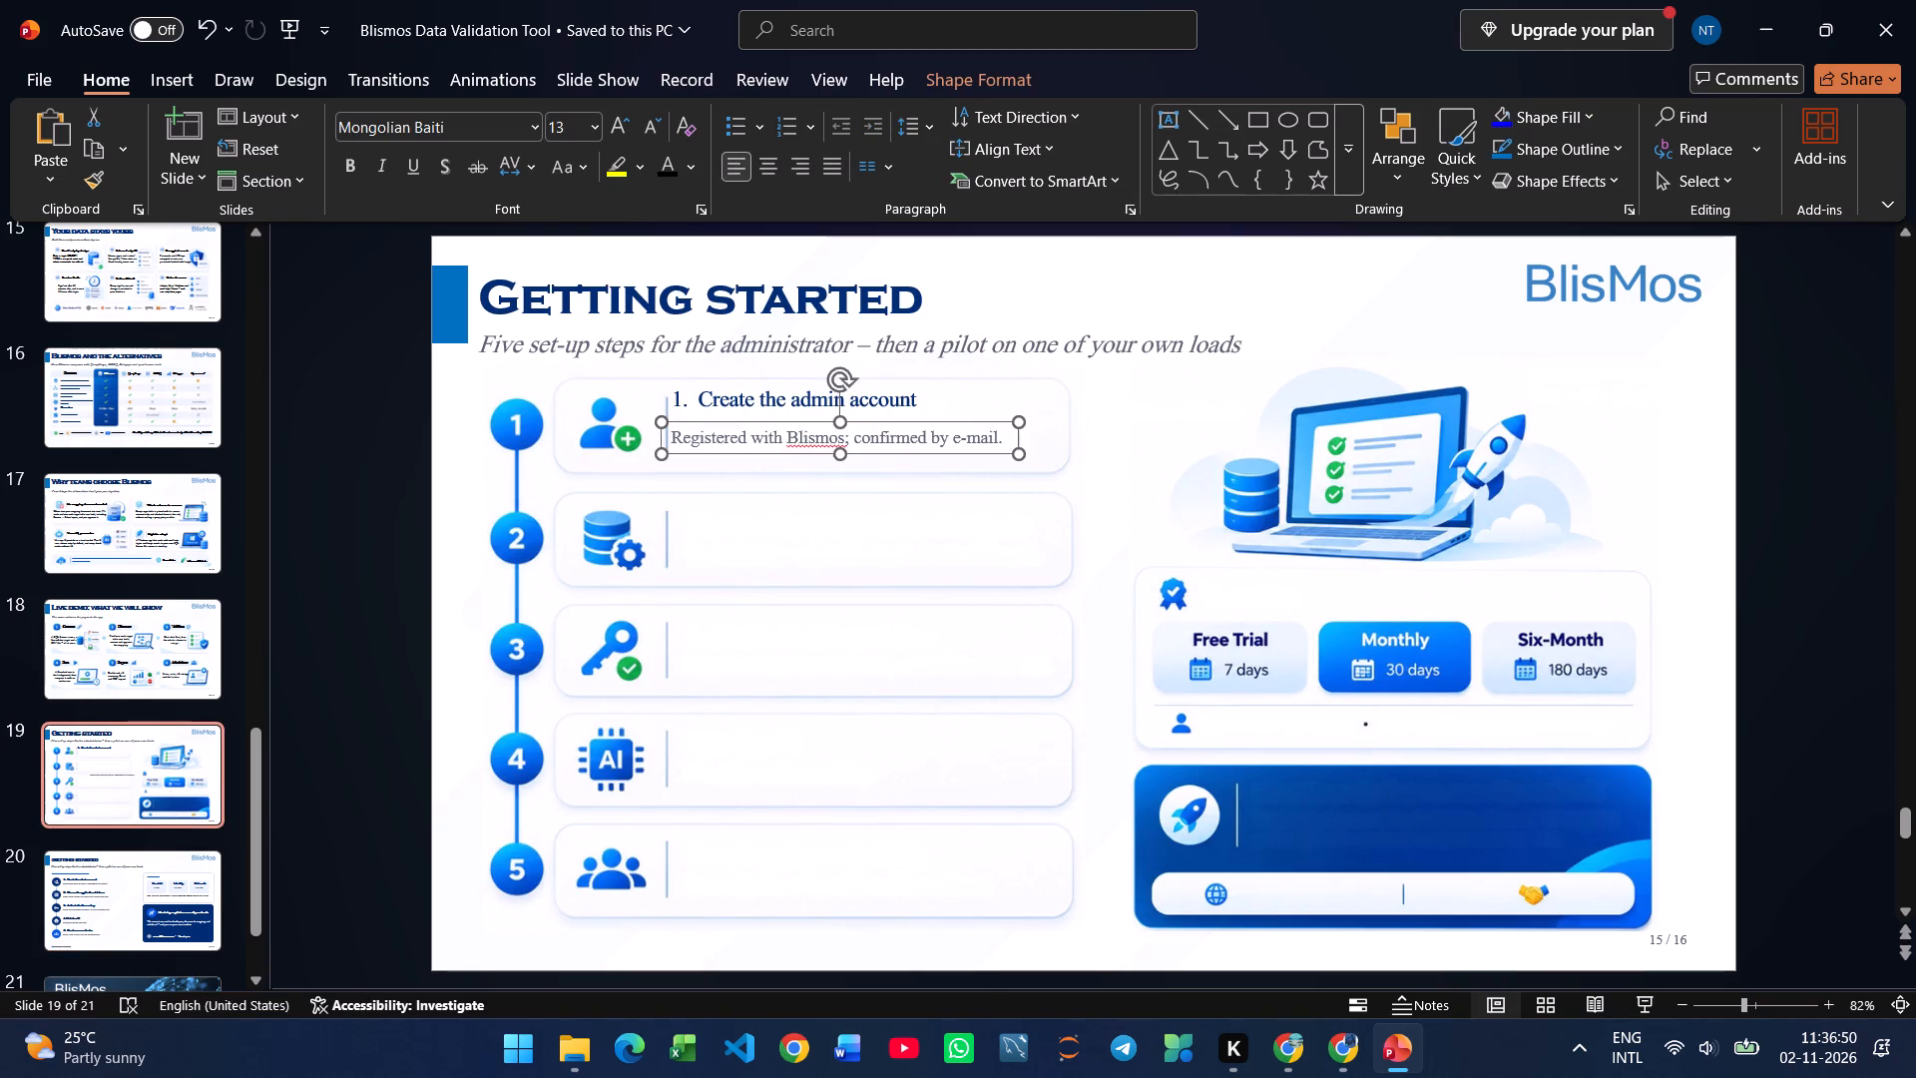
click(888, 393)
click(892, 414)
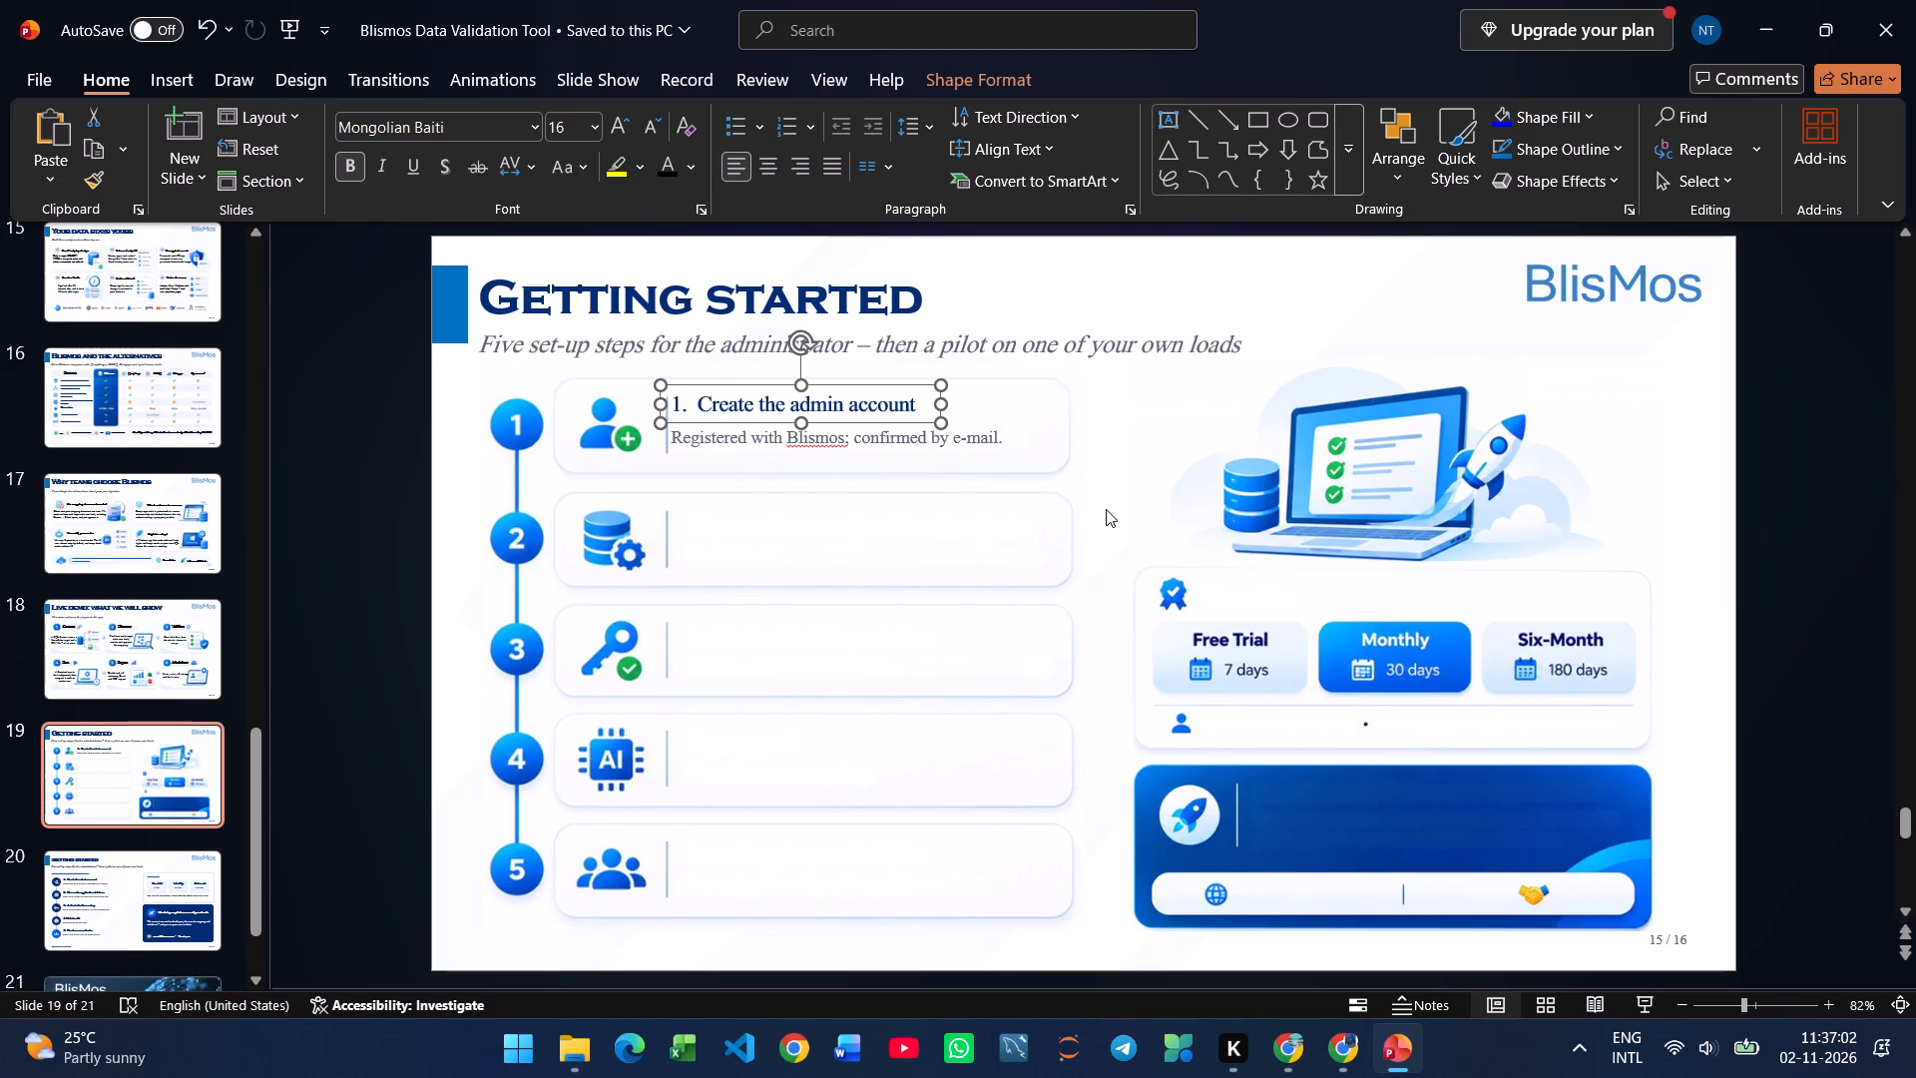
Copy the heading "2. Choose the application database" from slide 20 to slide 19, narrow its box and place it atop the second card.
click(141, 914)
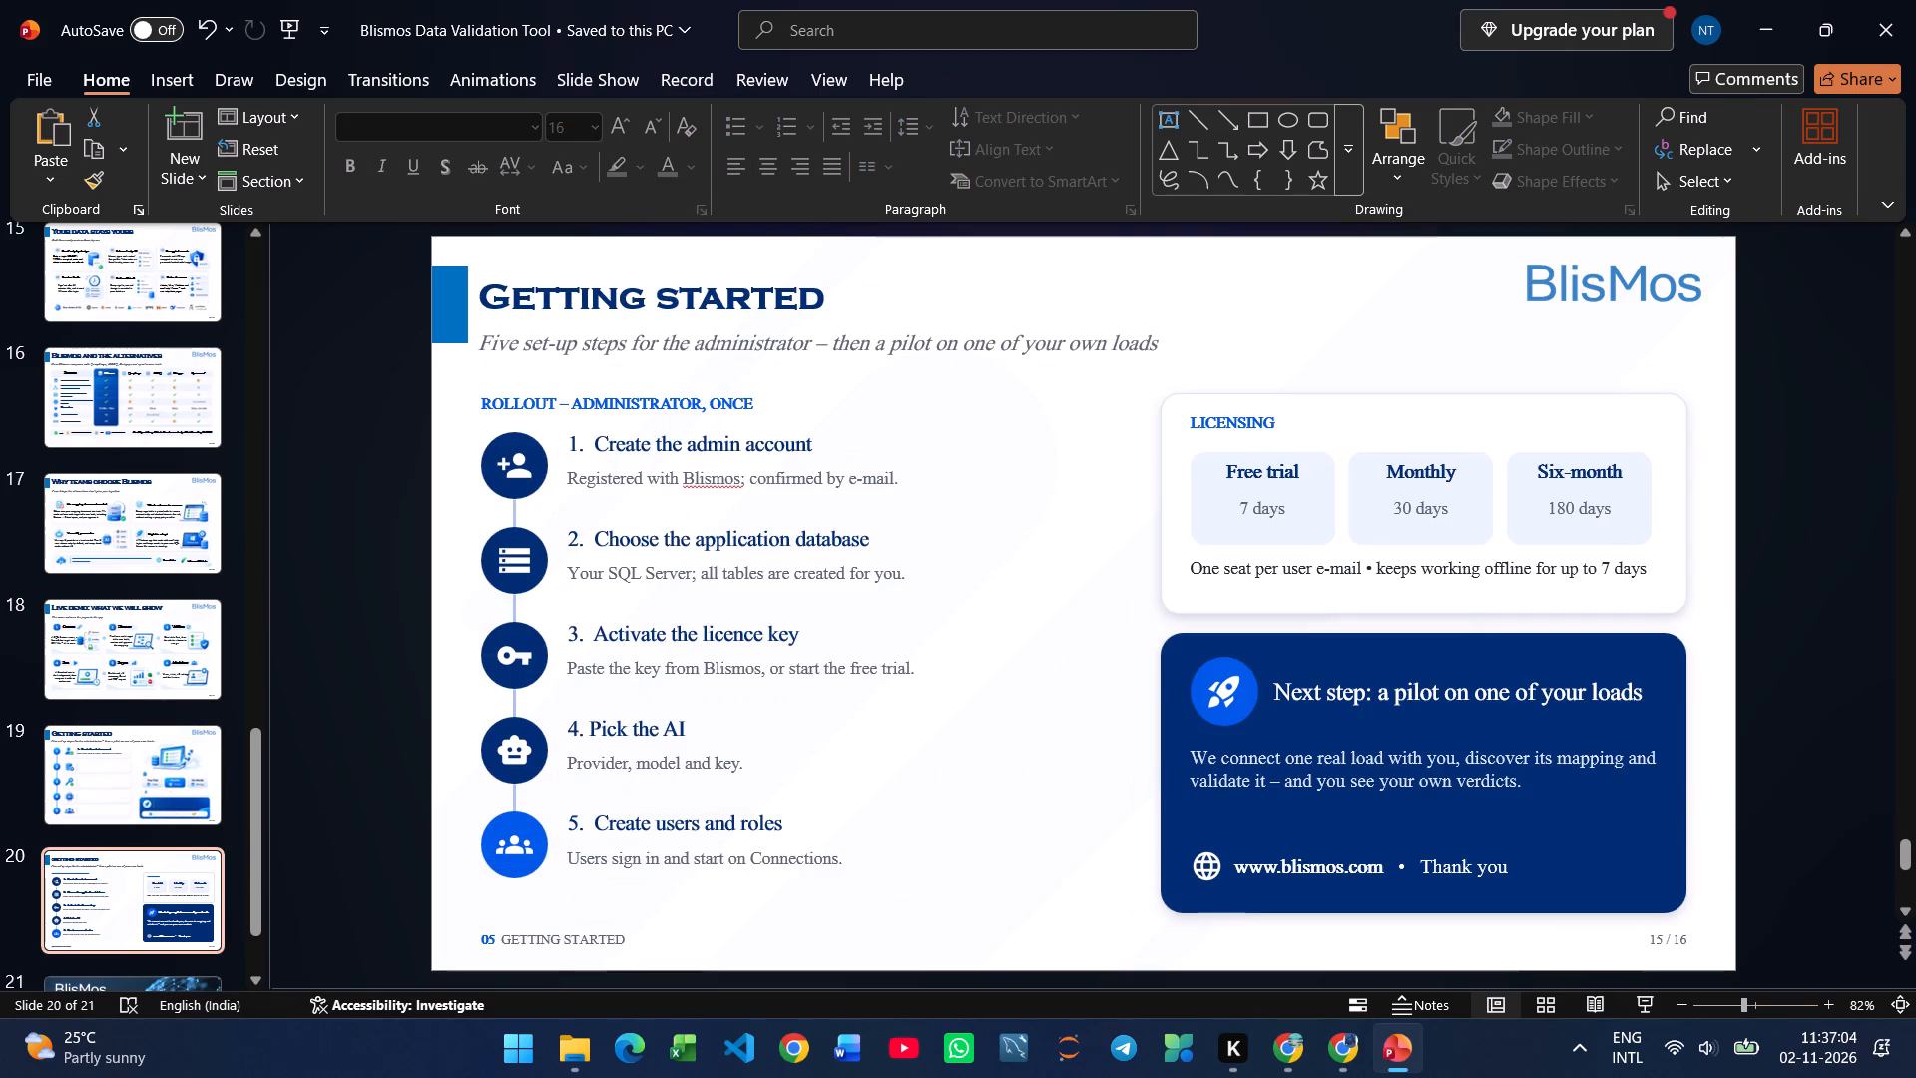
click(868, 536)
key(ctrl+a)
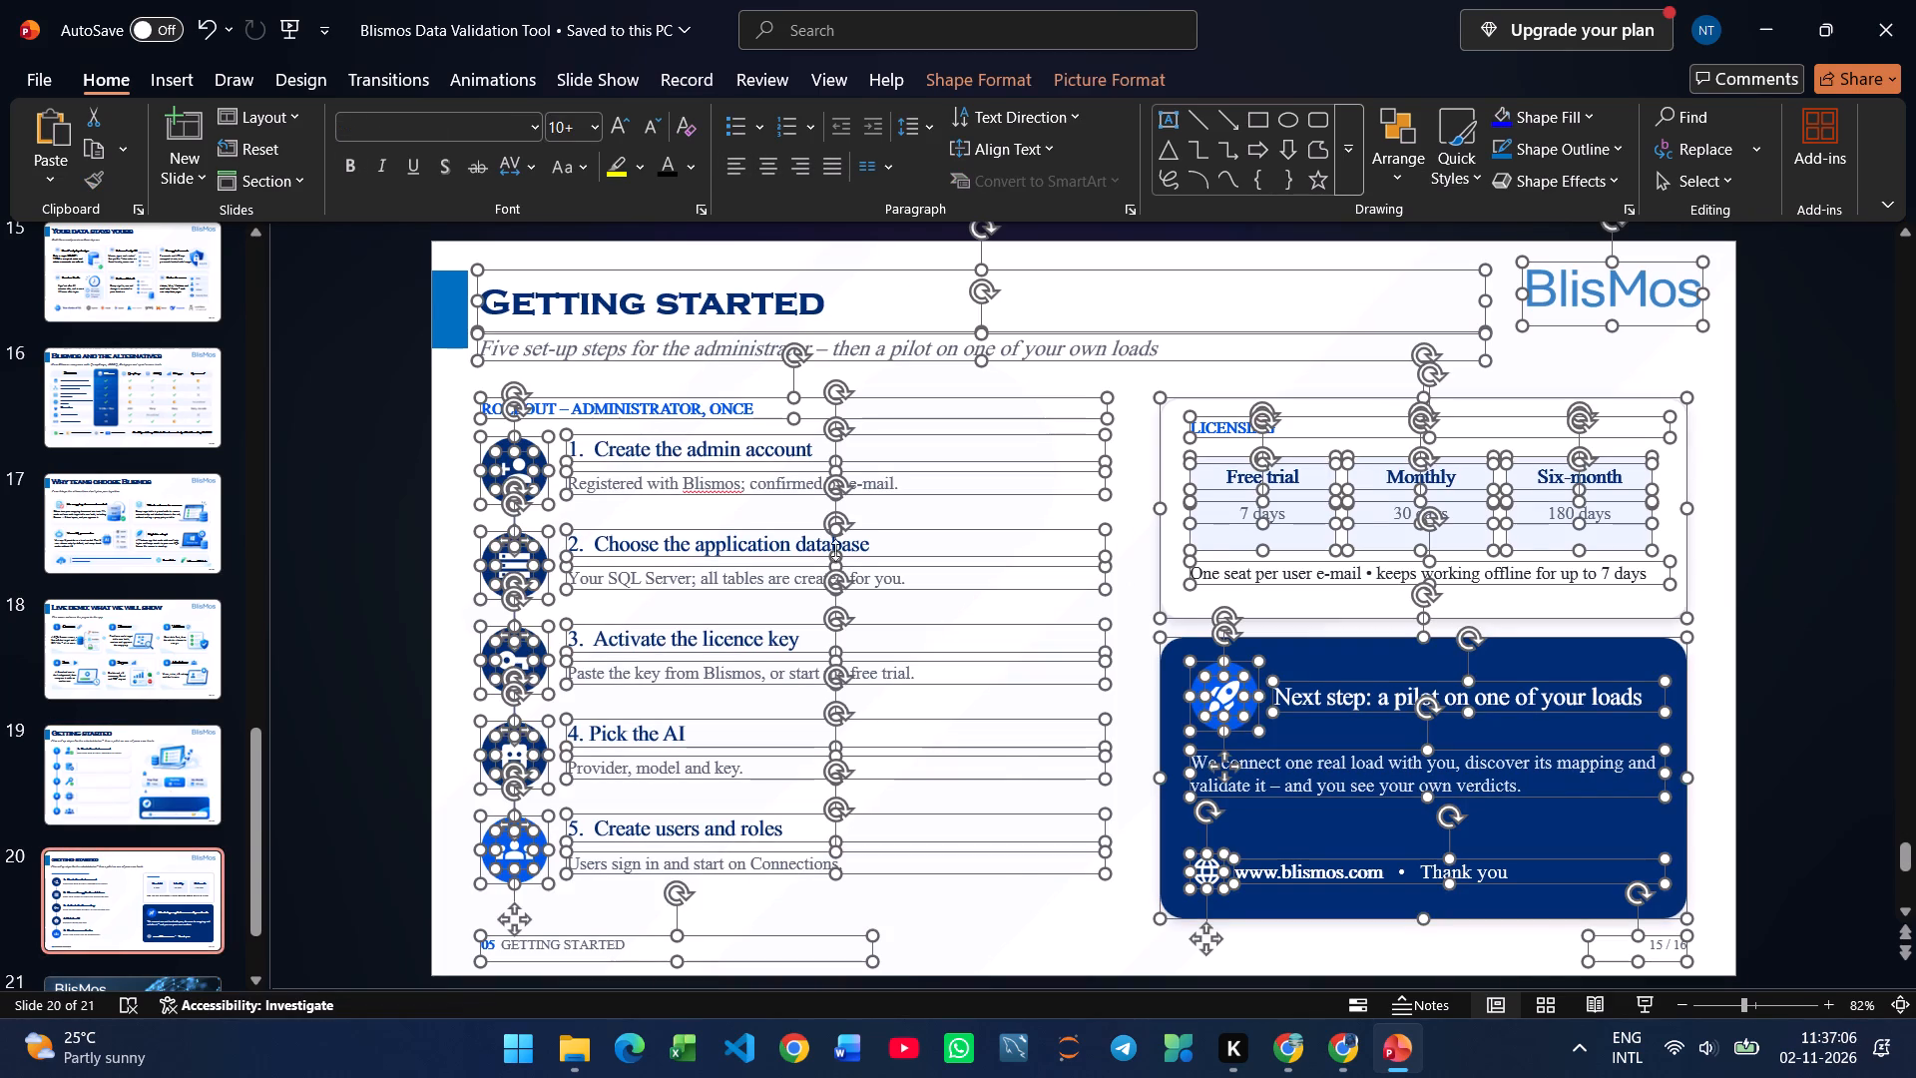
click(761, 549)
key(ctrl+a)
key(ctrl+c)
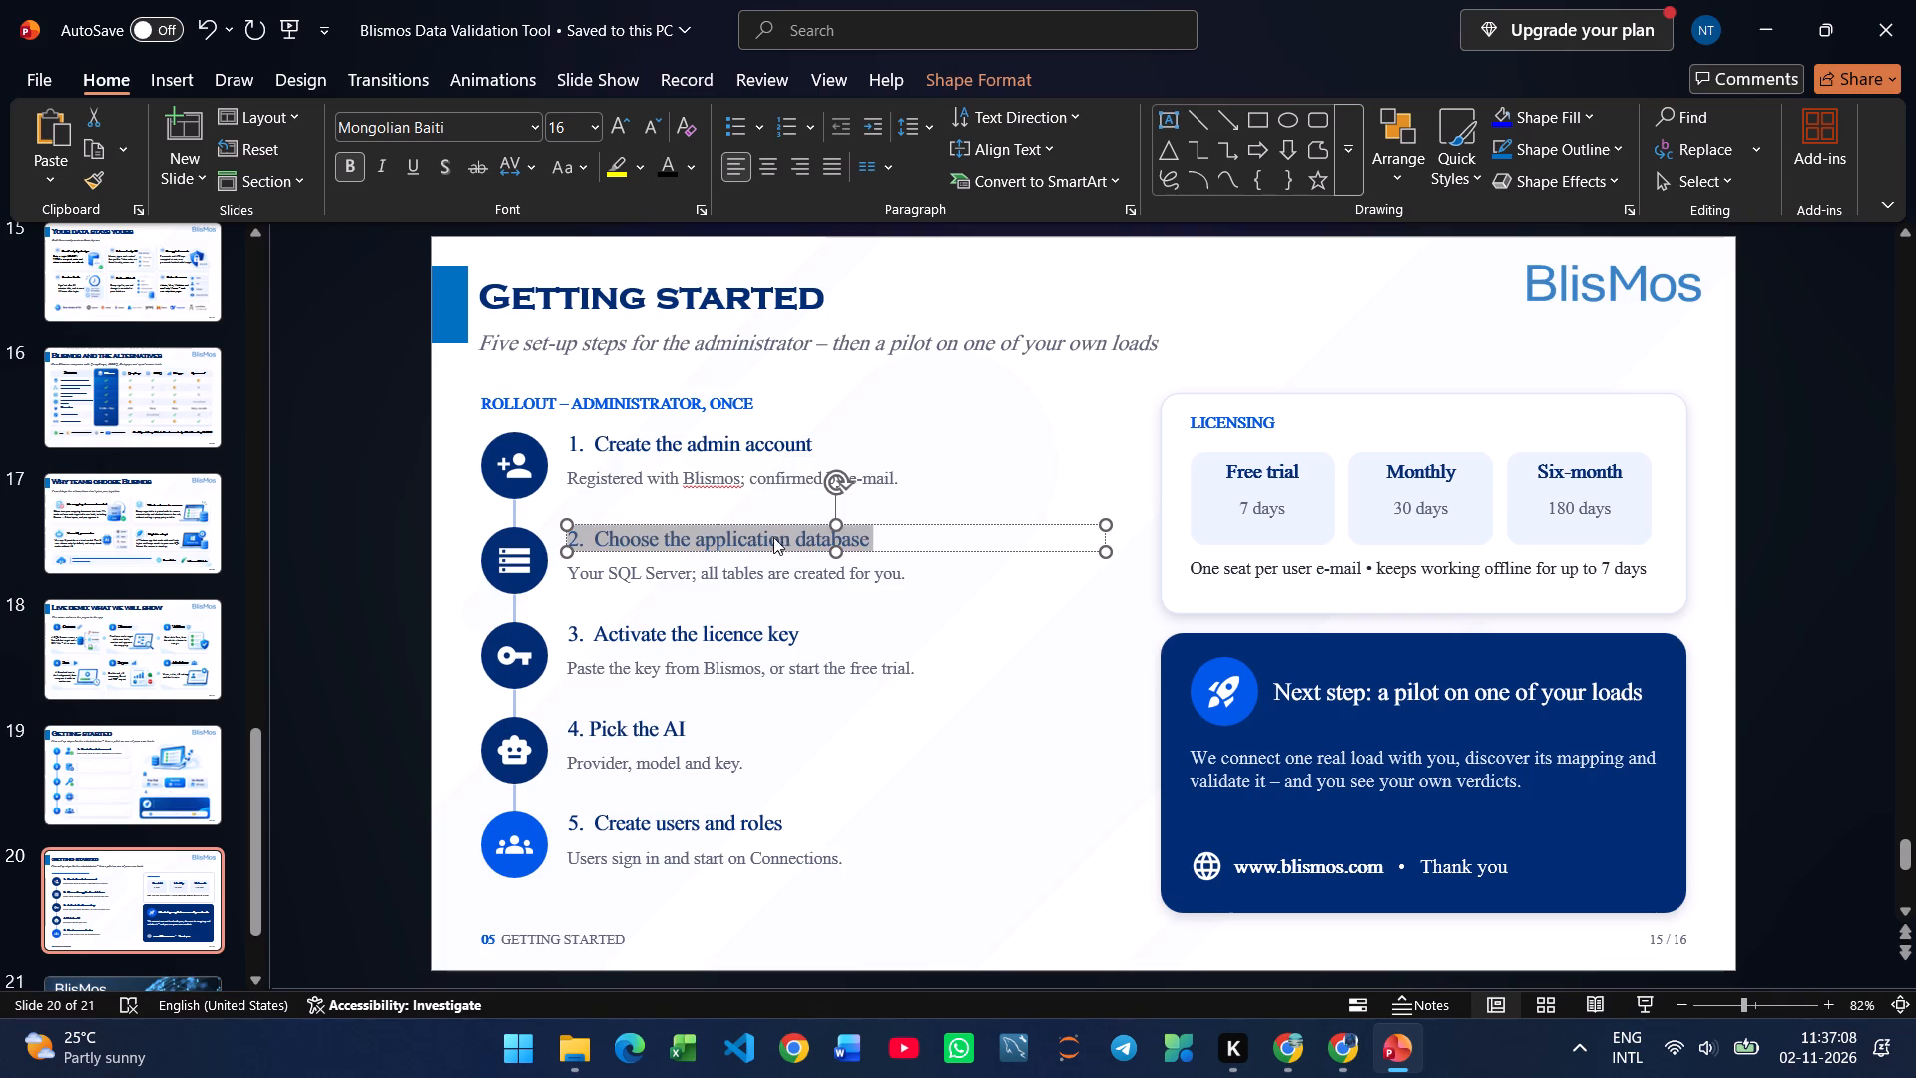
click(159, 755)
key(ctrl+v)
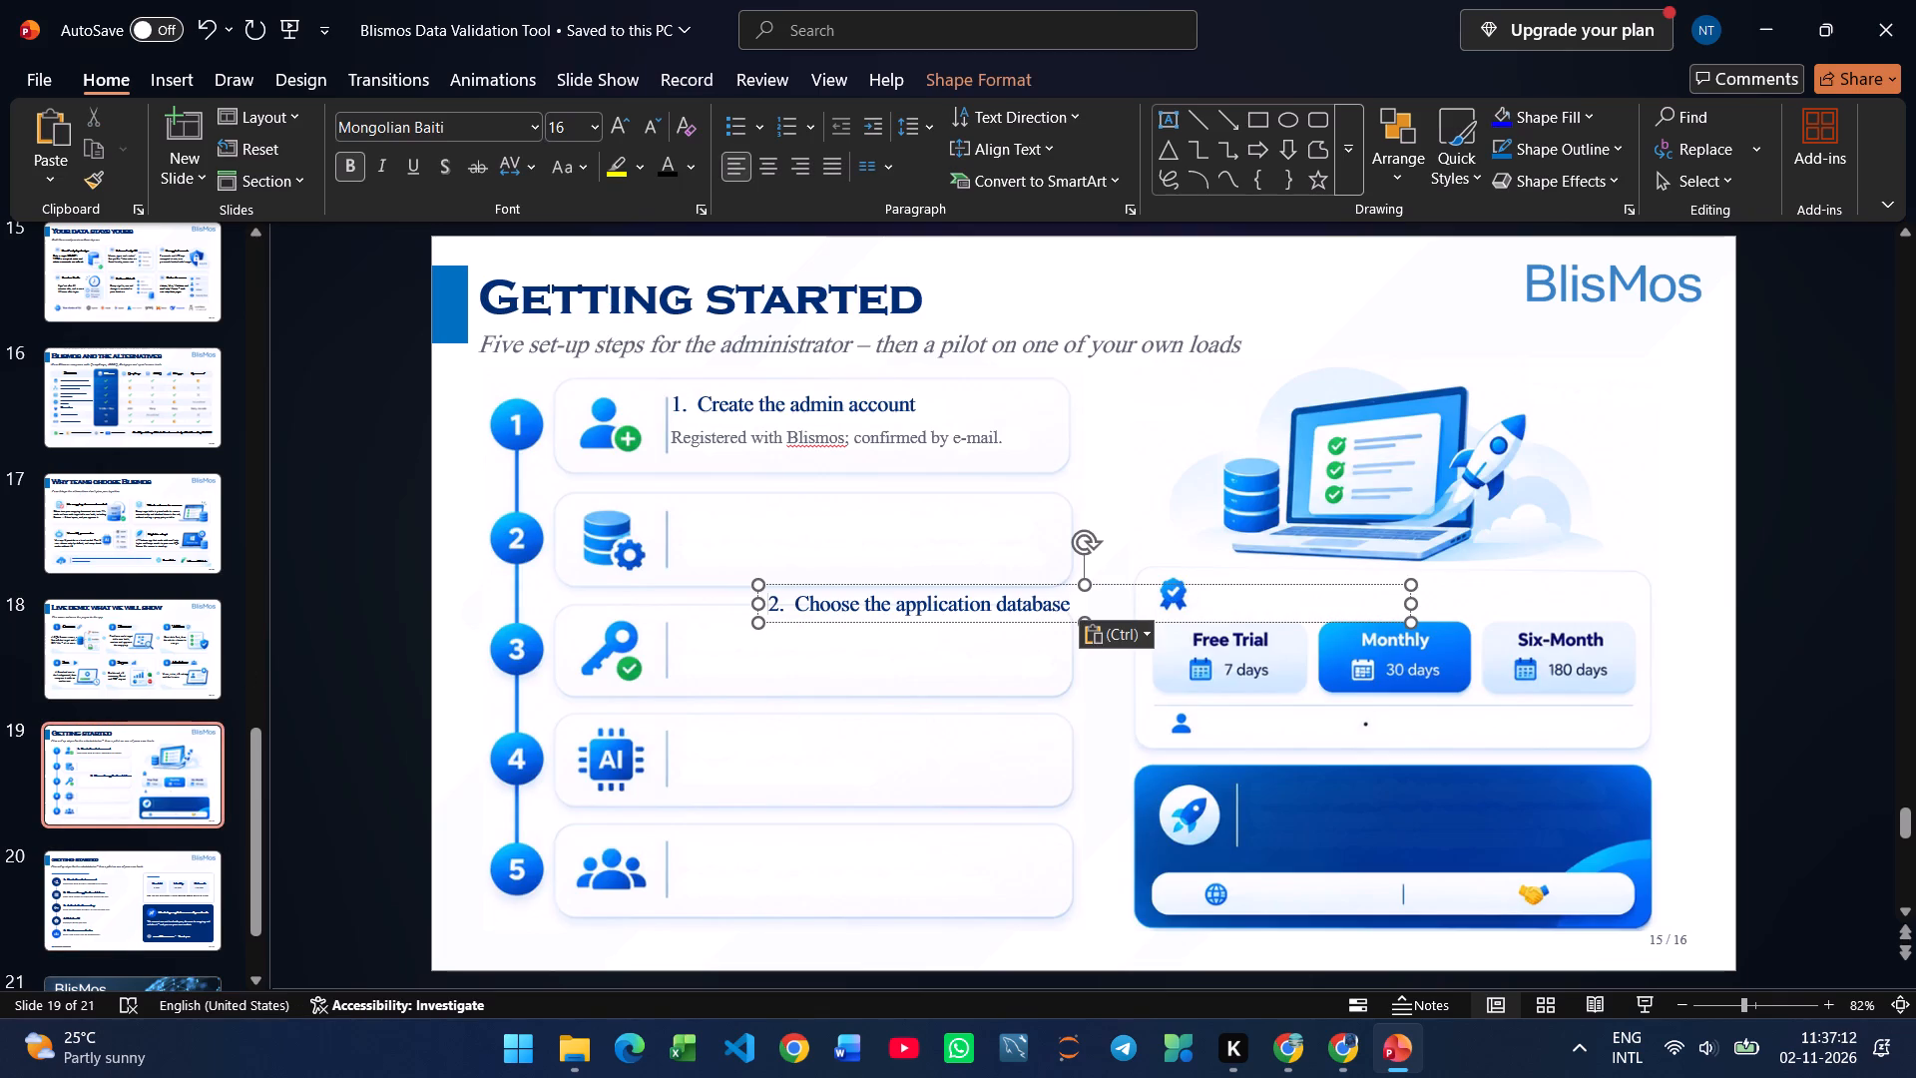
drag(1406, 606, 1169, 622)
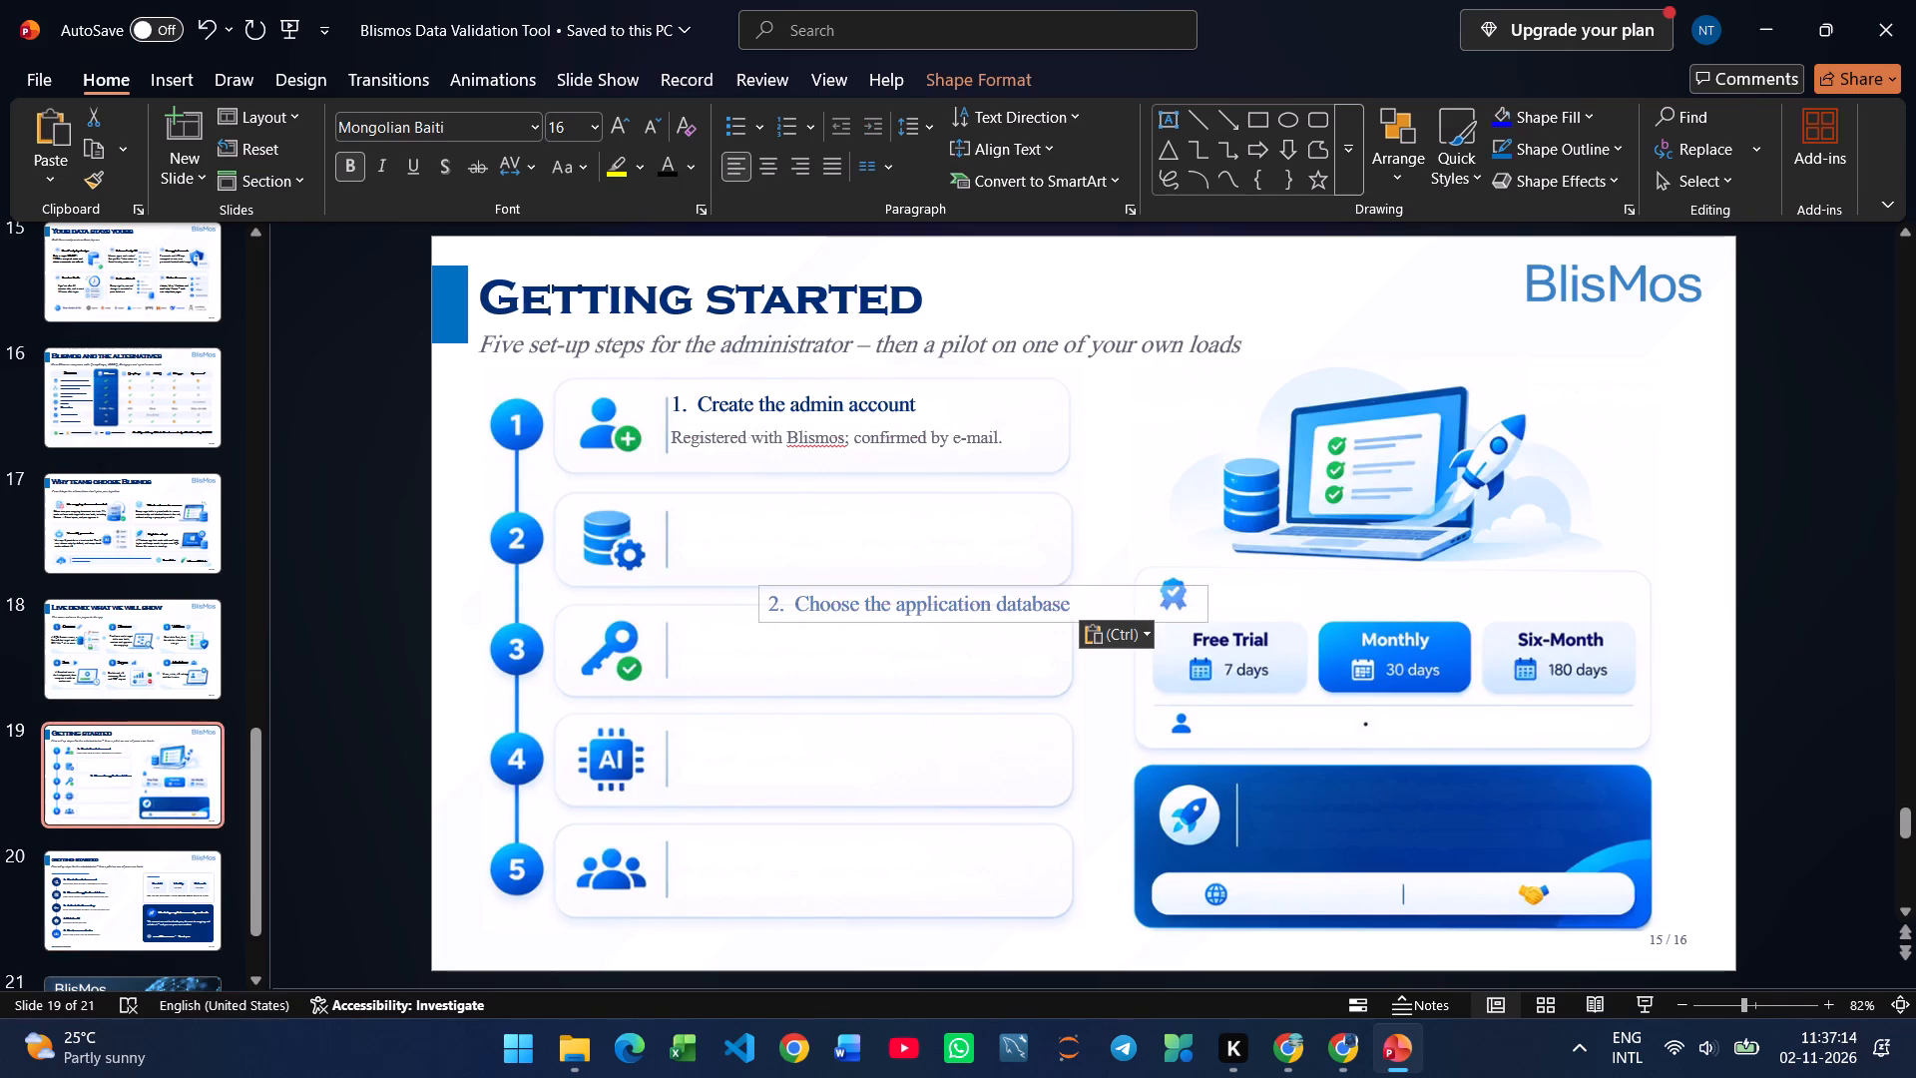
drag(1169, 622, 1089, 612)
drag(1026, 623, 958, 544)
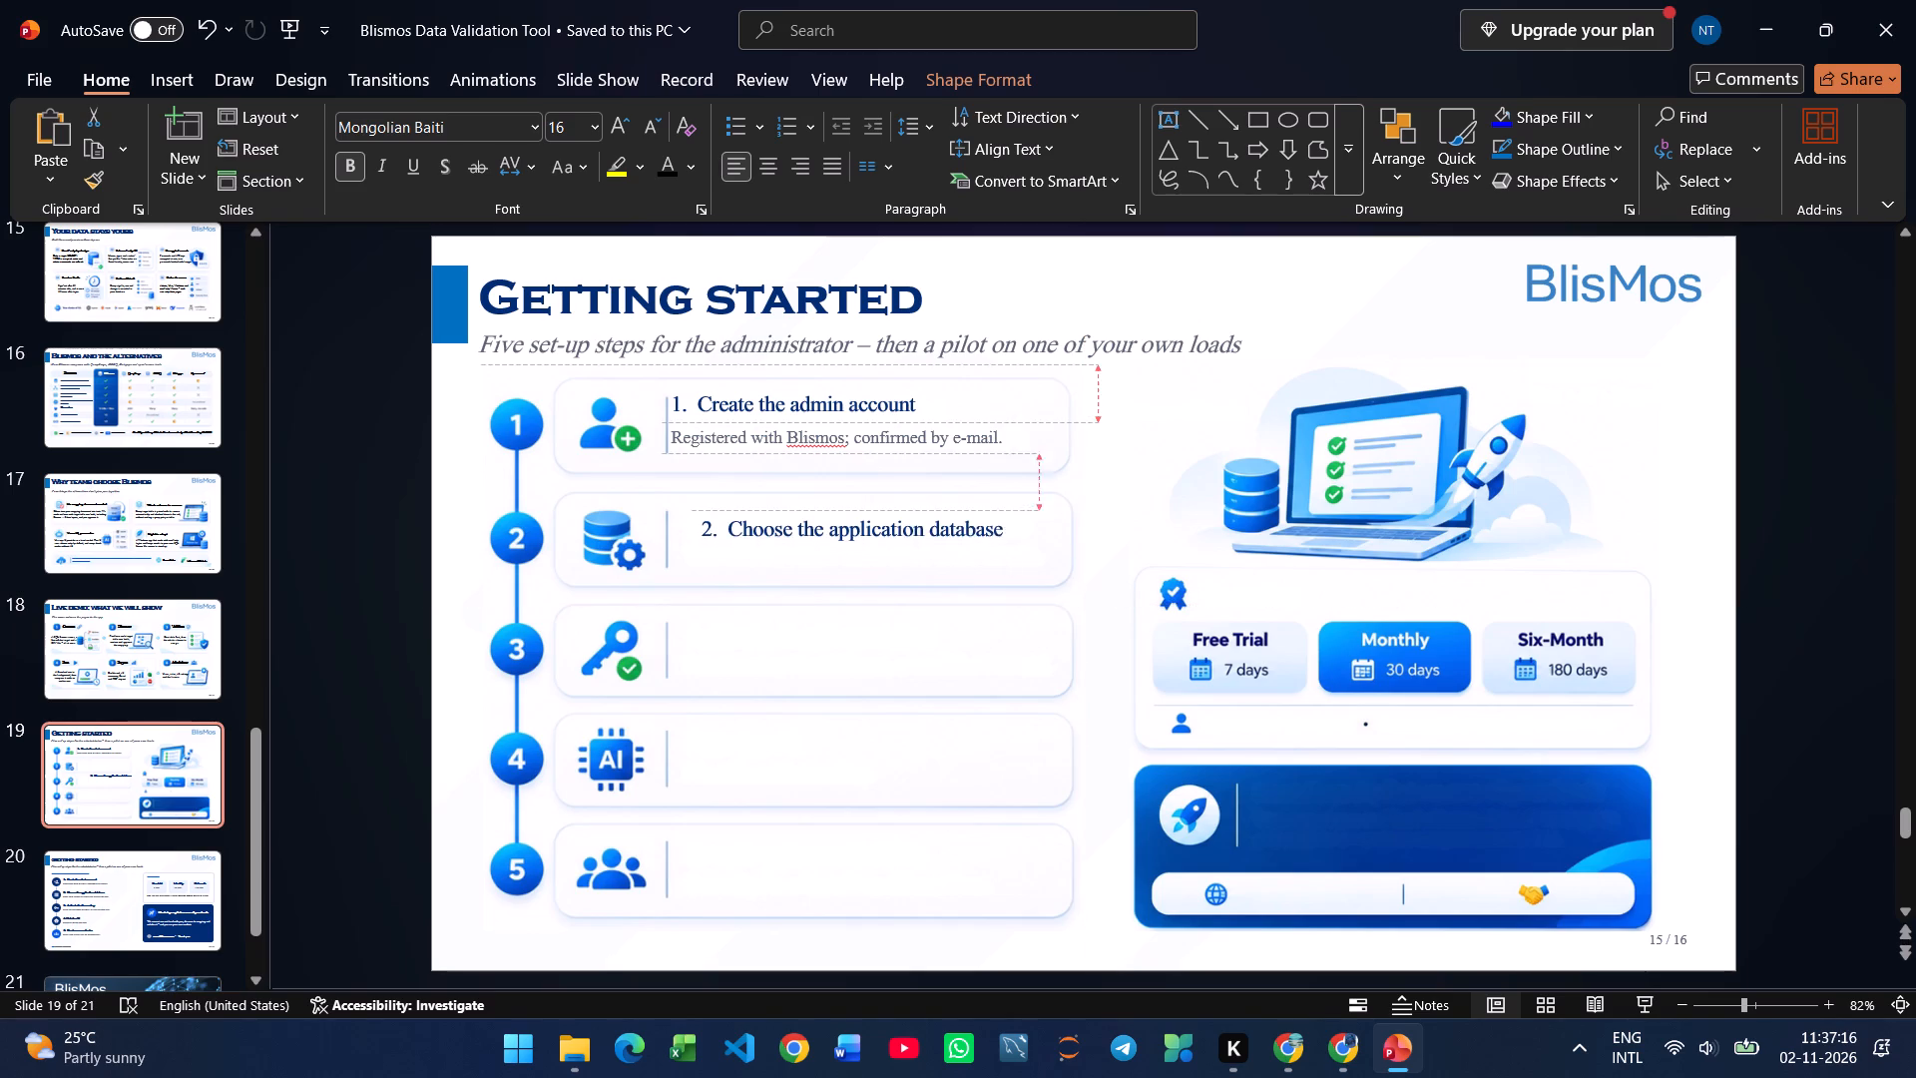
drag(958, 544, 935, 540)
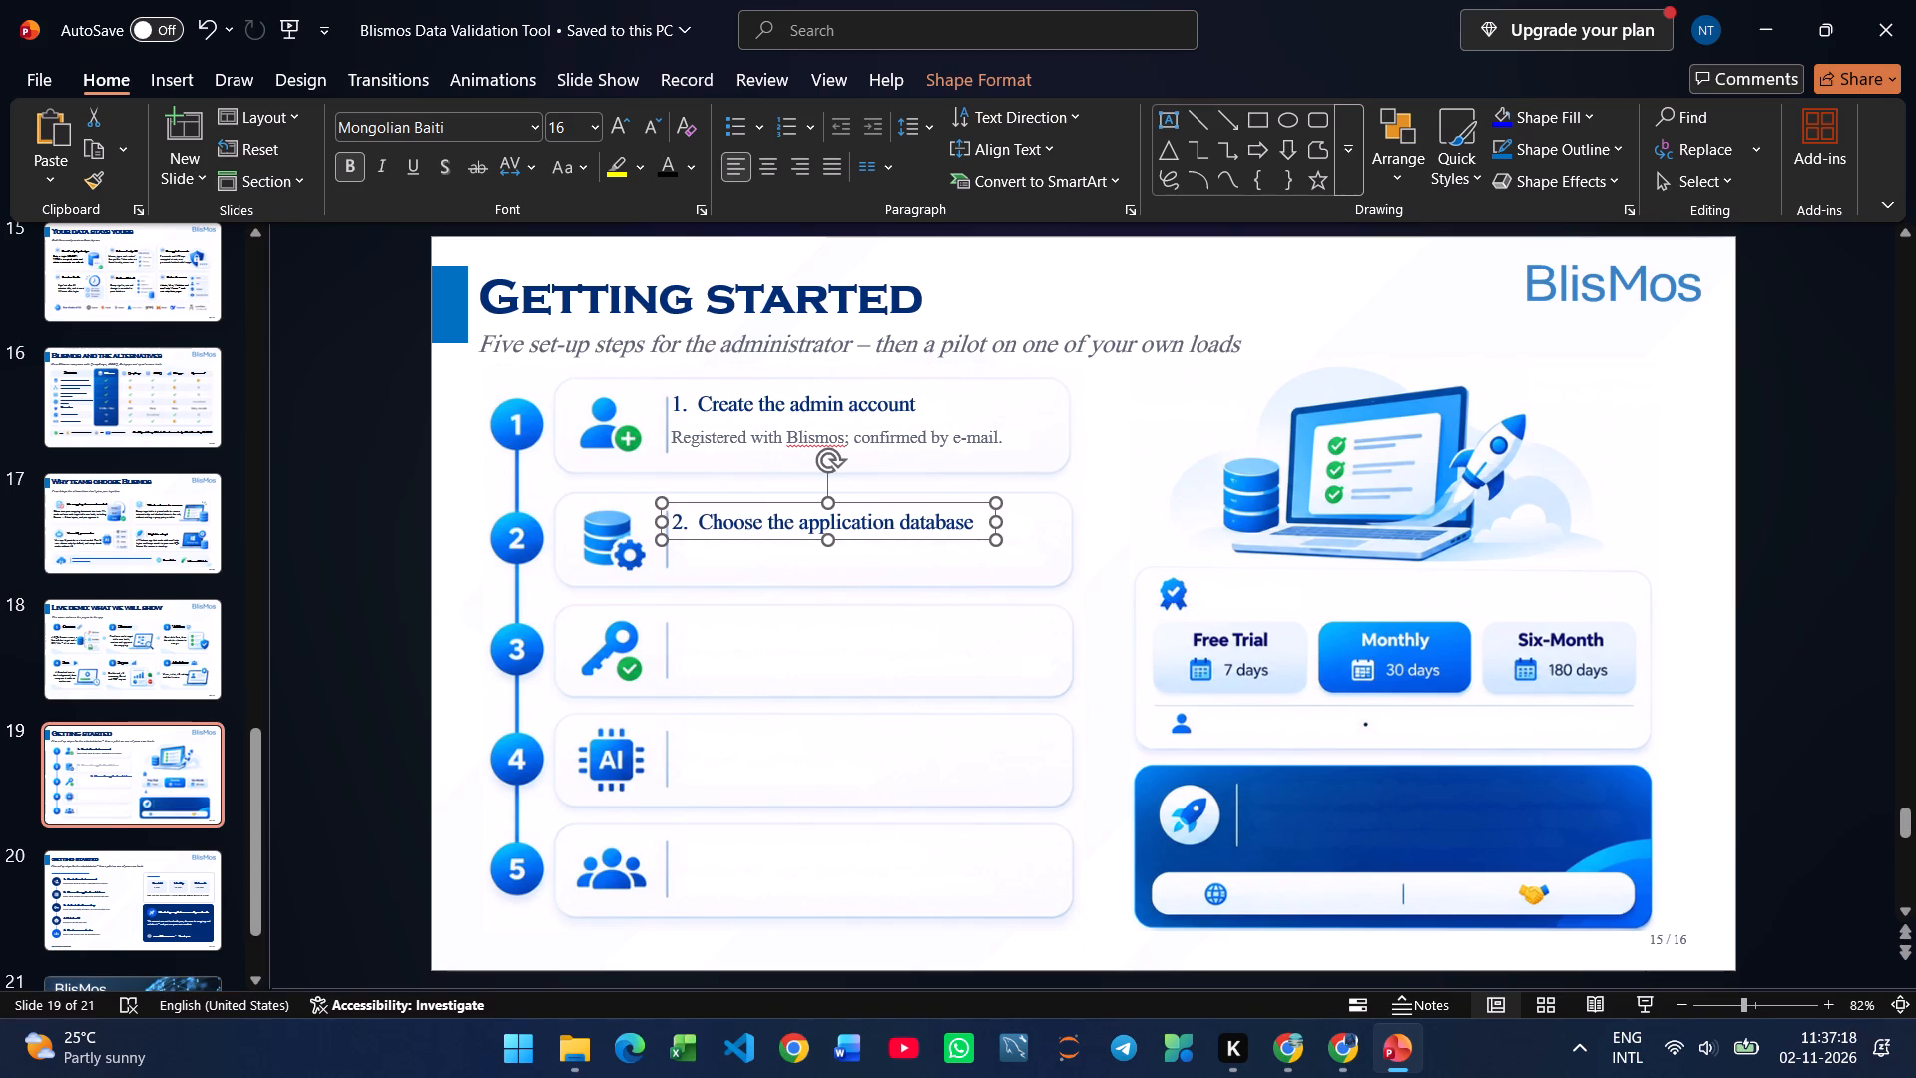
Copy "Your SQL Server; all tables are created for you." from slide 20 to slide 19, narrow its box and fit it under the second card's heading.
click(146, 889)
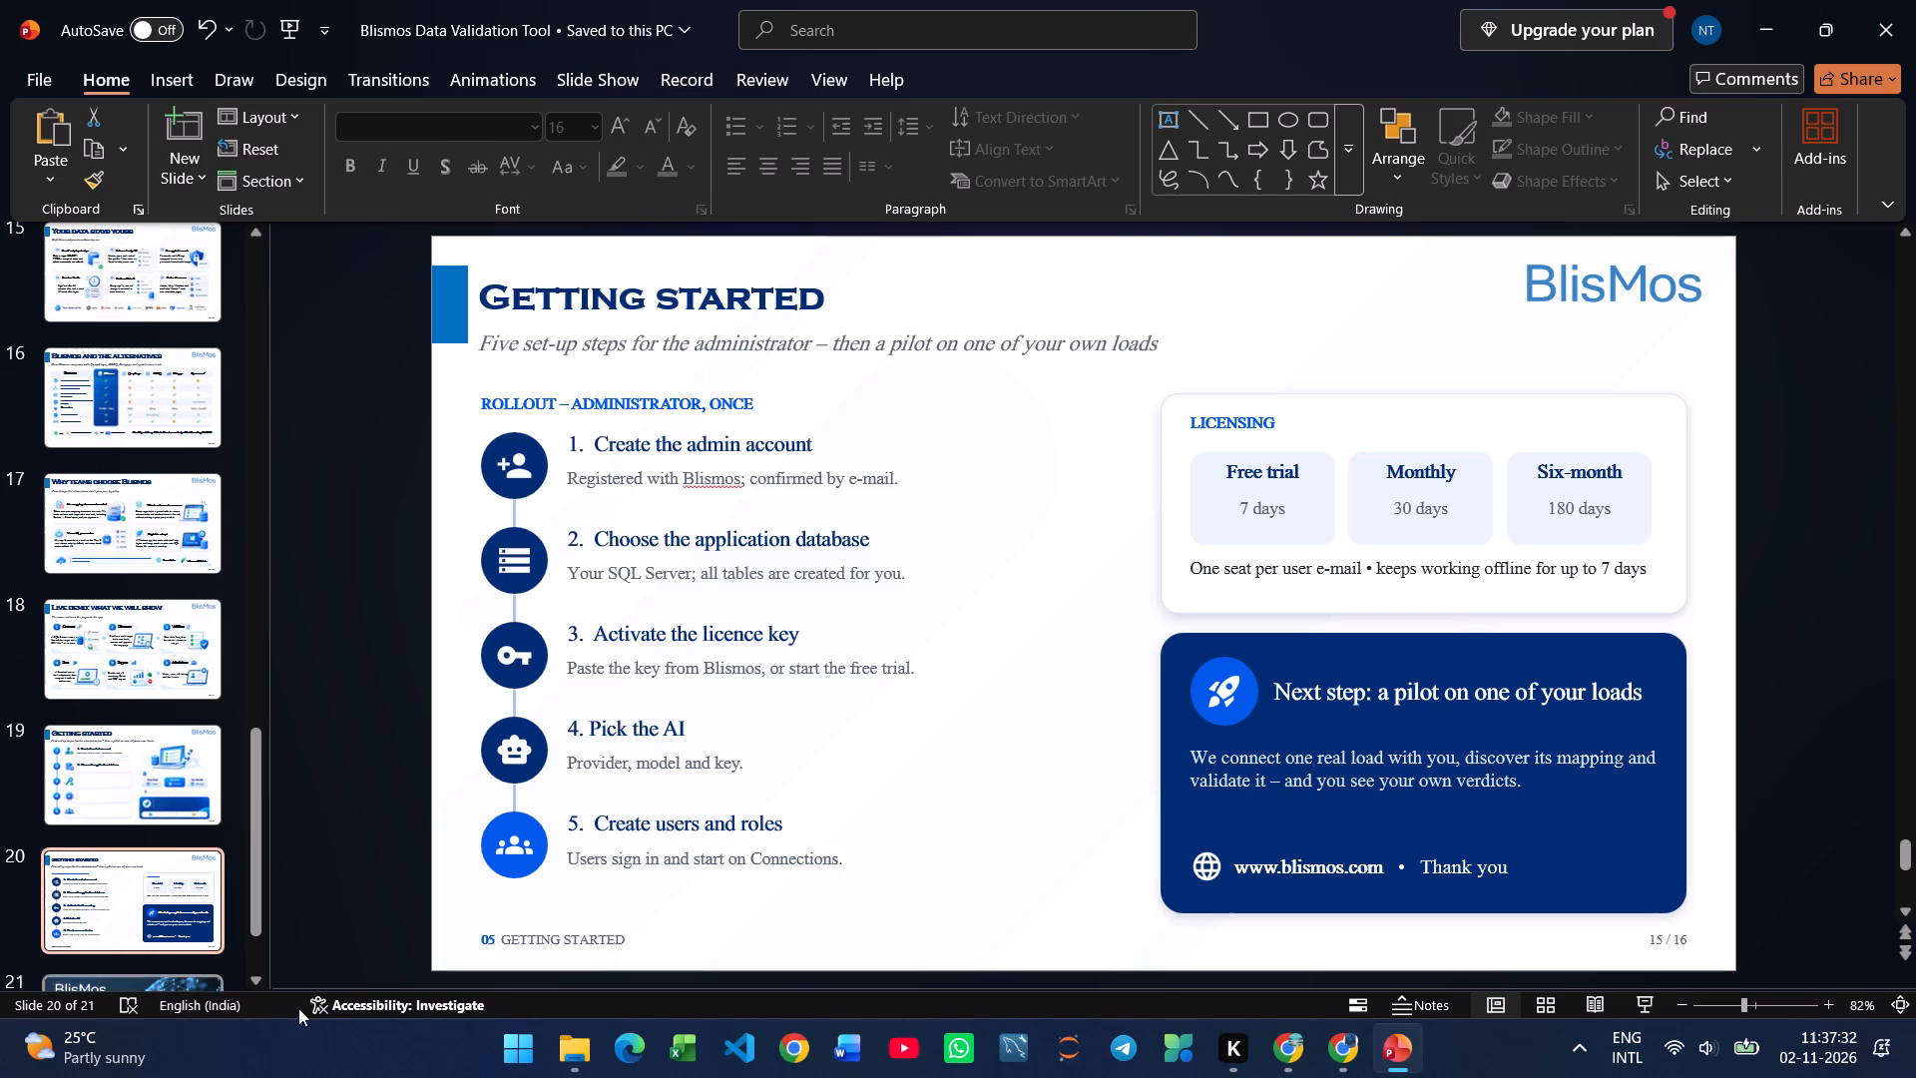
click(715, 567)
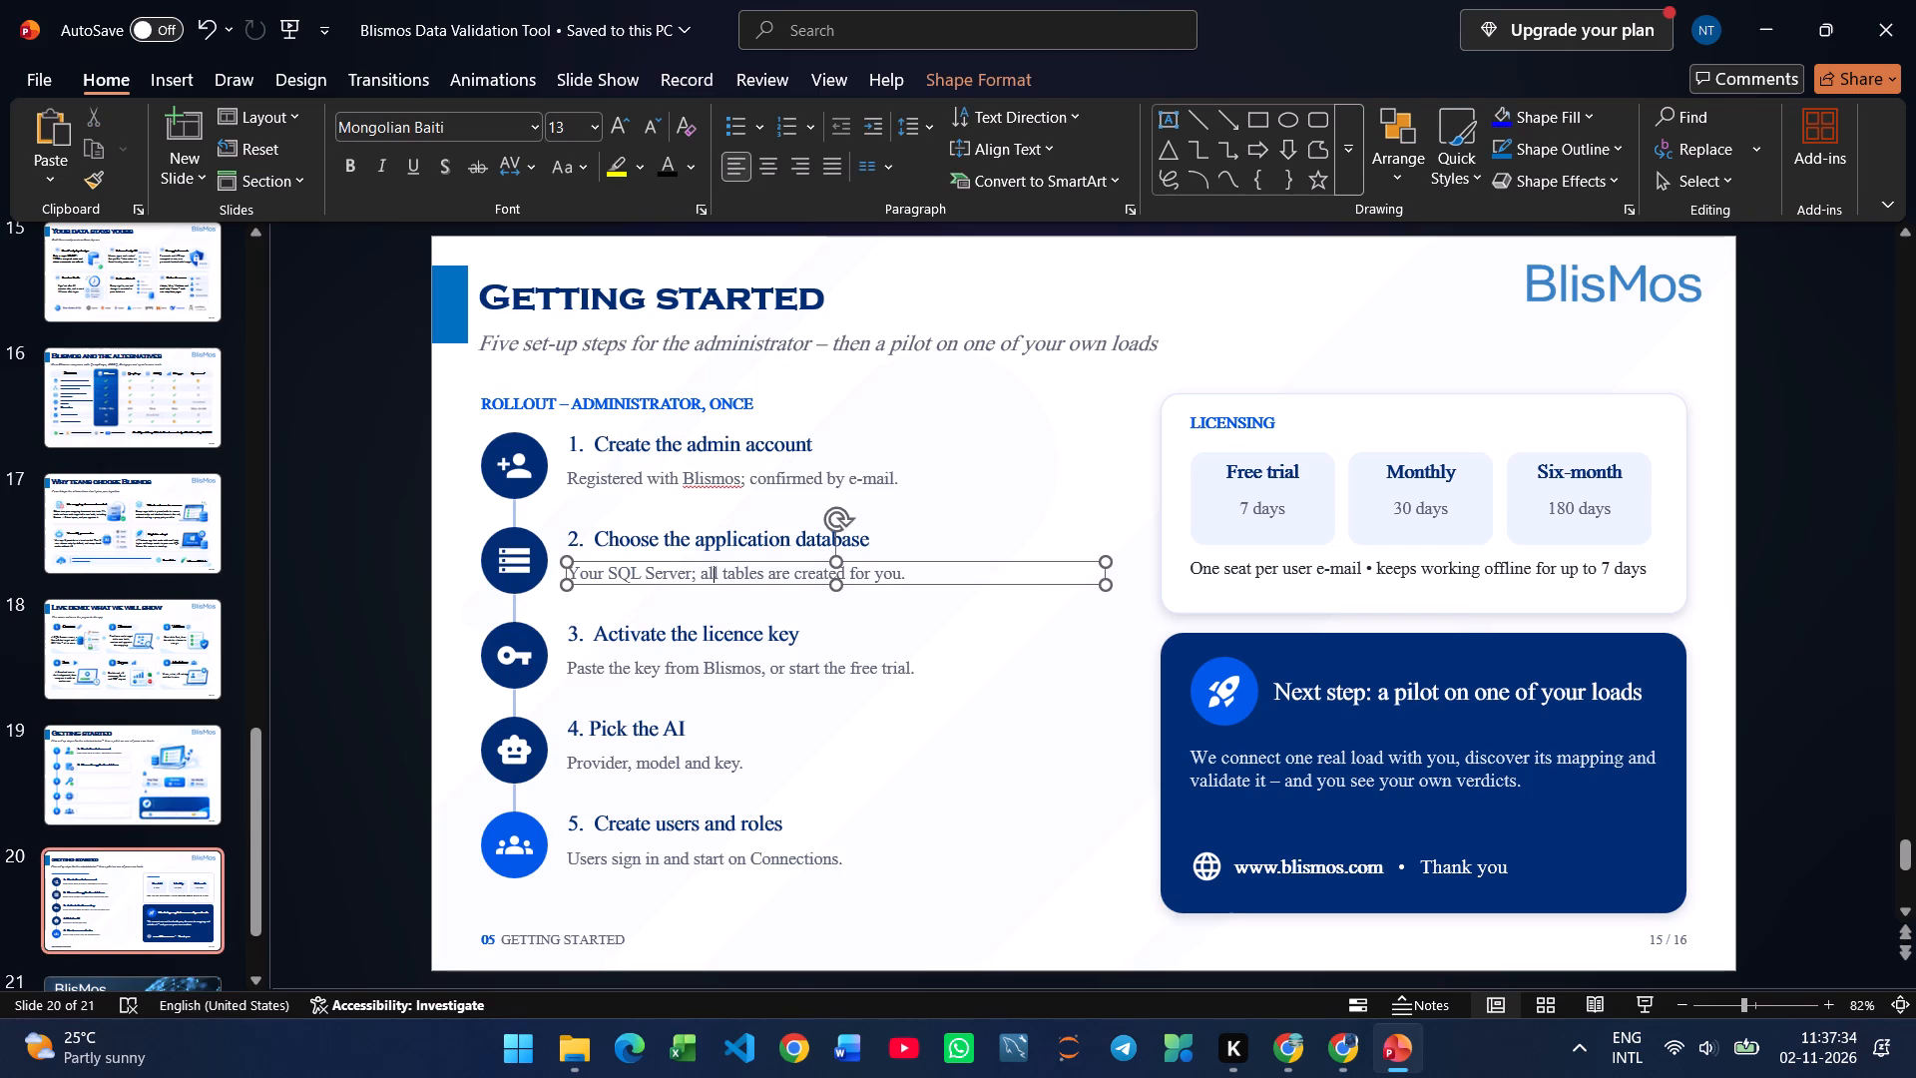
key(ctrl+a)
key(ctrl+c)
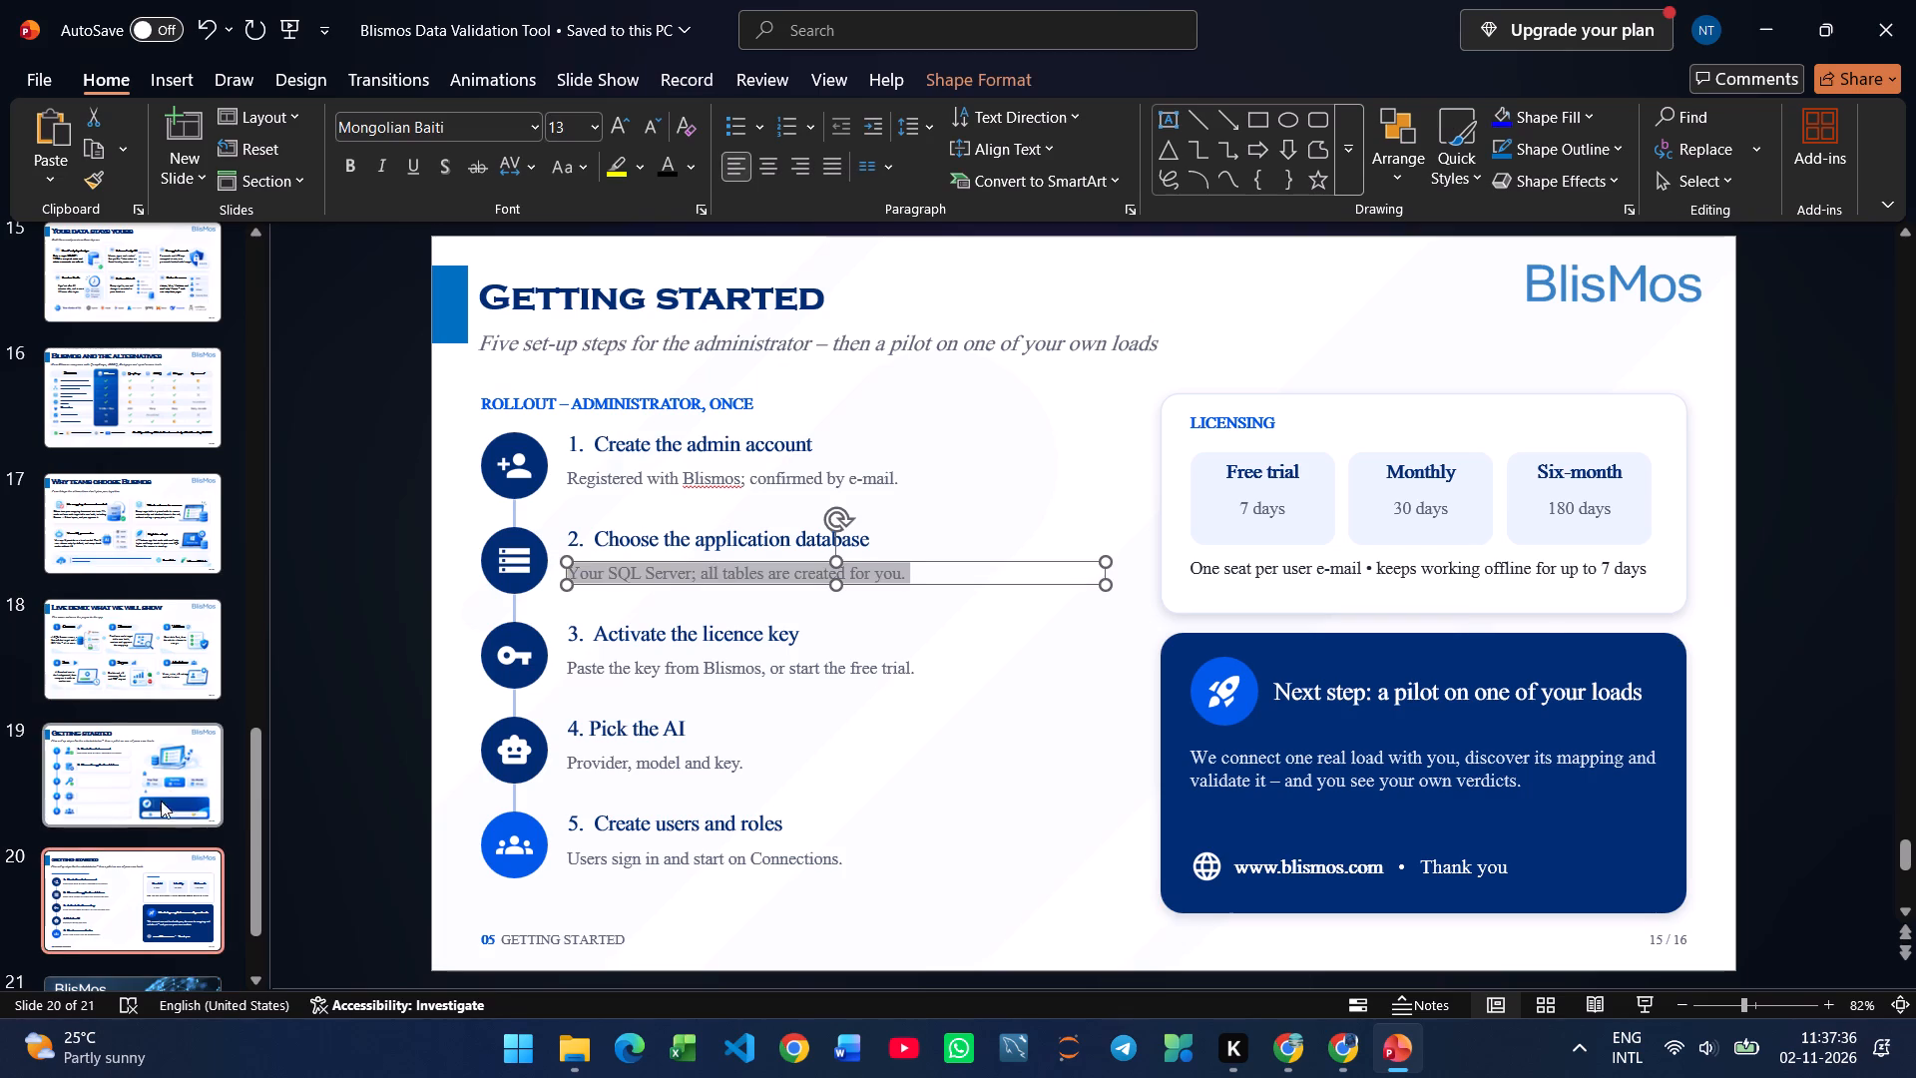
click(109, 803)
key(ctrl+v)
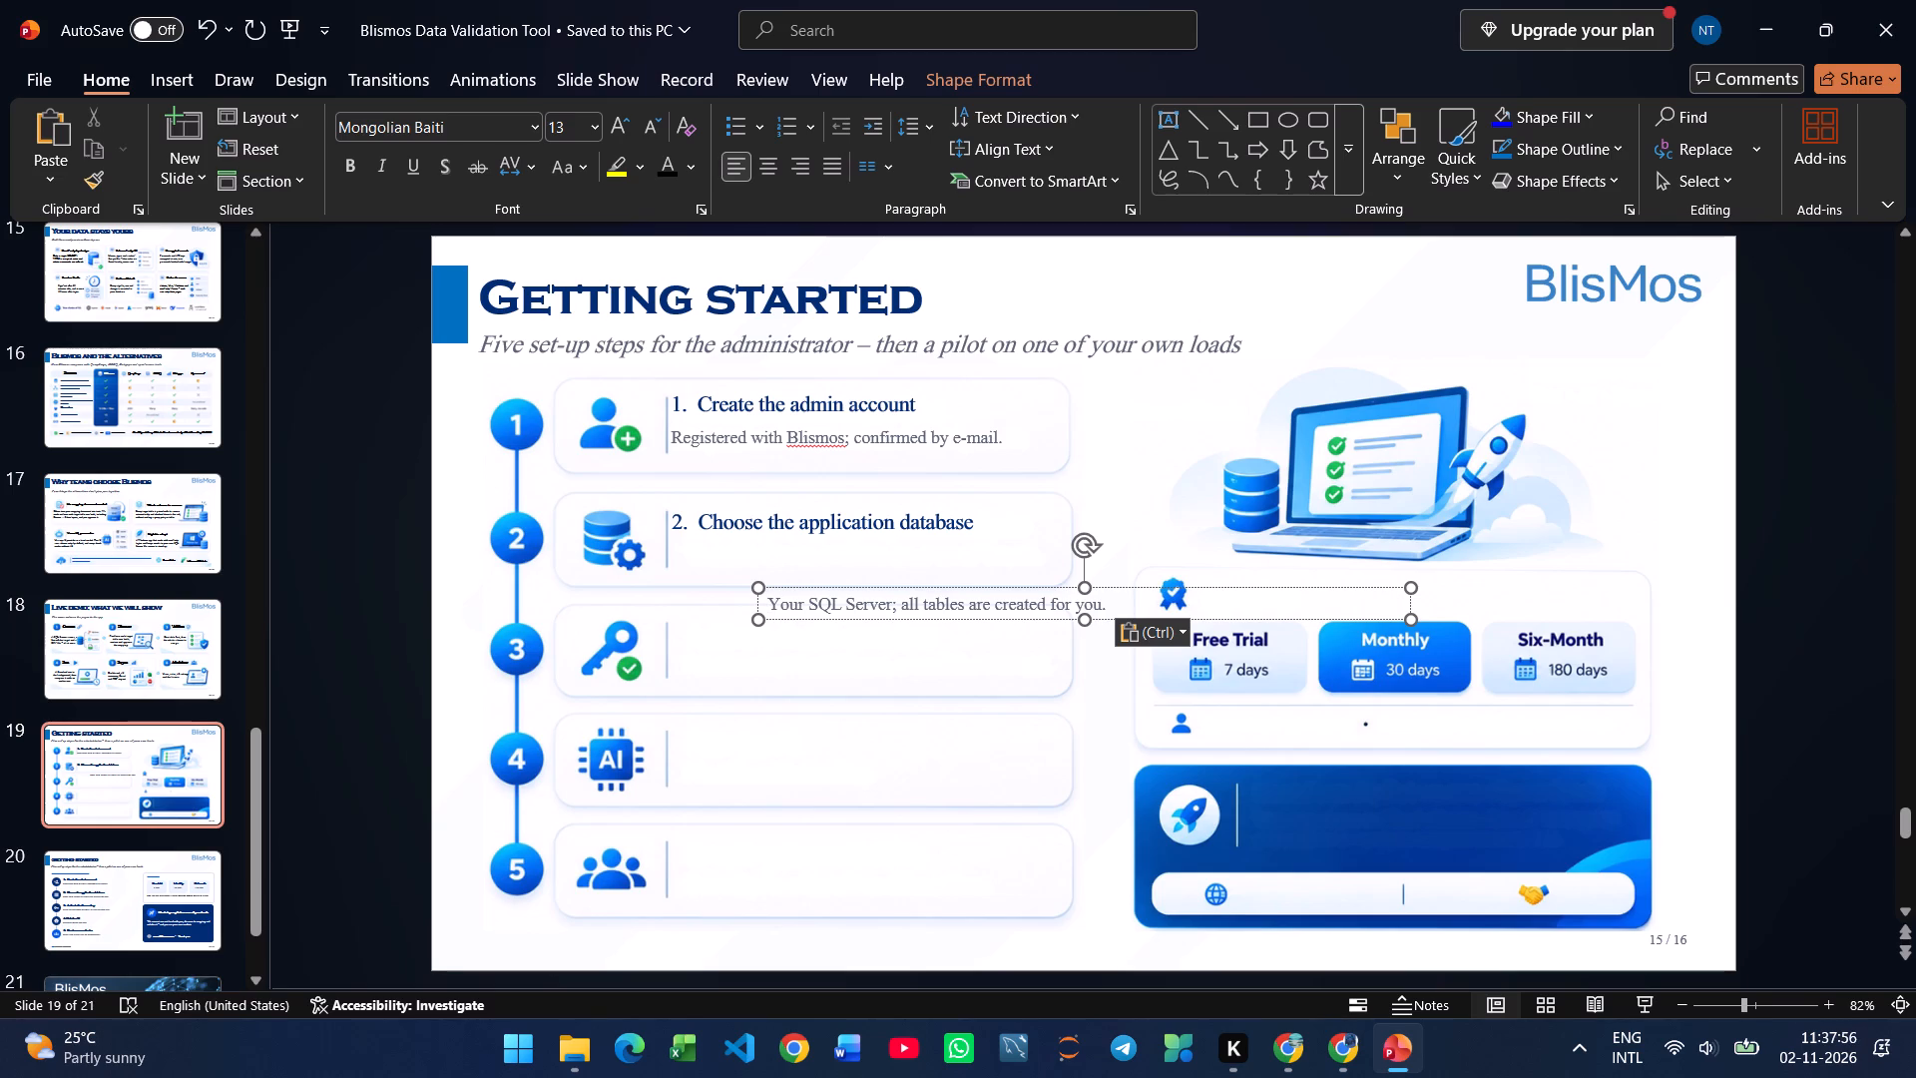
drag(1032, 621, 941, 574)
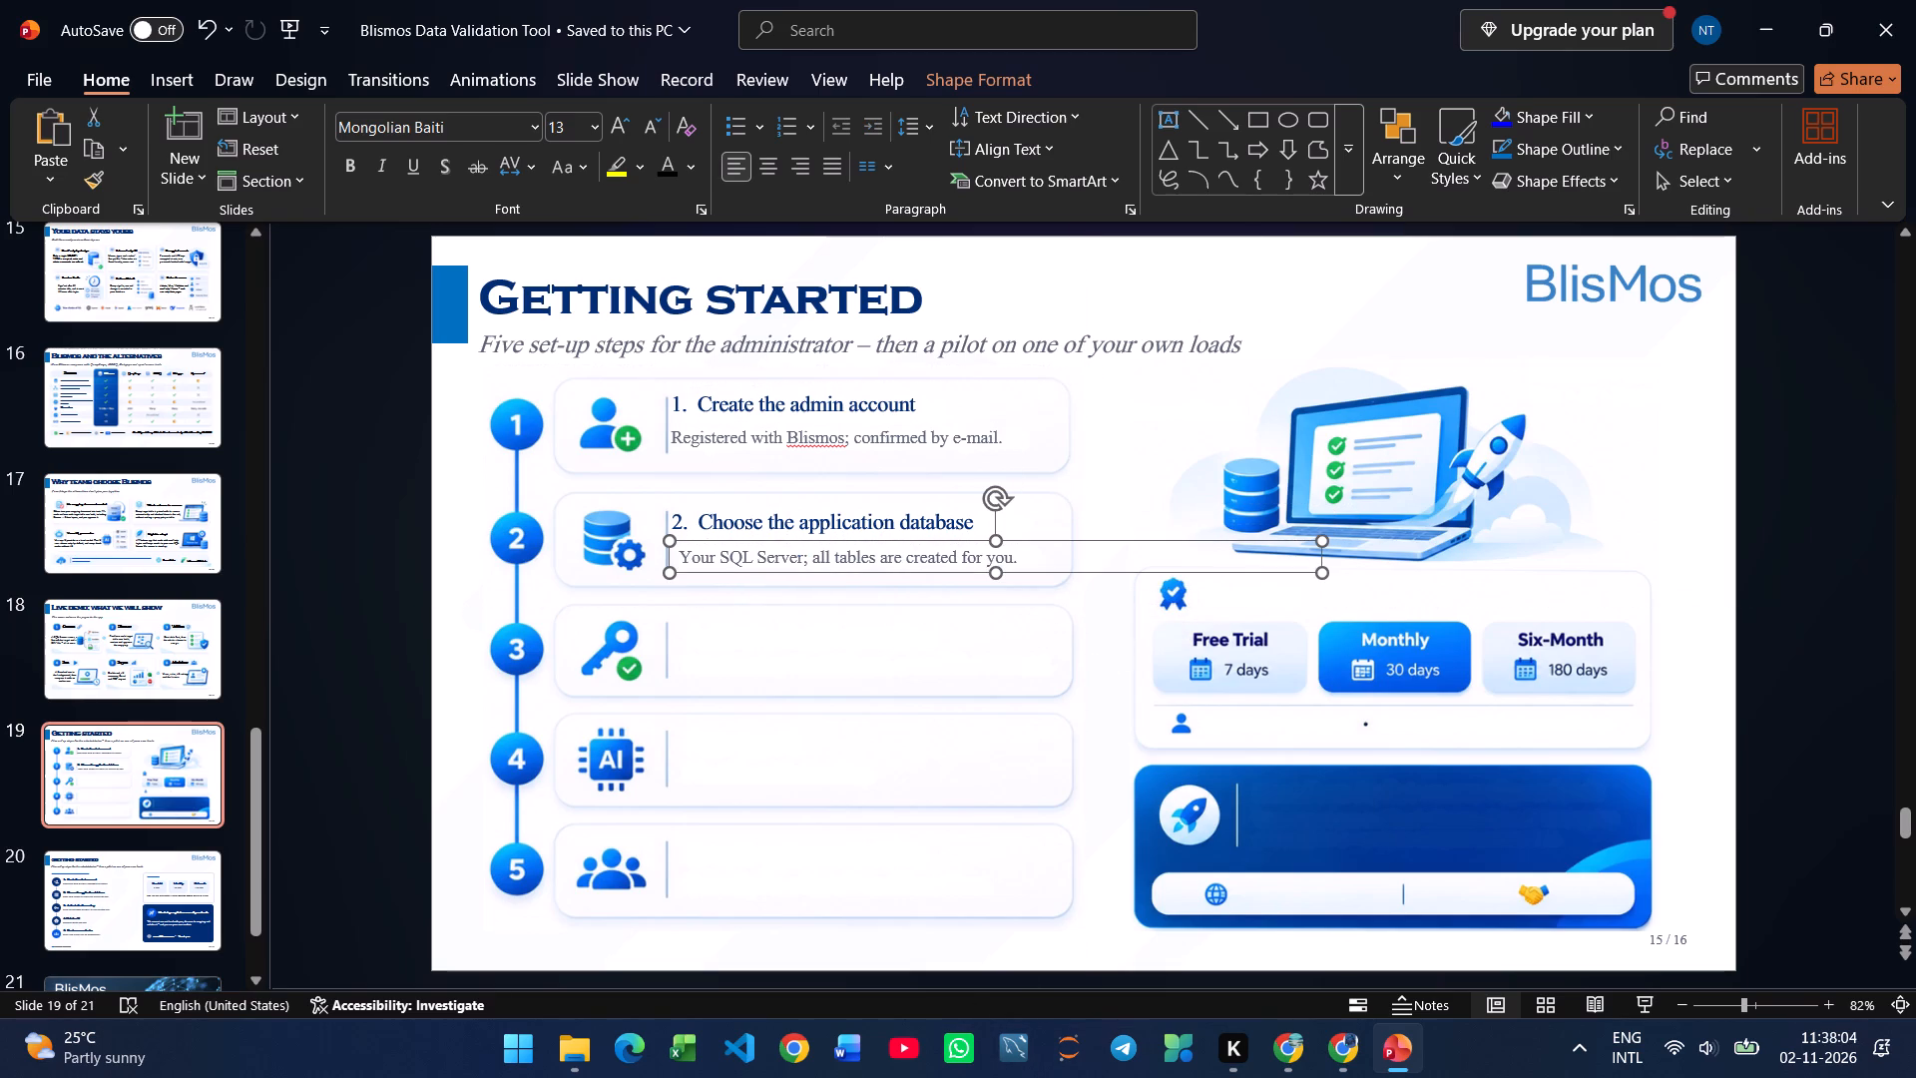
drag(1324, 576, 1047, 577)
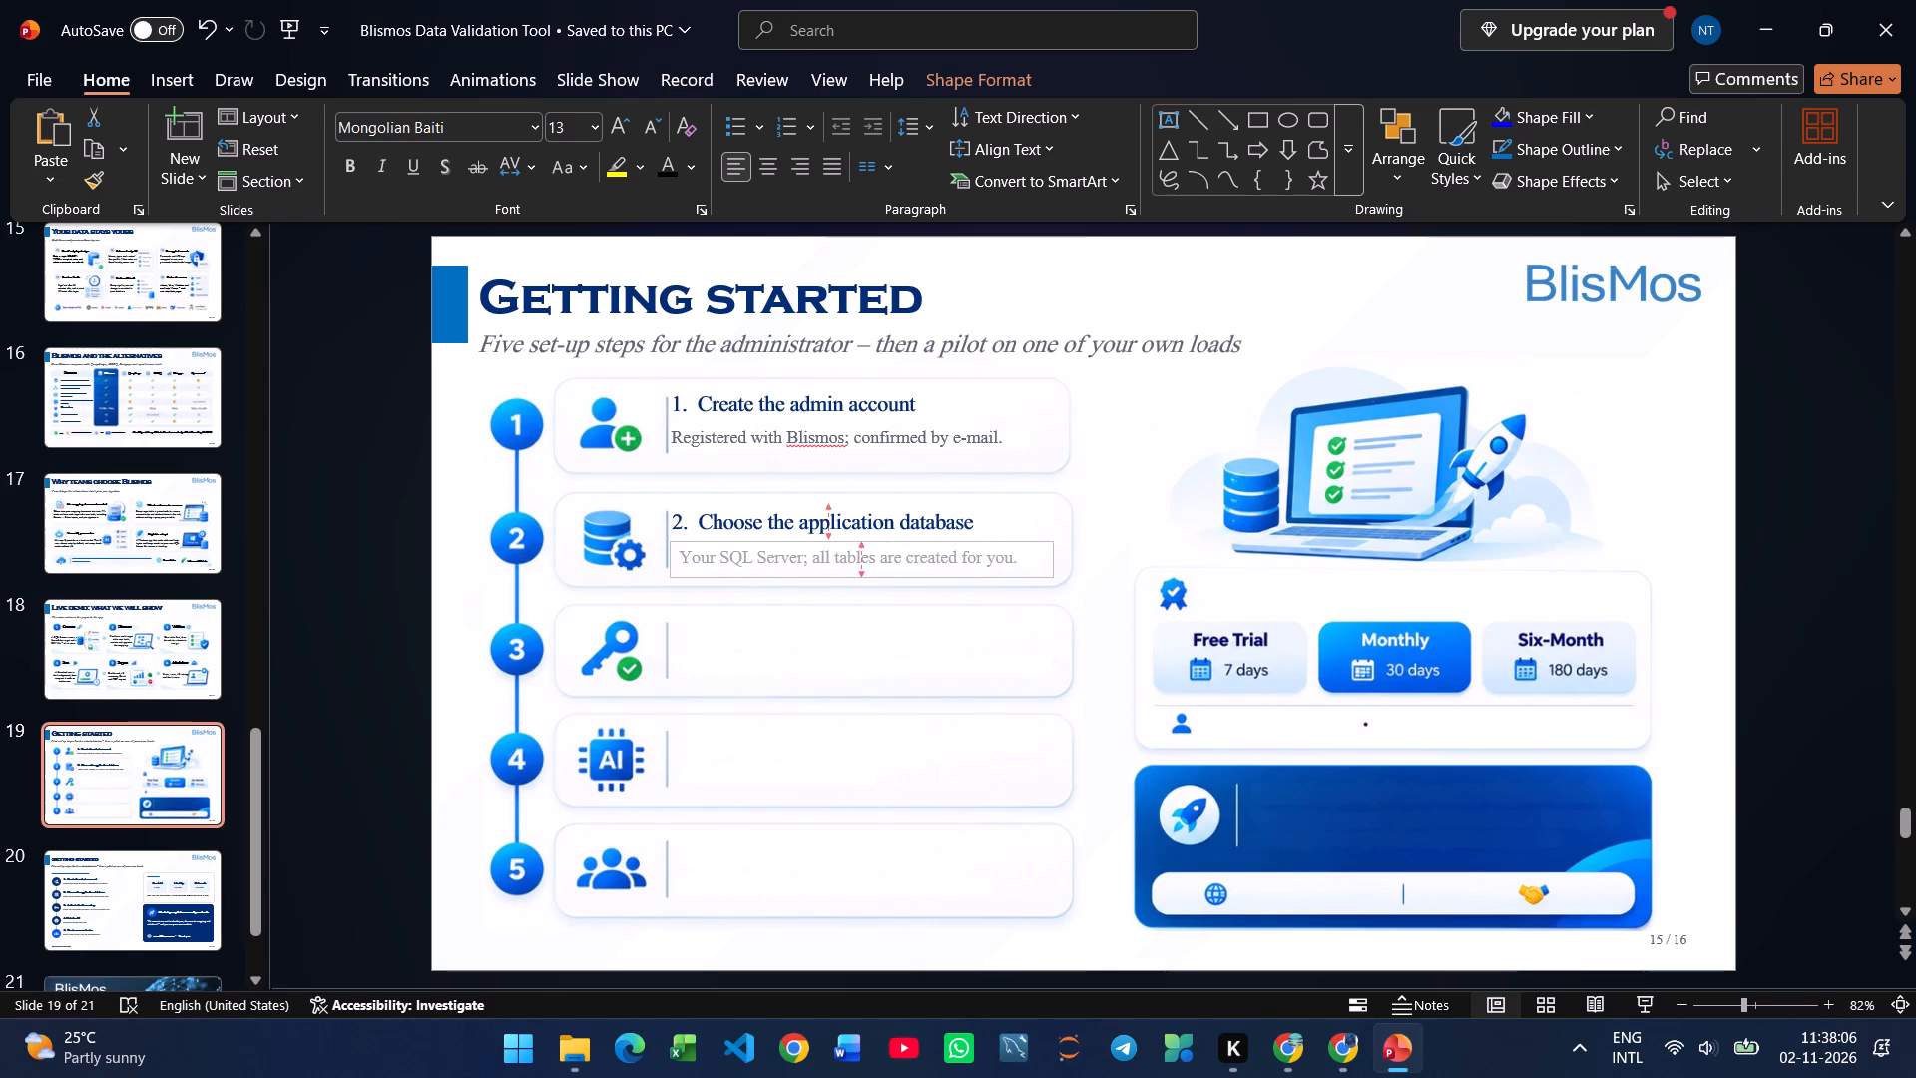
drag(1047, 577, 1034, 577)
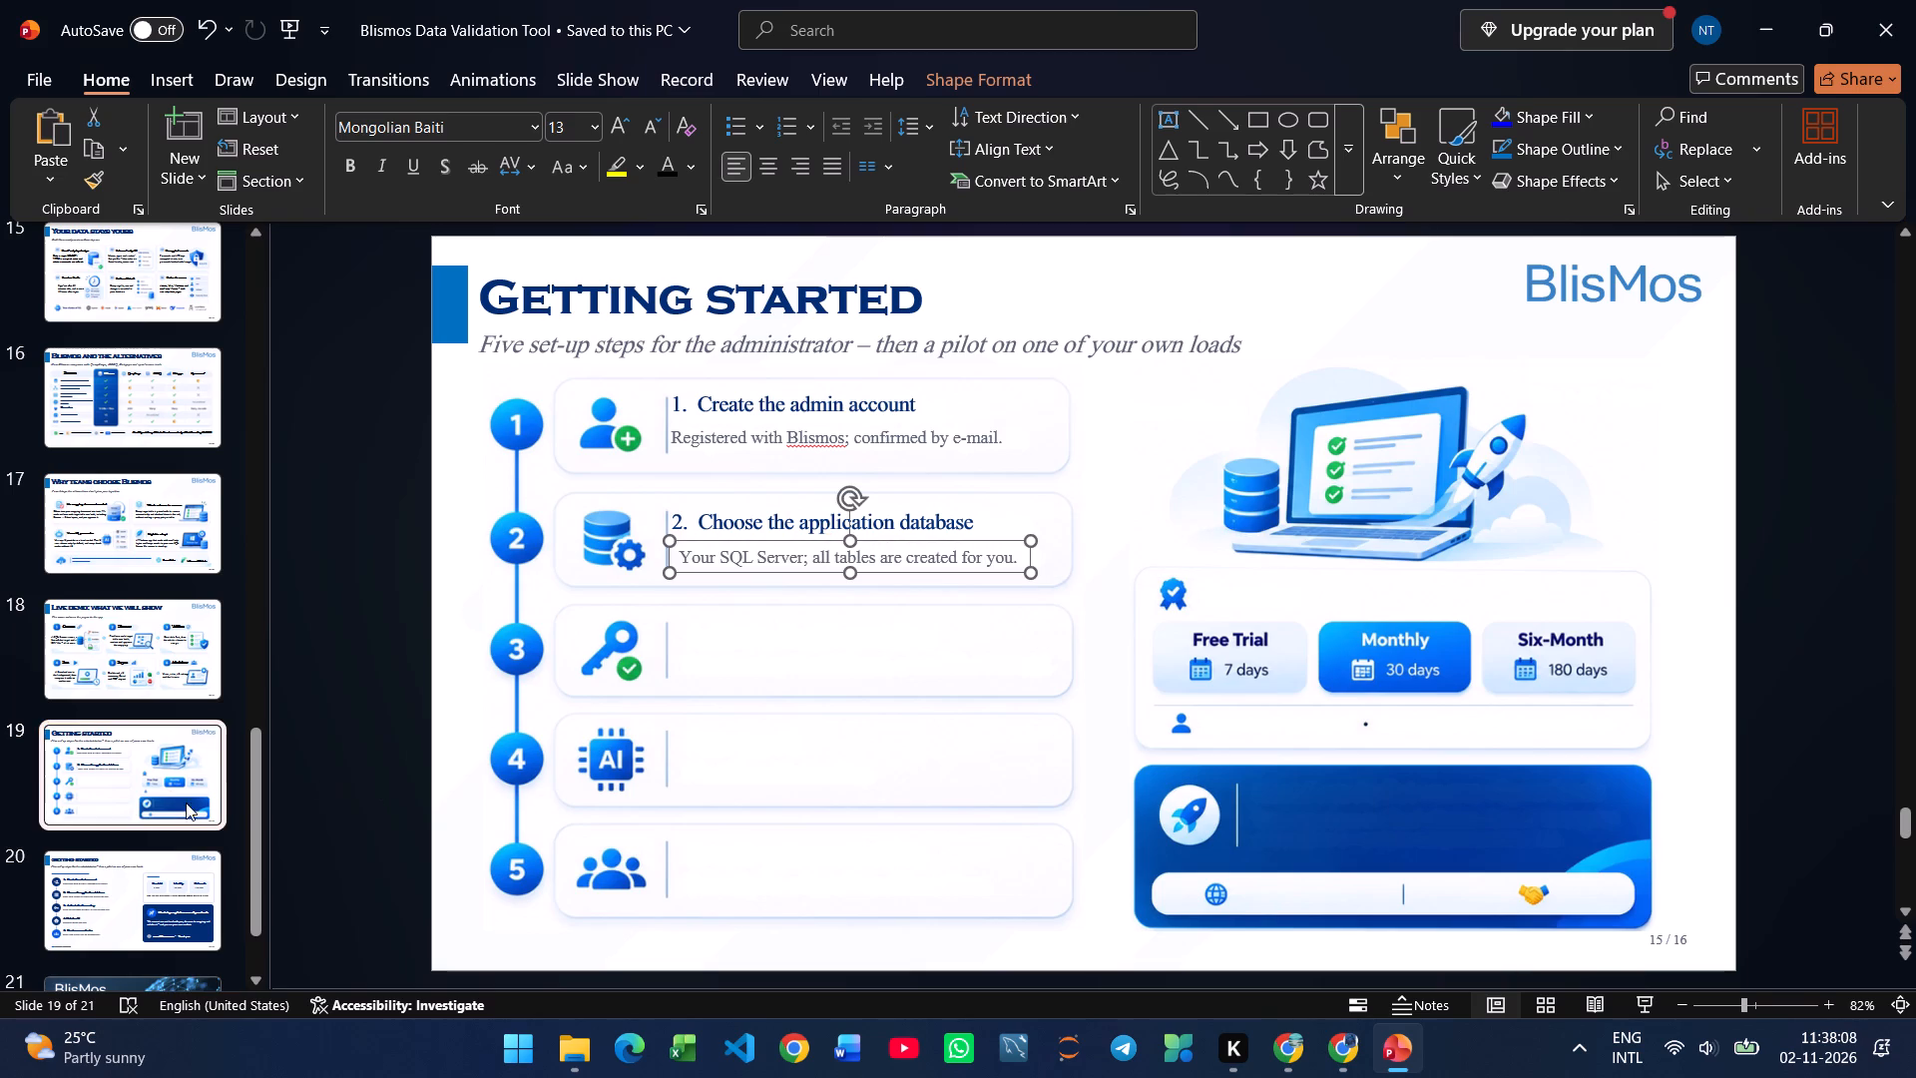
Copy the heading "3. Activate the licence key" from slide 20 to slide 19, narrow its box and place it atop the third card.
click(169, 910)
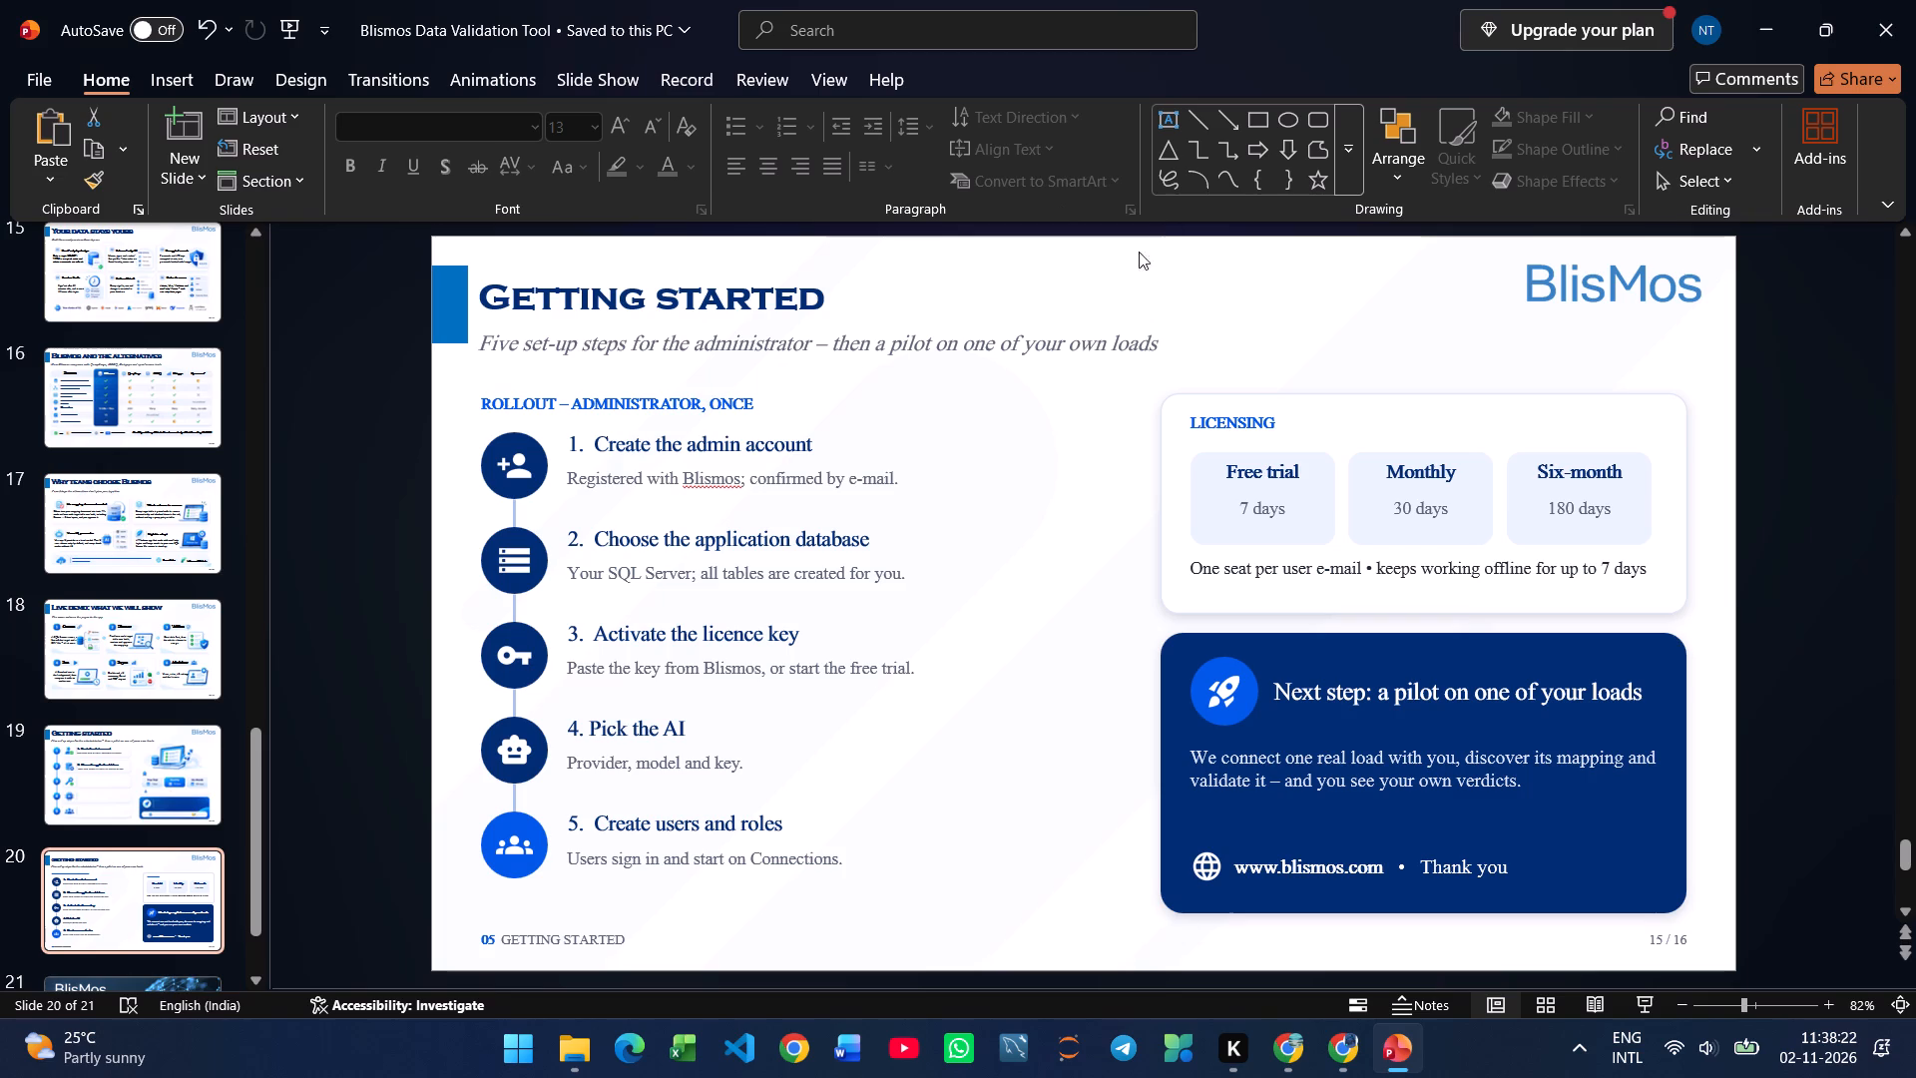
click(728, 630)
key(ctrl+a)
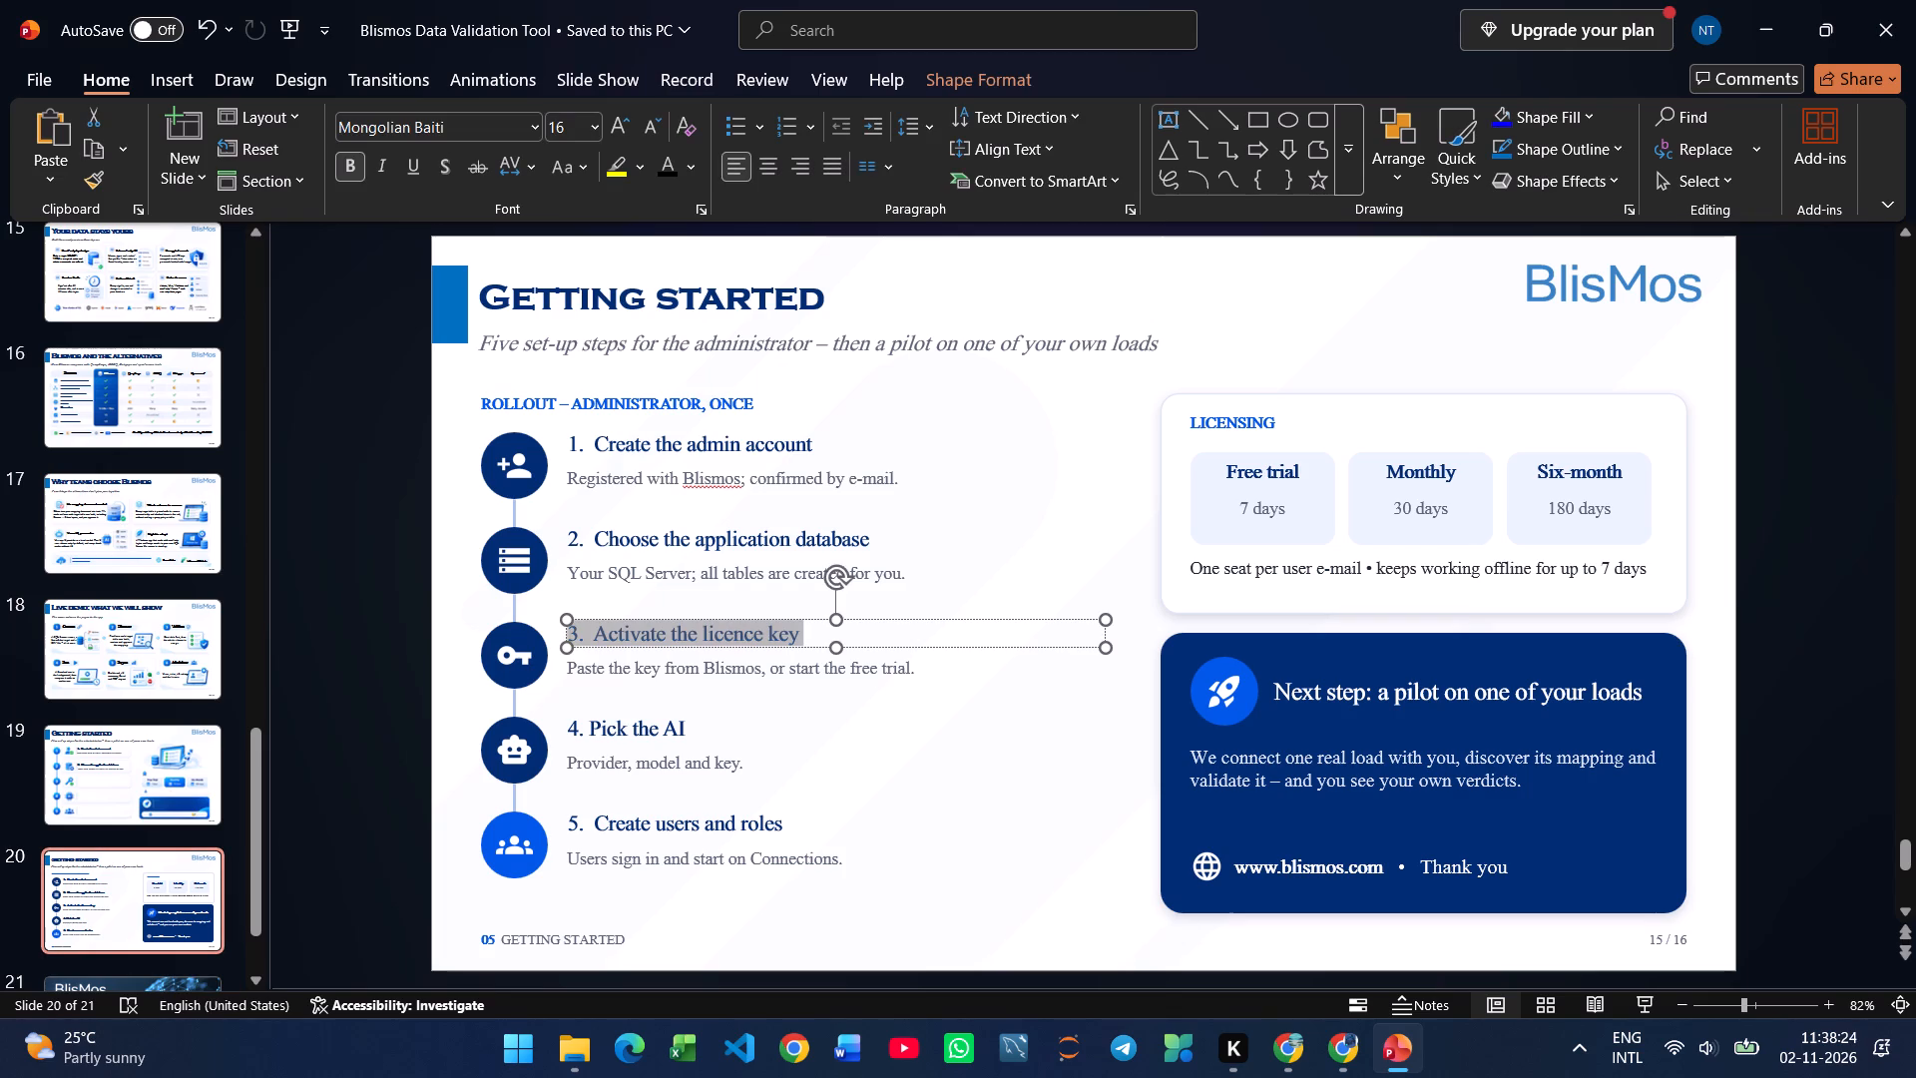
key(ctrl+c)
click(119, 786)
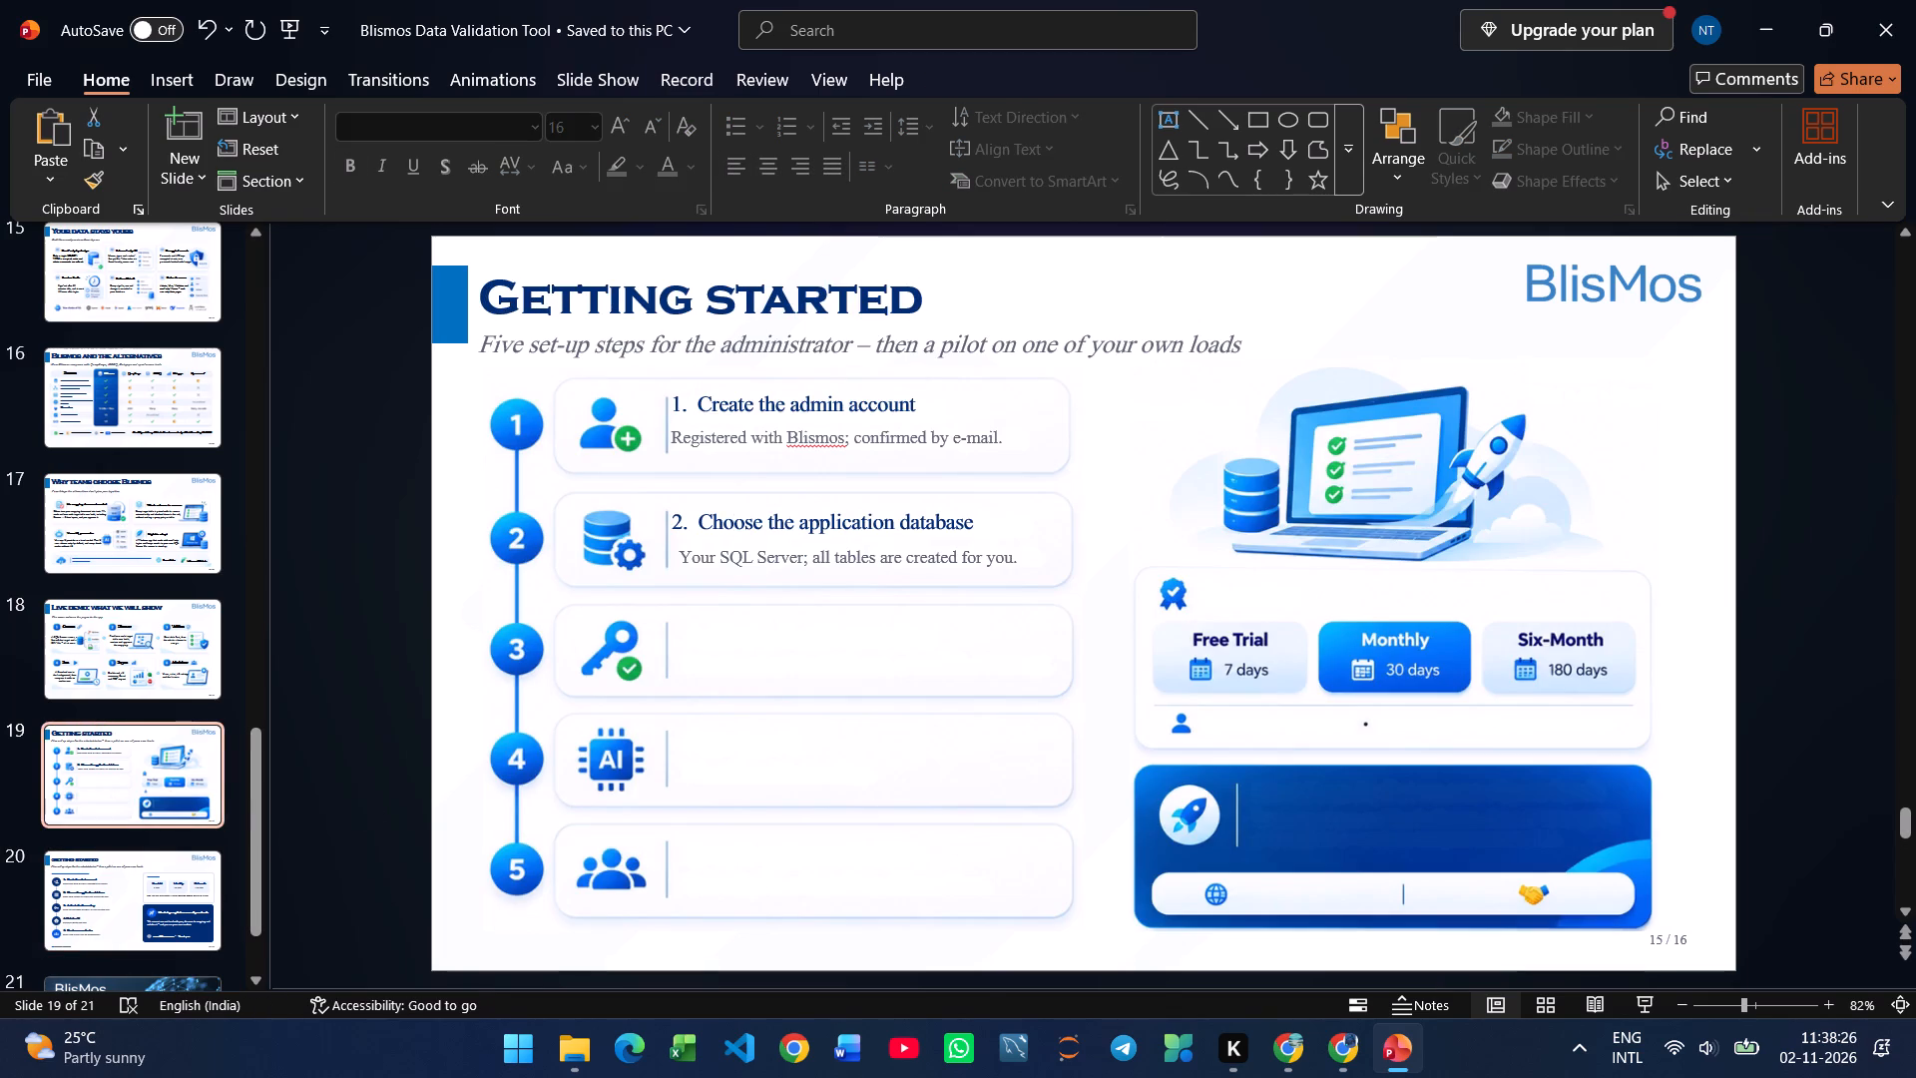
key(ctrl+v)
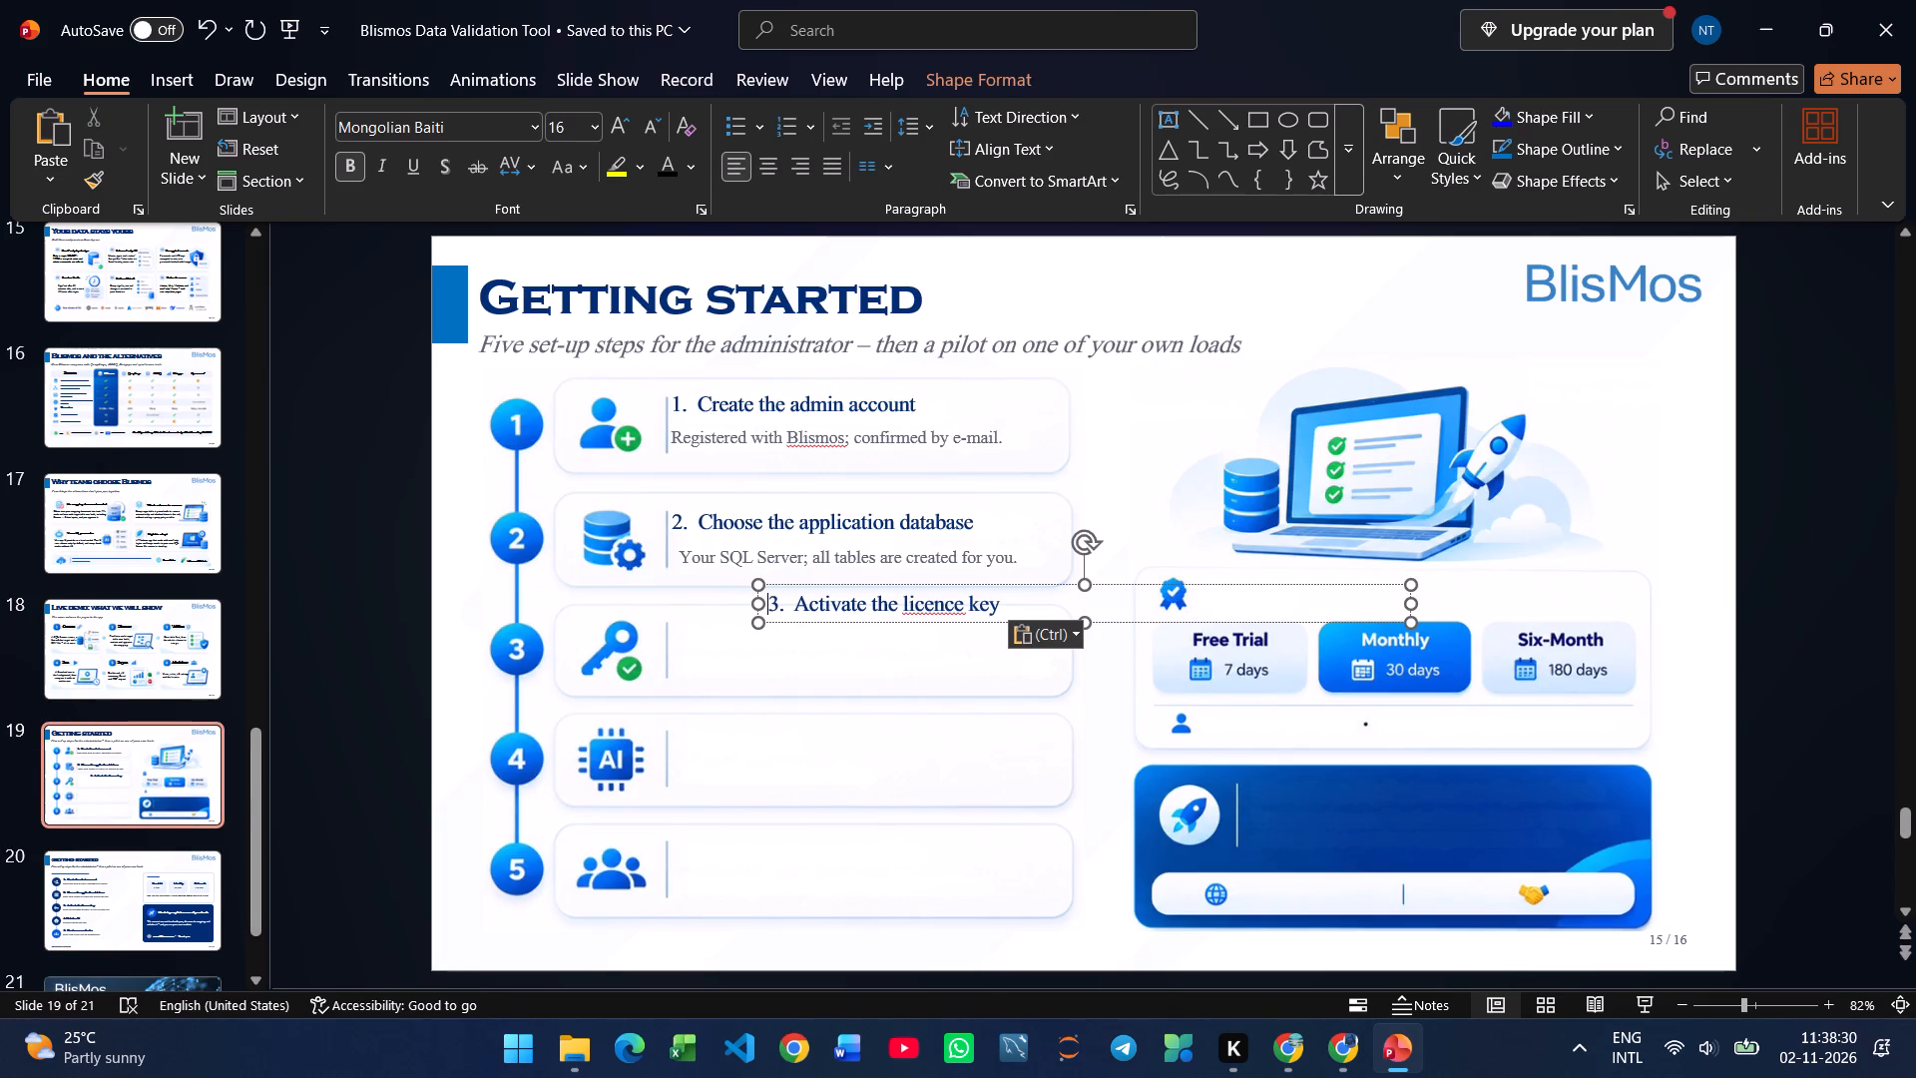
drag(1414, 606, 1031, 620)
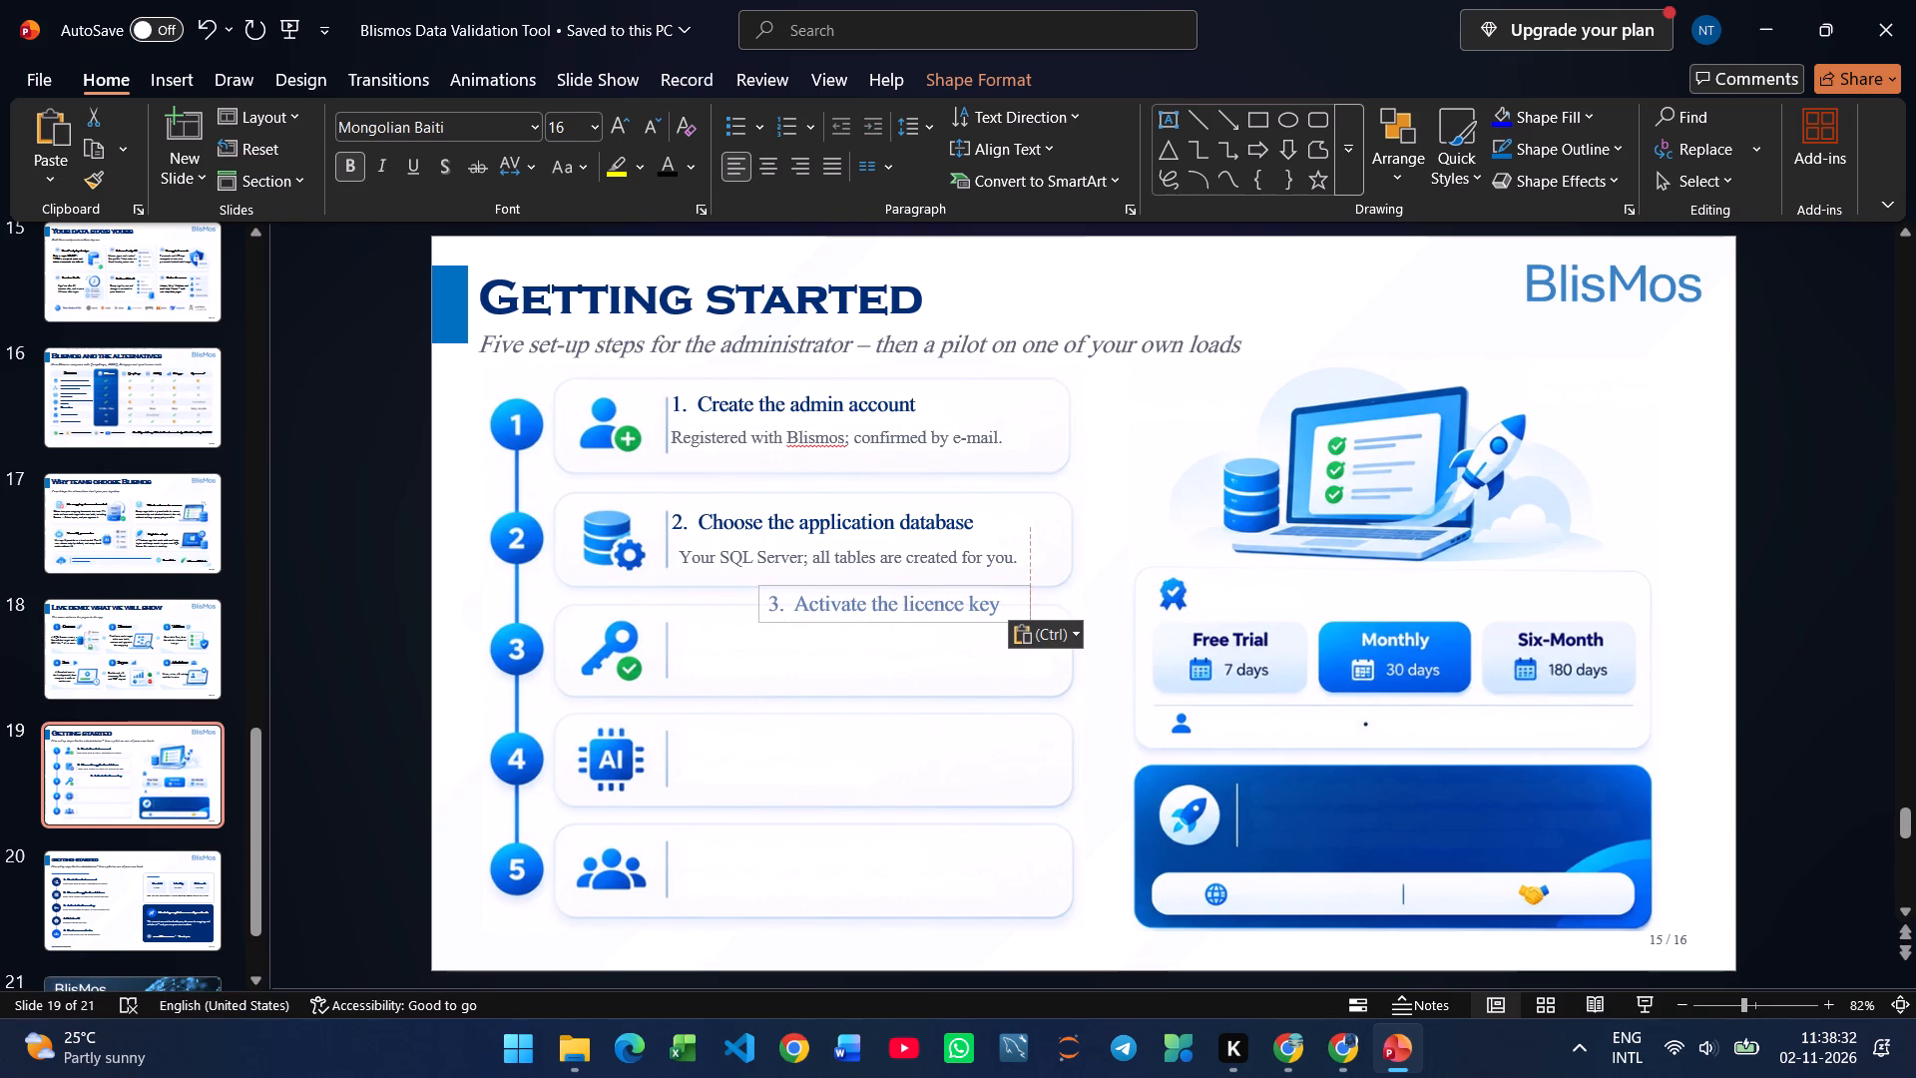
drag(1031, 620, 1018, 623)
drag(954, 622, 865, 655)
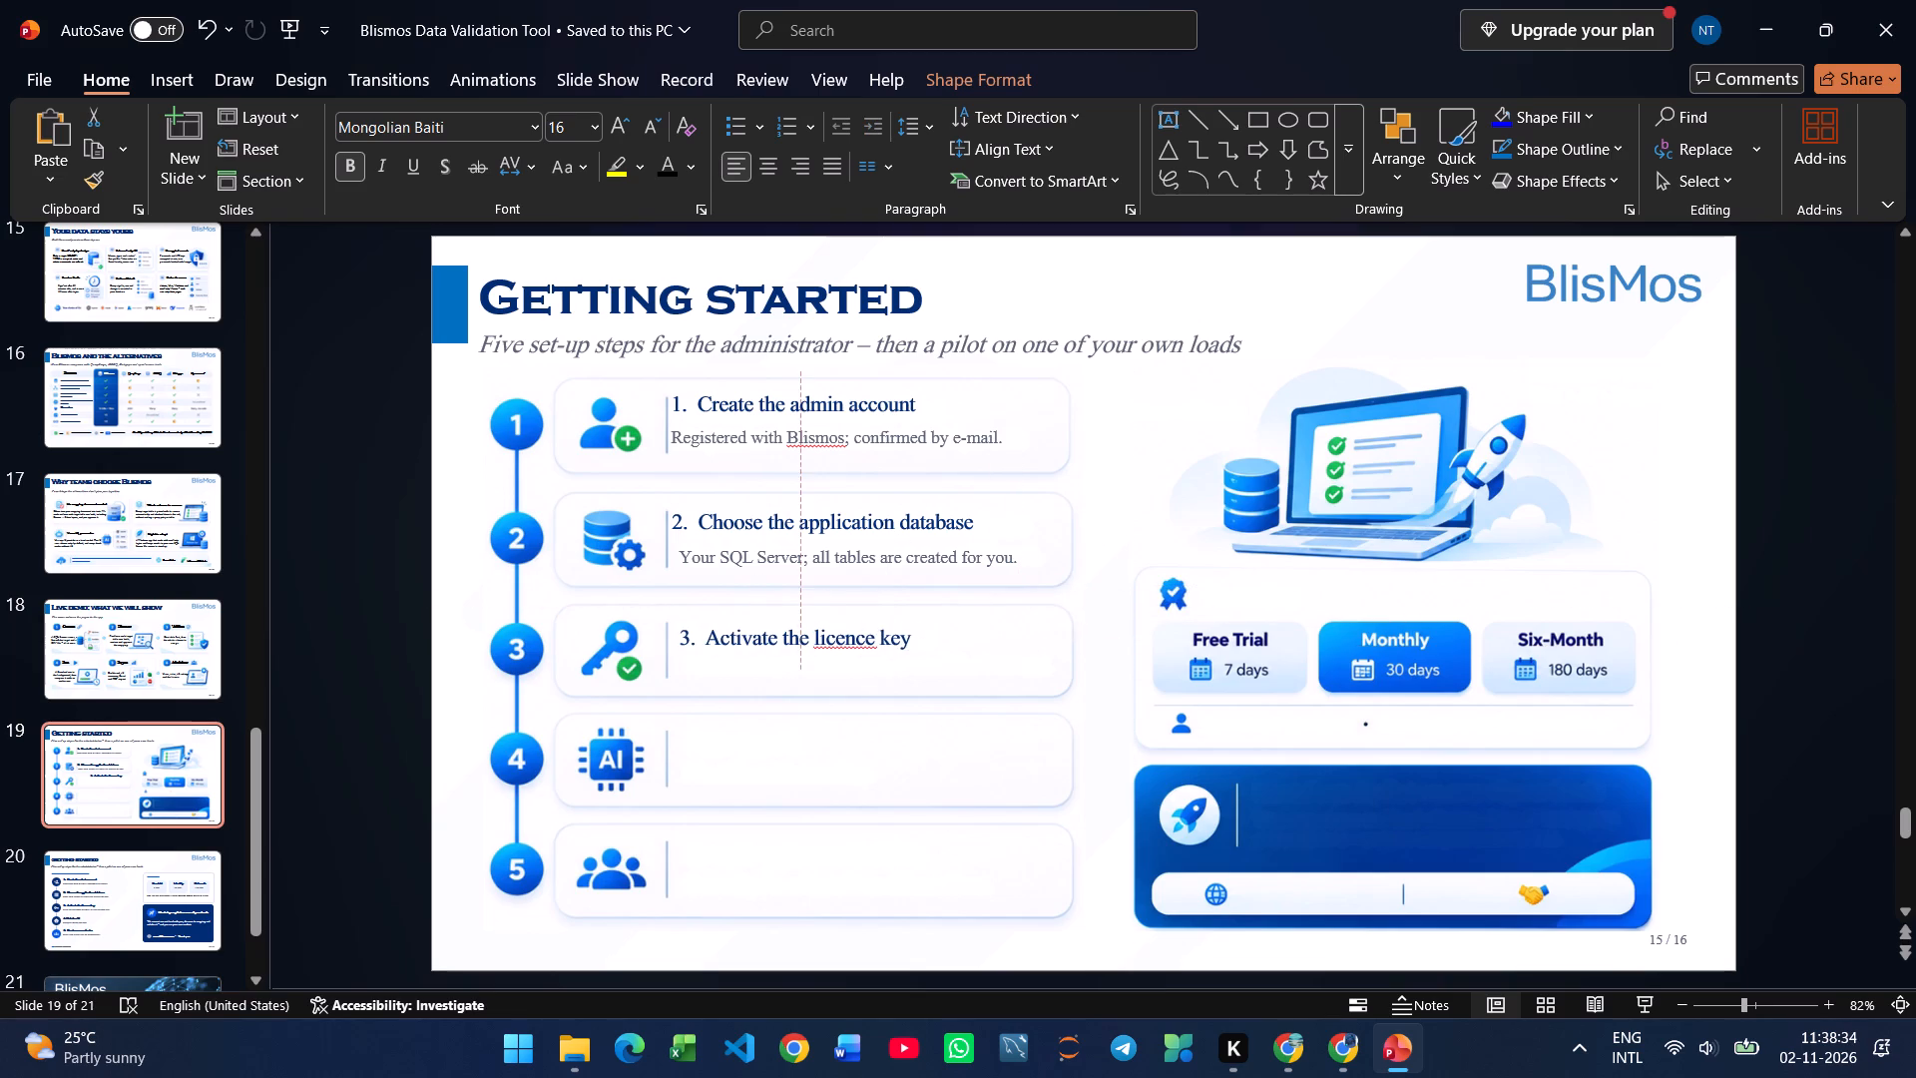
drag(865, 655, 859, 650)
right_click(843, 632)
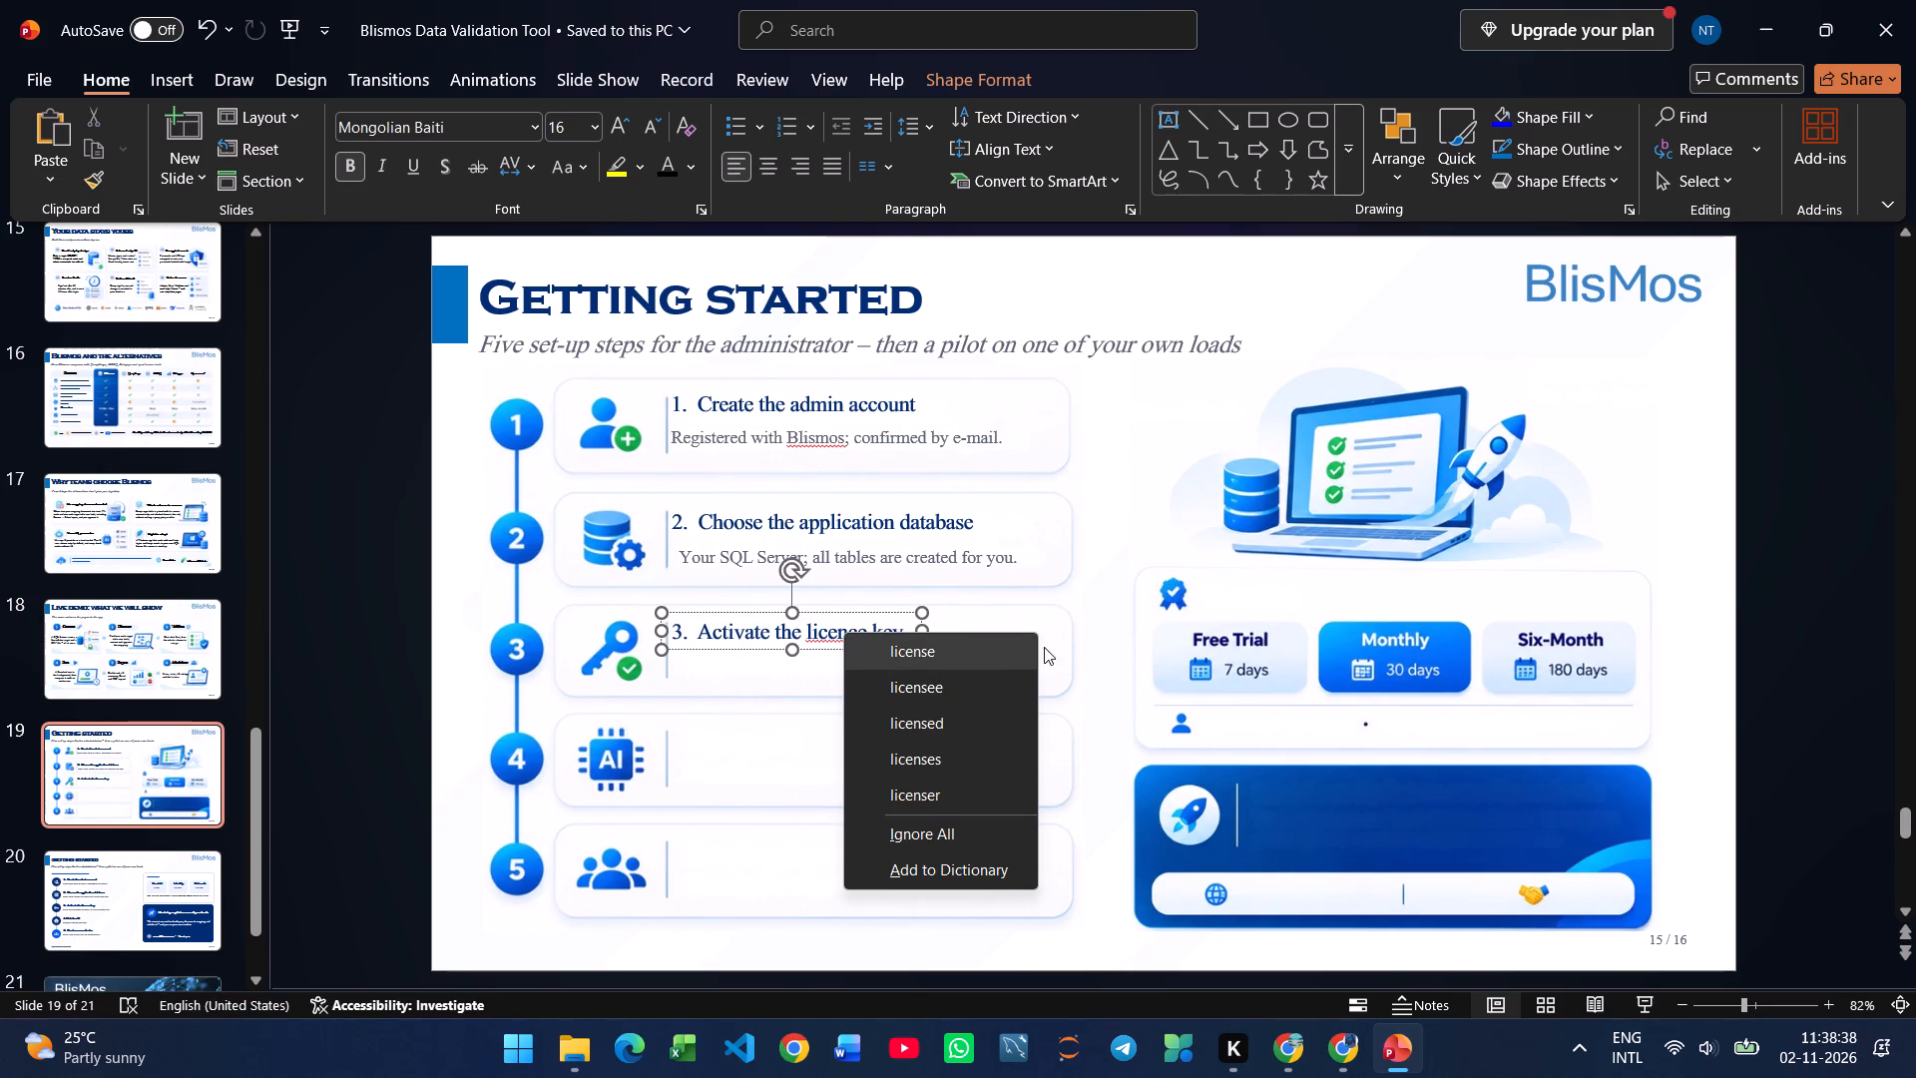
click(1037, 641)
click(1040, 615)
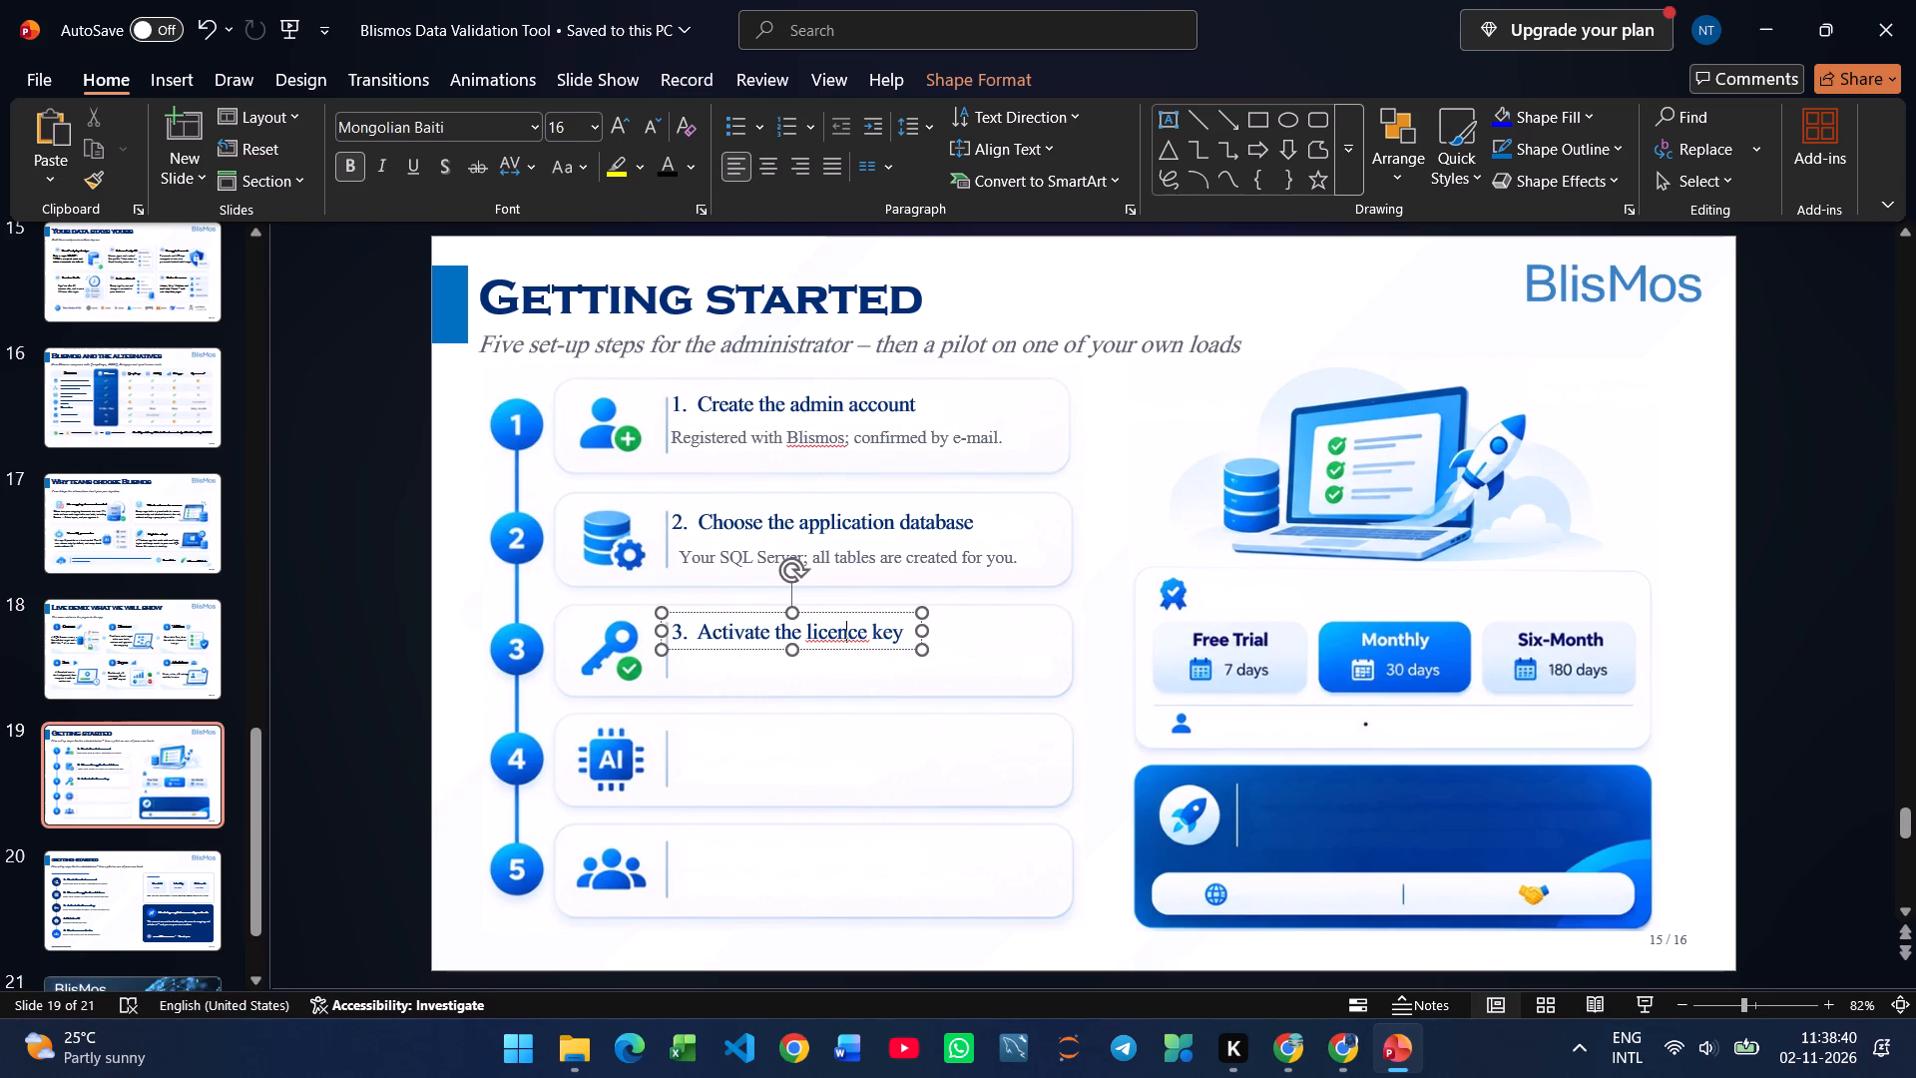
Return to slide 20 to fetch the next text for slide 19's step cards.
click(59, 940)
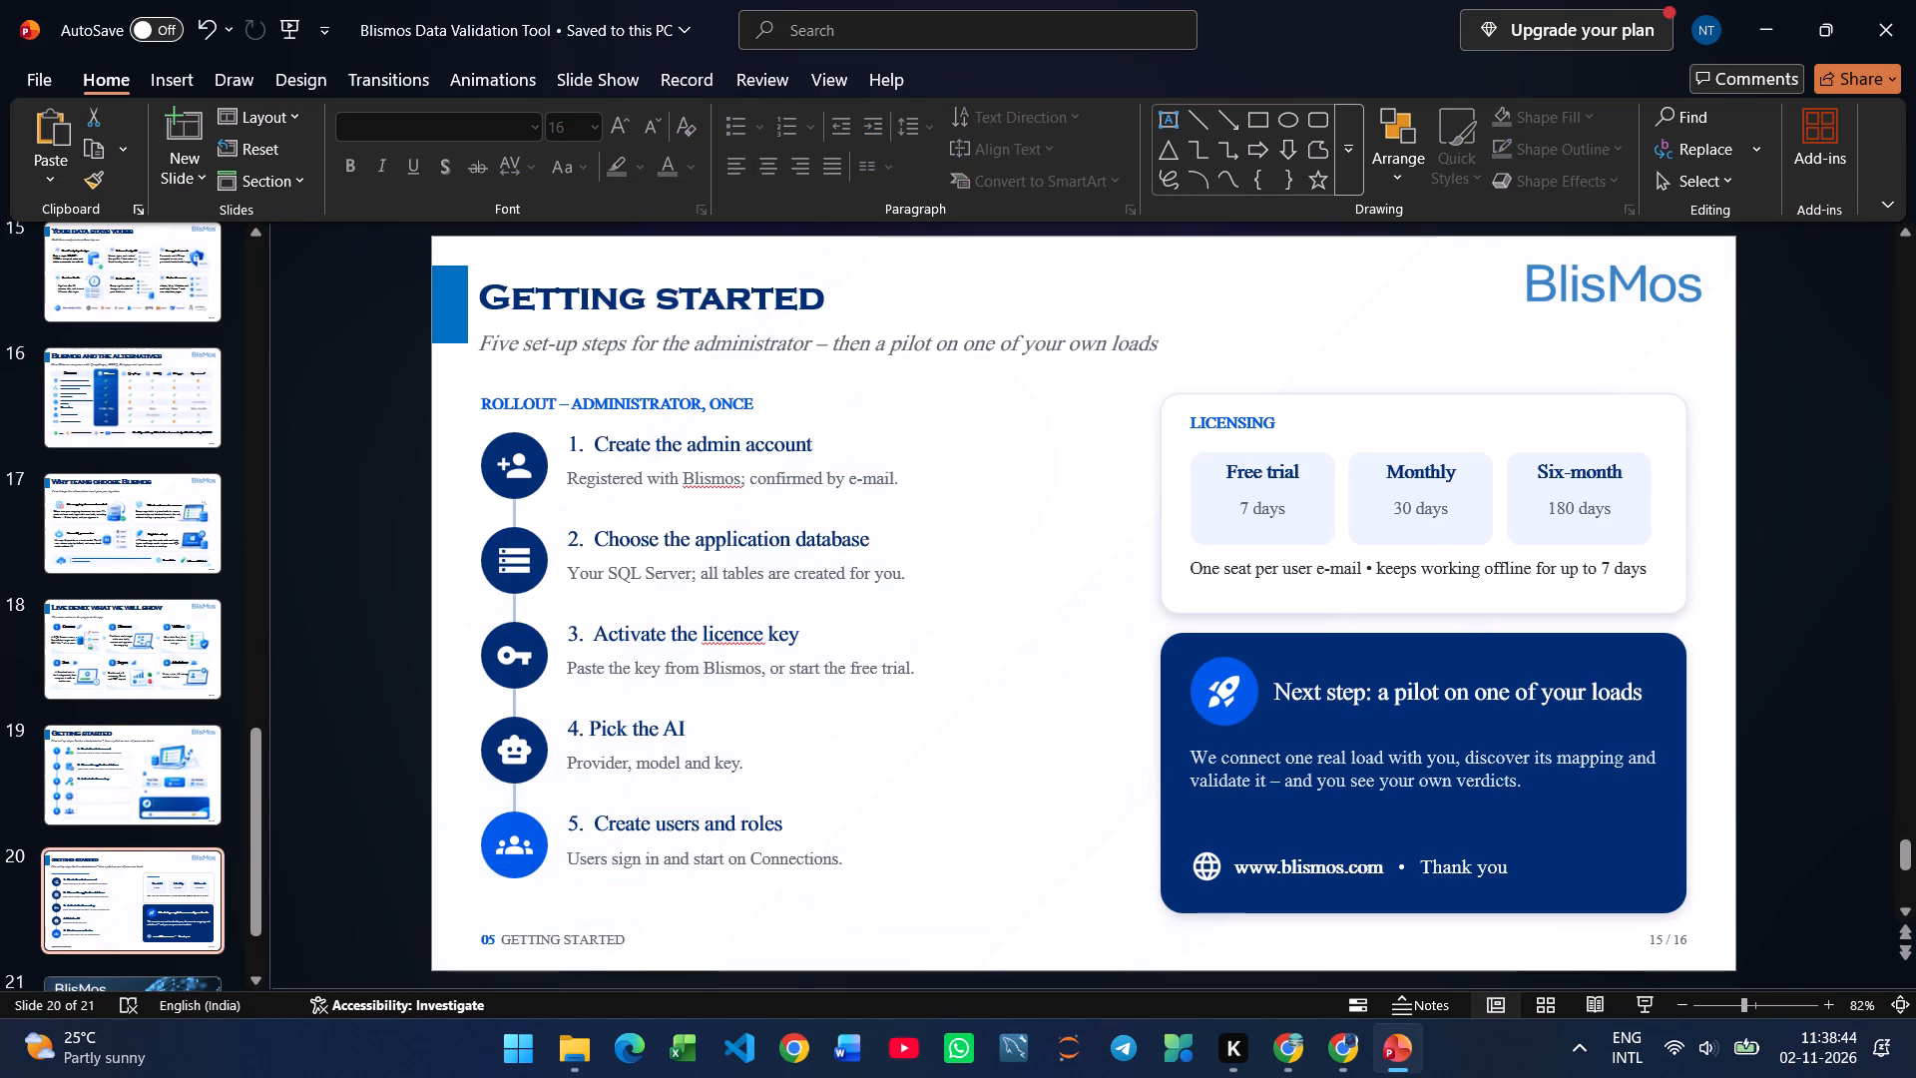
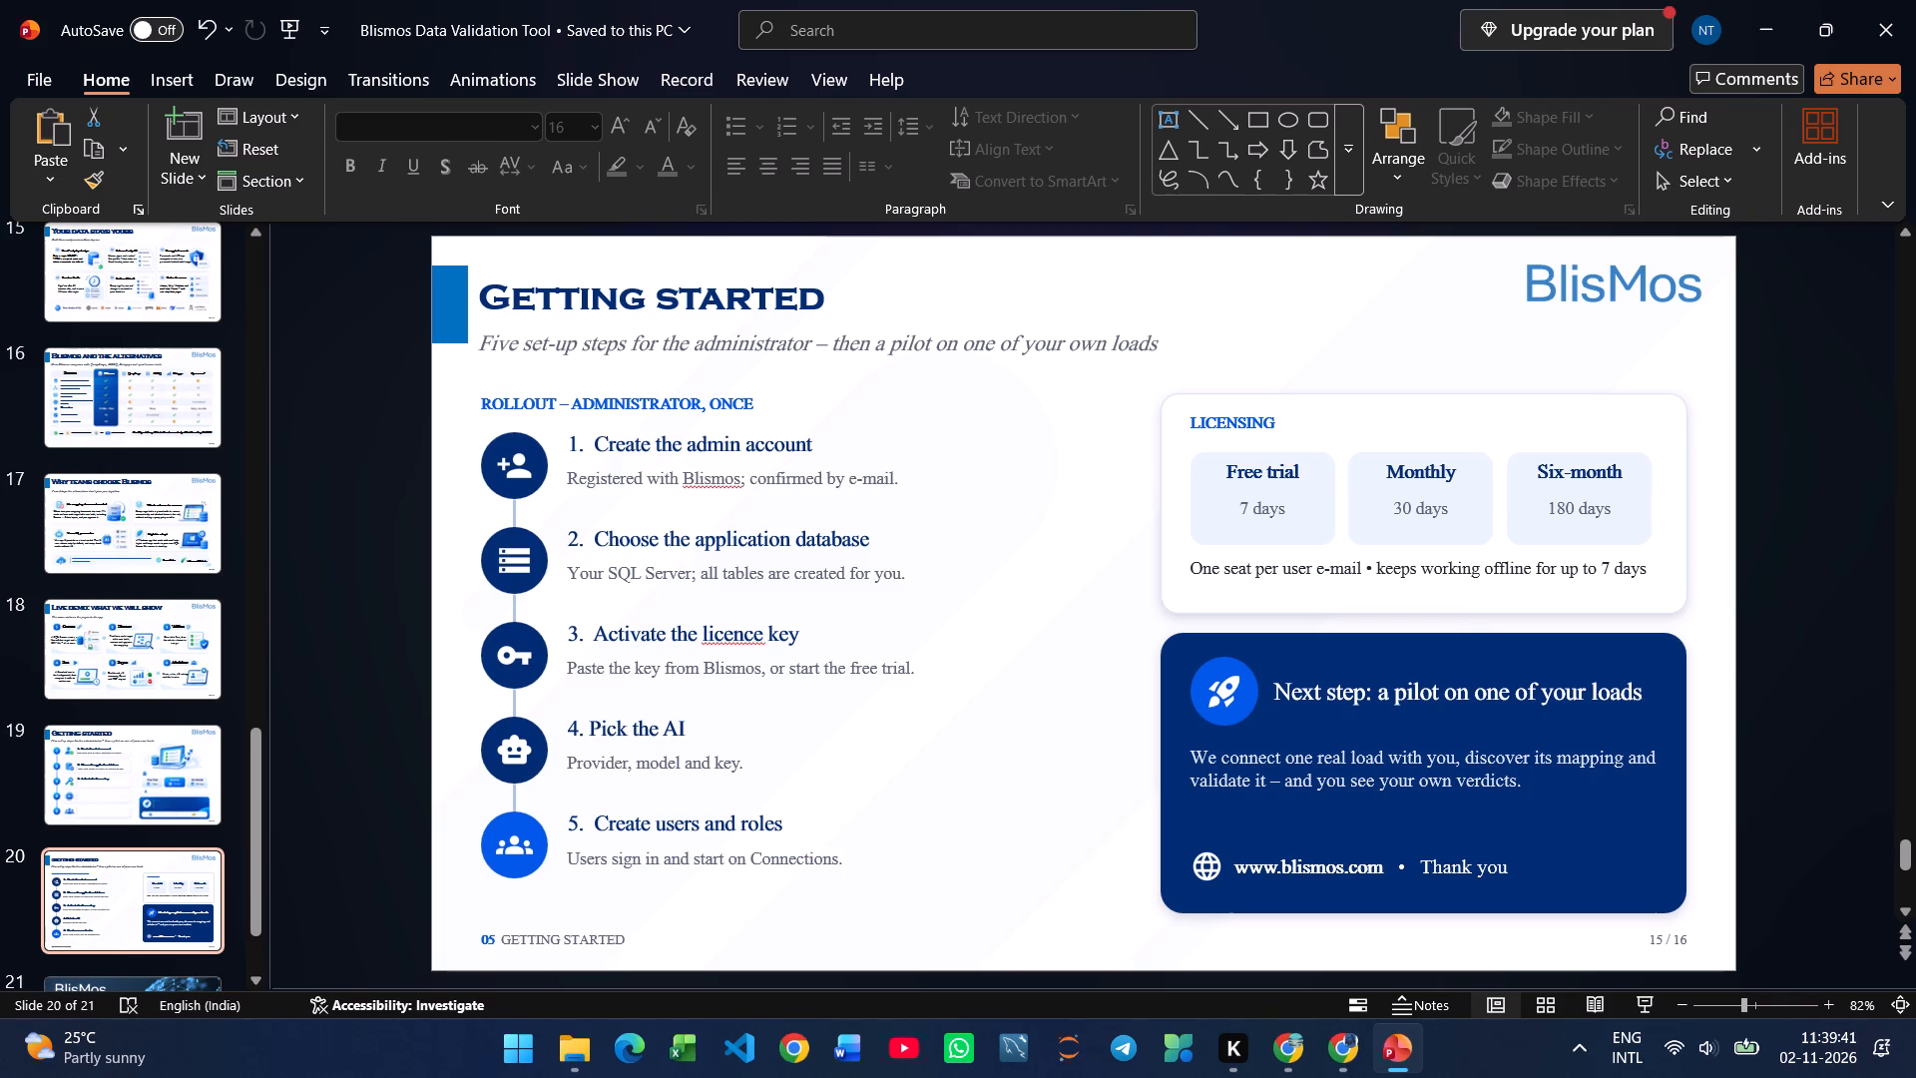
Copy "Paste the key from Blismos, or start the free trial." from slide 20 to slide 19, narrow its box and place it under the third card's heading.
click(683, 668)
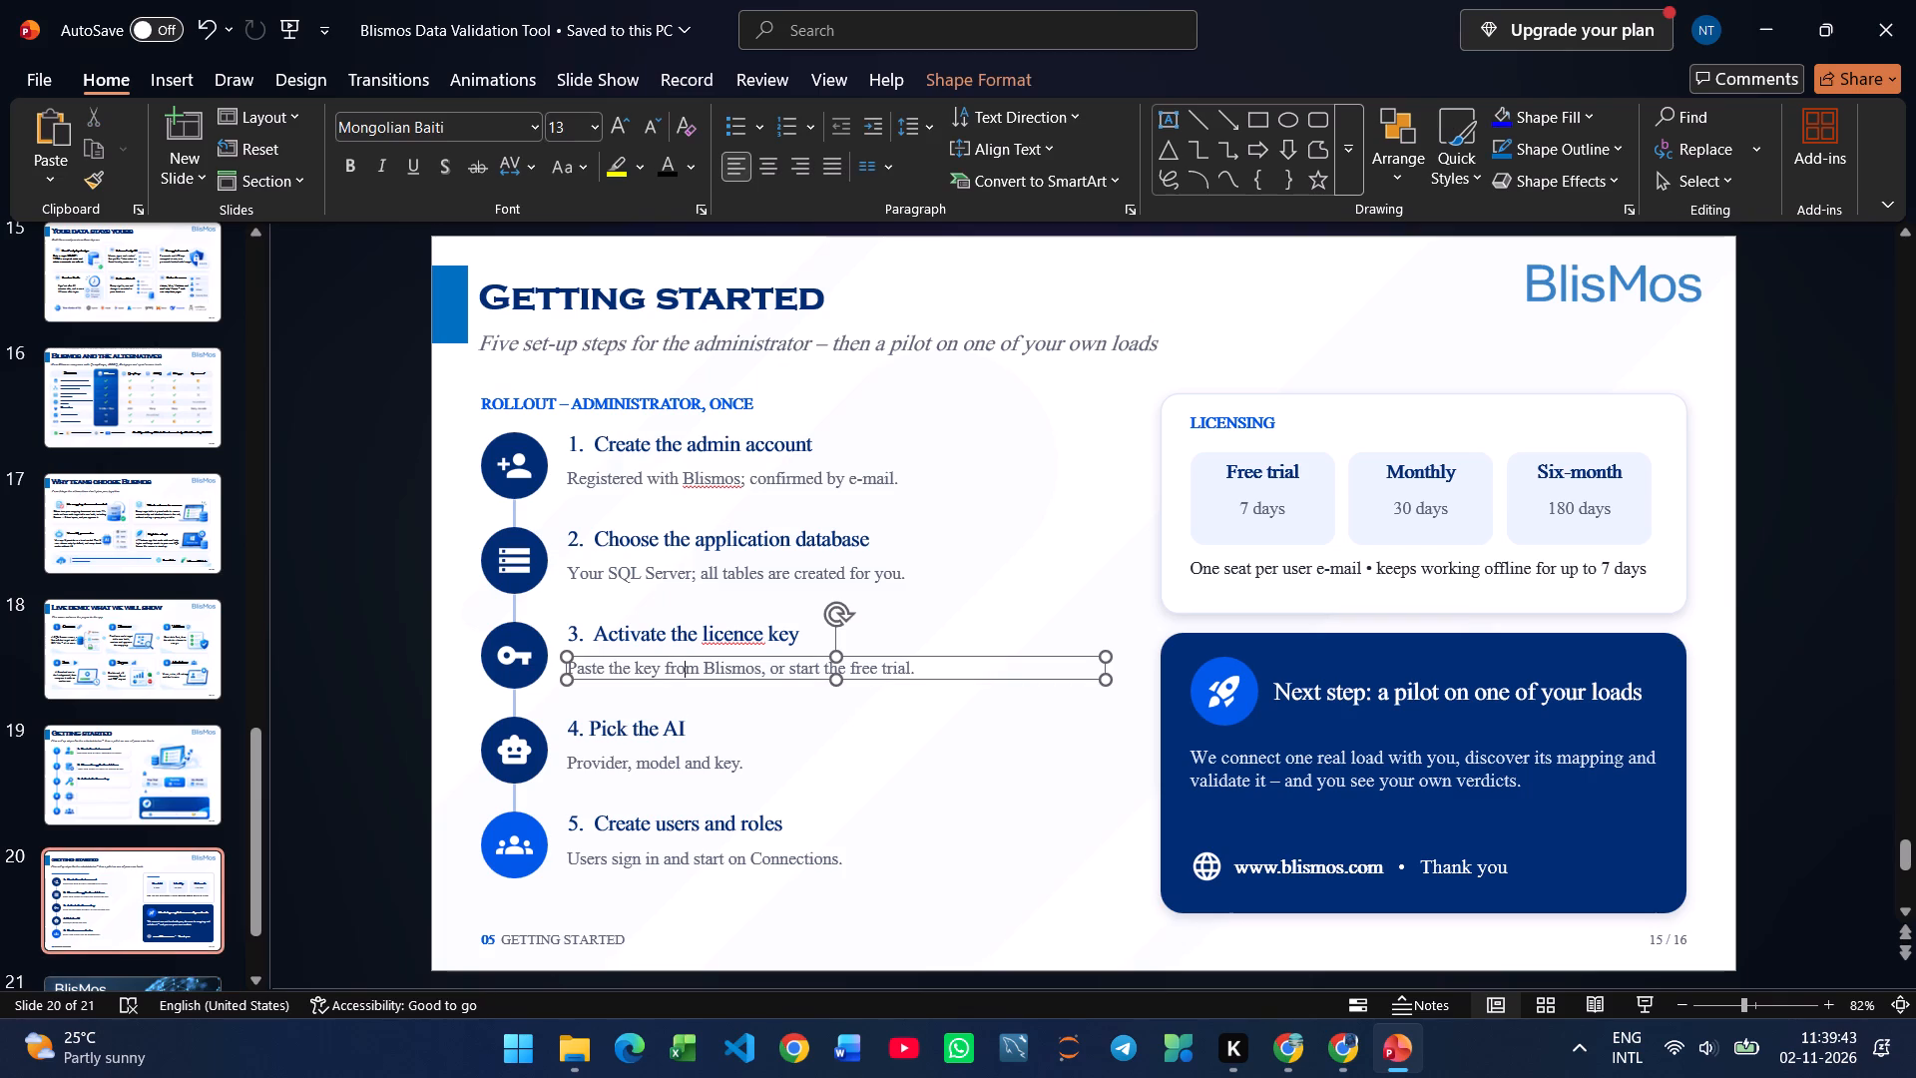
key(ctrl+a)
key(ctrl+c)
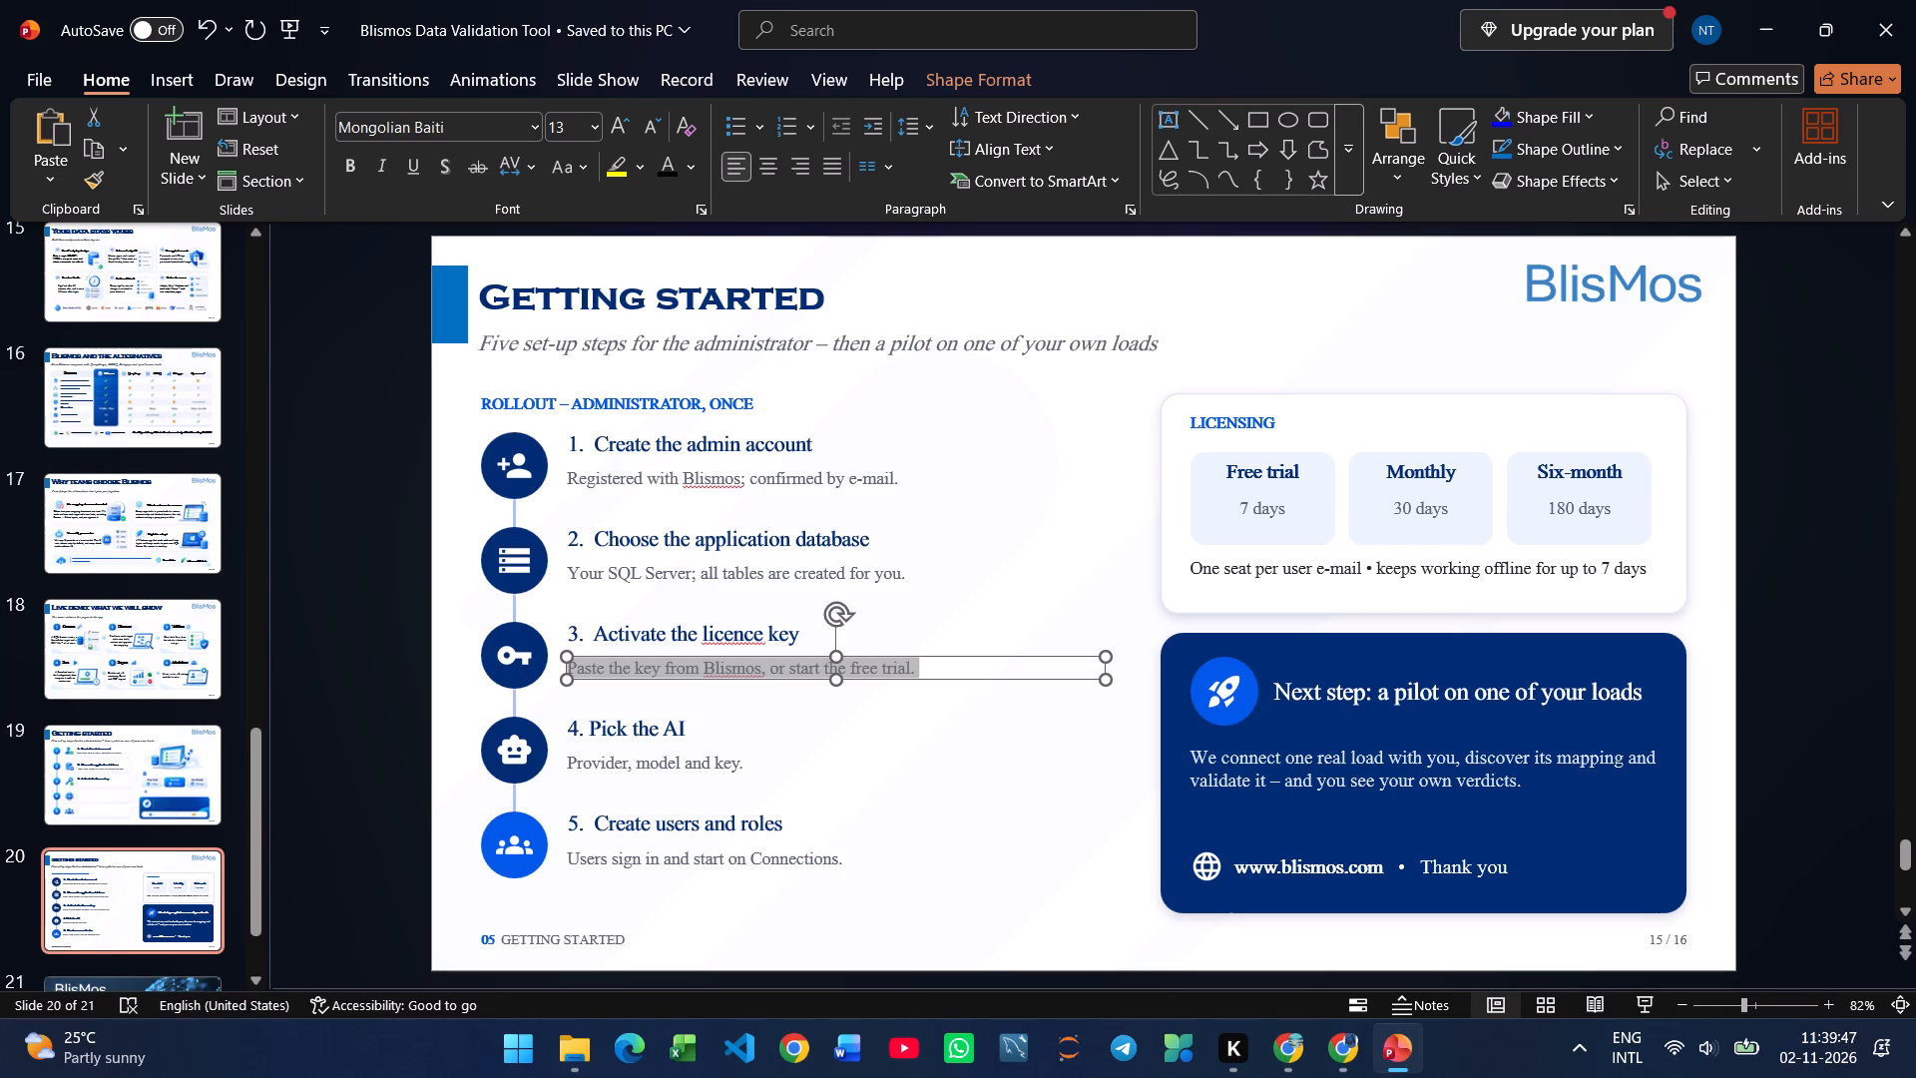
click(154, 811)
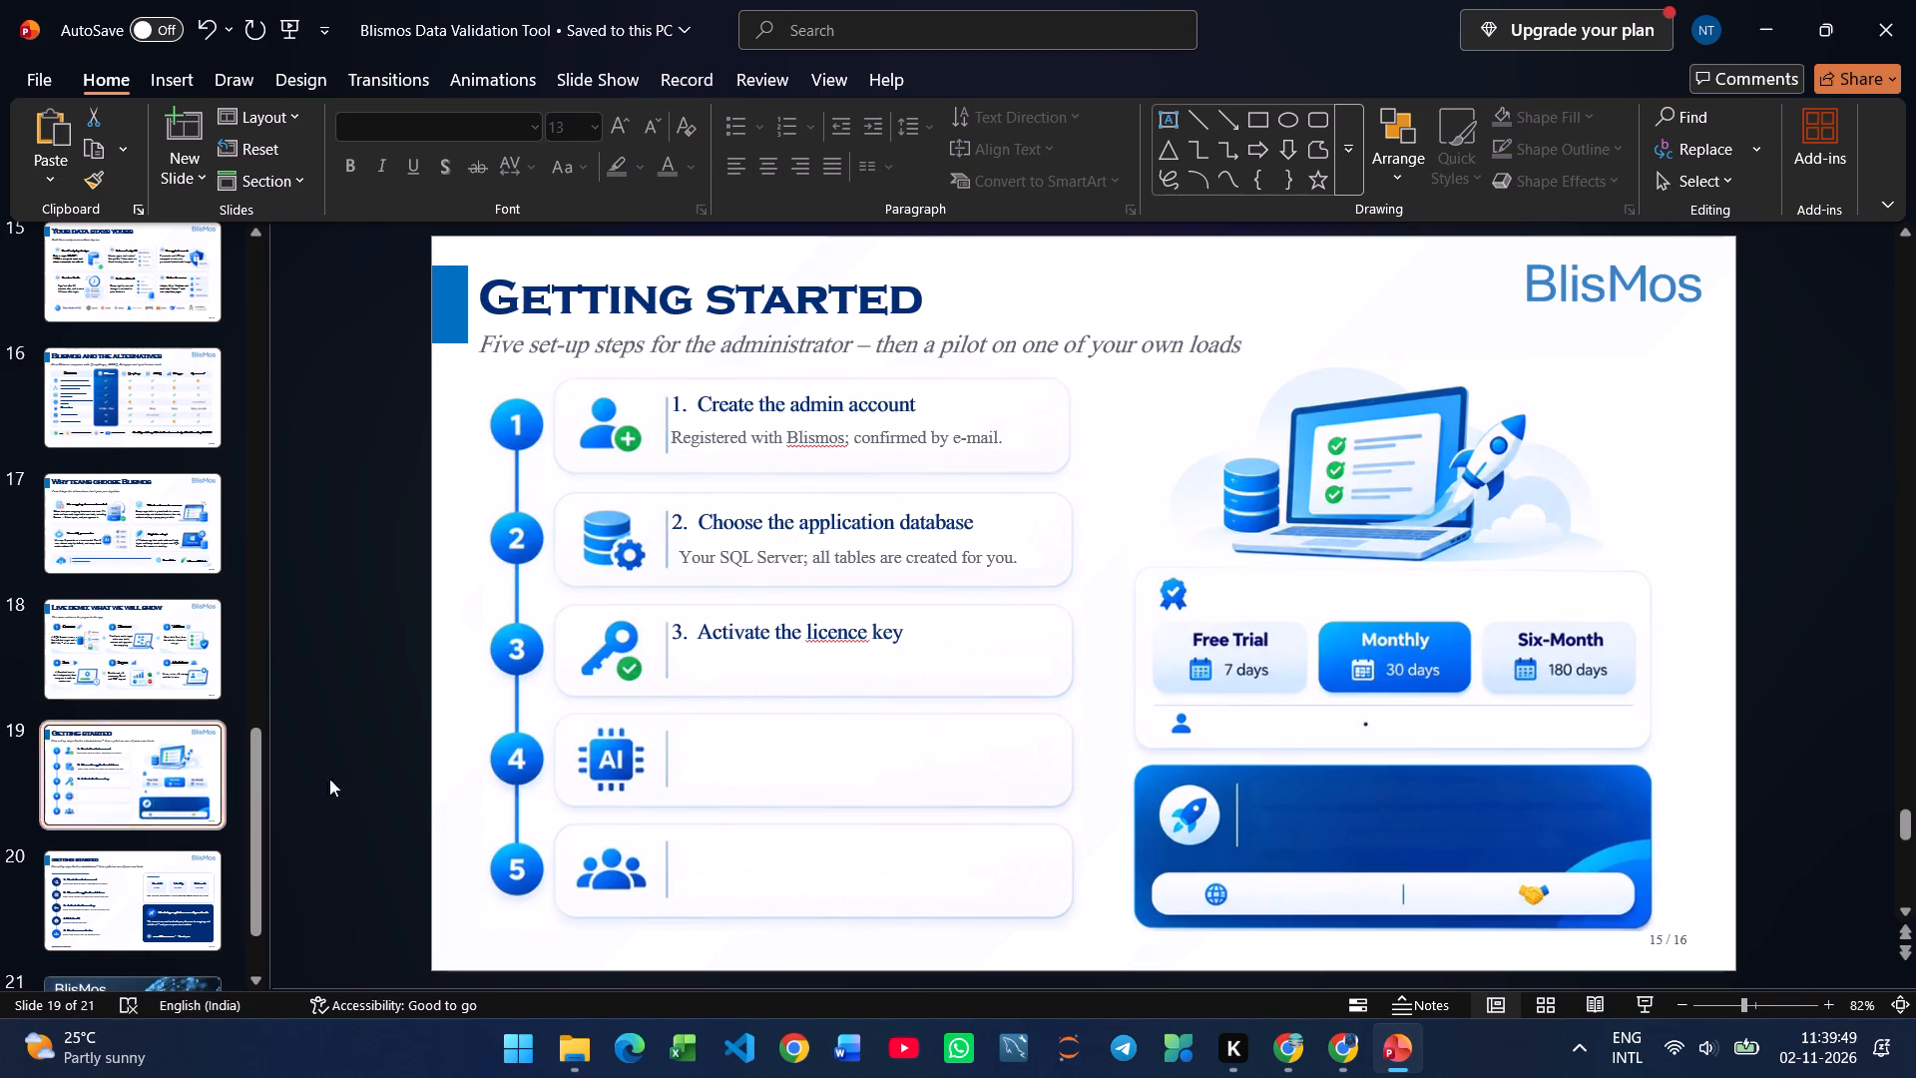
key(ctrl+v)
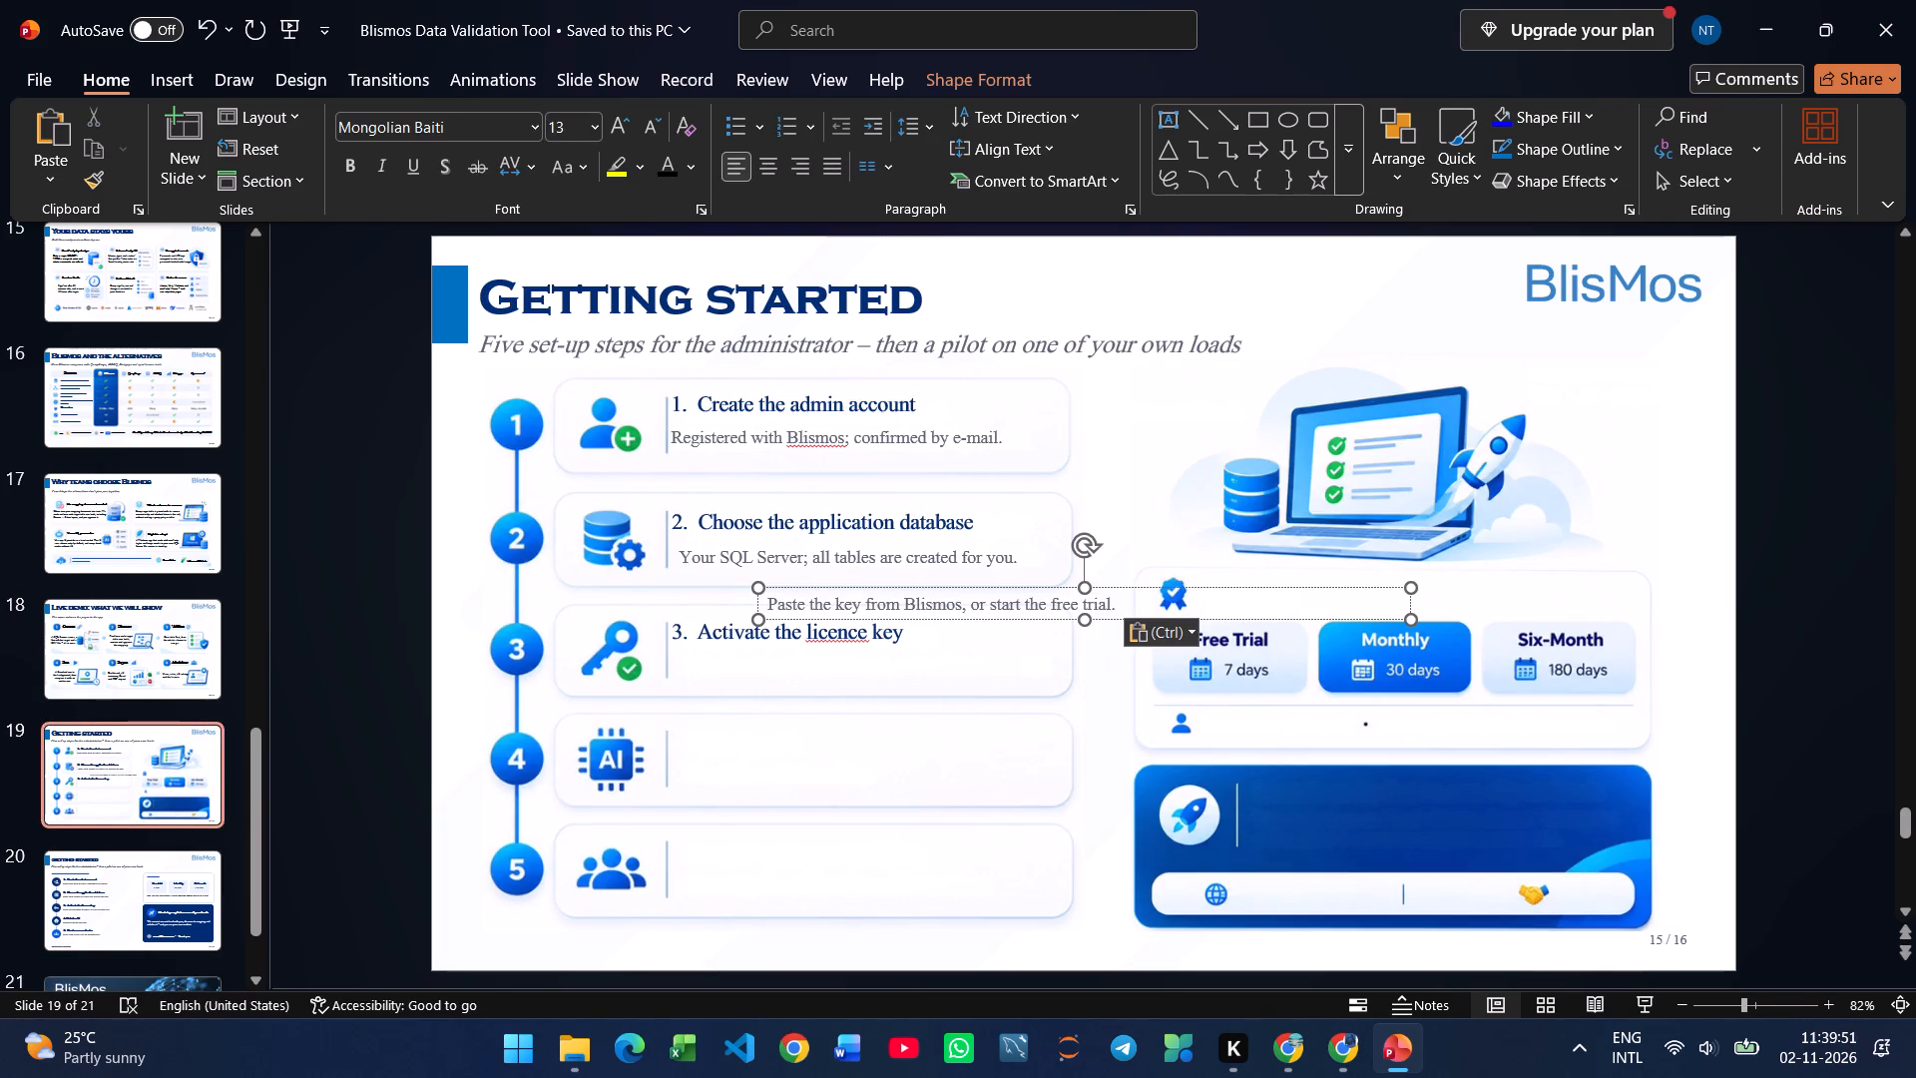
drag(1408, 618, 1123, 637)
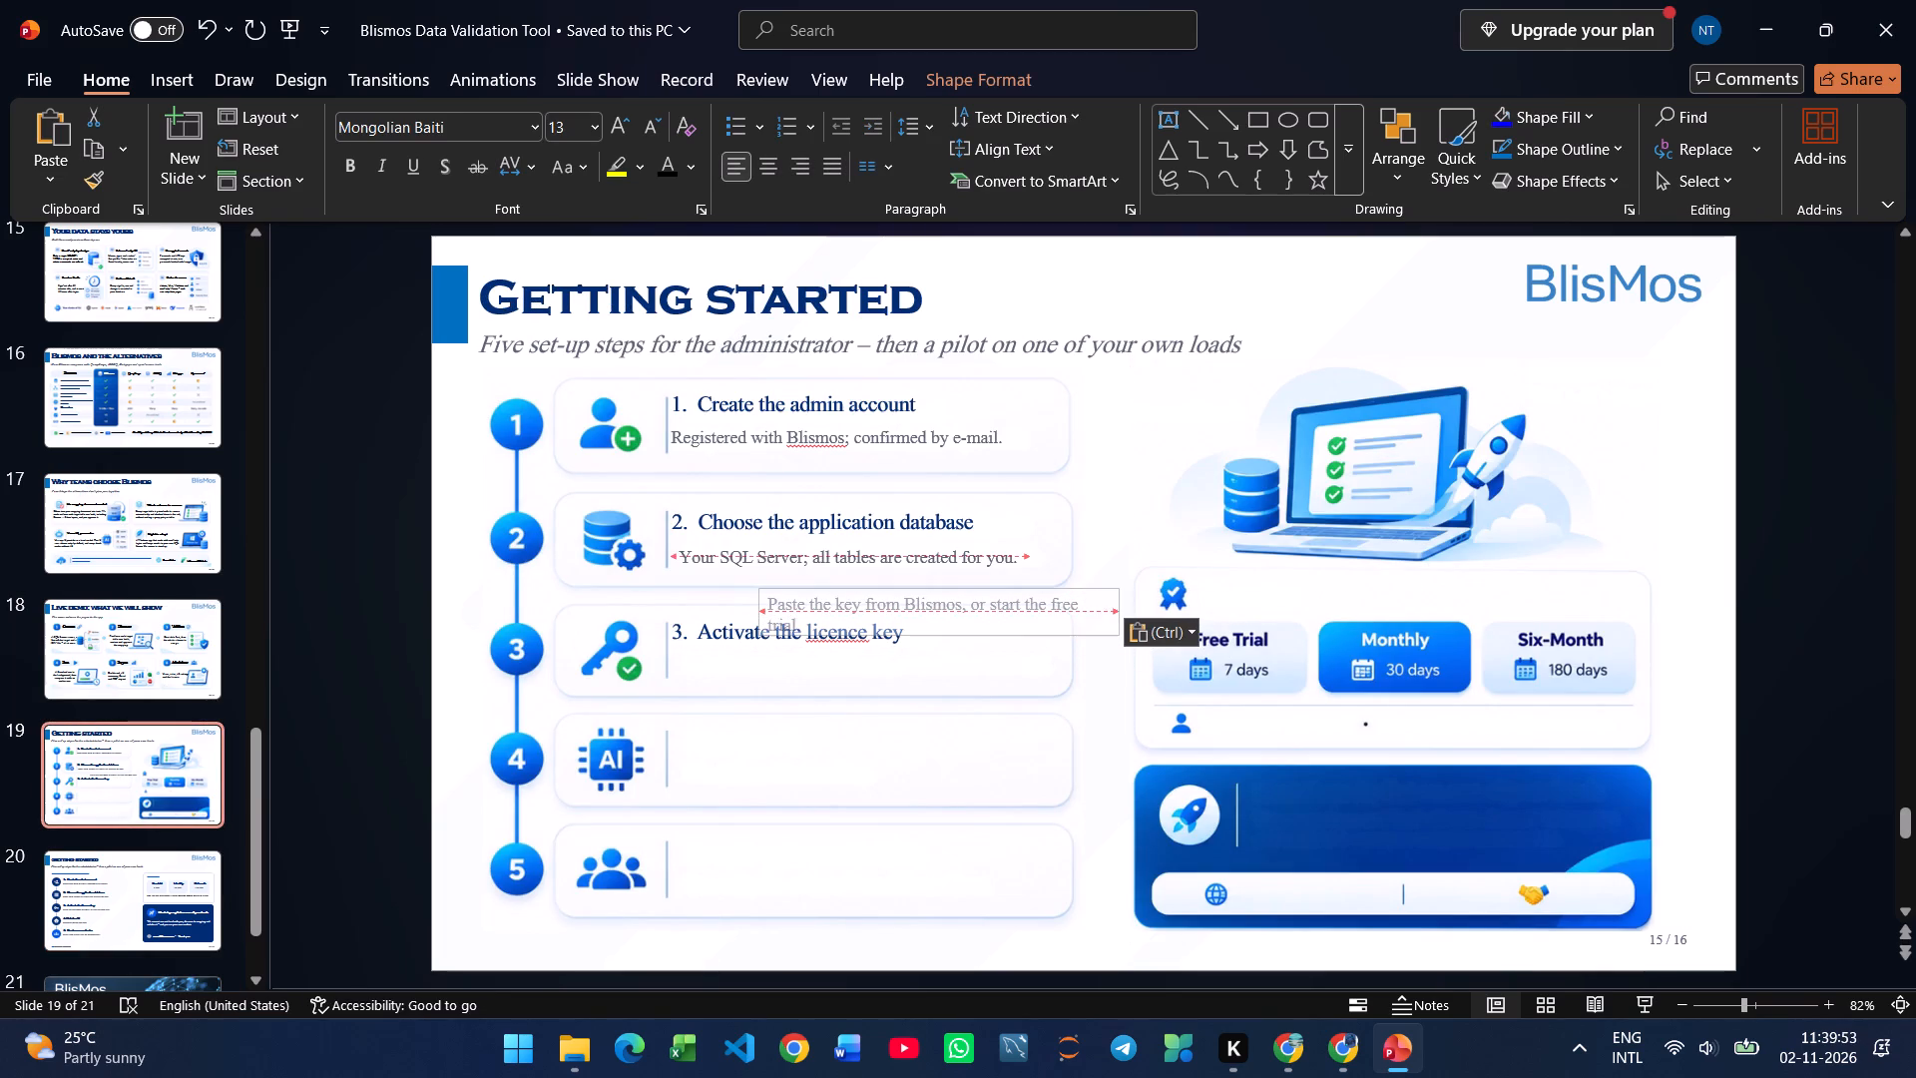
drag(1123, 637, 1129, 631)
drag(1053, 618, 997, 679)
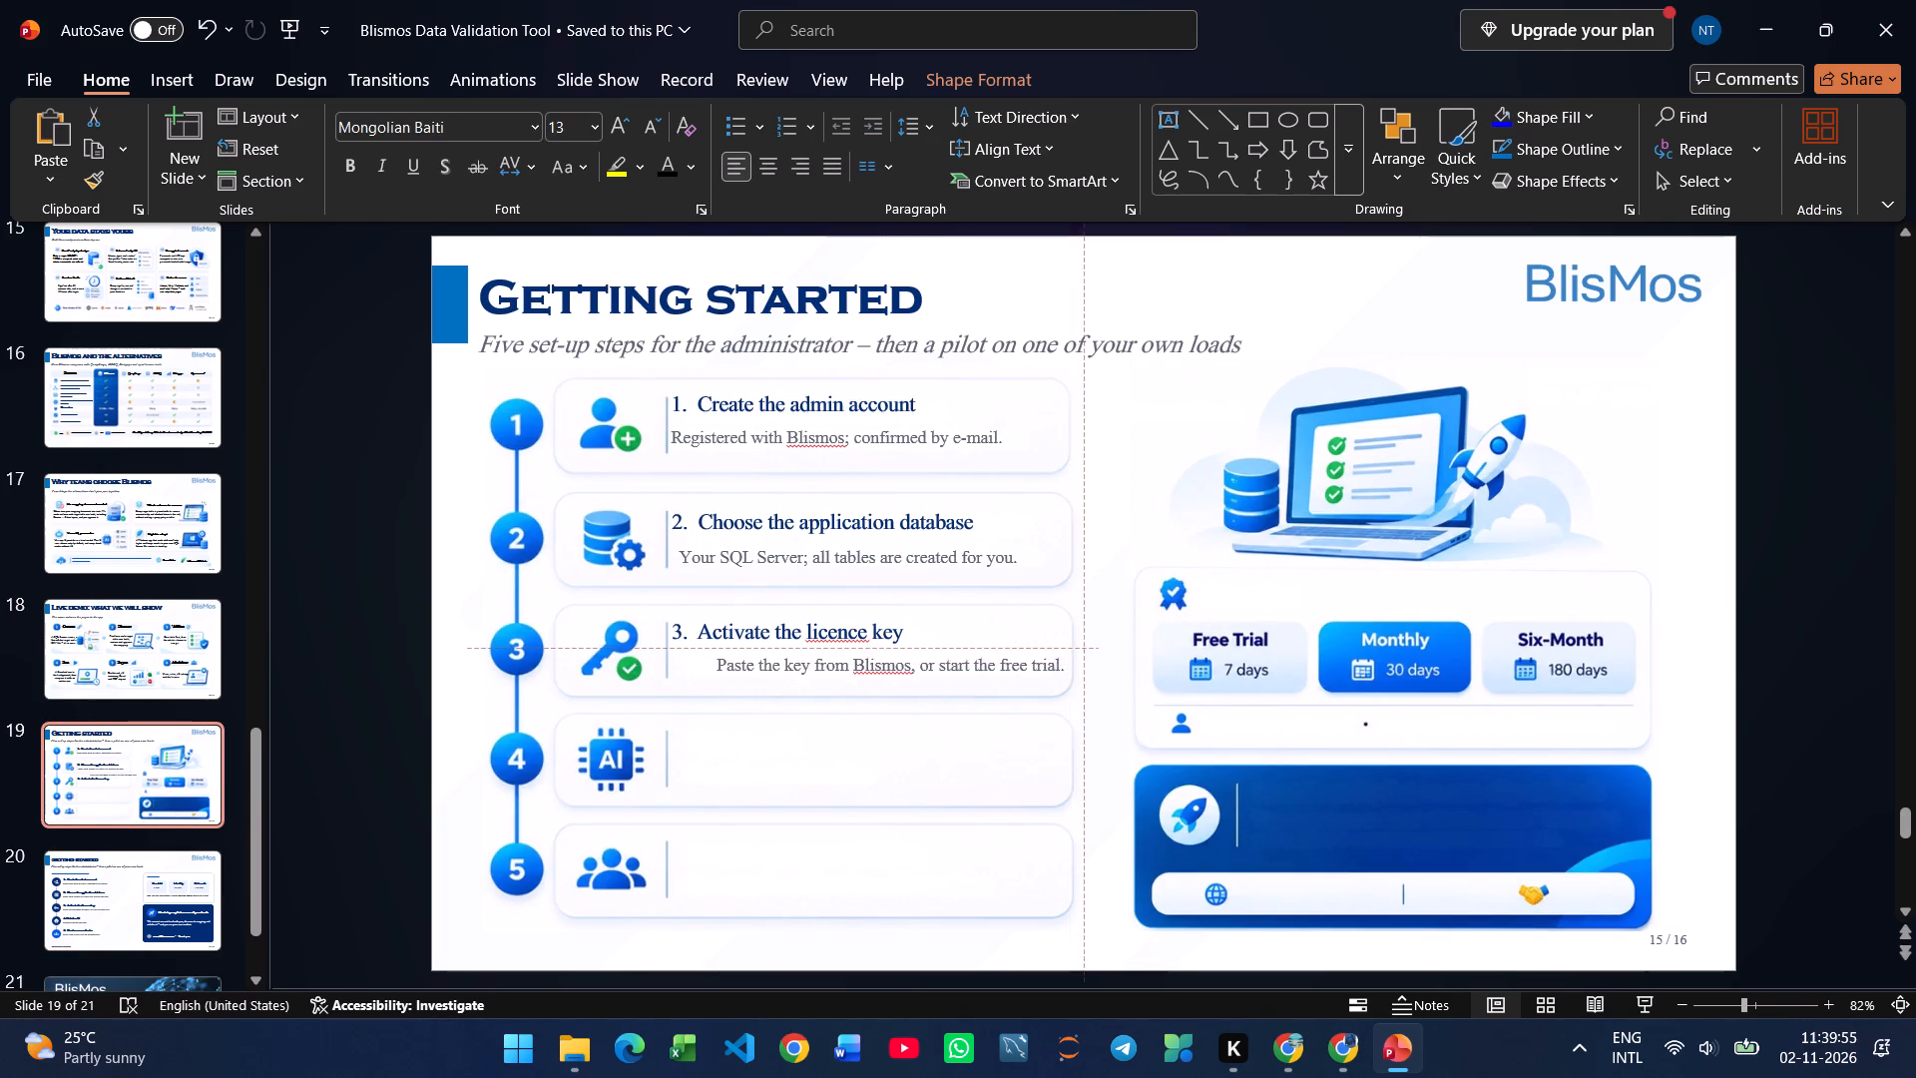
drag(997, 679, 960, 680)
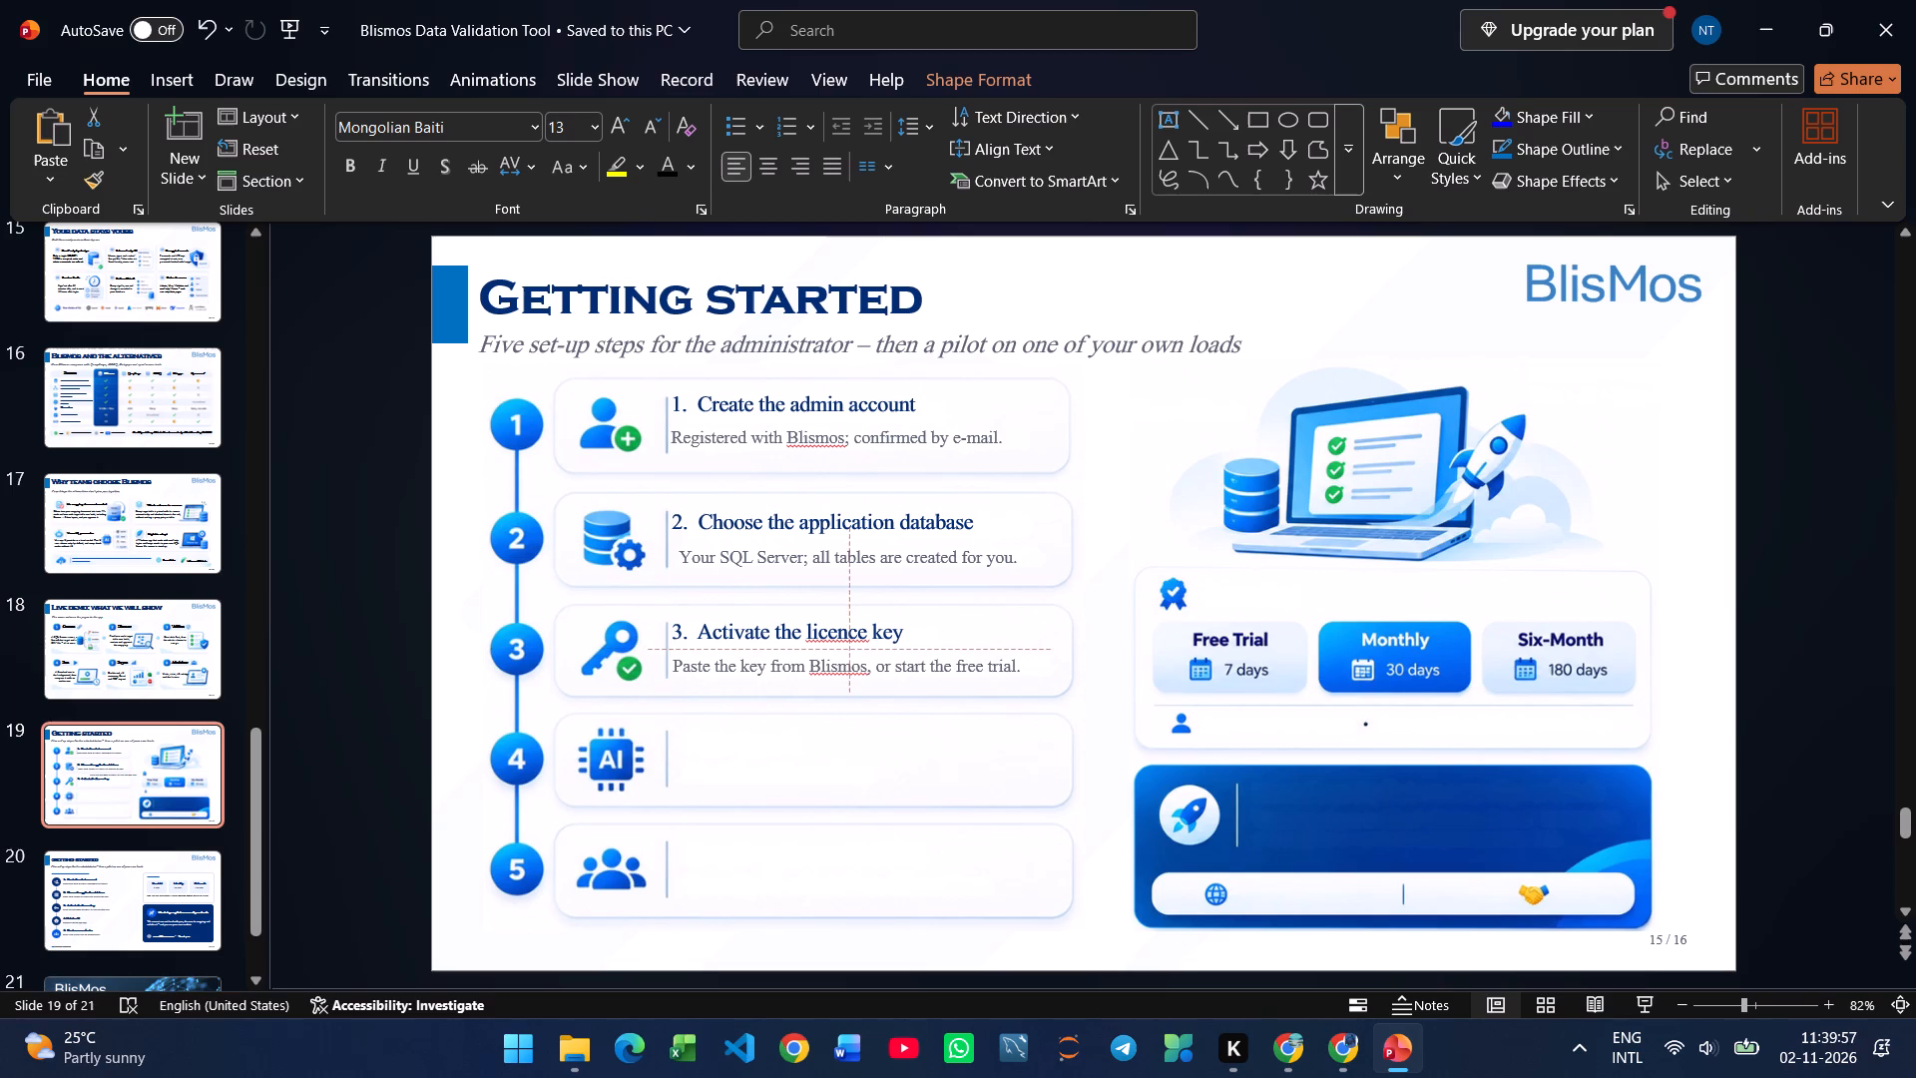
drag(960, 680, 959, 680)
Shift the second card's description slightly left so it lines up with the other cards' descriptions.
click(787, 563)
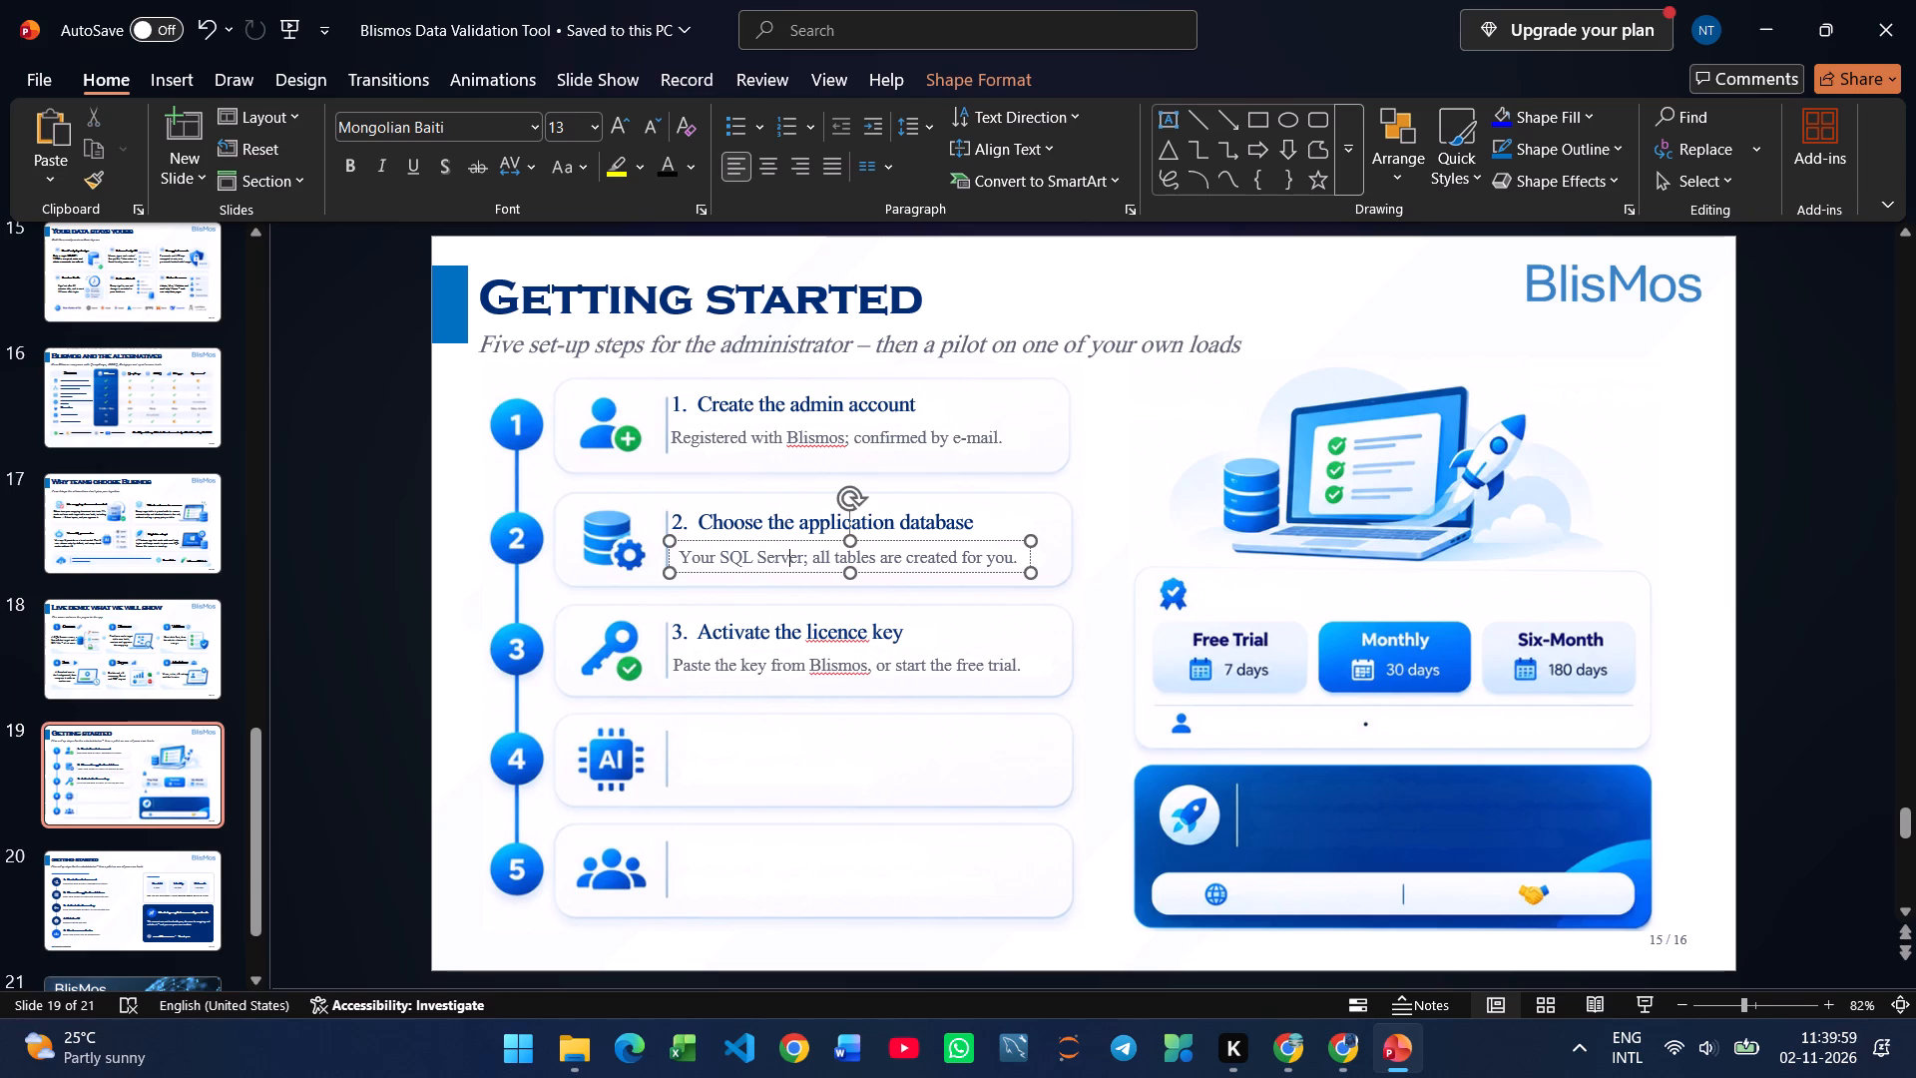
drag(778, 568, 769, 568)
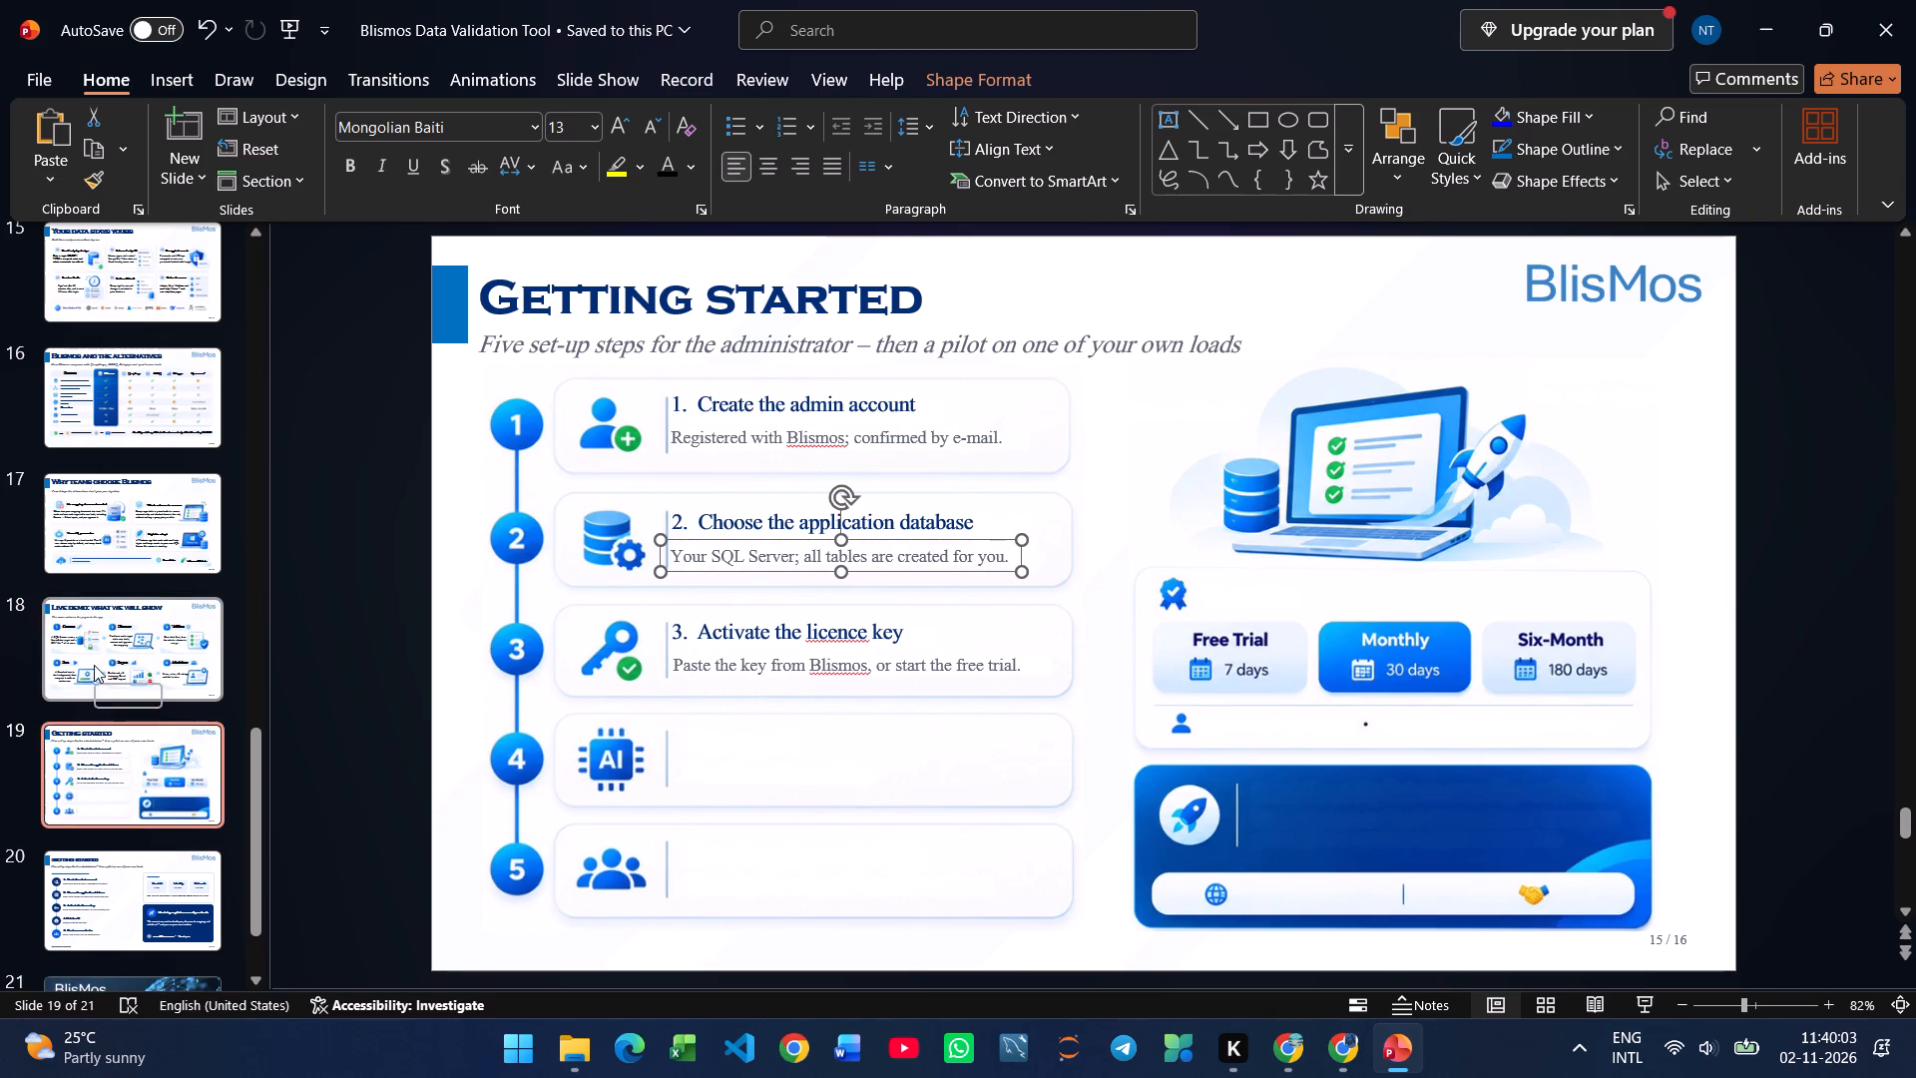
Copy the heading "4. Pick the AI" from slide 20 to slide 19, narrow its box and place it atop the fourth card.
click(100, 856)
click(673, 724)
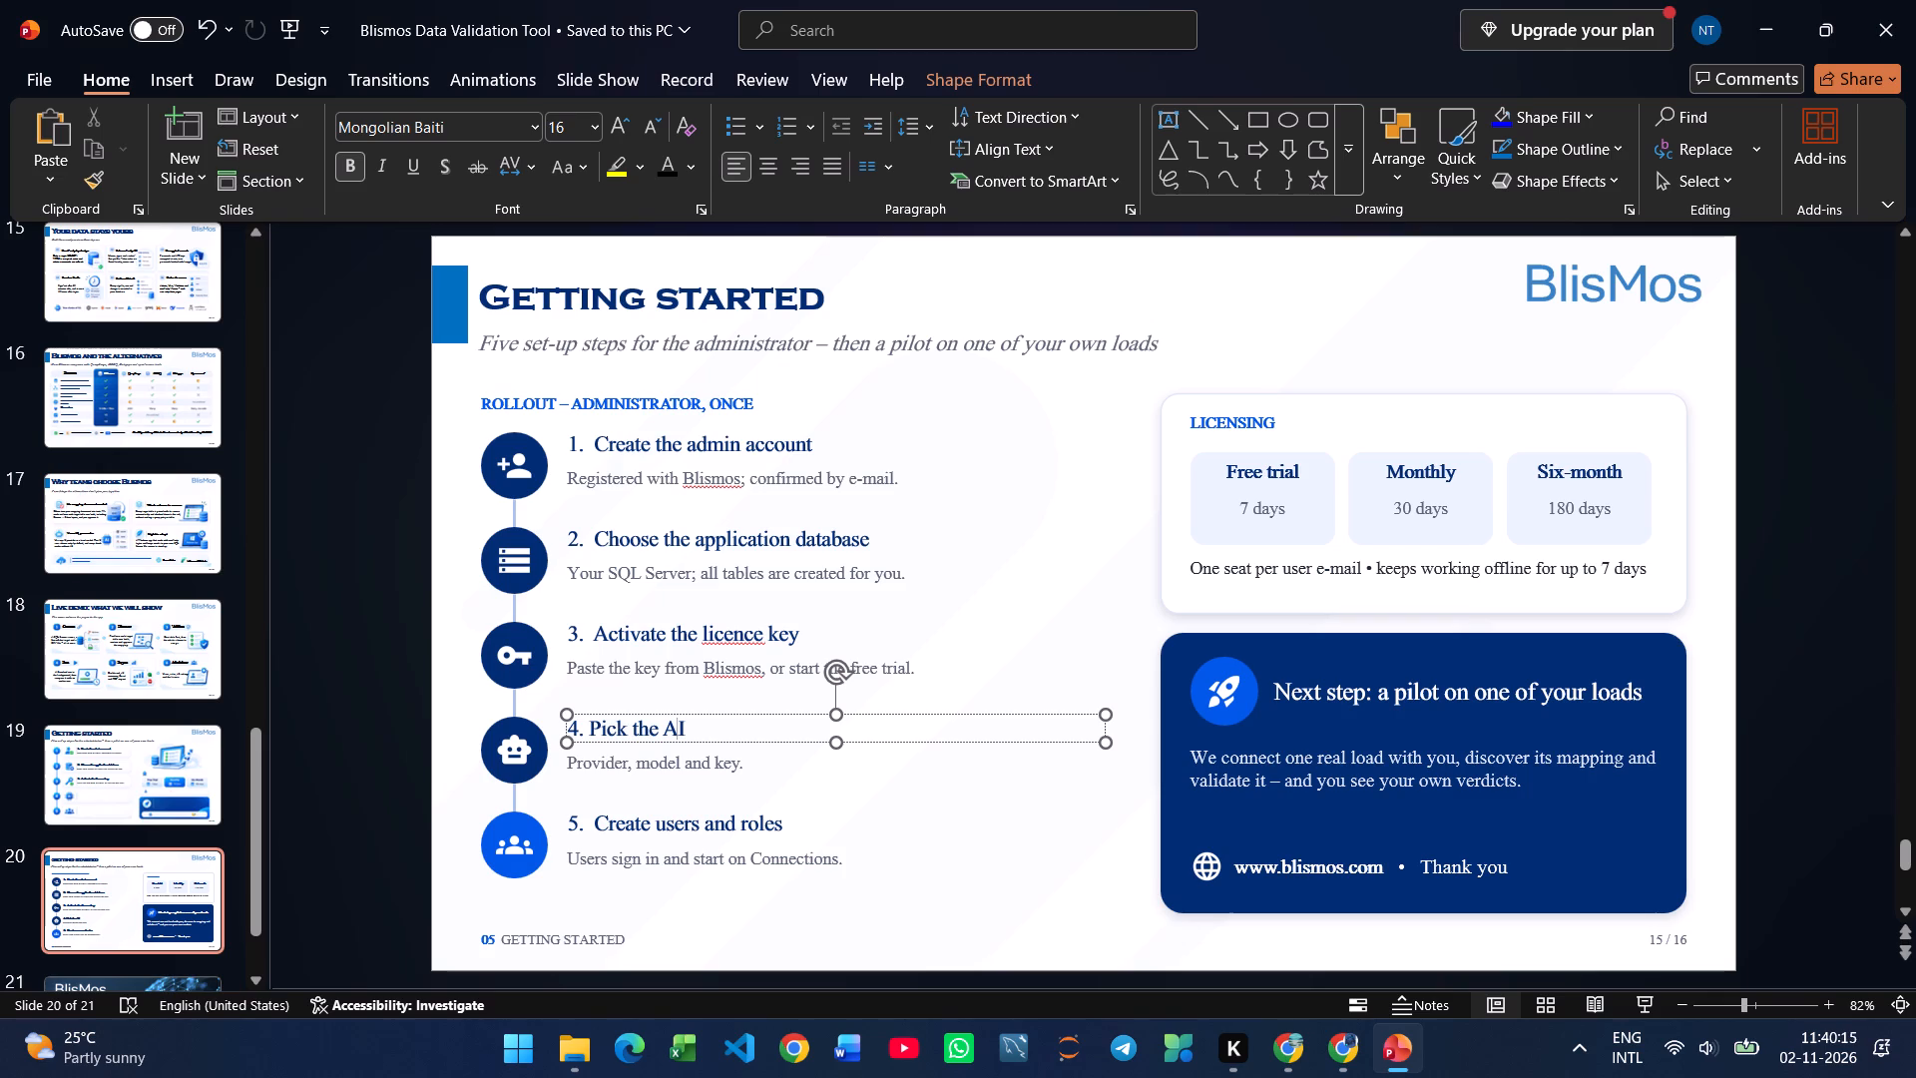
key(ctrl+a)
key(ctrl+c)
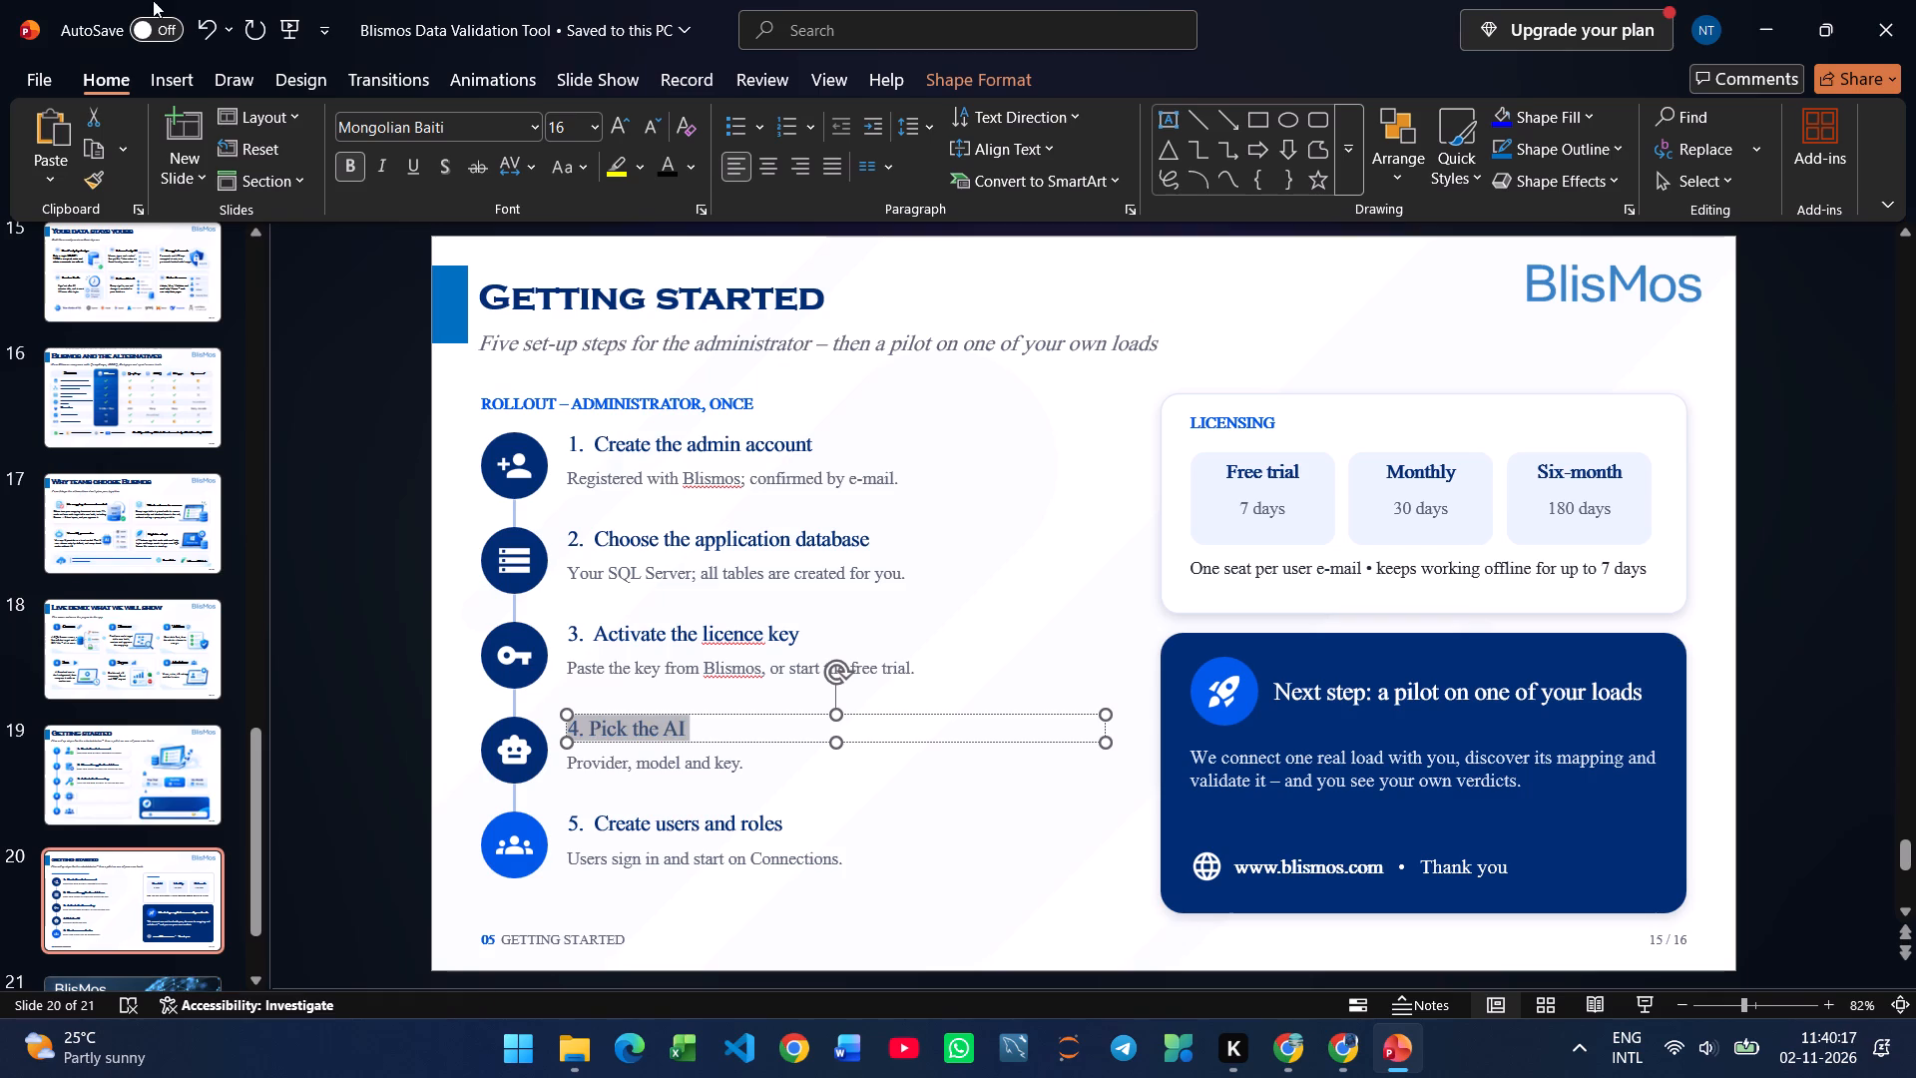
click(119, 824)
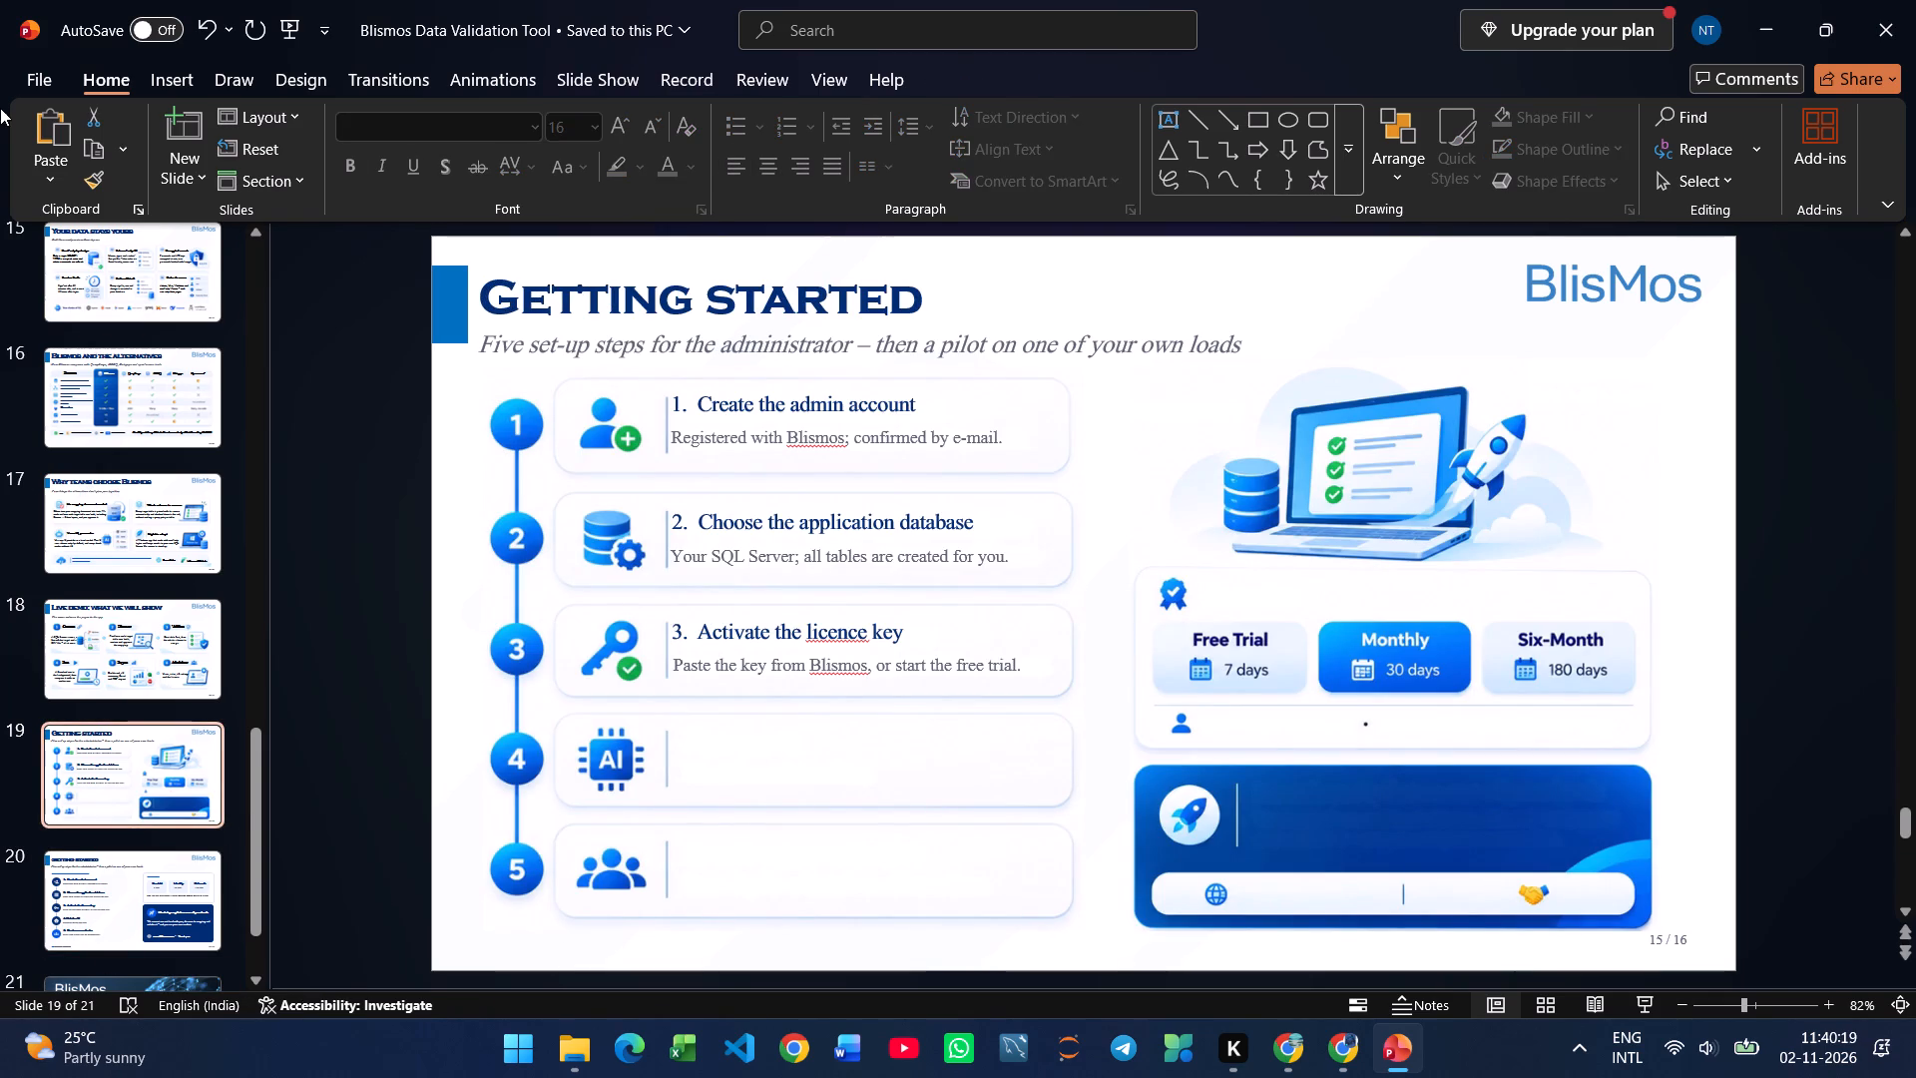
key(ctrl+v)
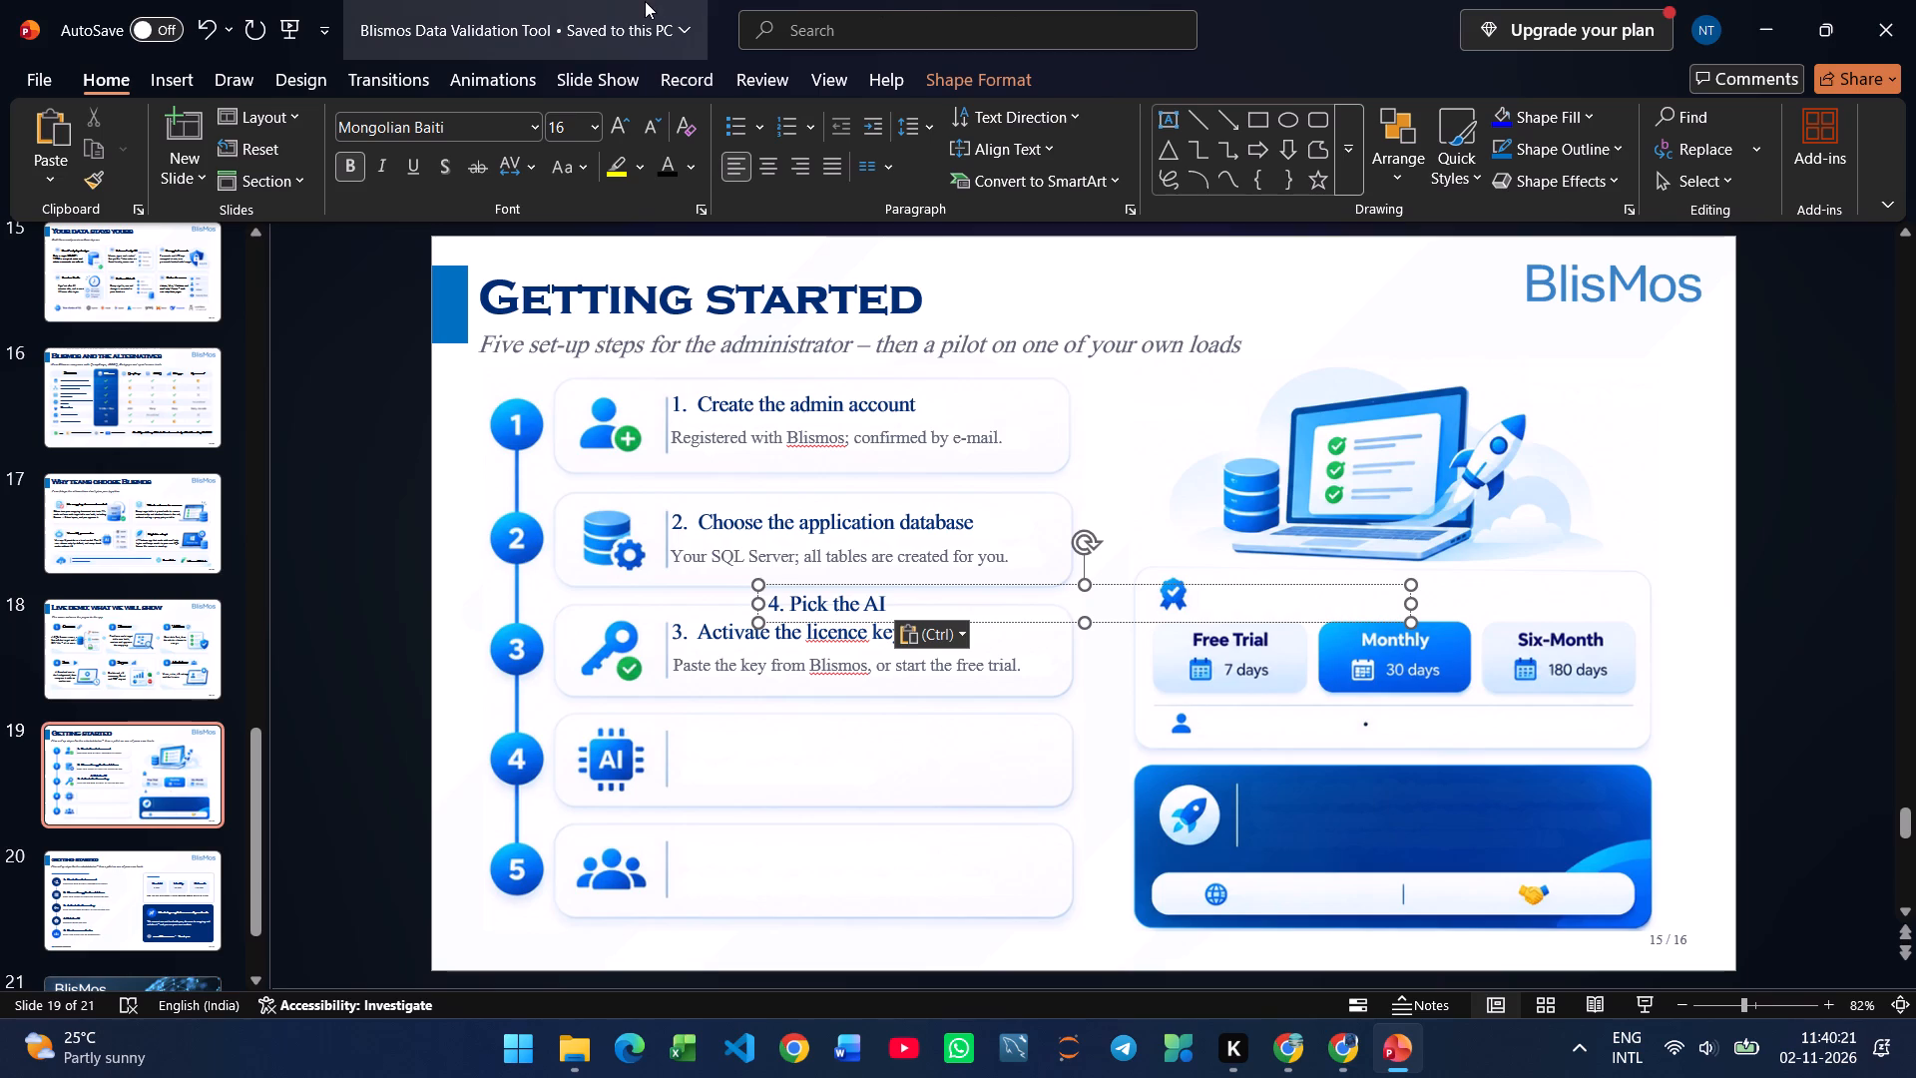
drag(1412, 602, 1258, 605)
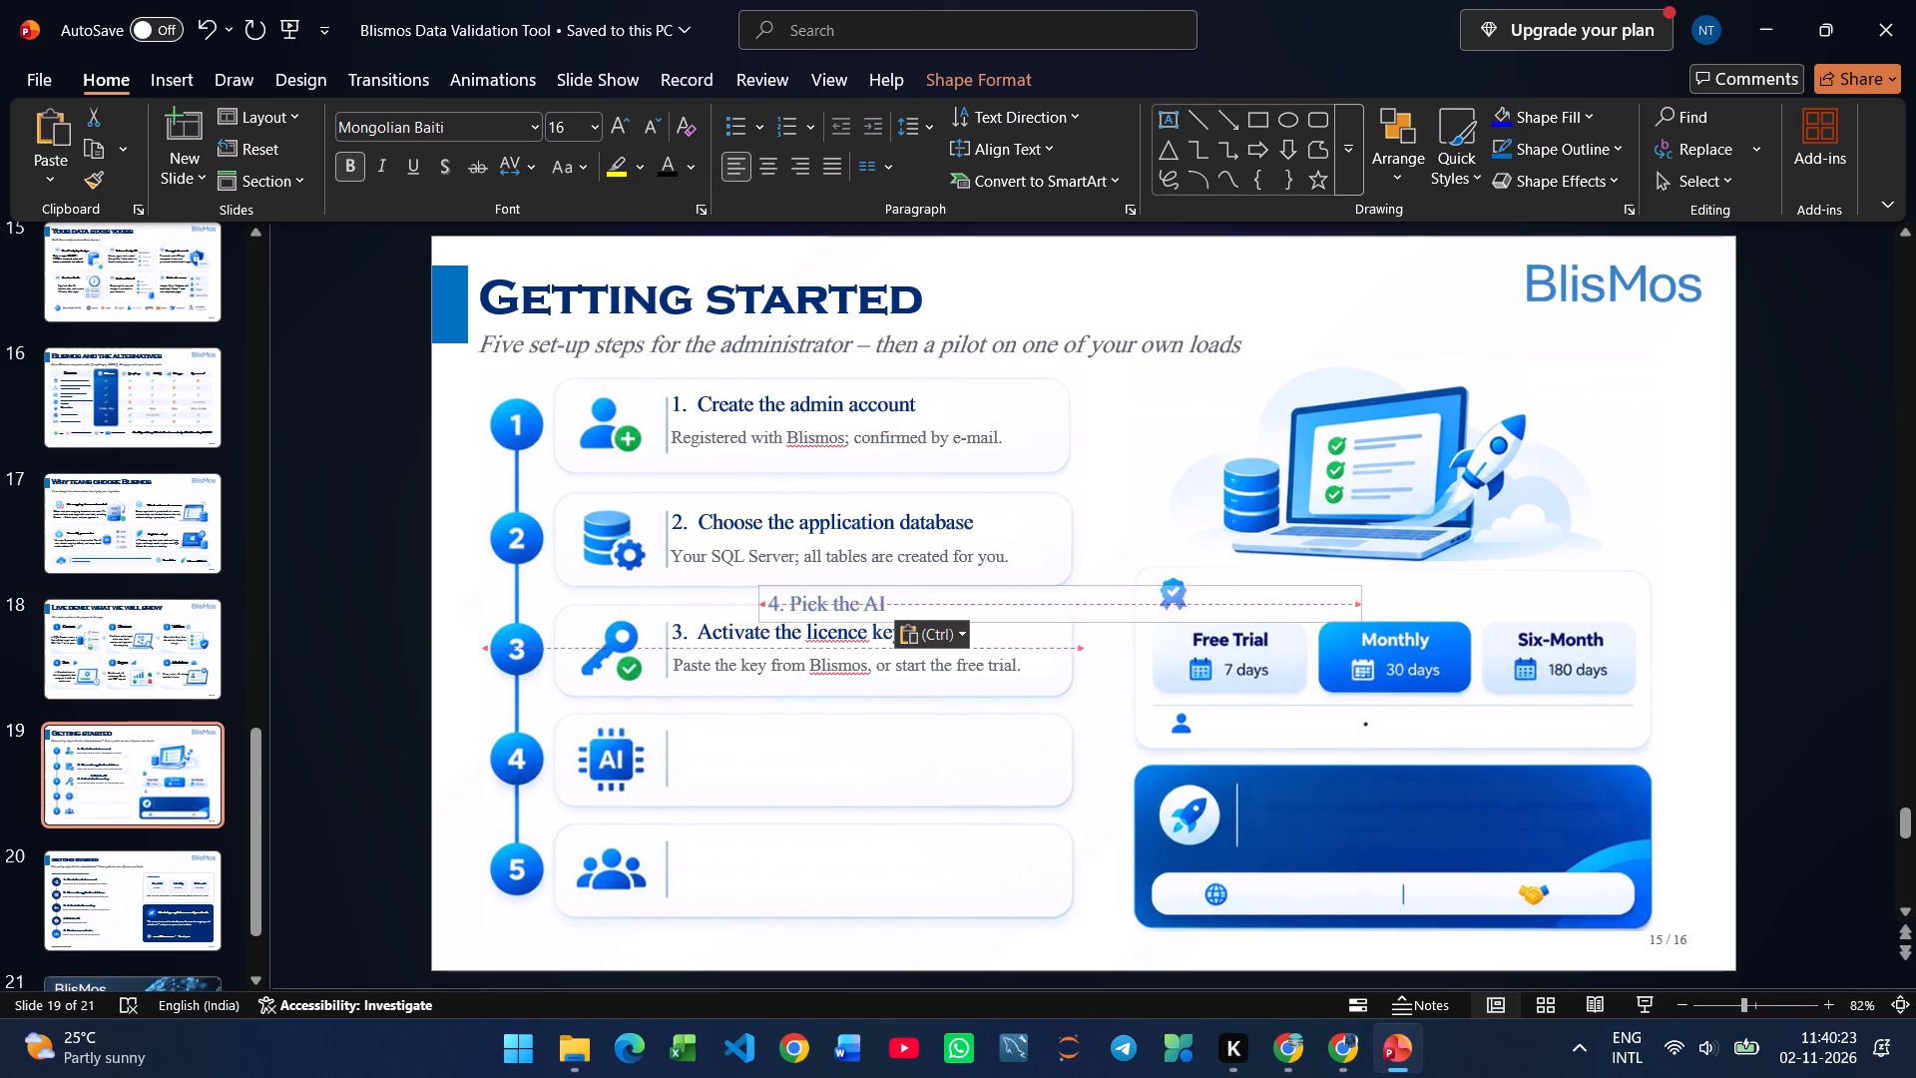
drag(1258, 605, 919, 617)
drag(873, 622, 788, 755)
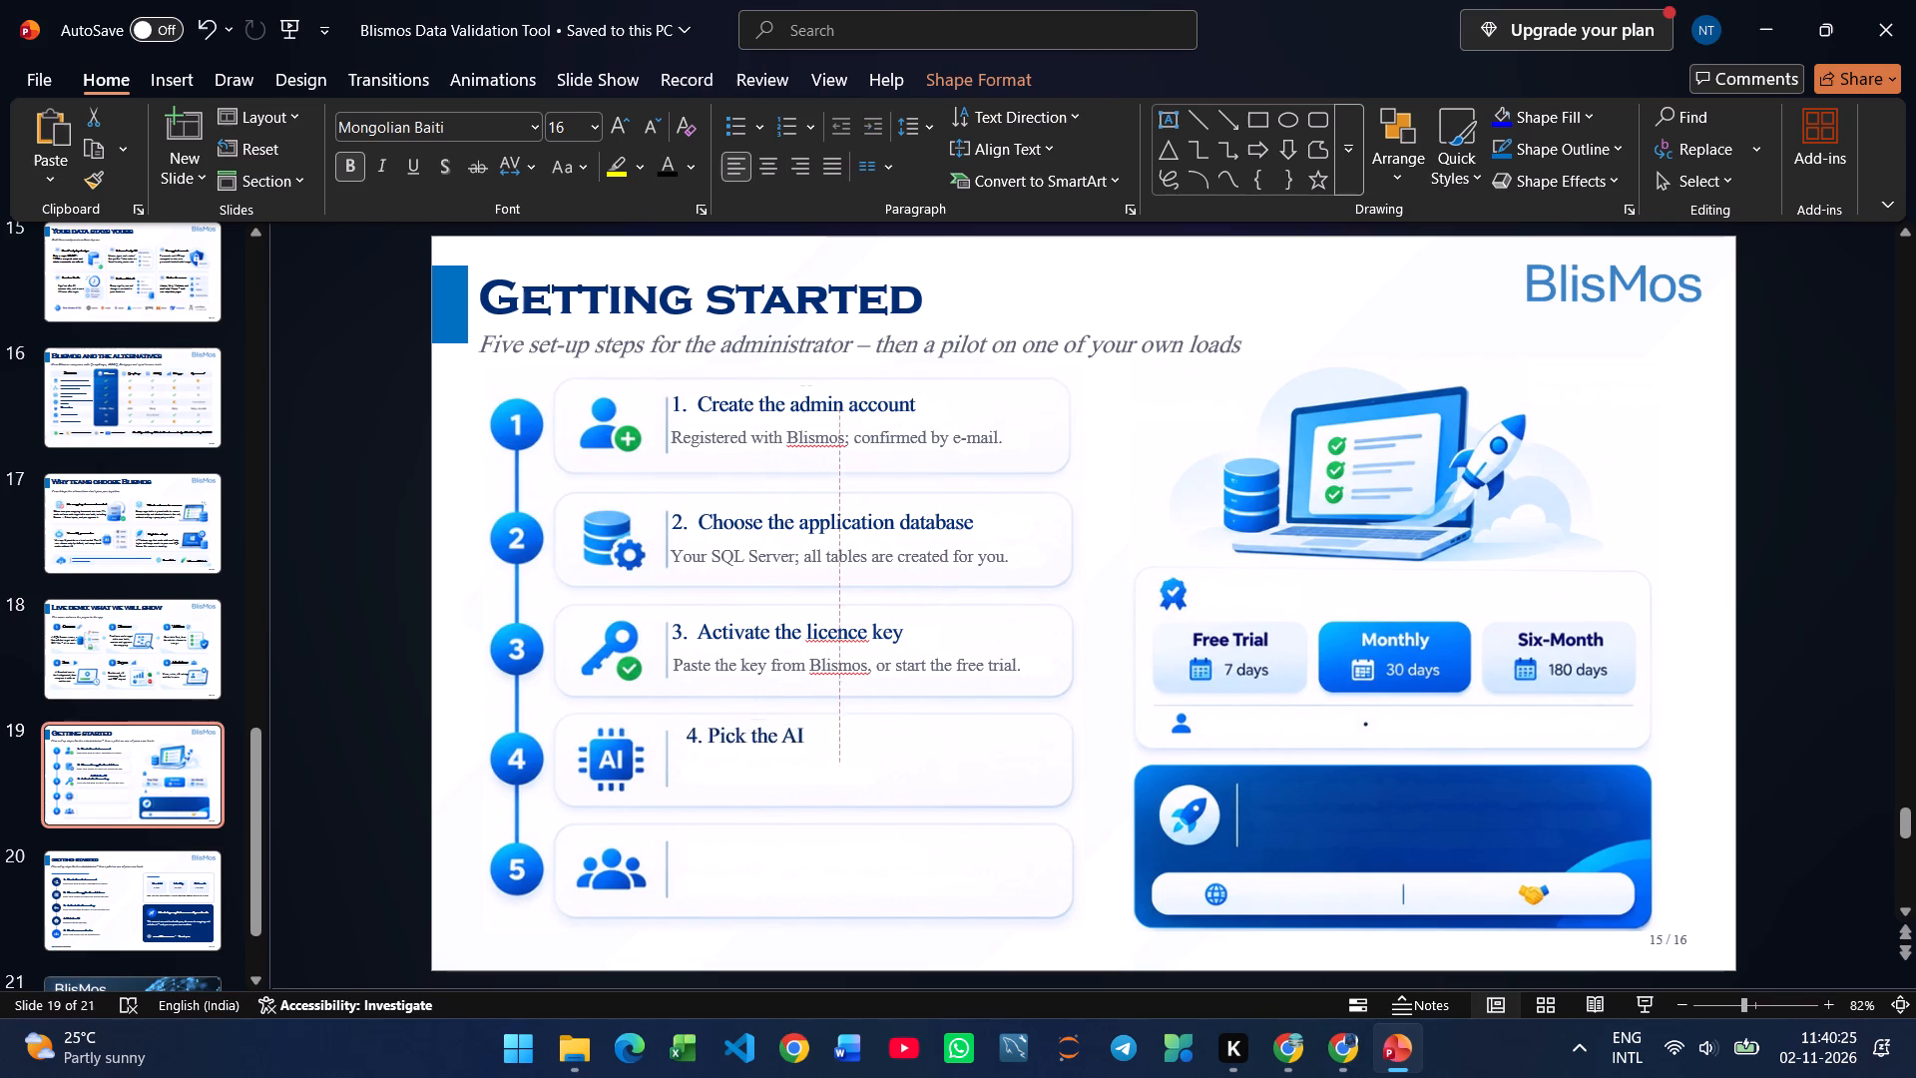
drag(788, 755, 780, 761)
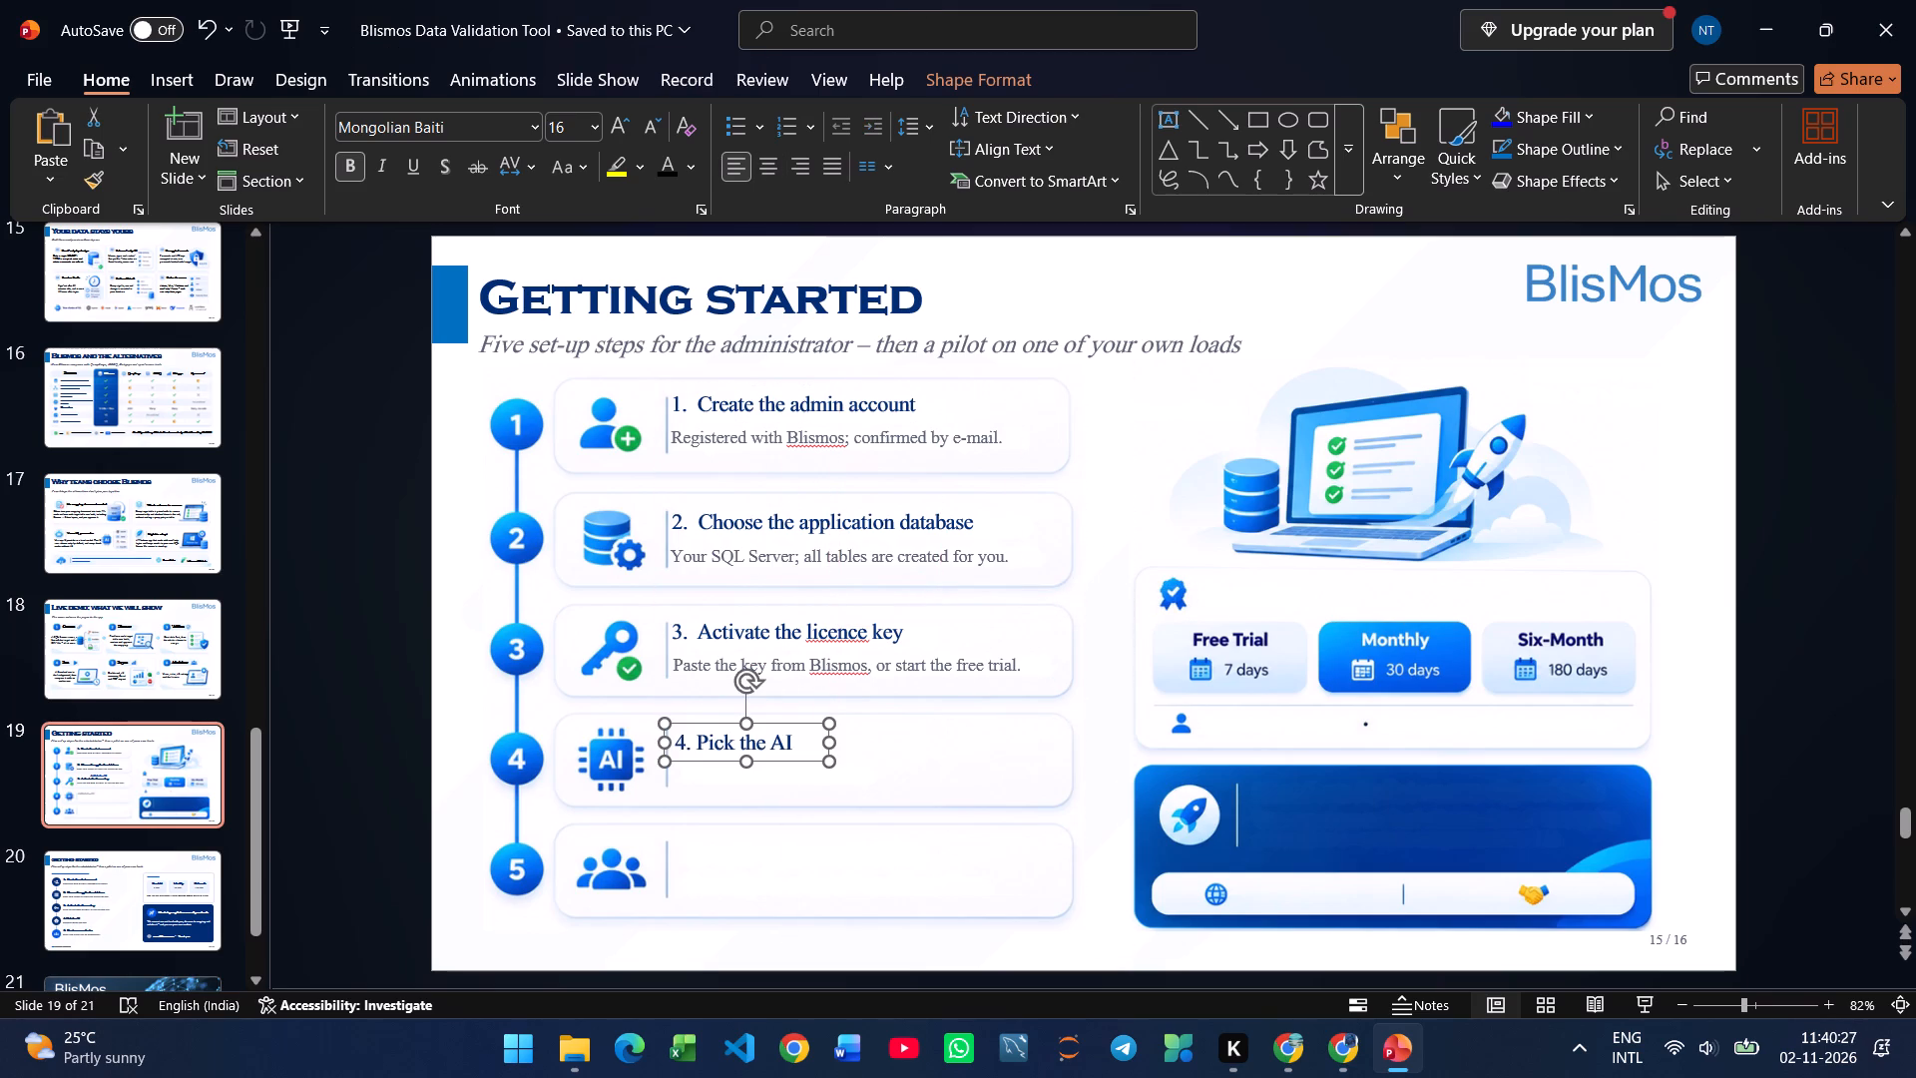
Copy "Provider, model and key." from slide 20 to slide 19, narrow its box and place it under the fourth card's heading.
click(184, 895)
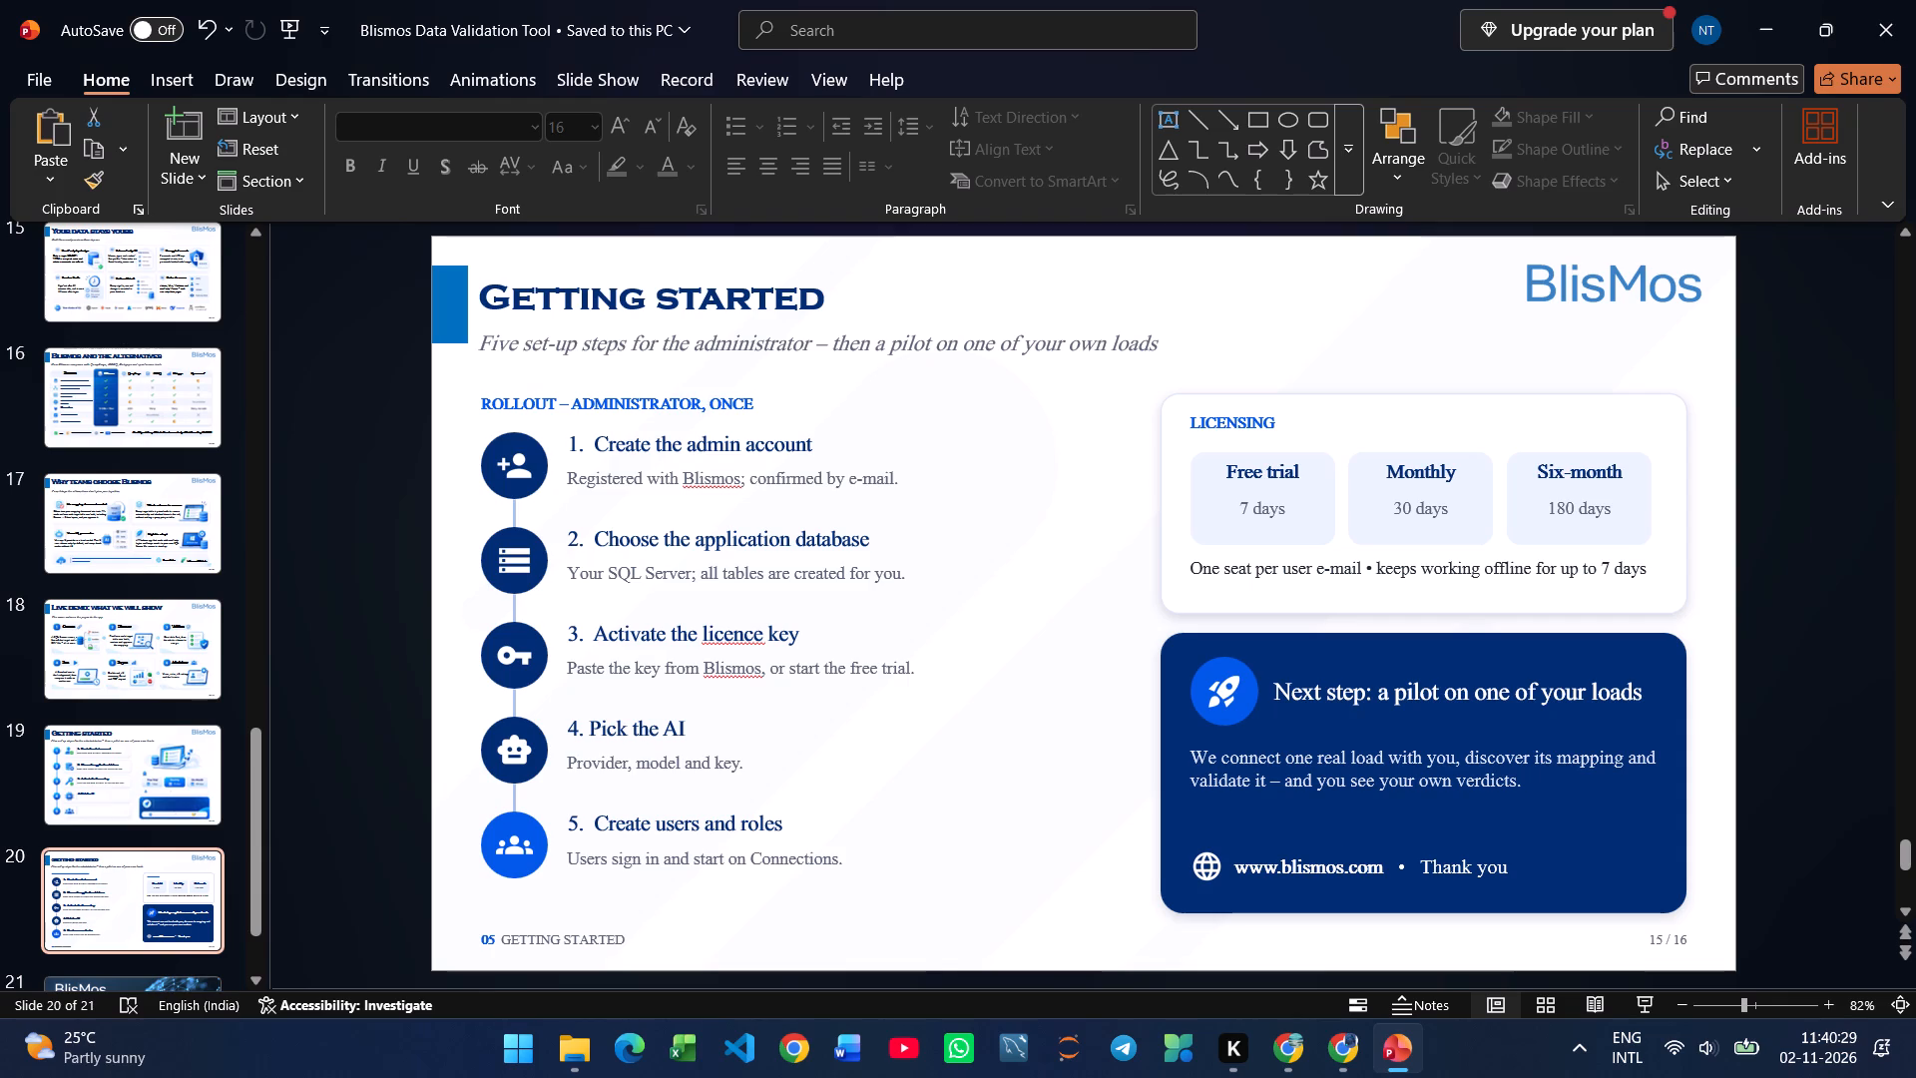
click(730, 767)
key(ctrl+a)
key(ctrl+c)
click(127, 789)
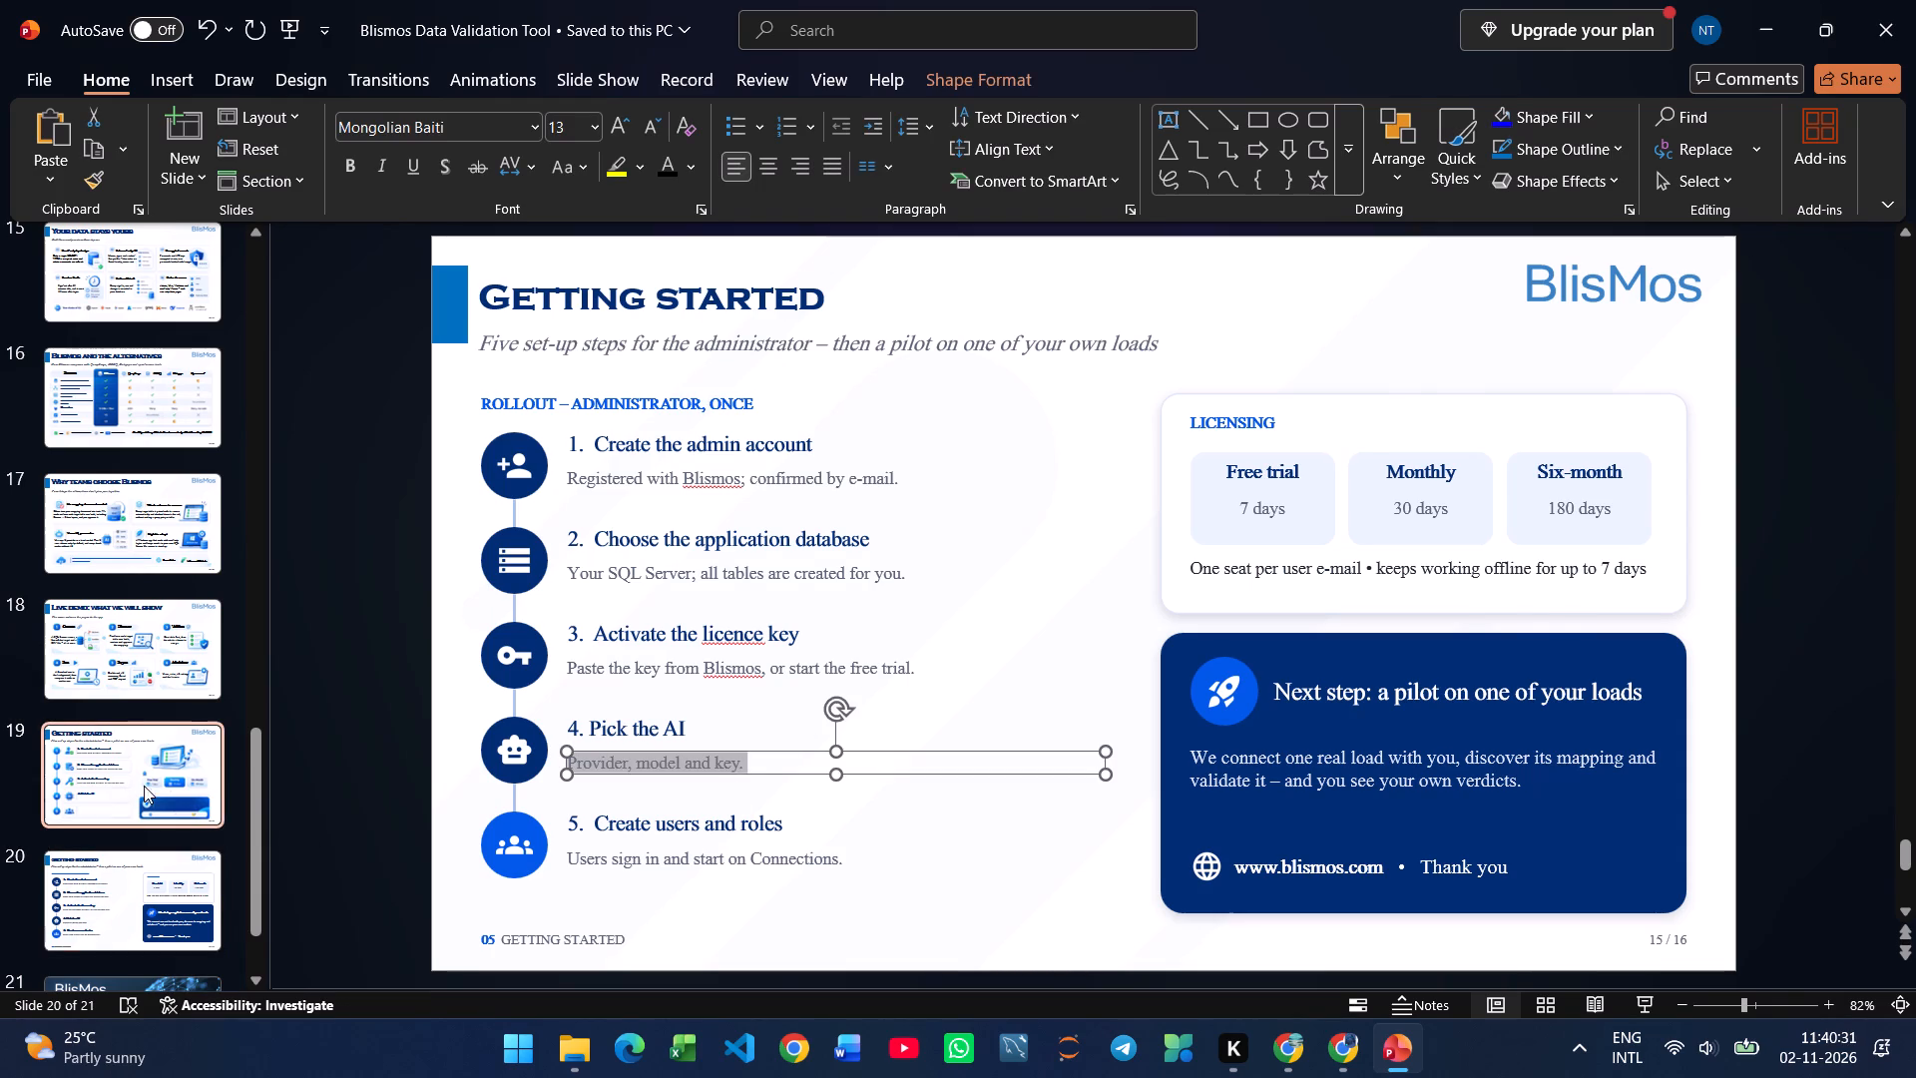
key(ctrl+v)
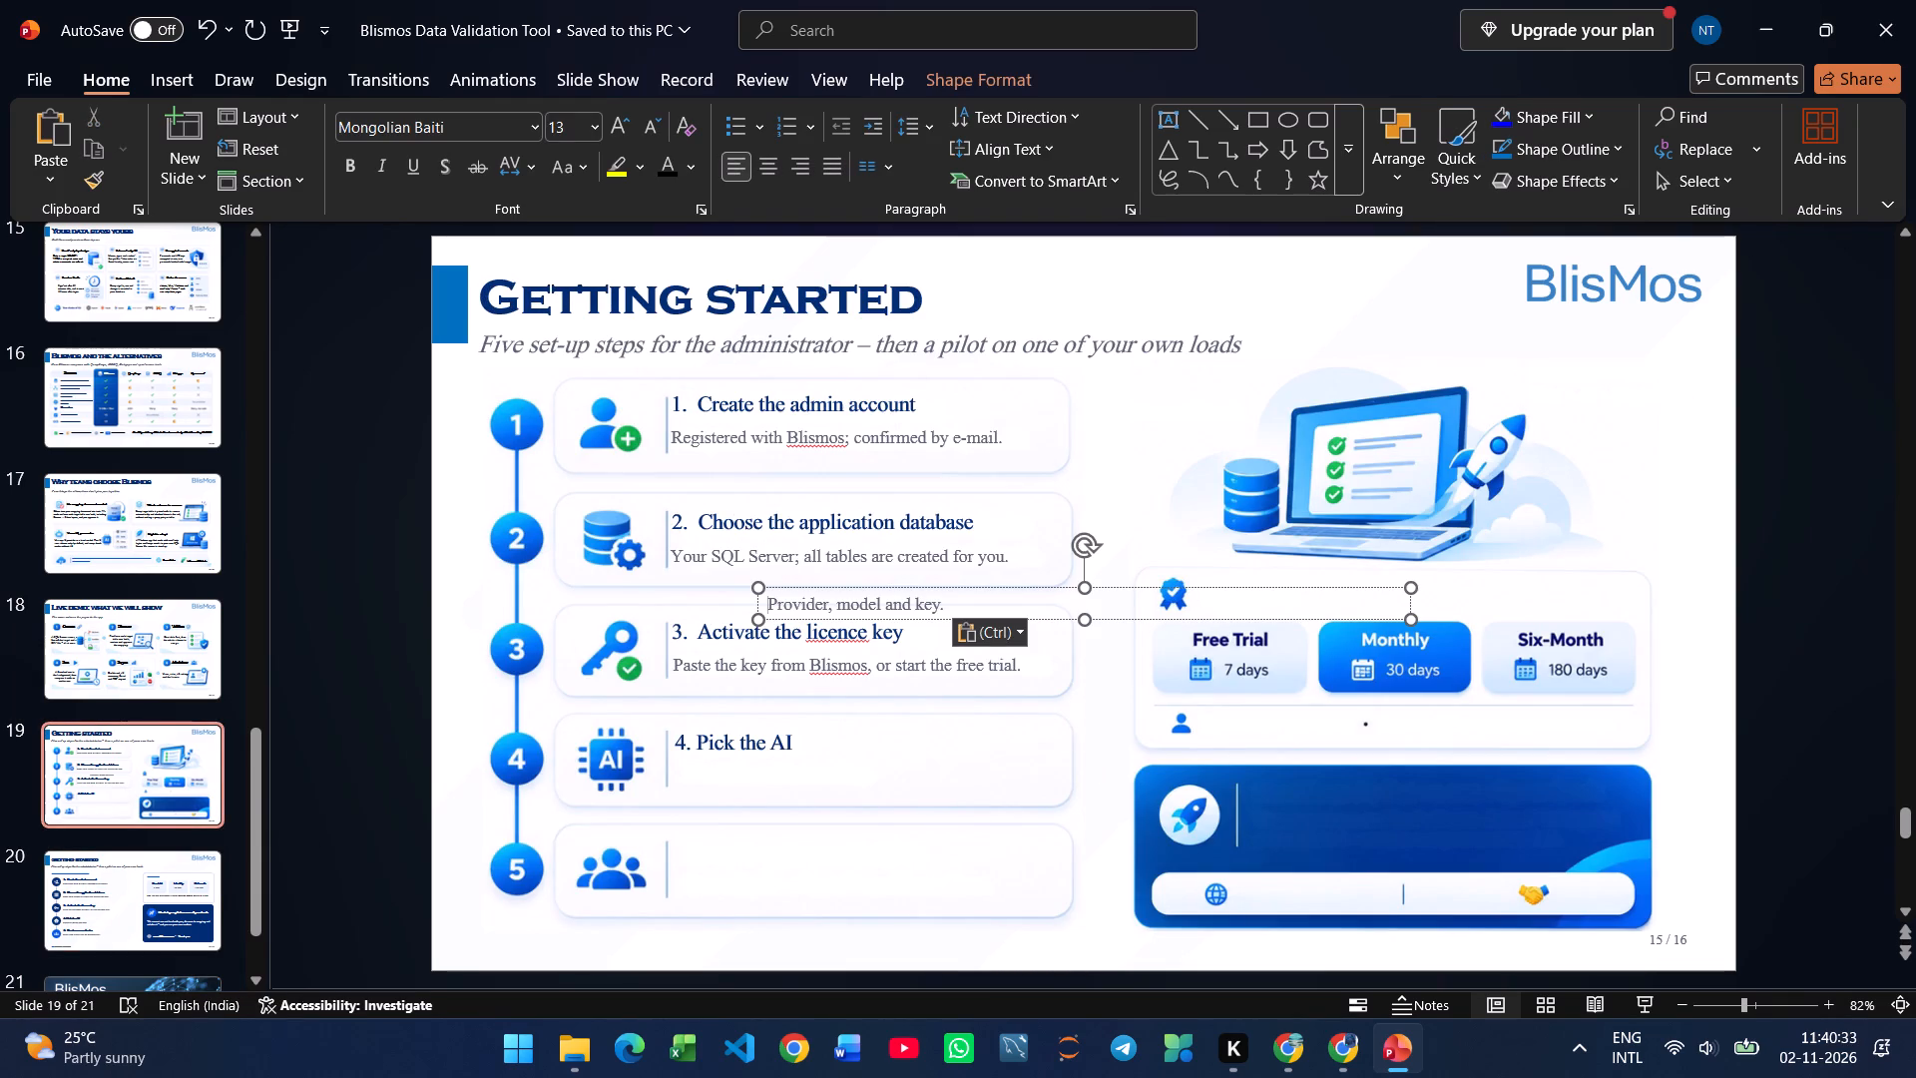
drag(1404, 618, 966, 627)
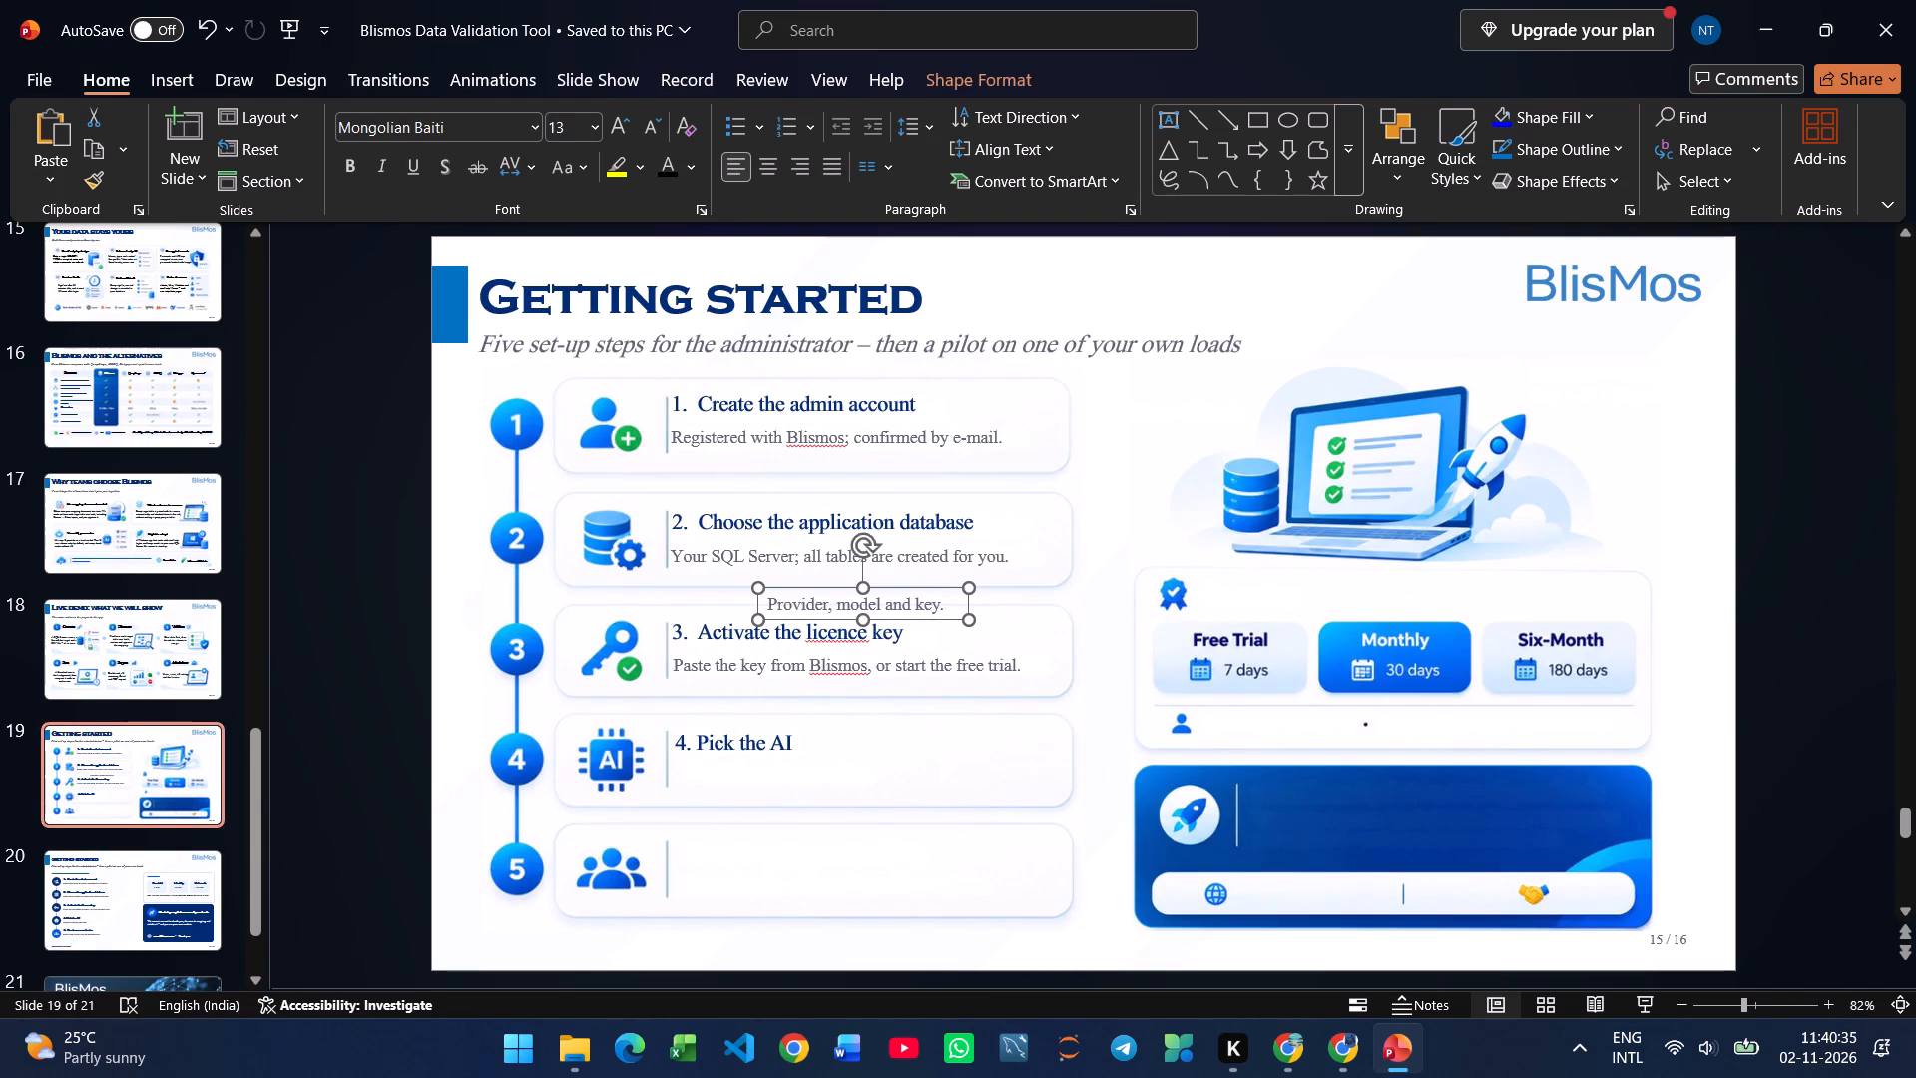
drag(914, 616, 820, 785)
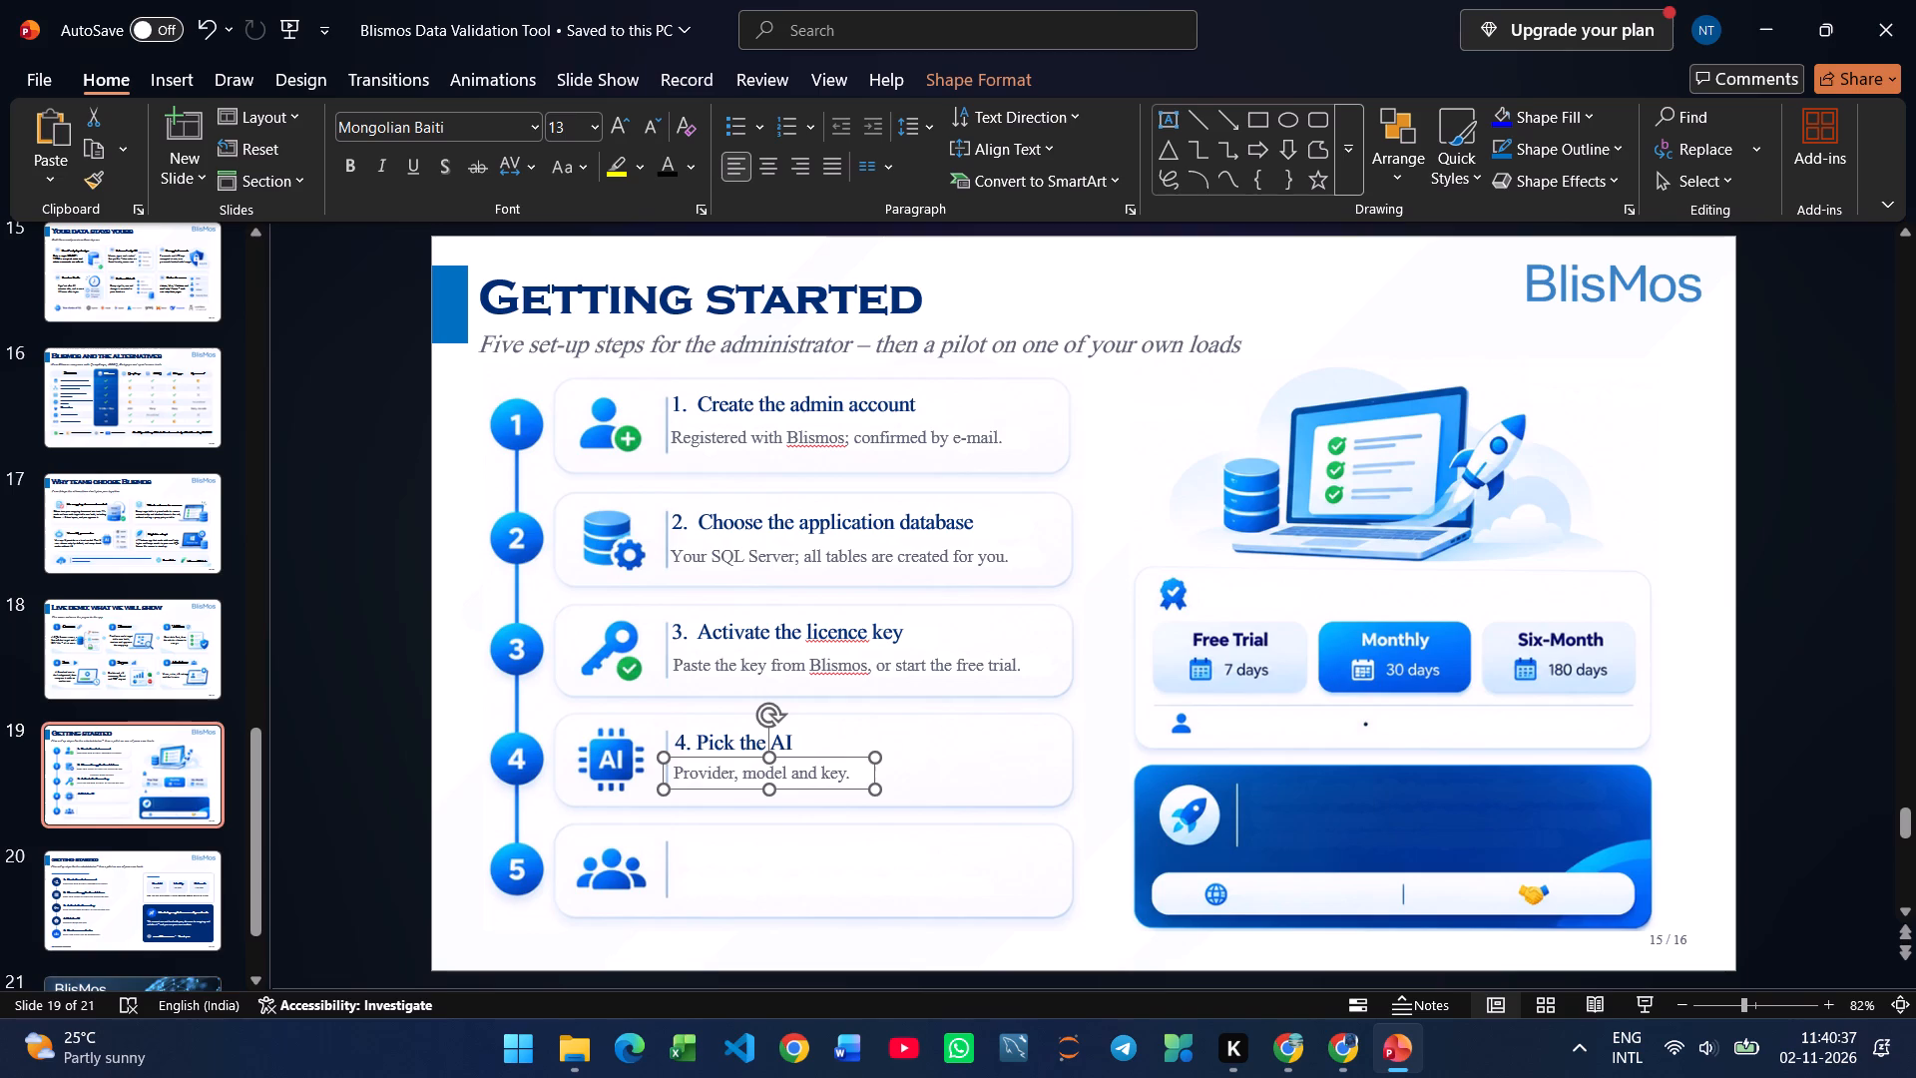
Copy the heading "5. Create users and roles" from slide 20 to slide 19, narrow its box and place it atop the fifth card.
click(147, 911)
click(714, 824)
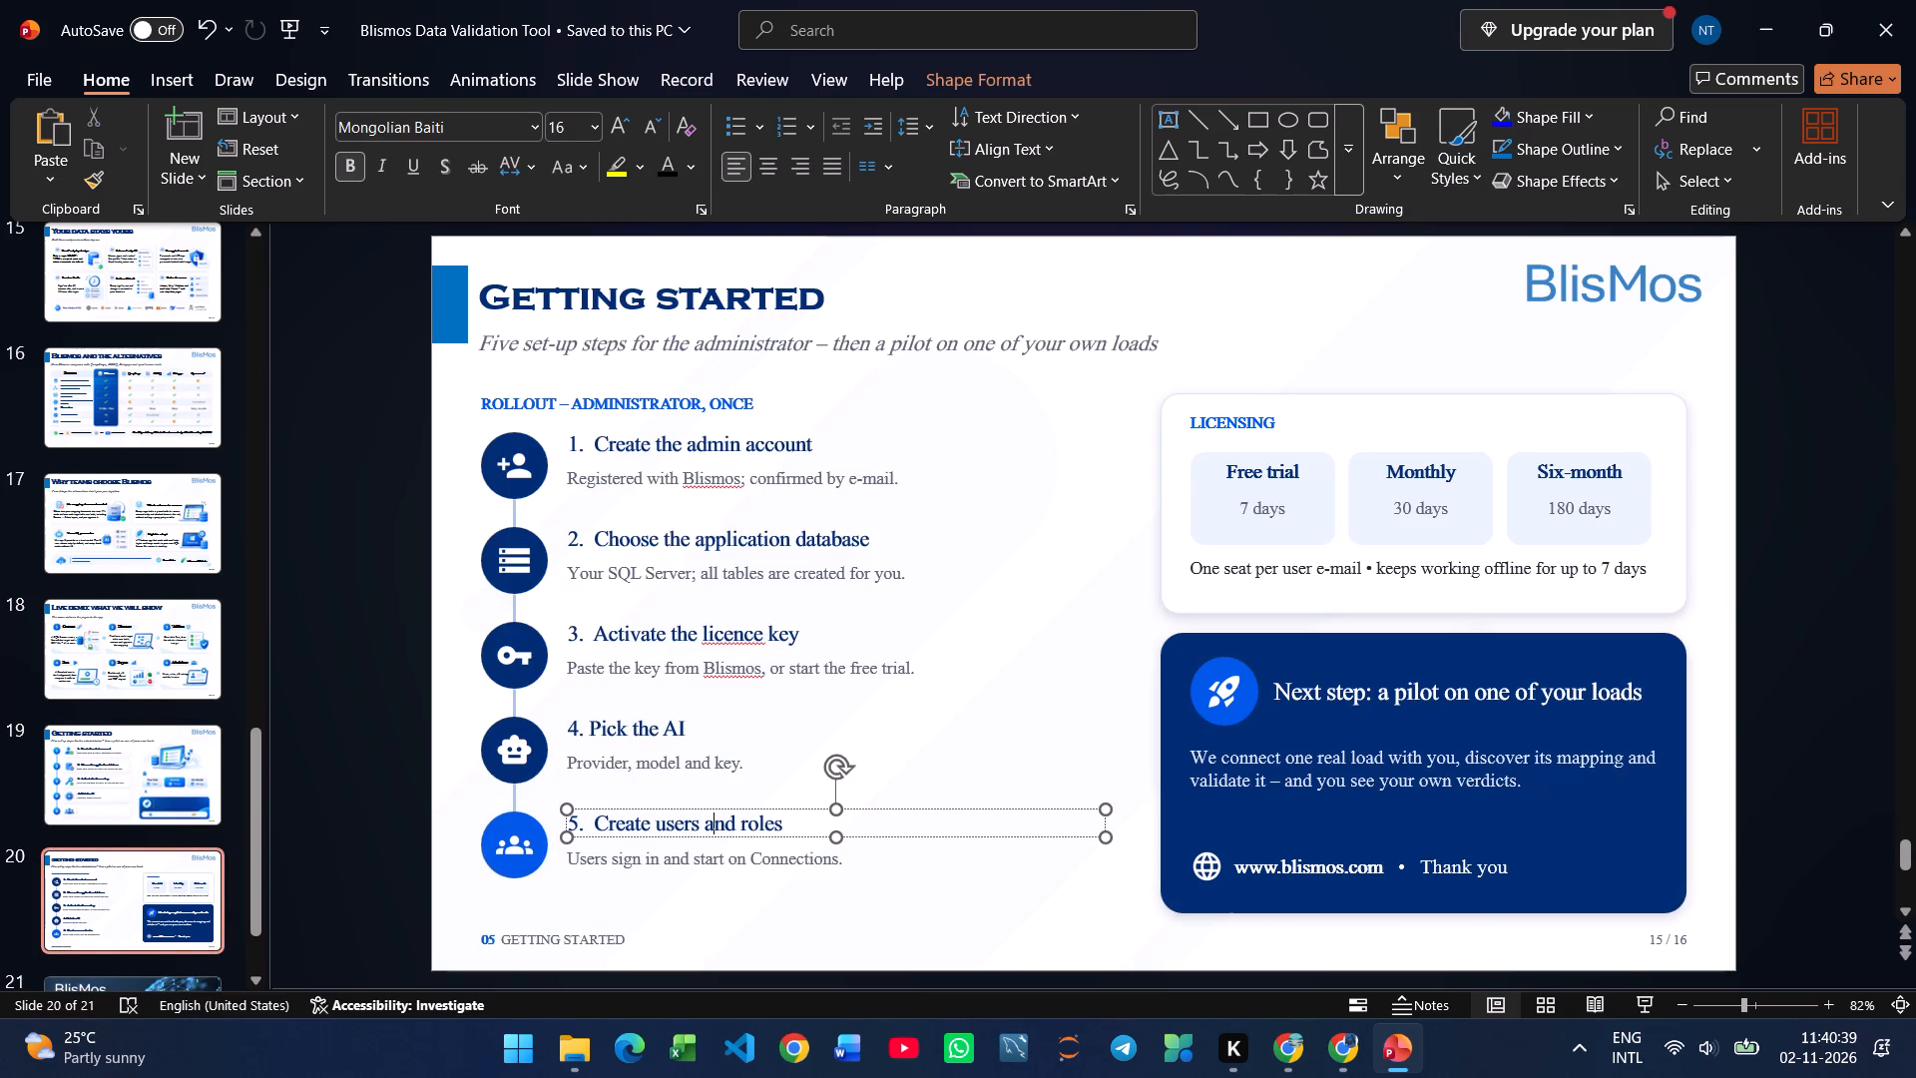
key(ctrl+a)
key(ctrl+c)
click(157, 786)
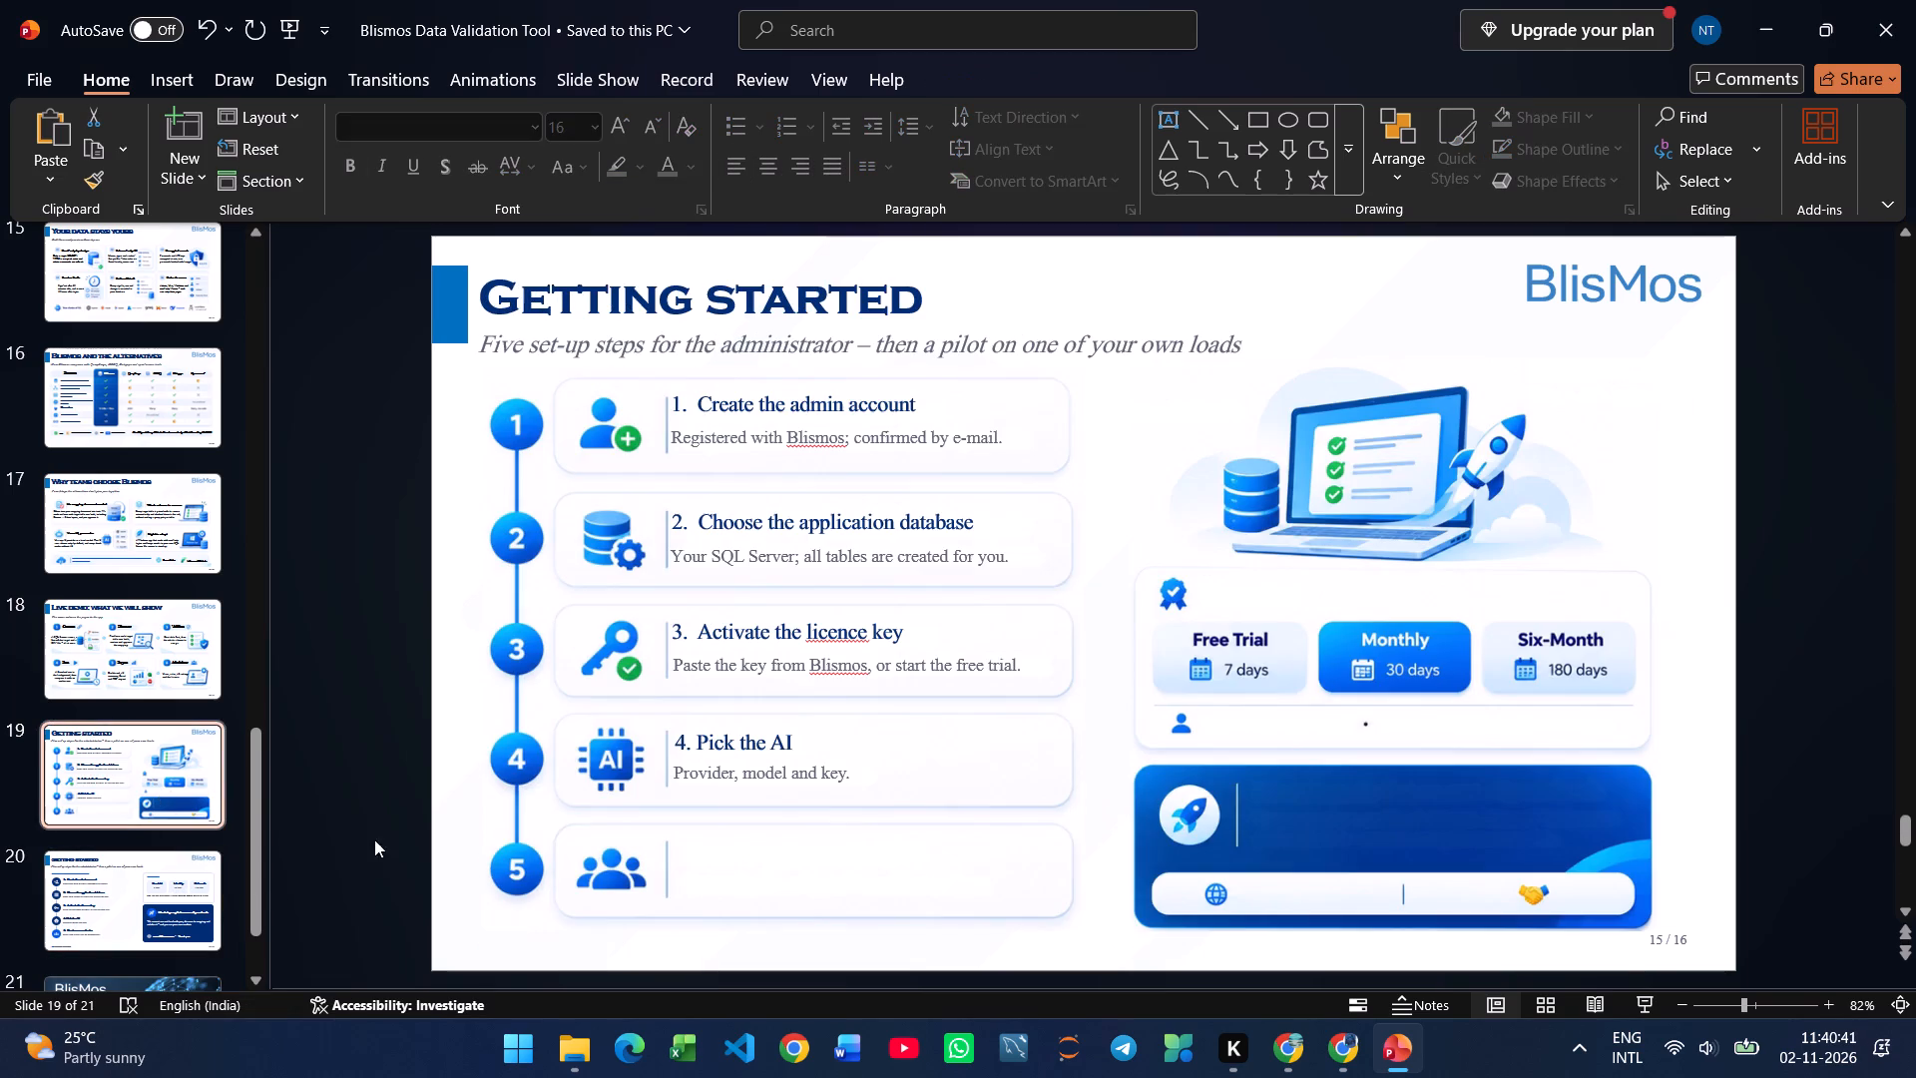
key(ctrl+v)
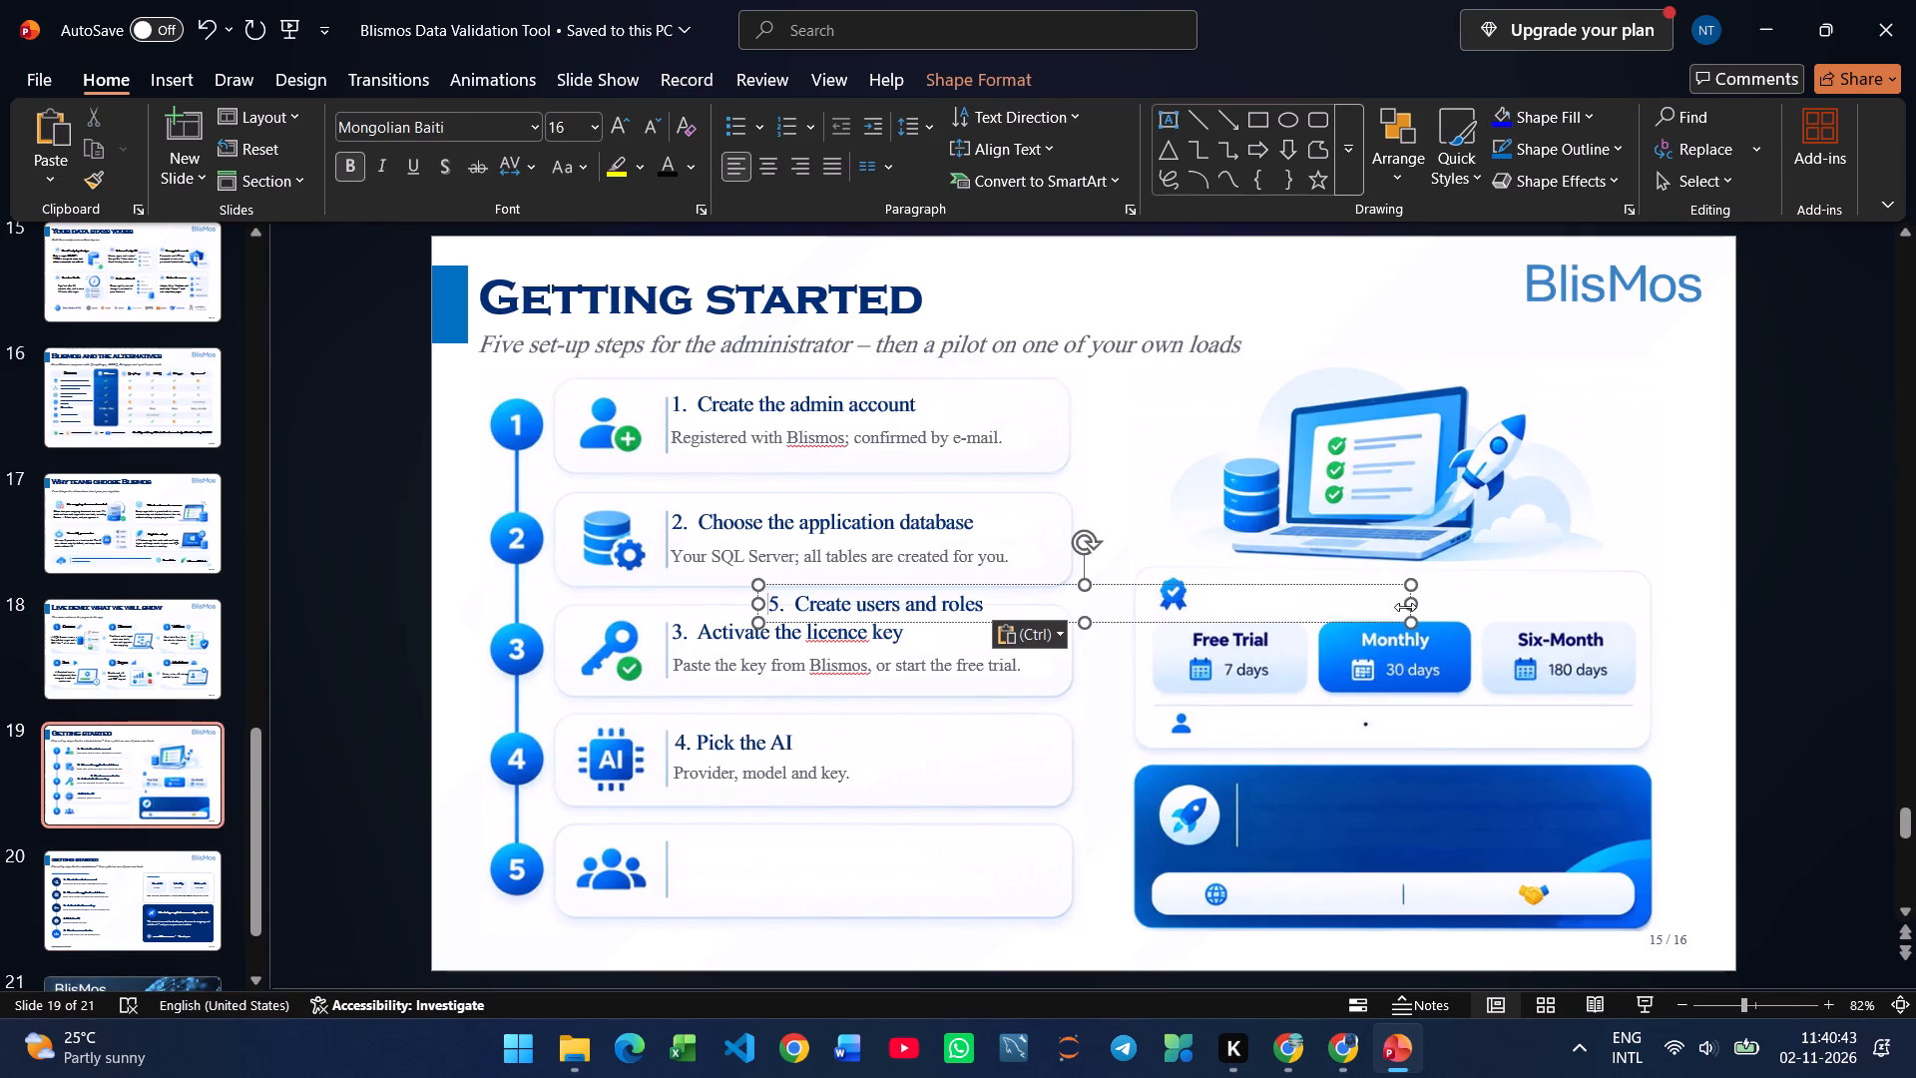
drag(1407, 605, 1017, 651)
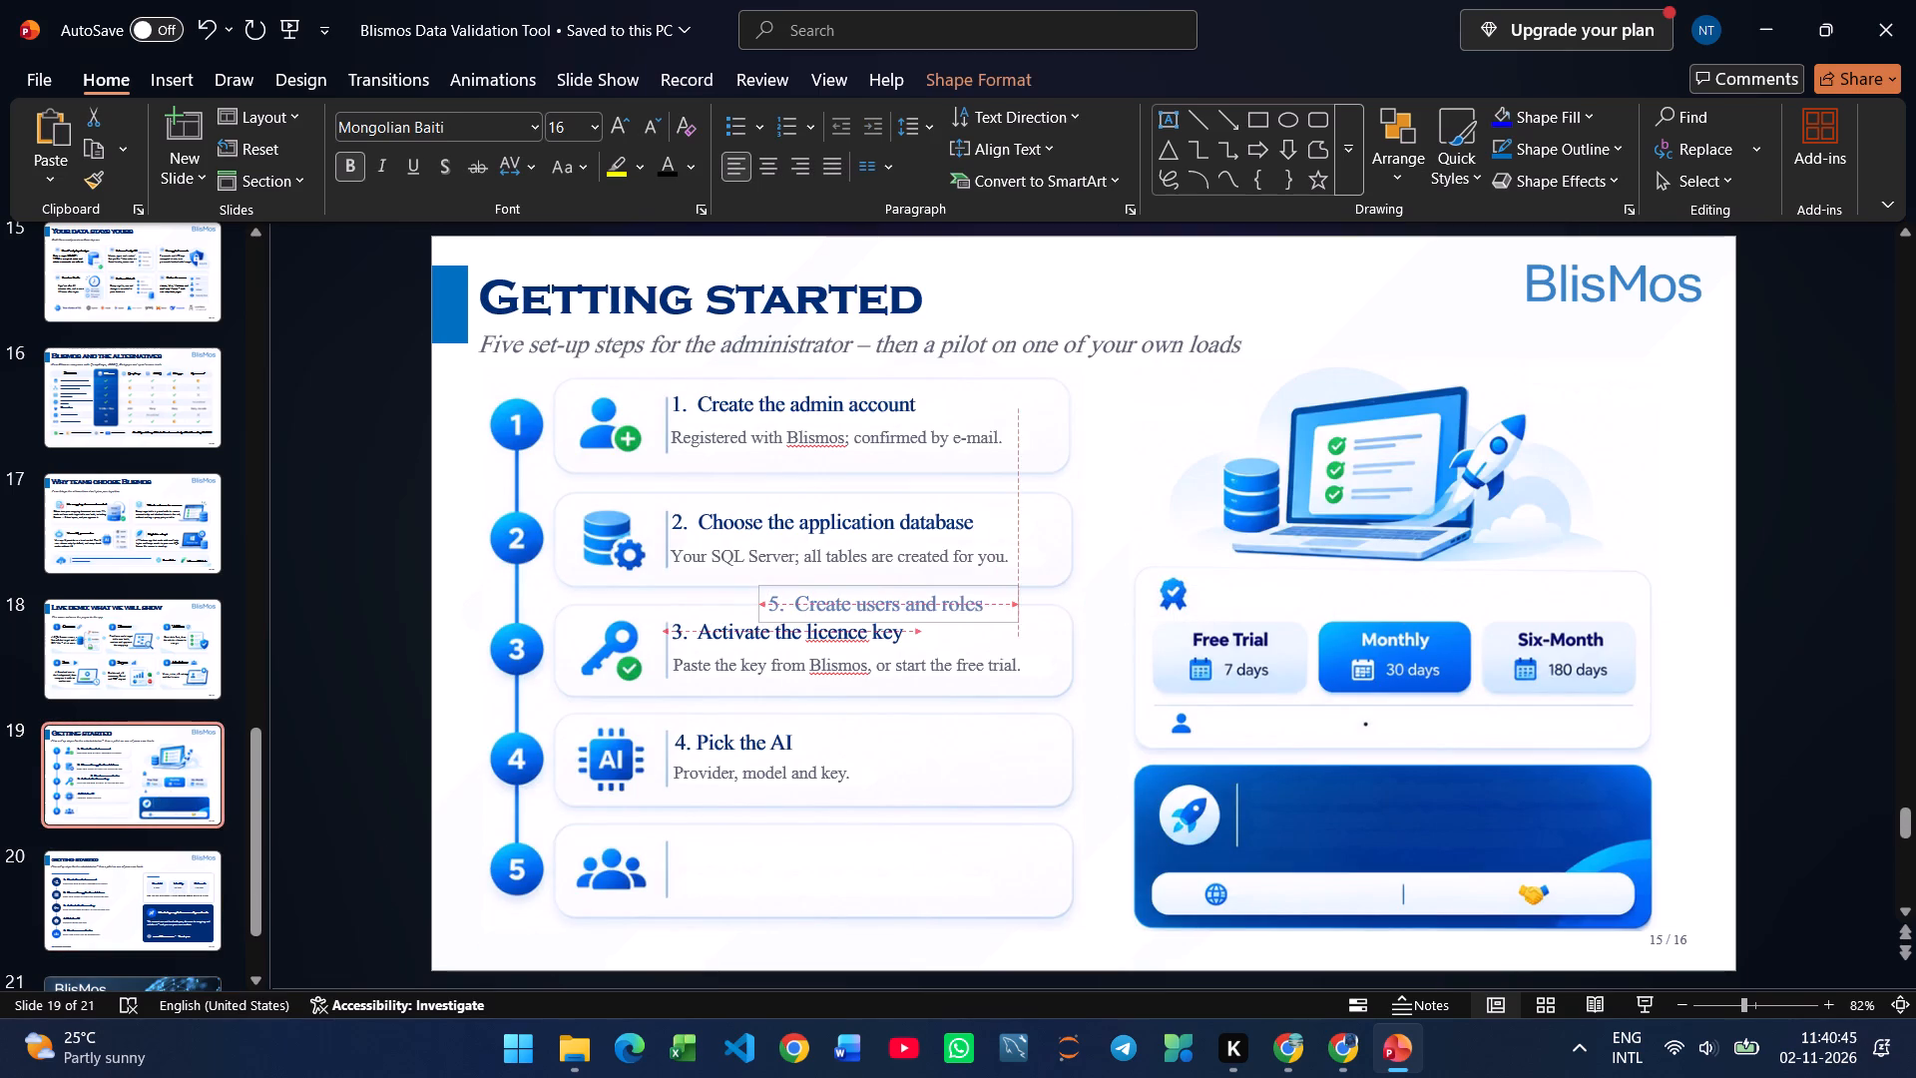
drag(942, 617, 847, 865)
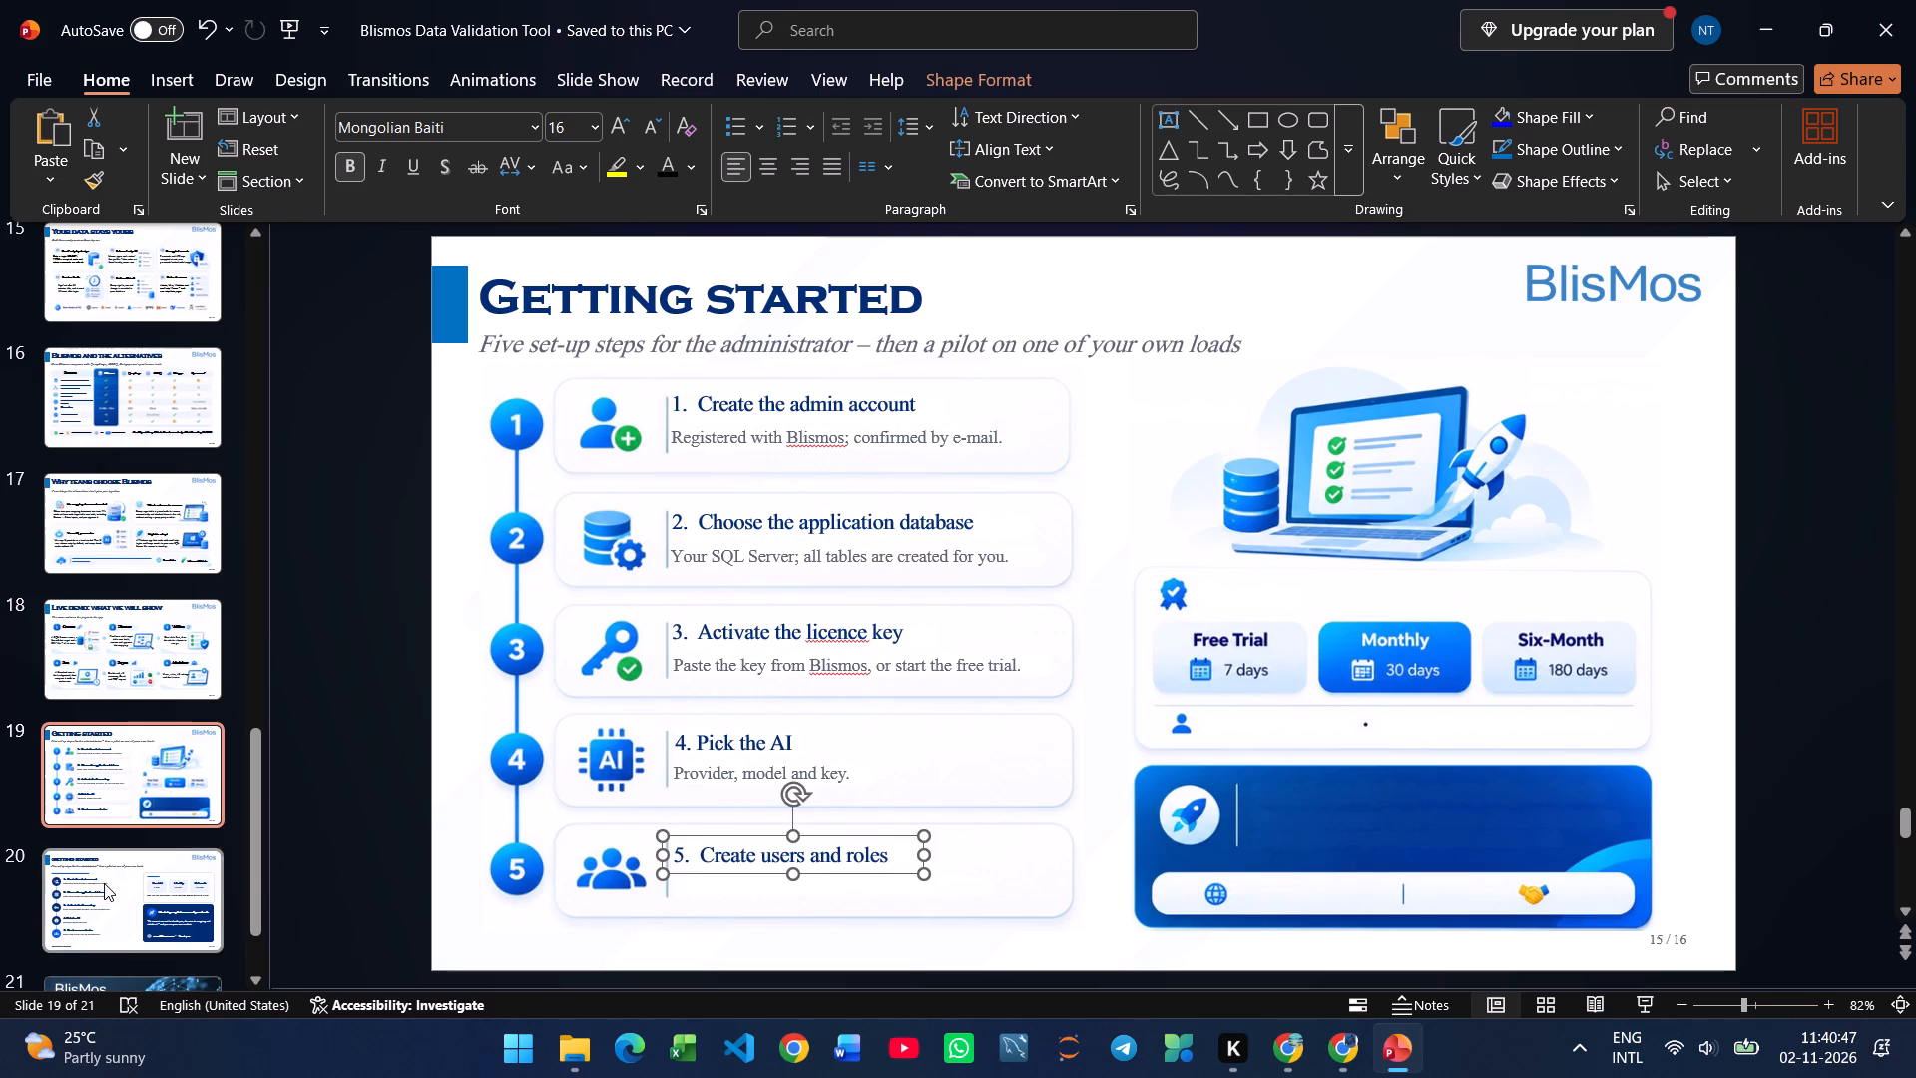
Copy "Users sign in and start on Connections." from slide 20 to slide 19, narrow its box and place it under the fifth card's heading.
click(104, 883)
click(140, 772)
click(202, 889)
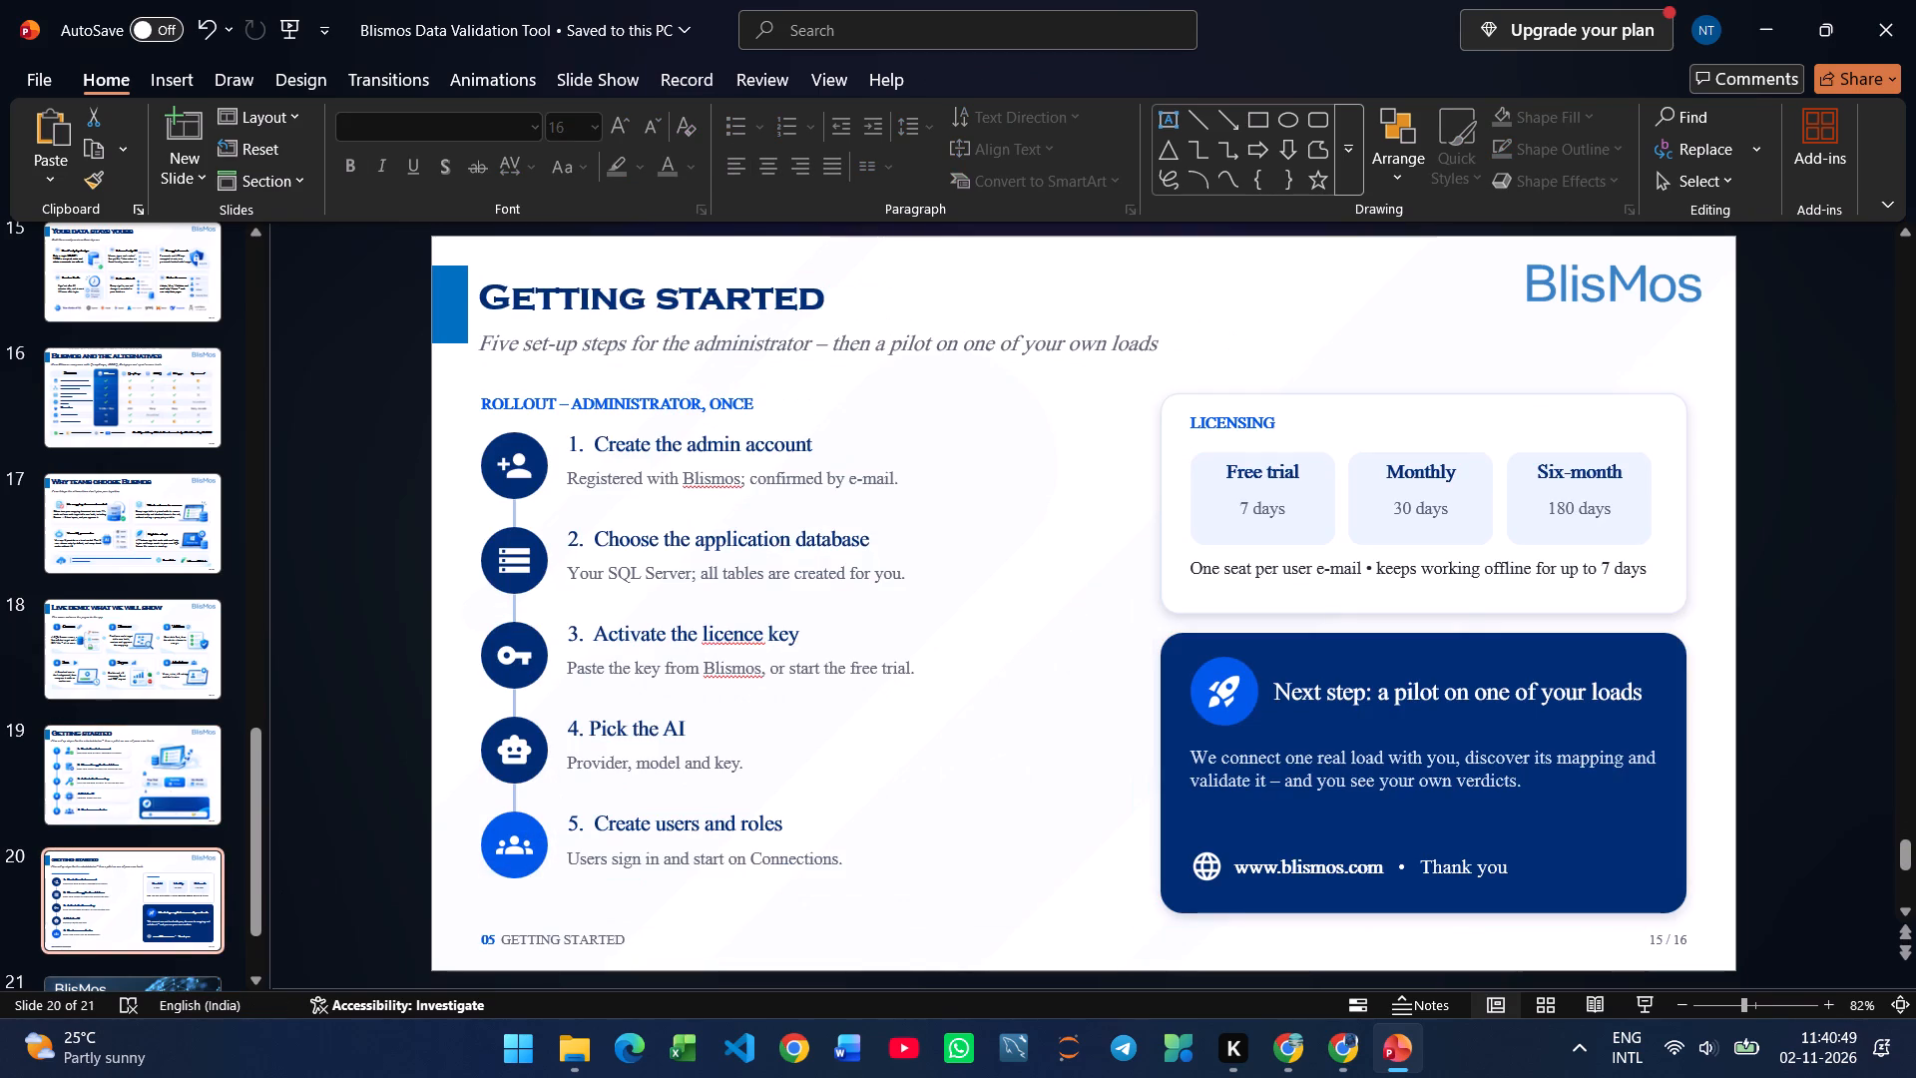
click(809, 869)
key(ctrl+a)
click(816, 857)
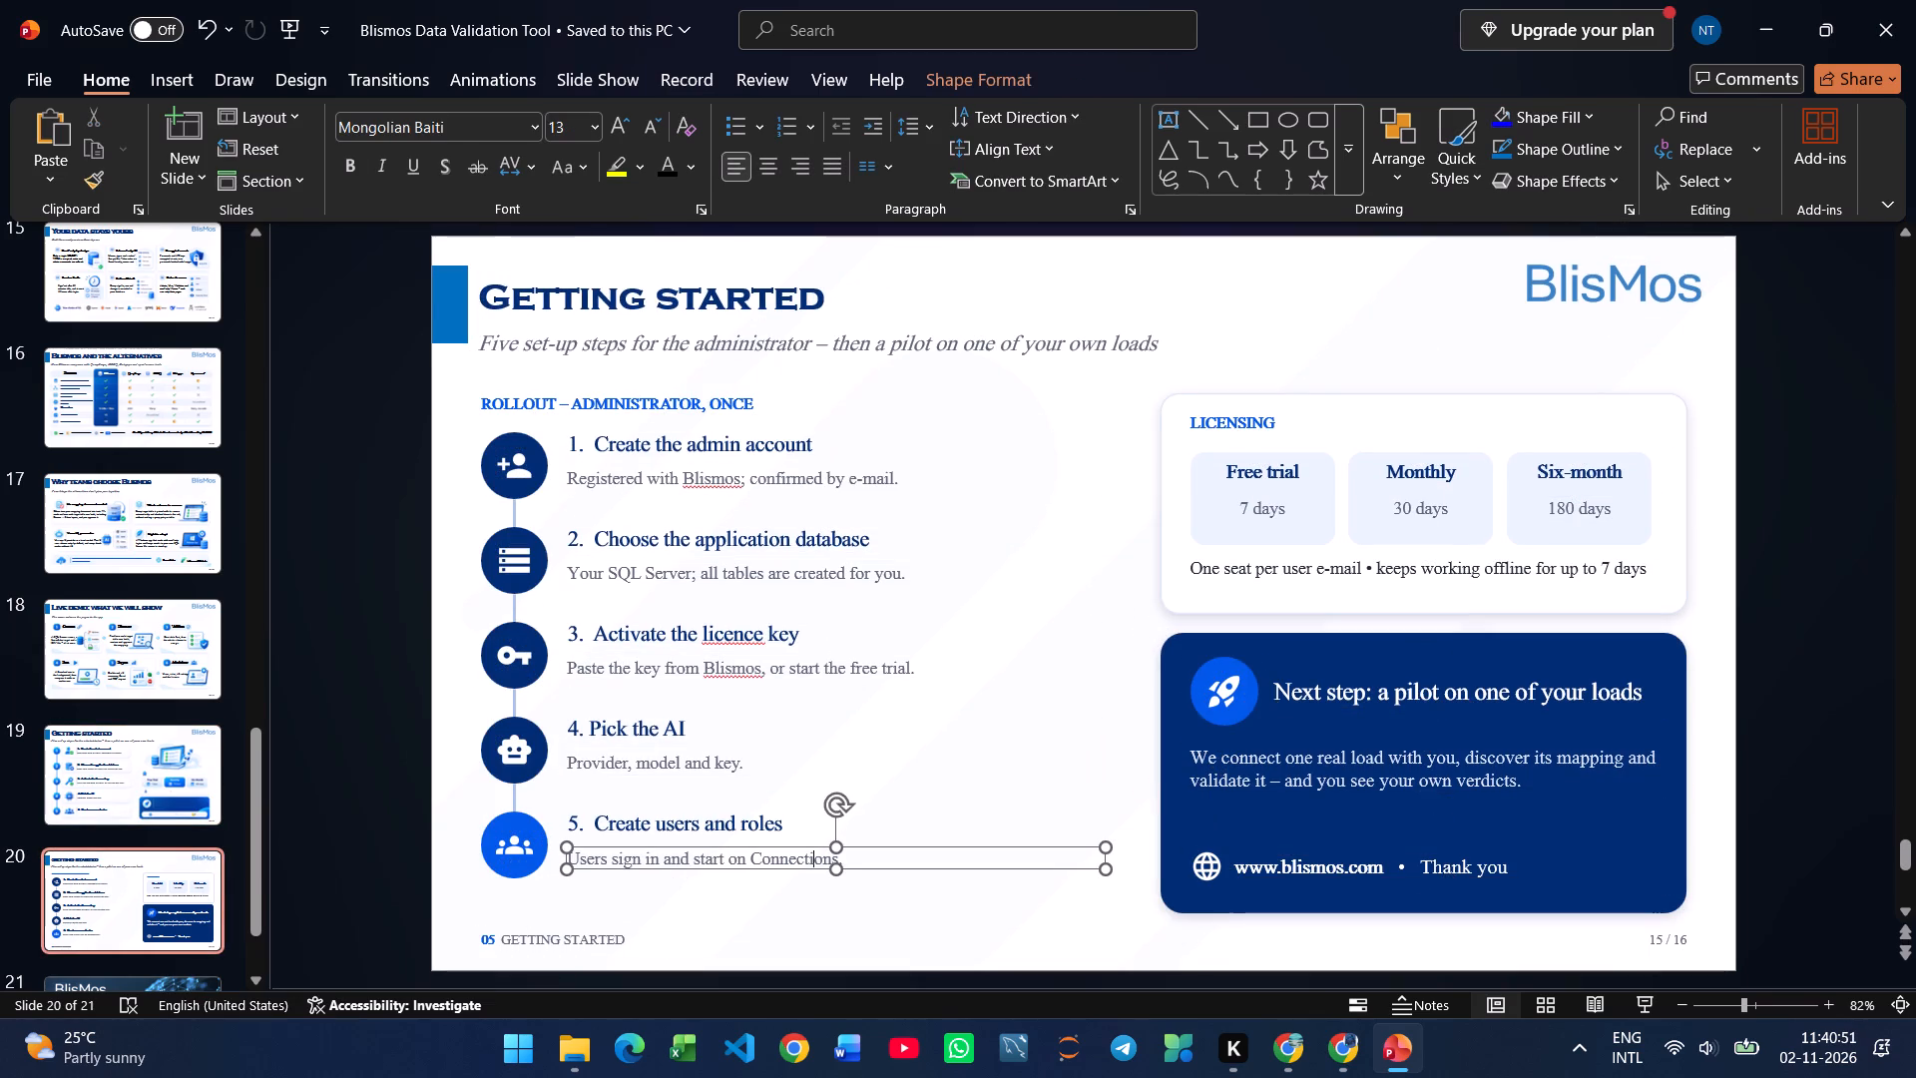
key(ctrl+a)
key(ctrl+c)
click(116, 897)
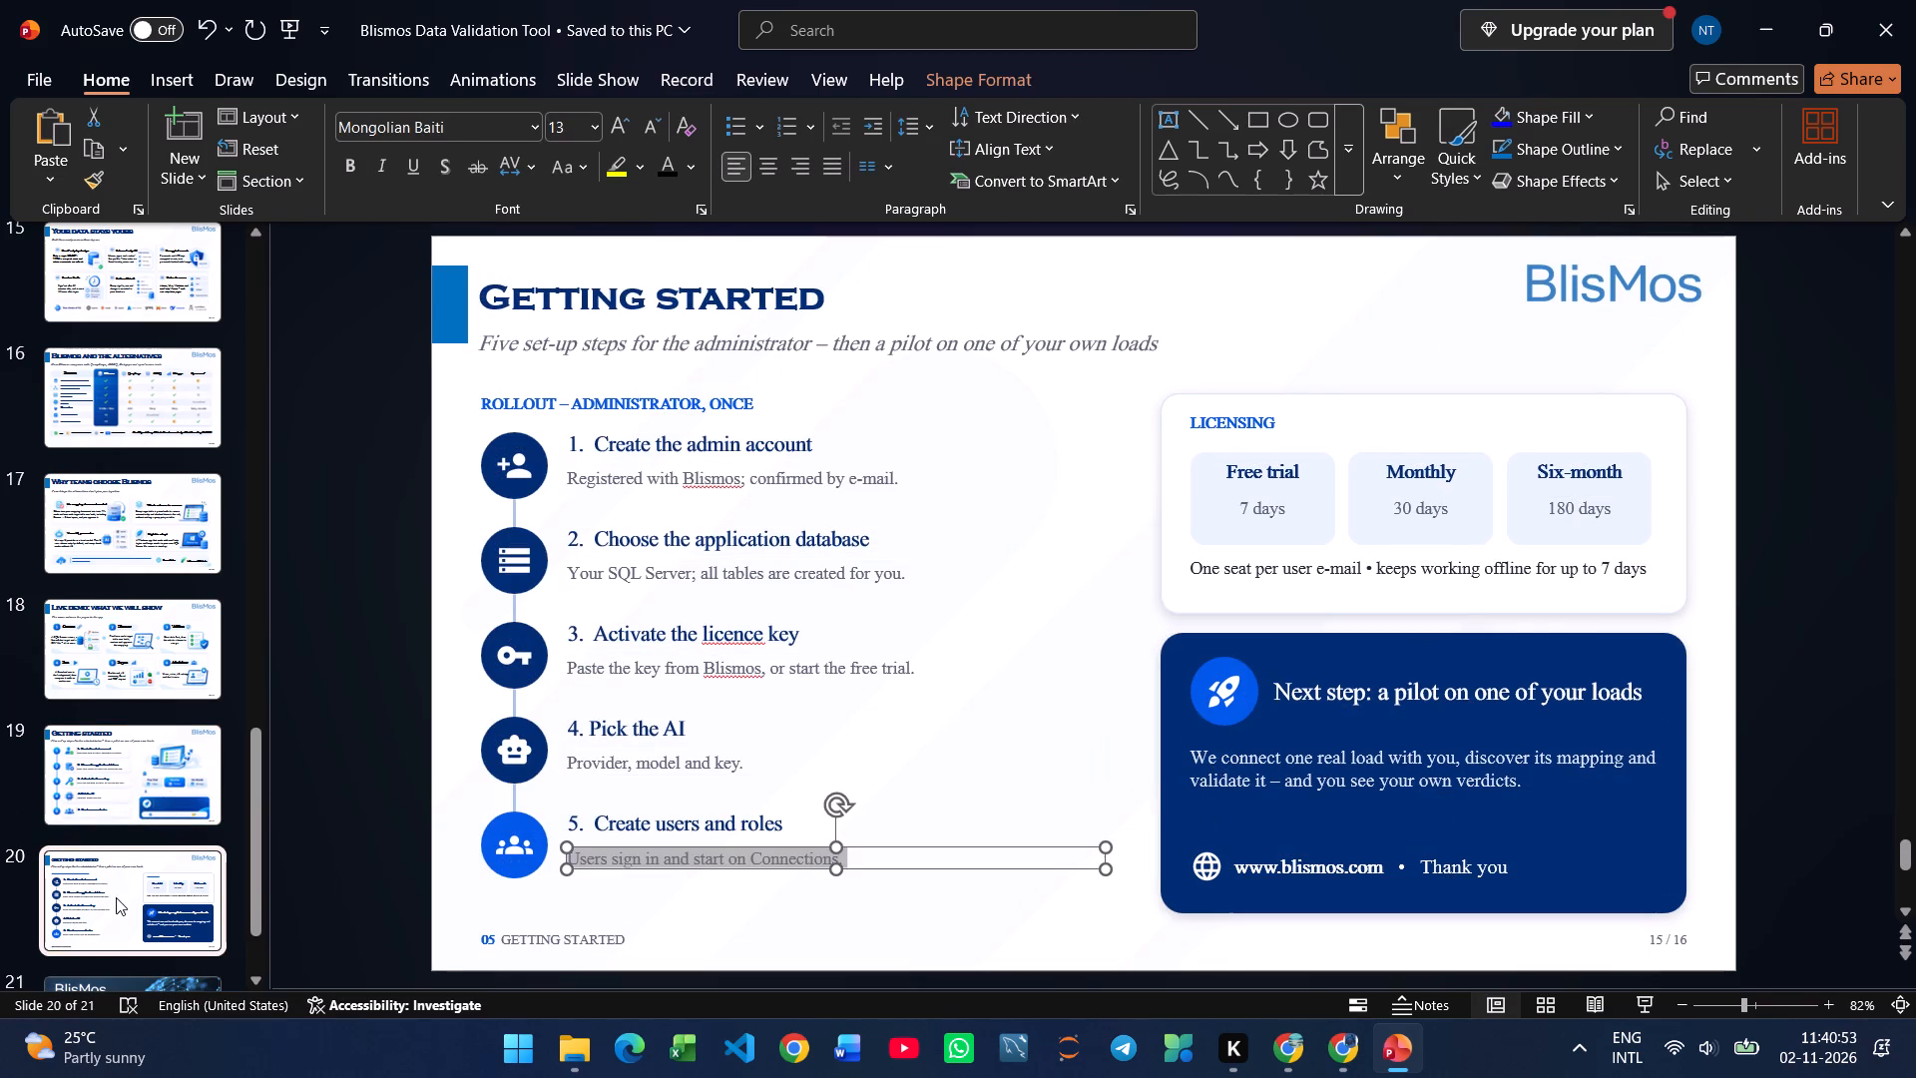
click(118, 810)
key(ctrl+v)
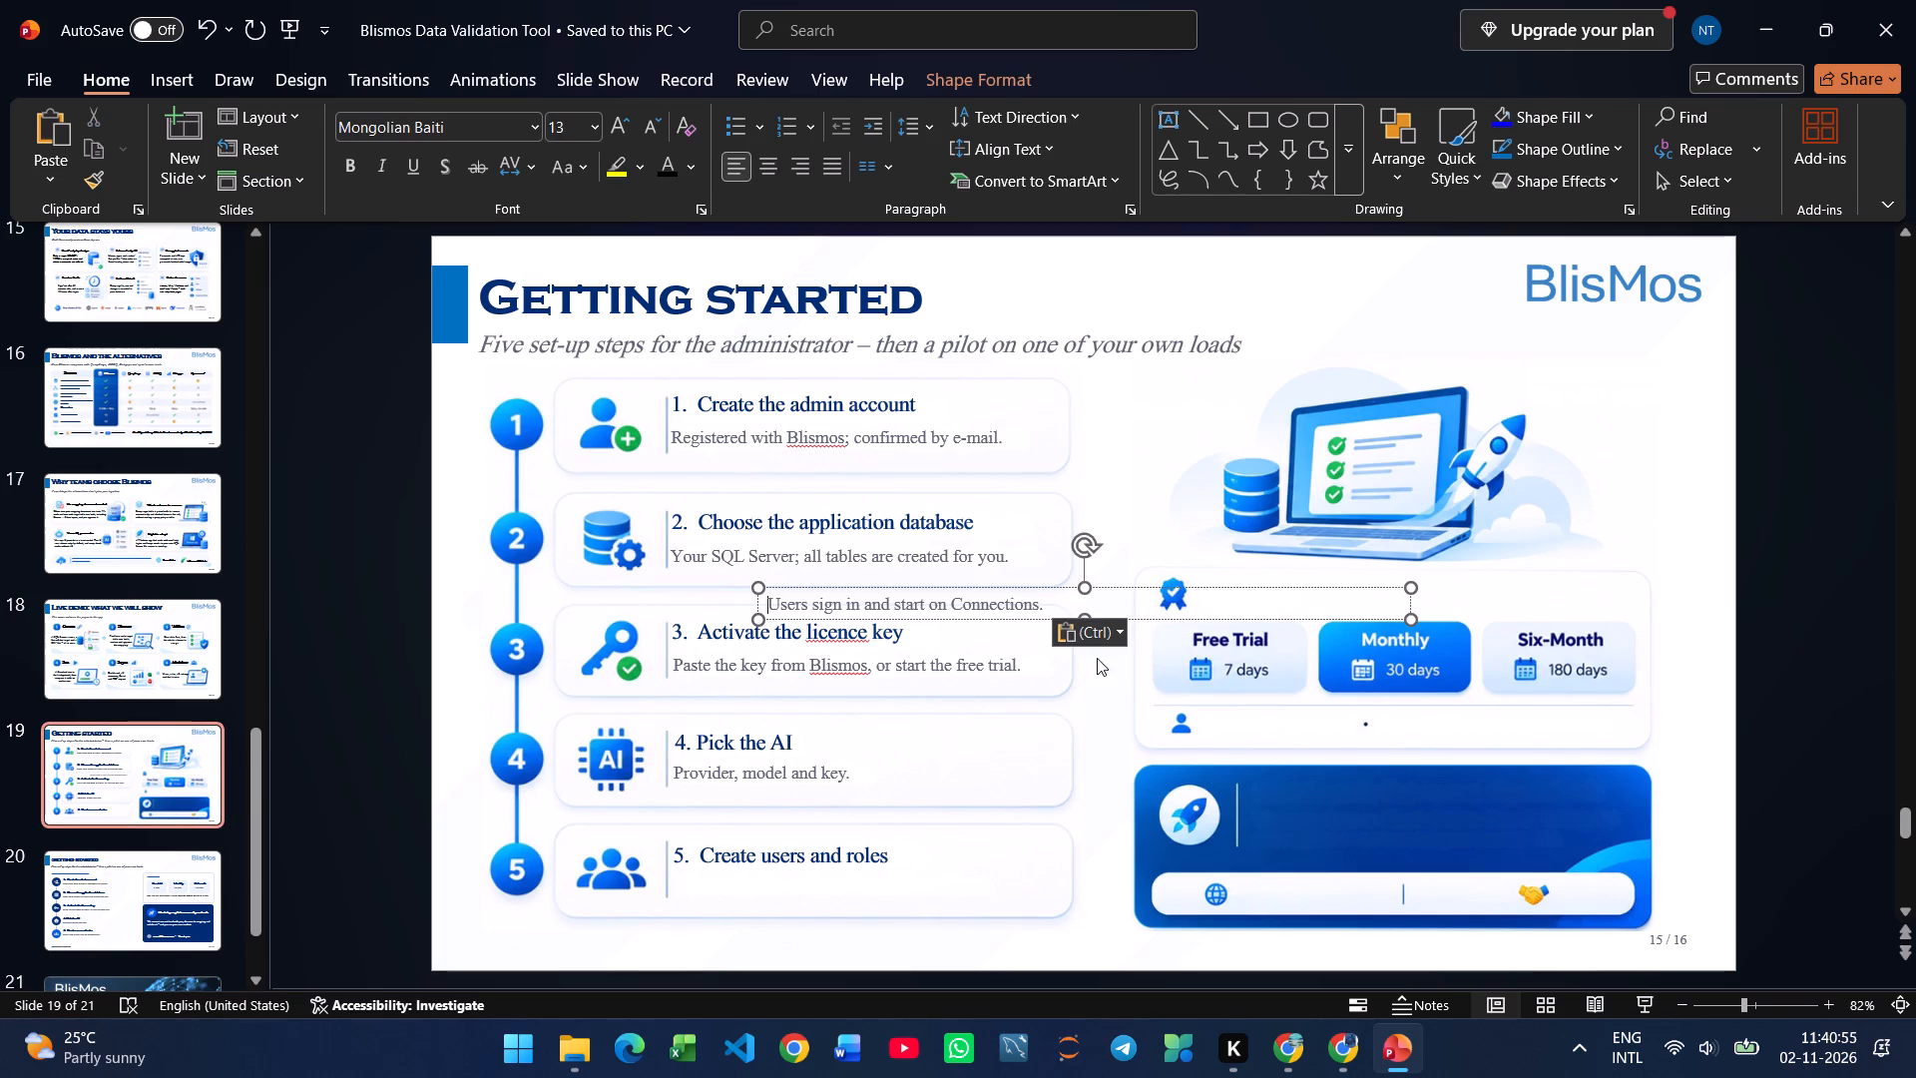
drag(1409, 619, 1064, 621)
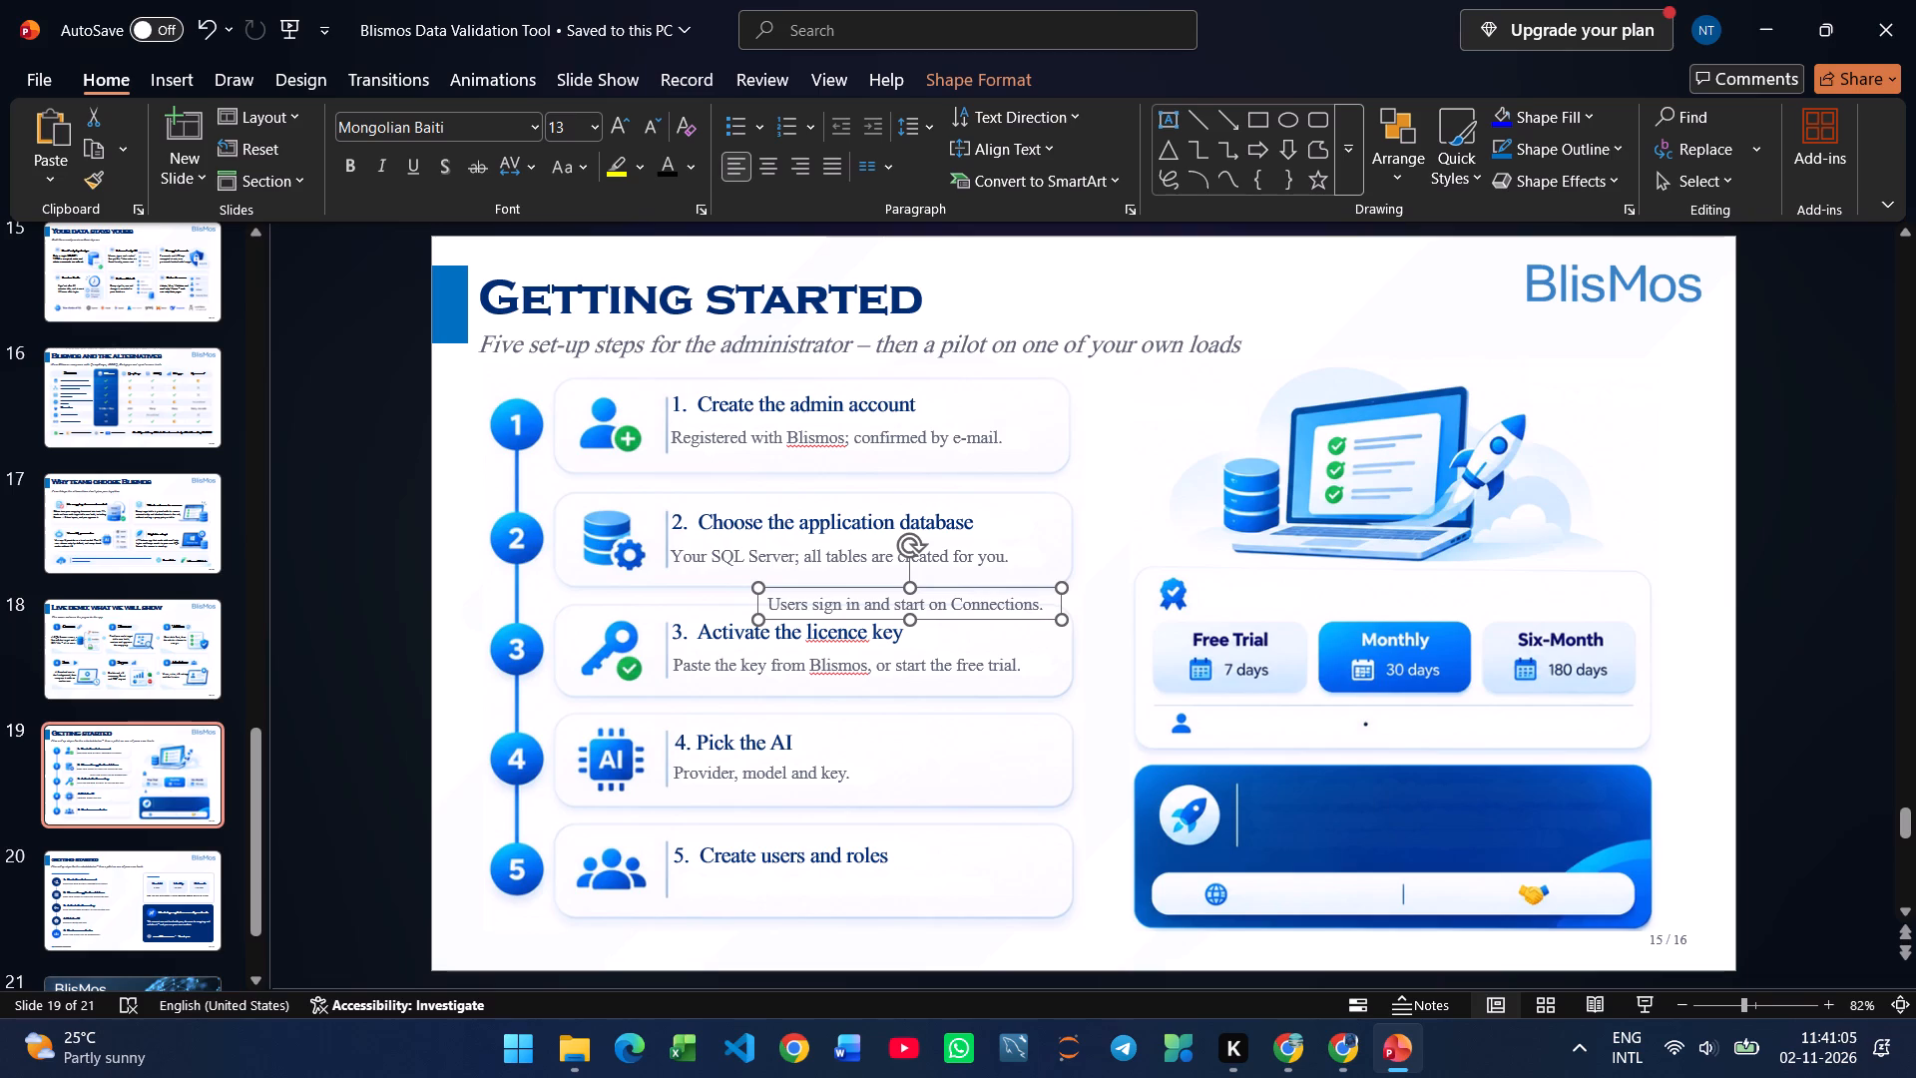
drag(882, 617, 785, 896)
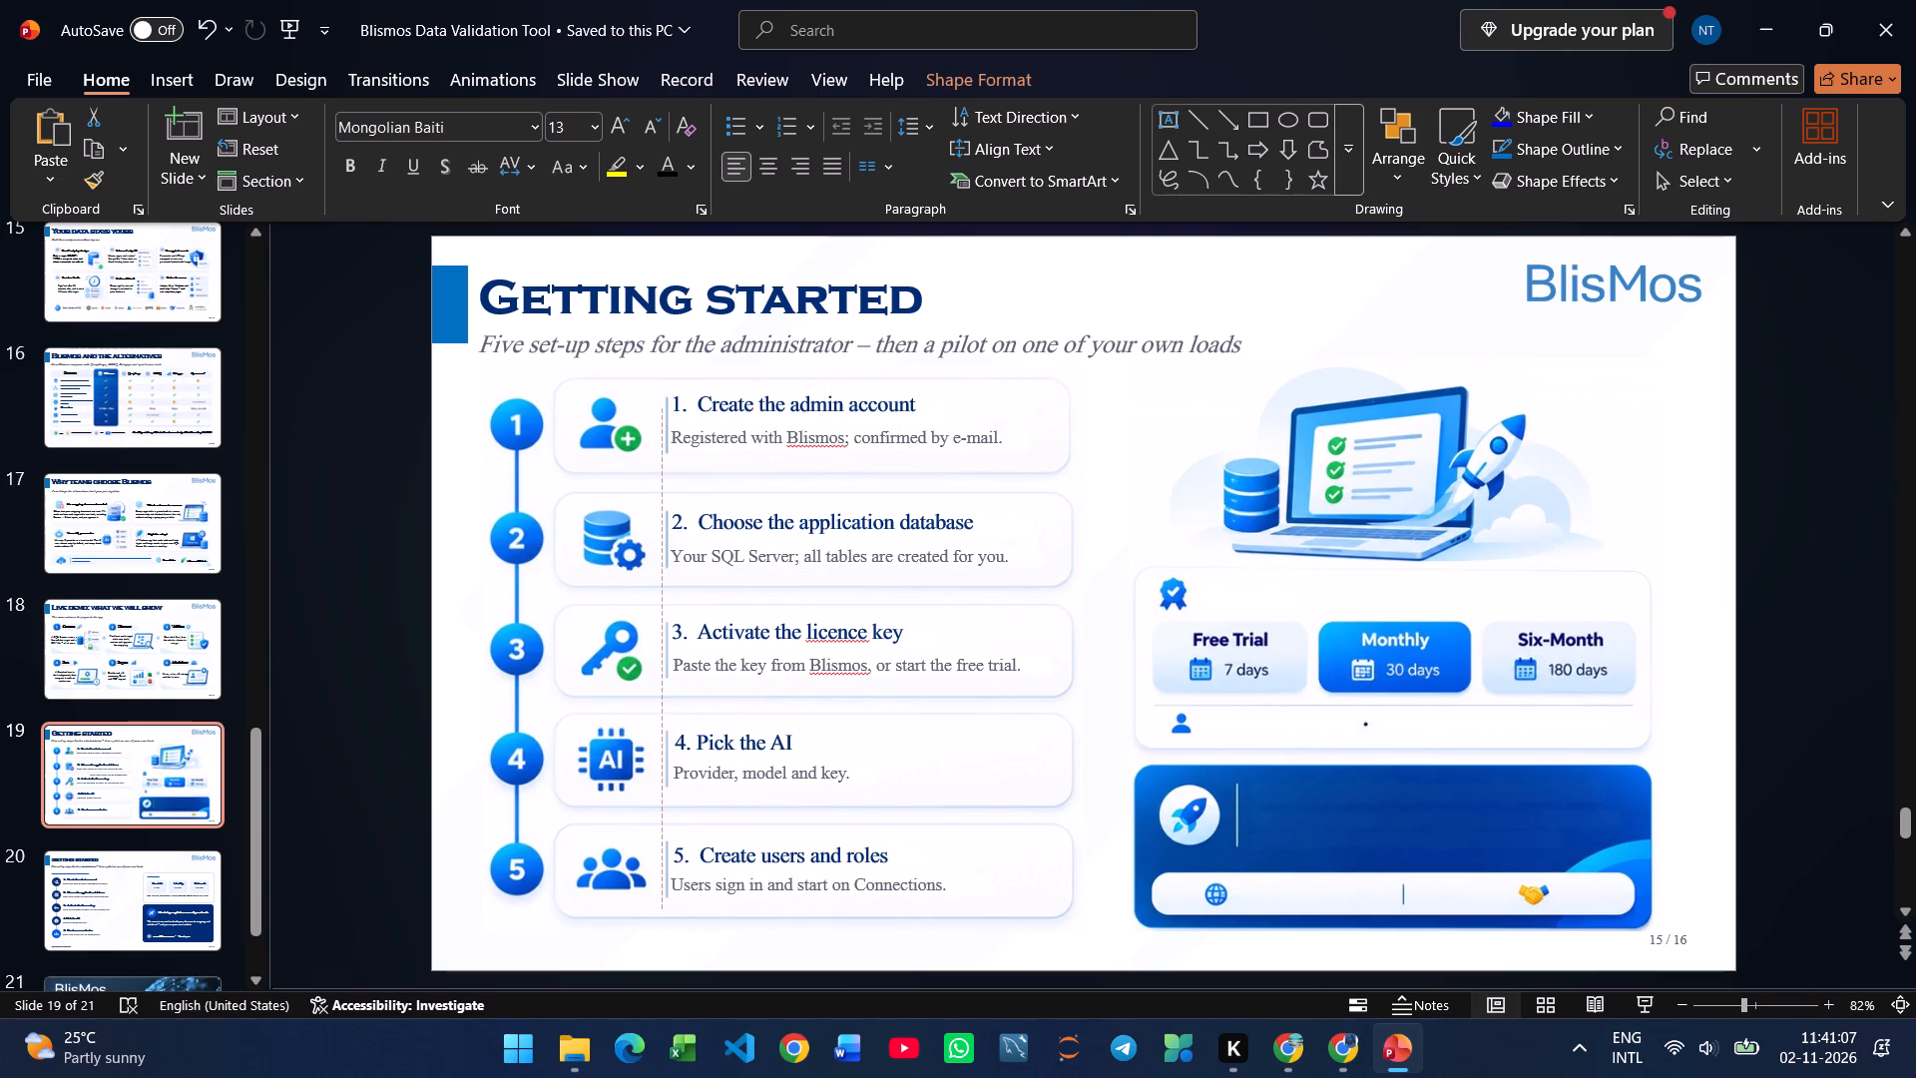
drag(785, 896, 785, 897)
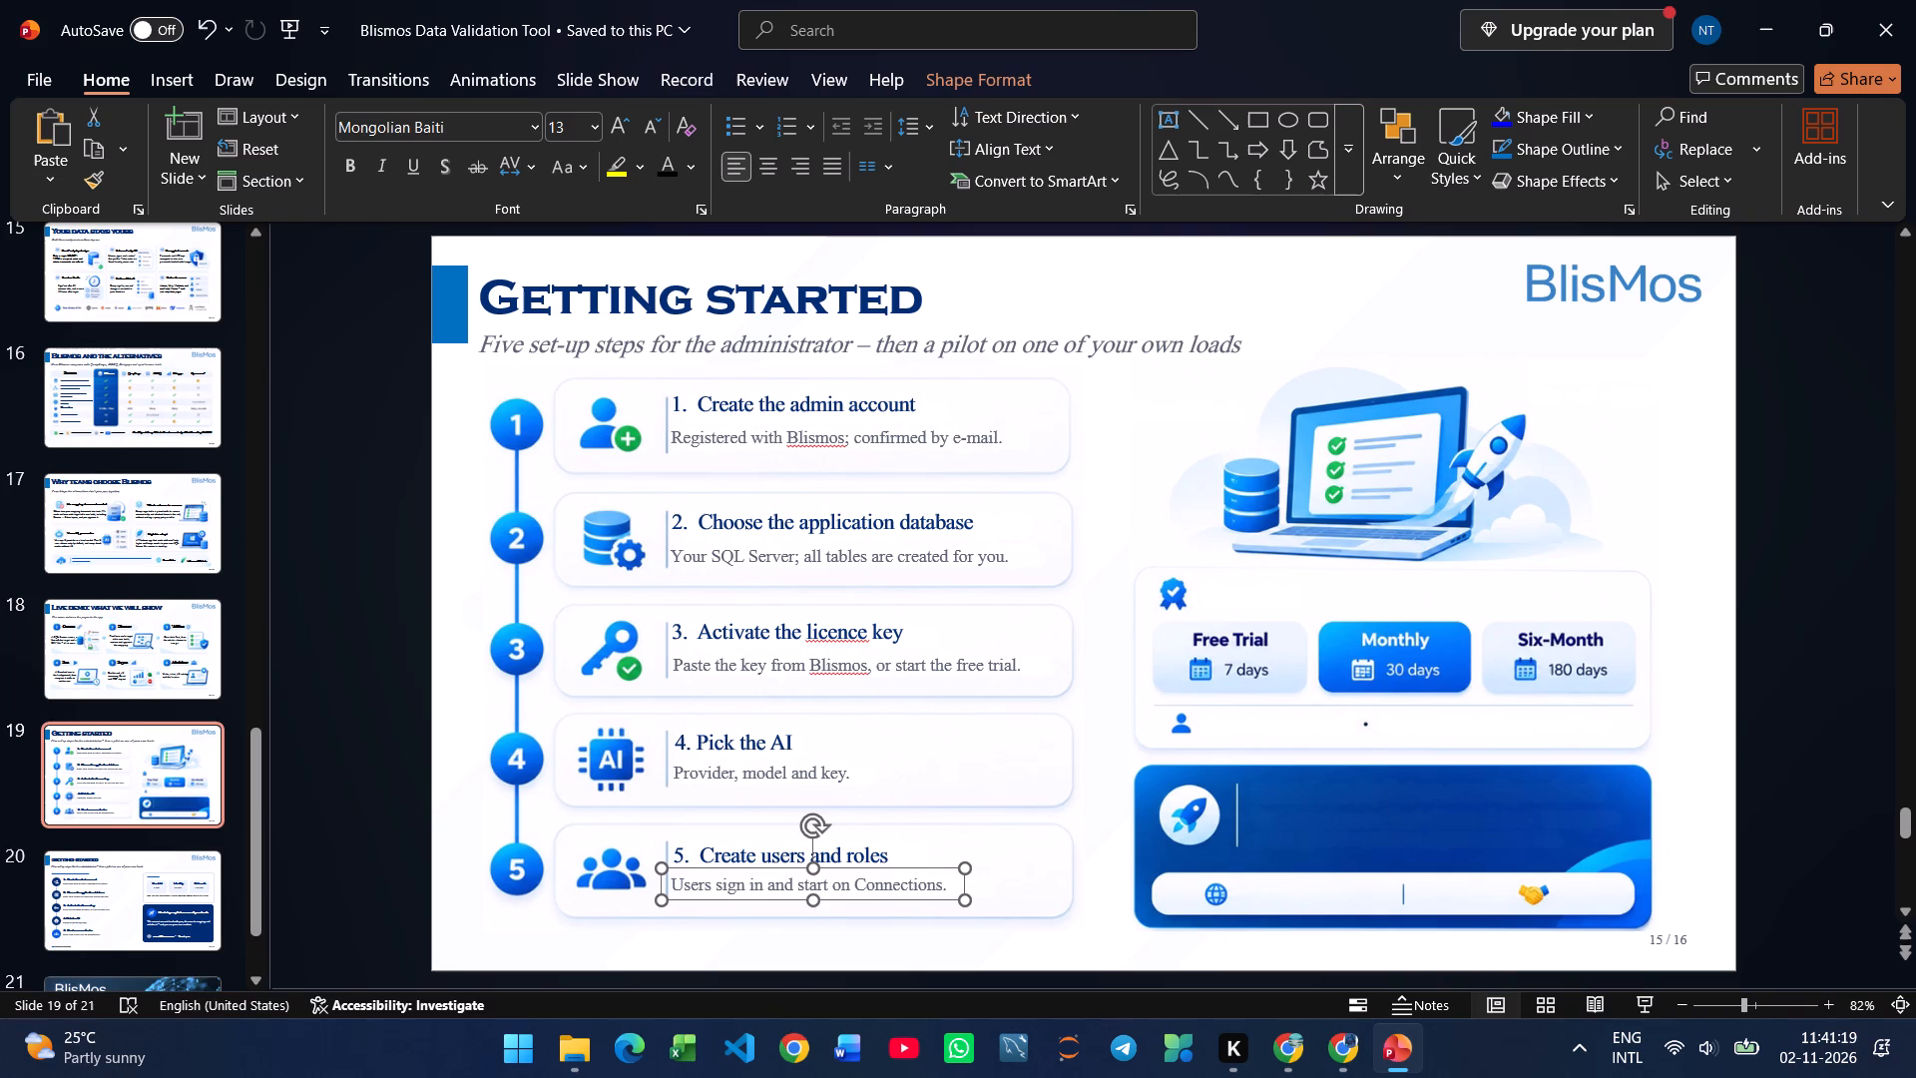
Colour the description lines of the first three step cards on slide 19 black.
click(718, 438)
click(706, 451)
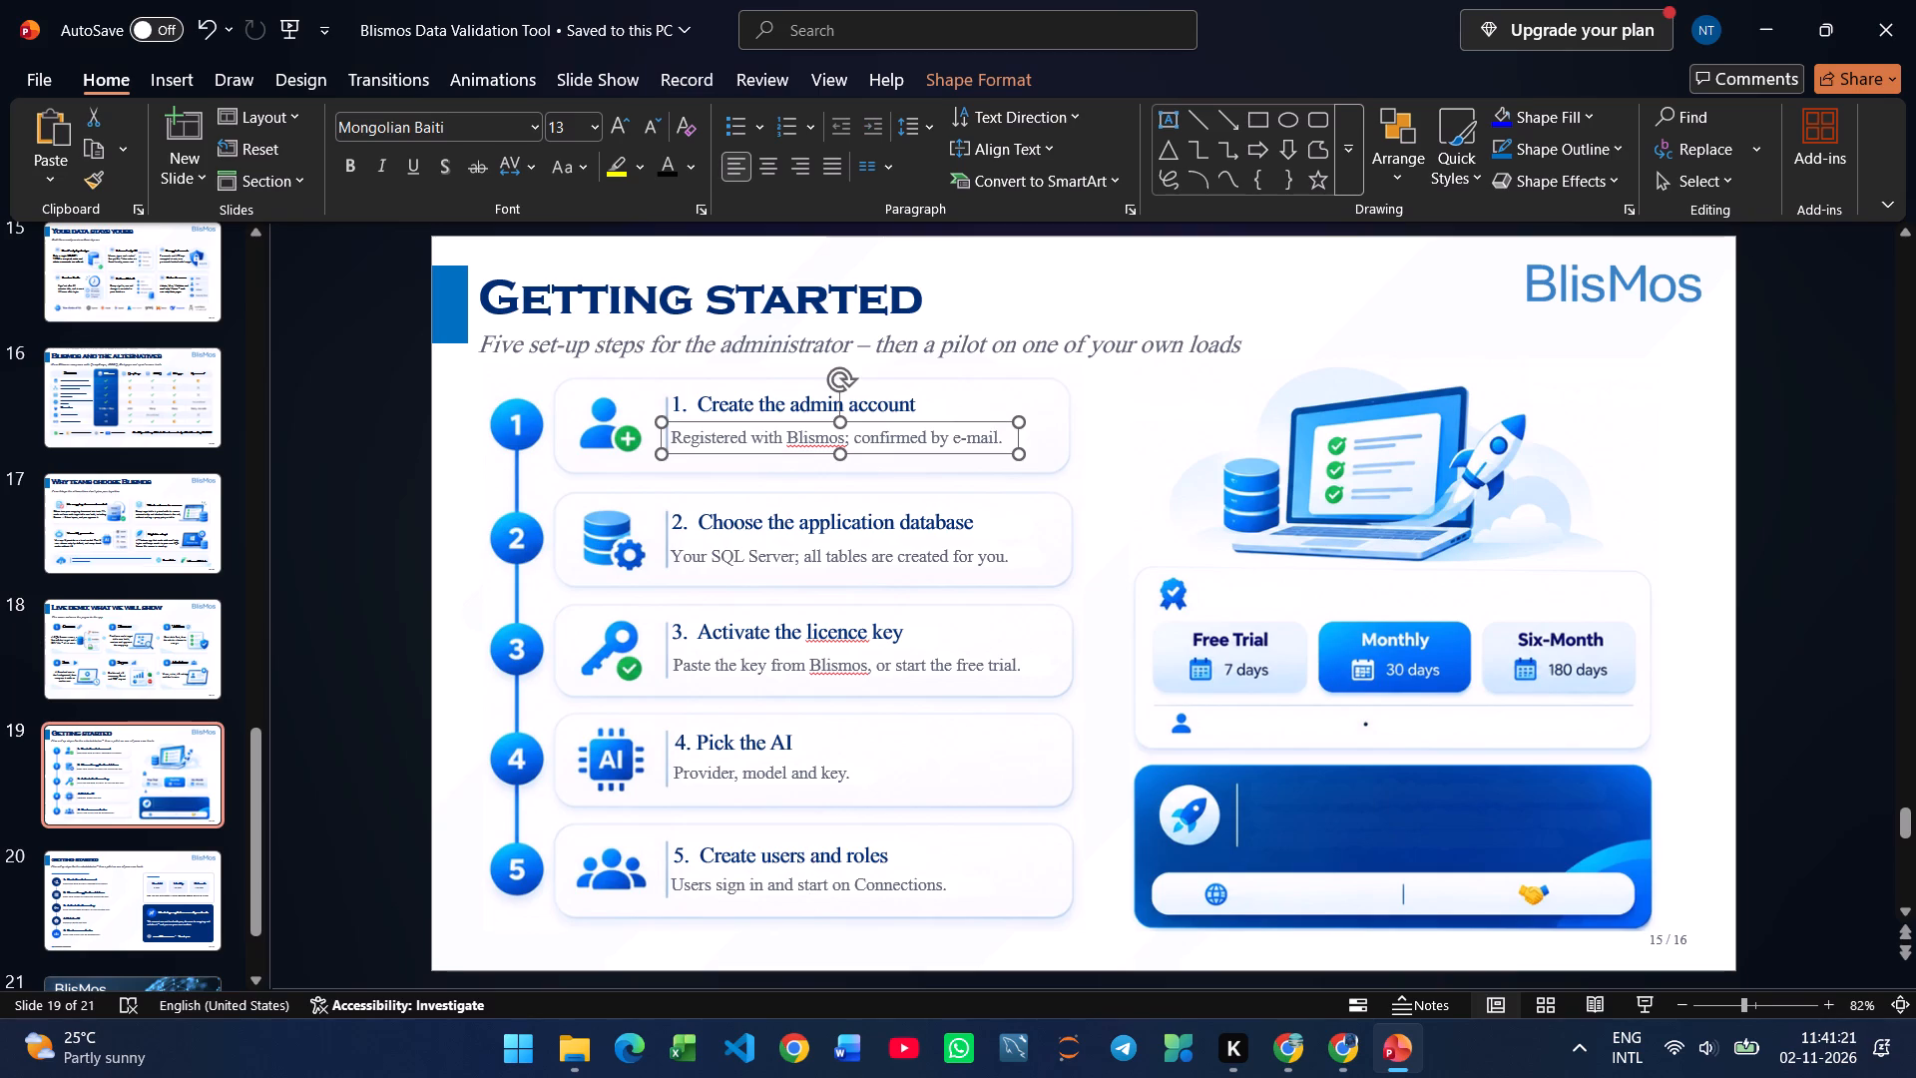
click(660, 179)
click(759, 563)
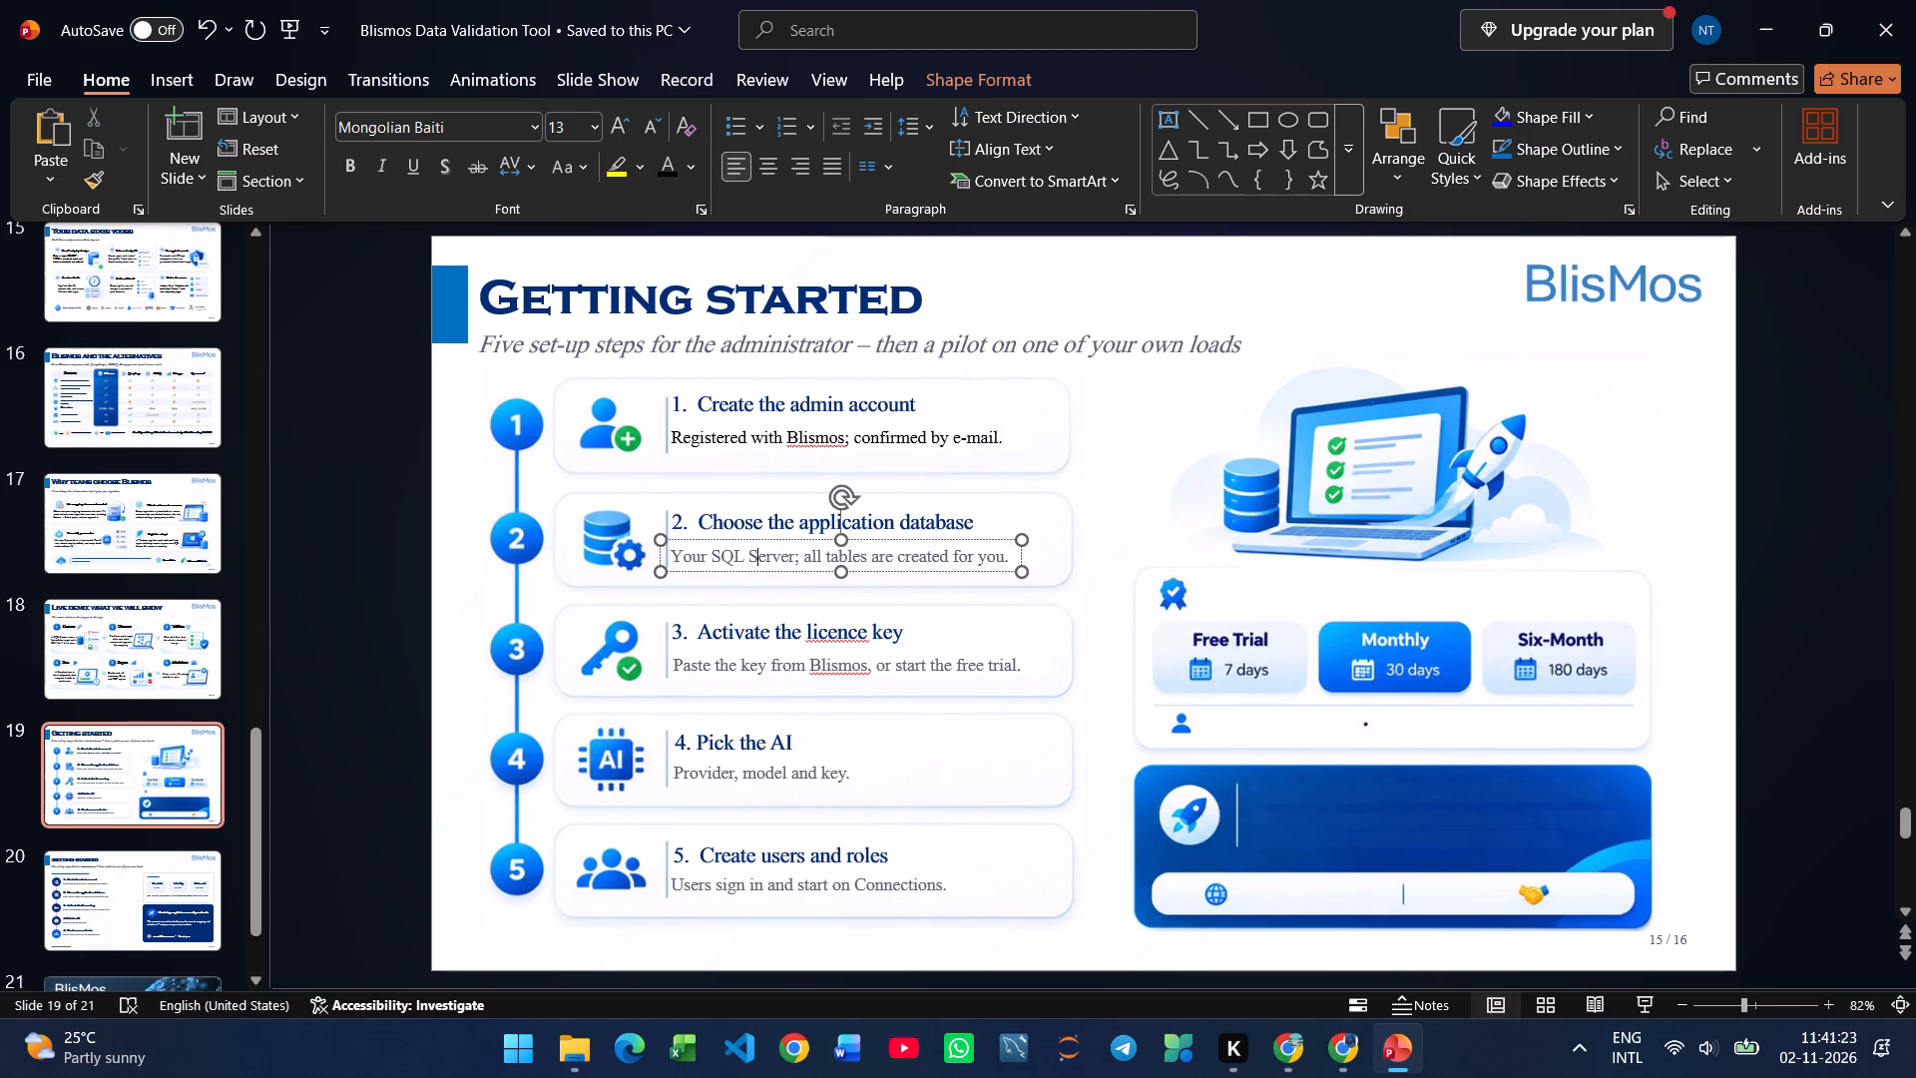
click(749, 571)
click(668, 171)
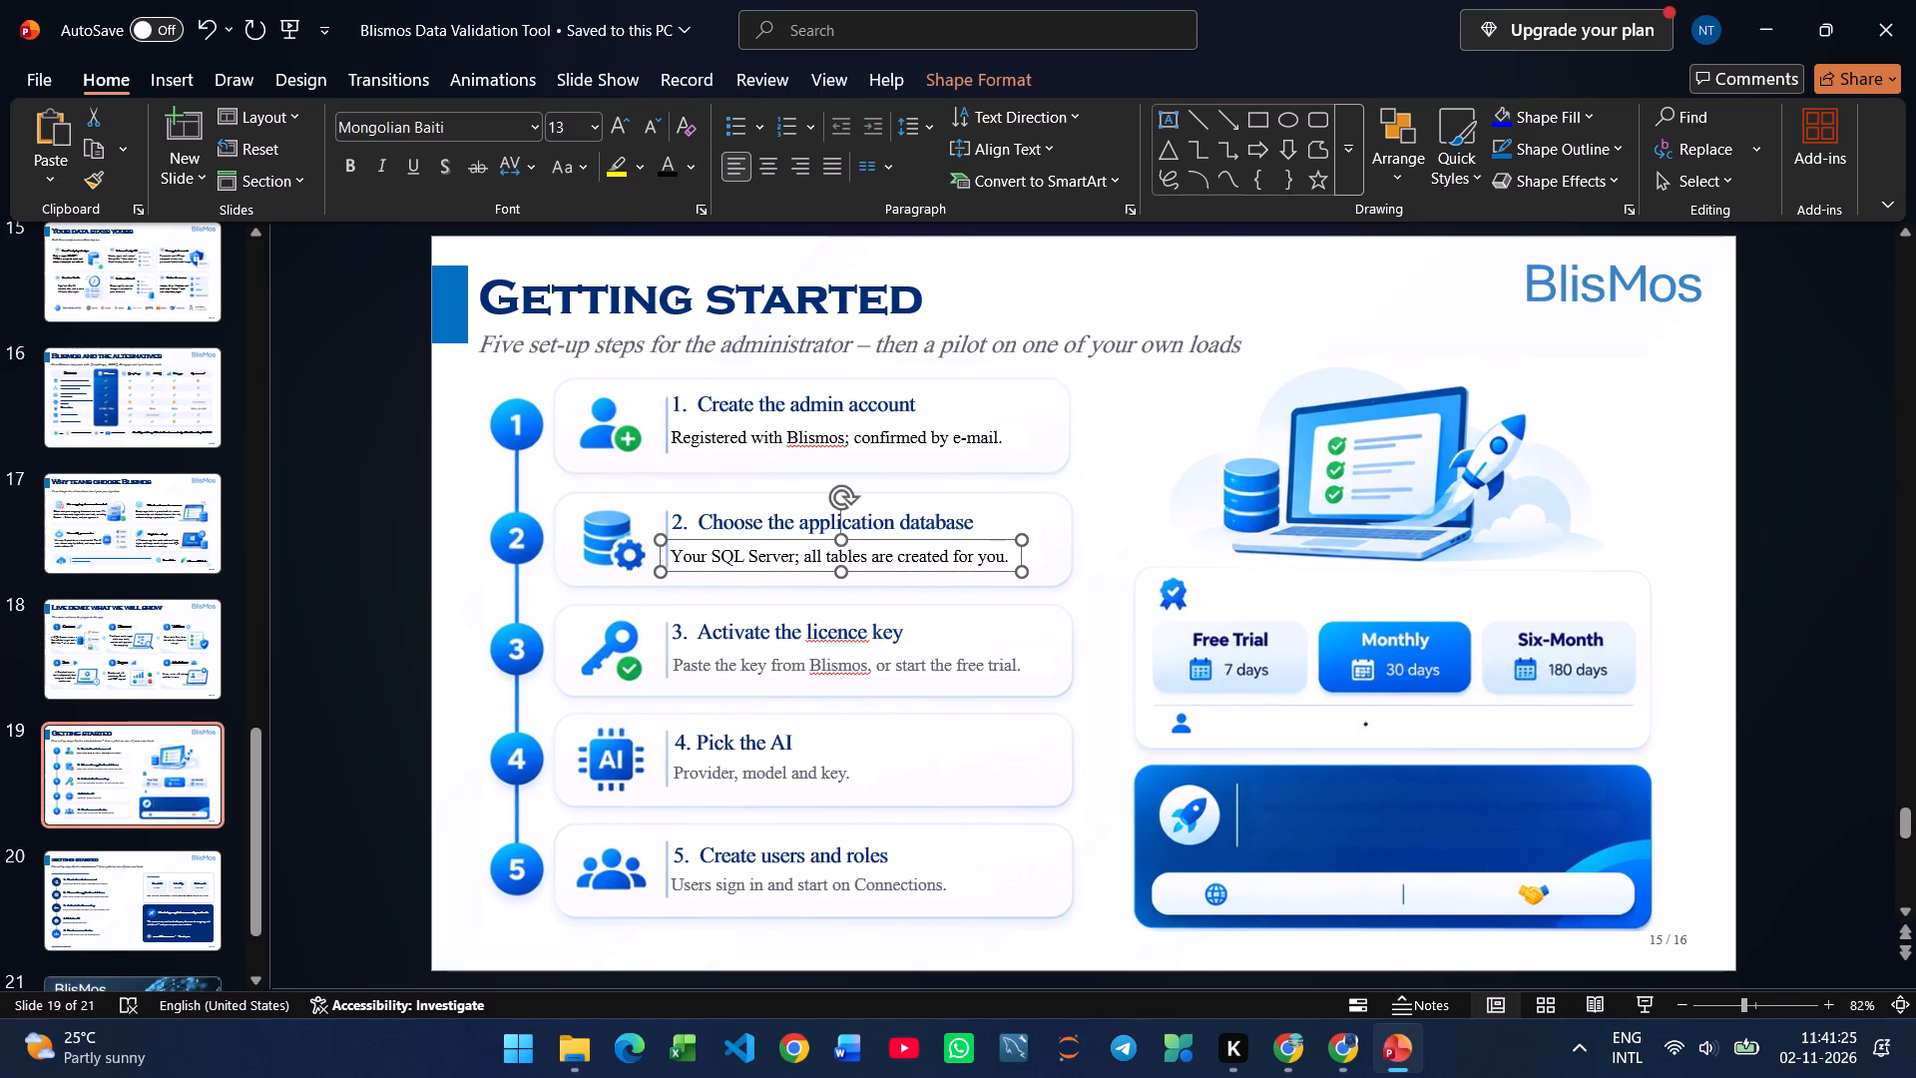
click(729, 684)
click(733, 671)
click(722, 679)
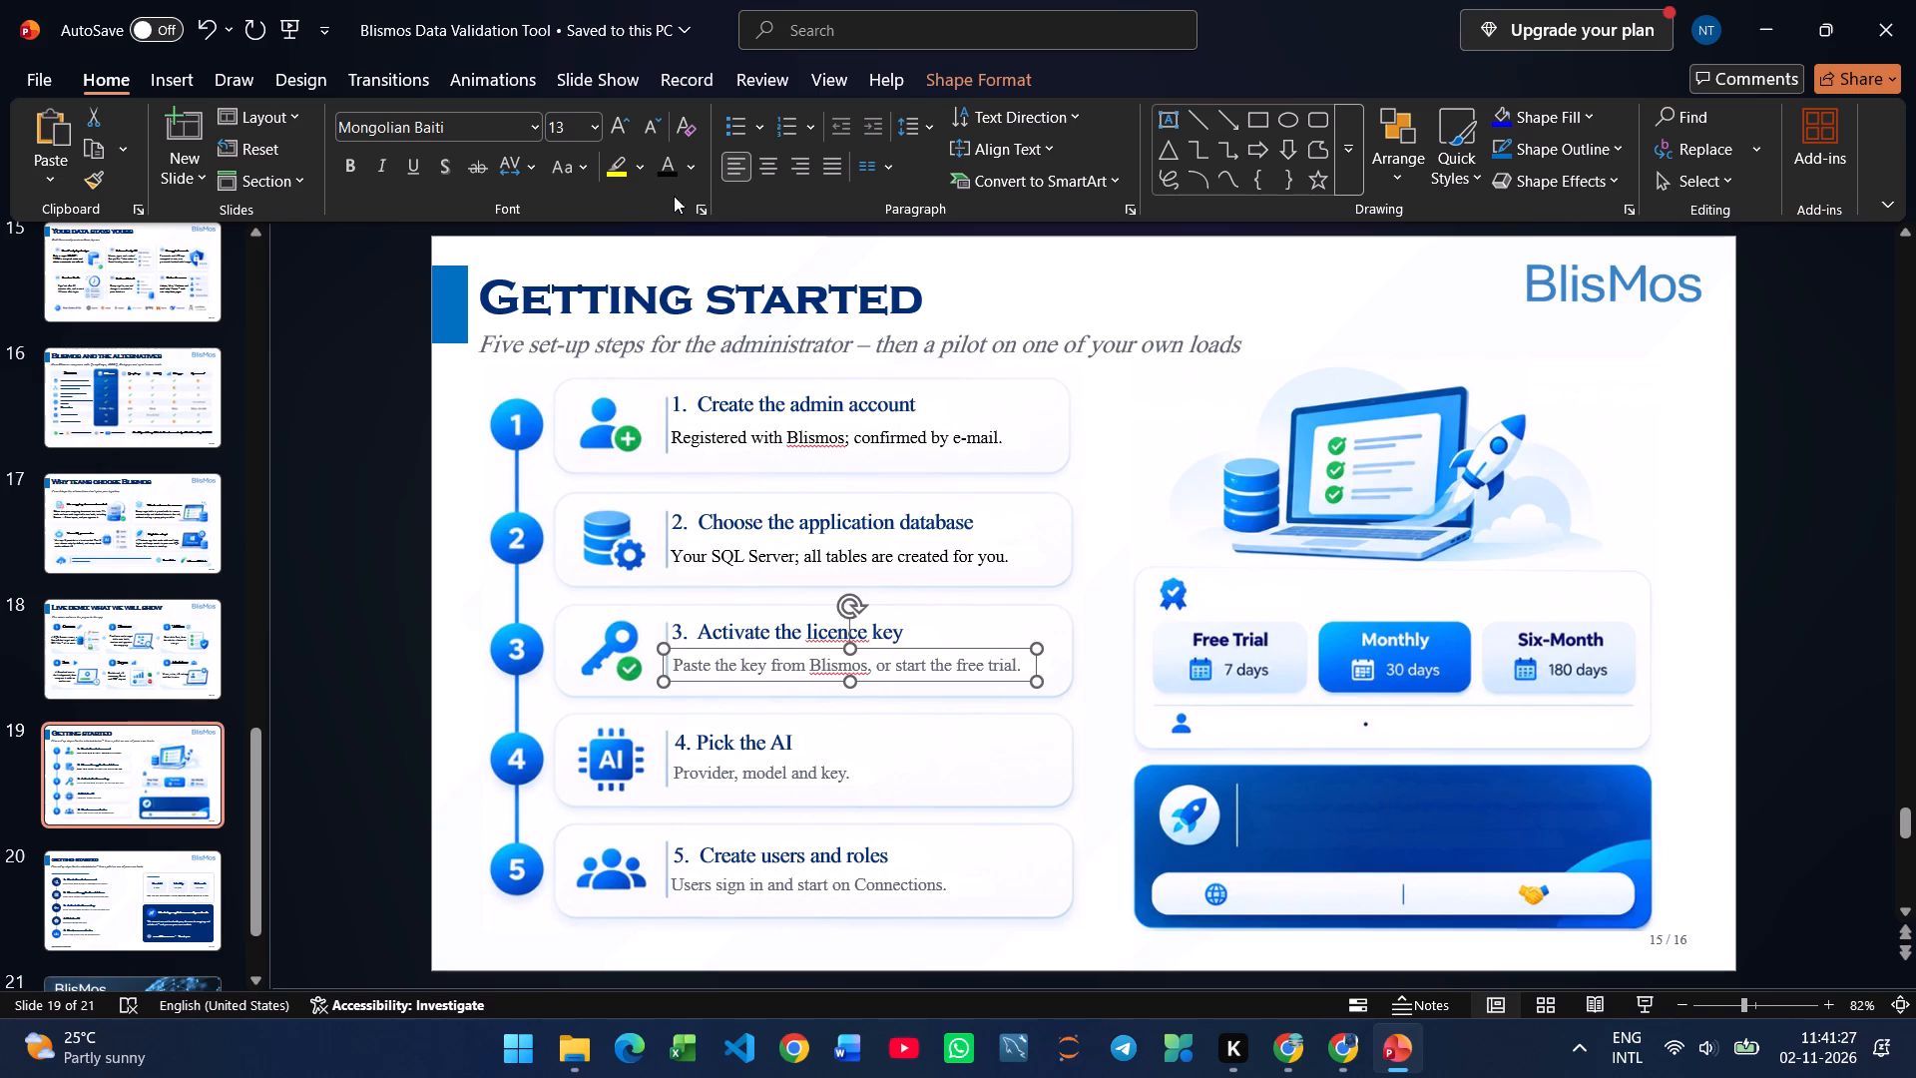
click(668, 179)
Colour the description lines of the fourth and fifth step cards black.
click(724, 777)
click(718, 783)
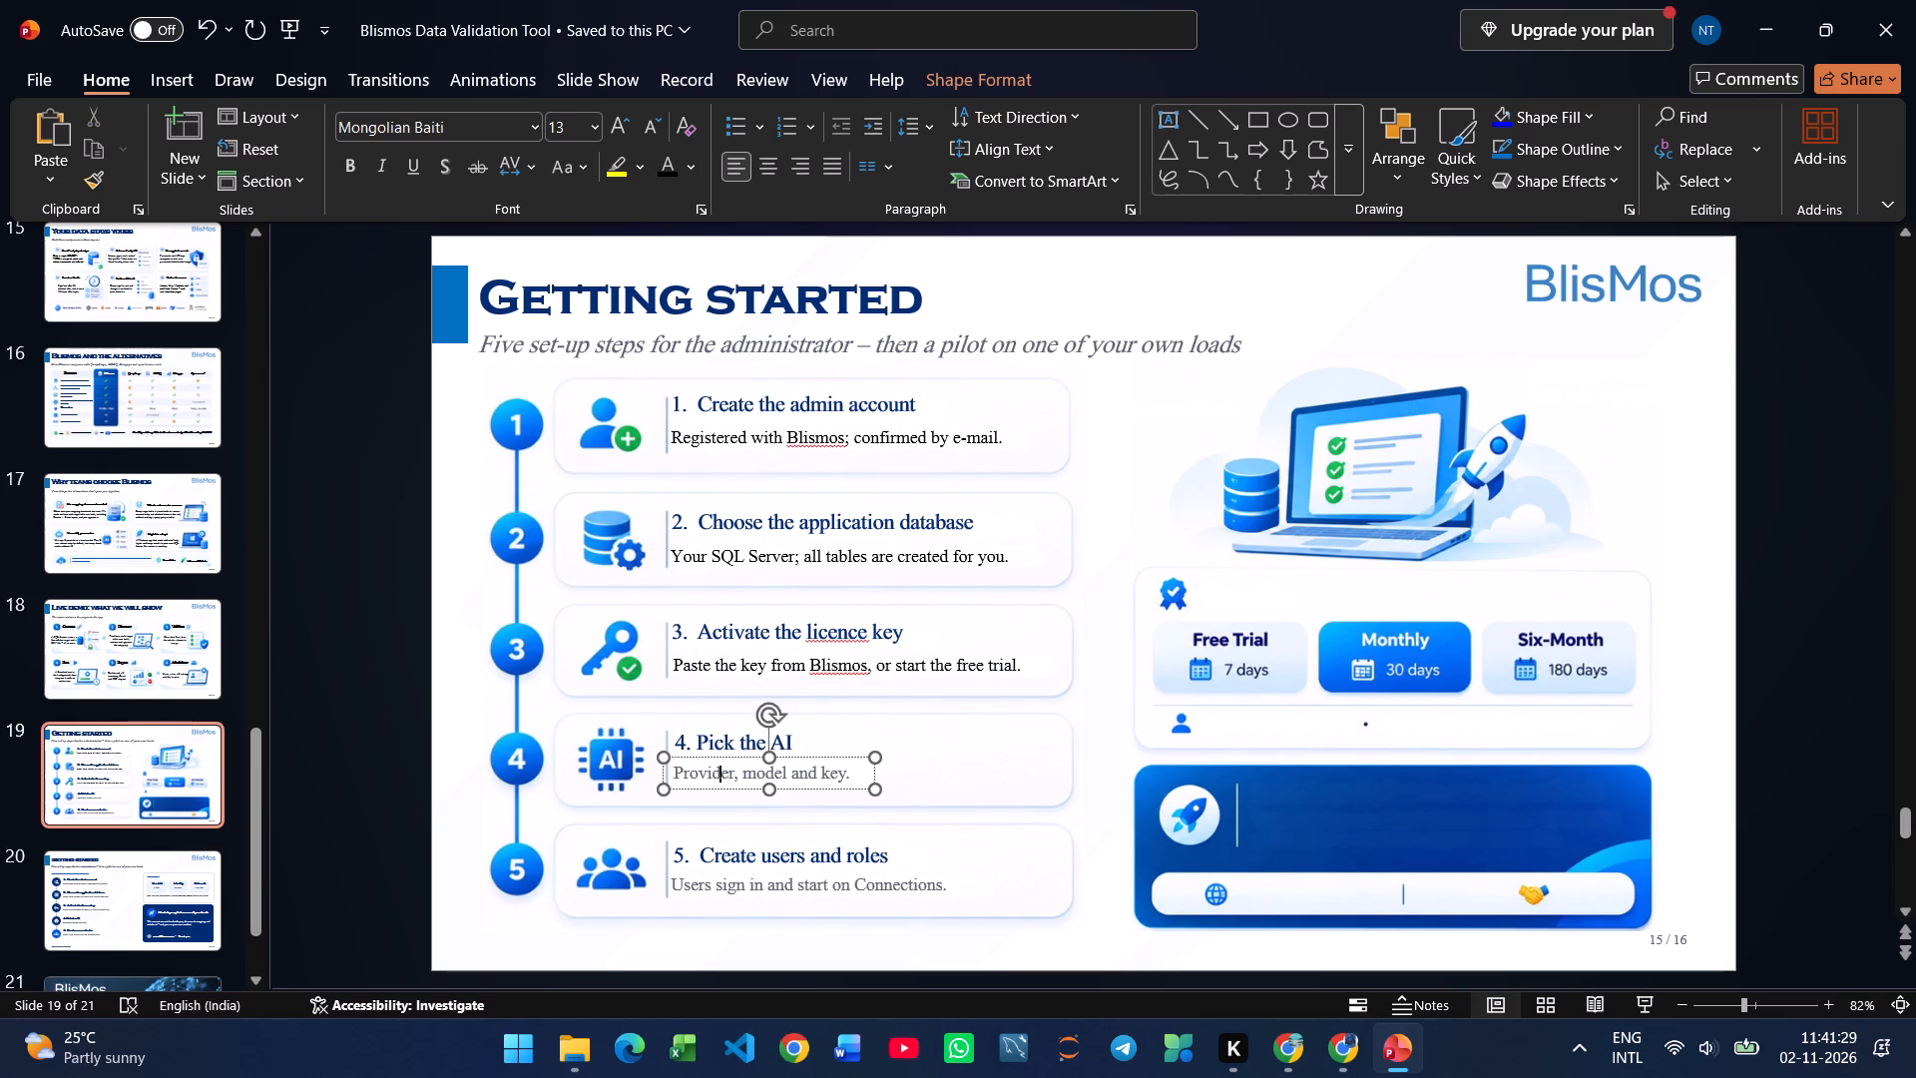
click(686, 788)
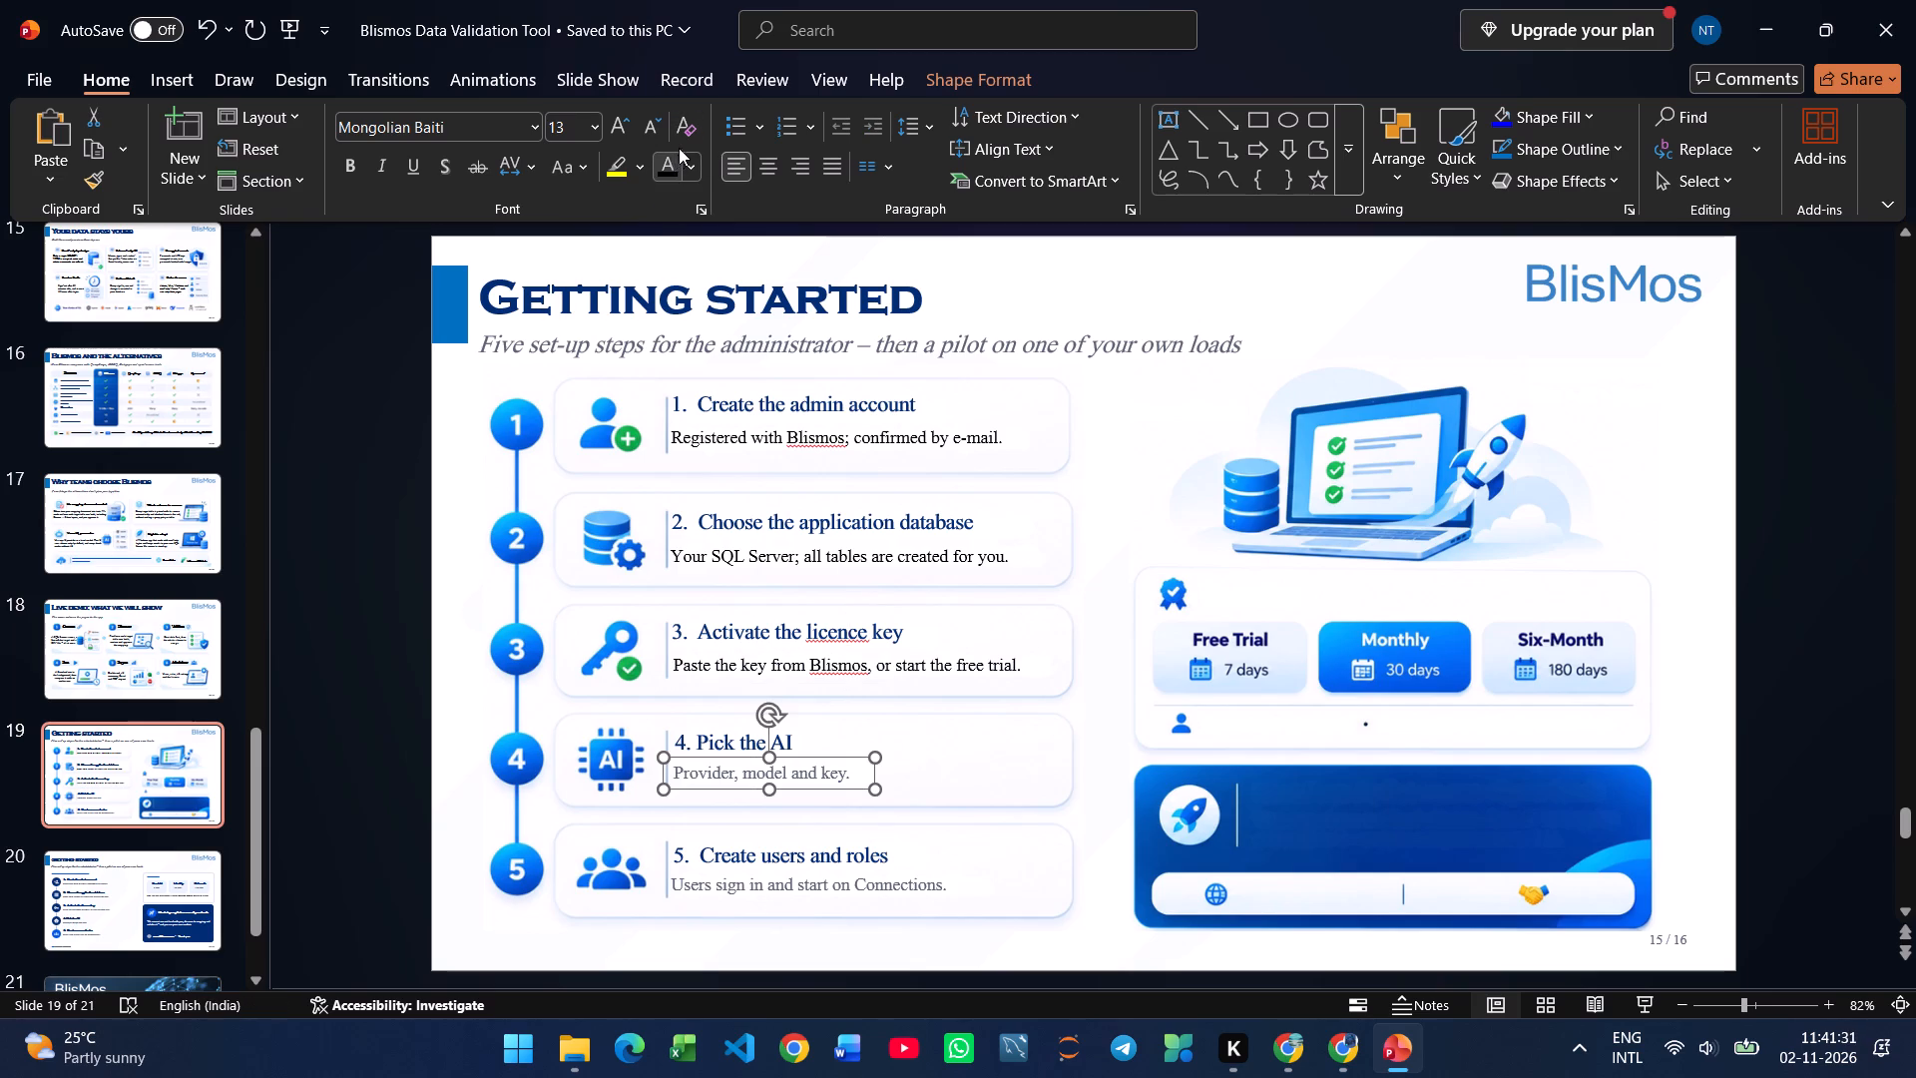
click(662, 155)
click(726, 882)
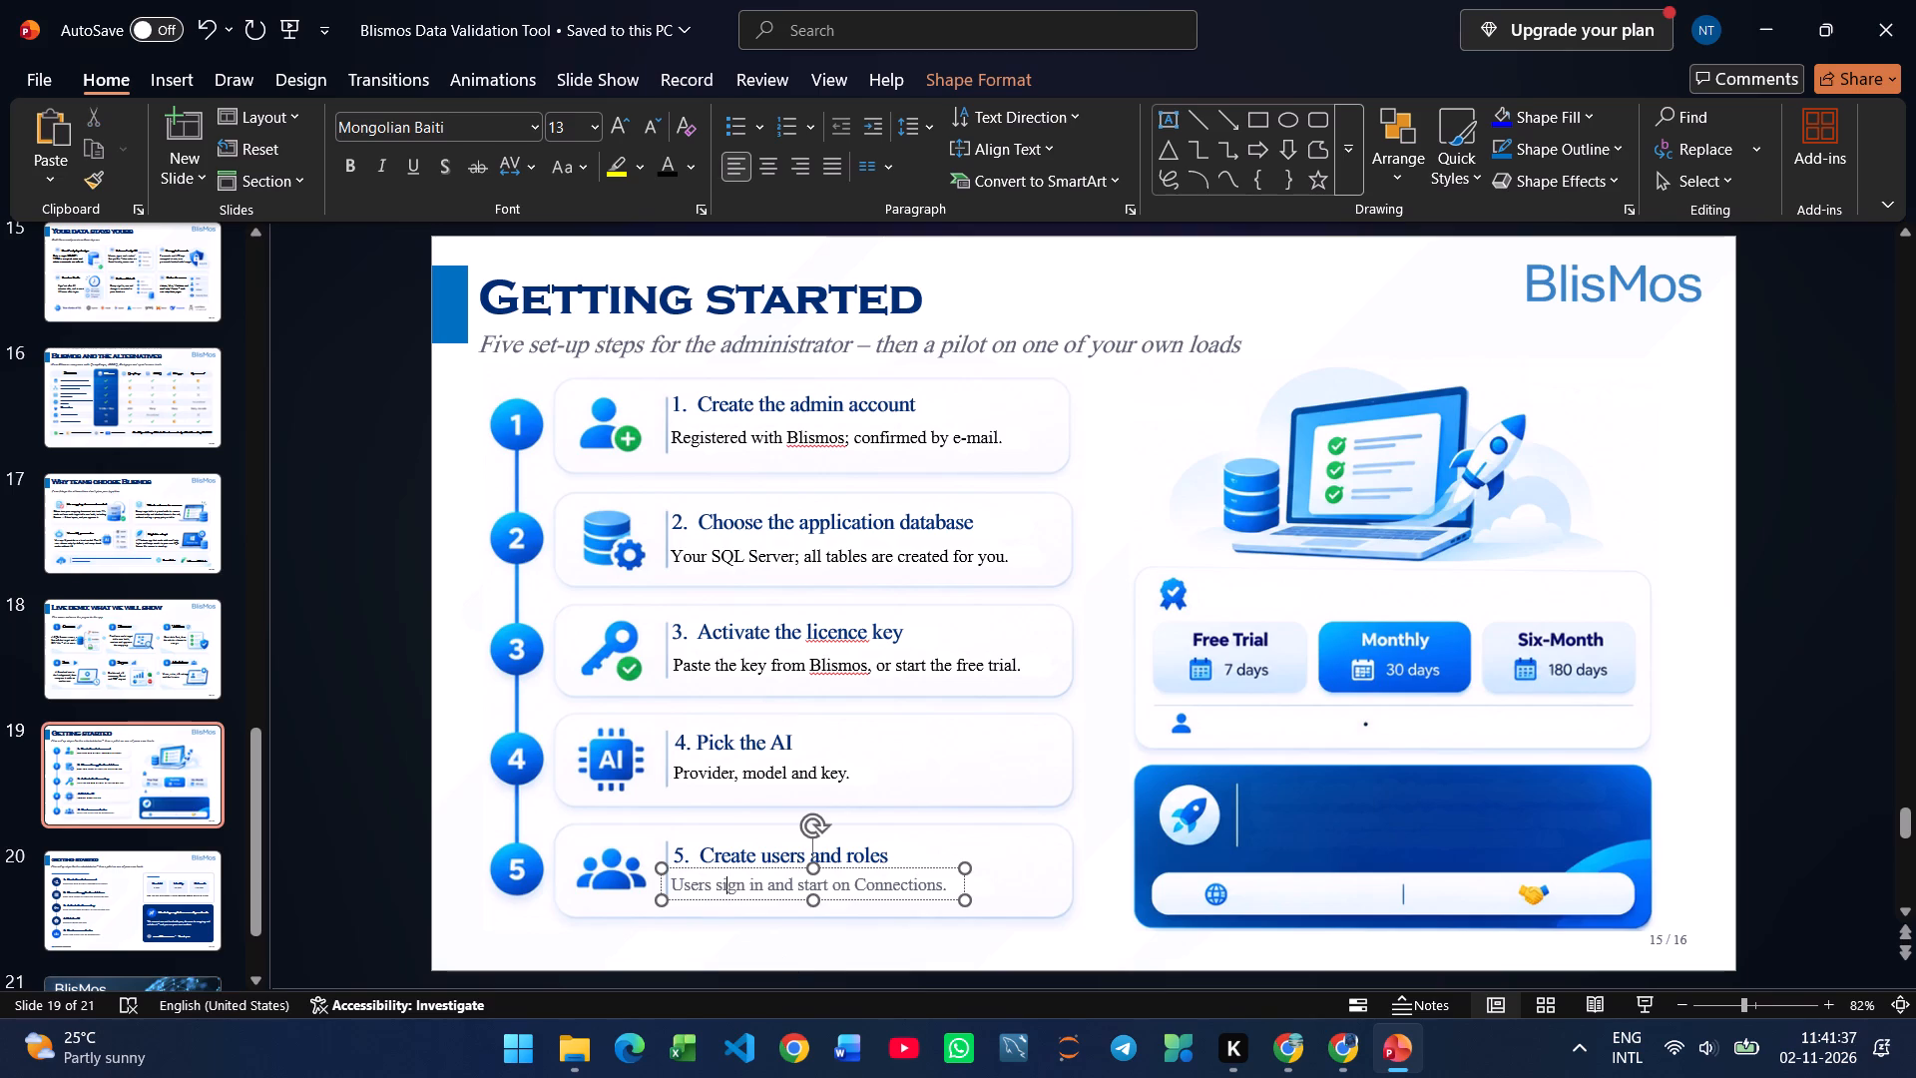
click(723, 899)
click(659, 163)
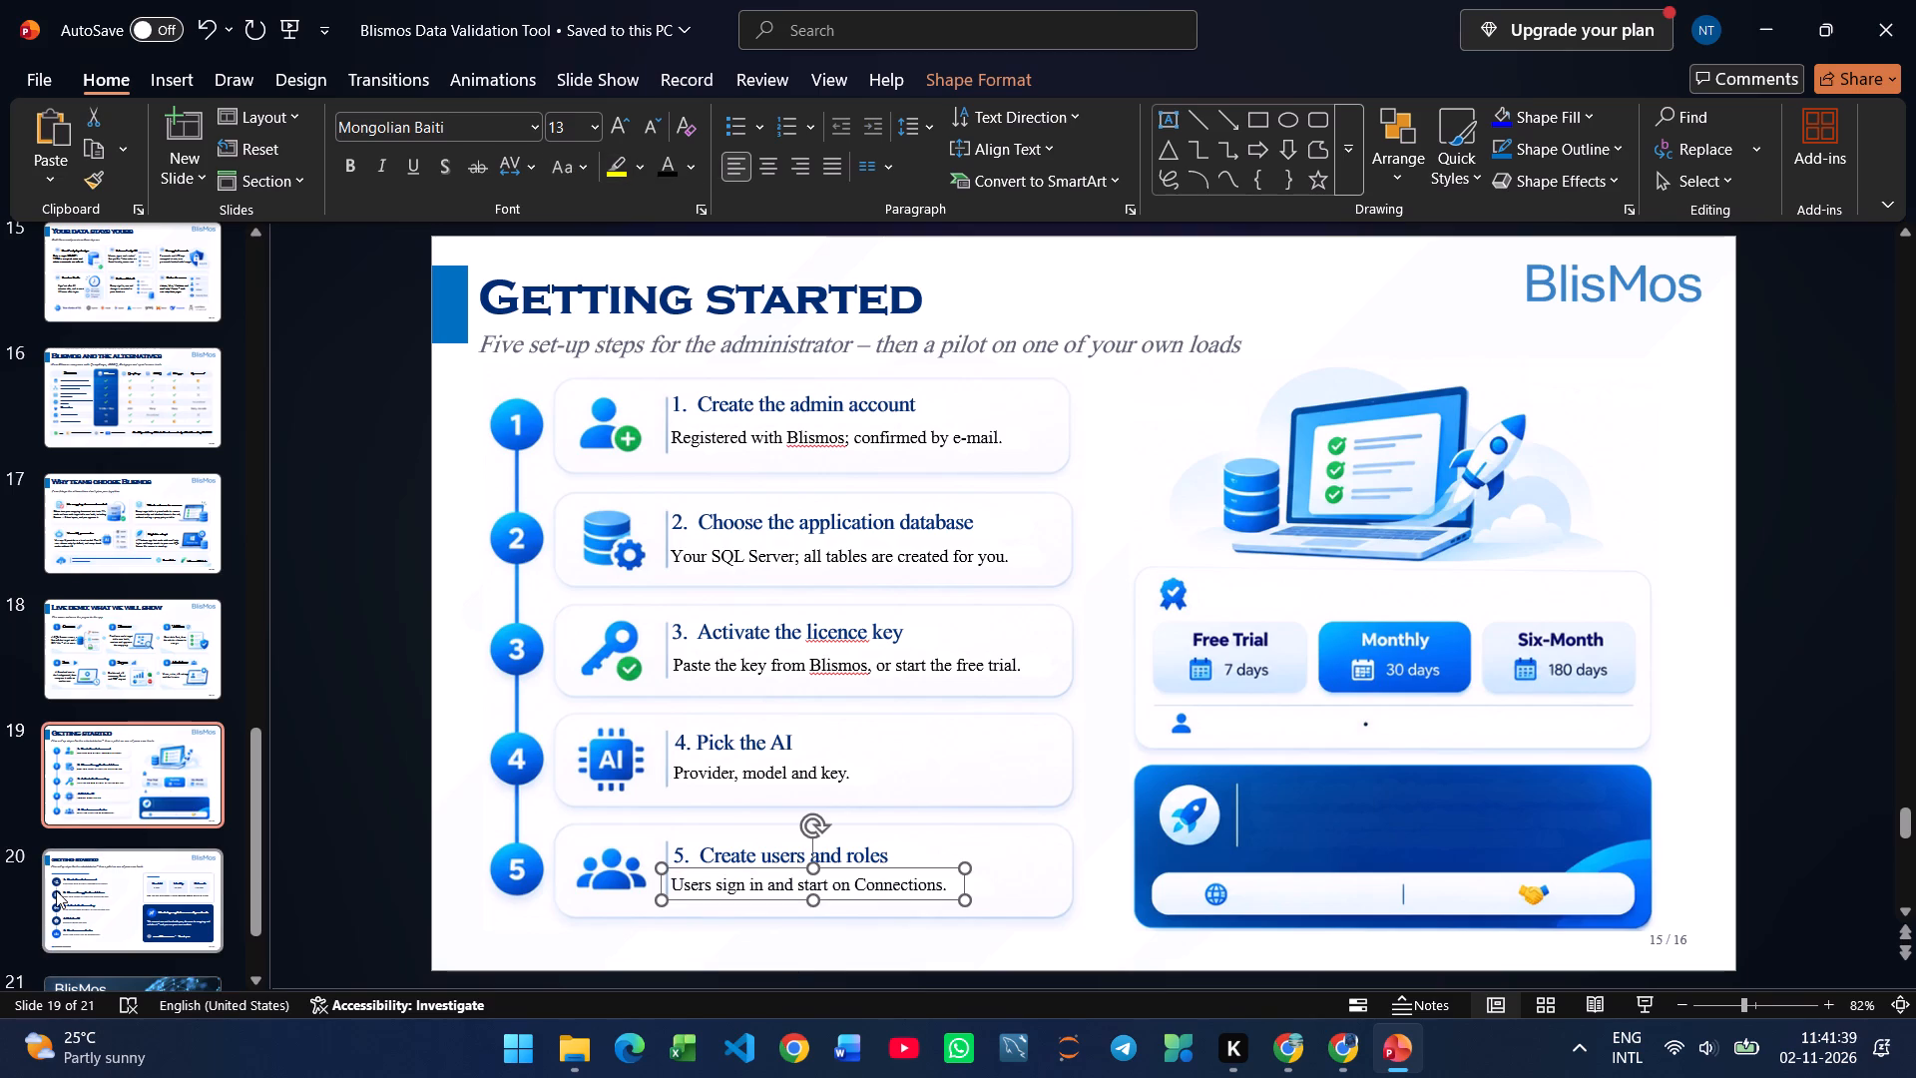
Copy the heading "LICENSING" from slide 20 to slide 19 and narrow its text box.
click(58, 887)
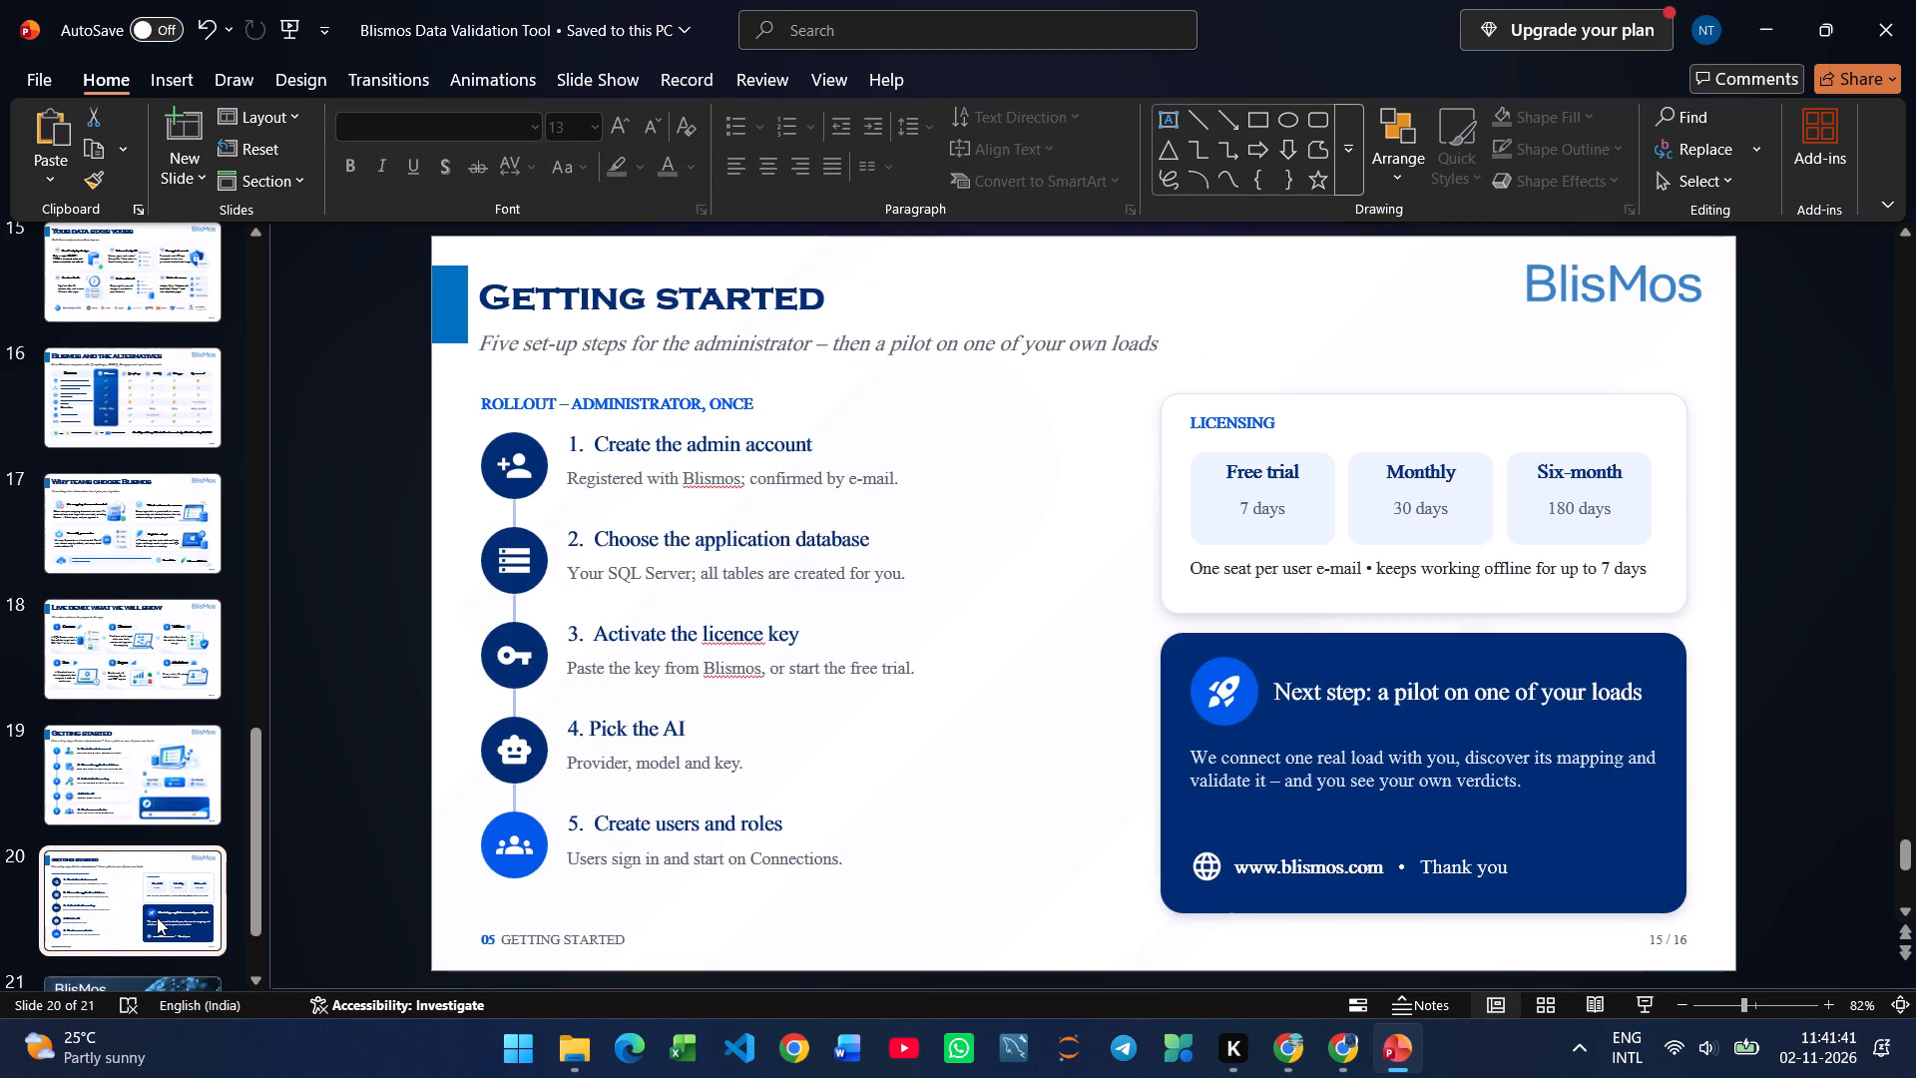
click(157, 917)
click(144, 801)
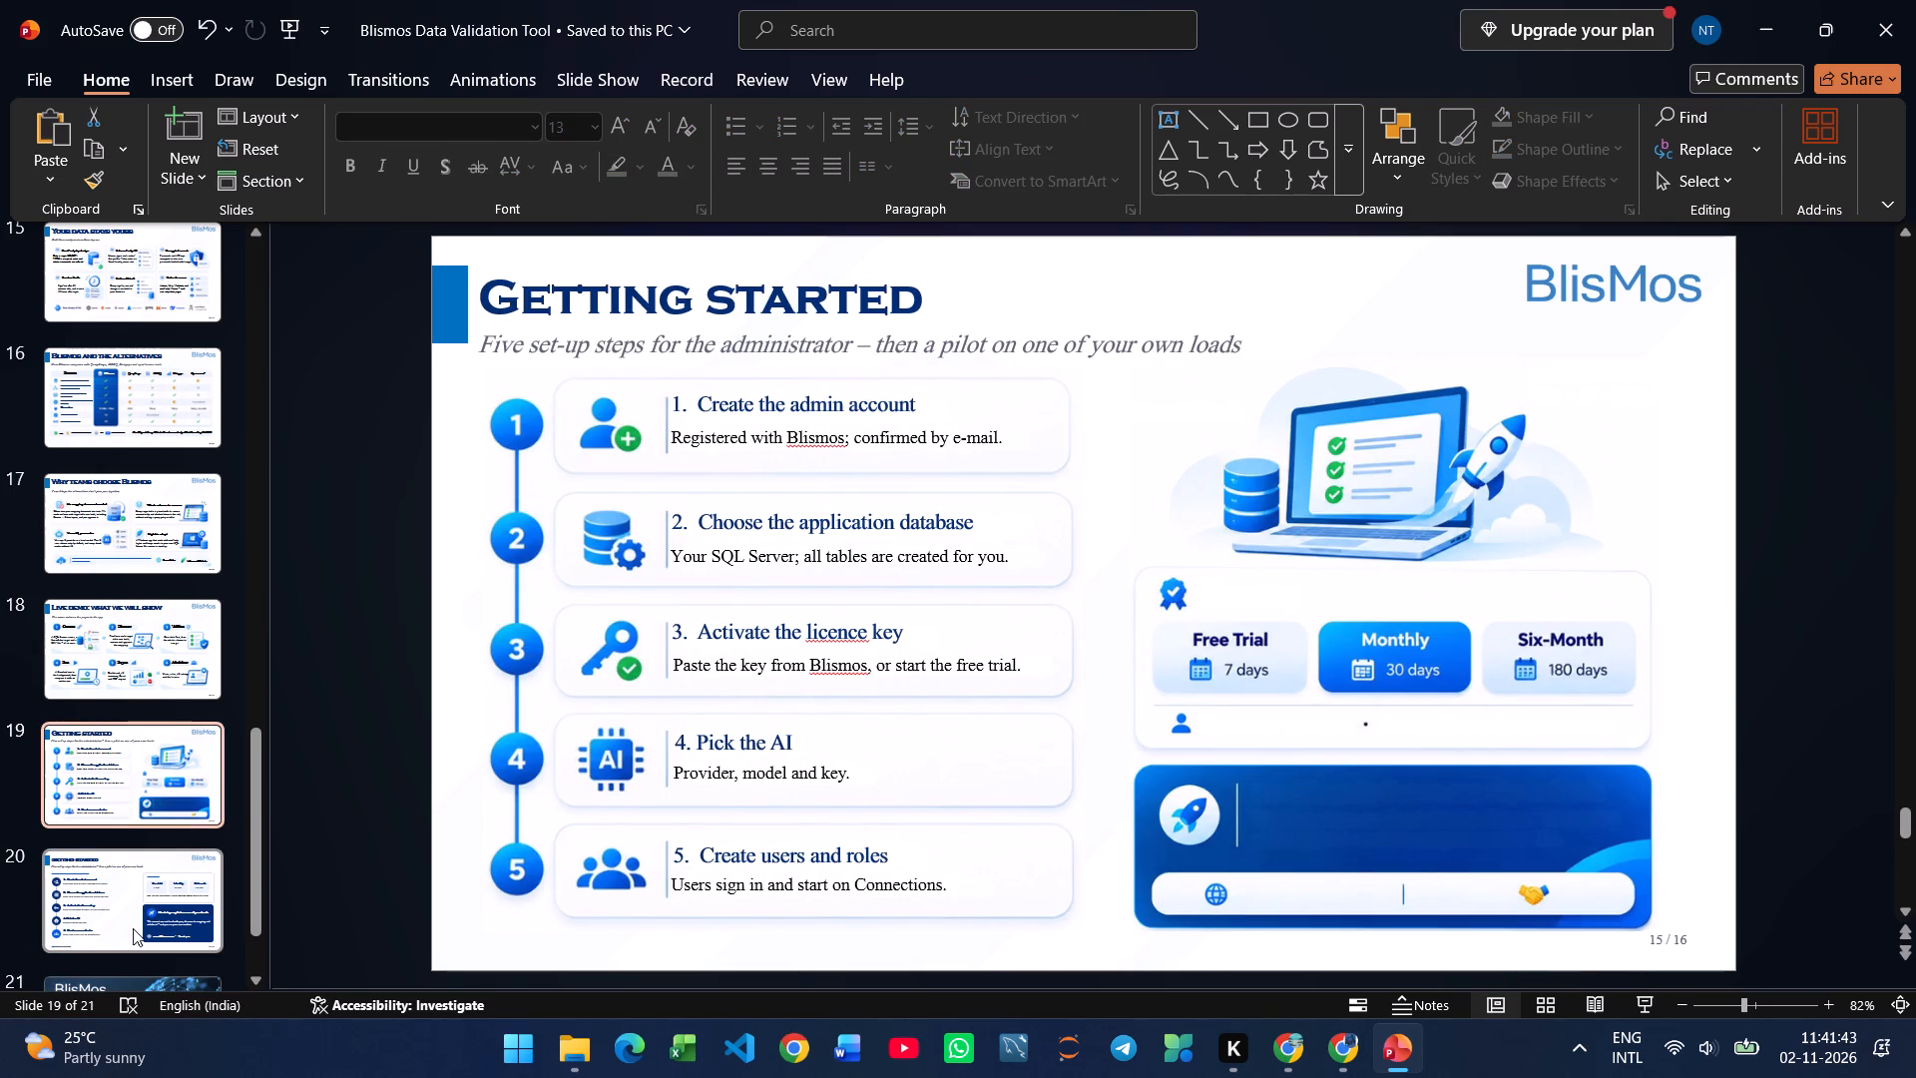
click(132, 931)
click(1242, 409)
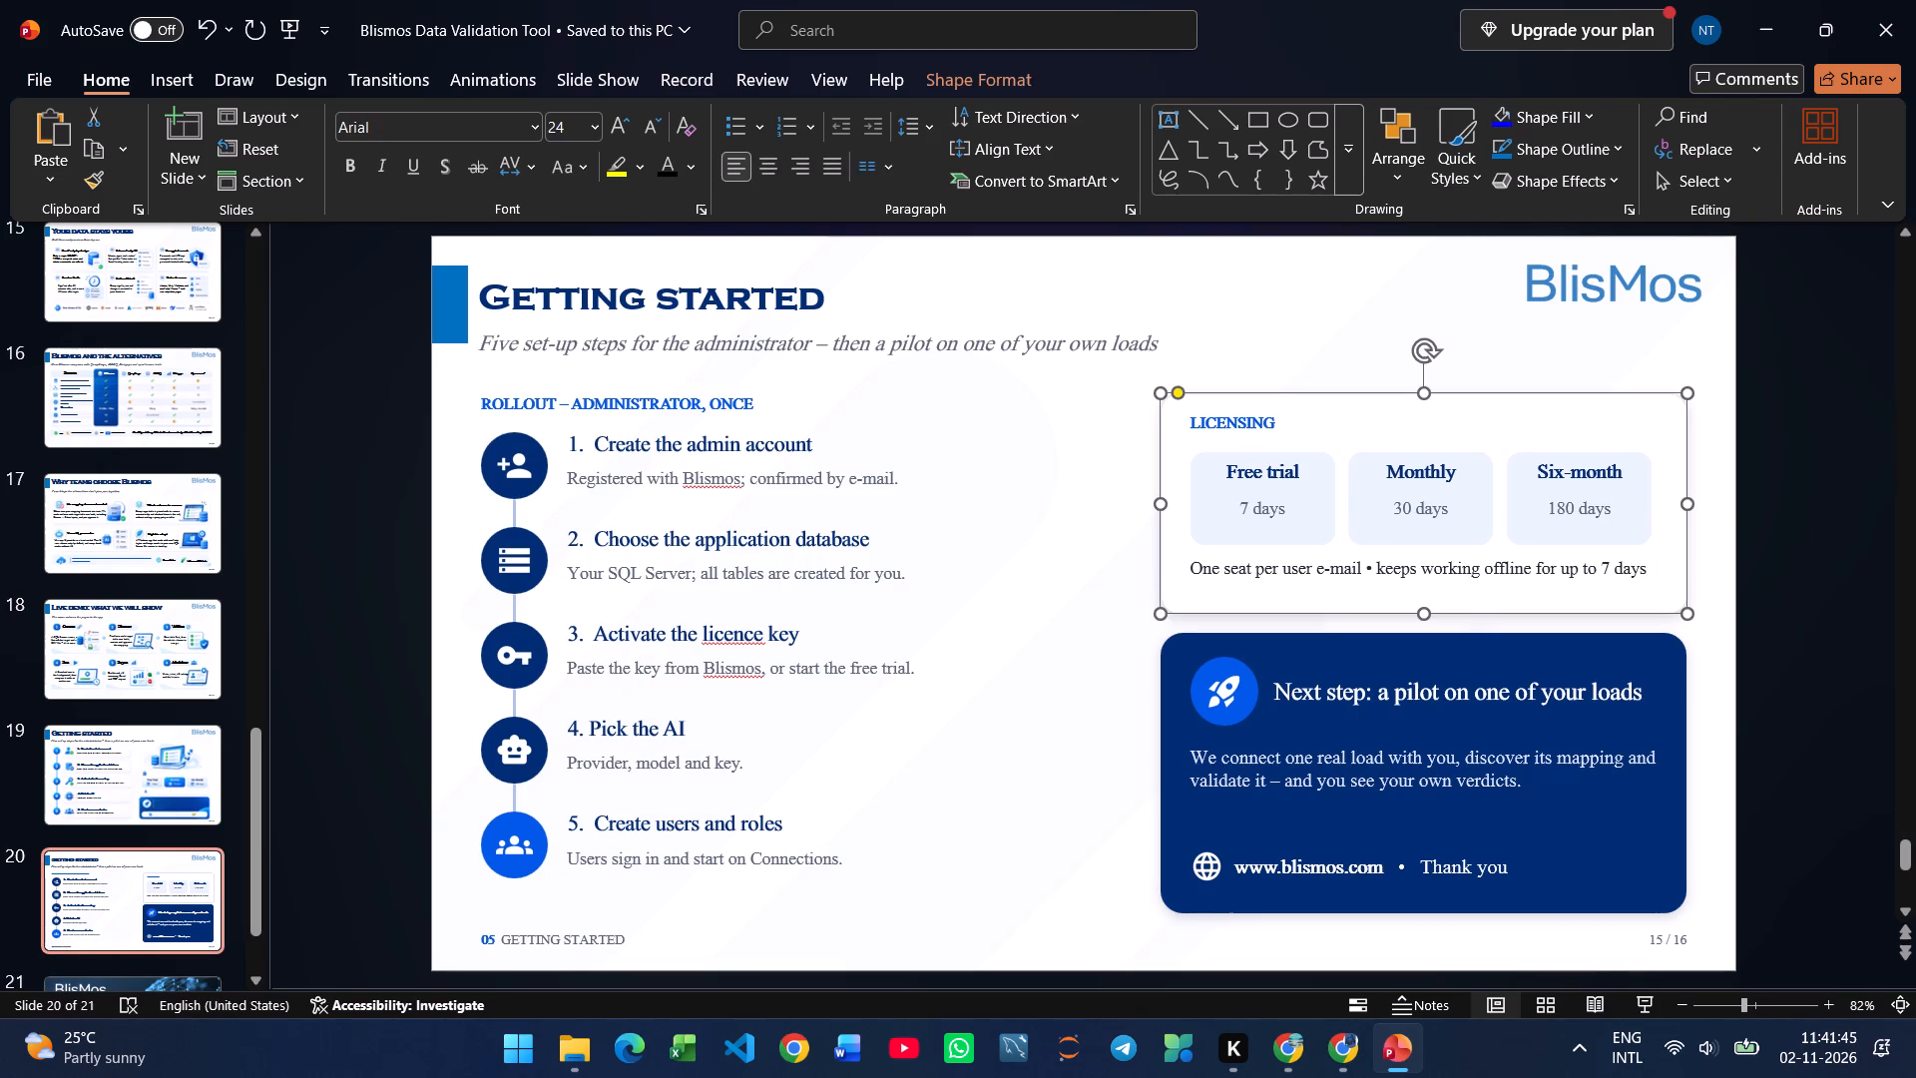
drag(1273, 422, 1209, 420)
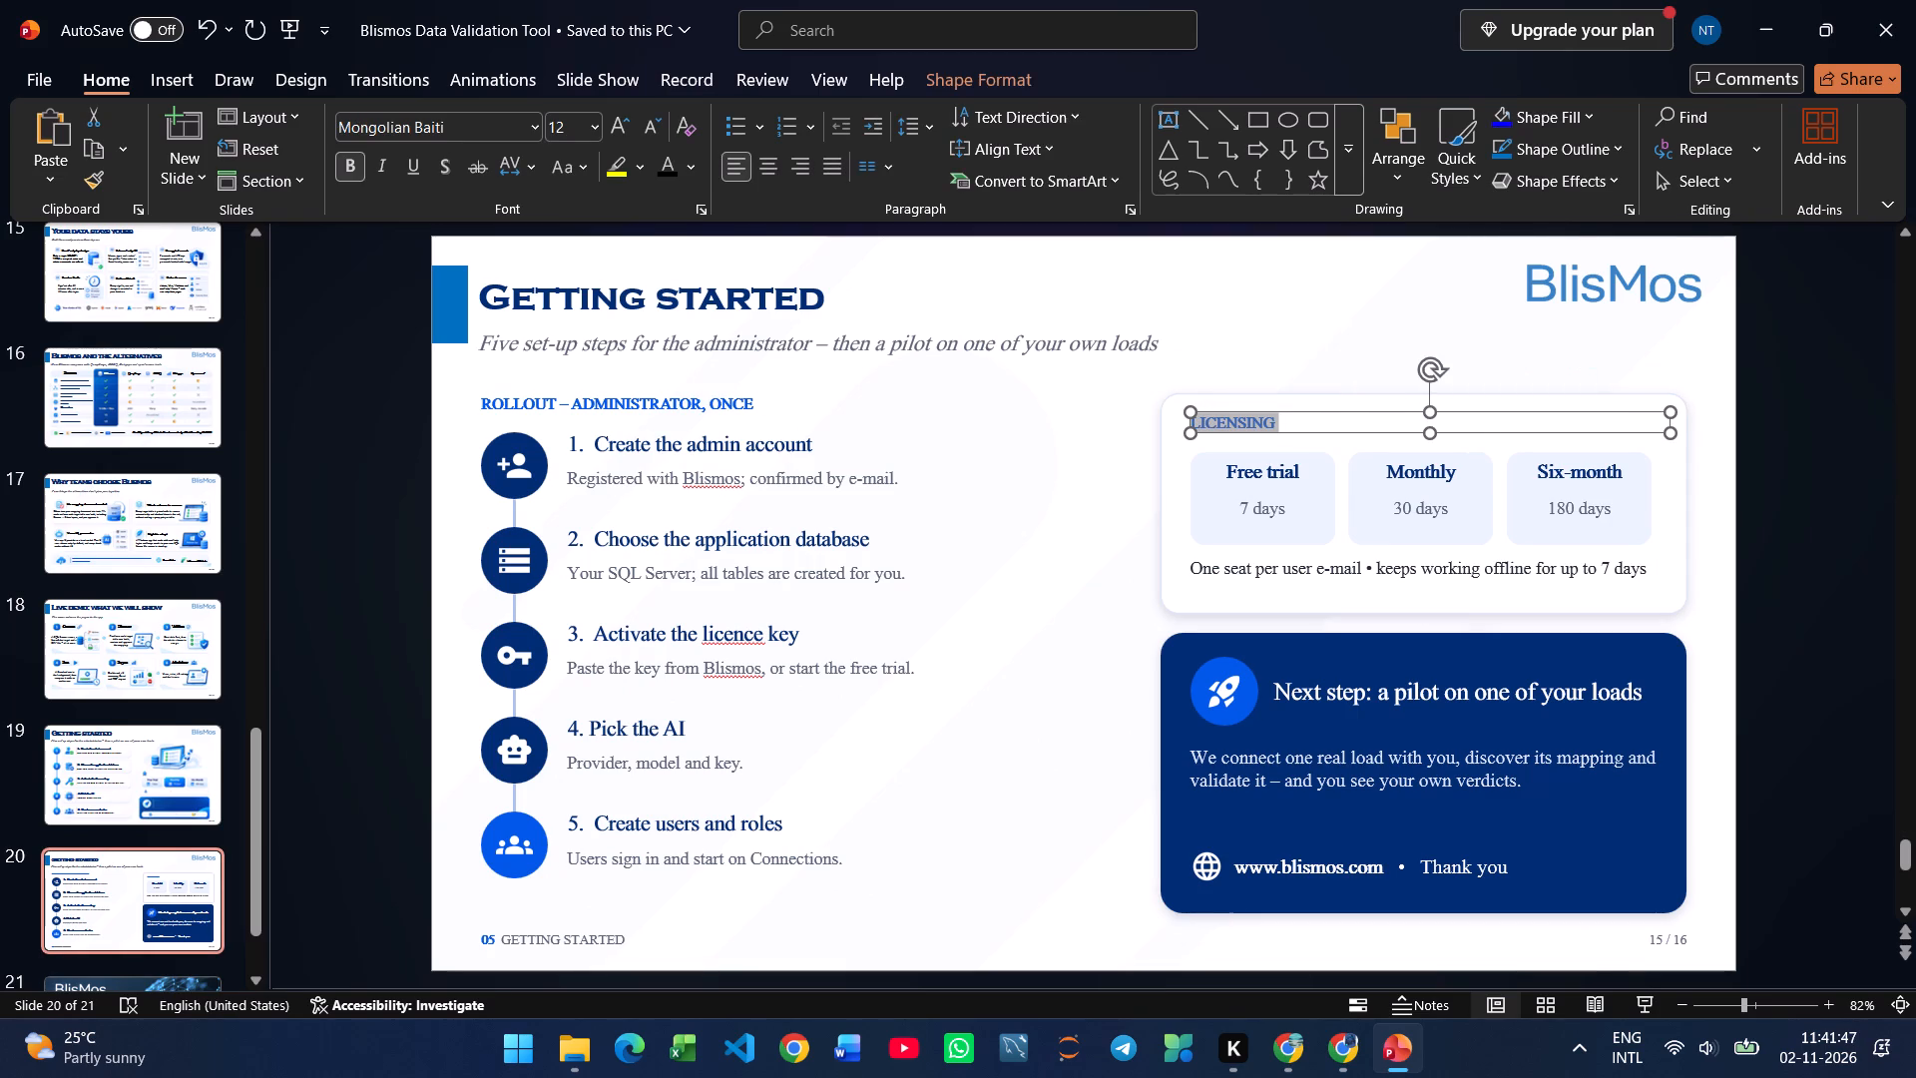
key(ctrl+c)
click(186, 757)
key(ctrl+v)
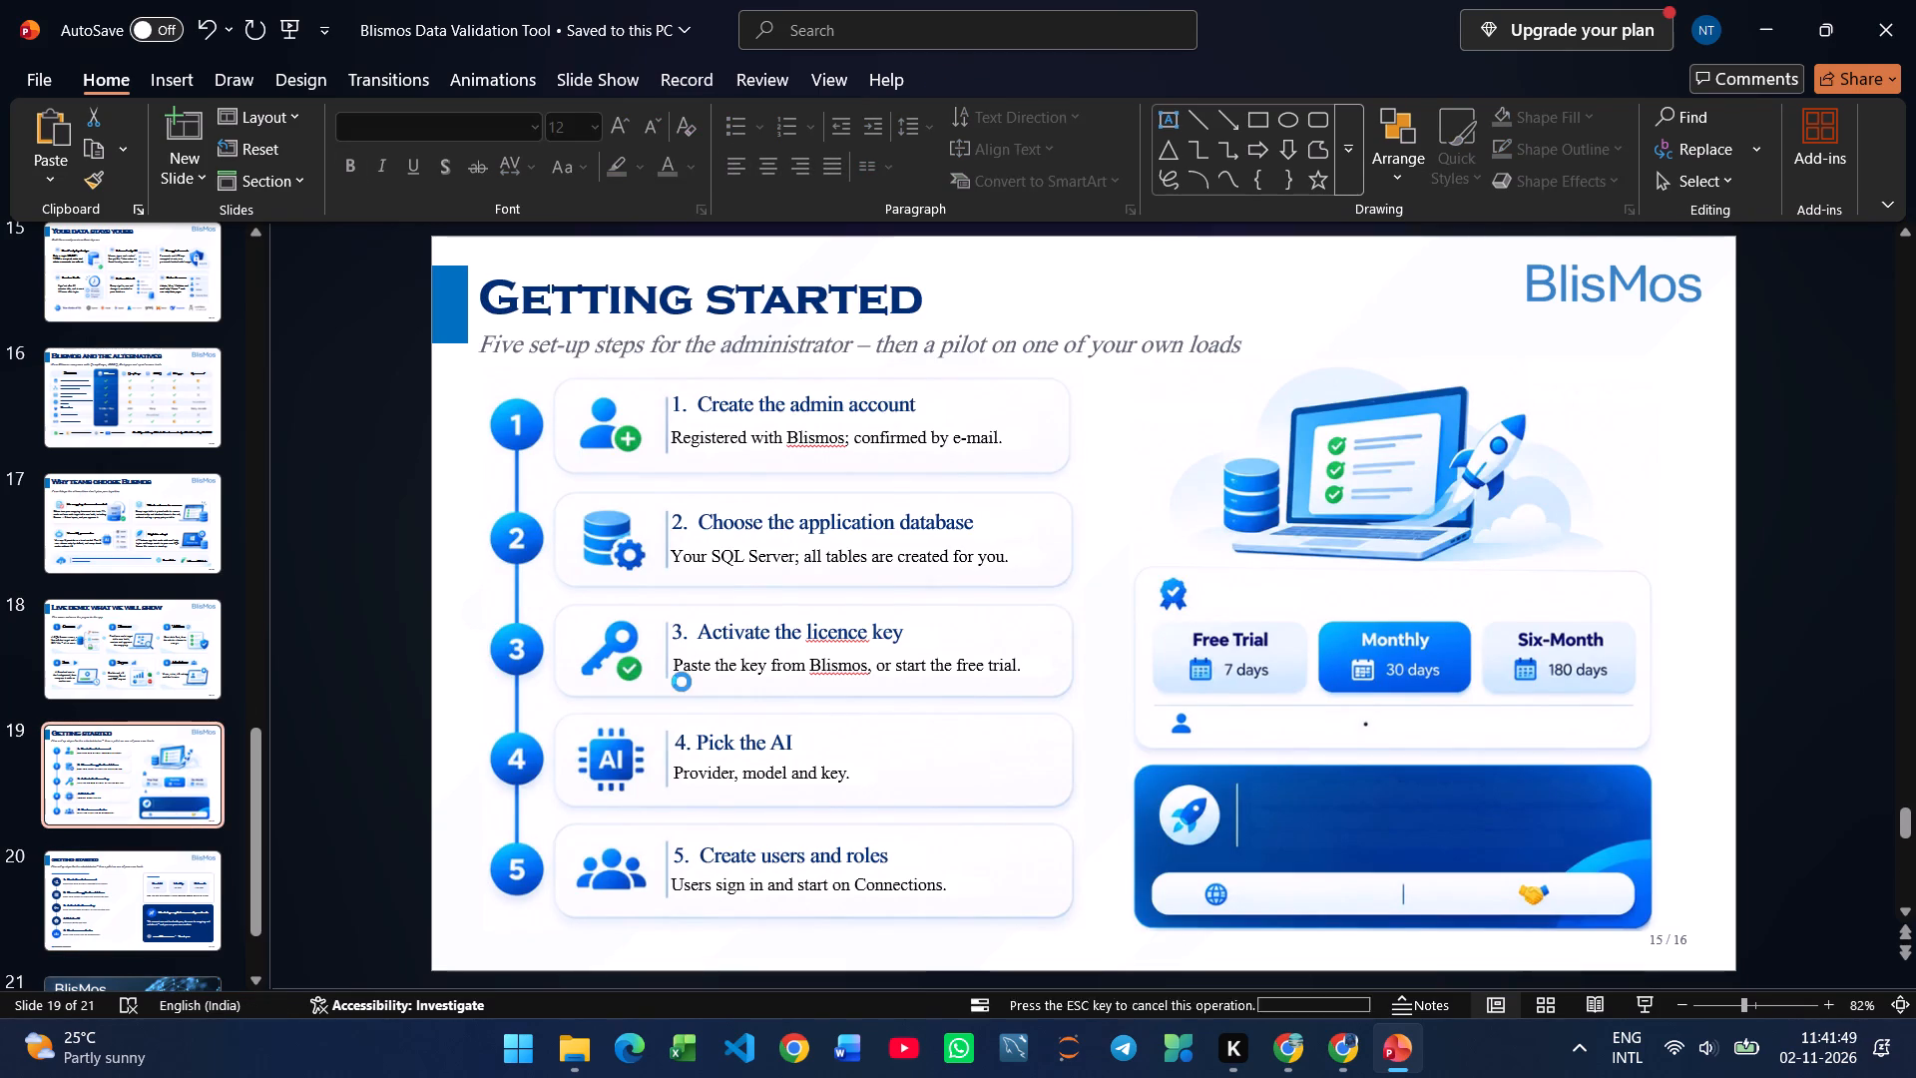
drag(1409, 617, 1002, 612)
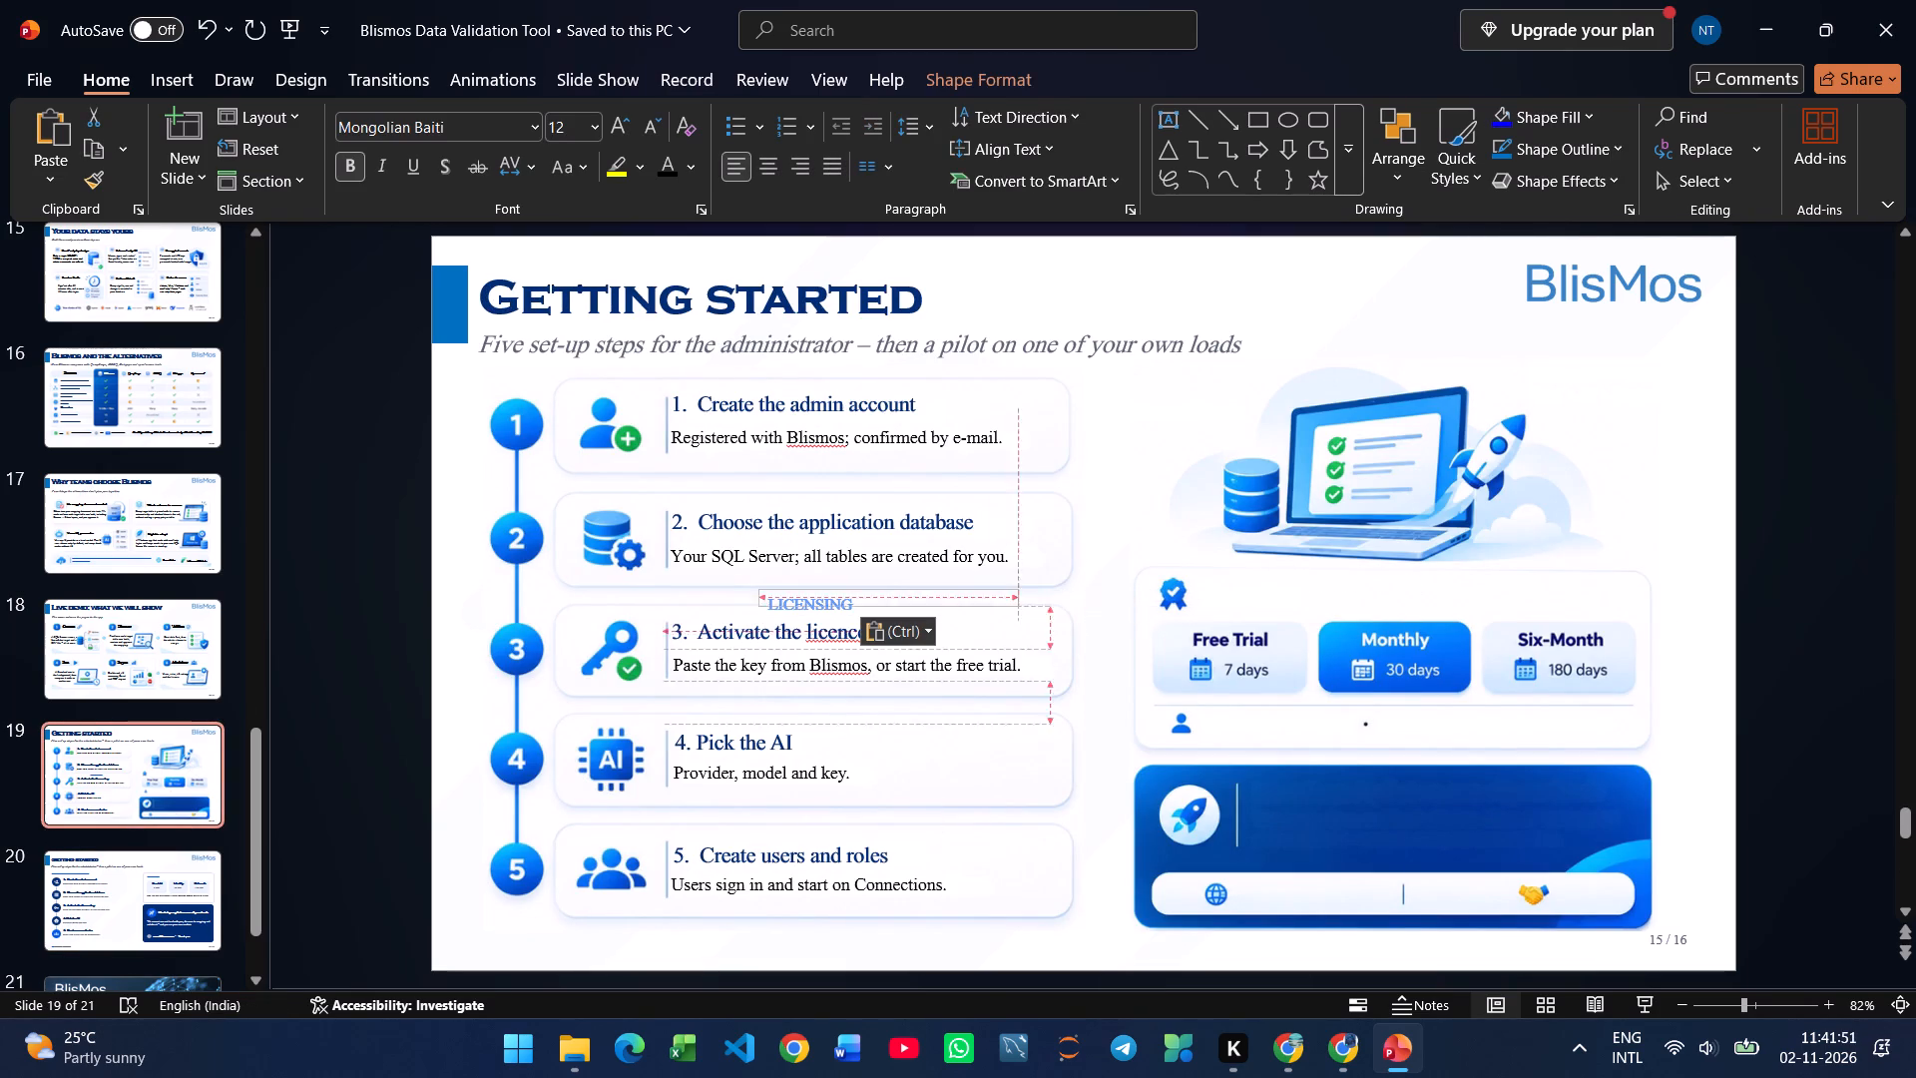
drag(1002, 612, 930, 636)
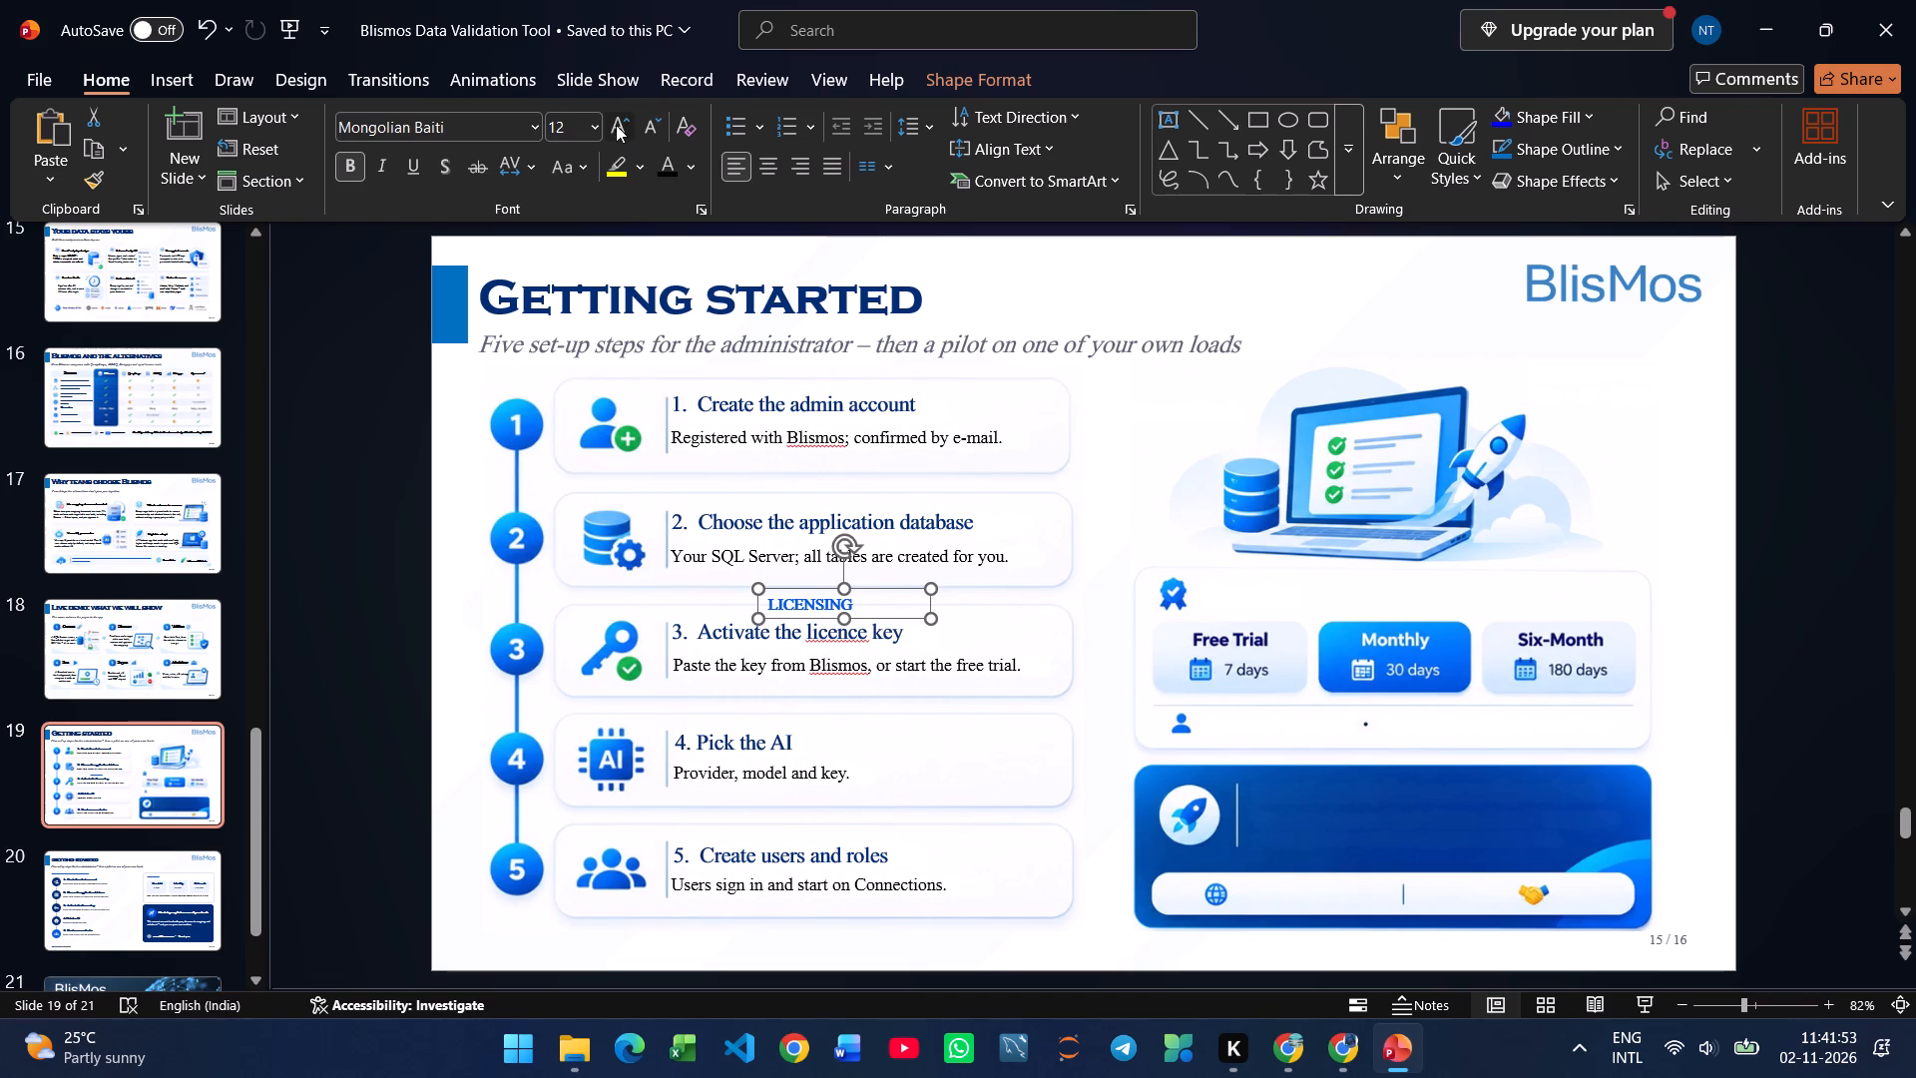
Enlarge "LICENSING" to 16 pt, place it beside the badge icon atop the licensing card and colour it black.
click(616, 125)
click(622, 125)
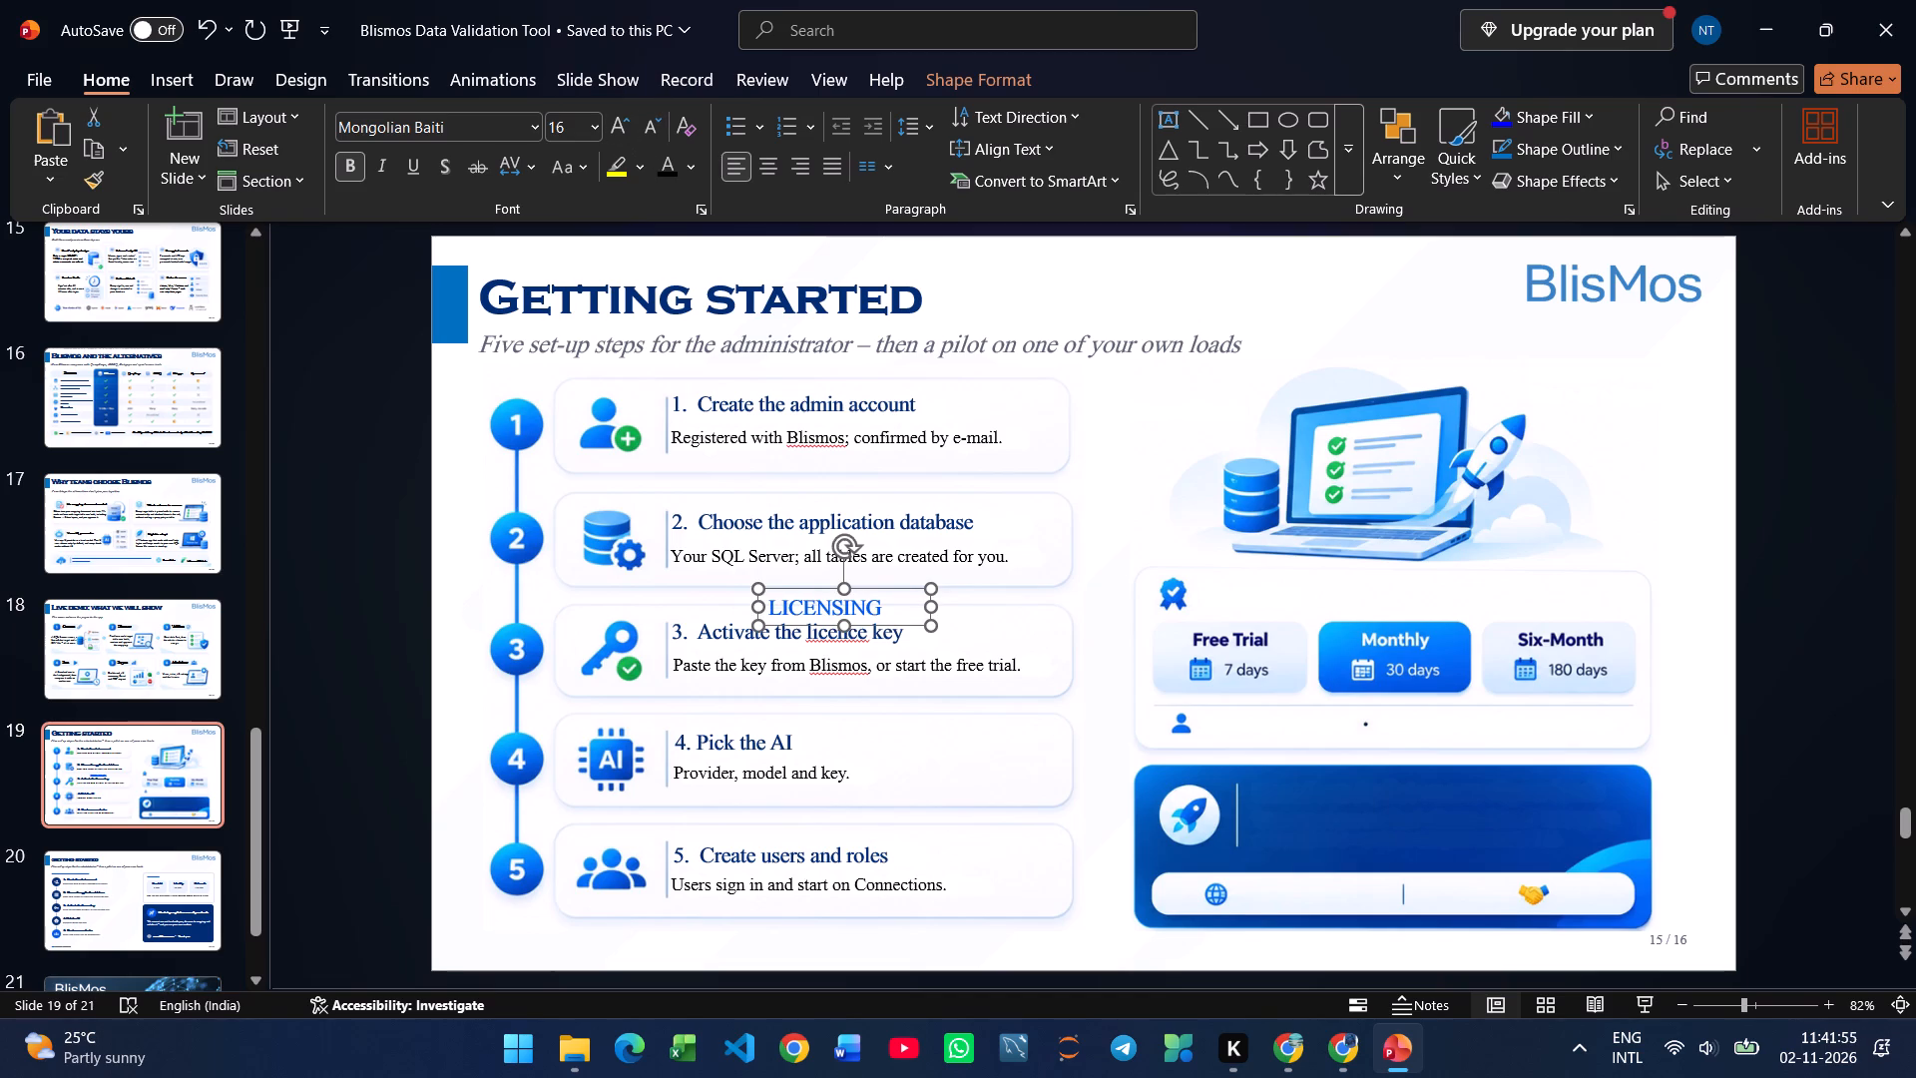
drag(866, 626, 1288, 612)
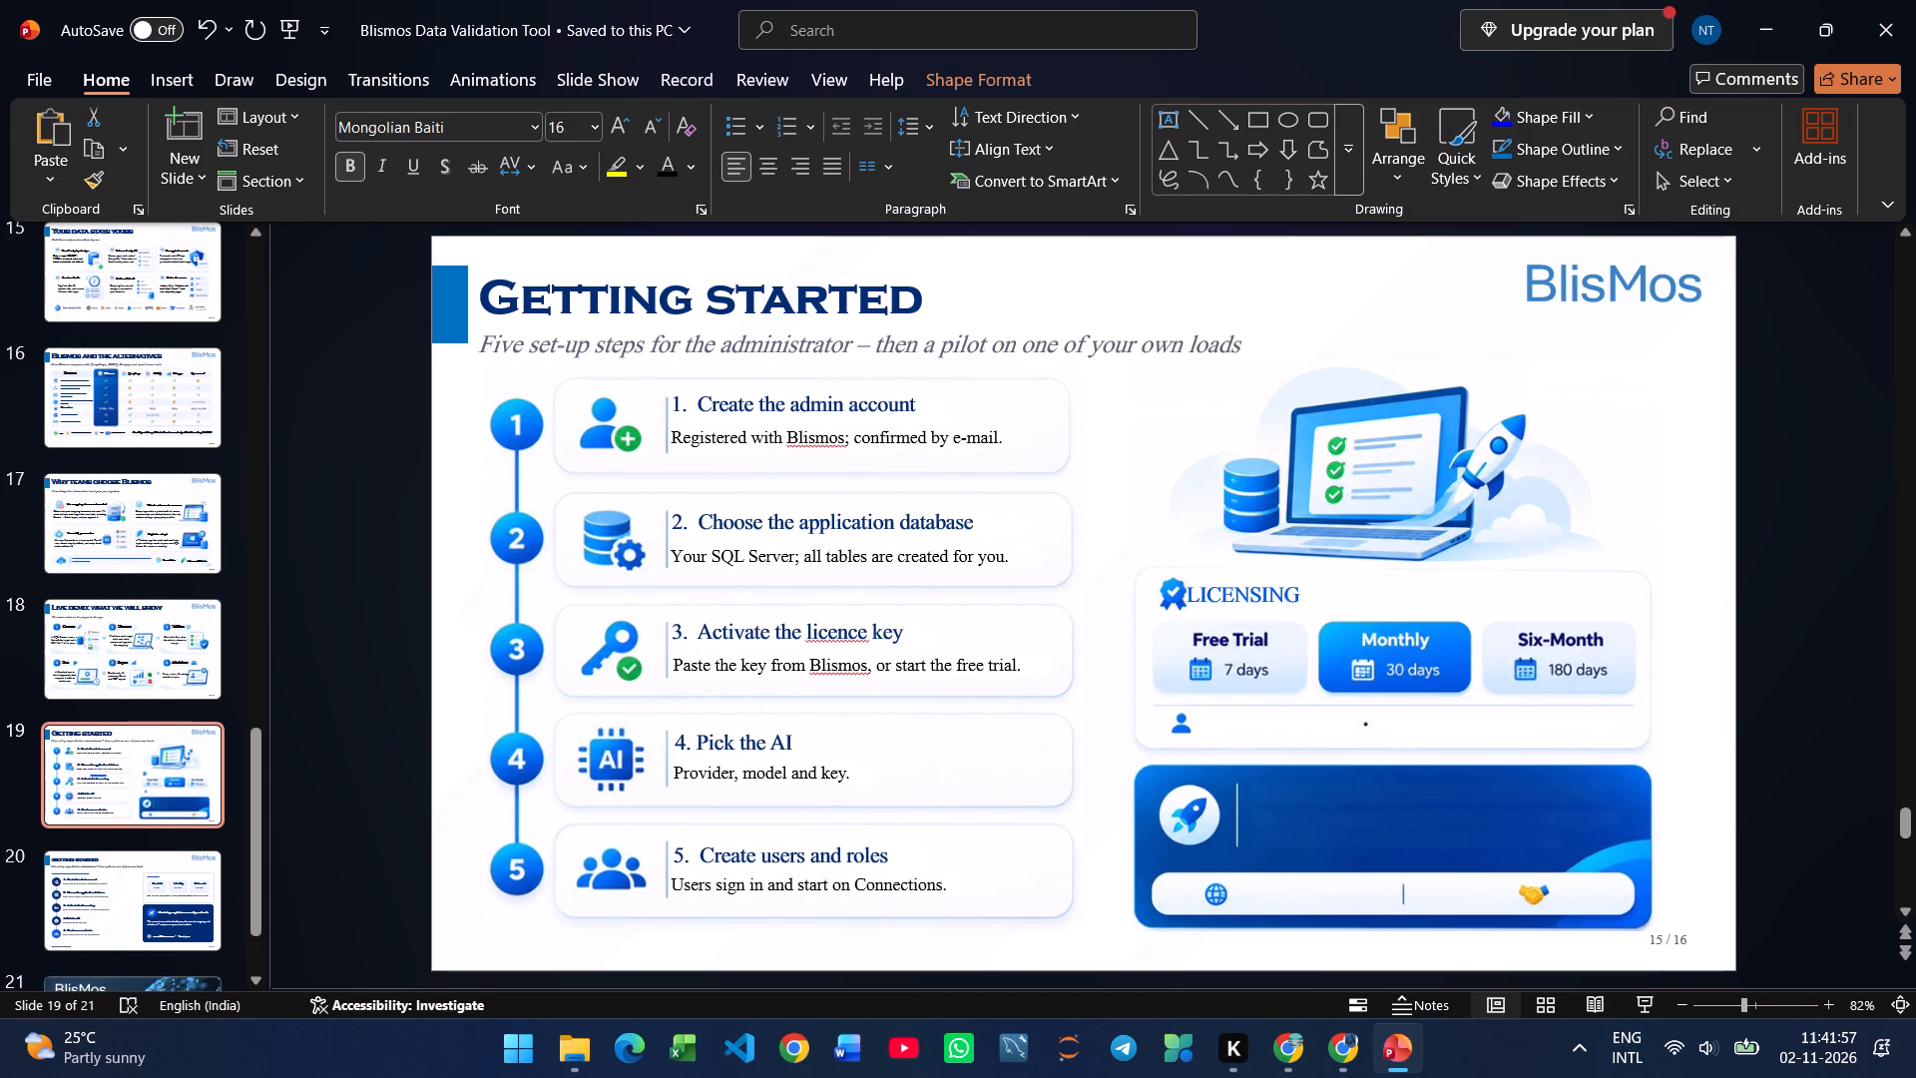
drag(1288, 612, 1290, 612)
click(675, 173)
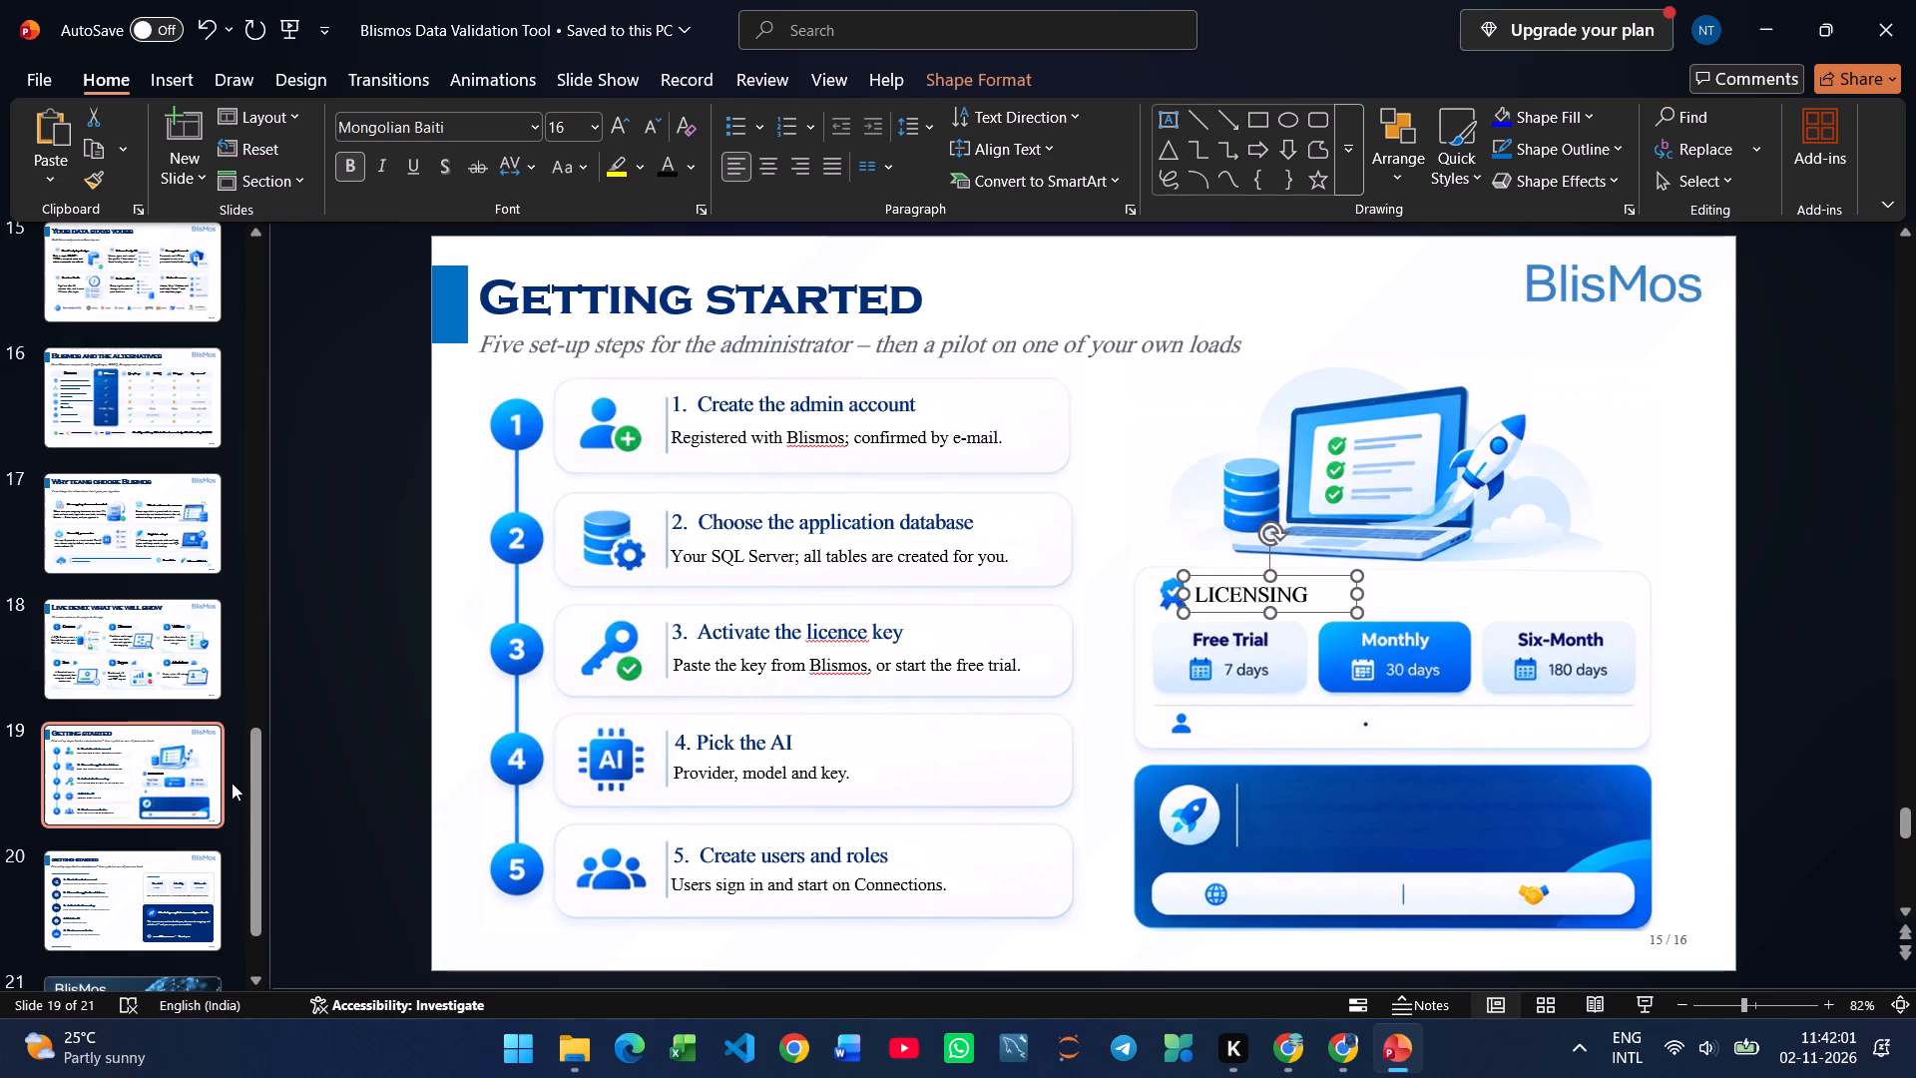
Copy "One seat per user e-mail • keeps working offline for up to 7 days" to slide 19, narrowed, at 12 pt, beside the licensing card's person icon.
click(126, 910)
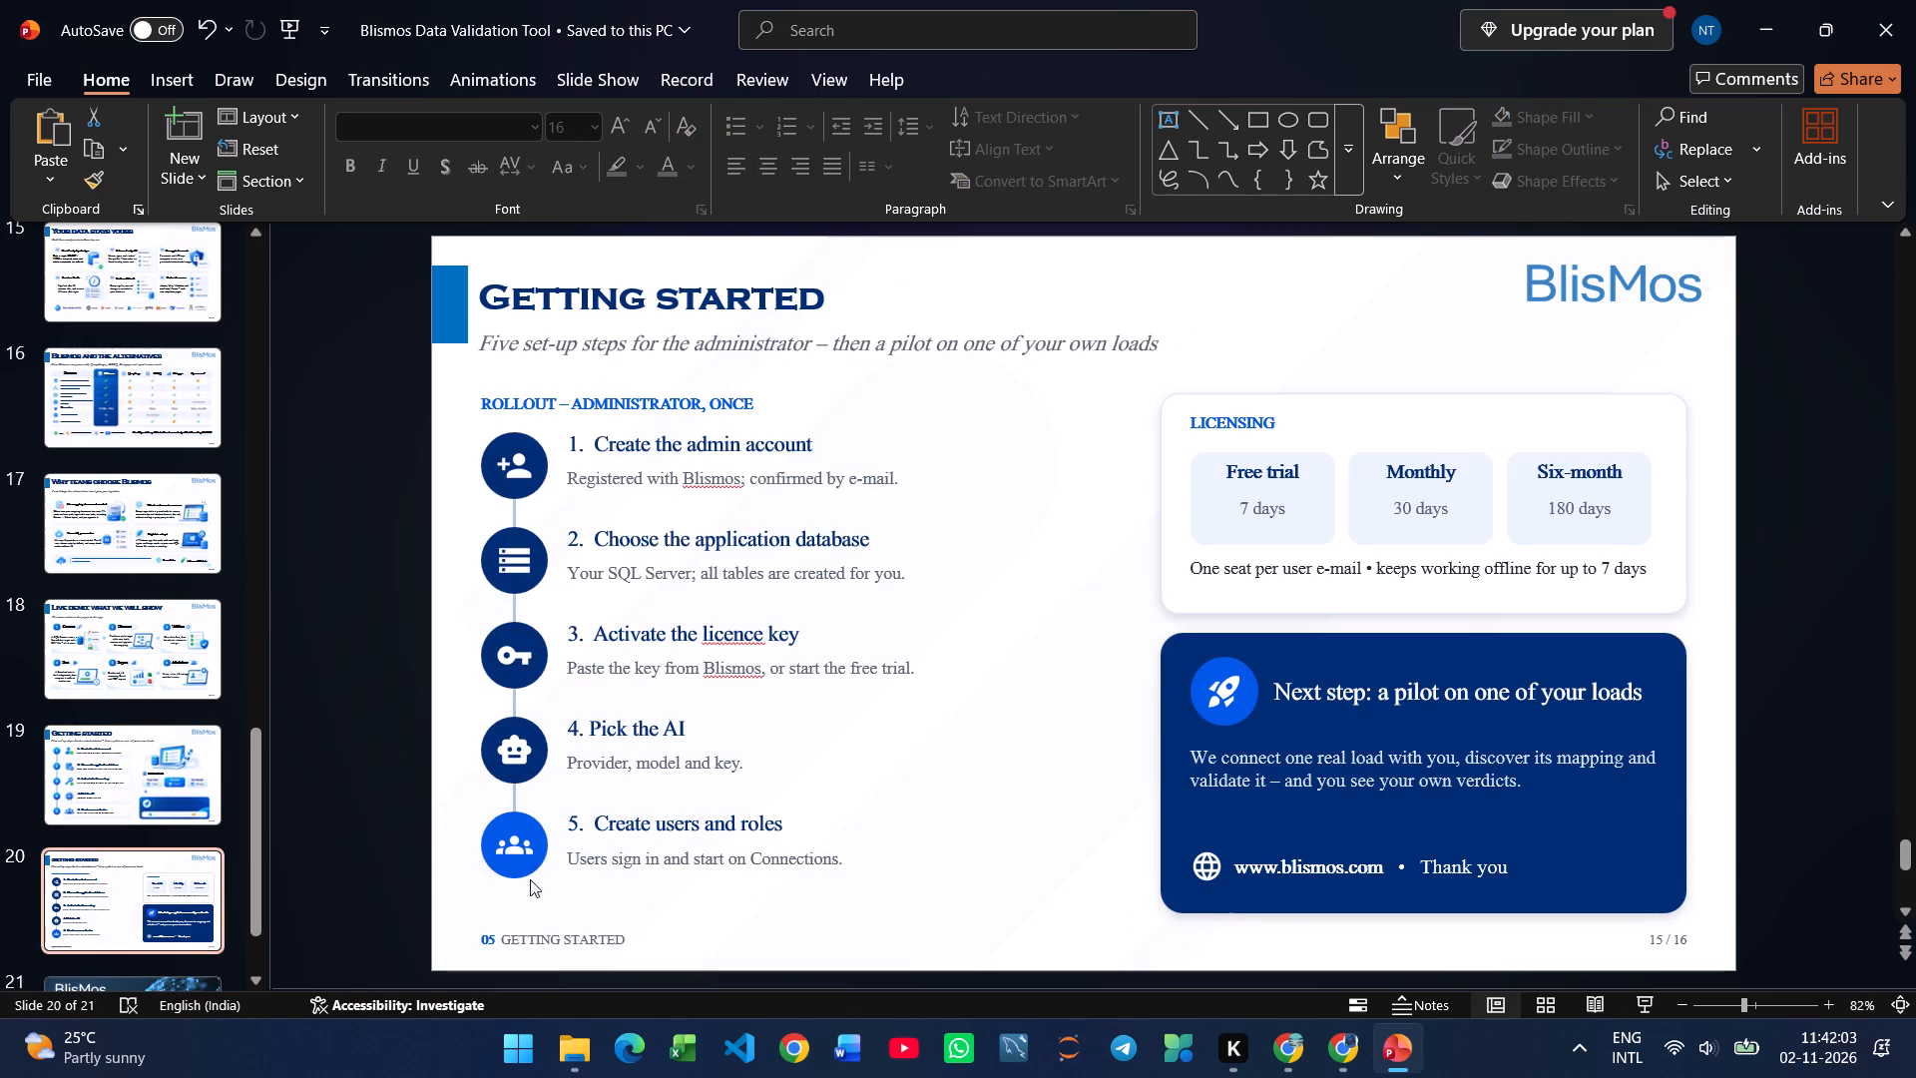
click(1246, 568)
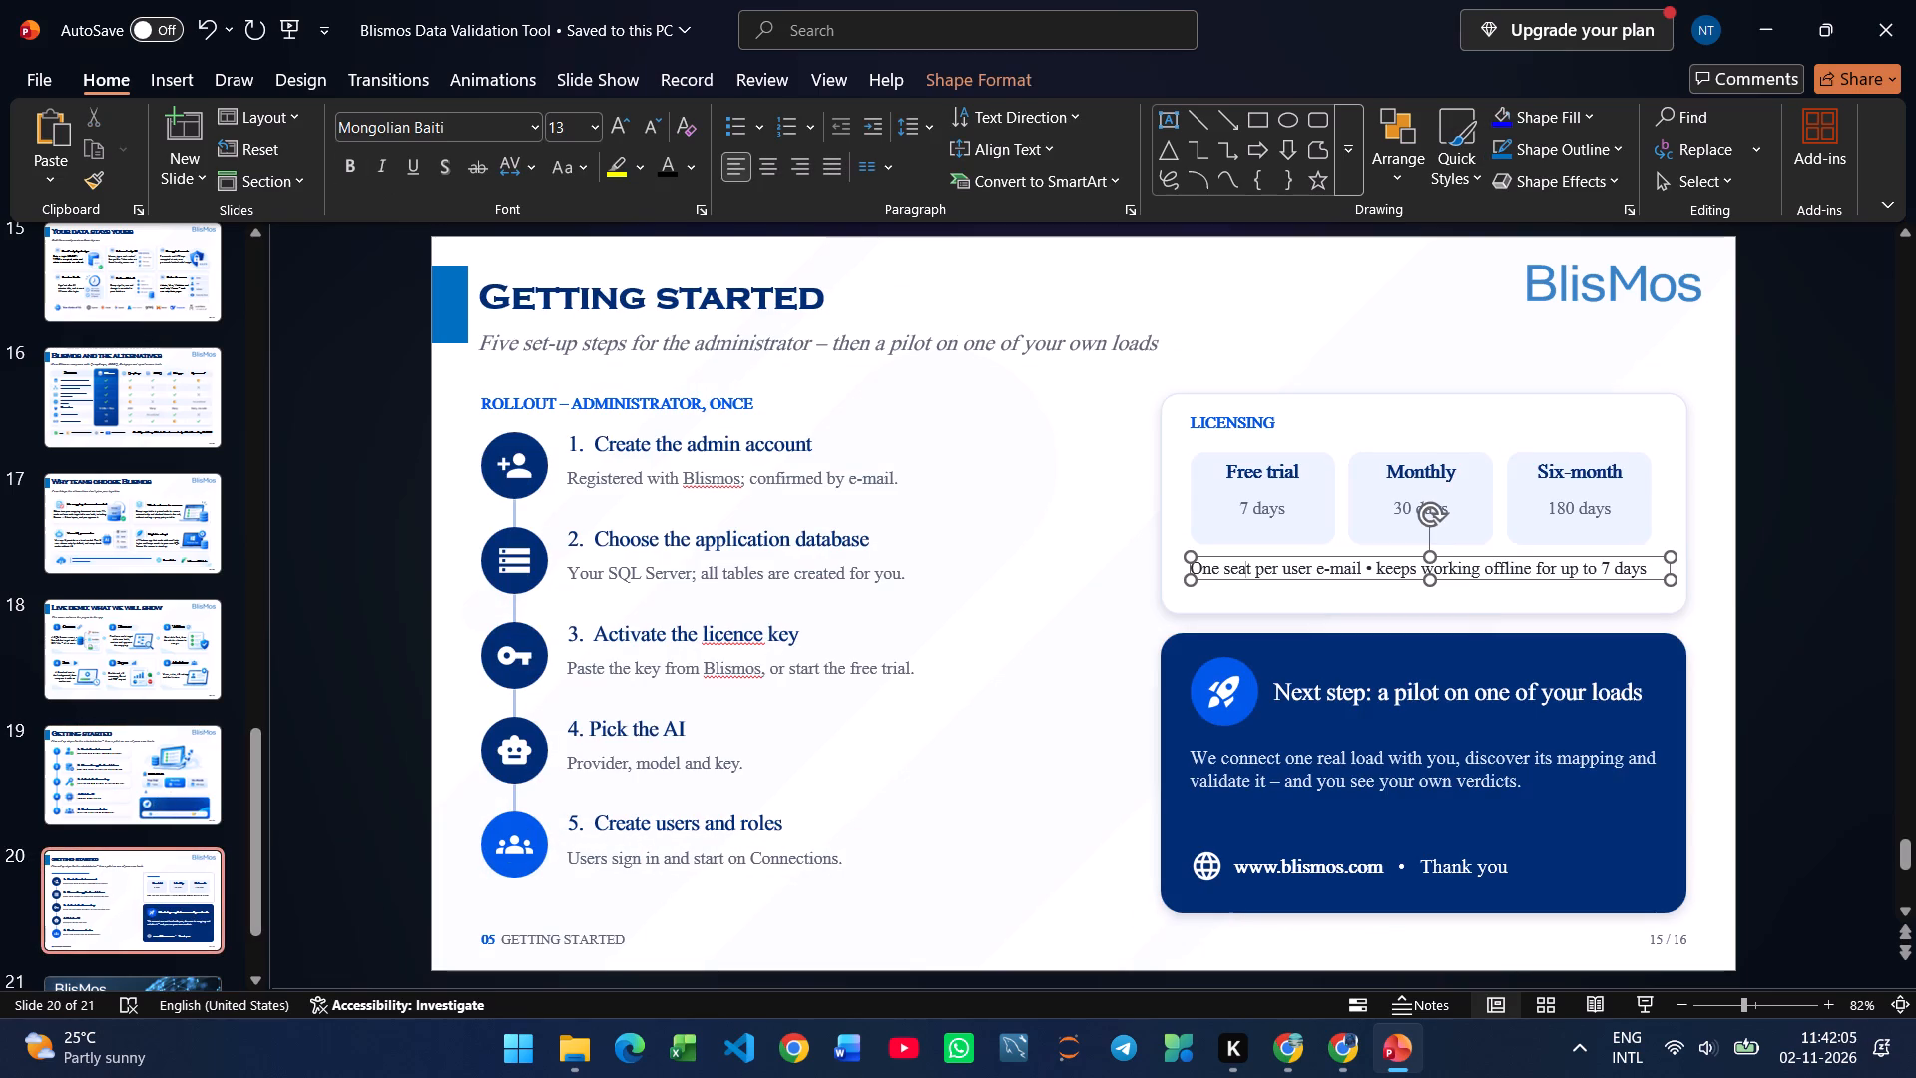
key(ctrl+a)
key(ctrl+a)
key(ctrl+c)
click(156, 762)
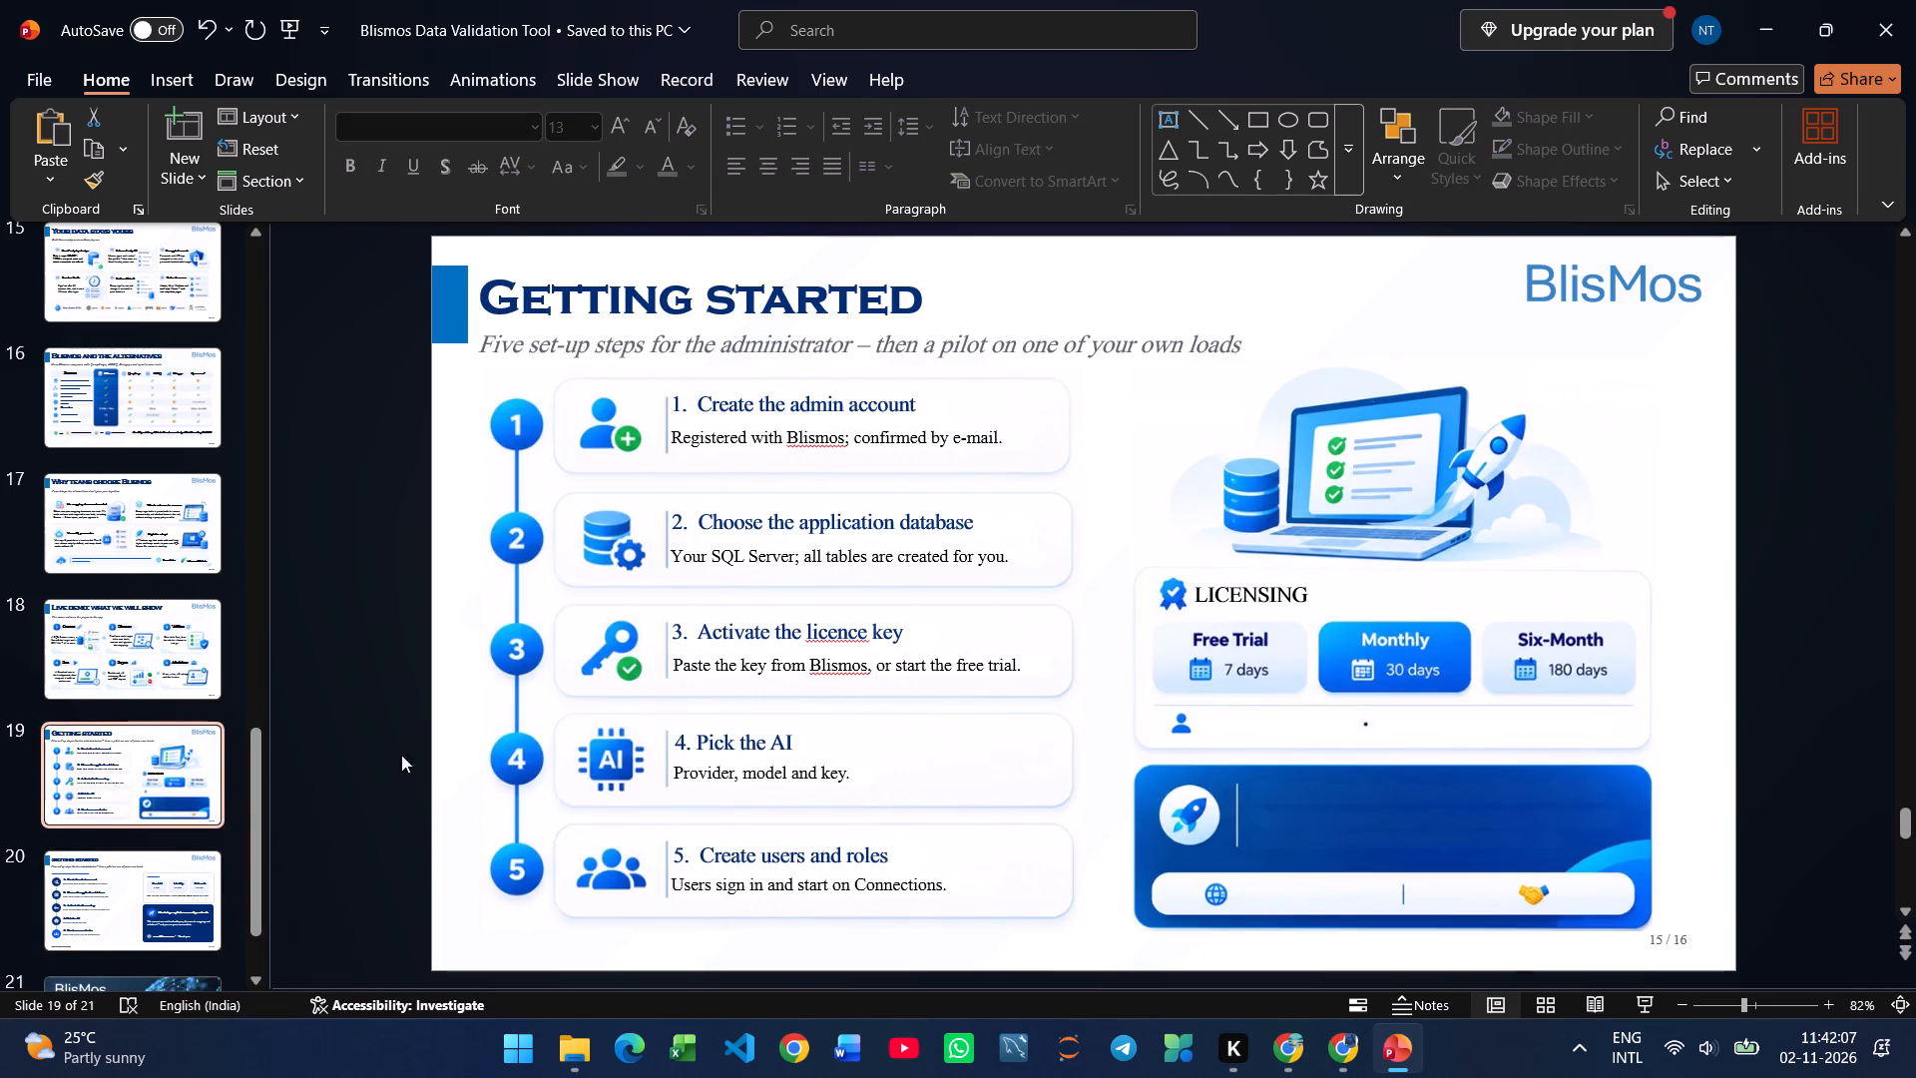
key(ctrl+v)
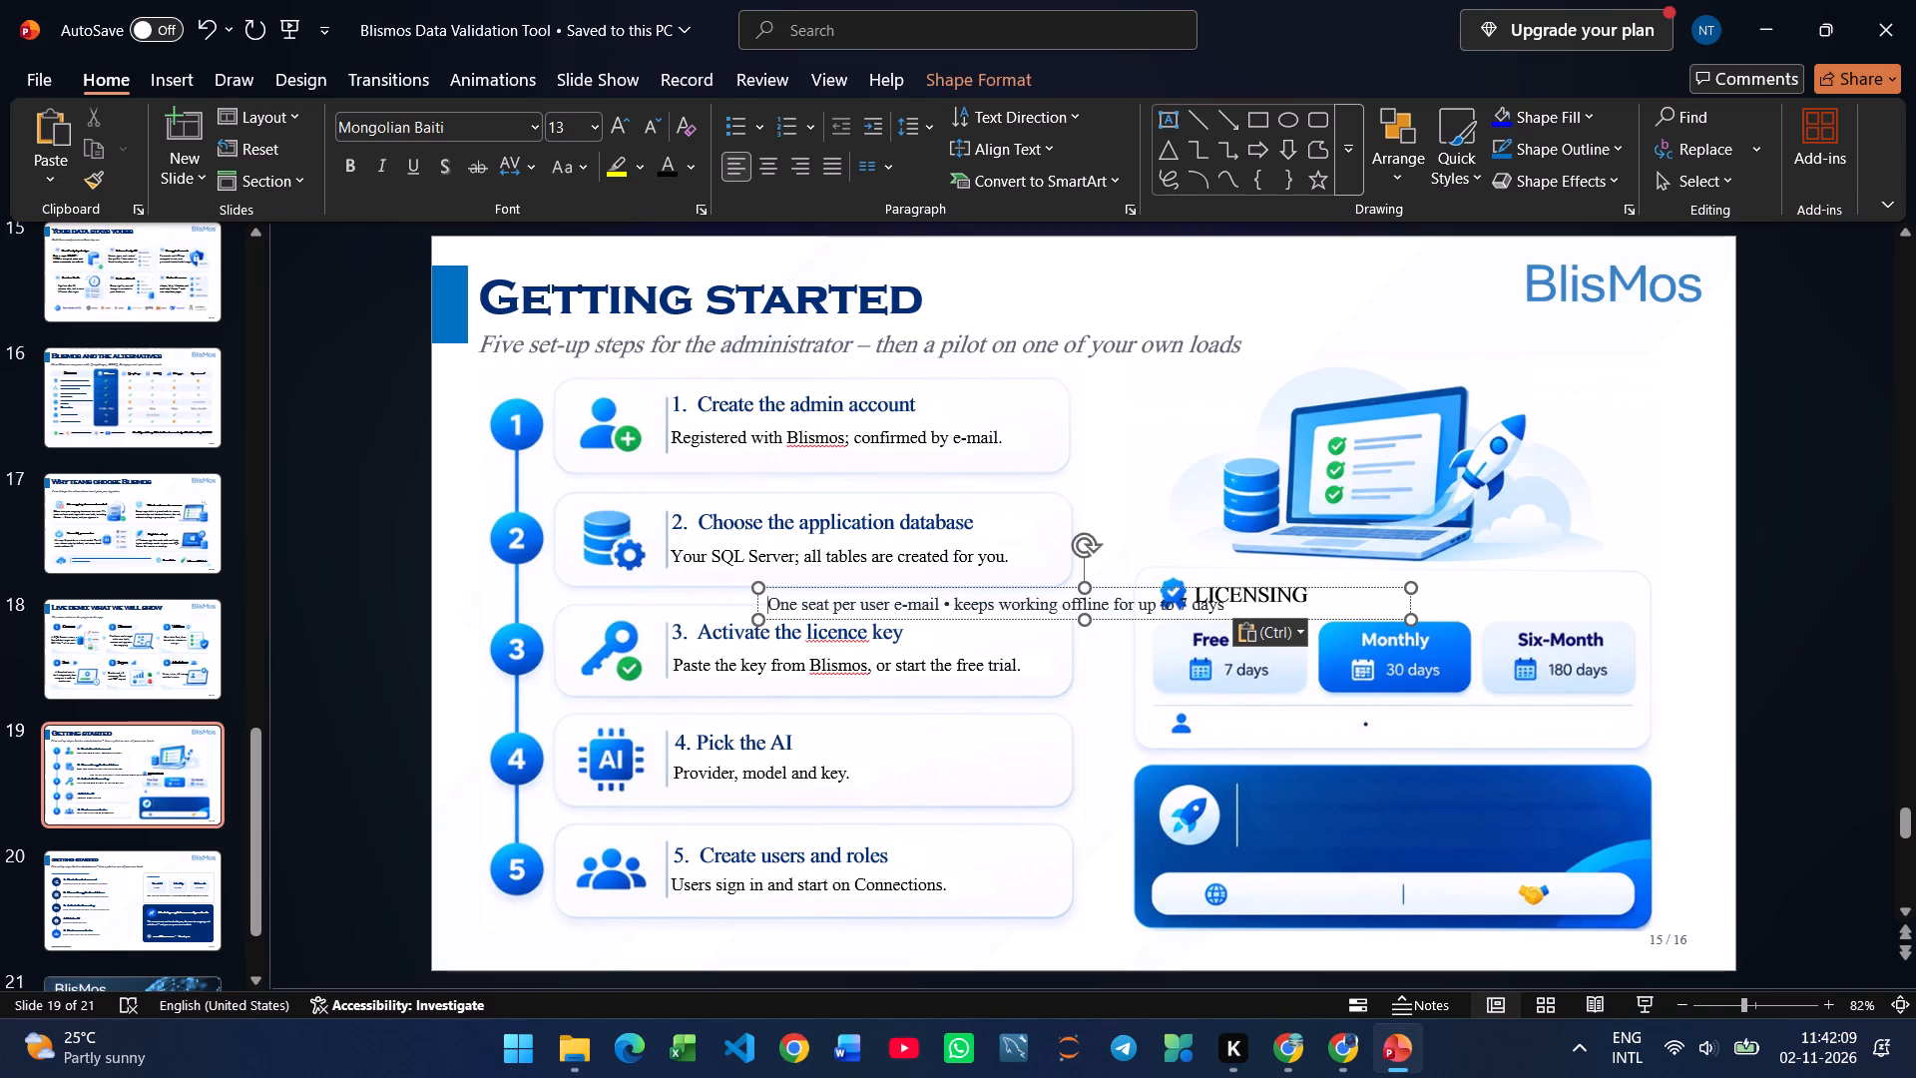
drag(1413, 622, 1218, 629)
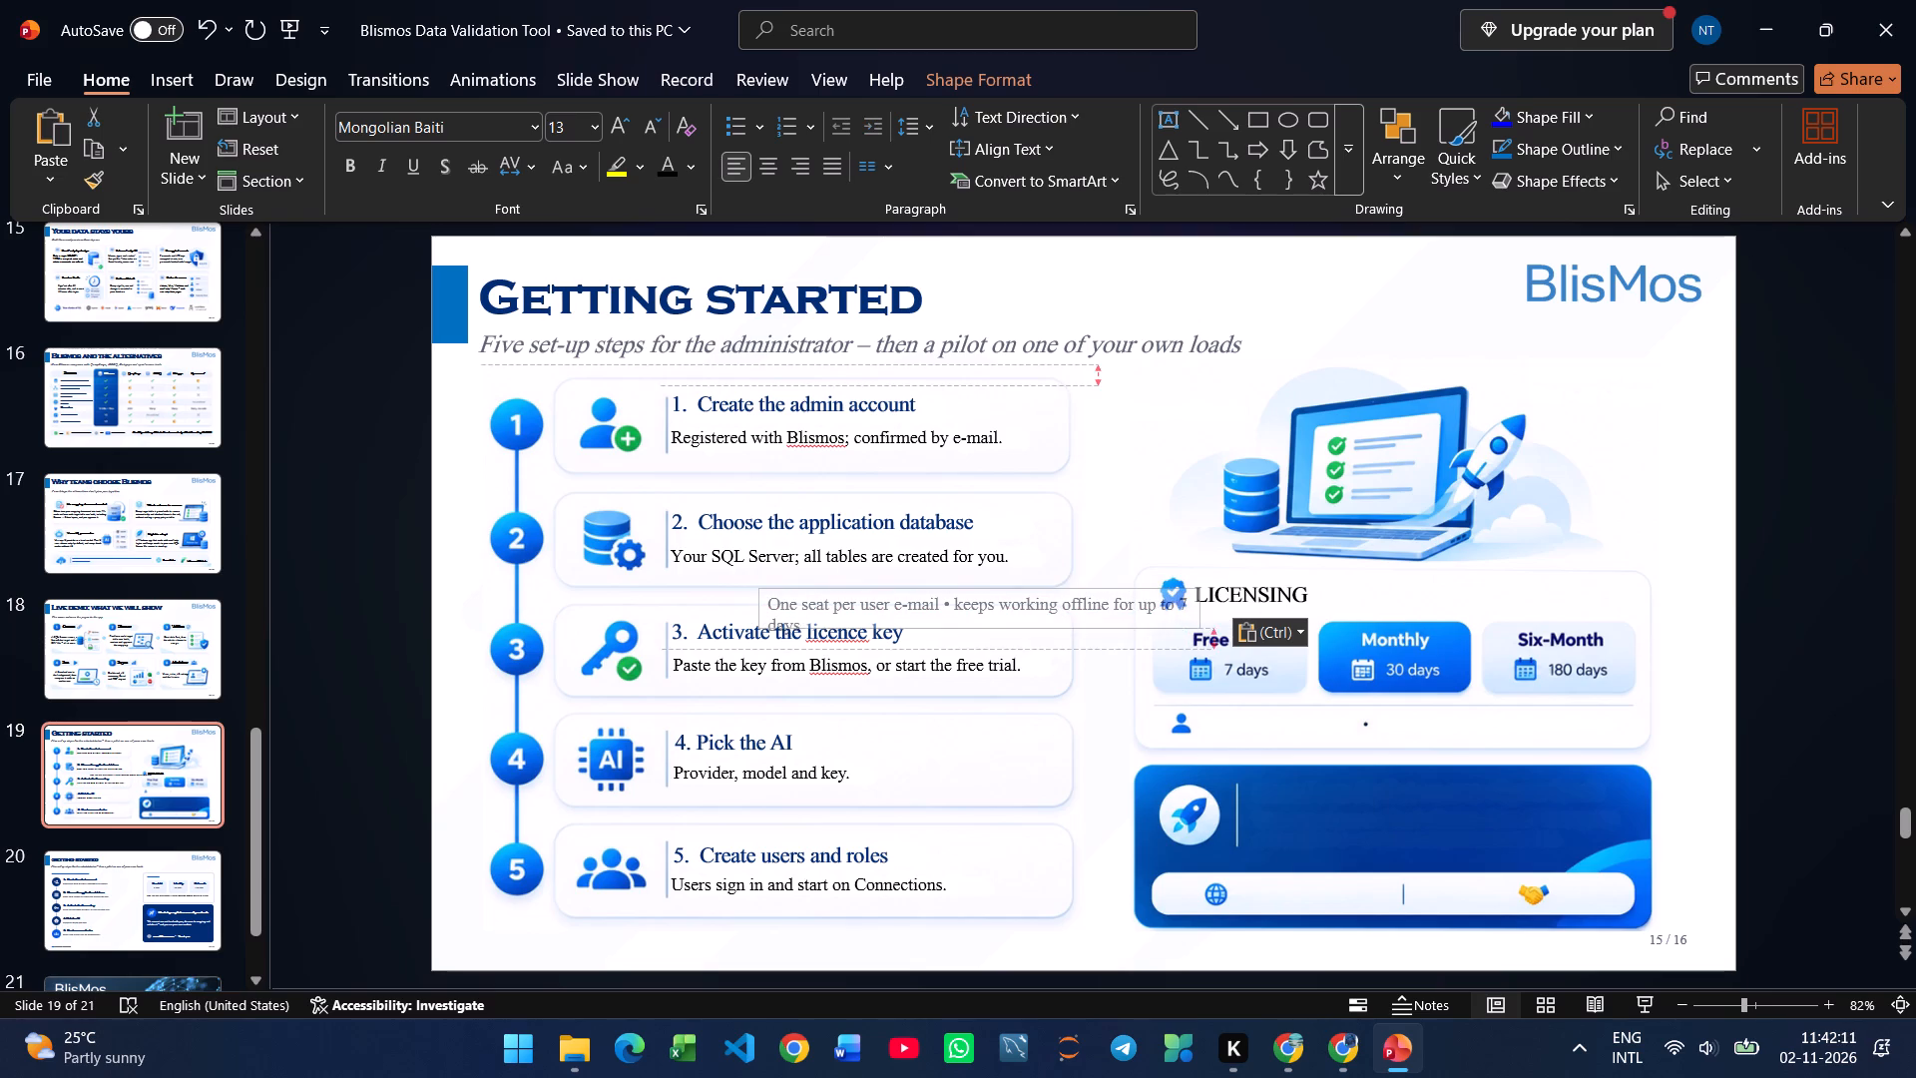
drag(1218, 629, 1242, 623)
click(659, 119)
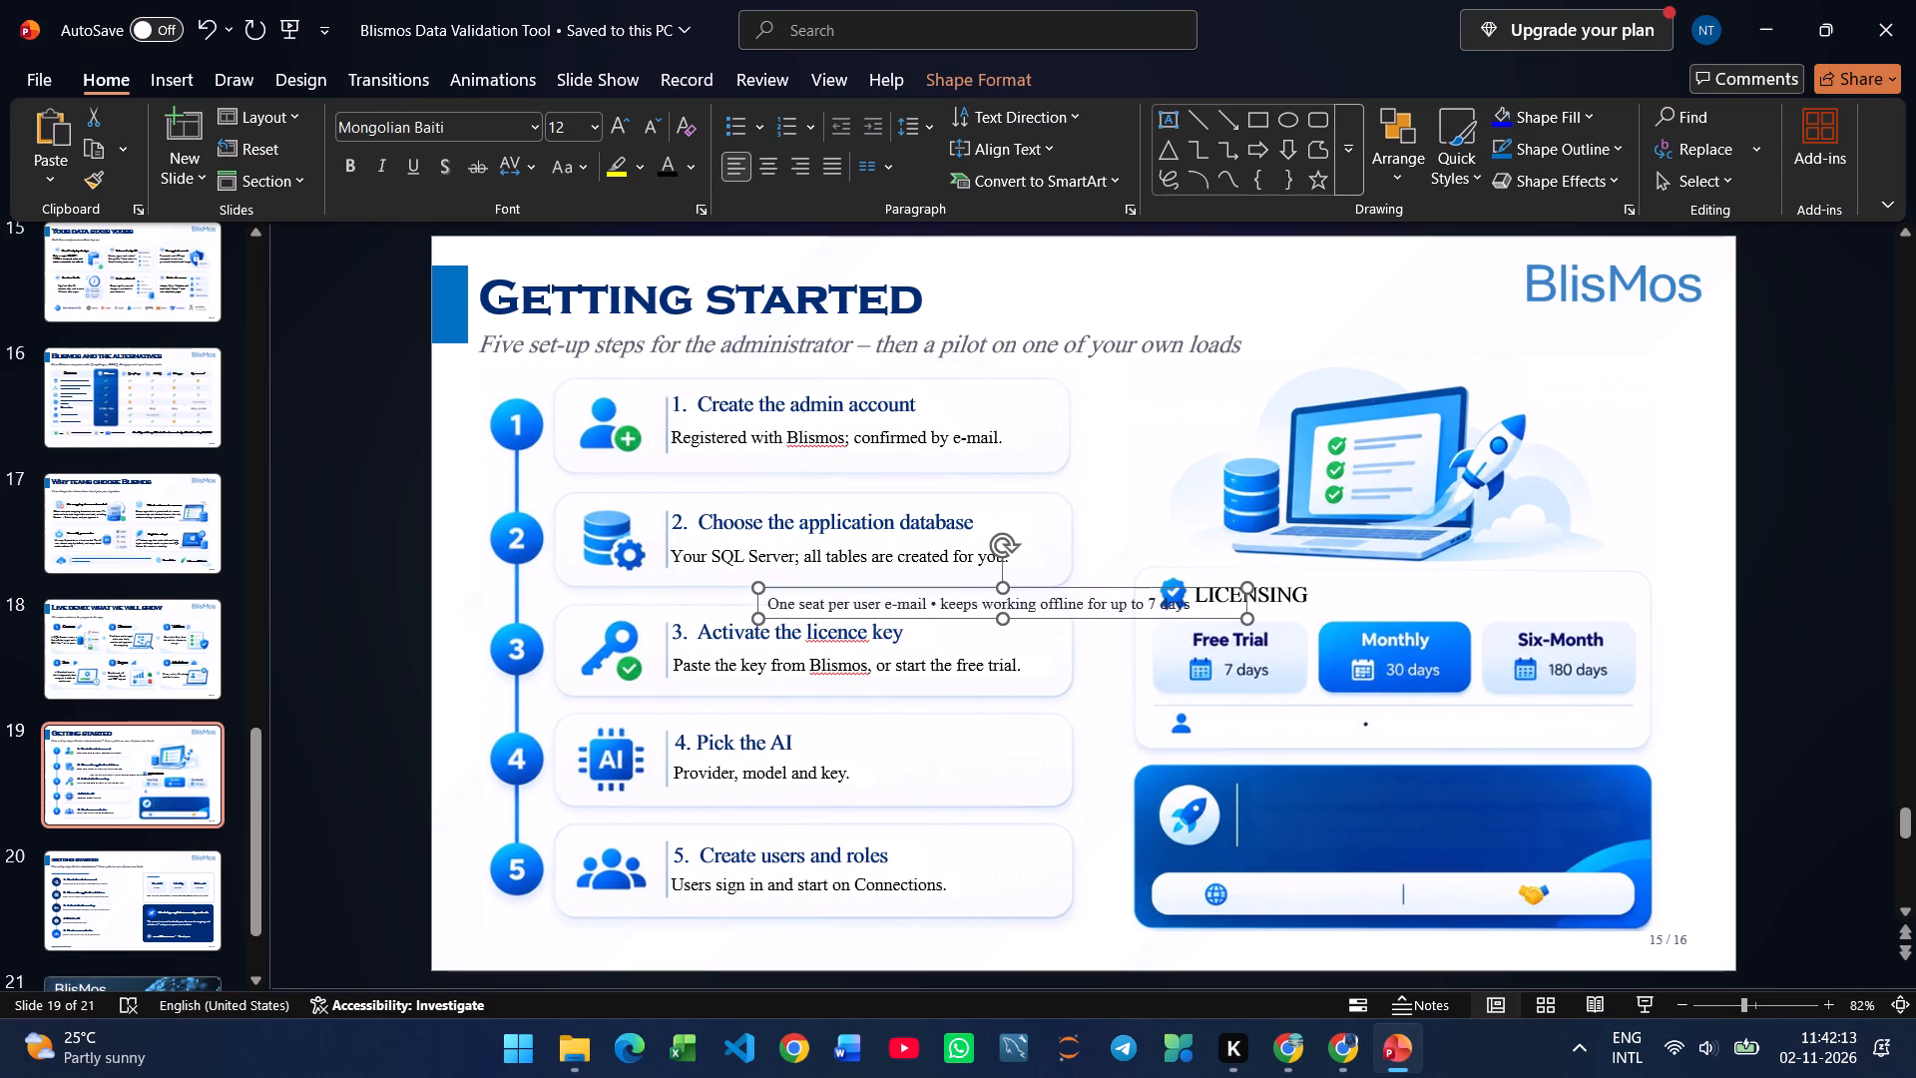
drag(1063, 616, 1400, 751)
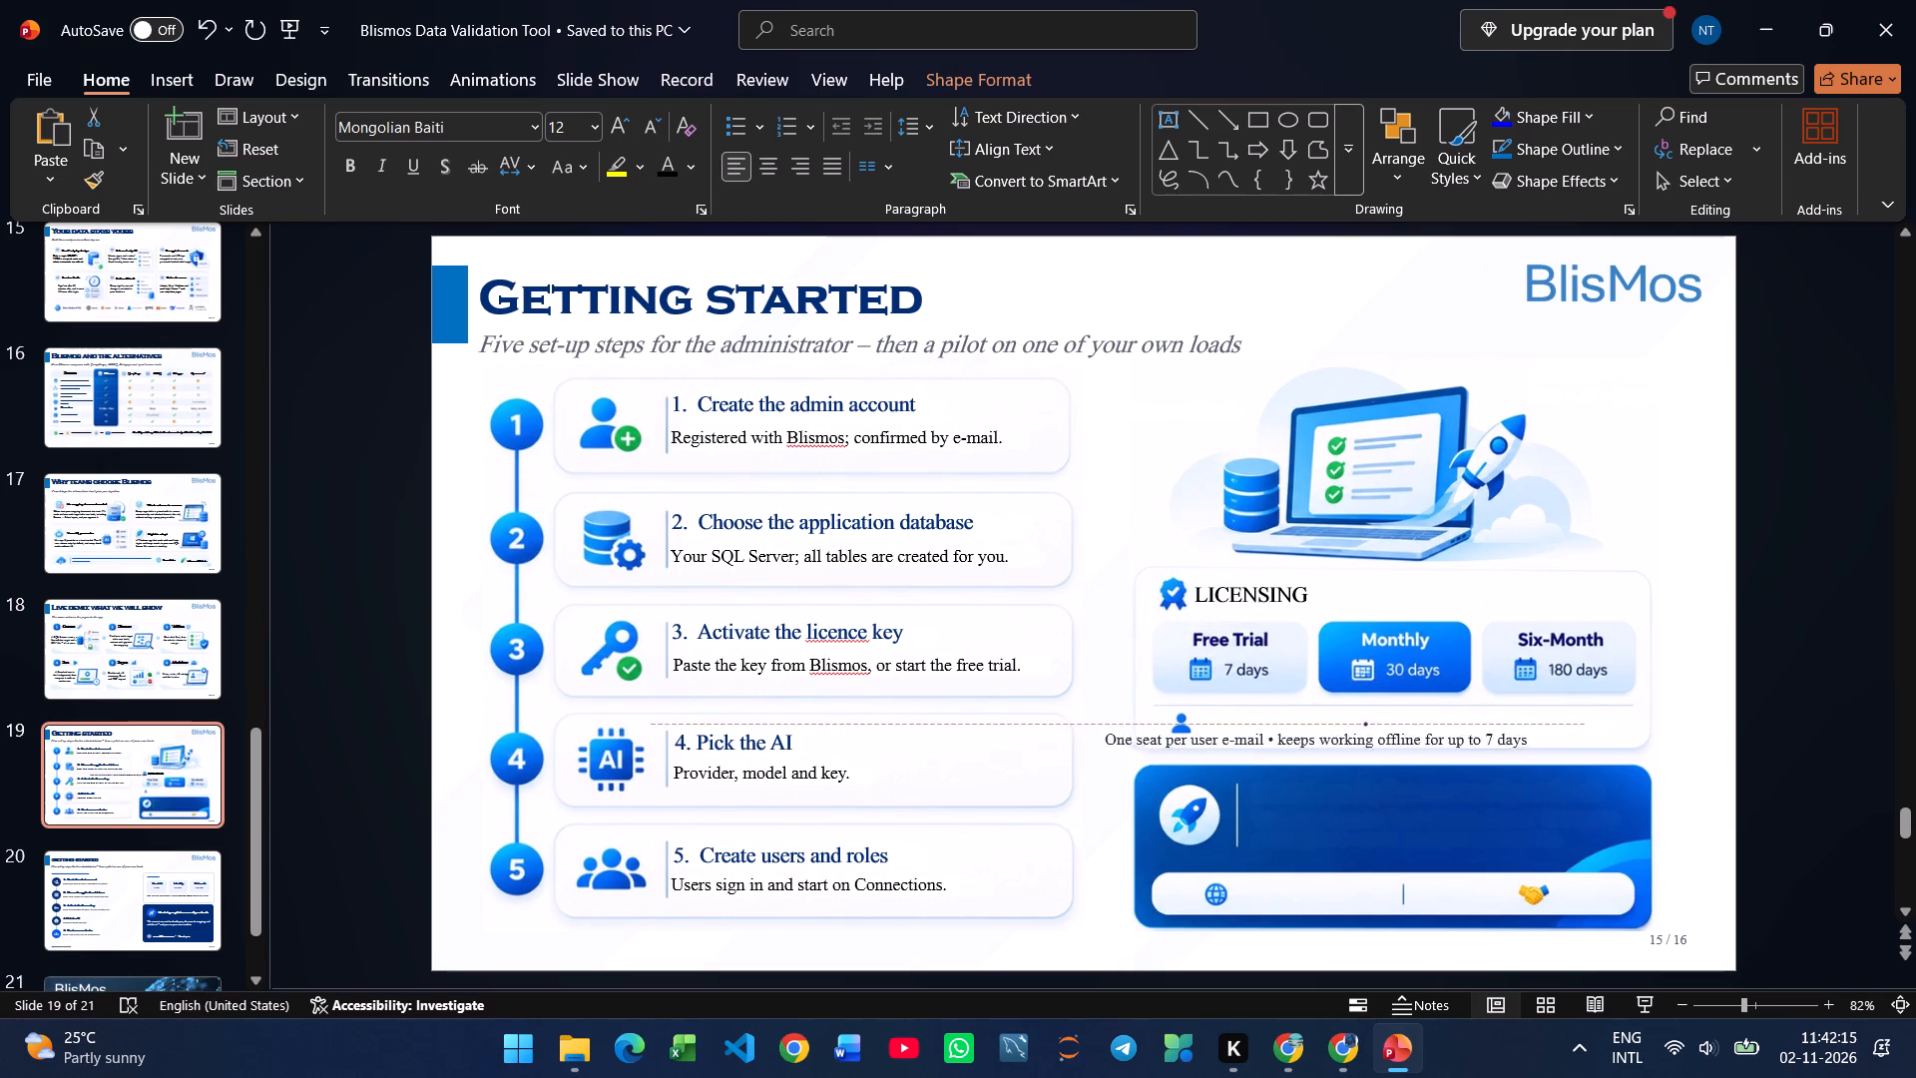
drag(1400, 751, 1492, 735)
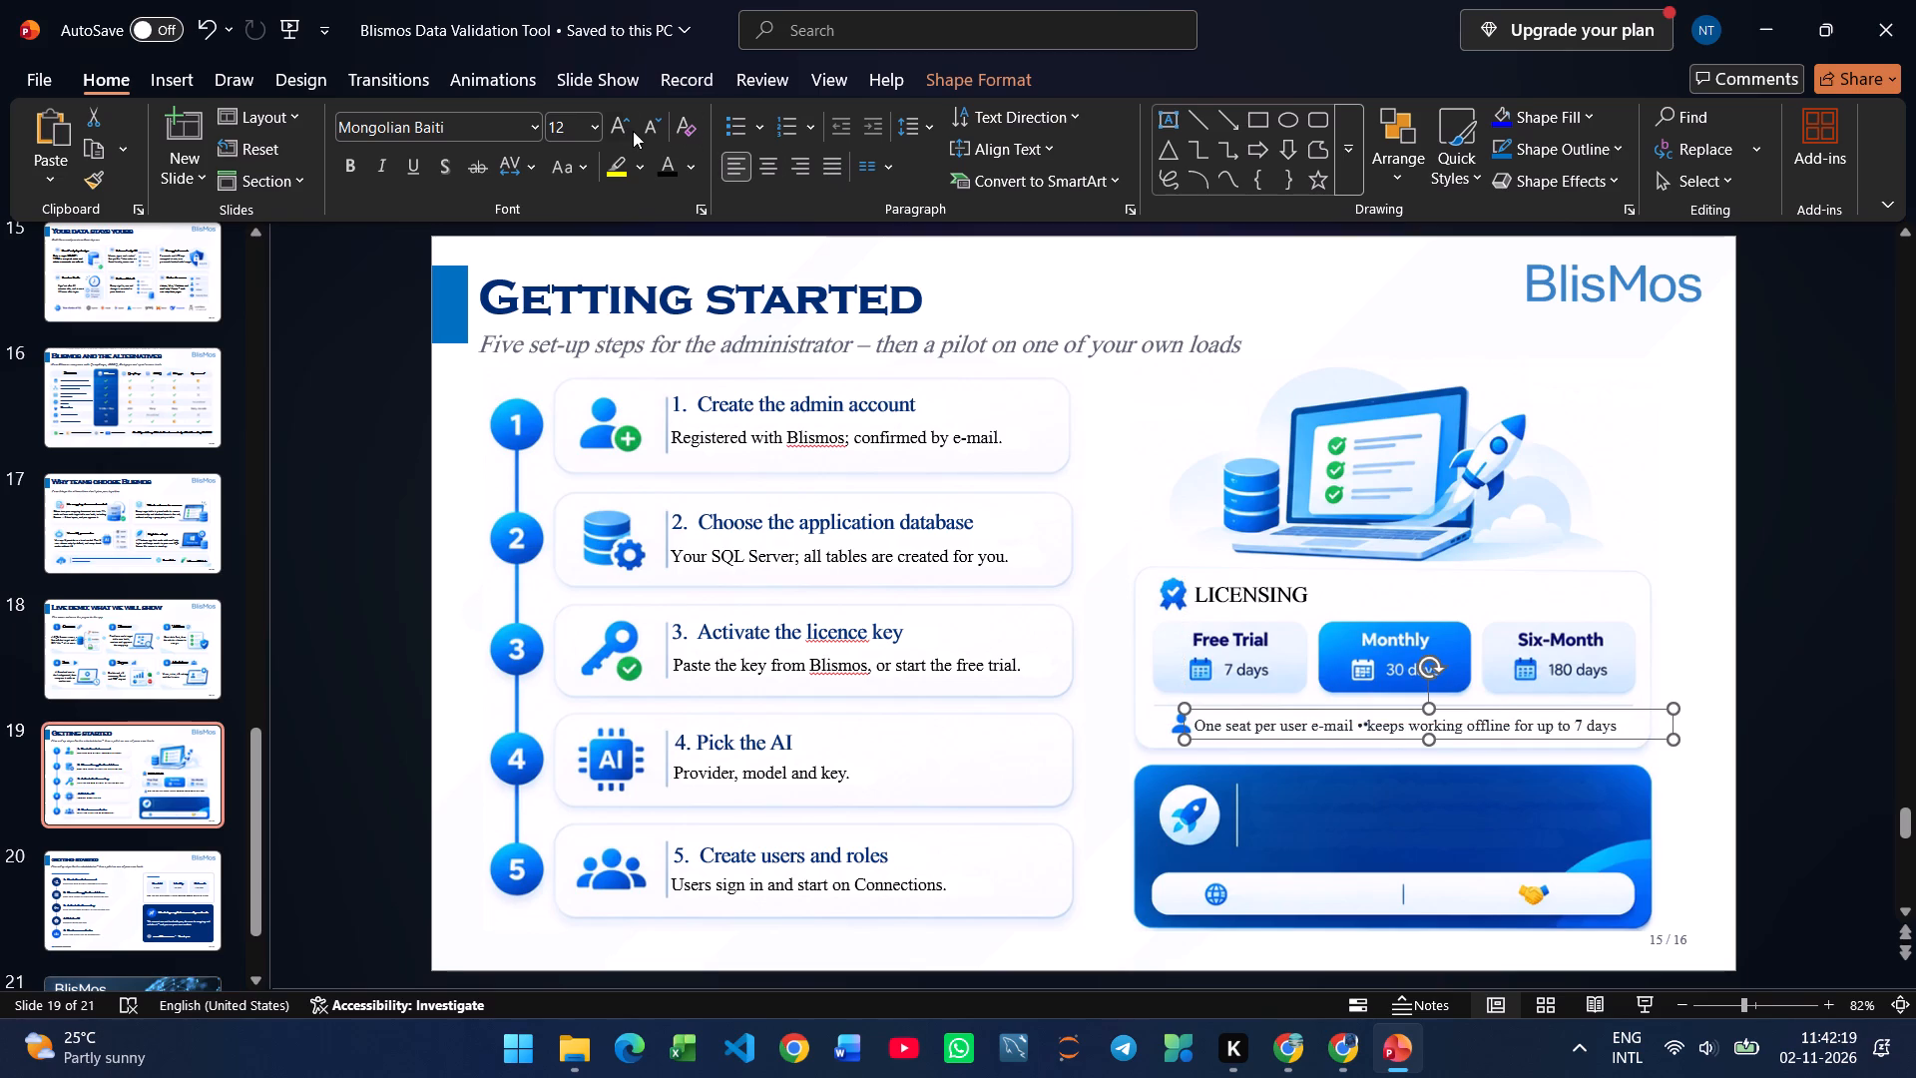
click(633, 131)
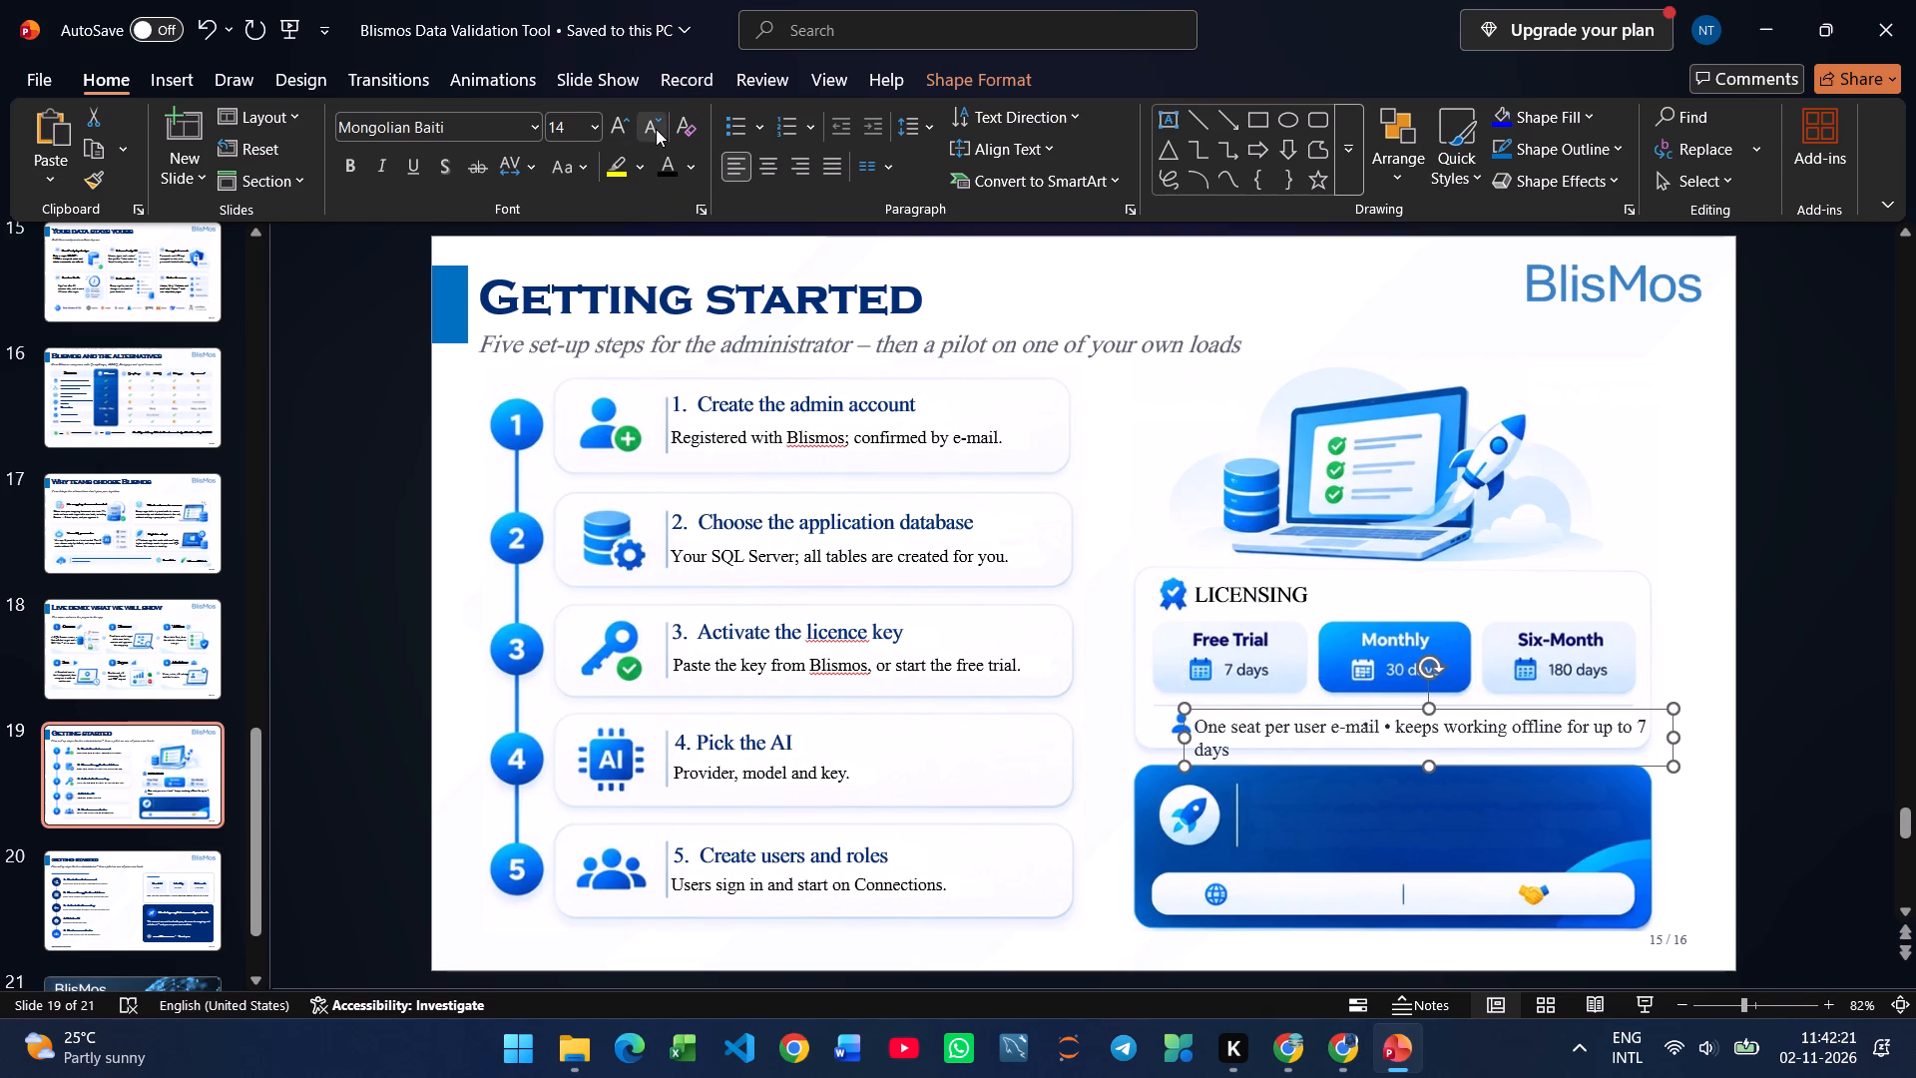
click(656, 129)
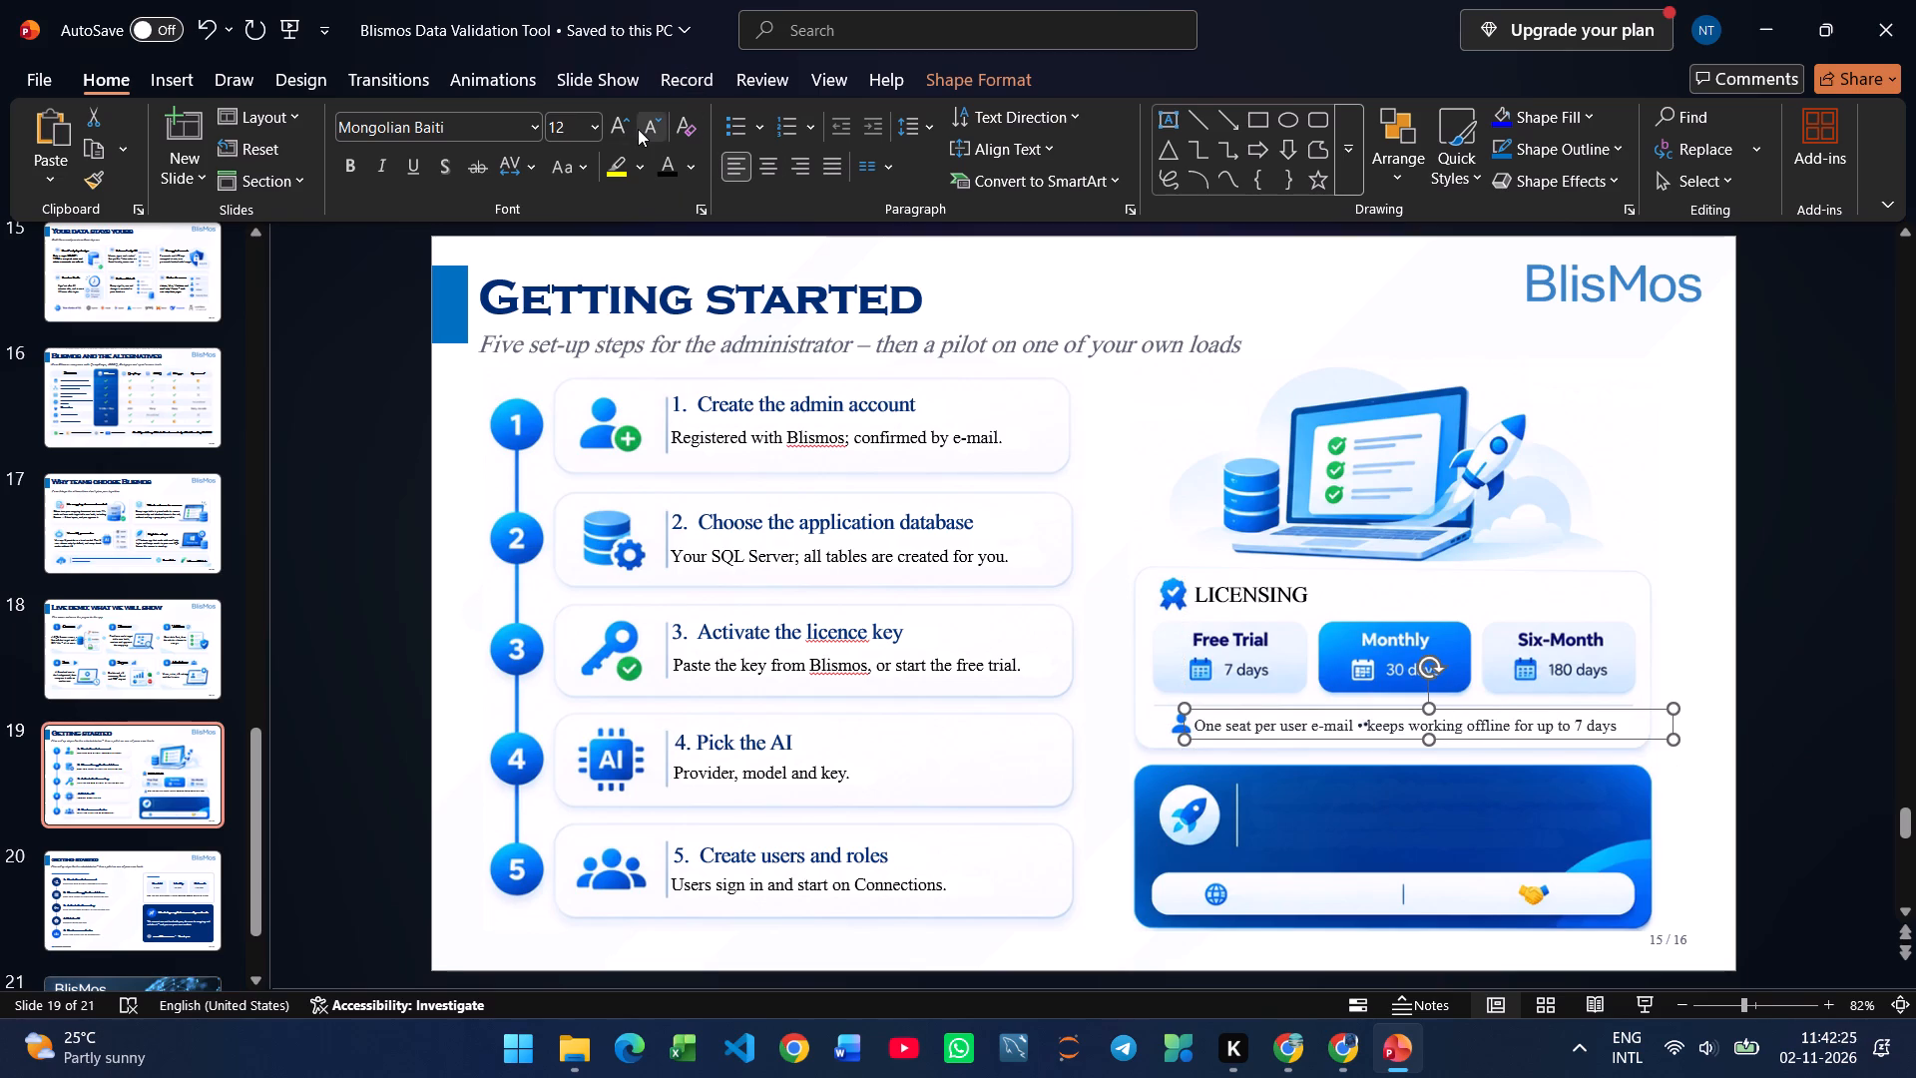
Copy "Next step: a pilot on one of your loads" from slide 20 to slide 19, narrow its box and place it beside the banner's rocket icon.
click(83, 861)
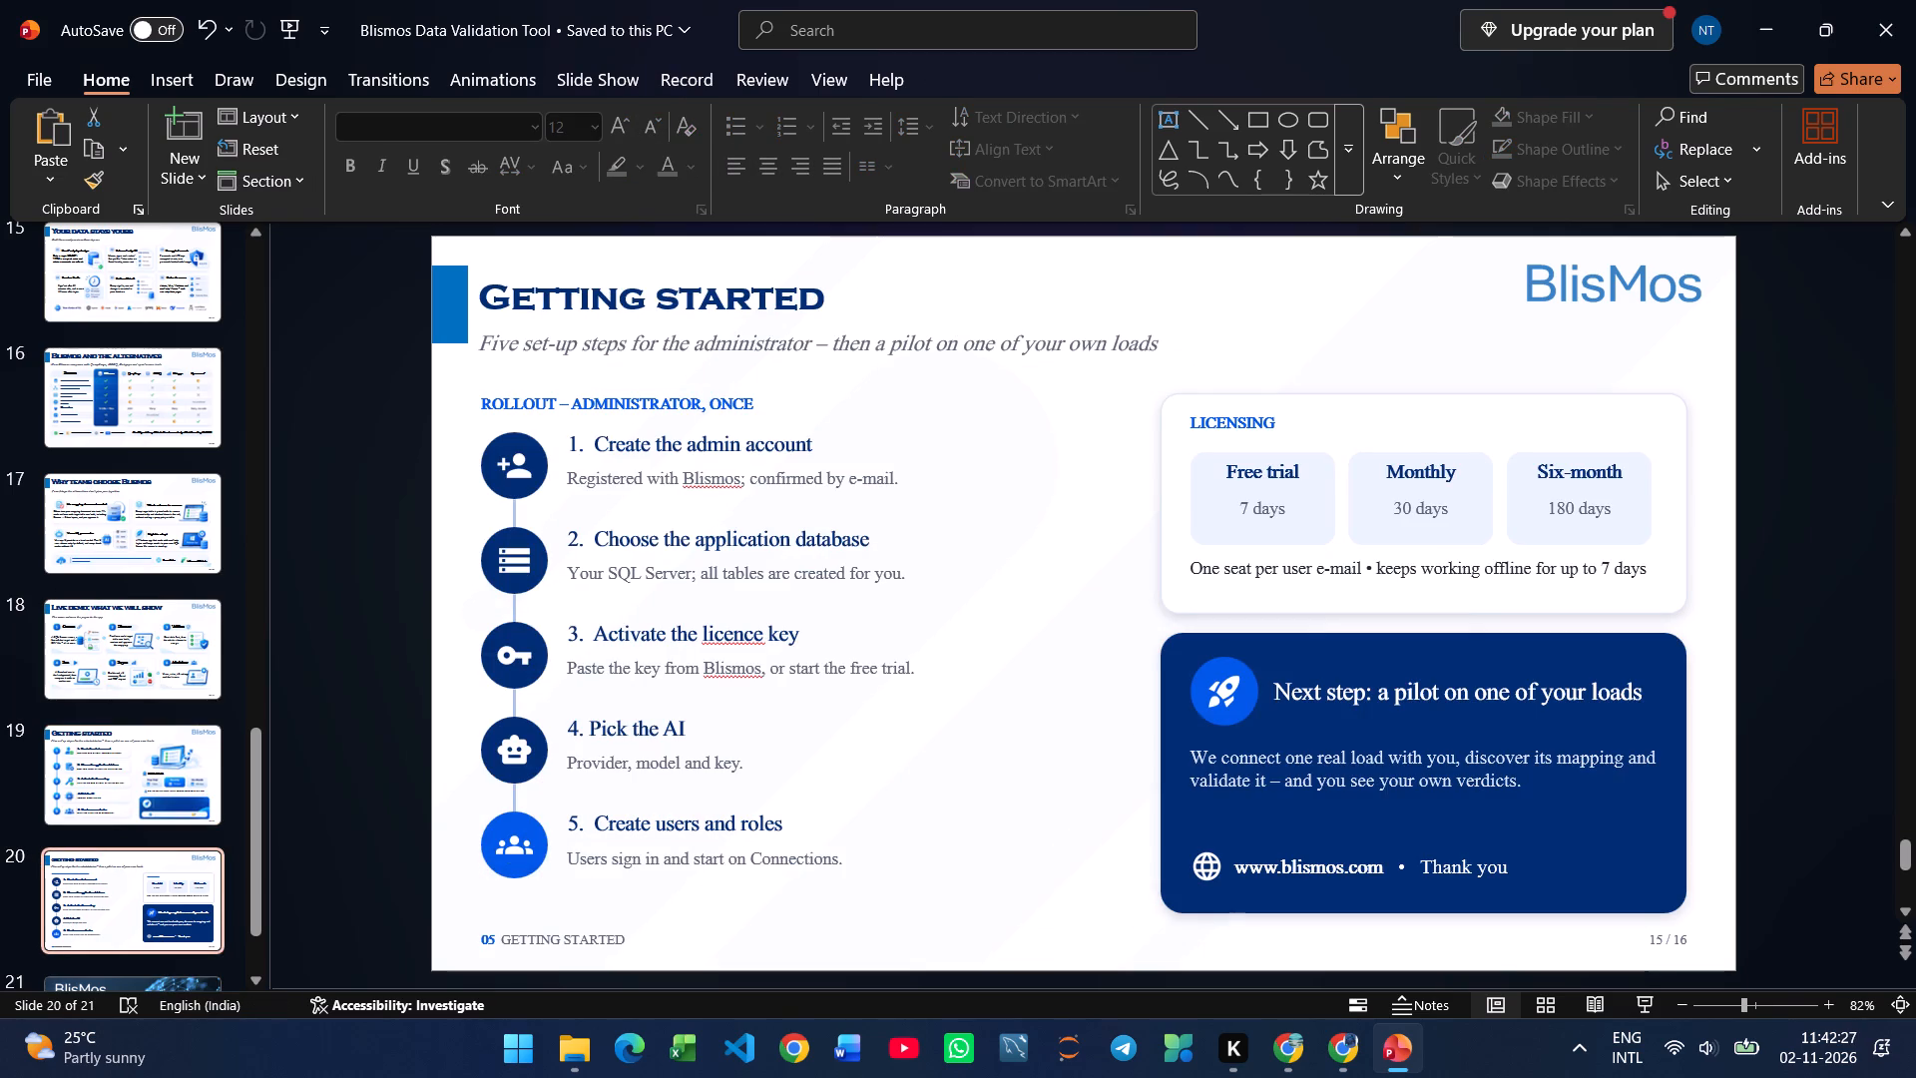
drag(1282, 695, 1626, 745)
key(ctrl+c)
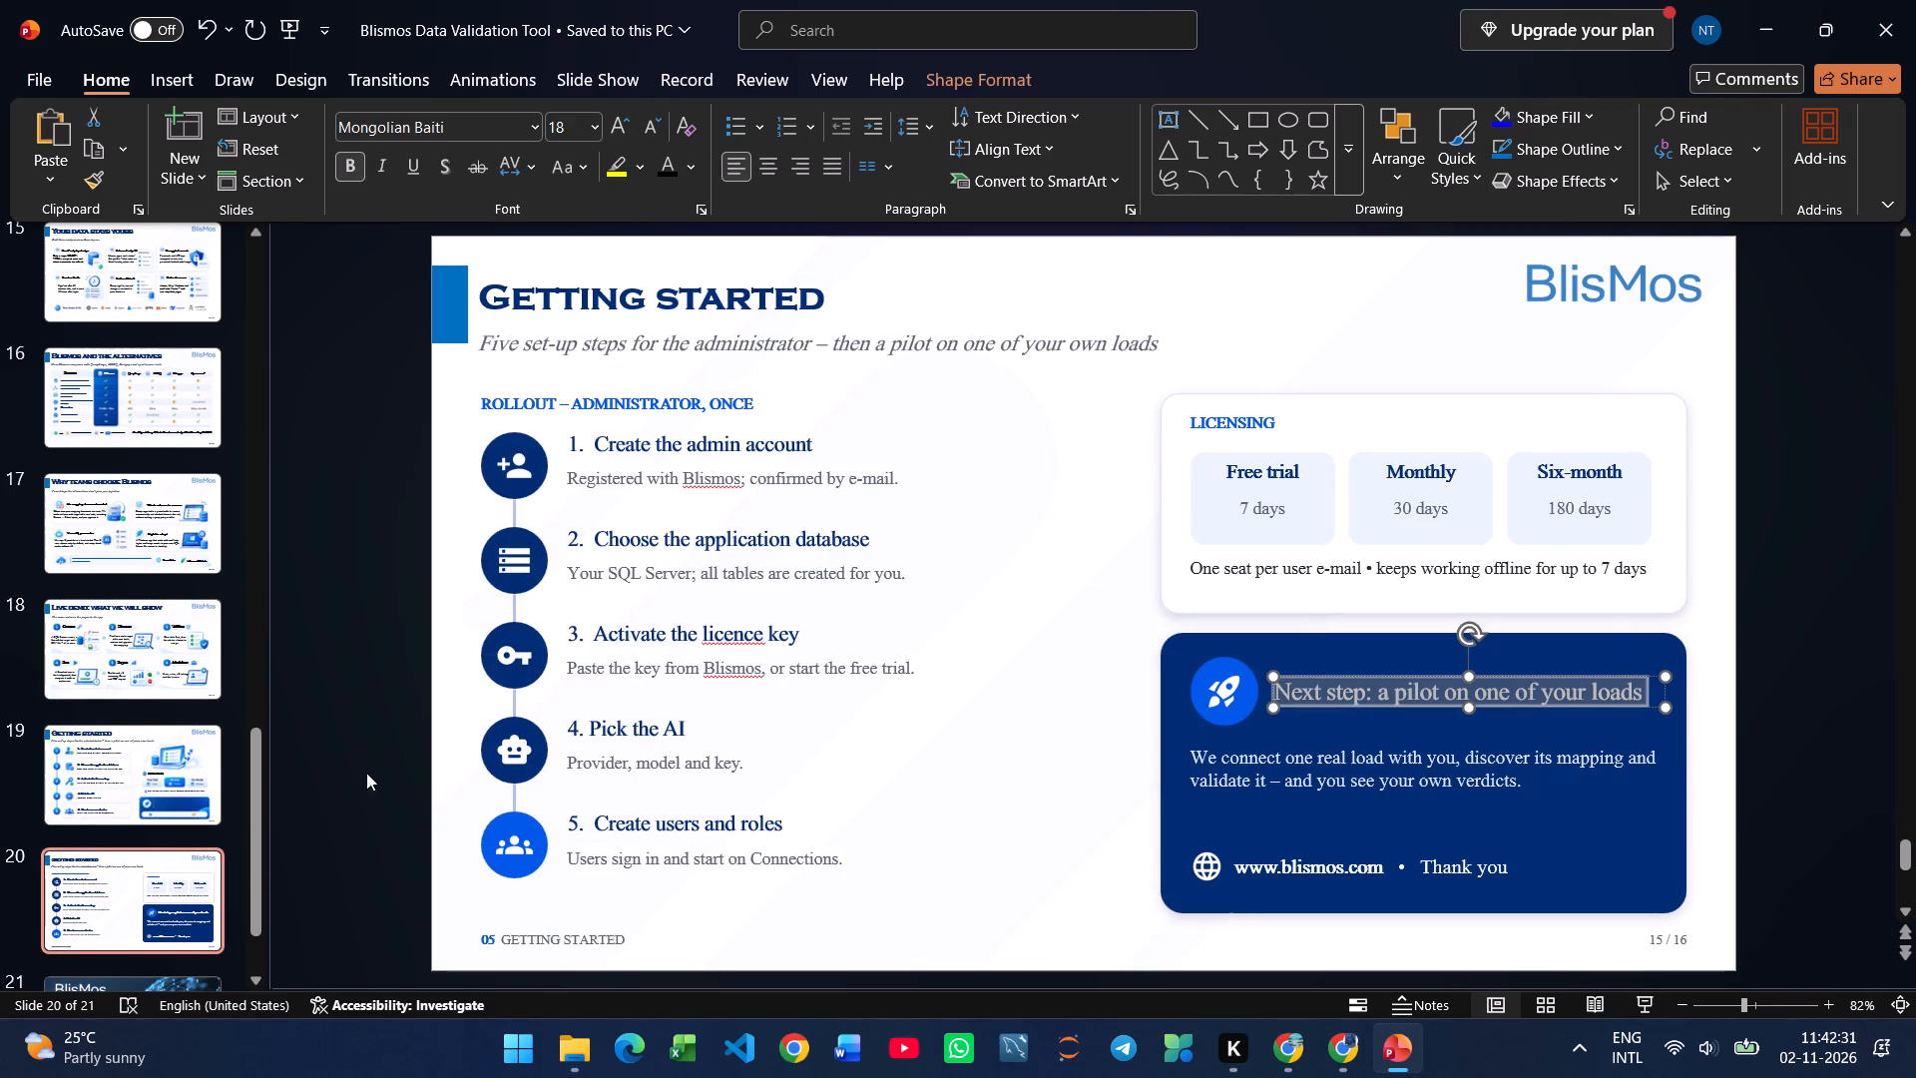
click(148, 776)
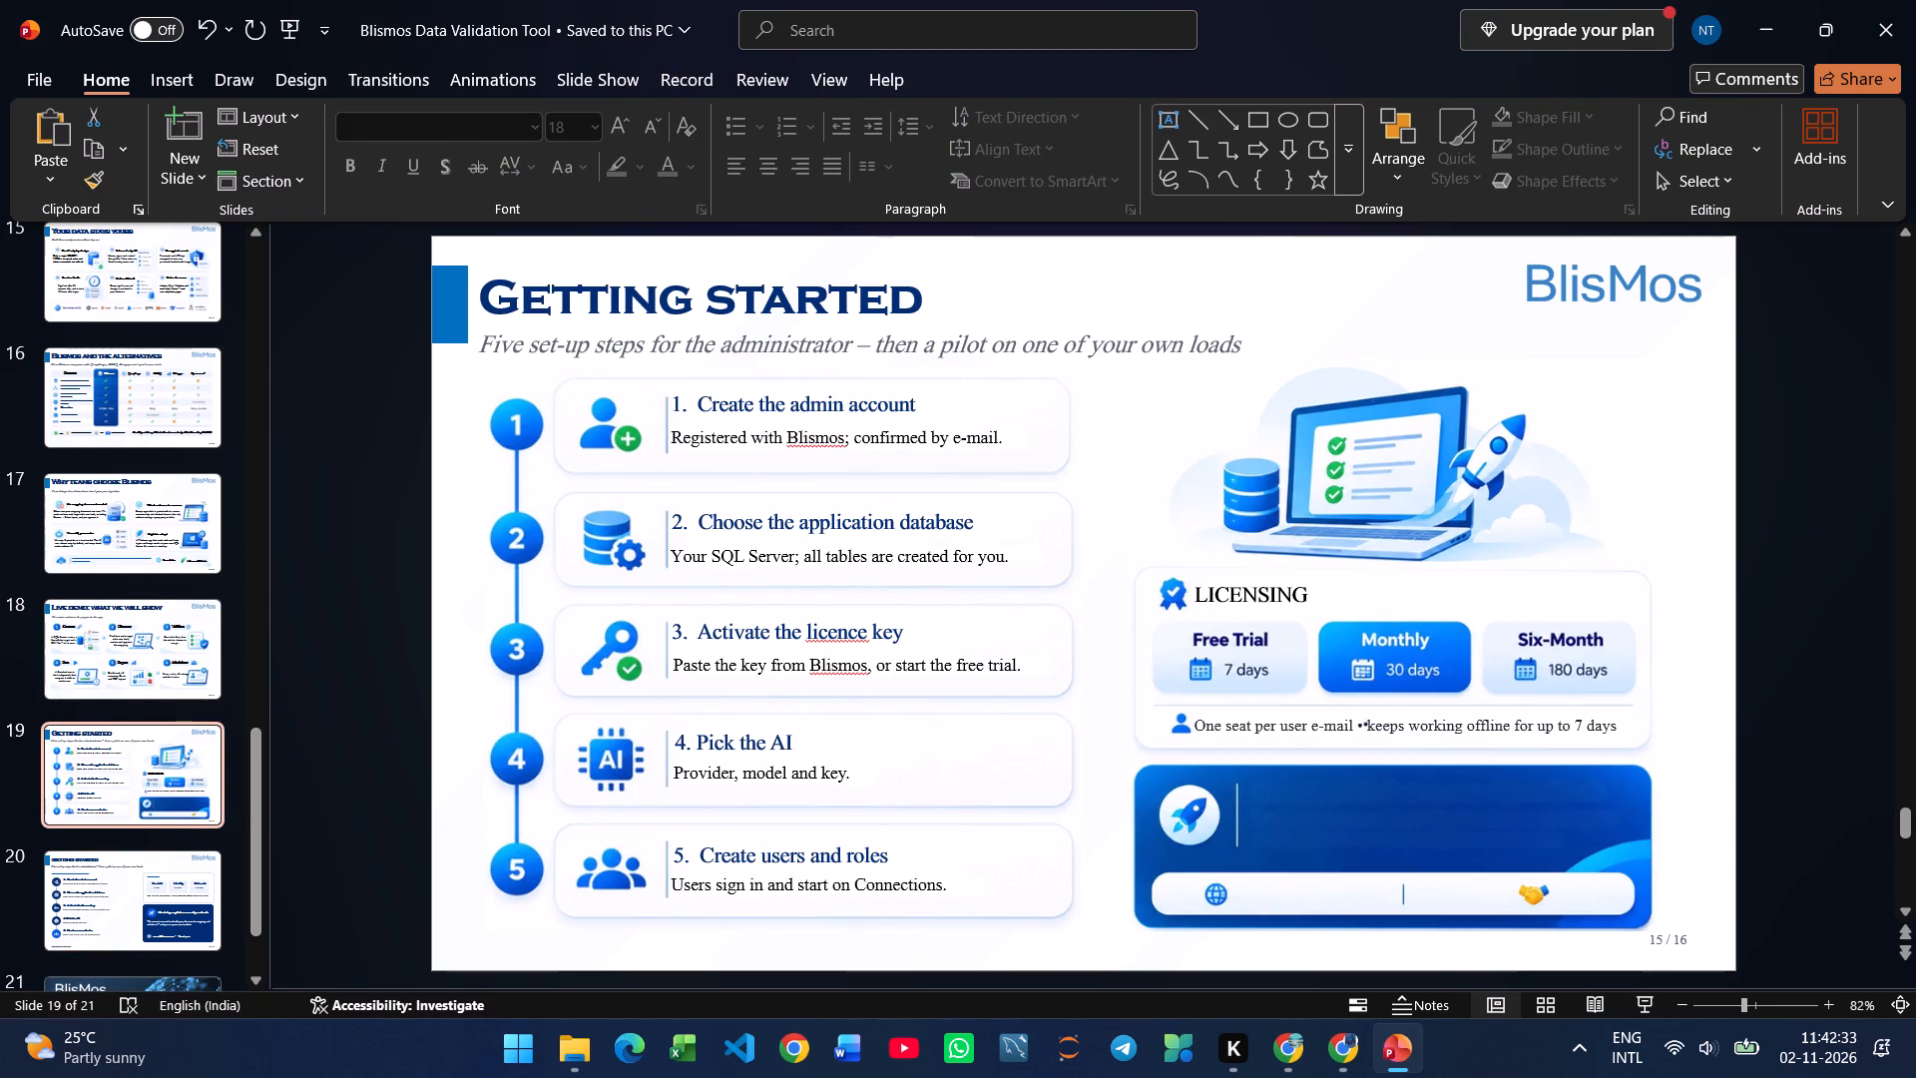
key(ctrl+v)
drag(1412, 599, 1221, 595)
drag(1100, 624, 1578, 821)
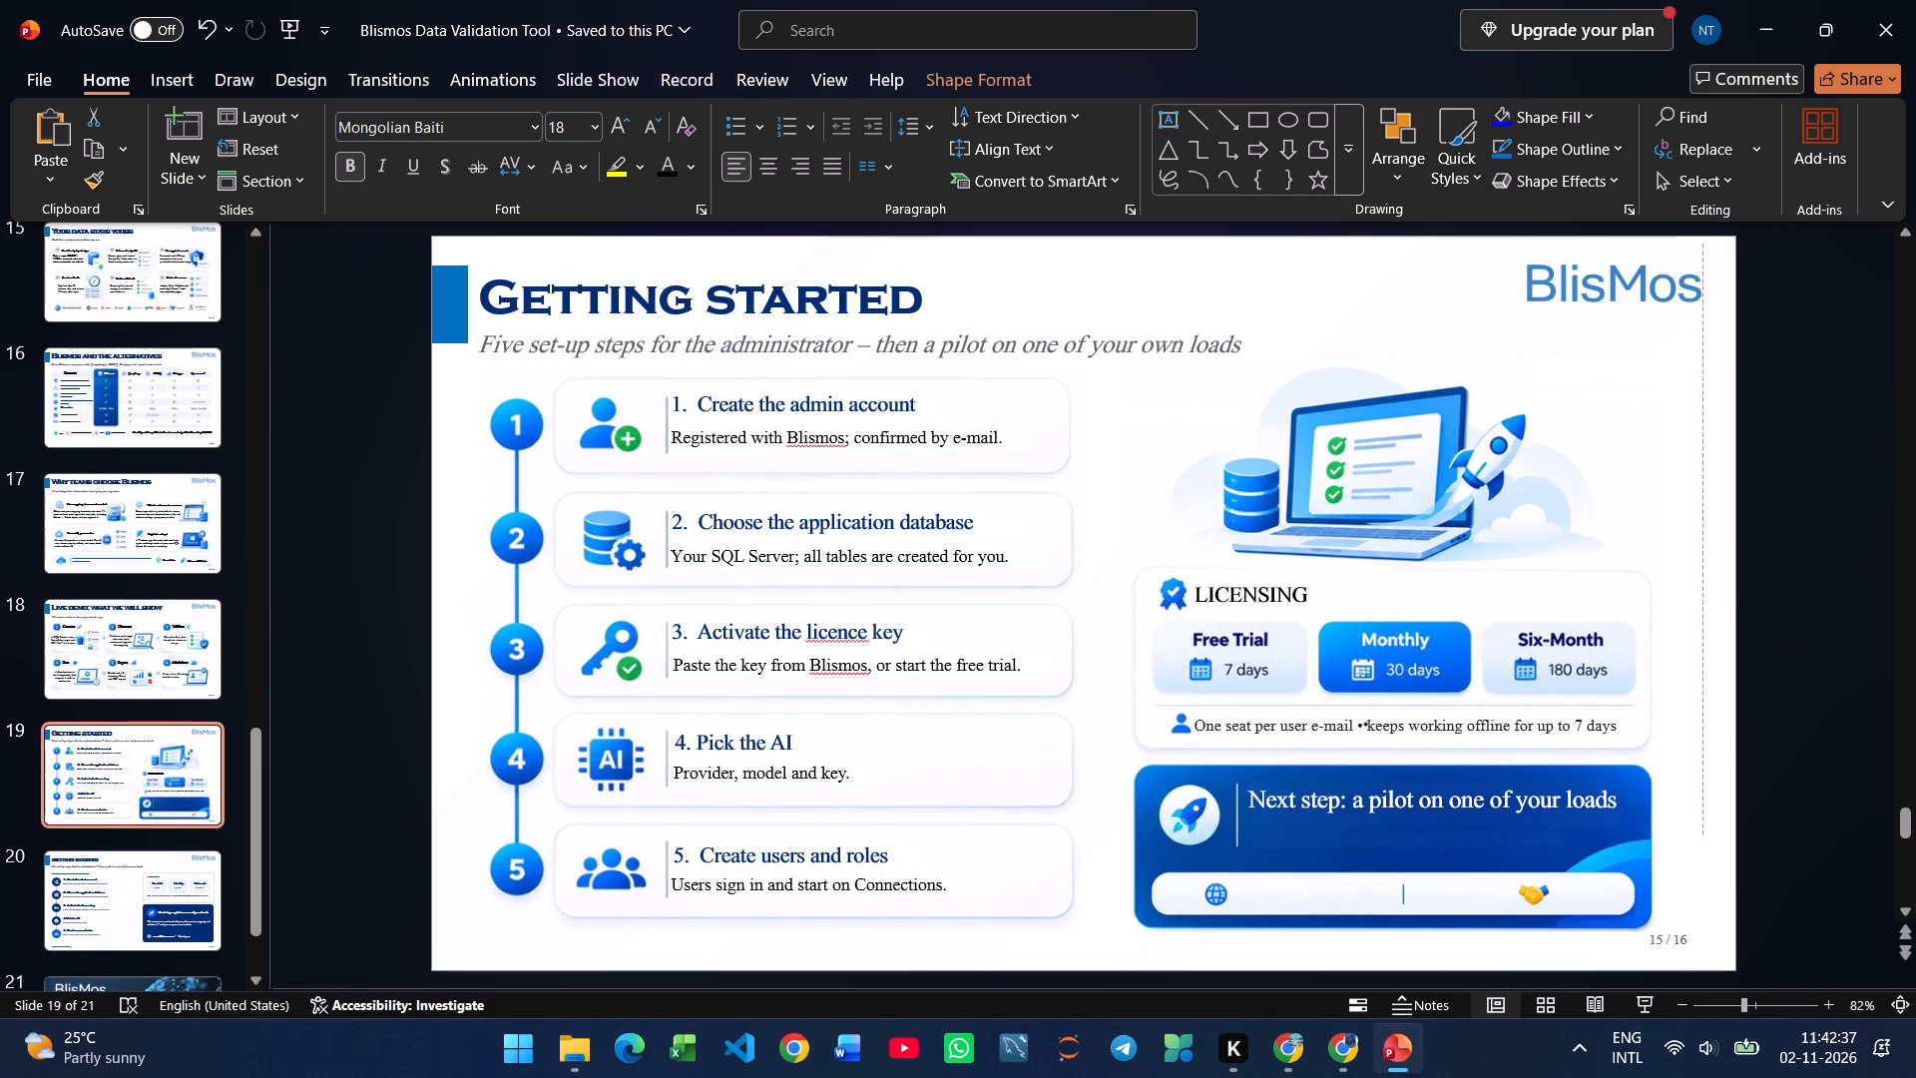
drag(1578, 821, 1580, 812)
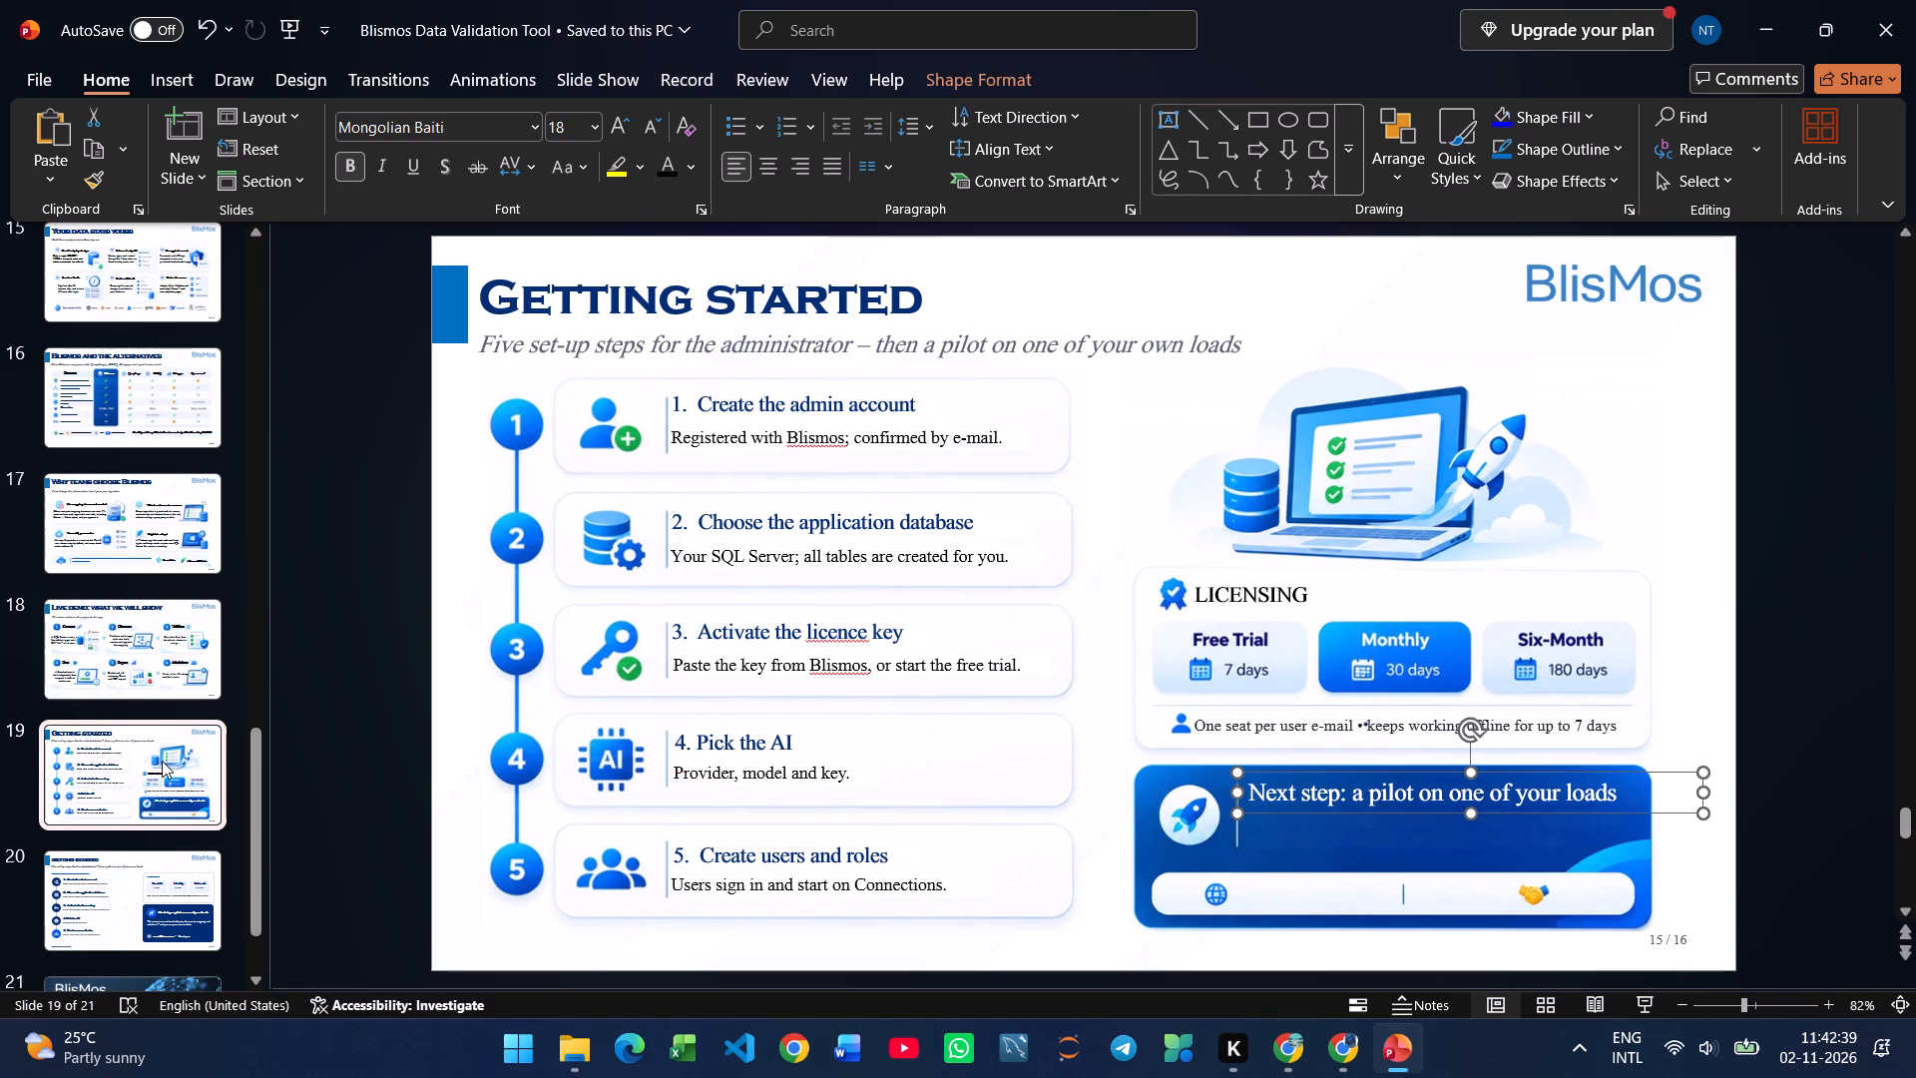
Copy the paragraph "We connect one real load with you, discover its mapping and validate it…" from slide 20 to slide 19.
click(161, 763)
click(165, 893)
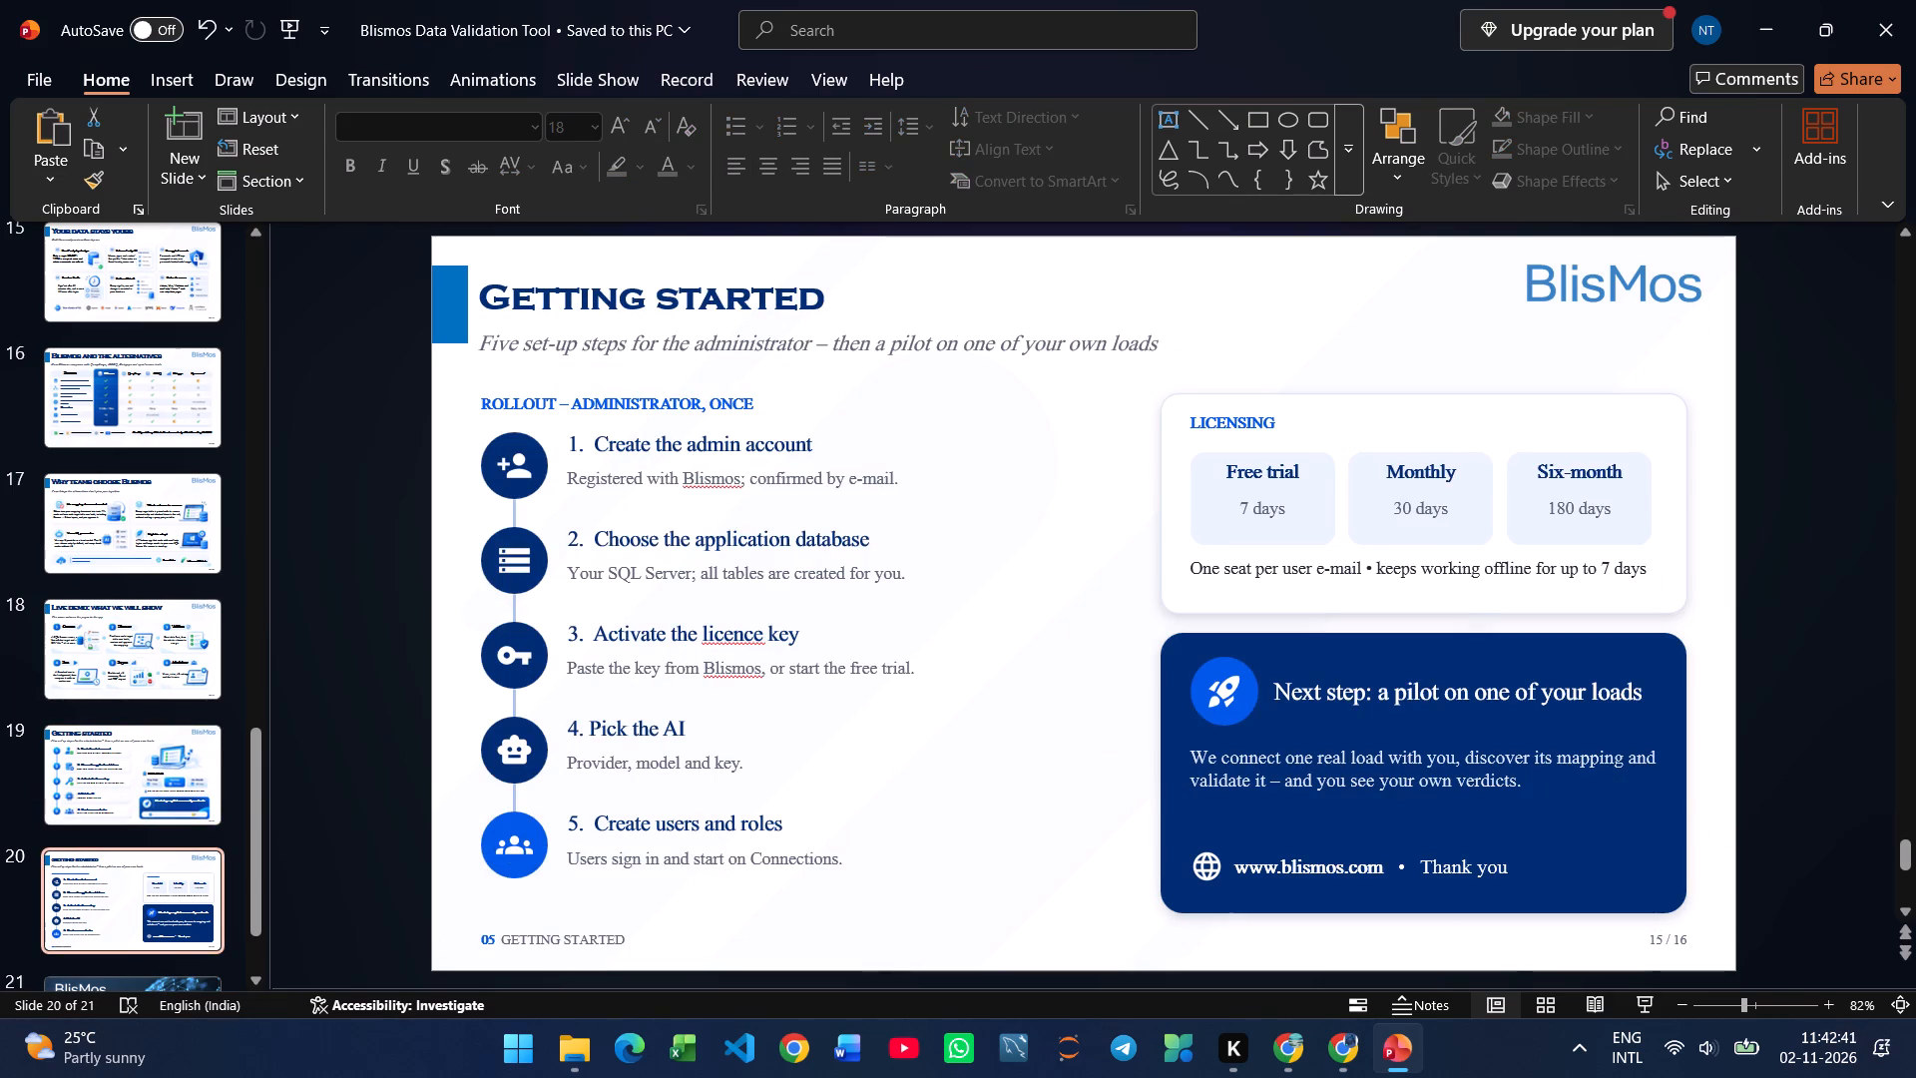
drag(1521, 780, 1141, 730)
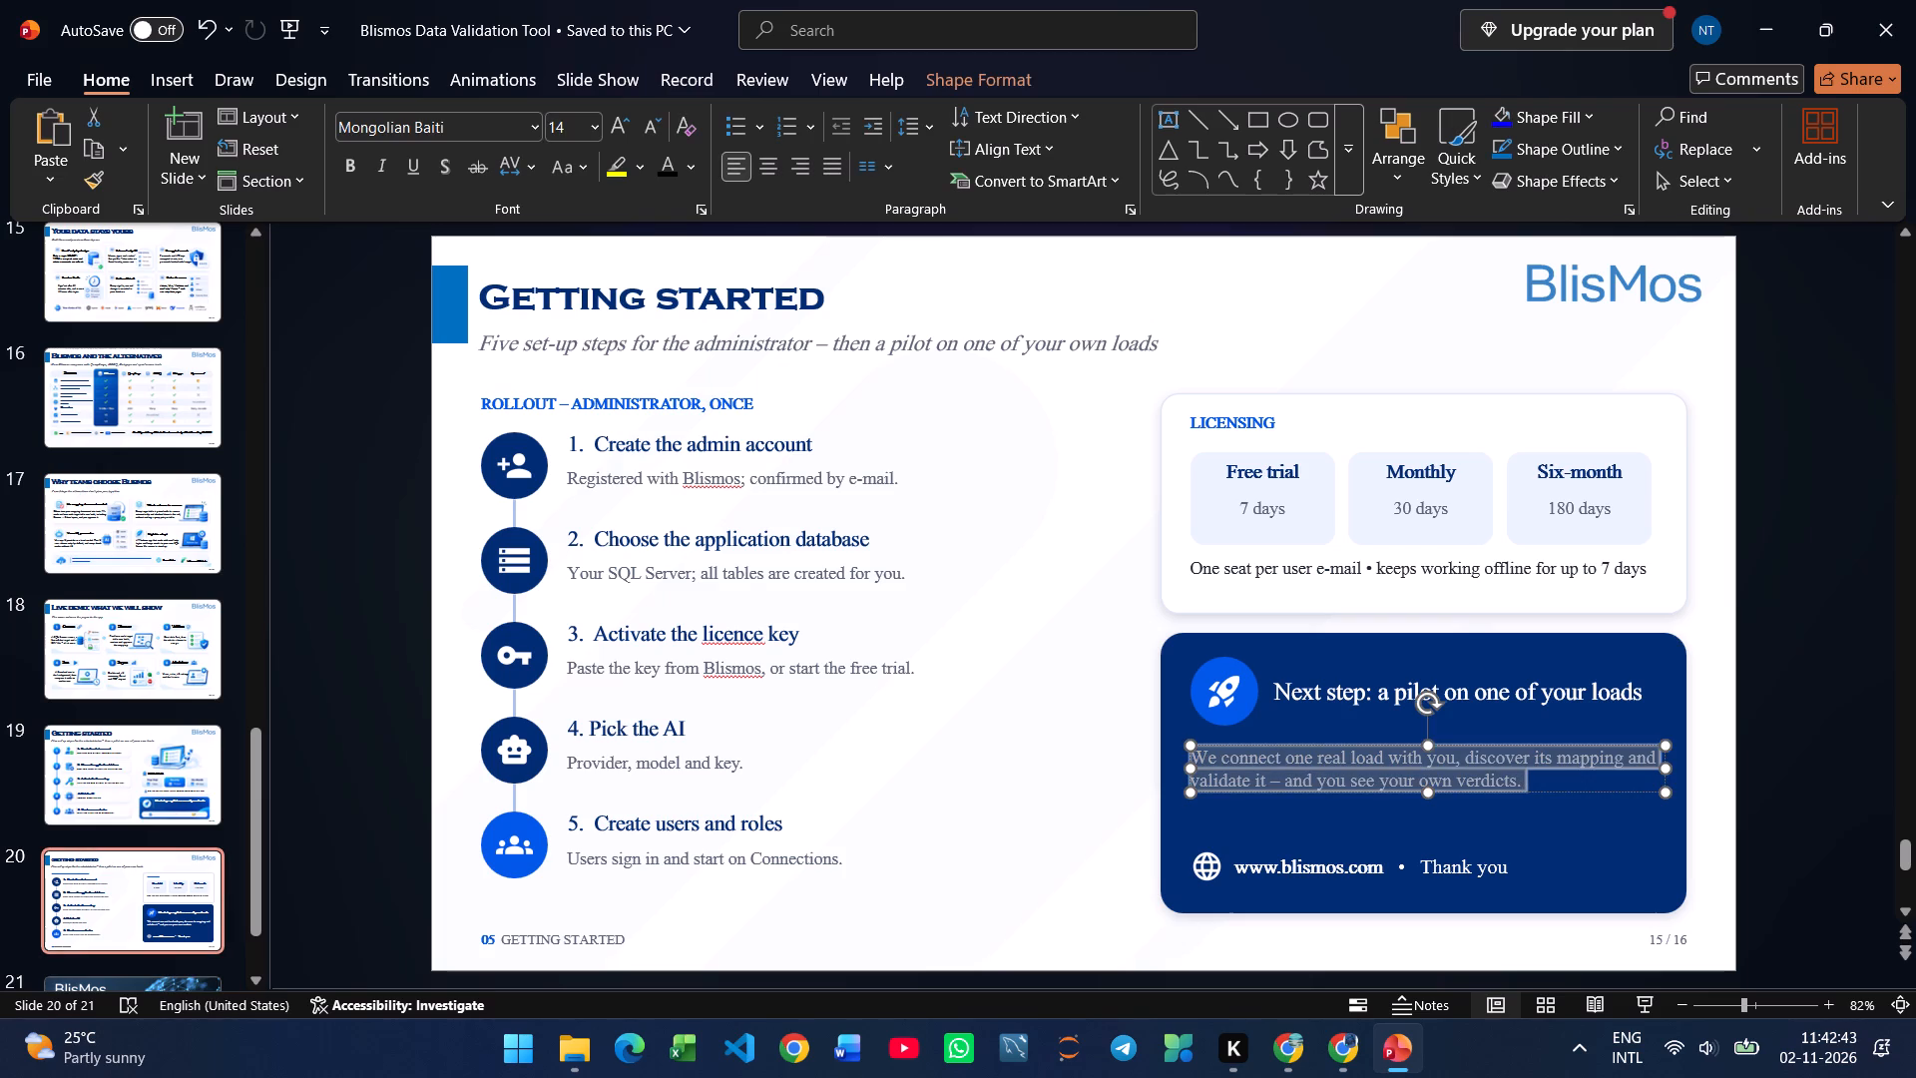
drag(1141, 730, 1139, 731)
key(ctrl+c)
click(156, 860)
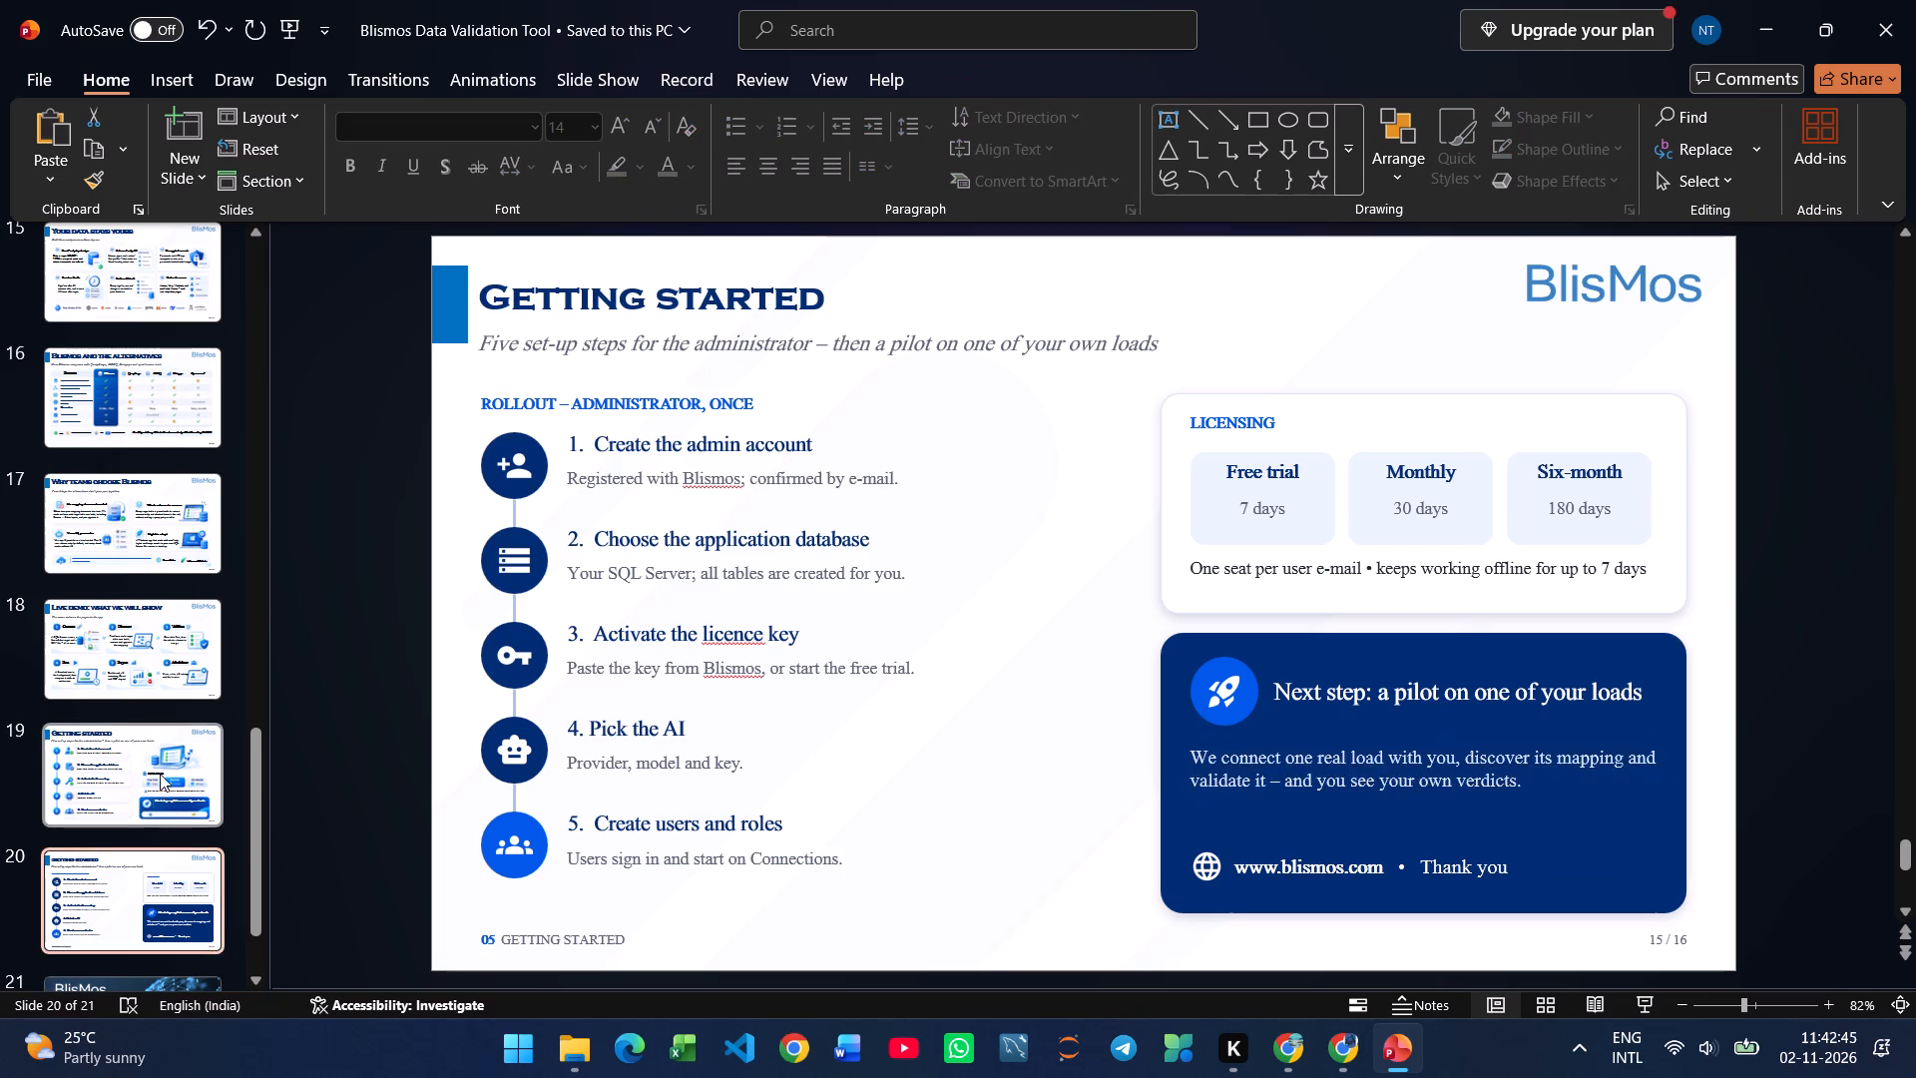
click(160, 774)
key(ctrl+v)
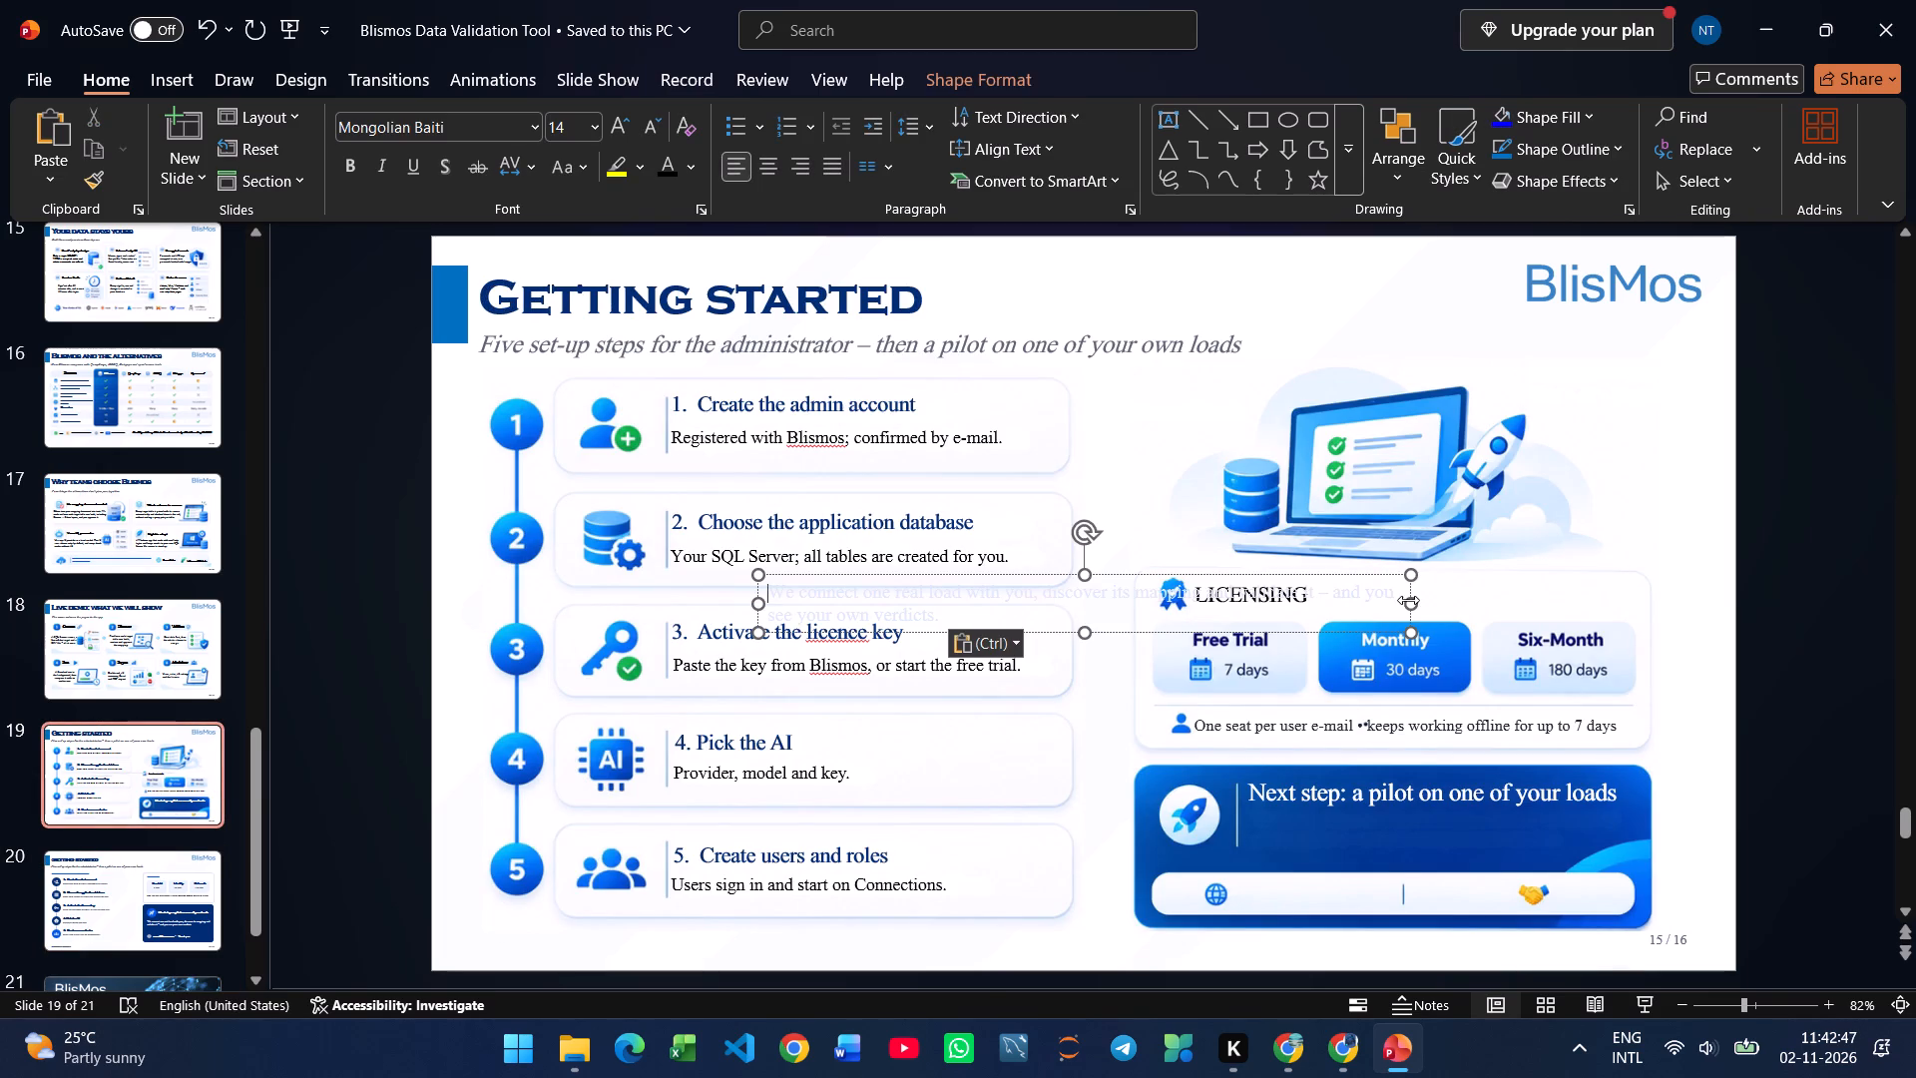
Set the pasted paragraph to 12 pt, place it under the blue banner's heading and narrow its box to fit inside the banner.
drag(1408, 600, 1203, 613)
drag(1081, 631, 1392, 826)
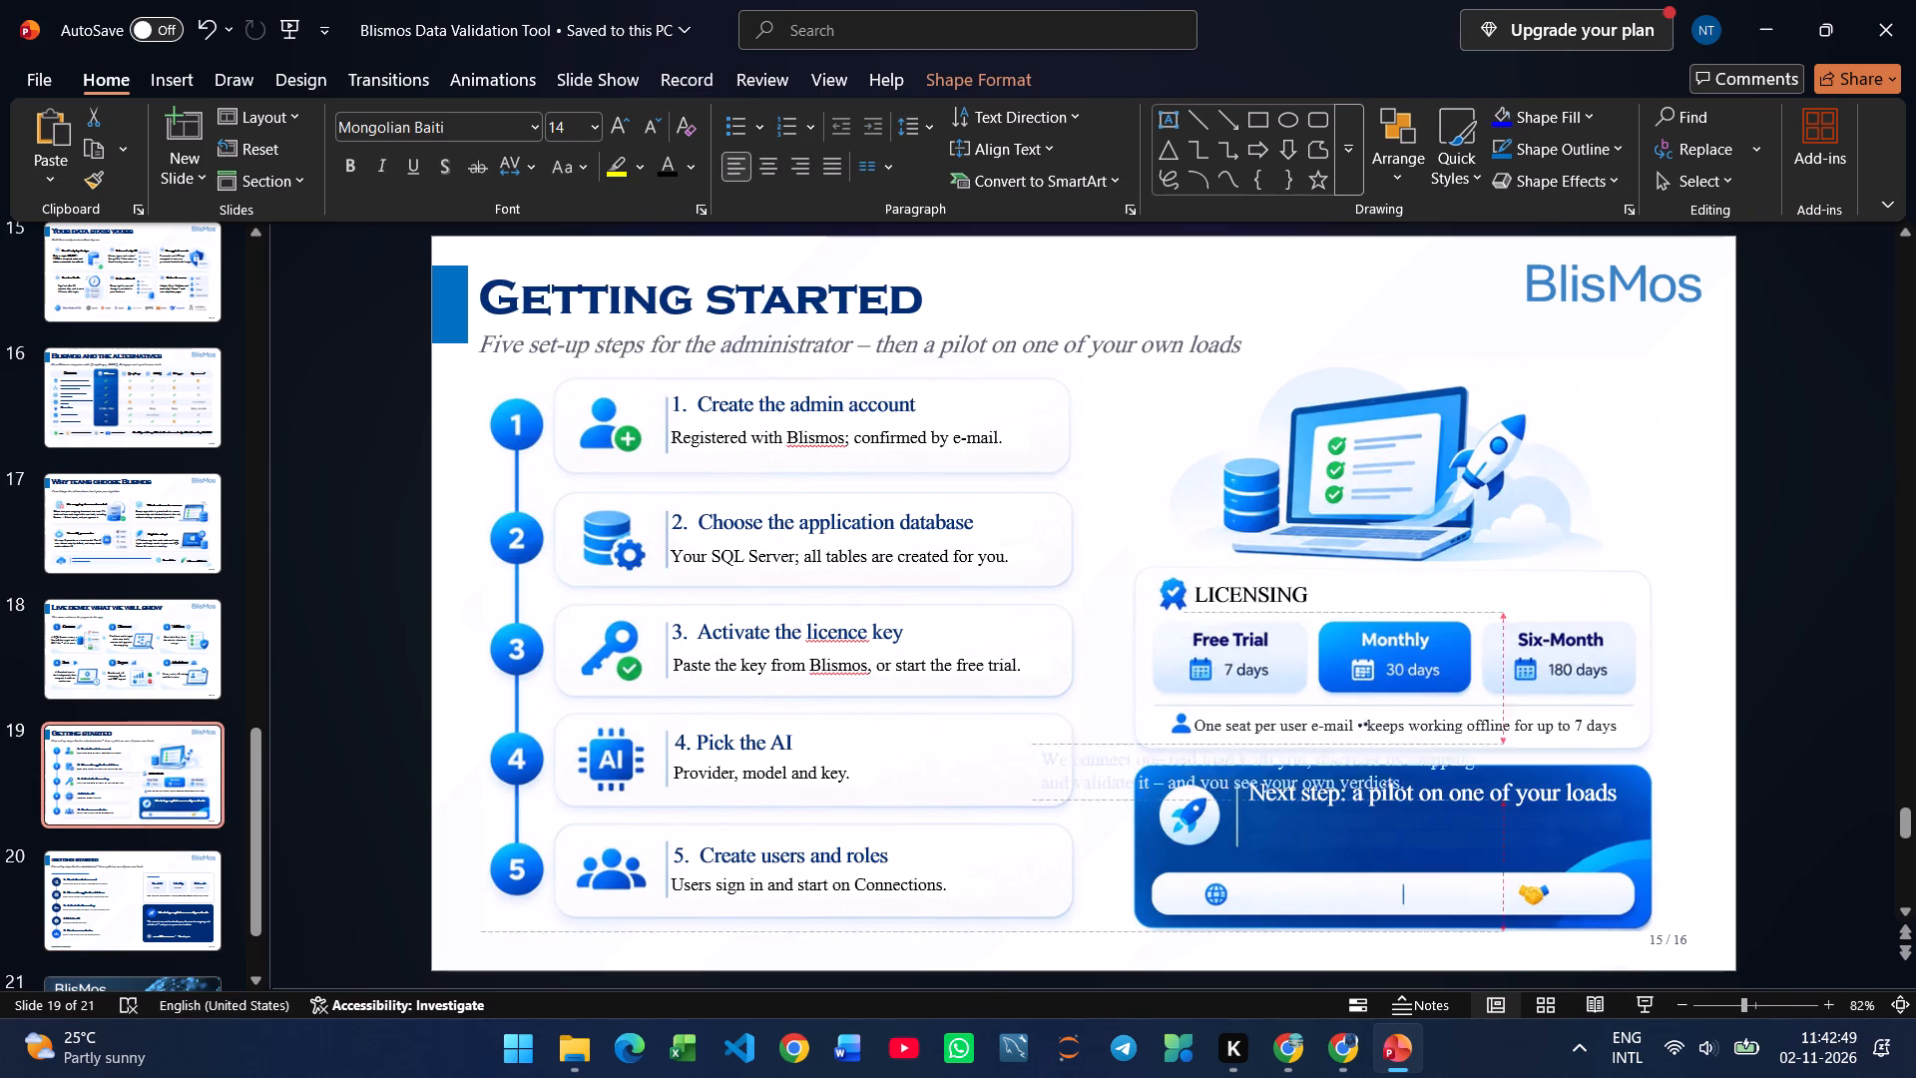
drag(1392, 826, 1560, 863)
click(653, 130)
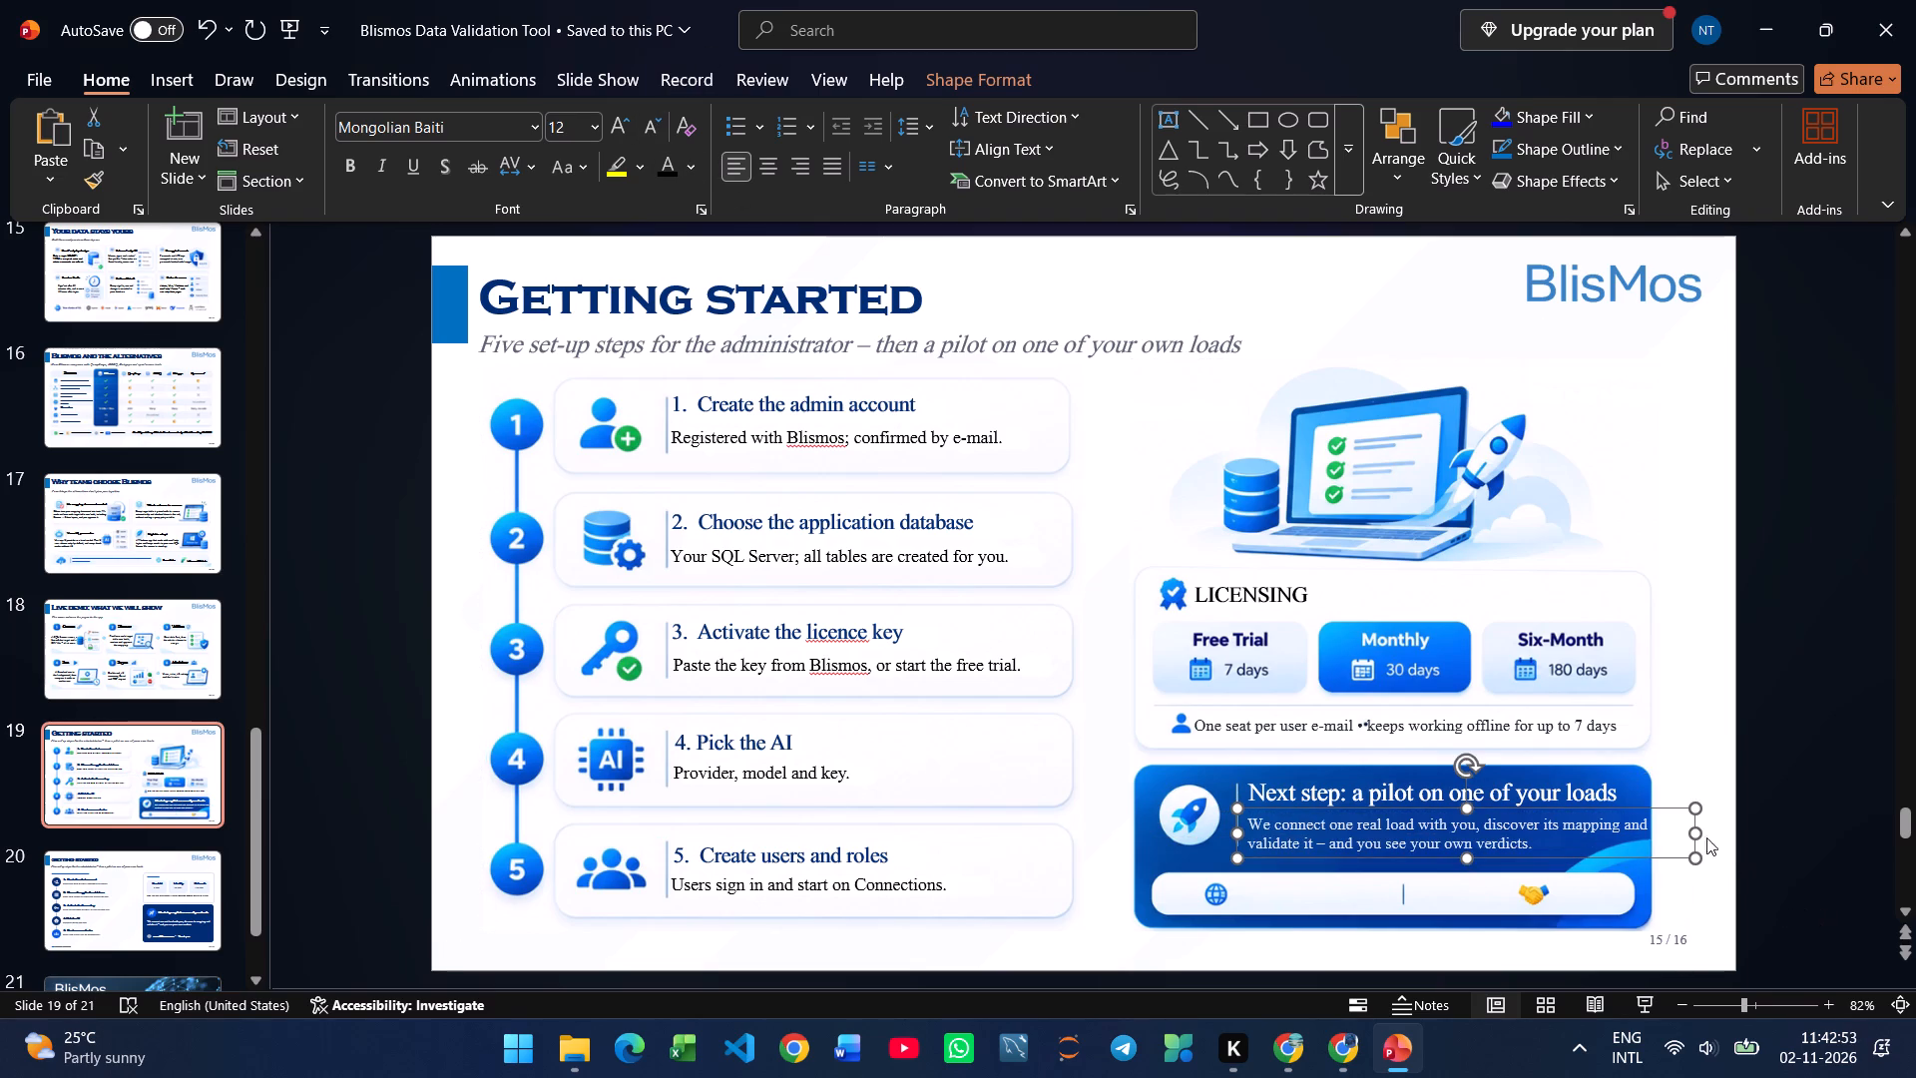
drag(1695, 827, 1638, 838)
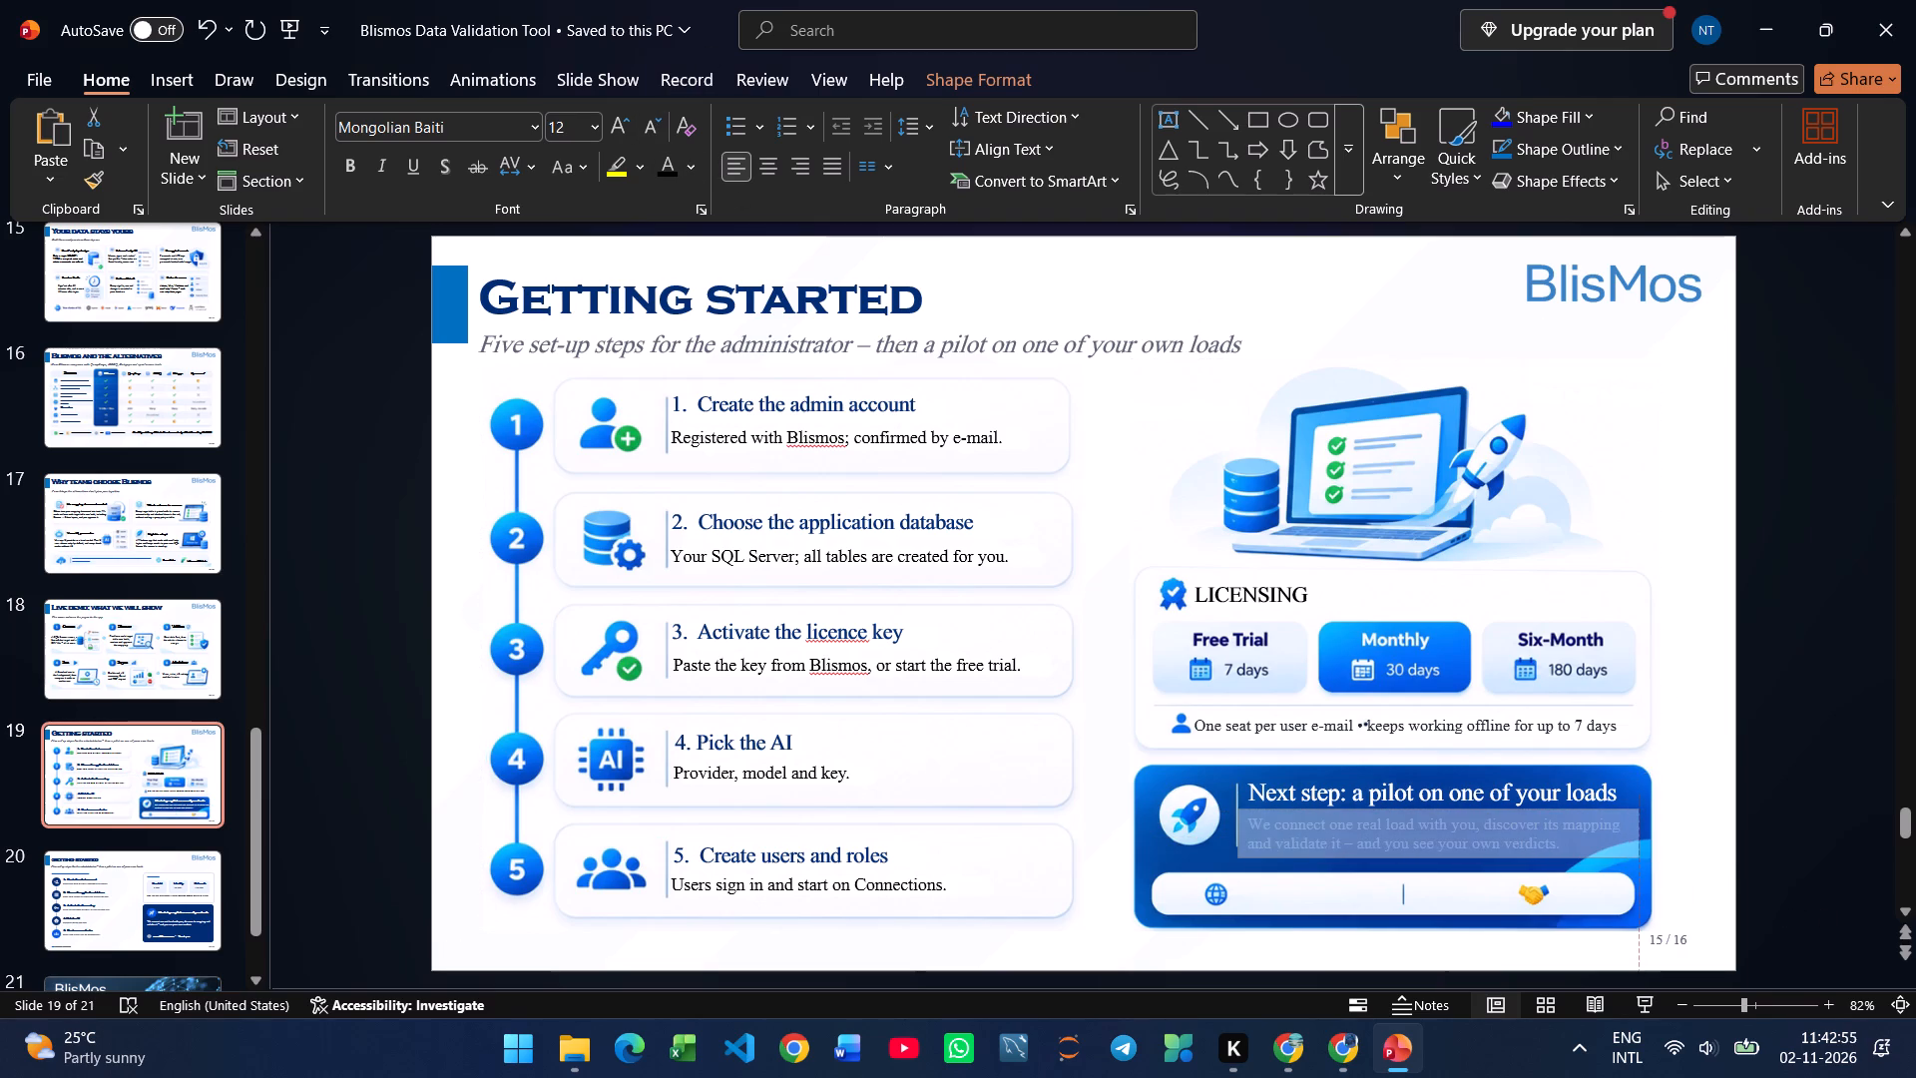
drag(1638, 838, 1640, 837)
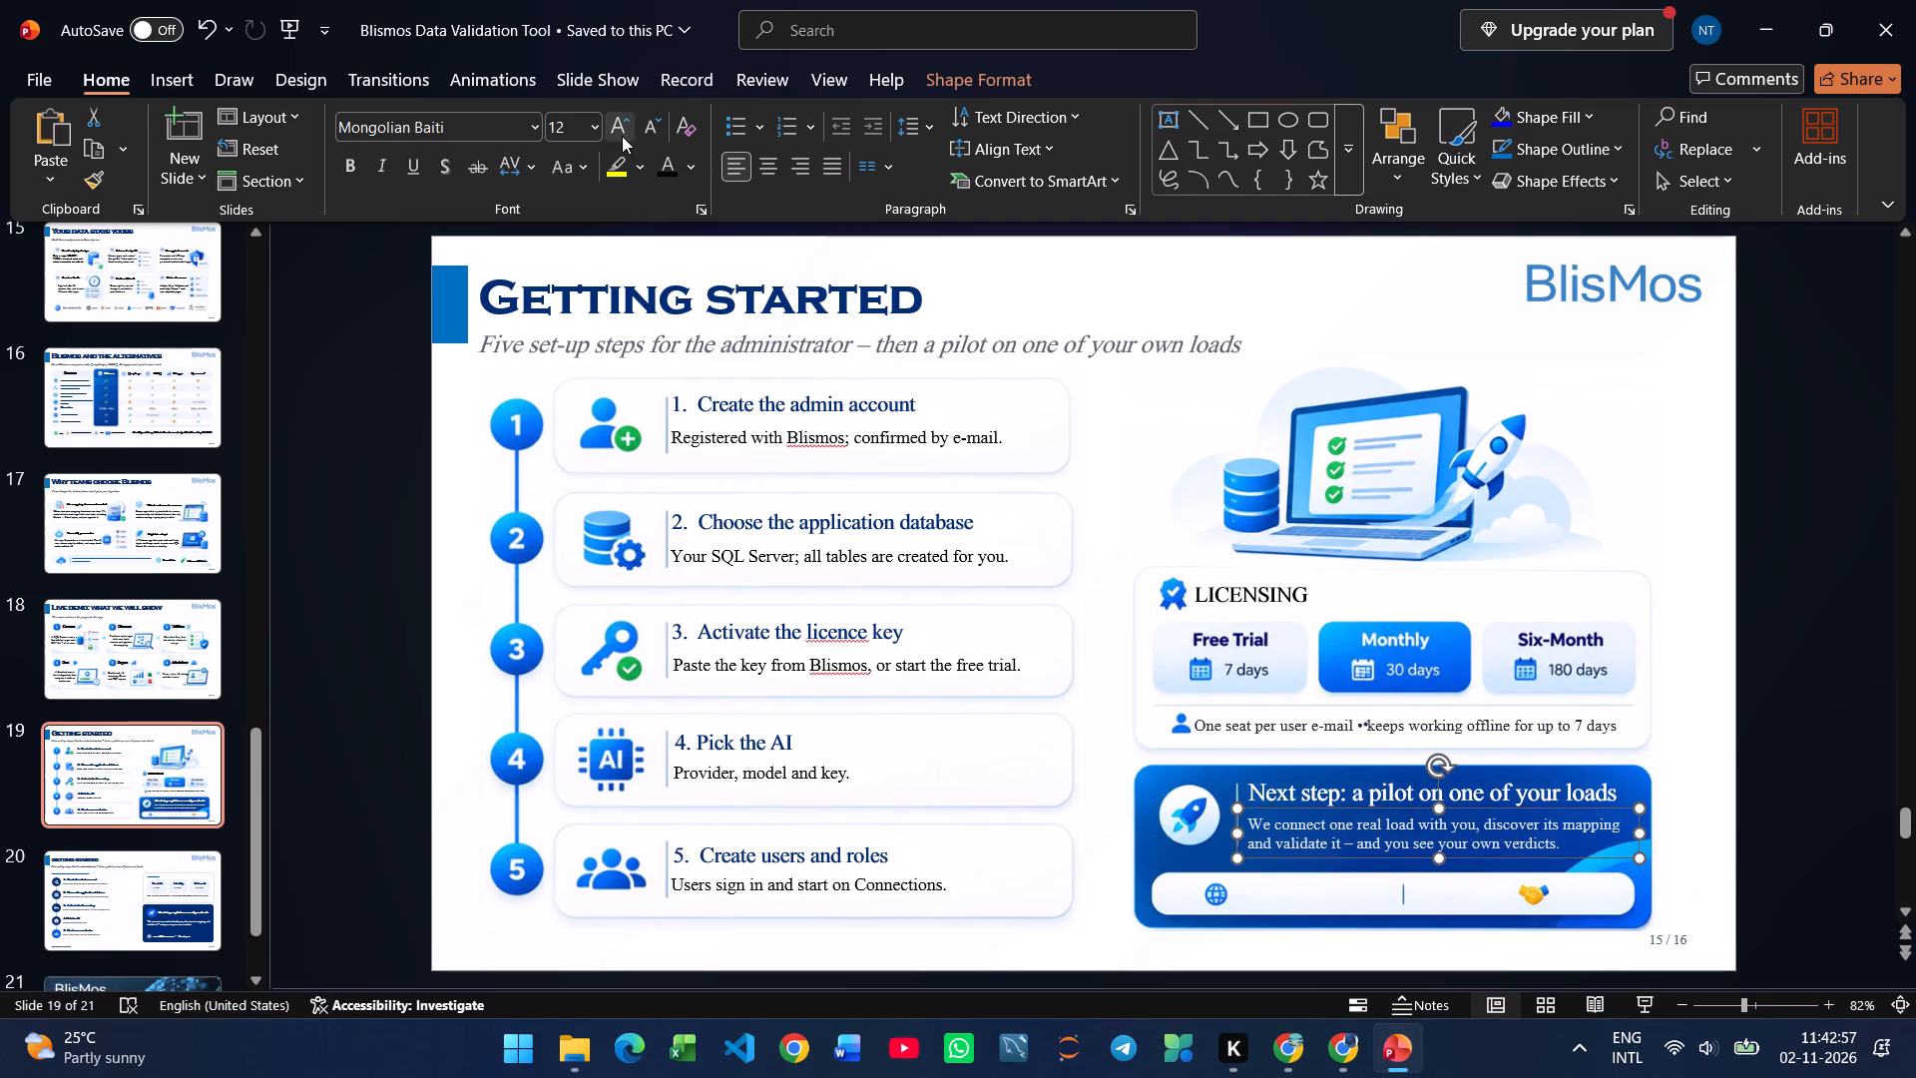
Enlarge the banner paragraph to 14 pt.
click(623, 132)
Reduce the banner heading "Next step: a pilot on one of your loads" to 16 pt.
click(1563, 789)
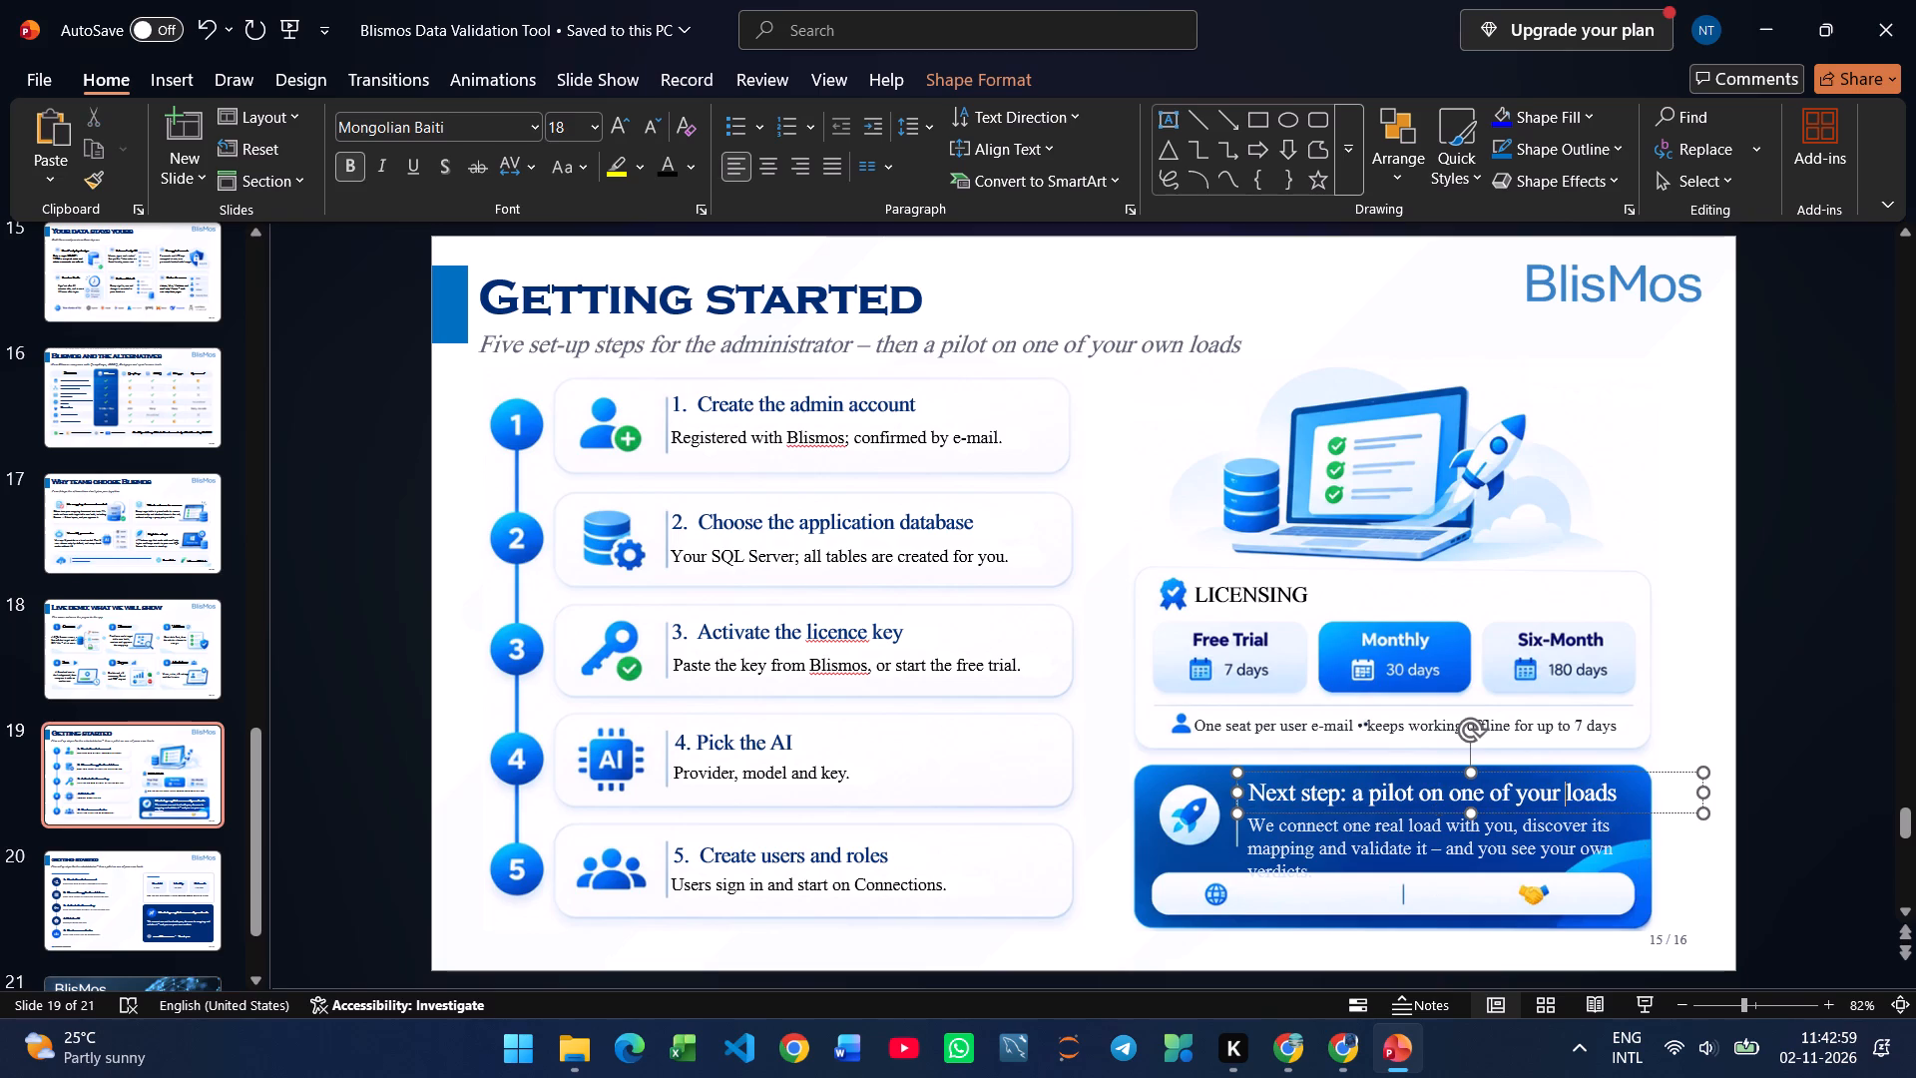
click(1540, 806)
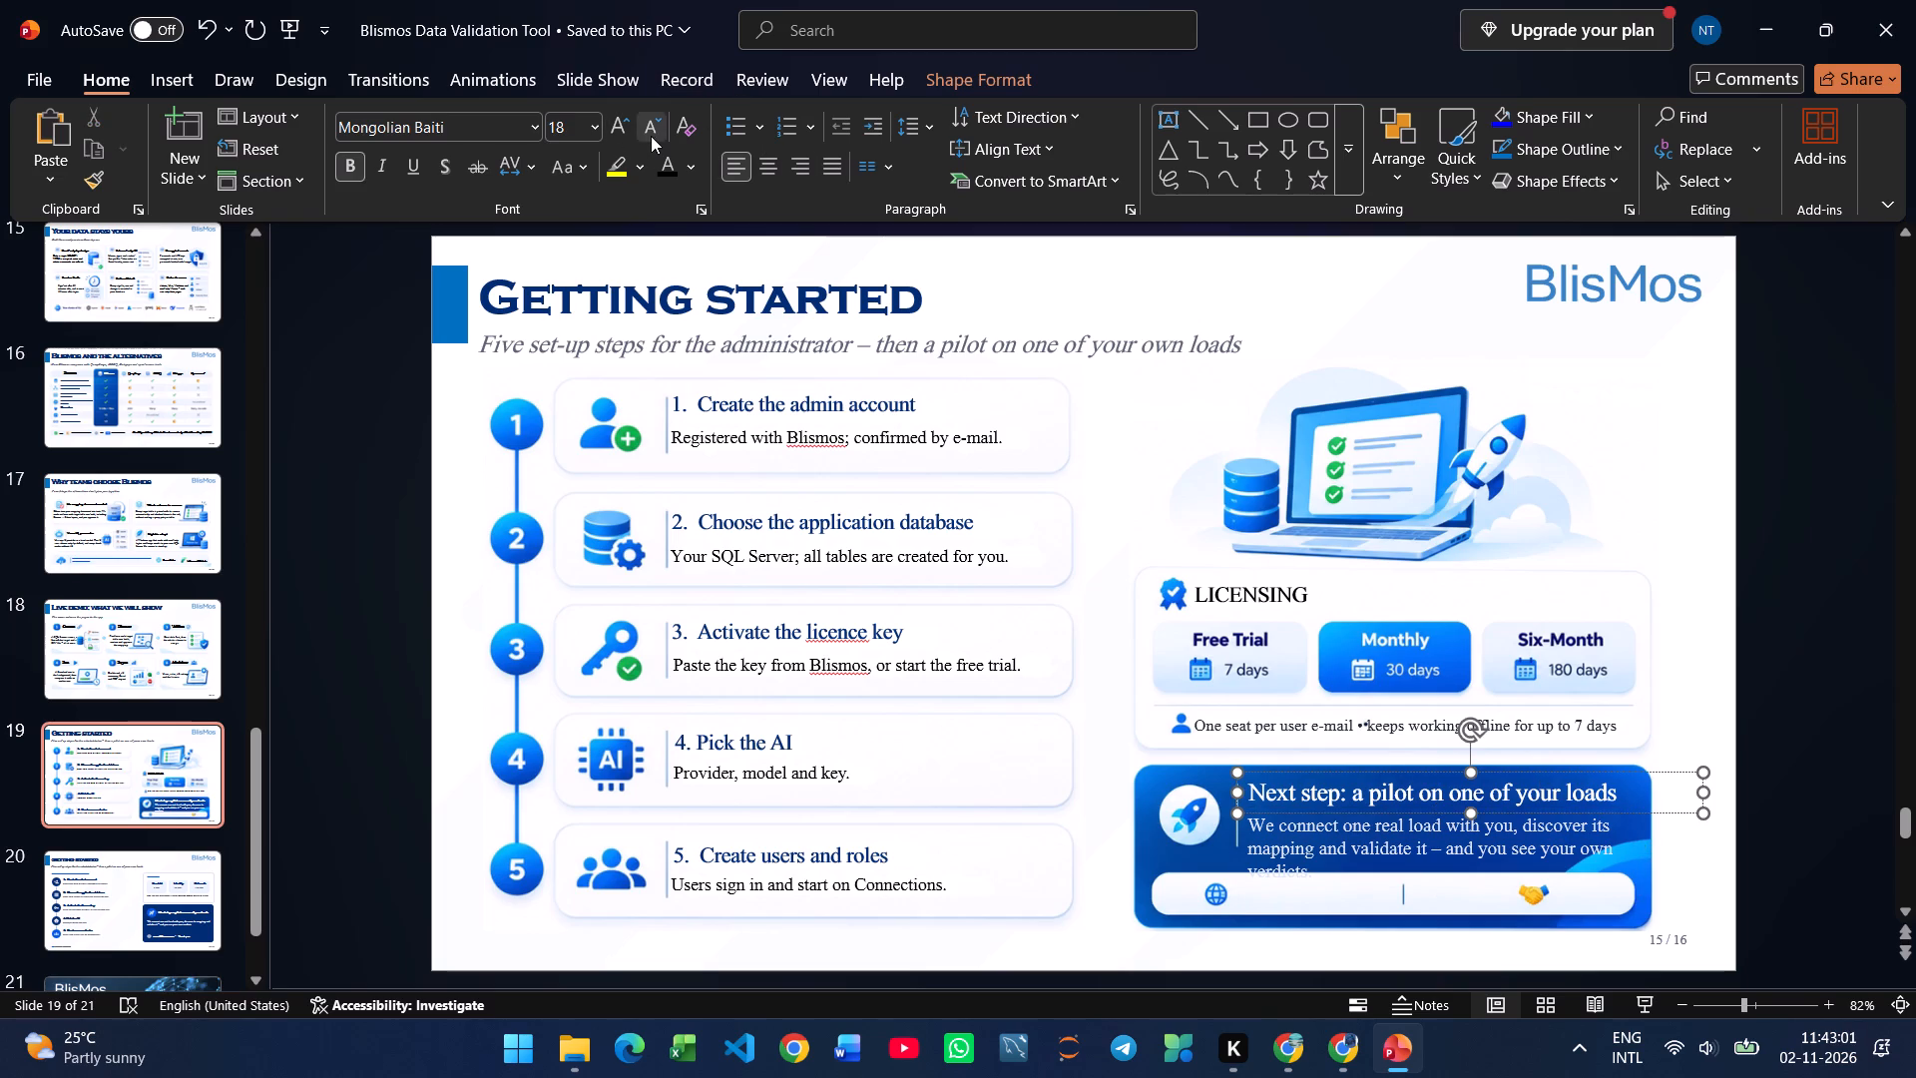
click(651, 136)
key(ctrl+z)
click(1316, 809)
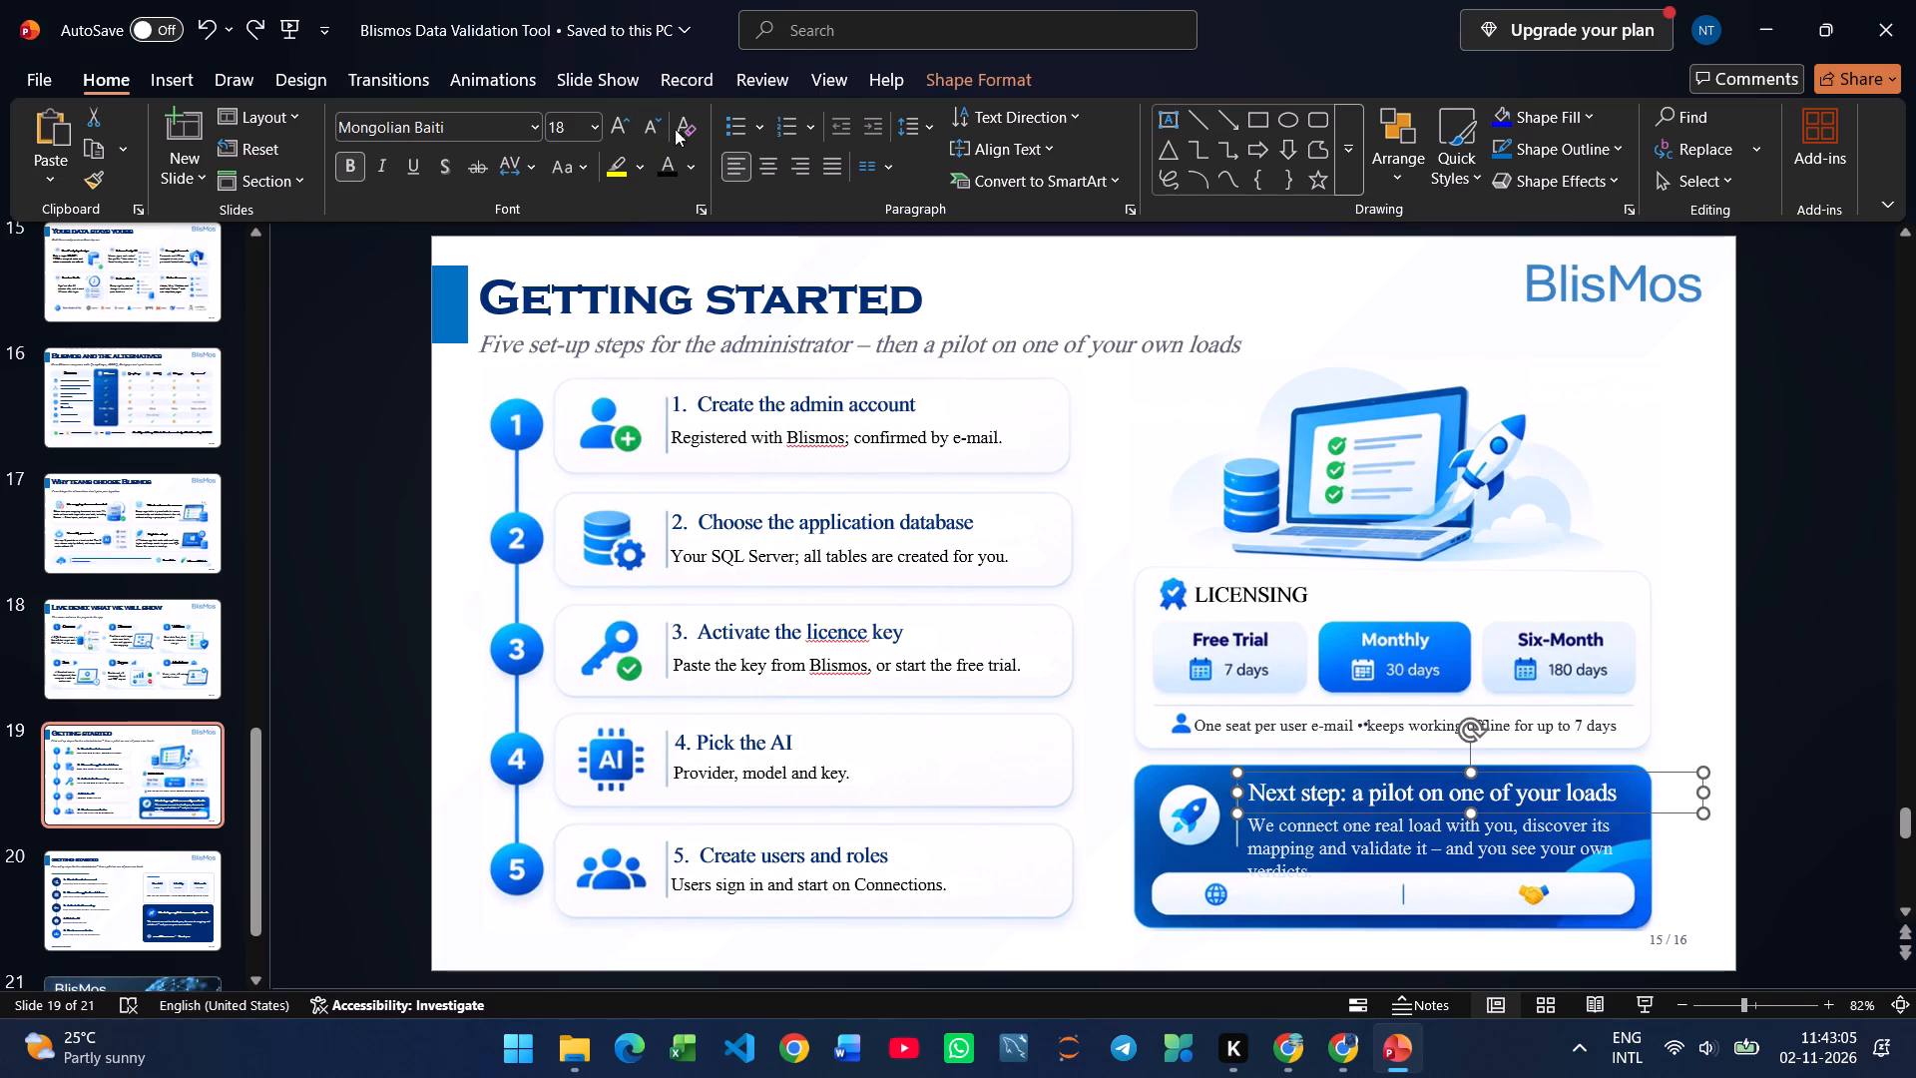
click(658, 125)
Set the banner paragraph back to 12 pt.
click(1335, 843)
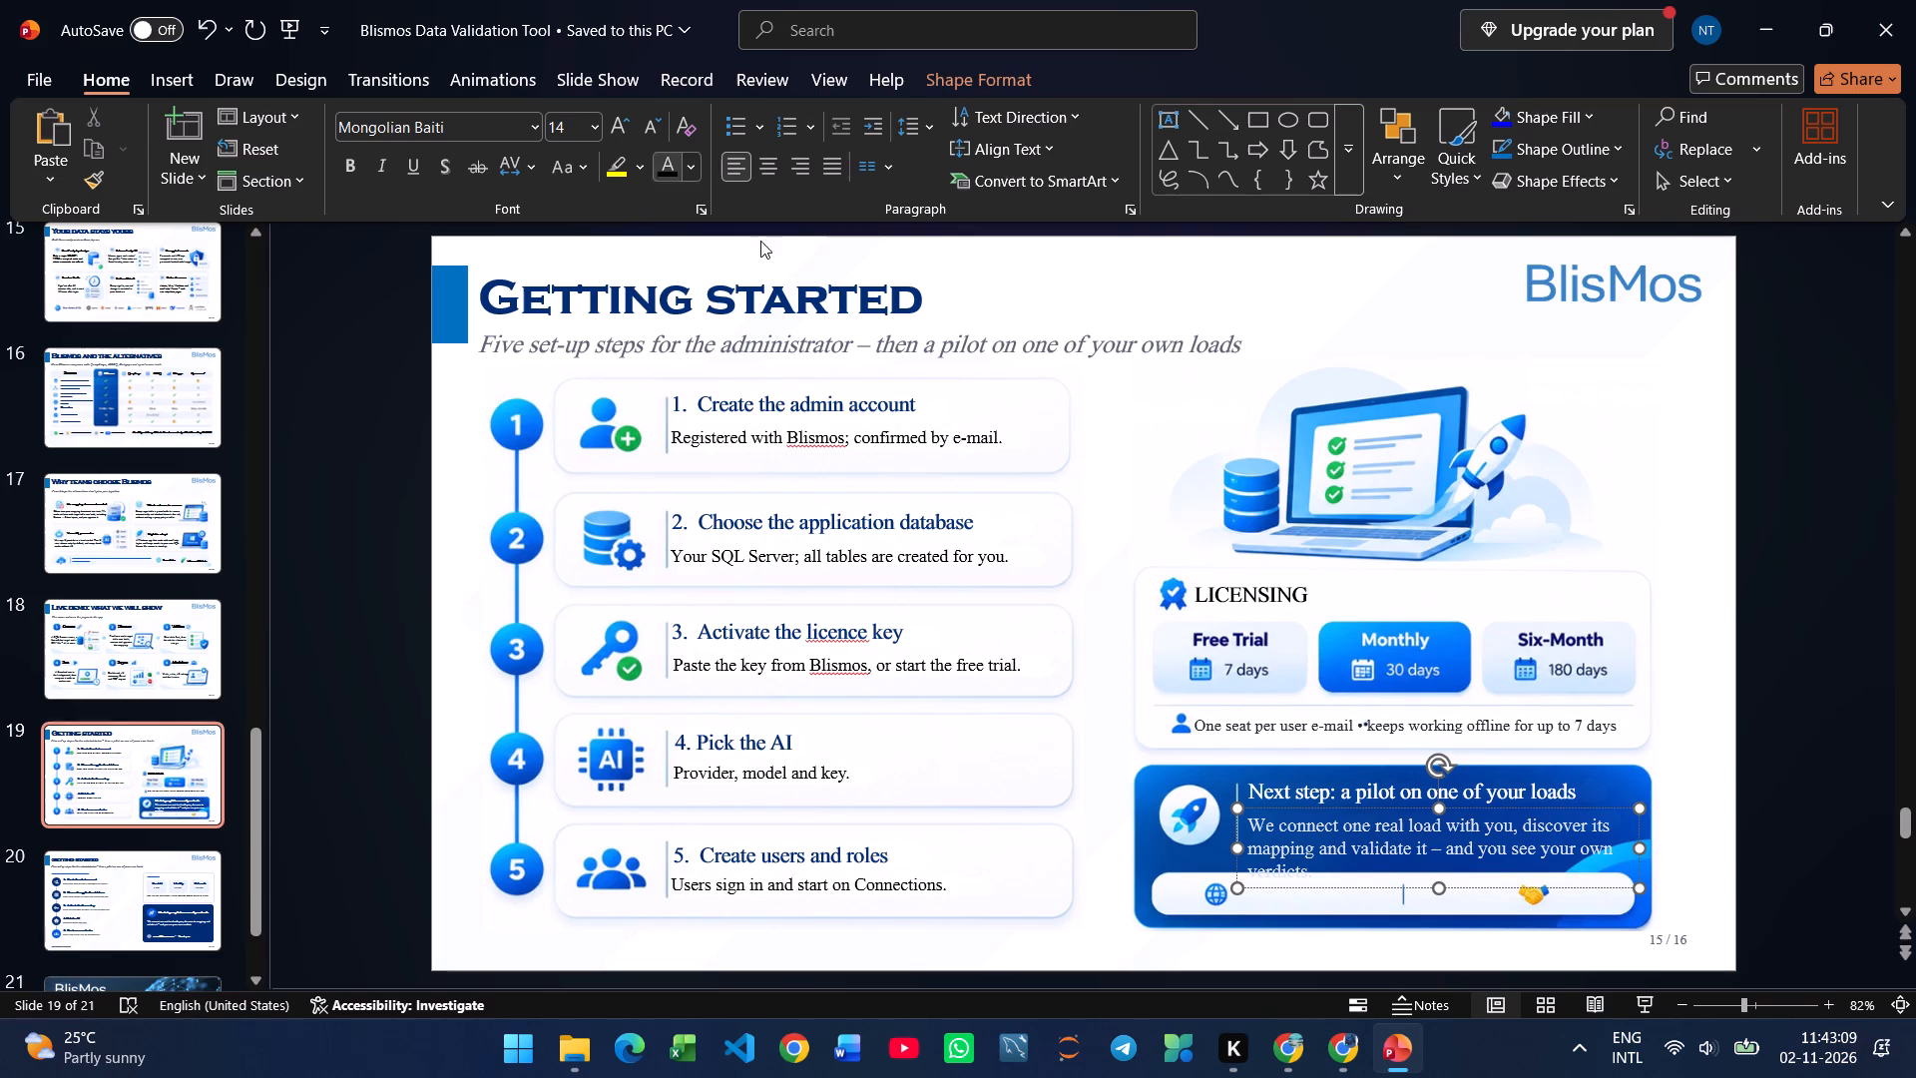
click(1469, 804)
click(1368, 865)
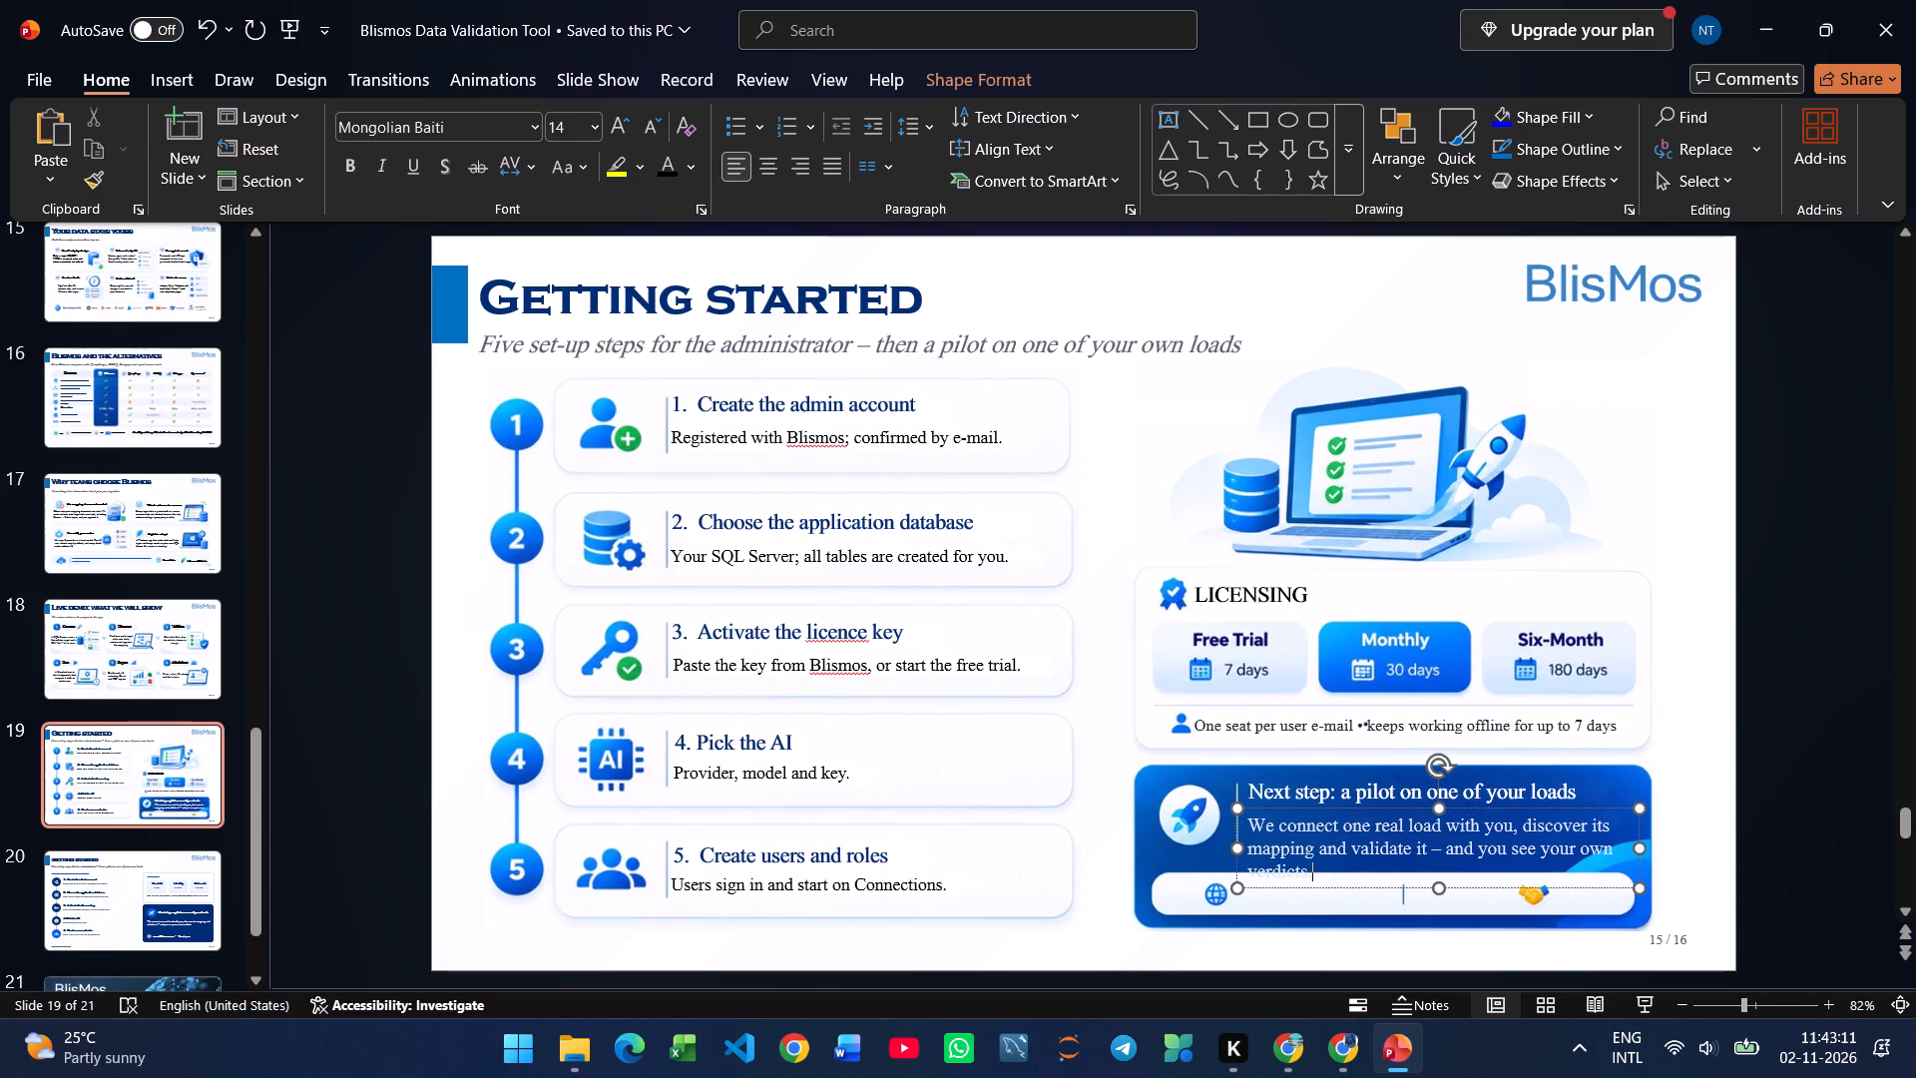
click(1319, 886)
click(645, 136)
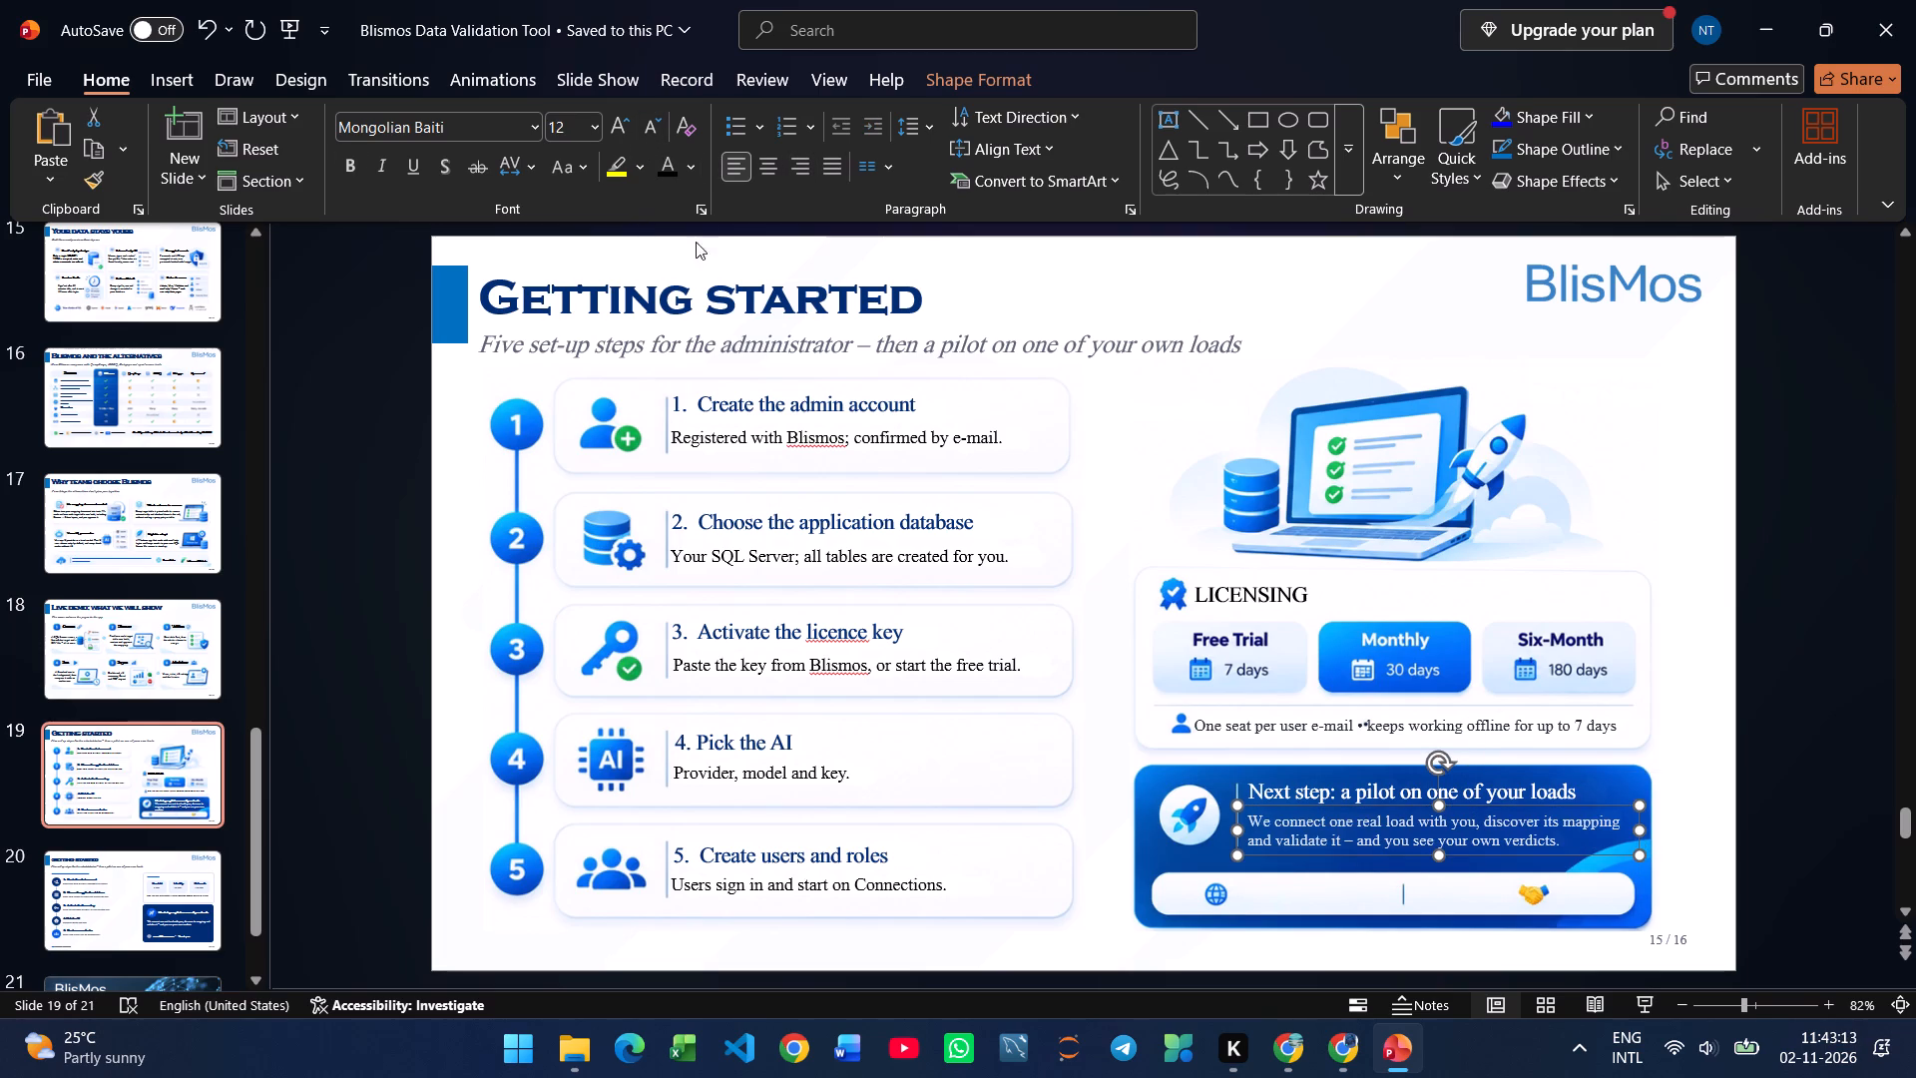
Nudge the banner's paragraph and its heading slightly downward.
click(1364, 845)
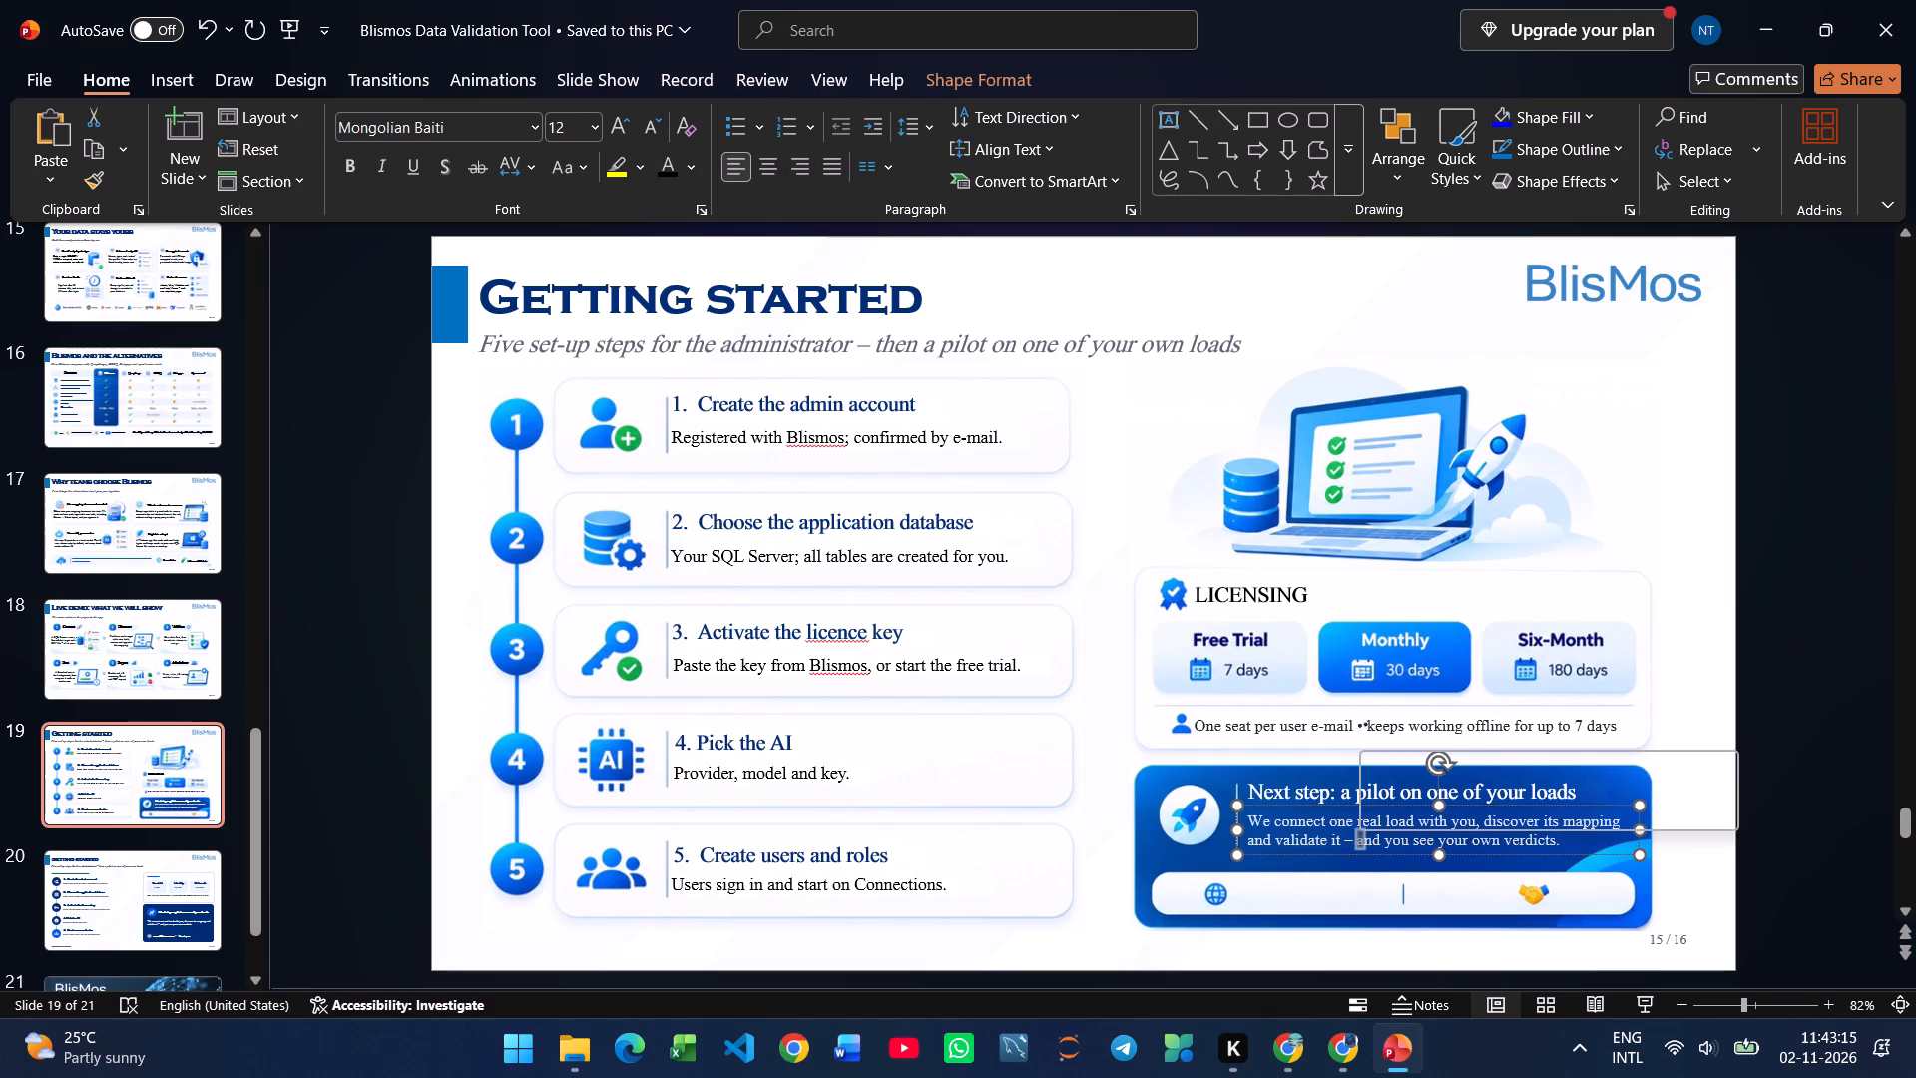
click(1352, 849)
click(1294, 789)
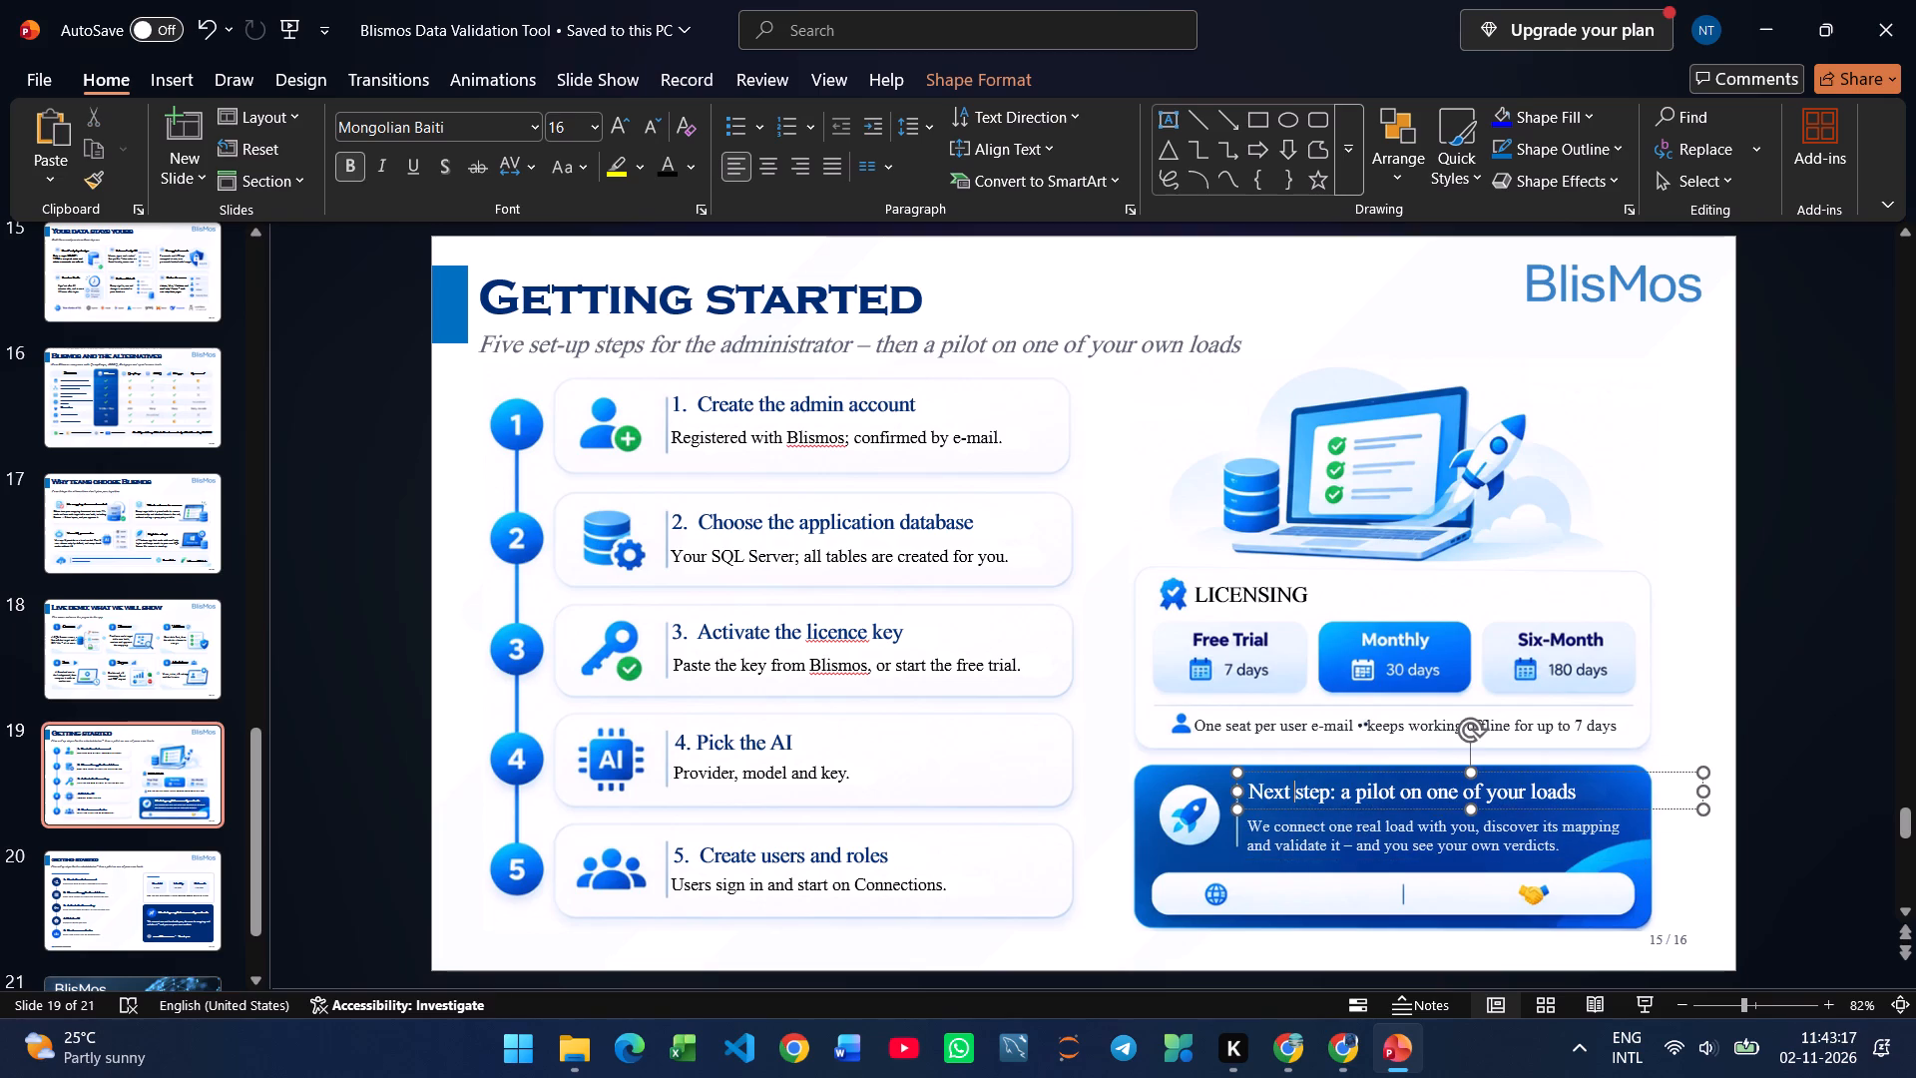
click(1296, 808)
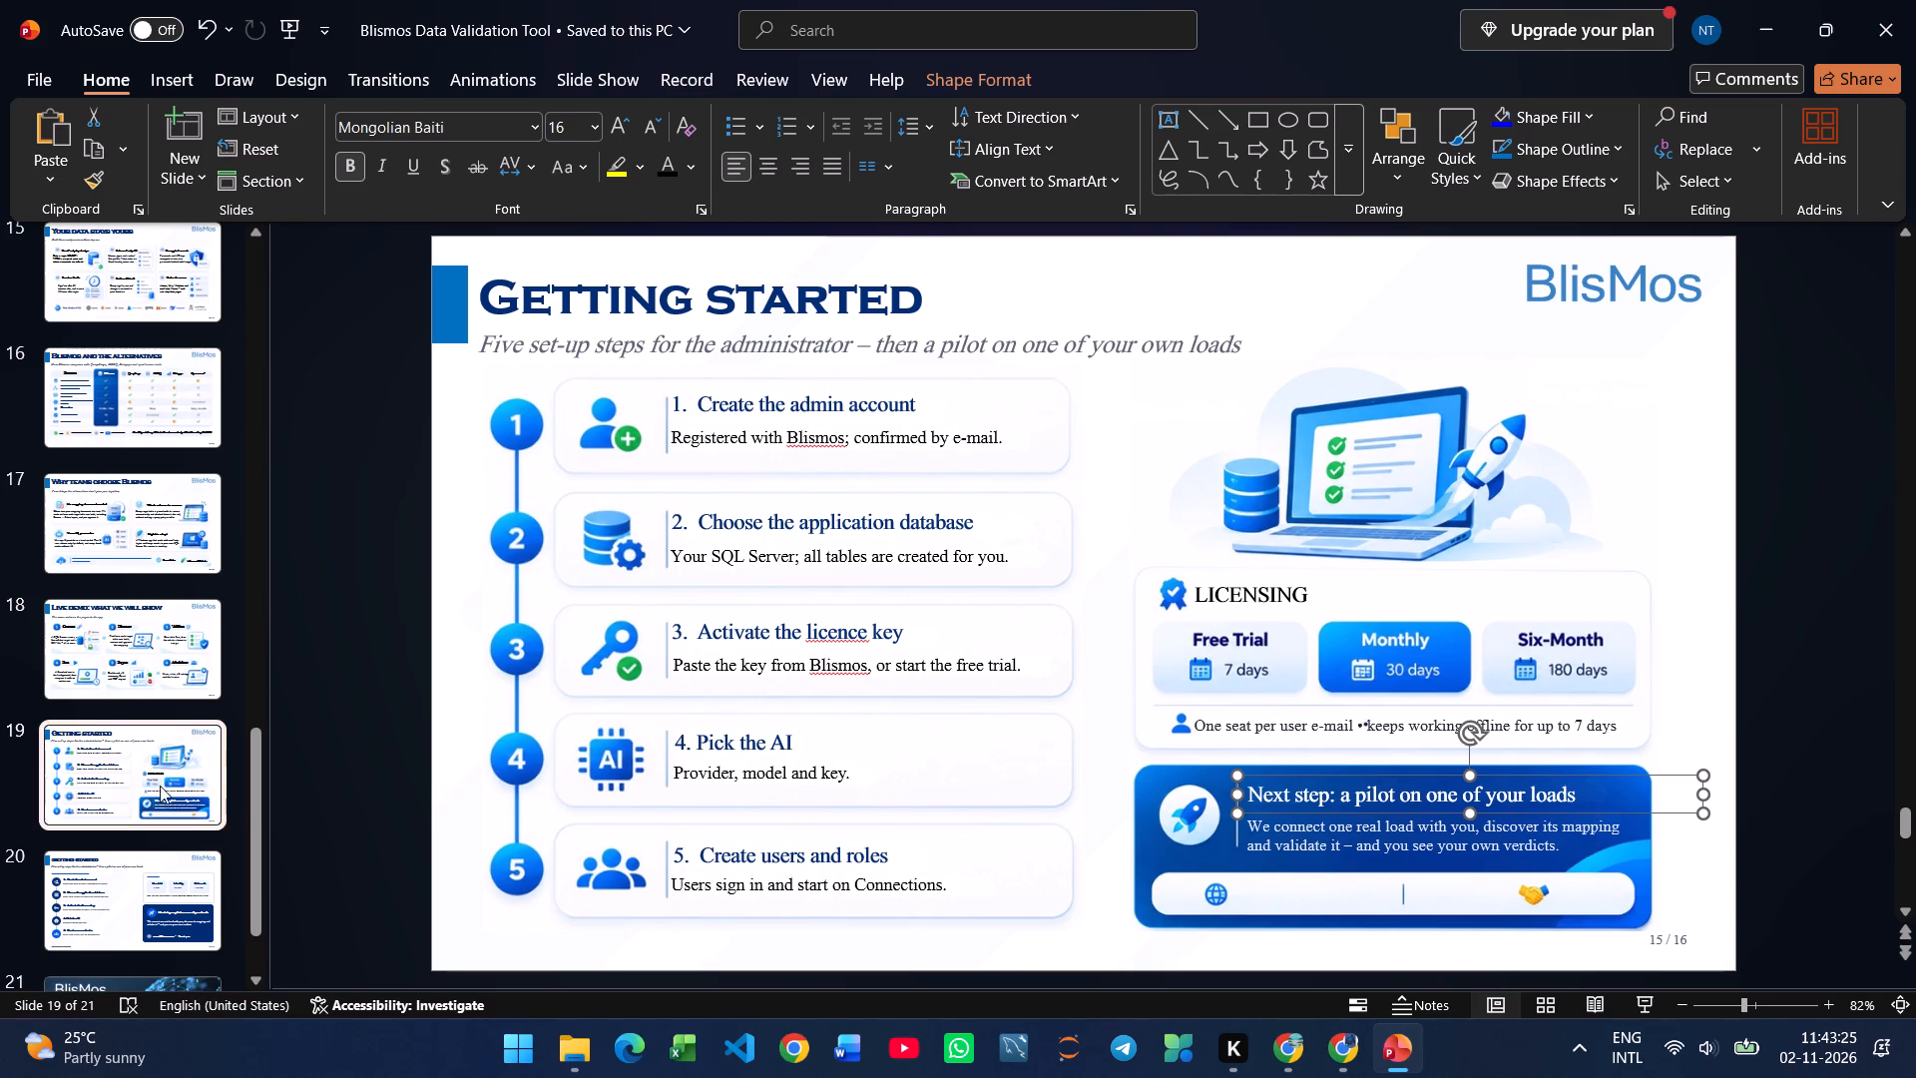
click(168, 903)
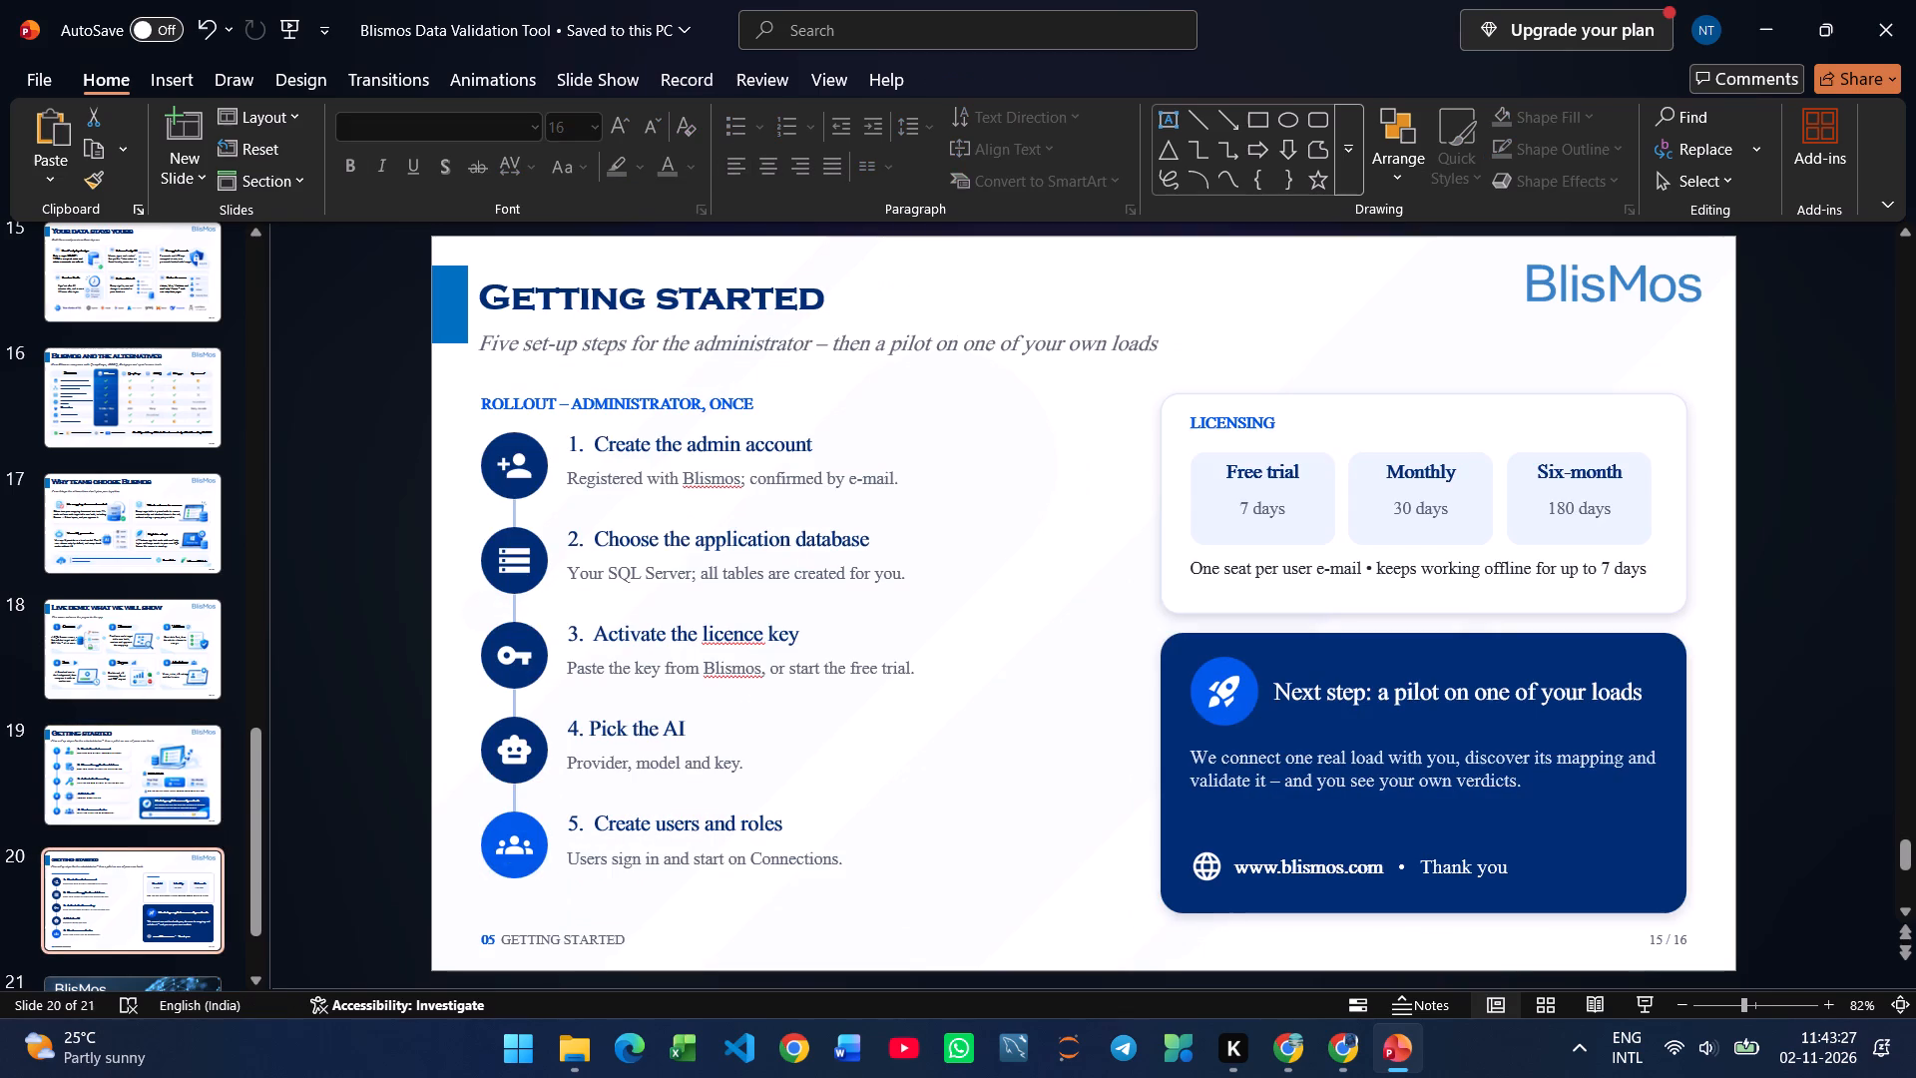
click(1344, 878)
drag(1385, 874, 1228, 880)
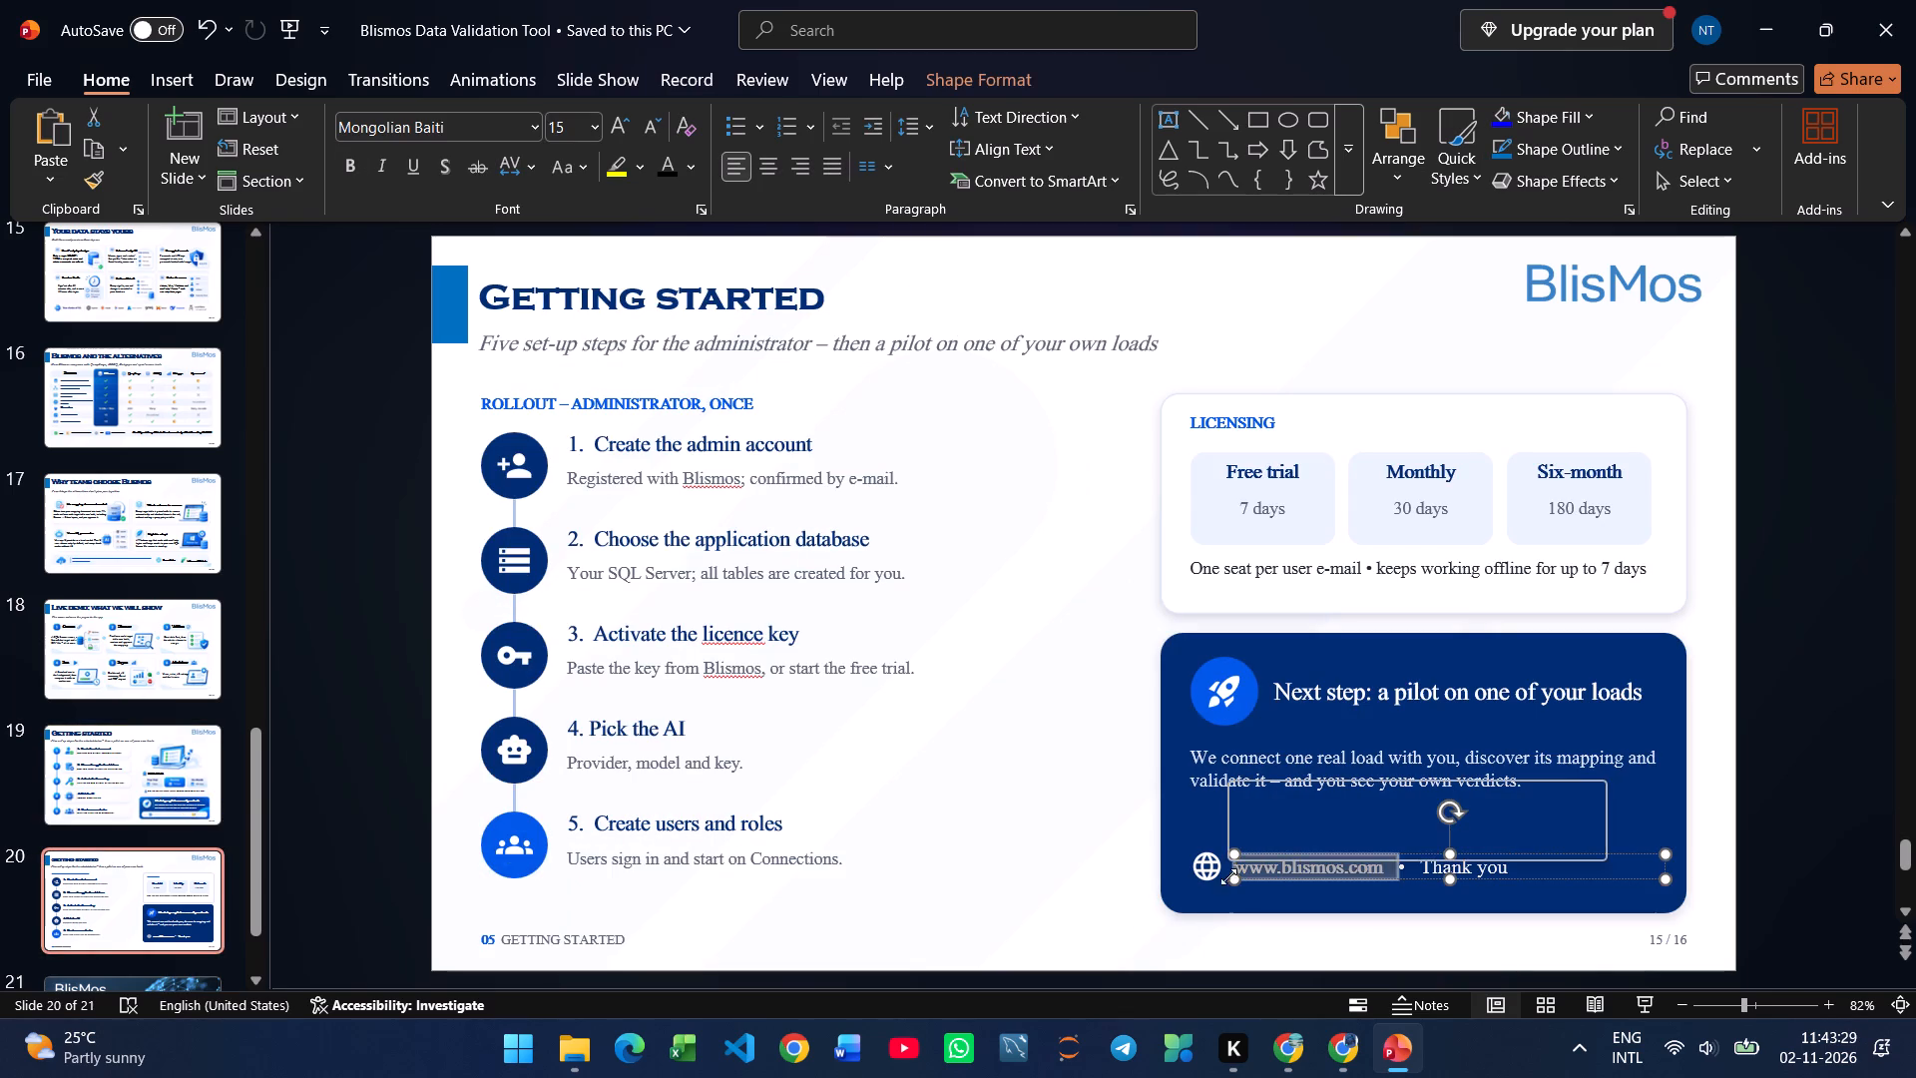
key(ctrl+c)
click(224, 801)
key(ctrl+v)
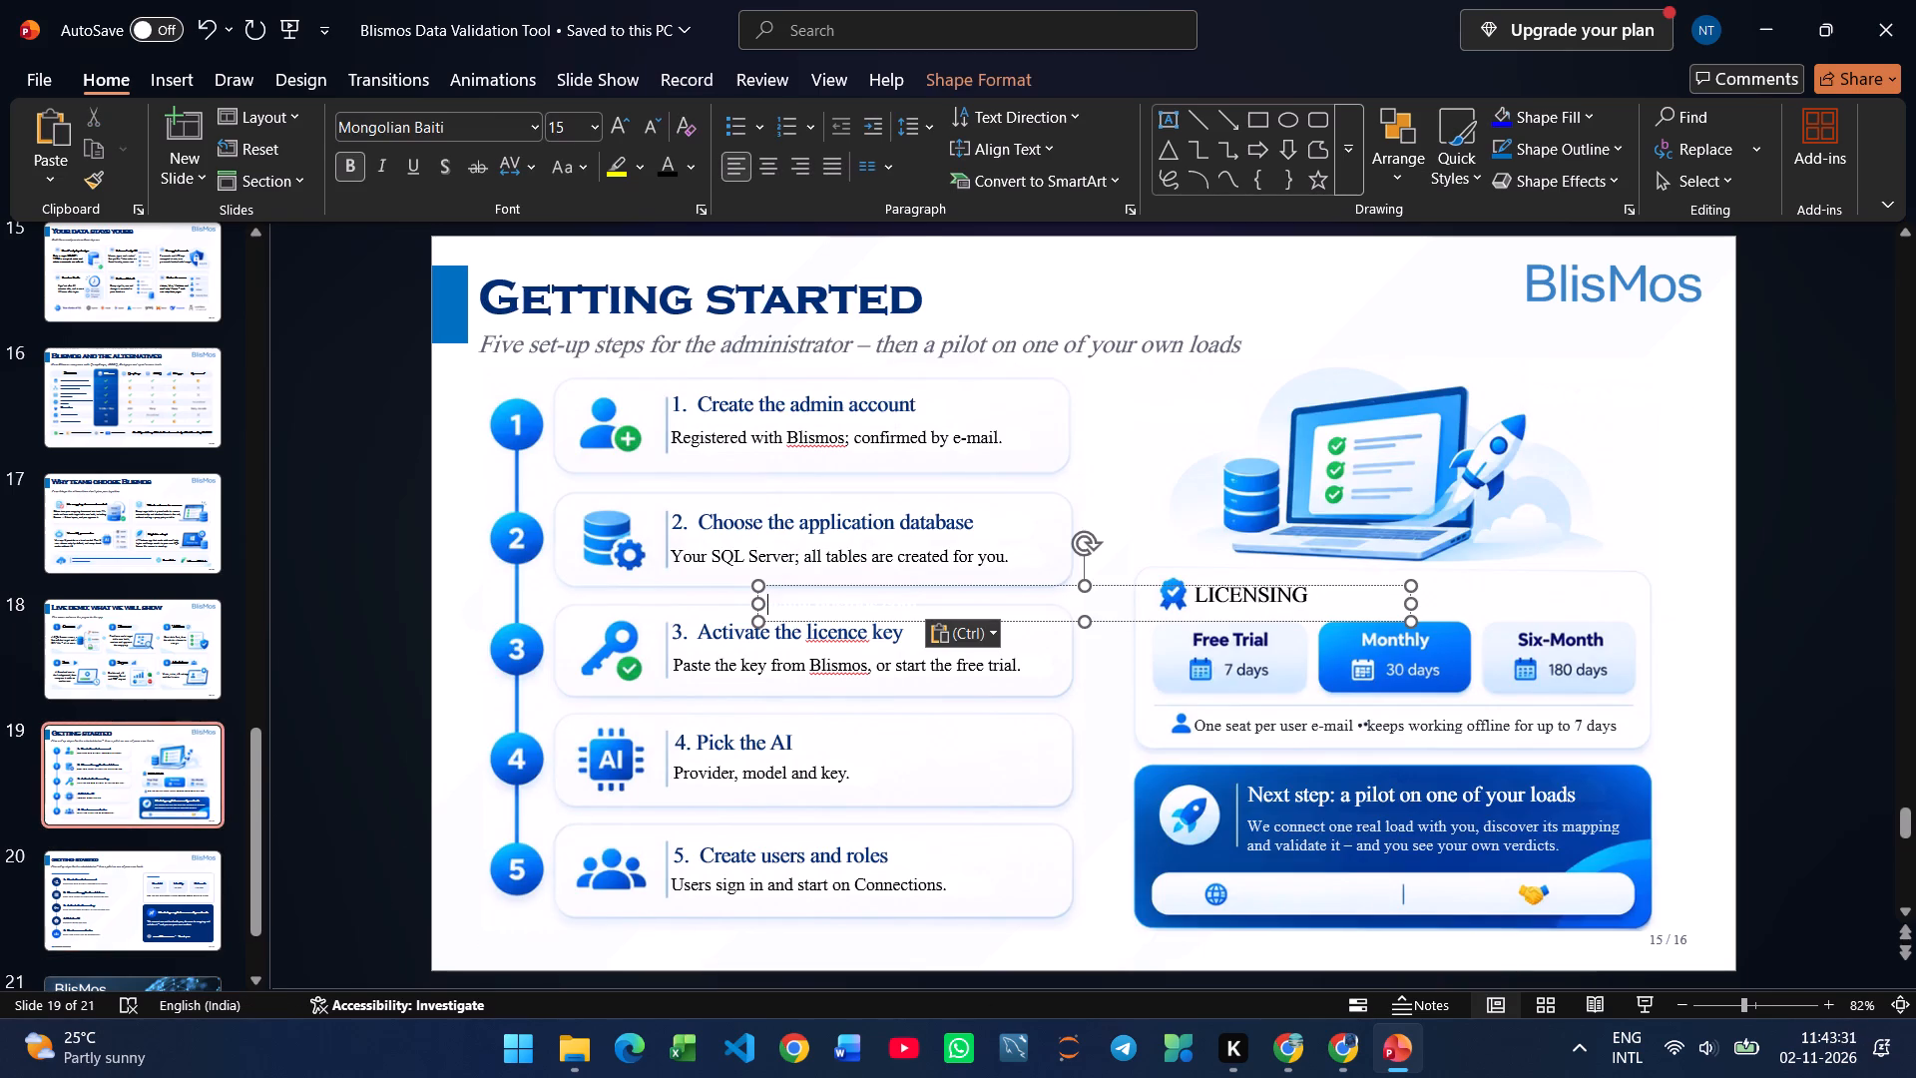
click(826, 627)
click(861, 597)
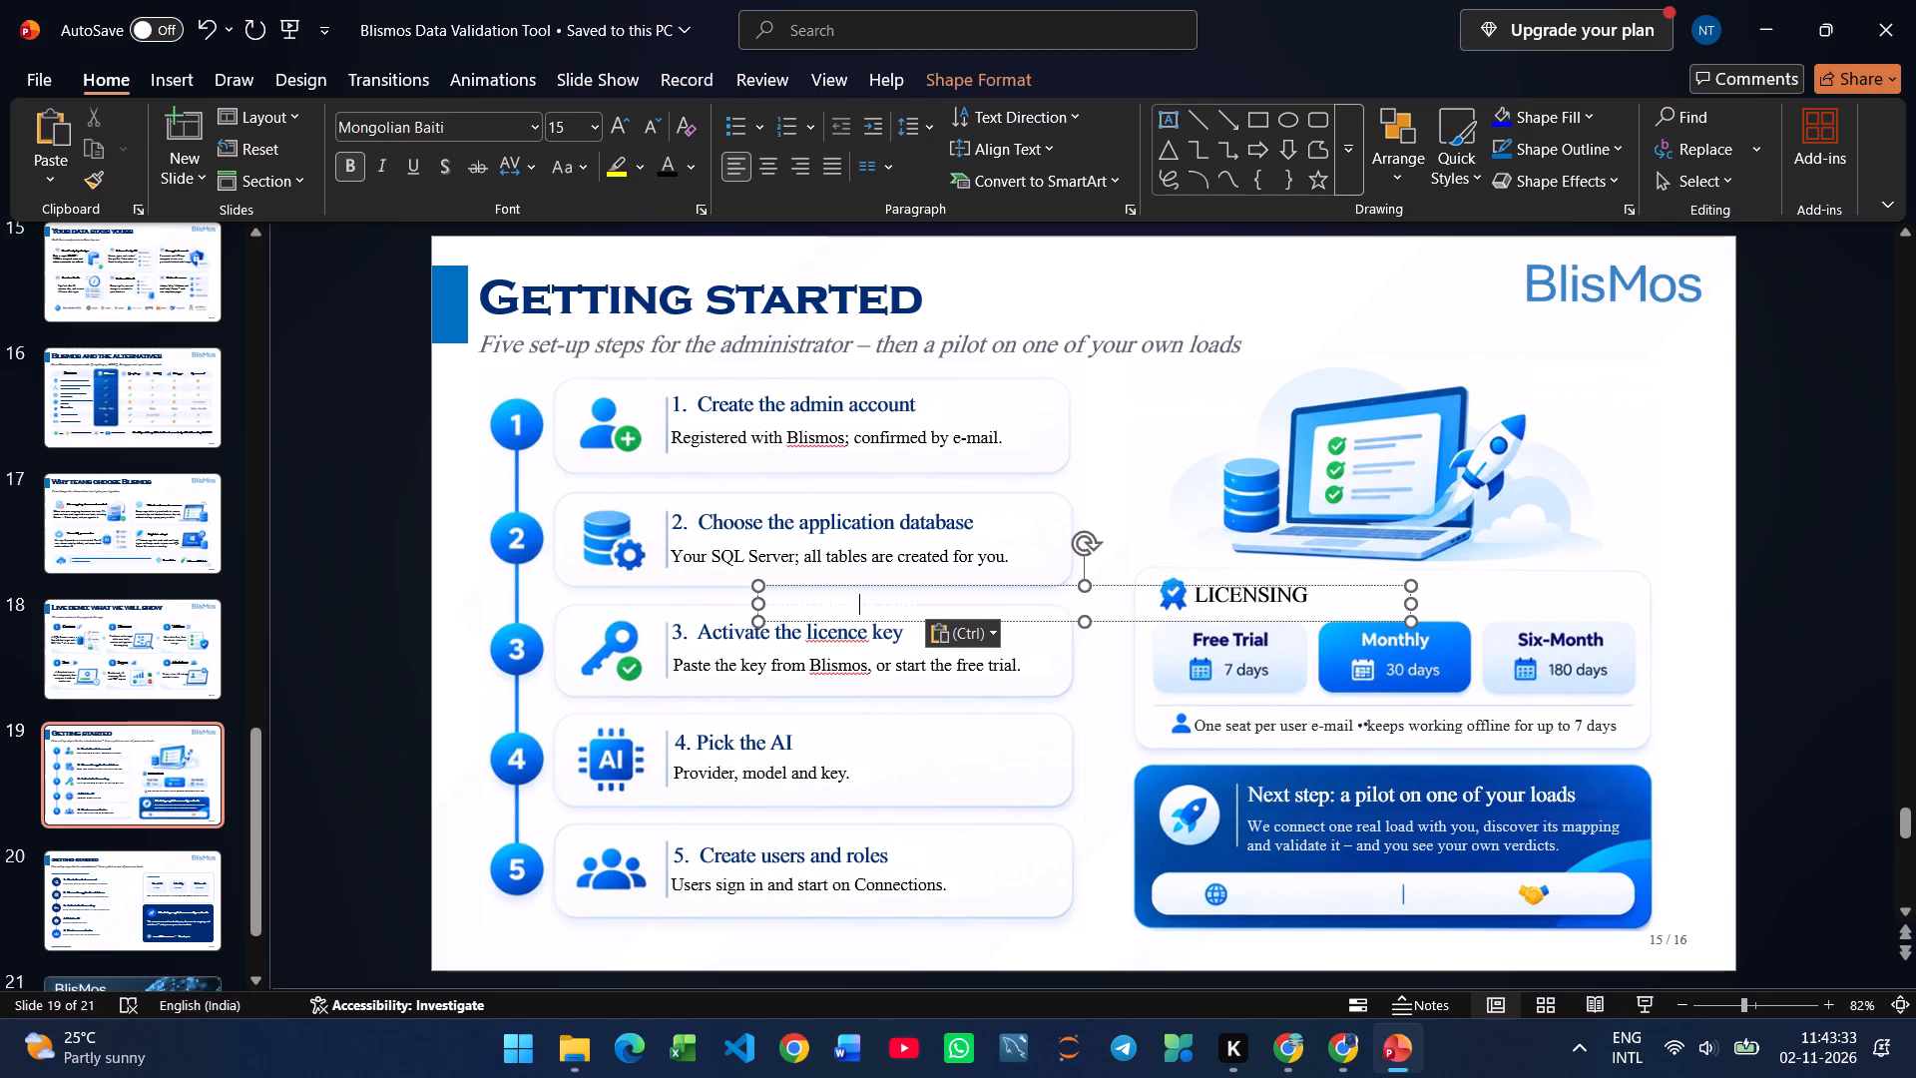
click(879, 623)
click(661, 170)
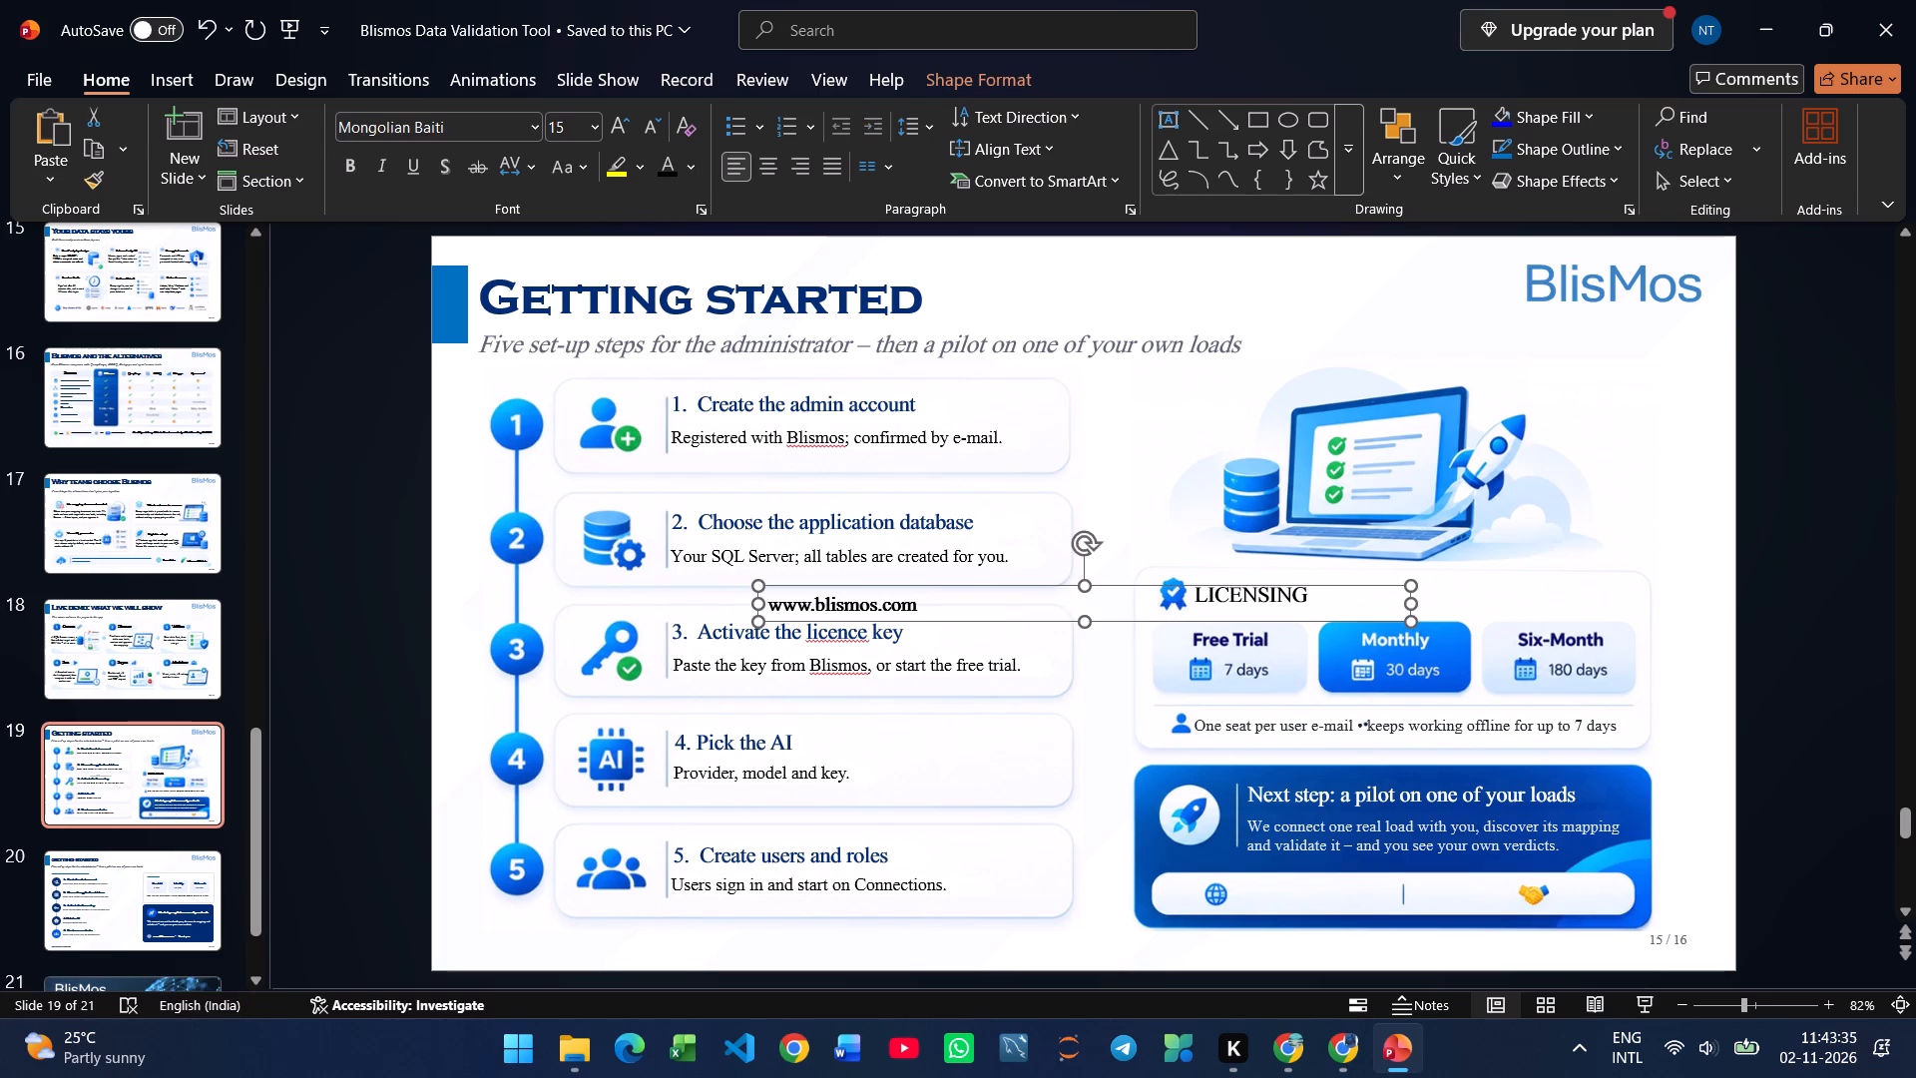
drag(1409, 600, 951, 627)
drag(921, 617, 1258, 822)
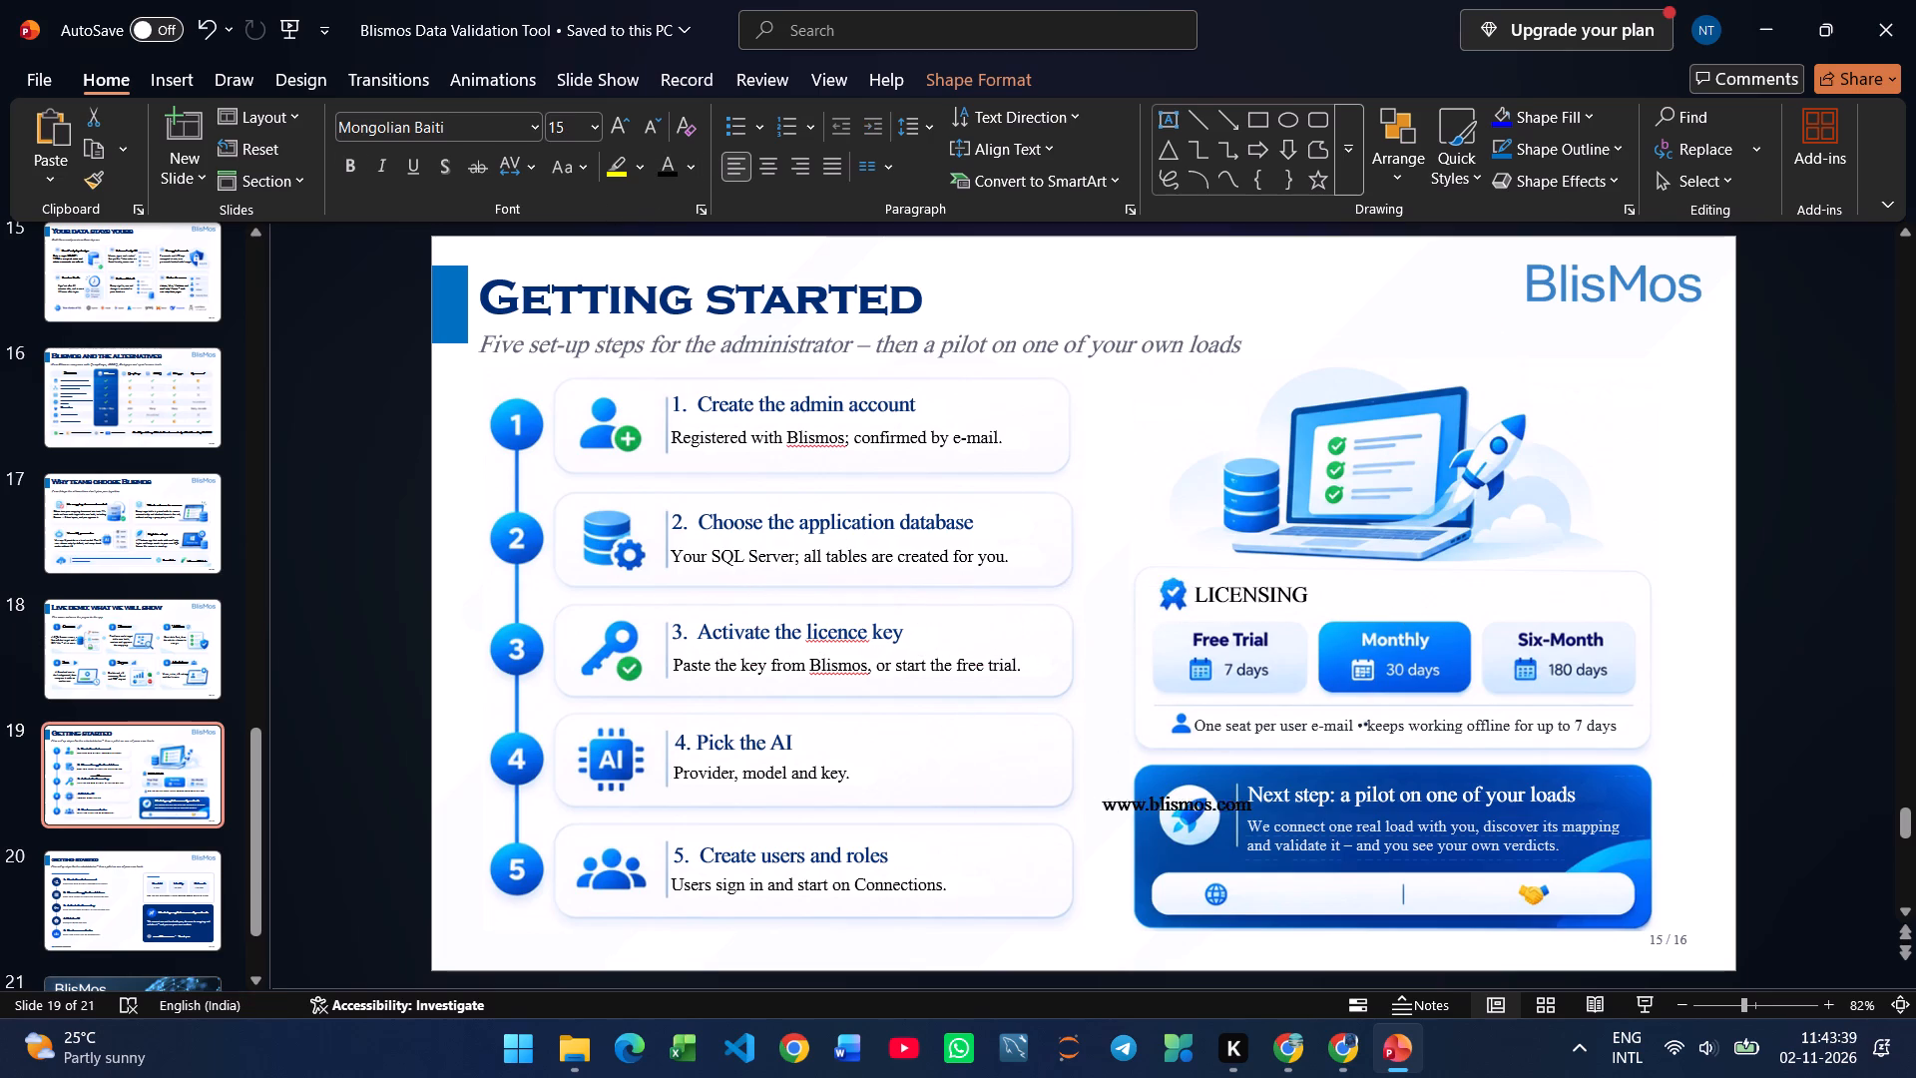
drag(1258, 822, 1391, 905)
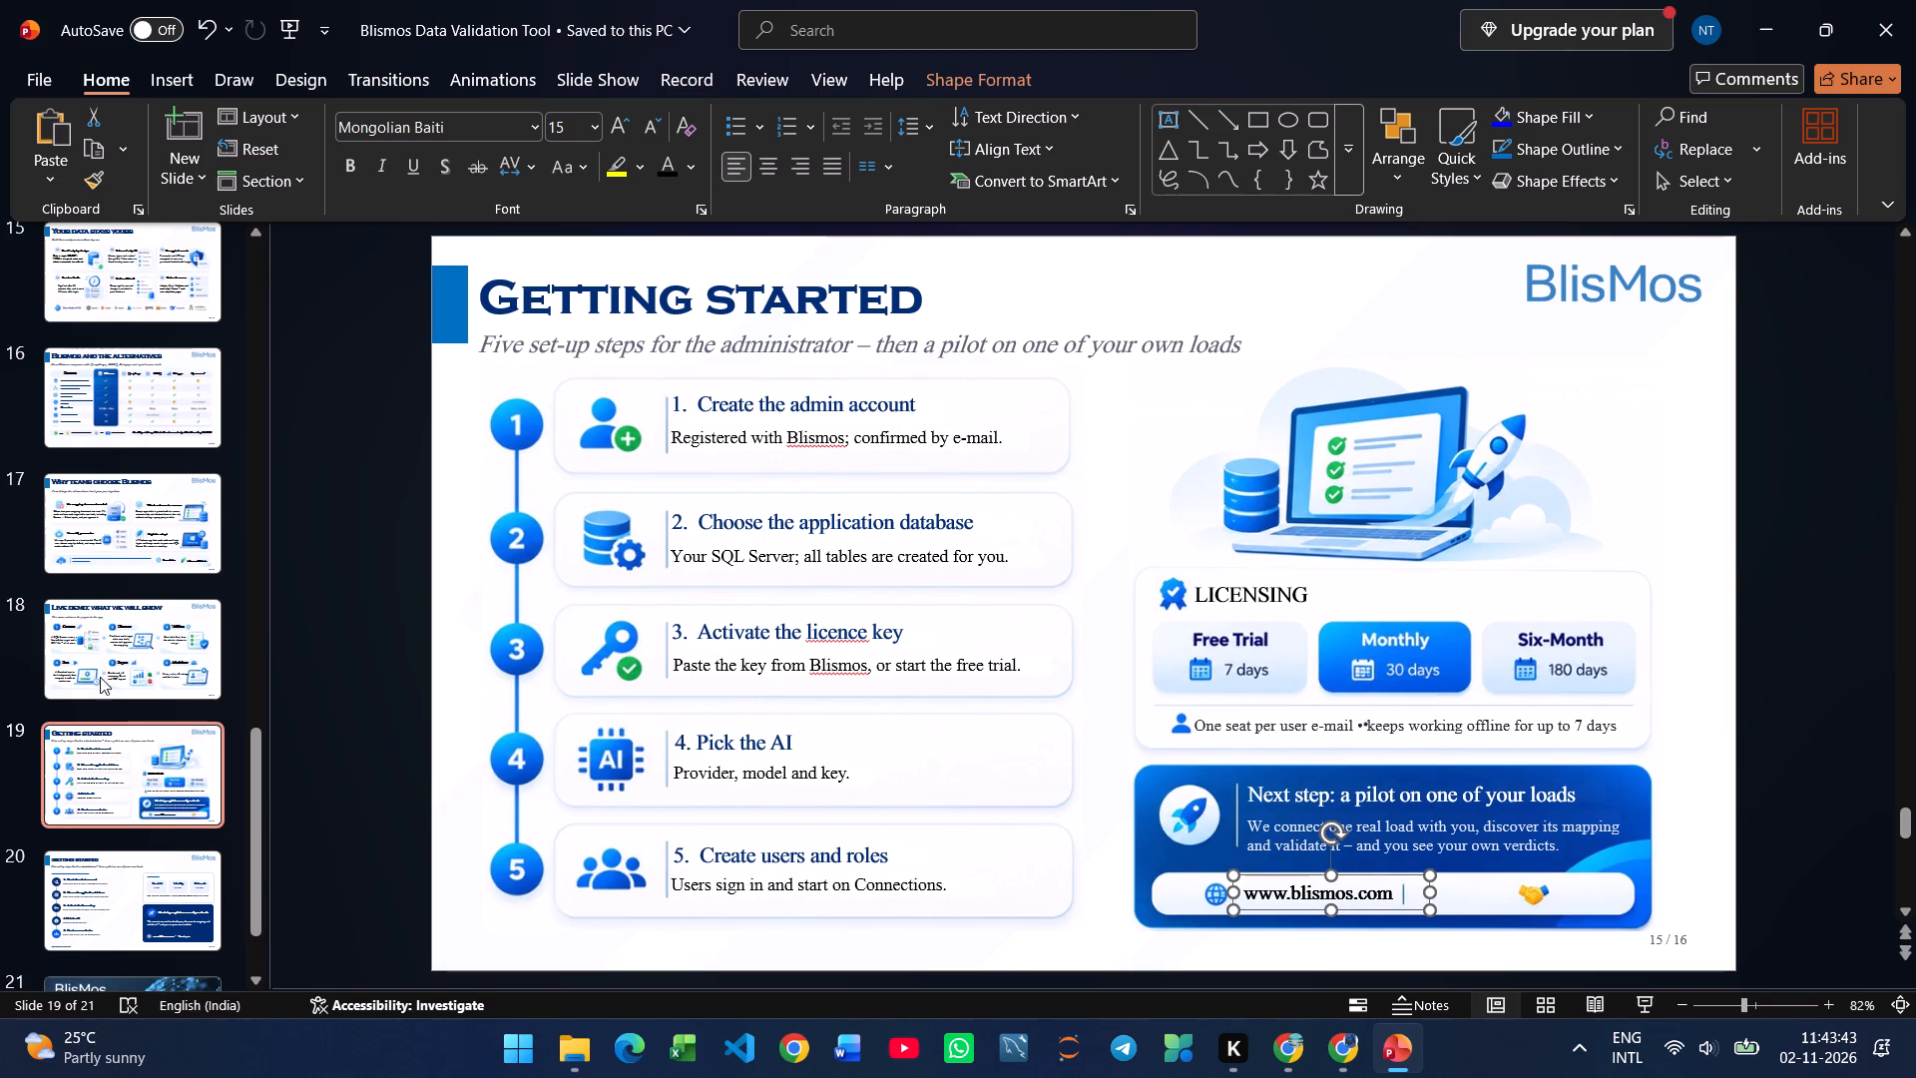
Copy the text "Thank you" from slide 20's dark blue card to slide 19.
click(184, 774)
click(168, 934)
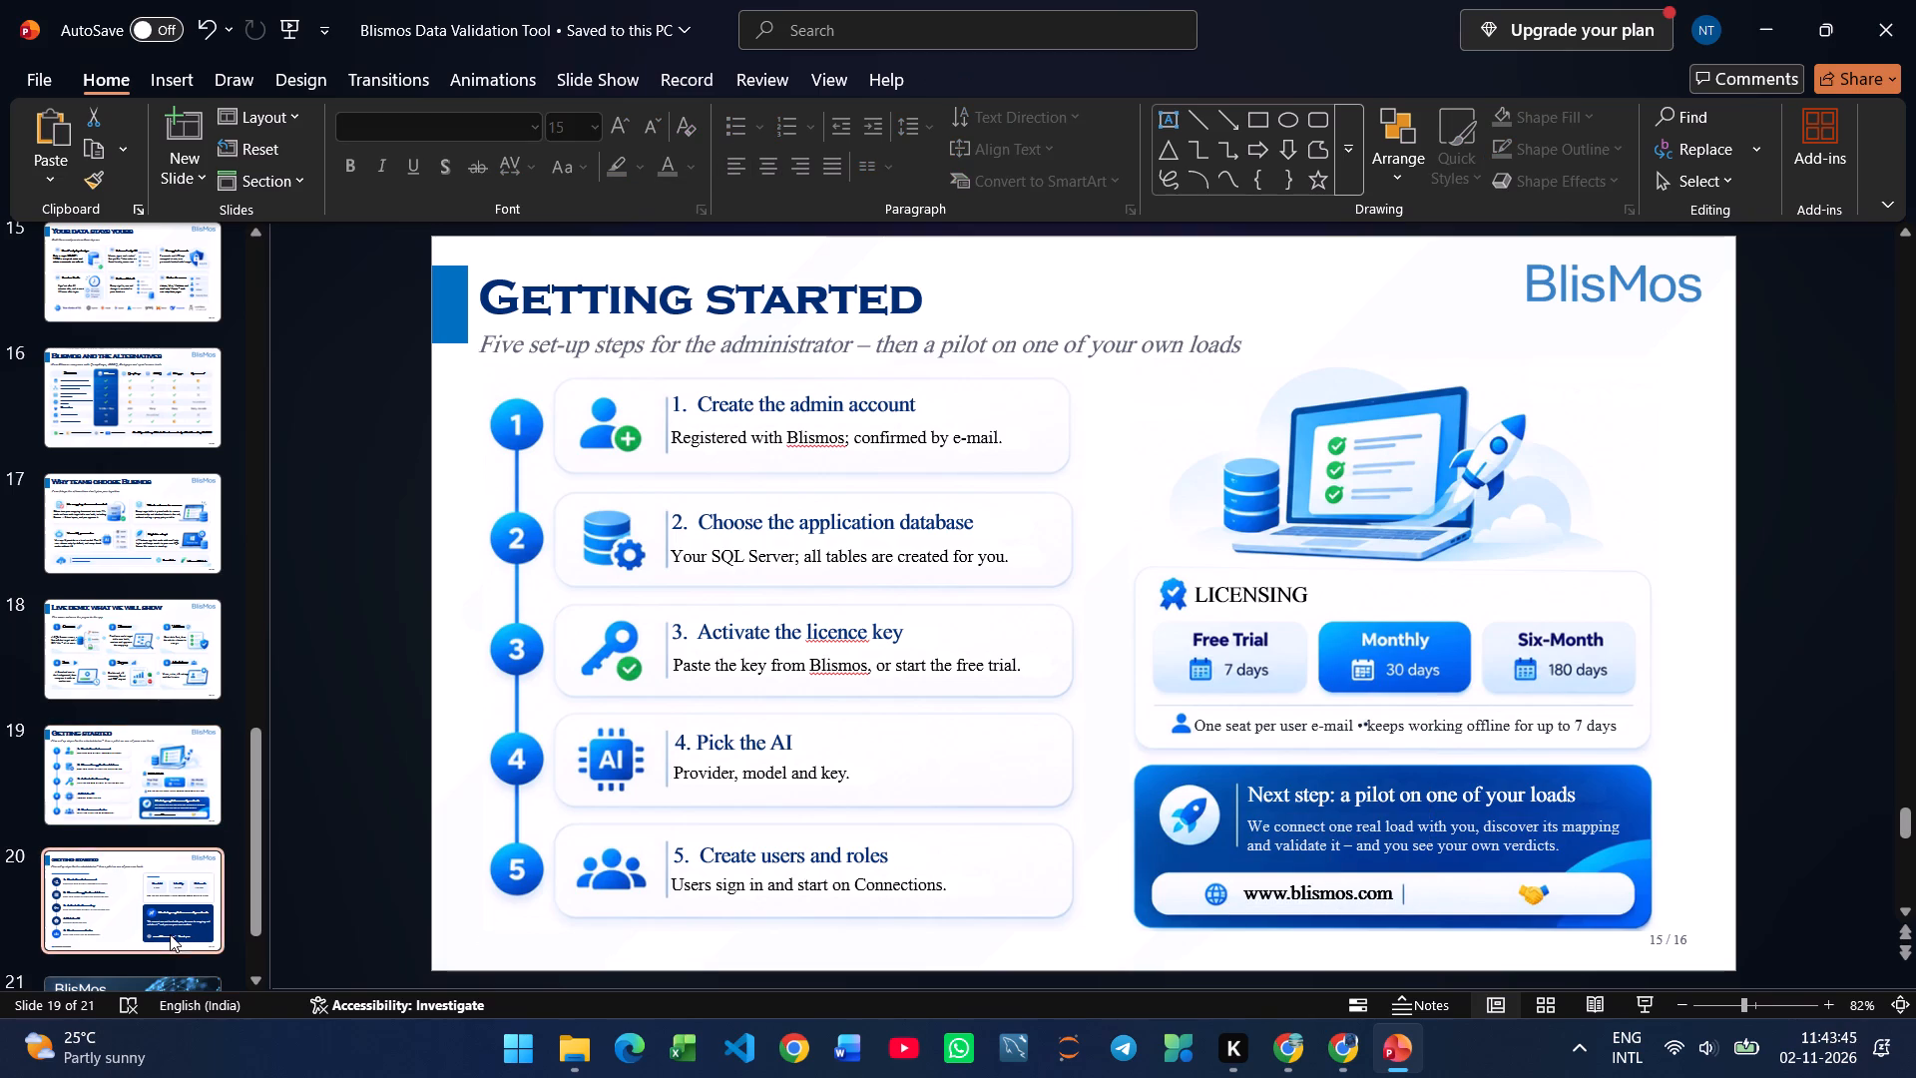
drag(1420, 867, 1526, 874)
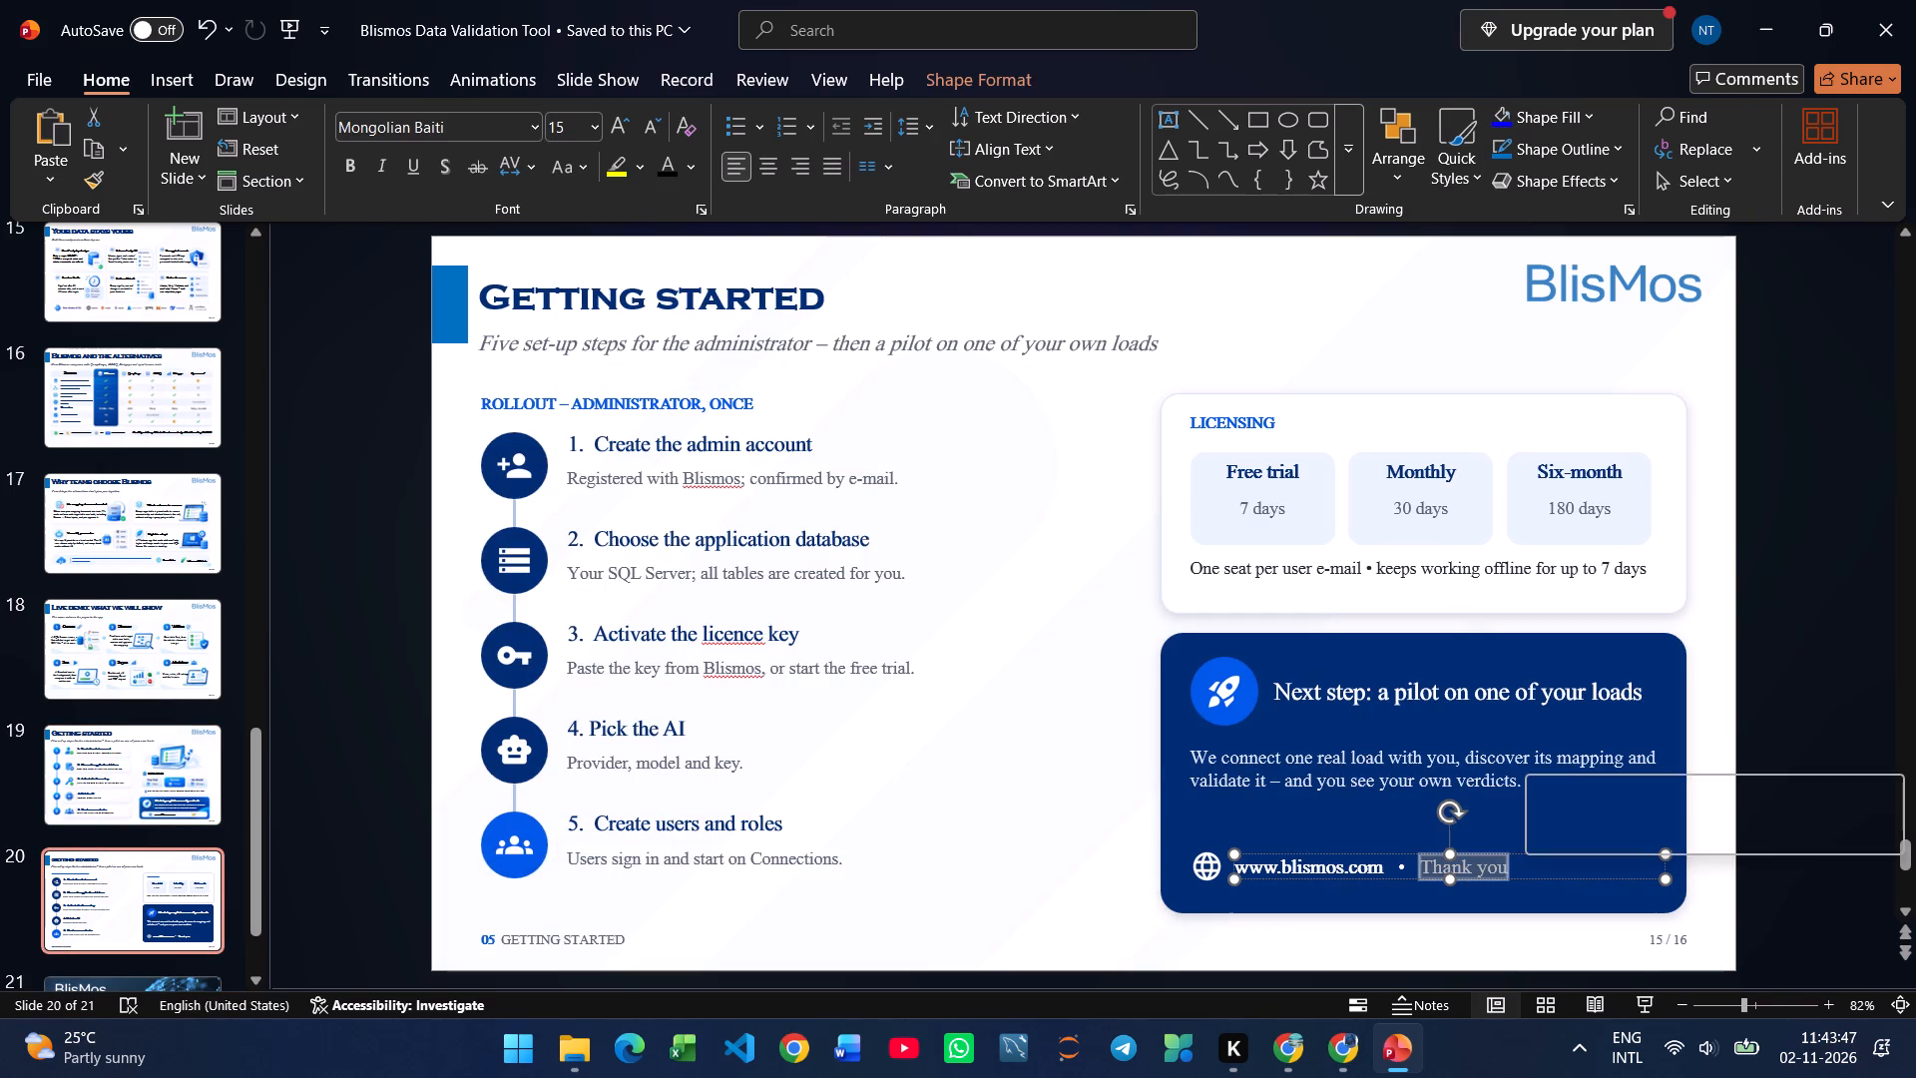
key(ctrl+c)
click(153, 796)
key(ctrl+v)
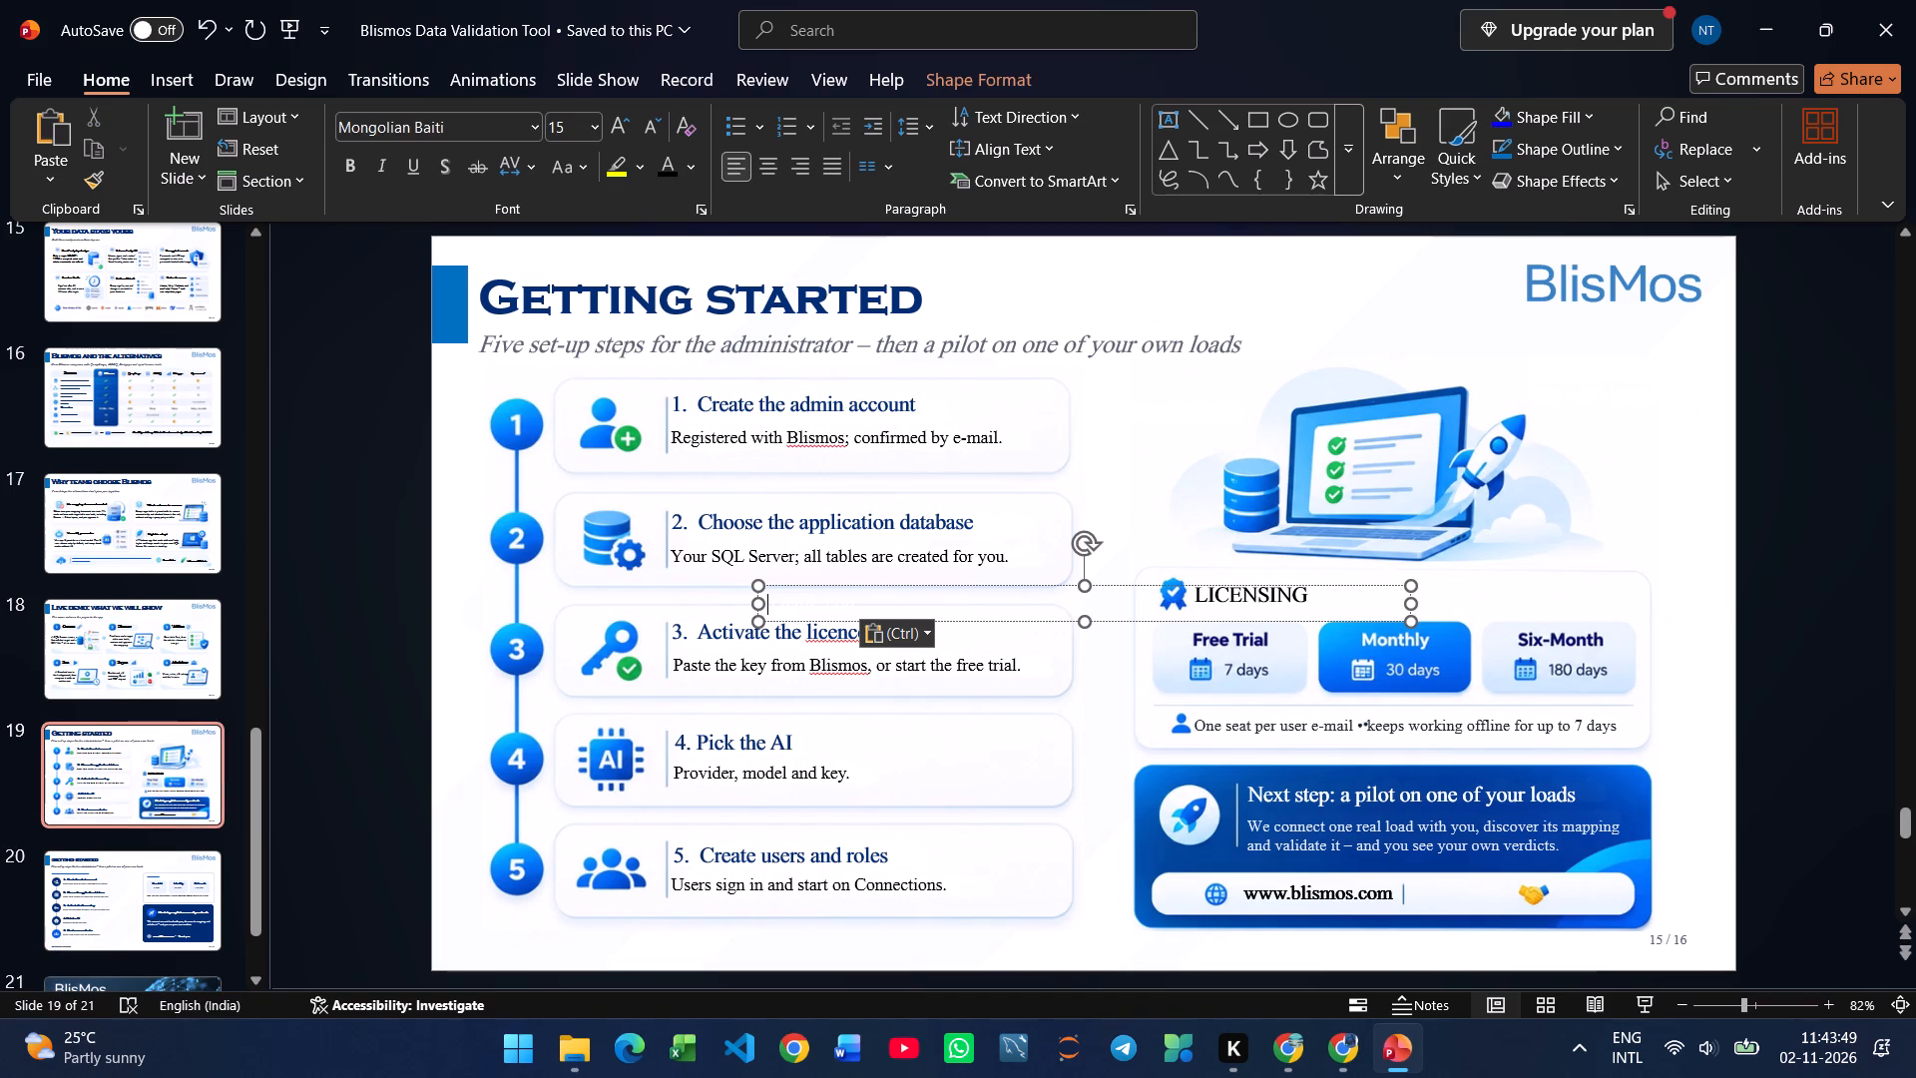
Make "Thank you" black and bold, narrow its text box and place it between the white strip's divider and handshake icon.
drag(1415, 604, 1025, 612)
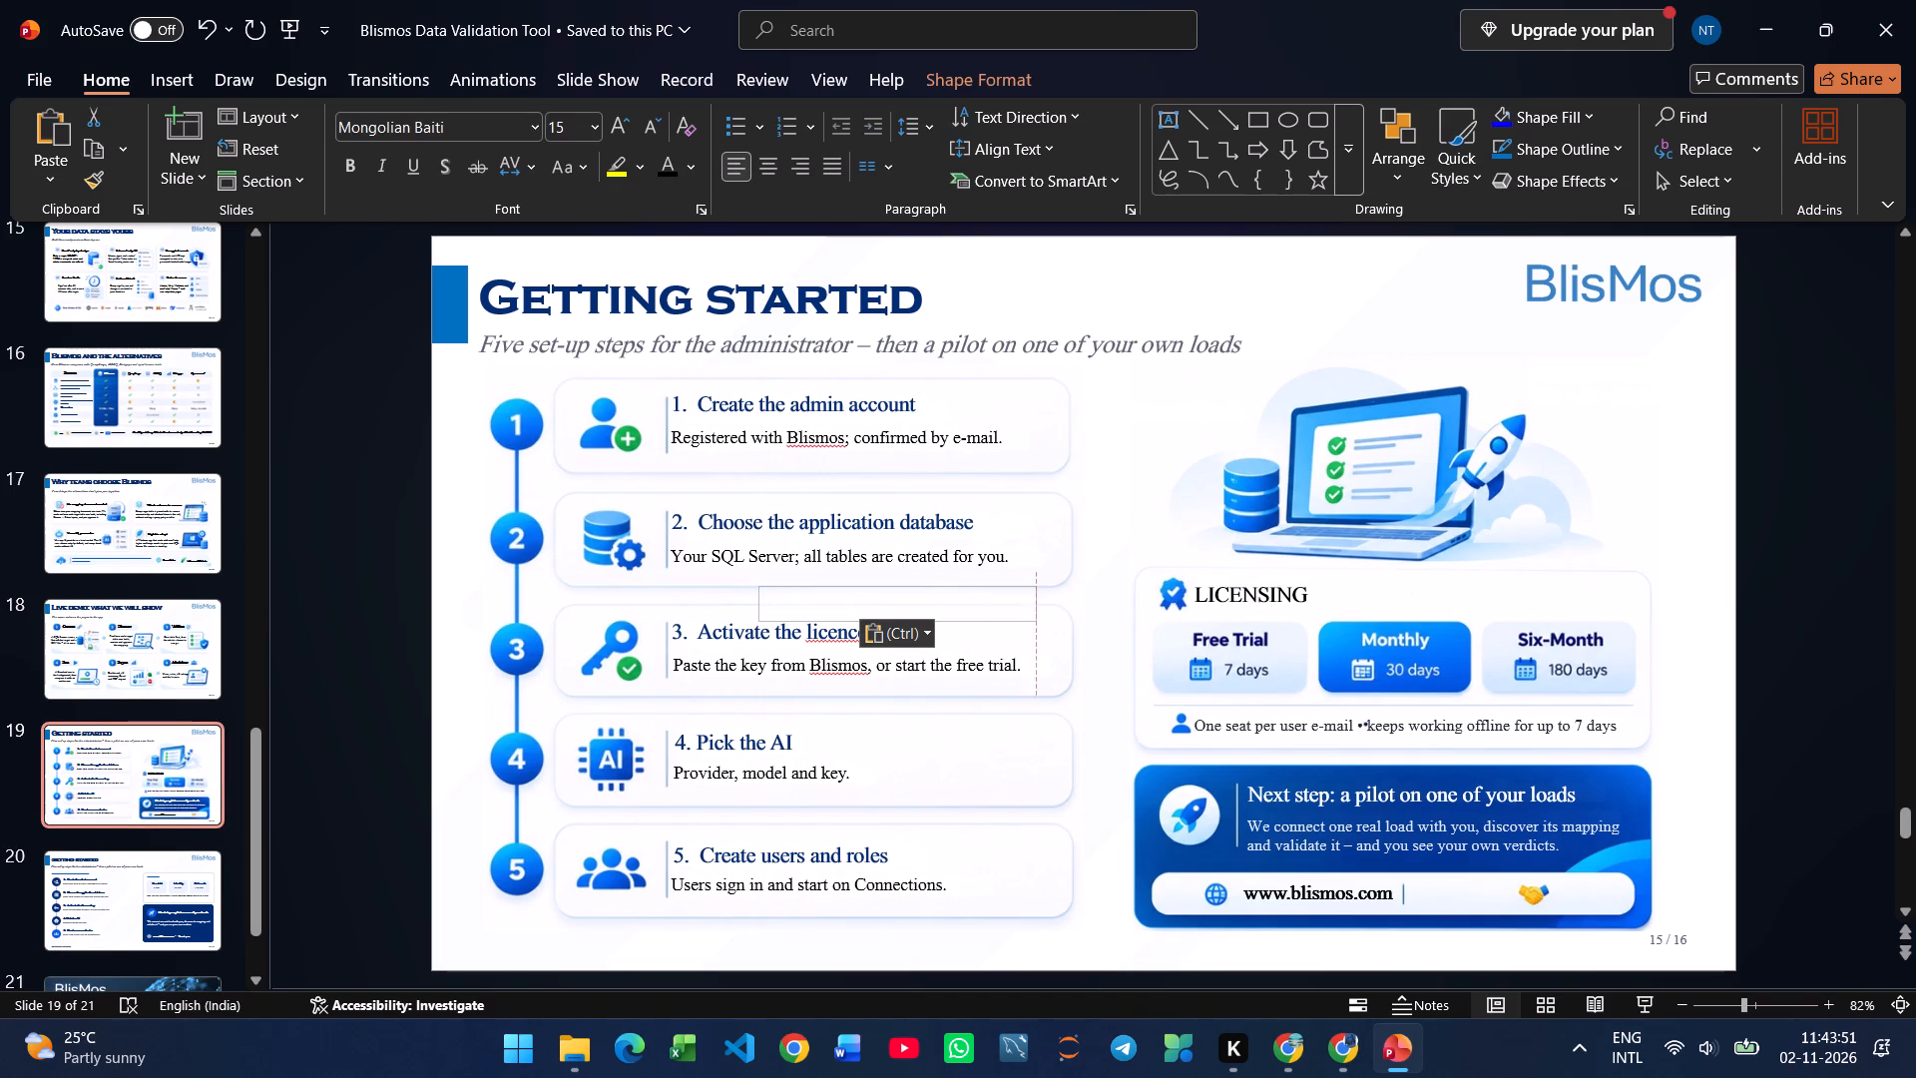
drag(1025, 612, 950, 602)
click(651, 170)
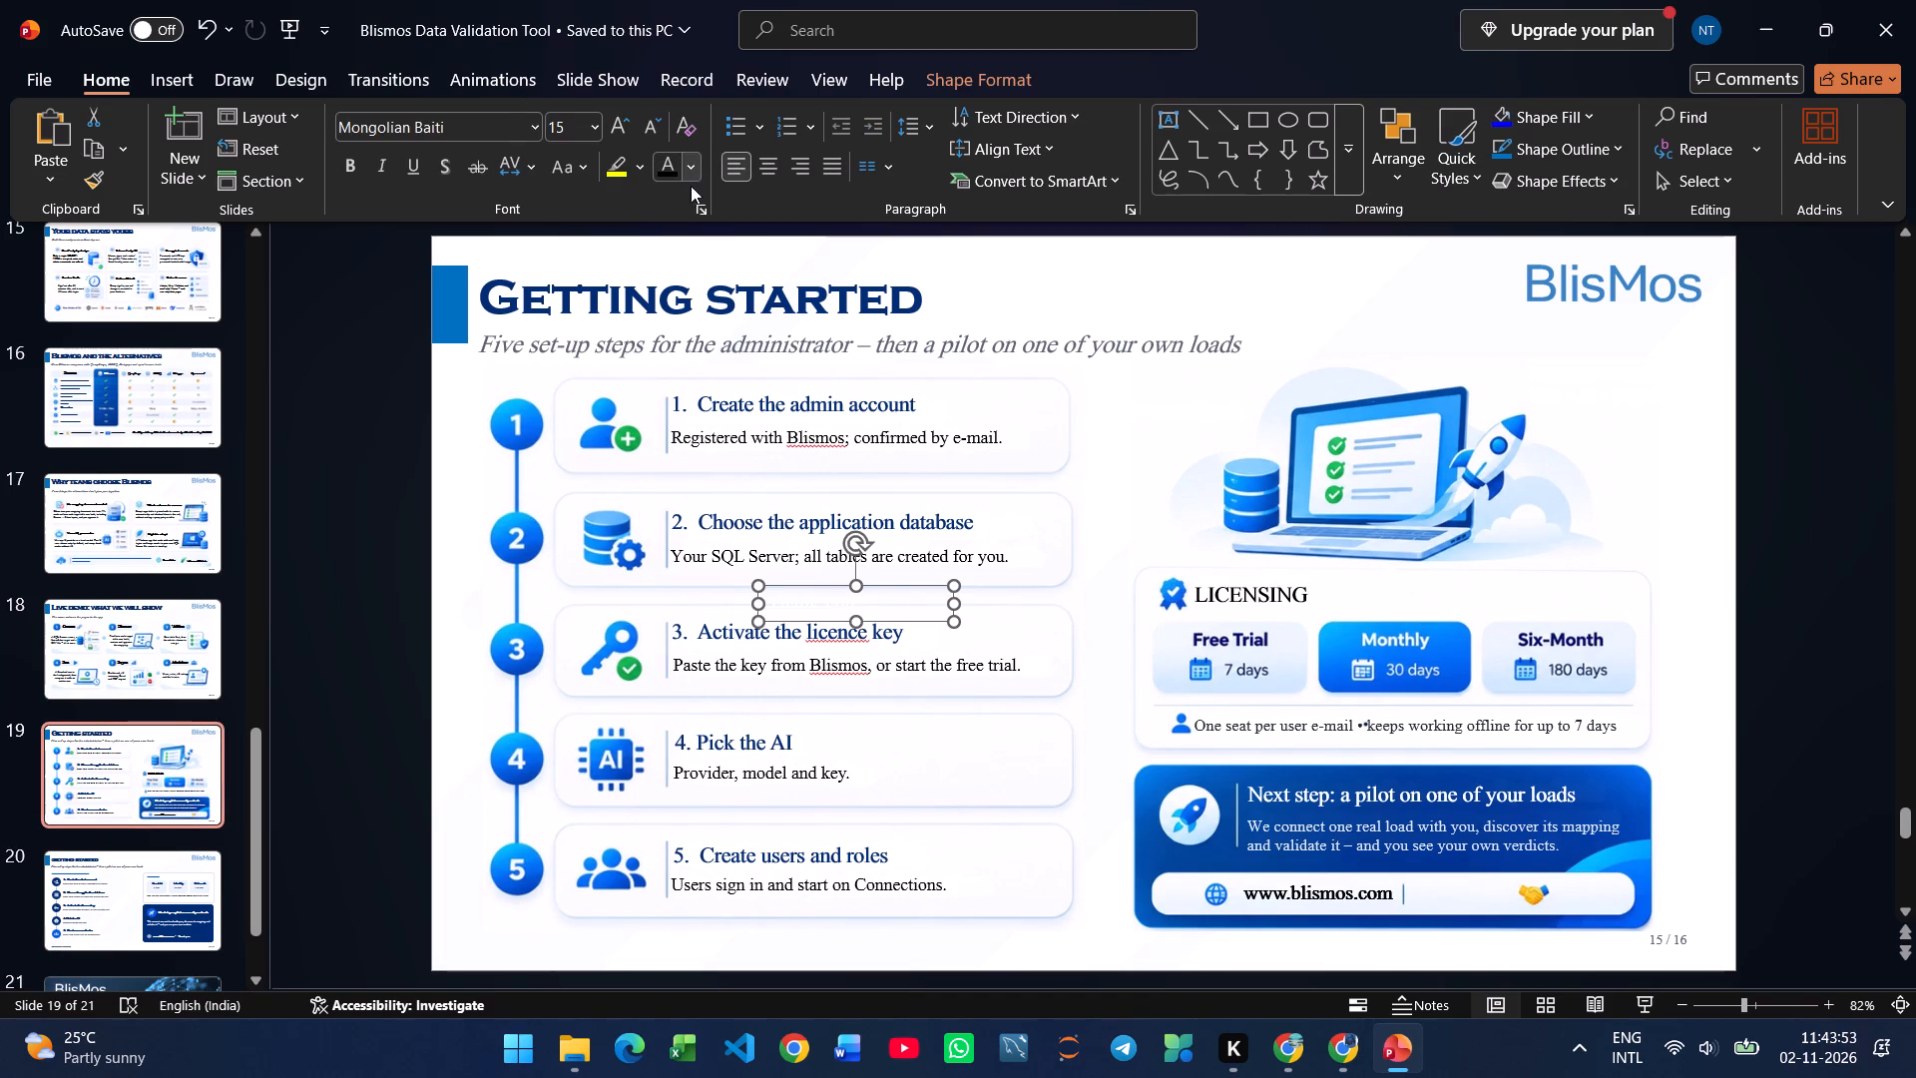
click(668, 169)
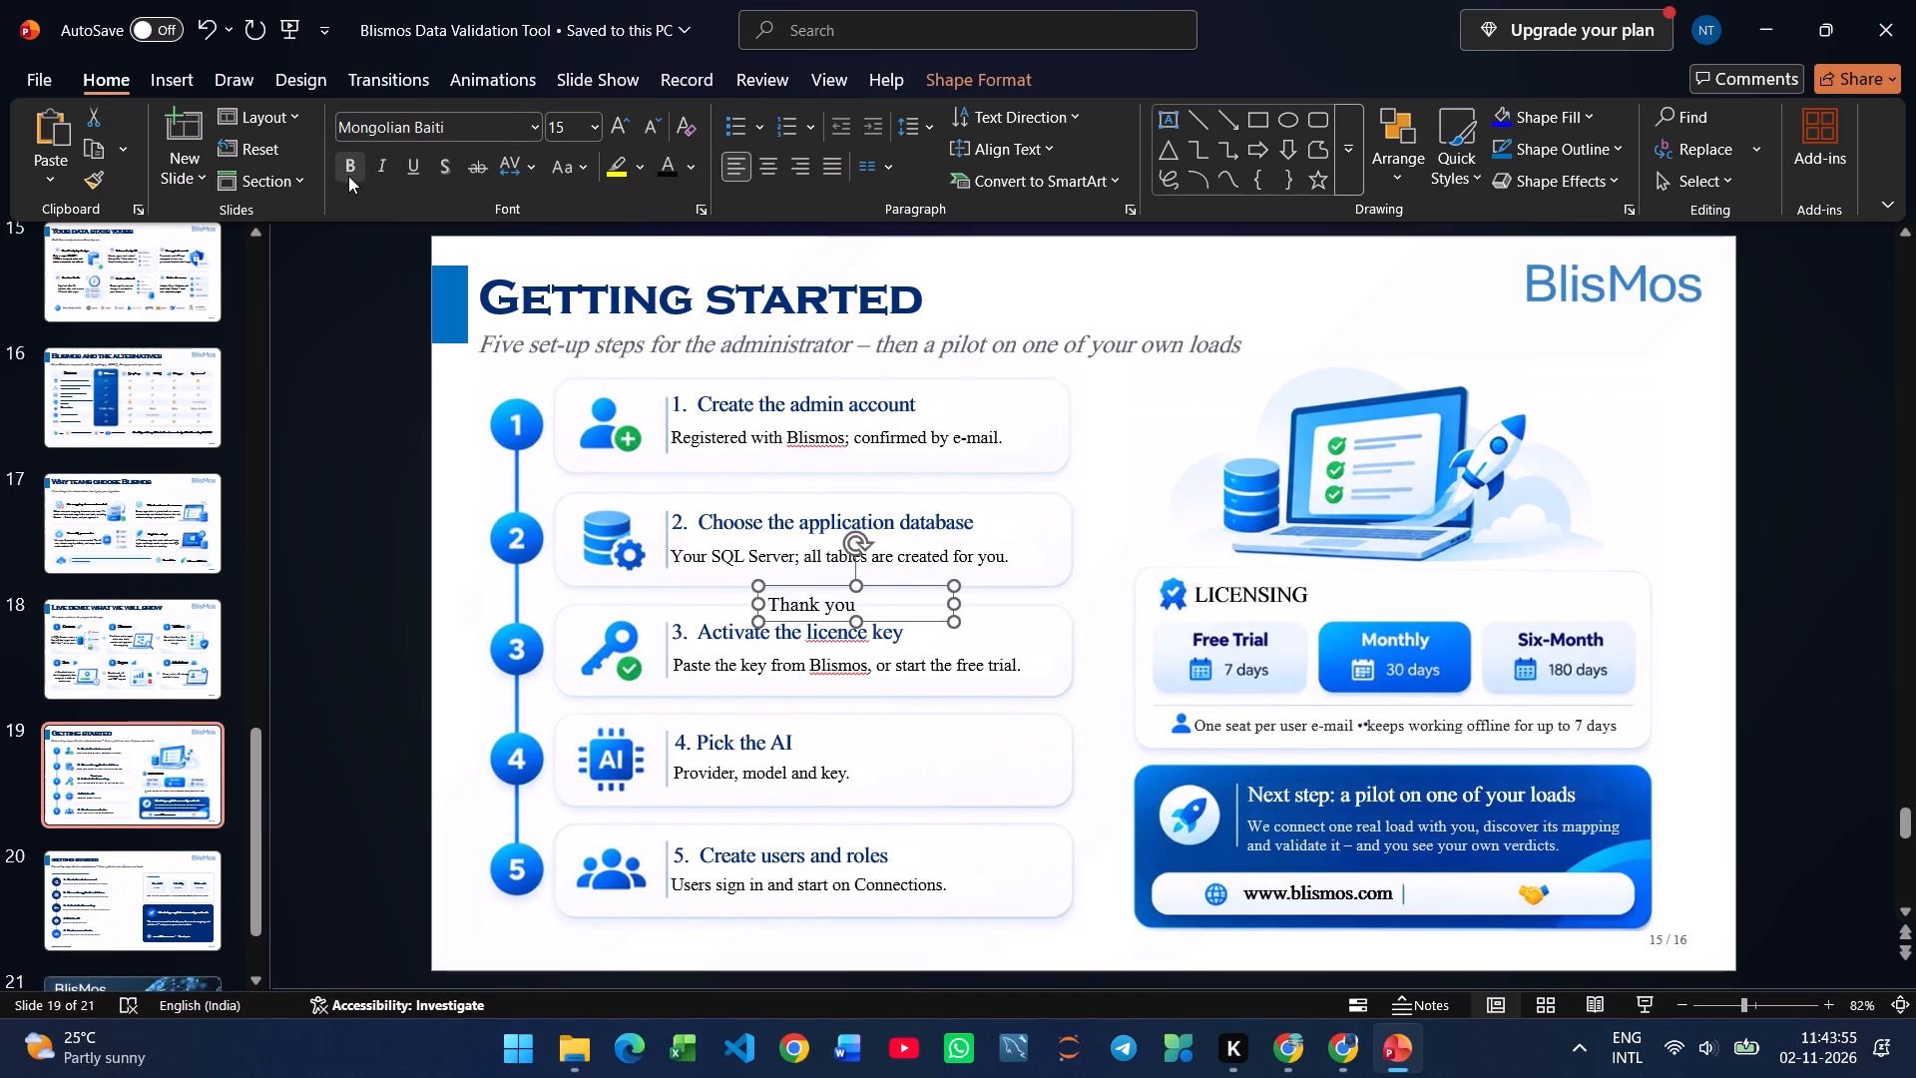
click(348, 176)
drag(953, 601, 891, 601)
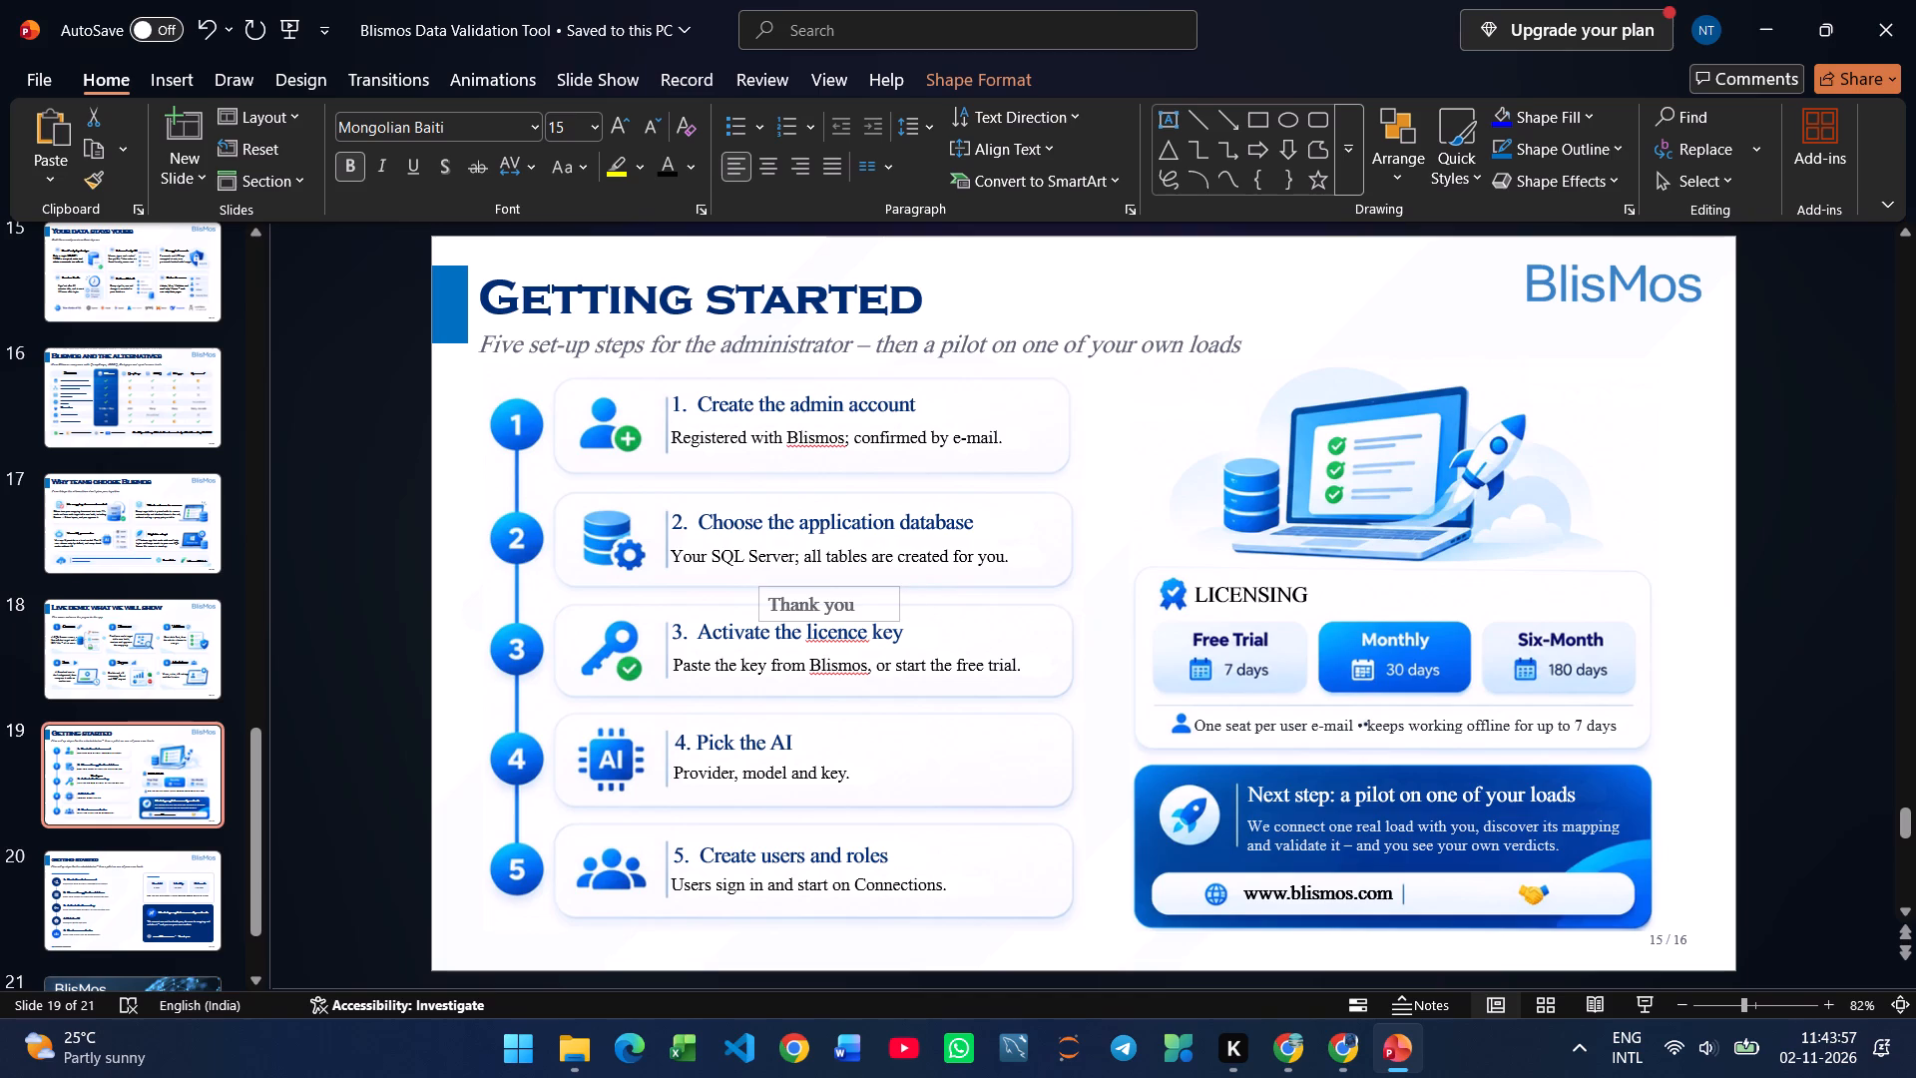
drag(891, 601, 888, 601)
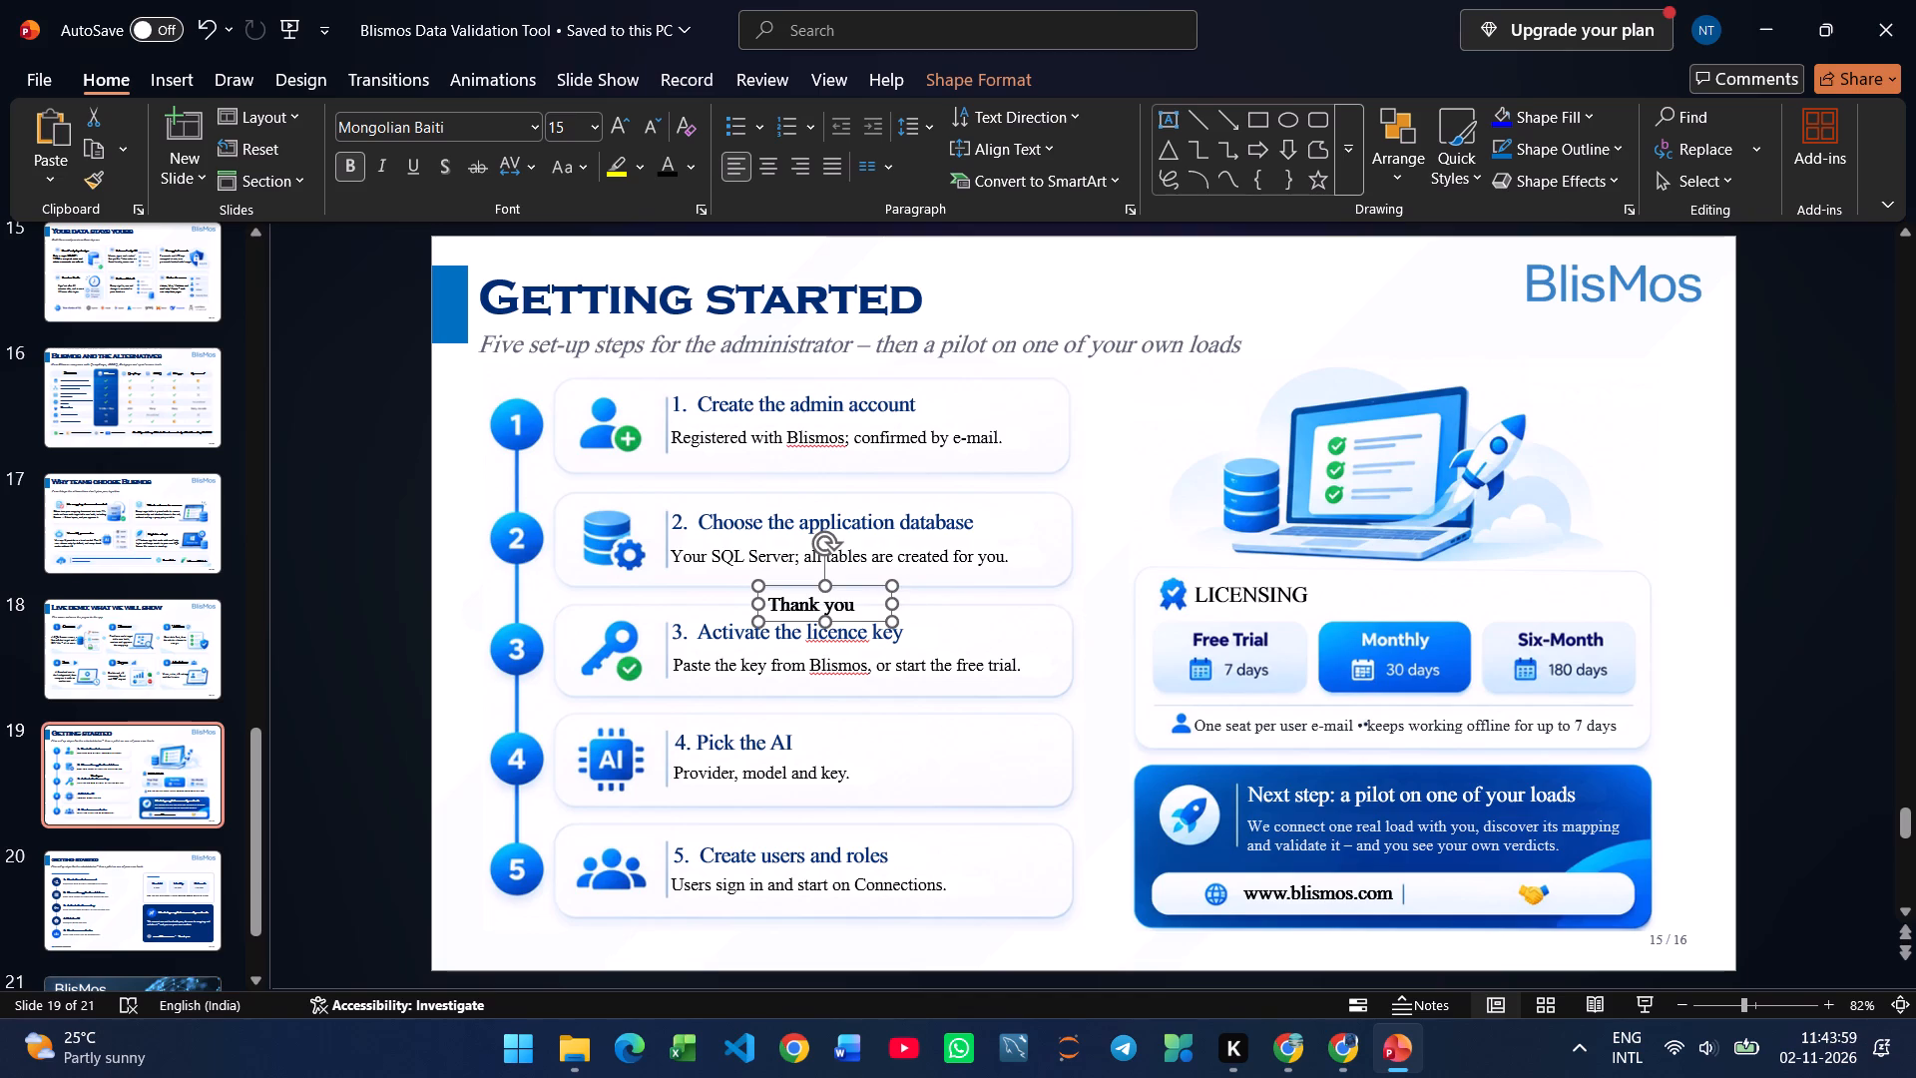
drag(854, 618, 1515, 911)
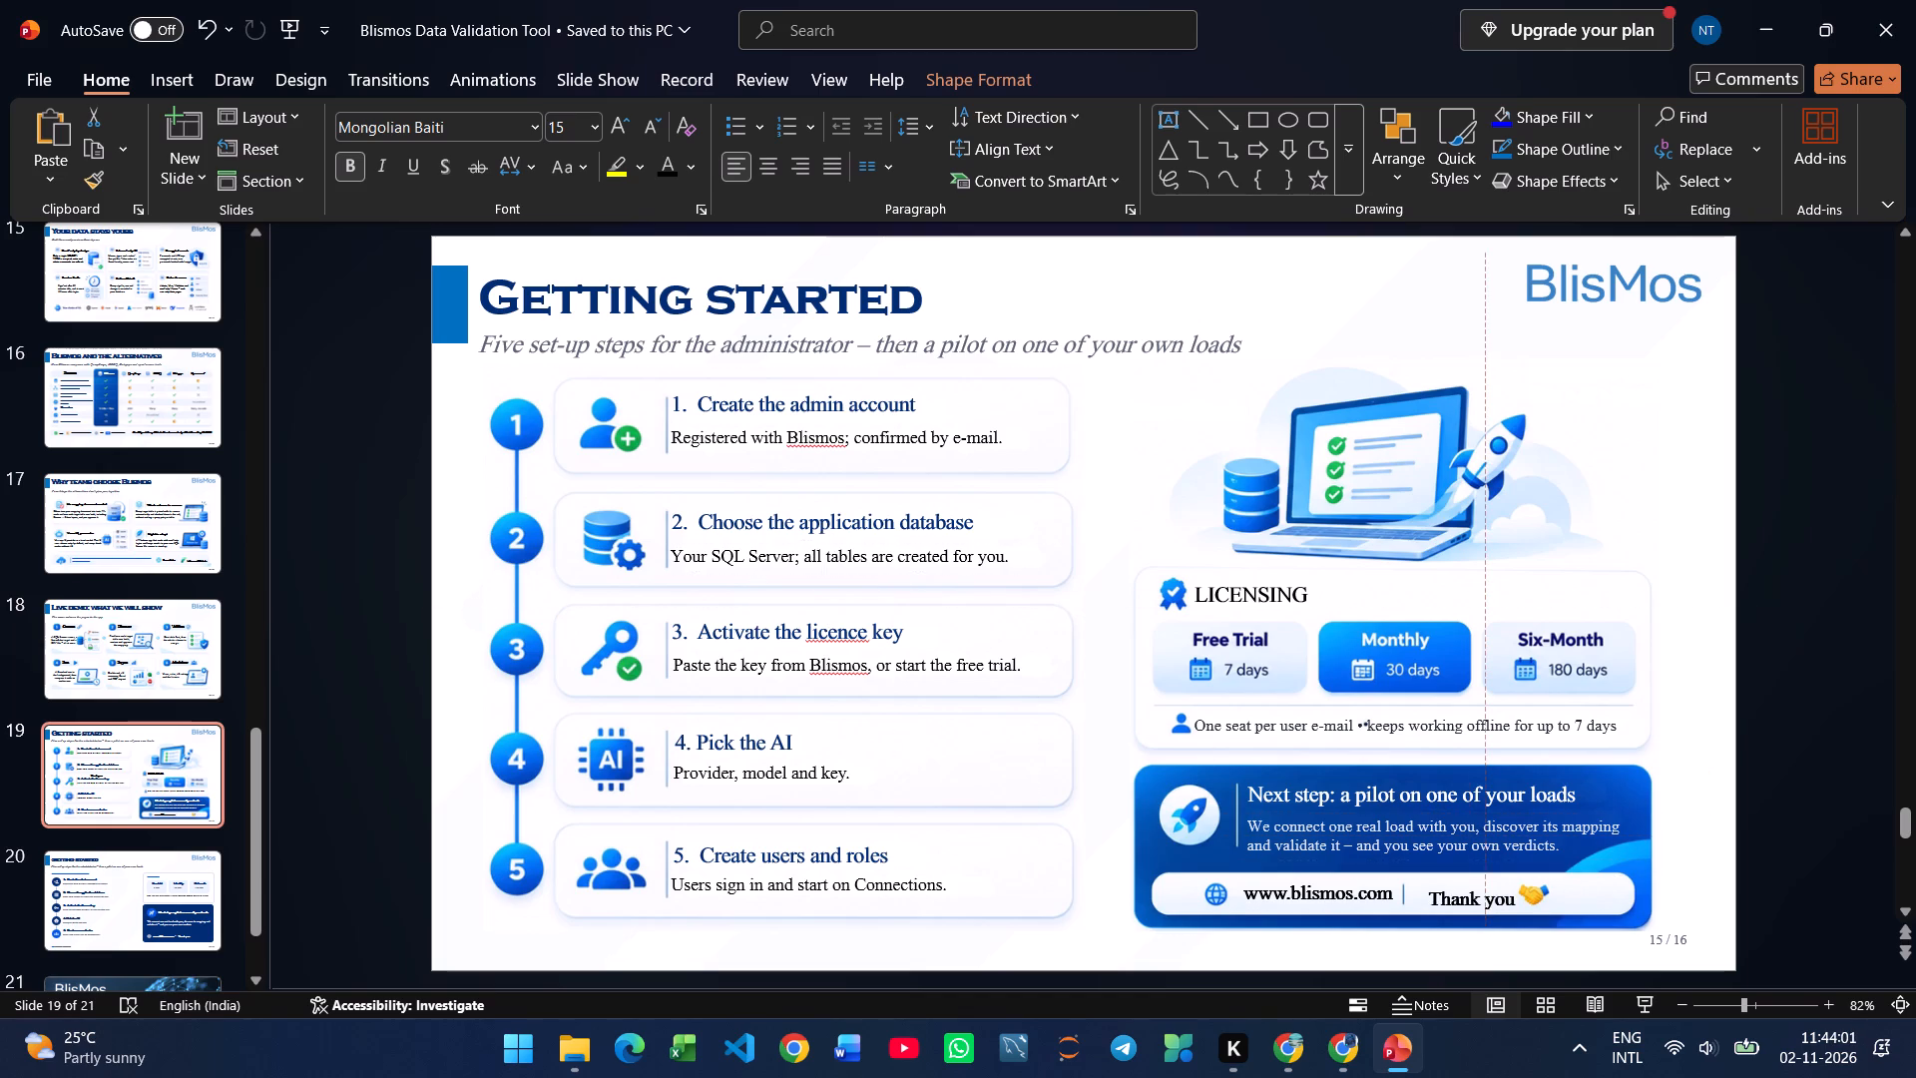
drag(1515, 911, 1506, 908)
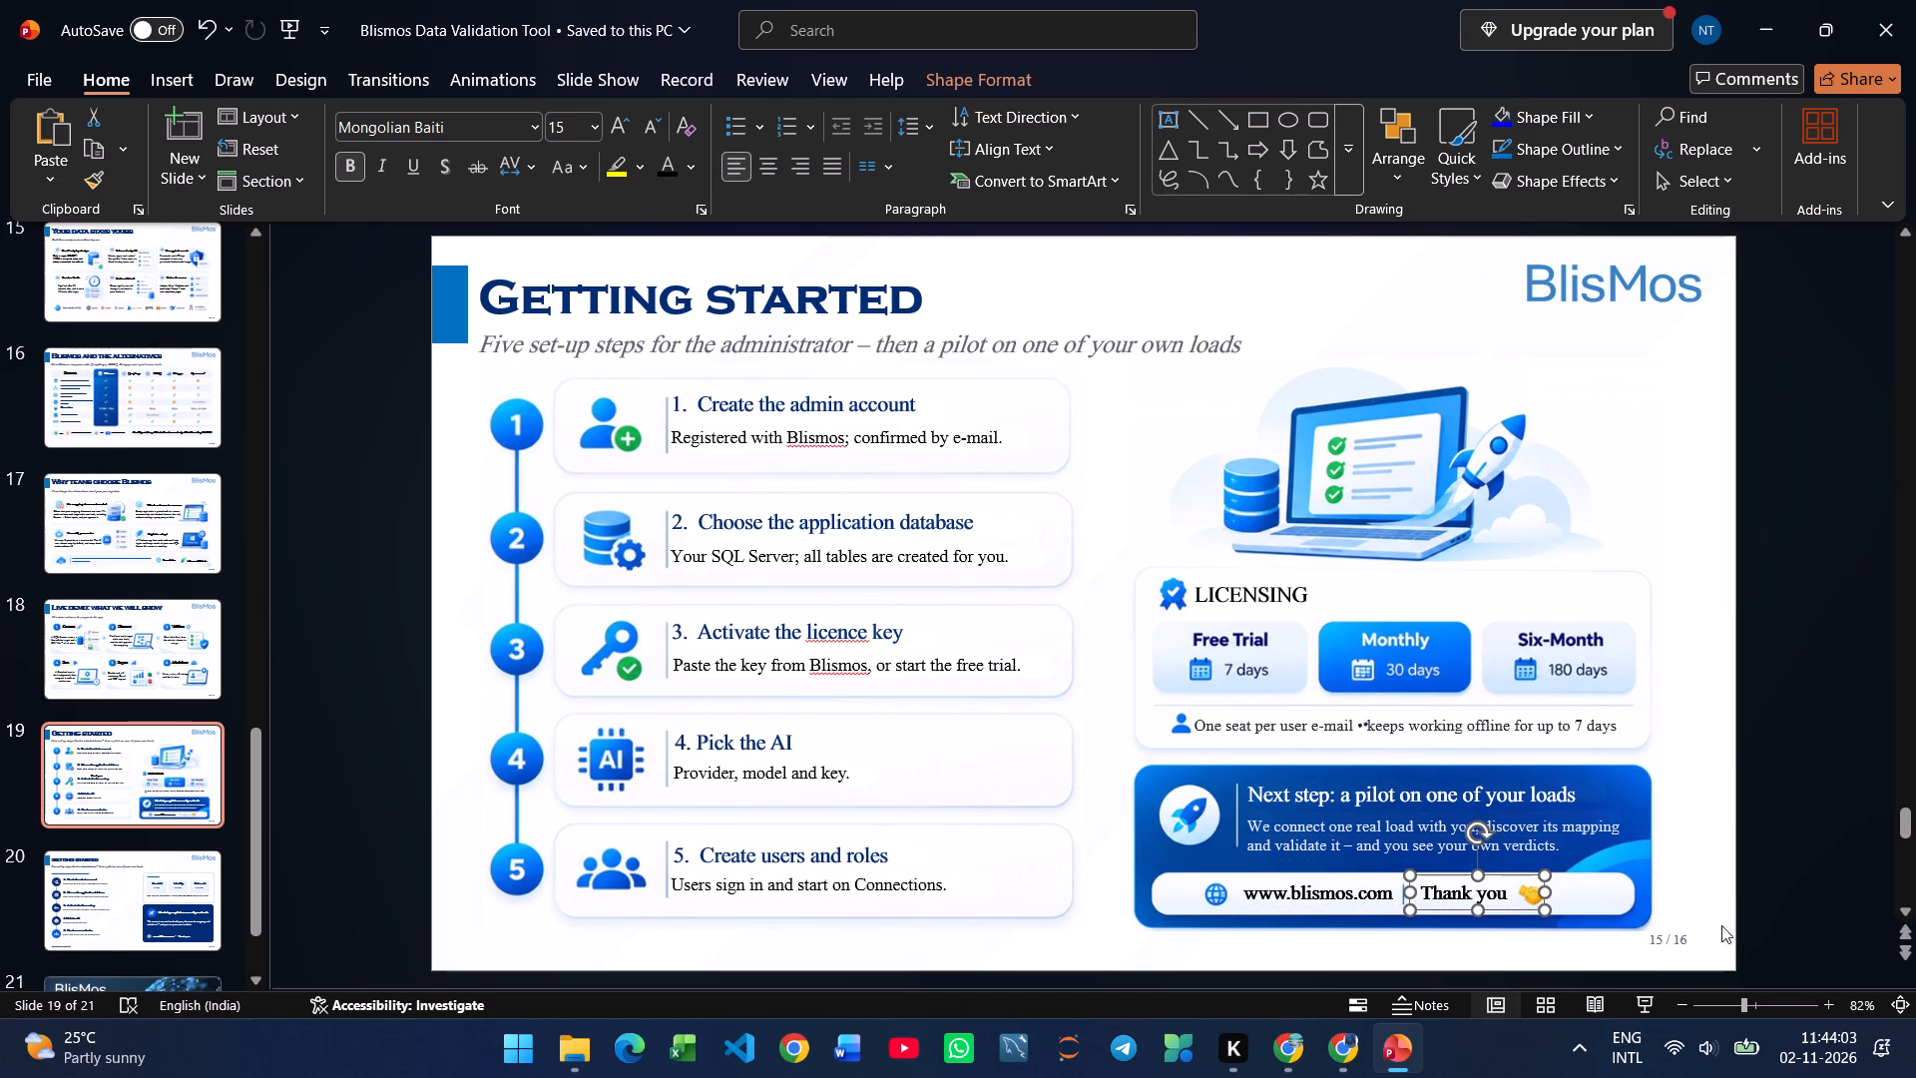
Deselect the "Thank you" text on slide 19 and save the presentation.
click(1707, 841)
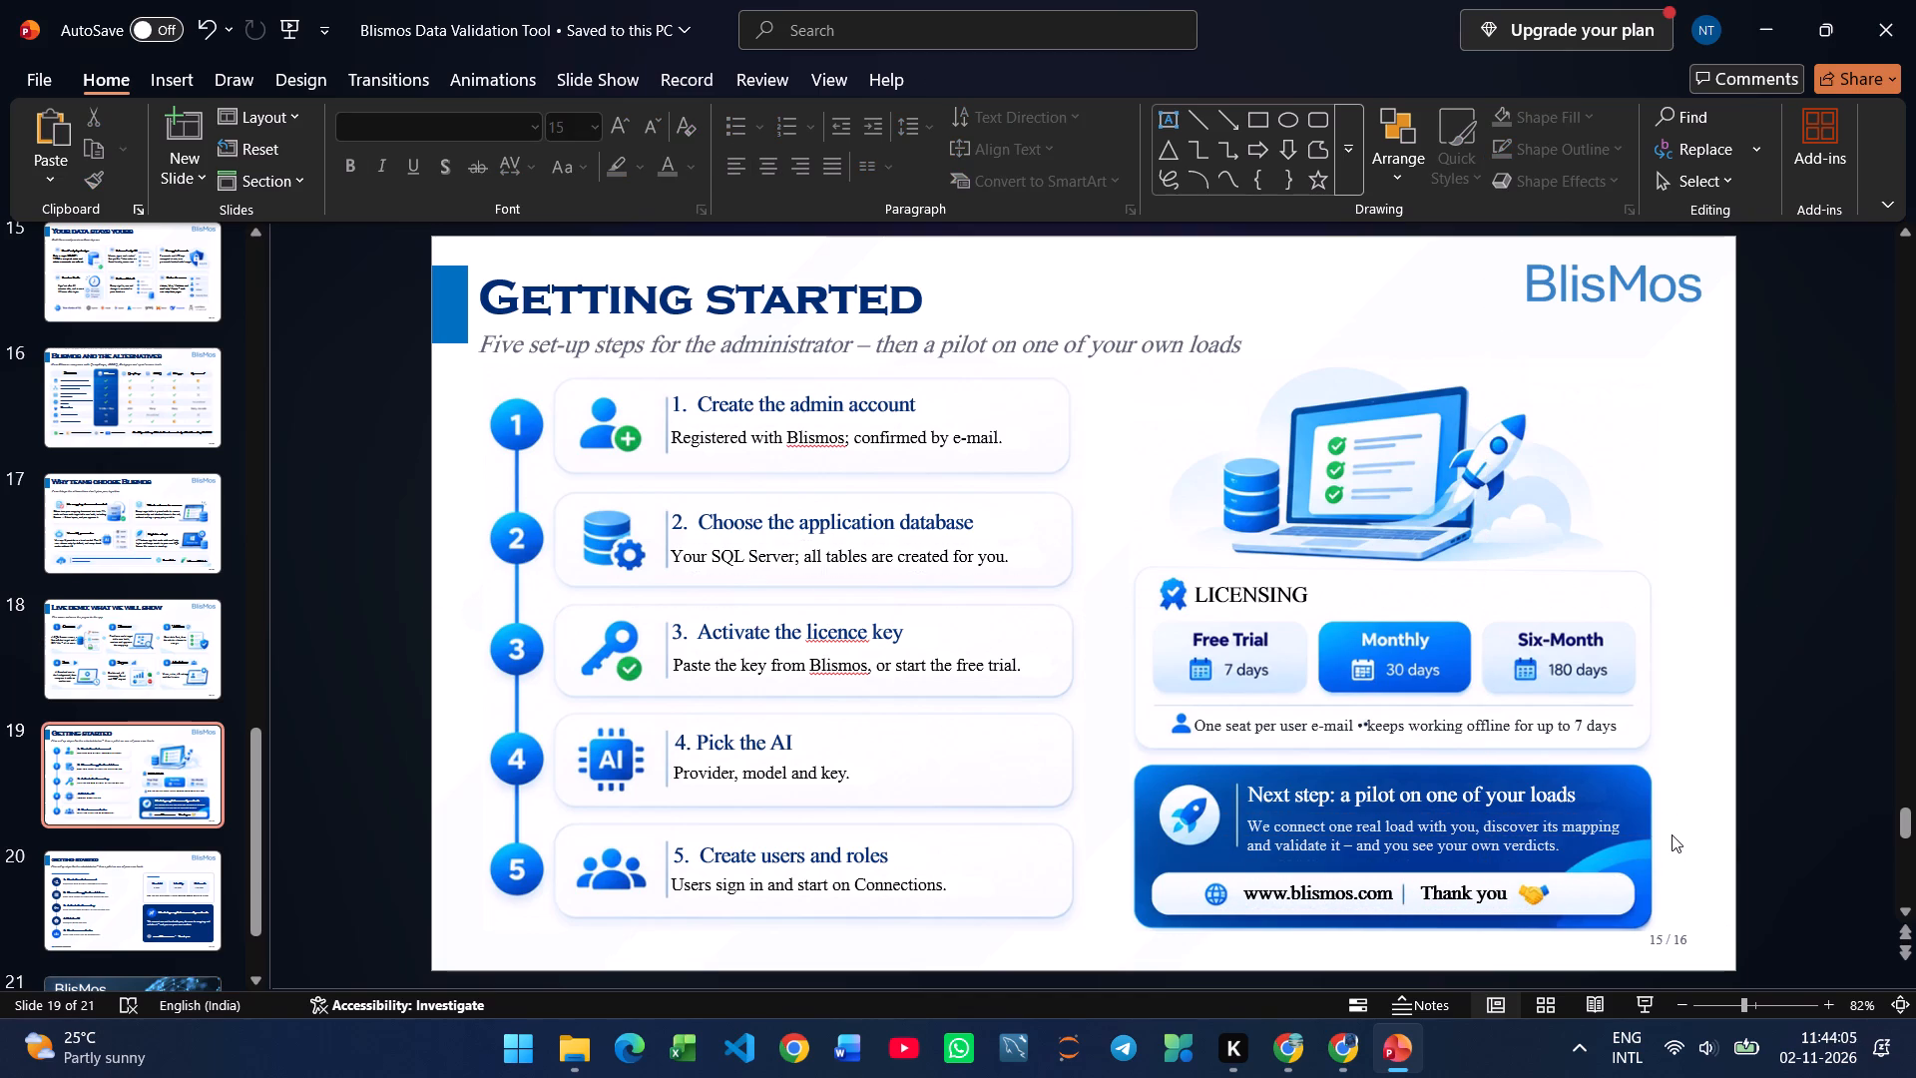
key(ctrl+s)
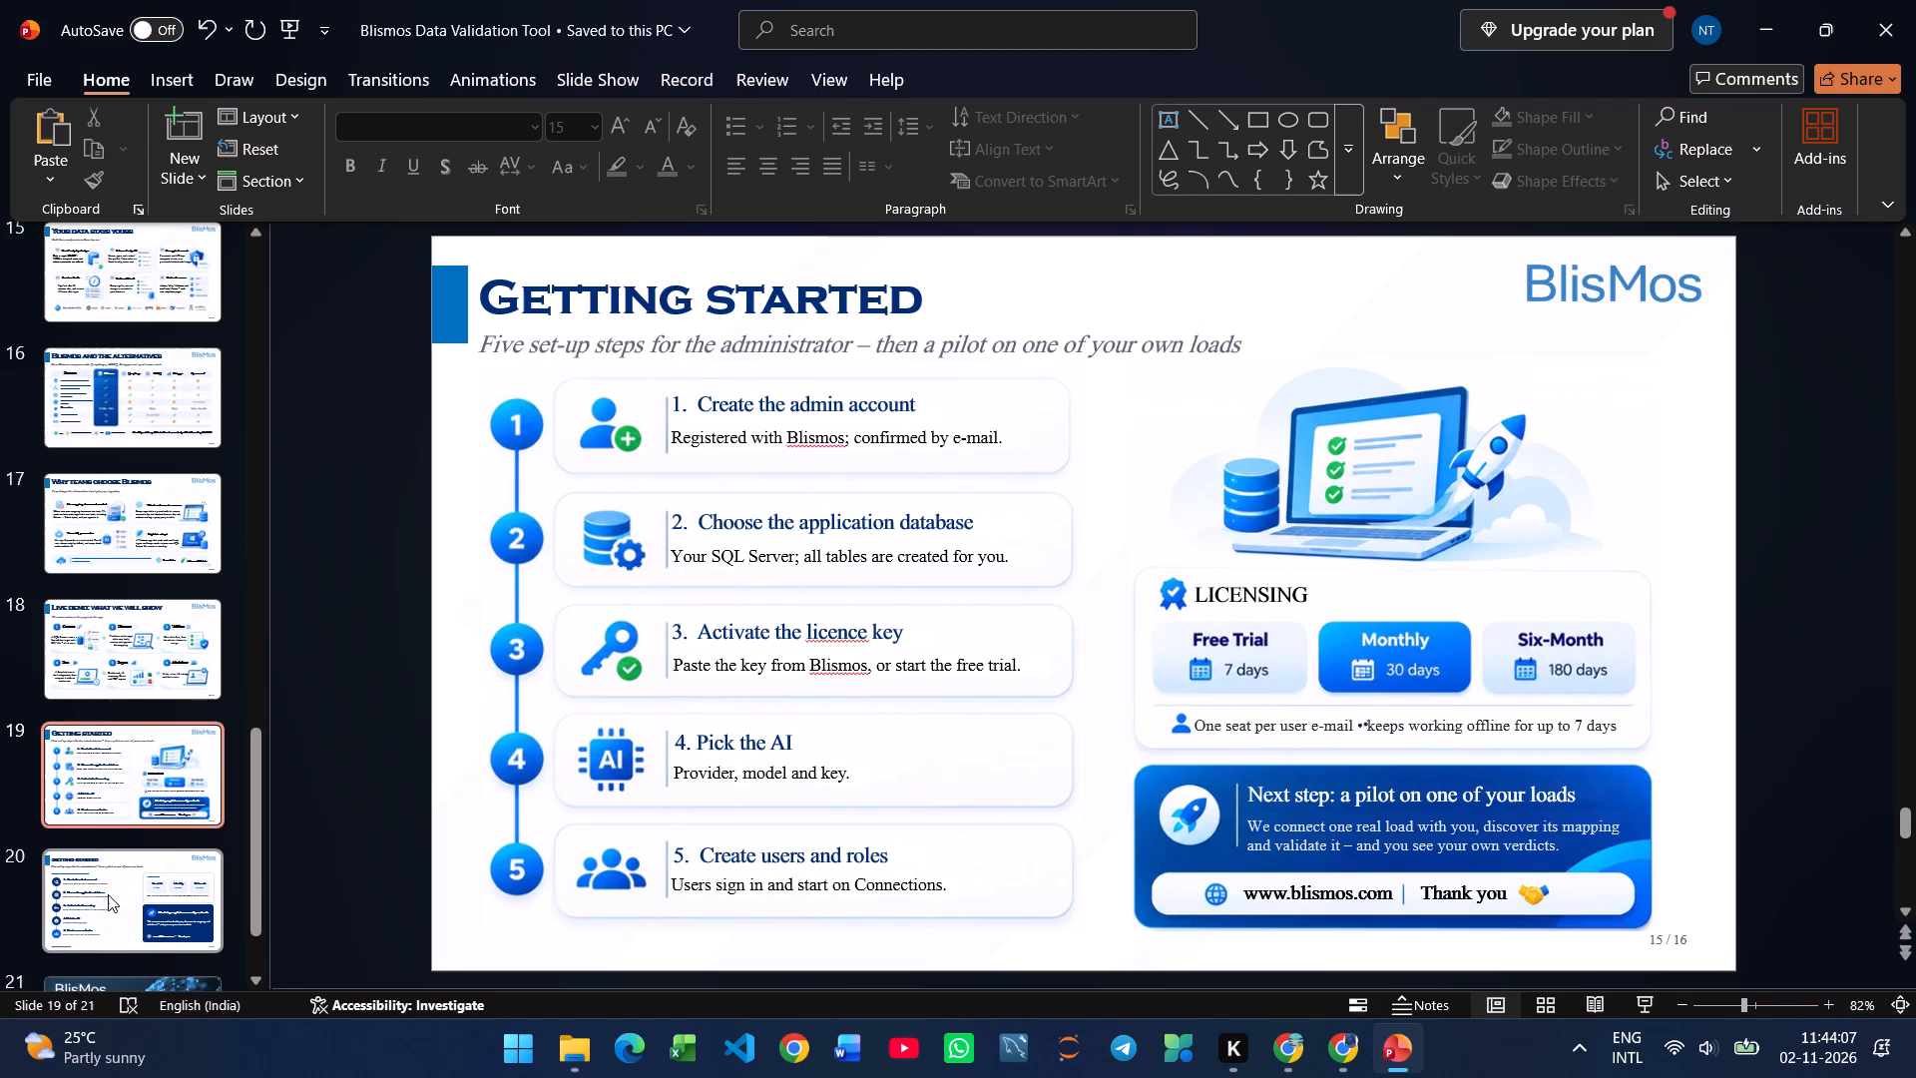
Delete the old "Getting started" slide 20 and save the presentation.
click(108, 895)
key(BackSpace)
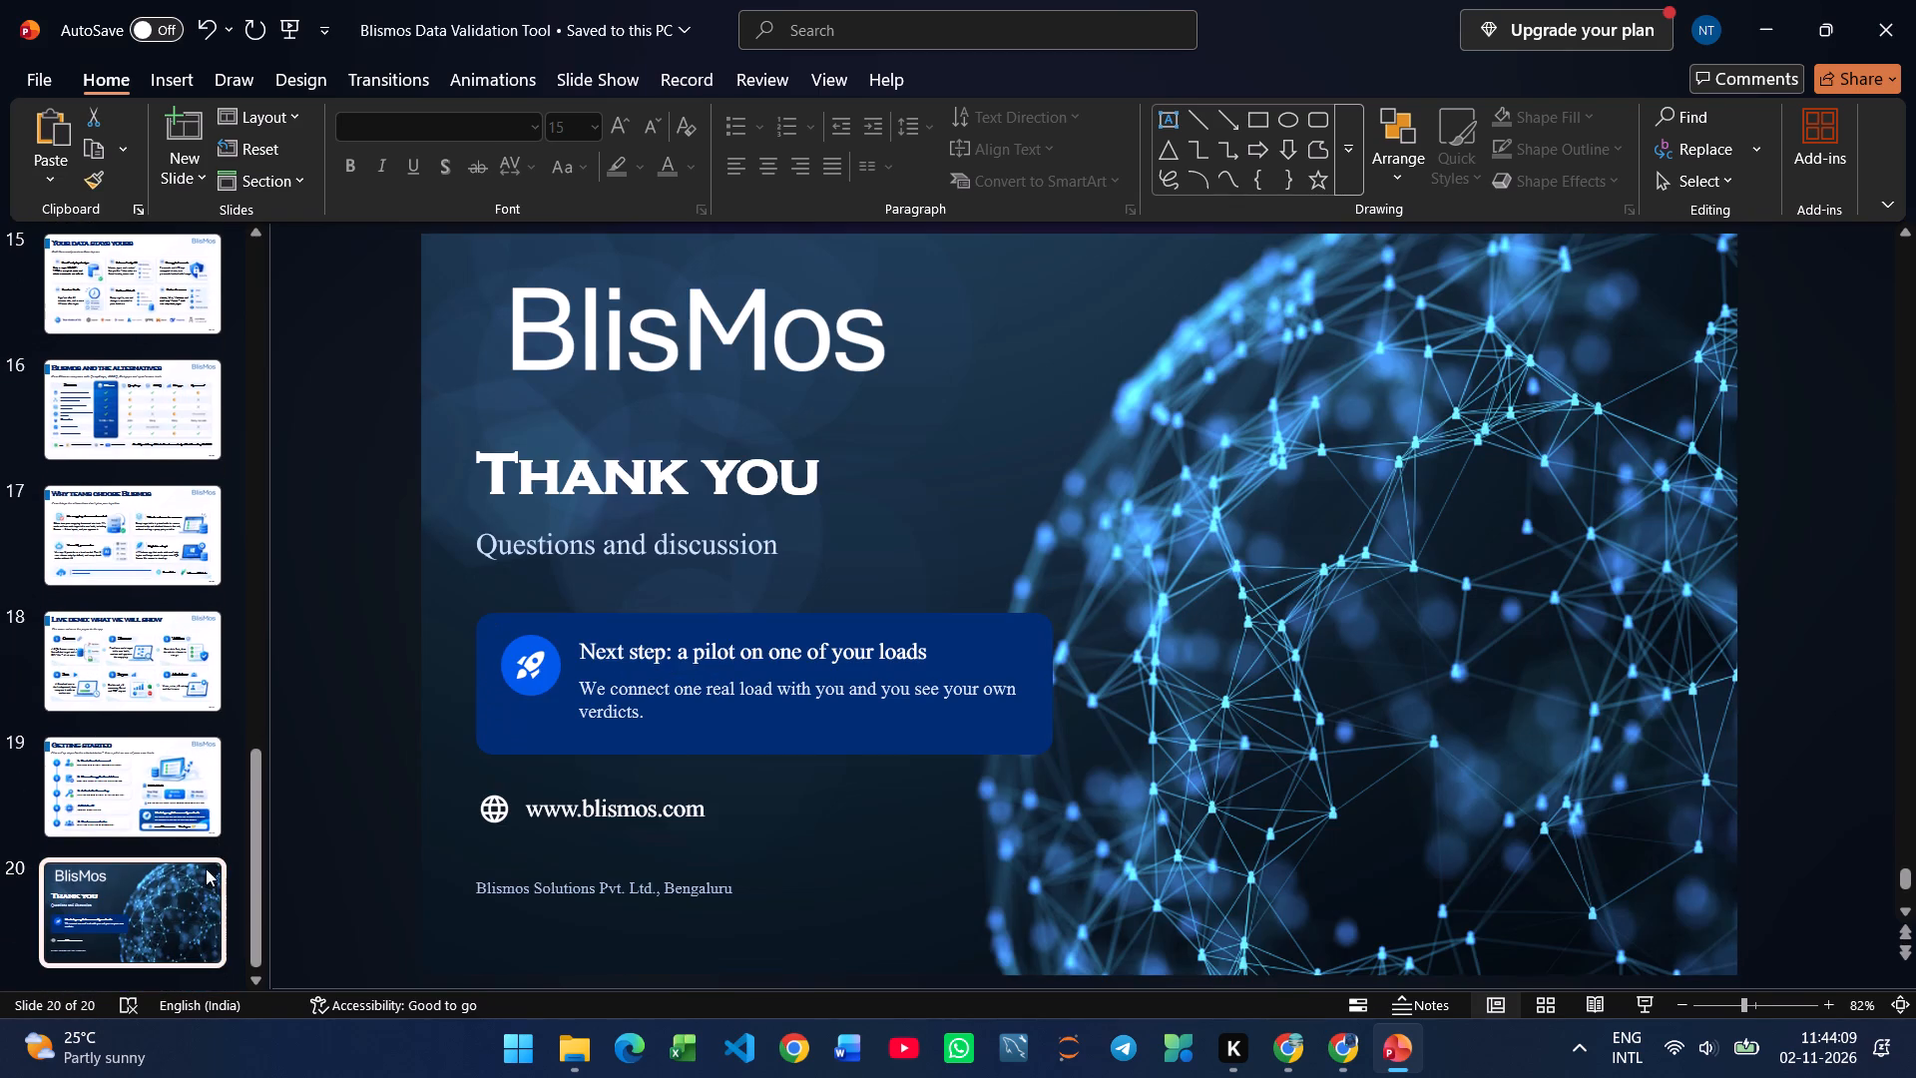
key(ctrl+s)
Resize the slide thumbnails to a medium width, open title slide 1 and save the presentation.
scroll(211, 834, up, 20)
scroll(211, 834, up, 3)
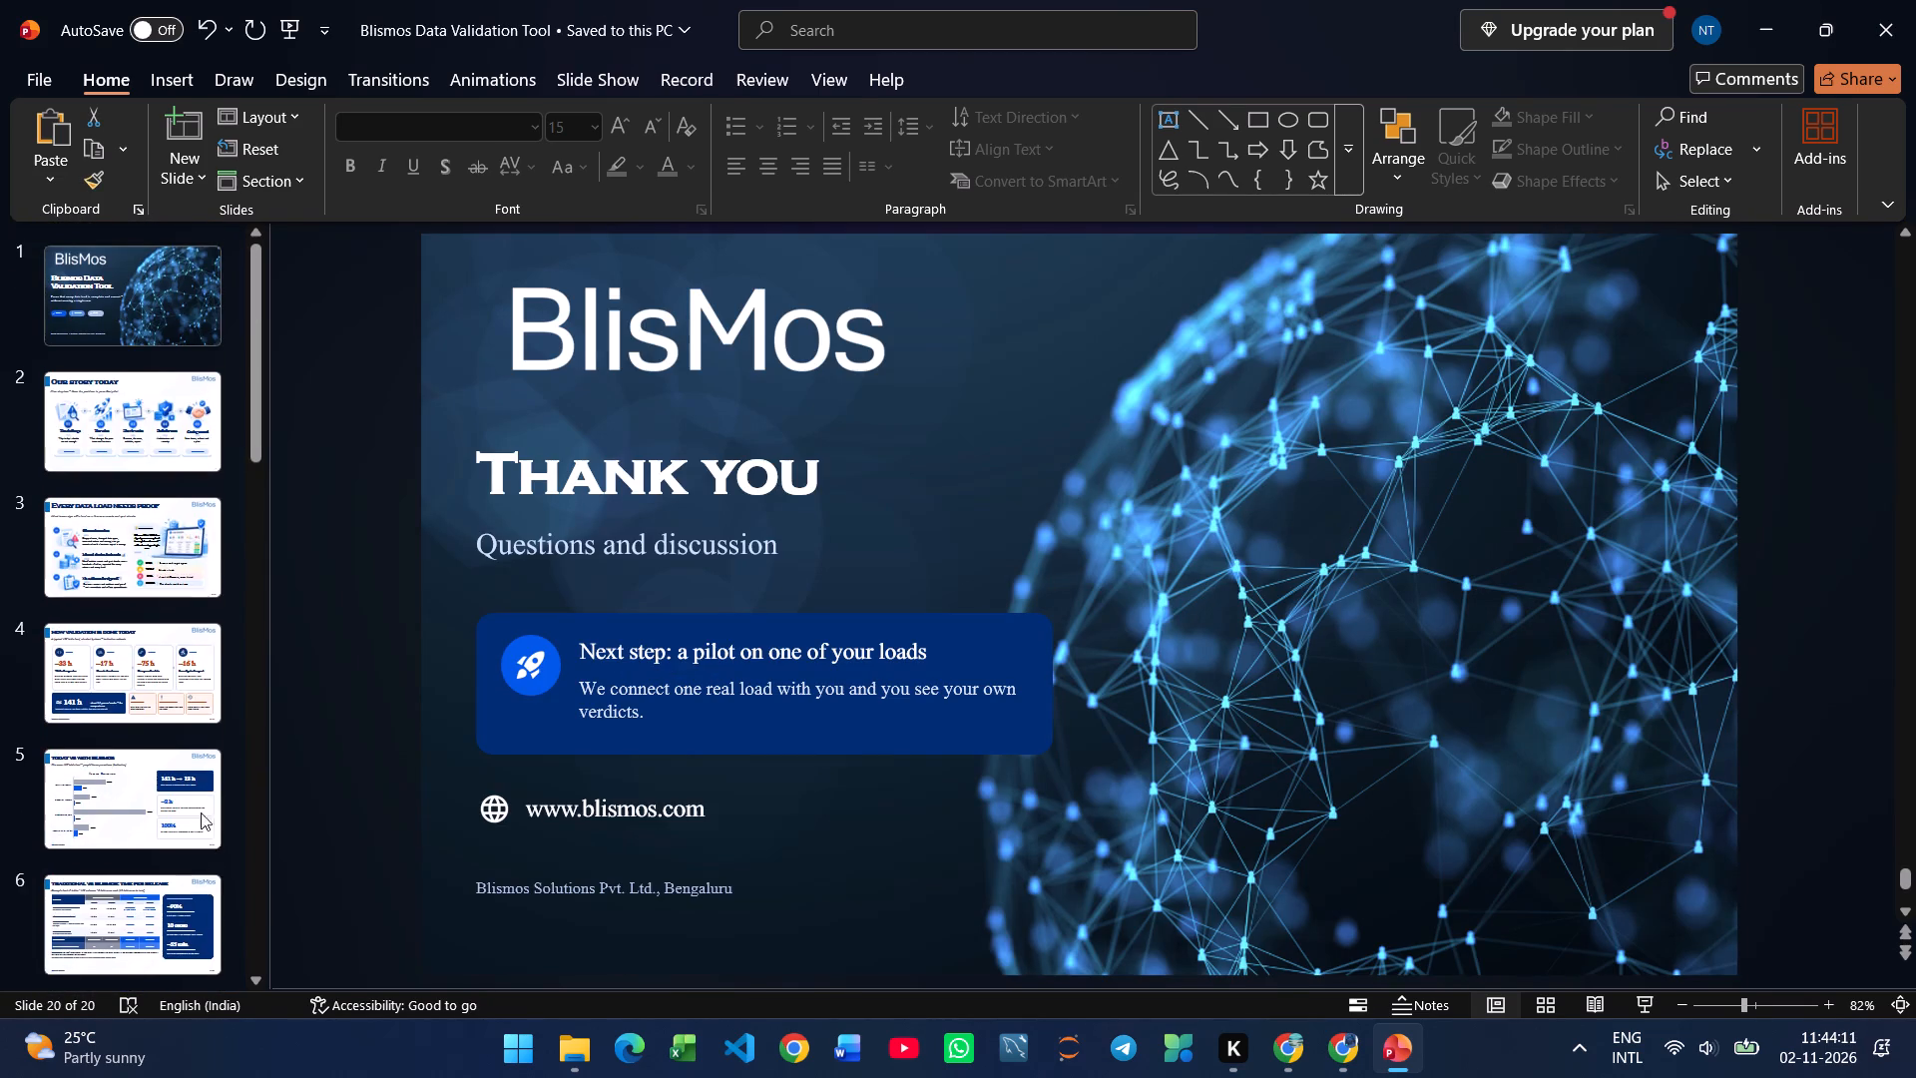
scroll(231, 690, up, 11)
key(ctrl+s)
scroll(230, 693, up, 5)
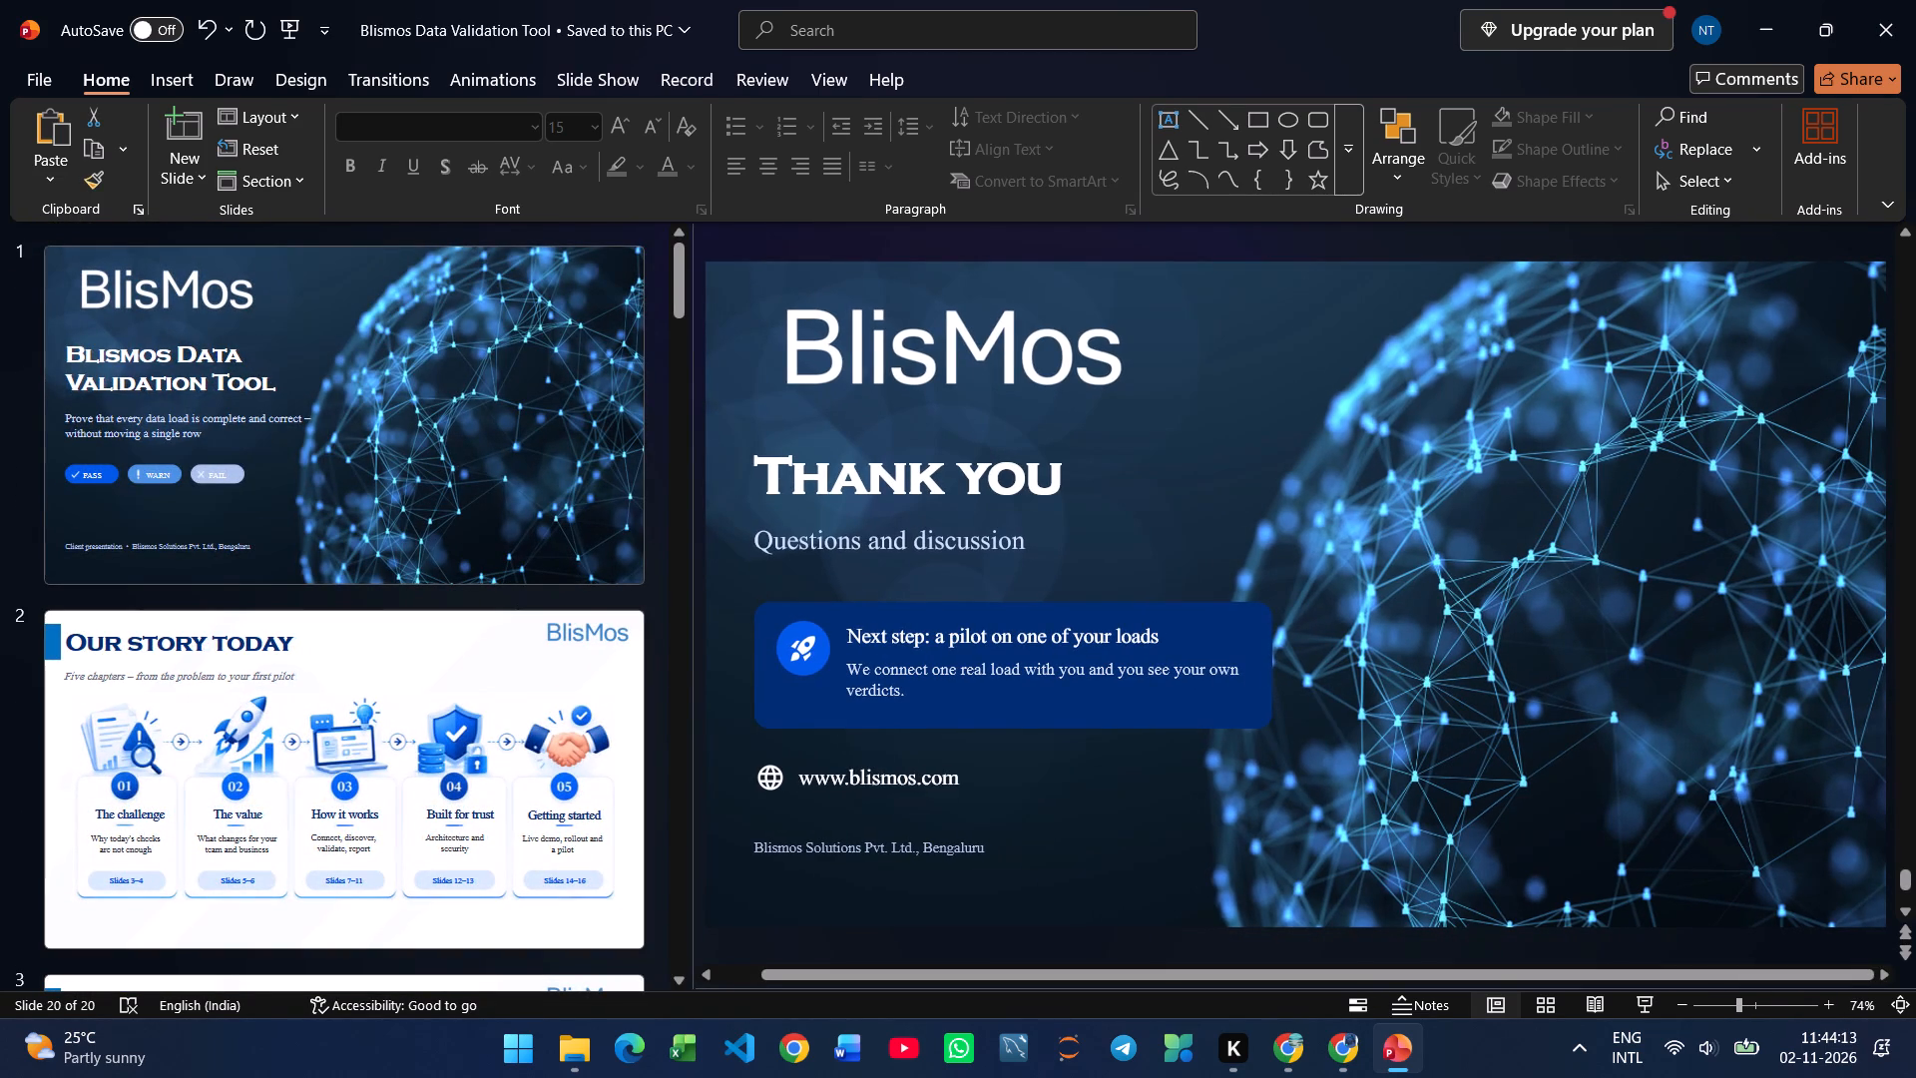
drag(693, 682, 449, 649)
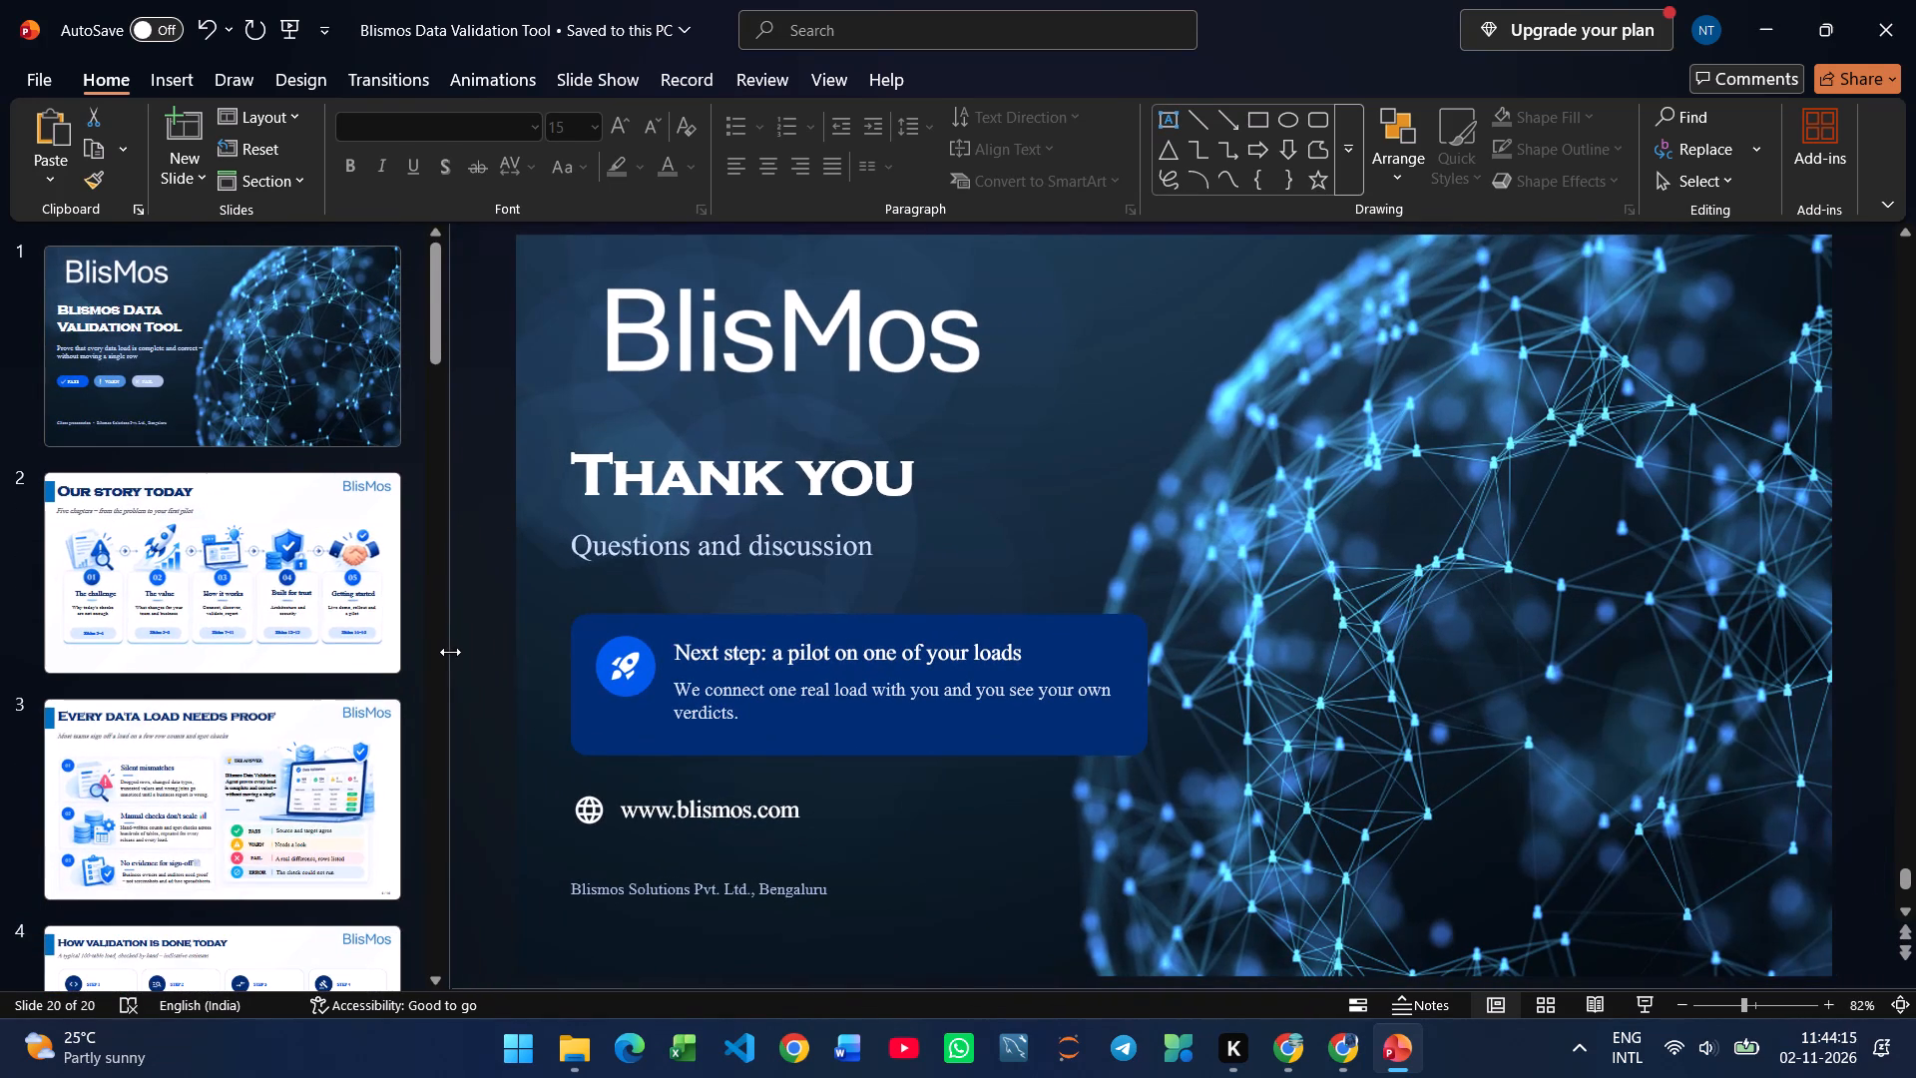
key(ctrl+s)
scroll(226, 708, up, 8)
scroll(226, 708, up, 20)
scroll(226, 708, up, 20)
scroll(226, 708, up, 20)
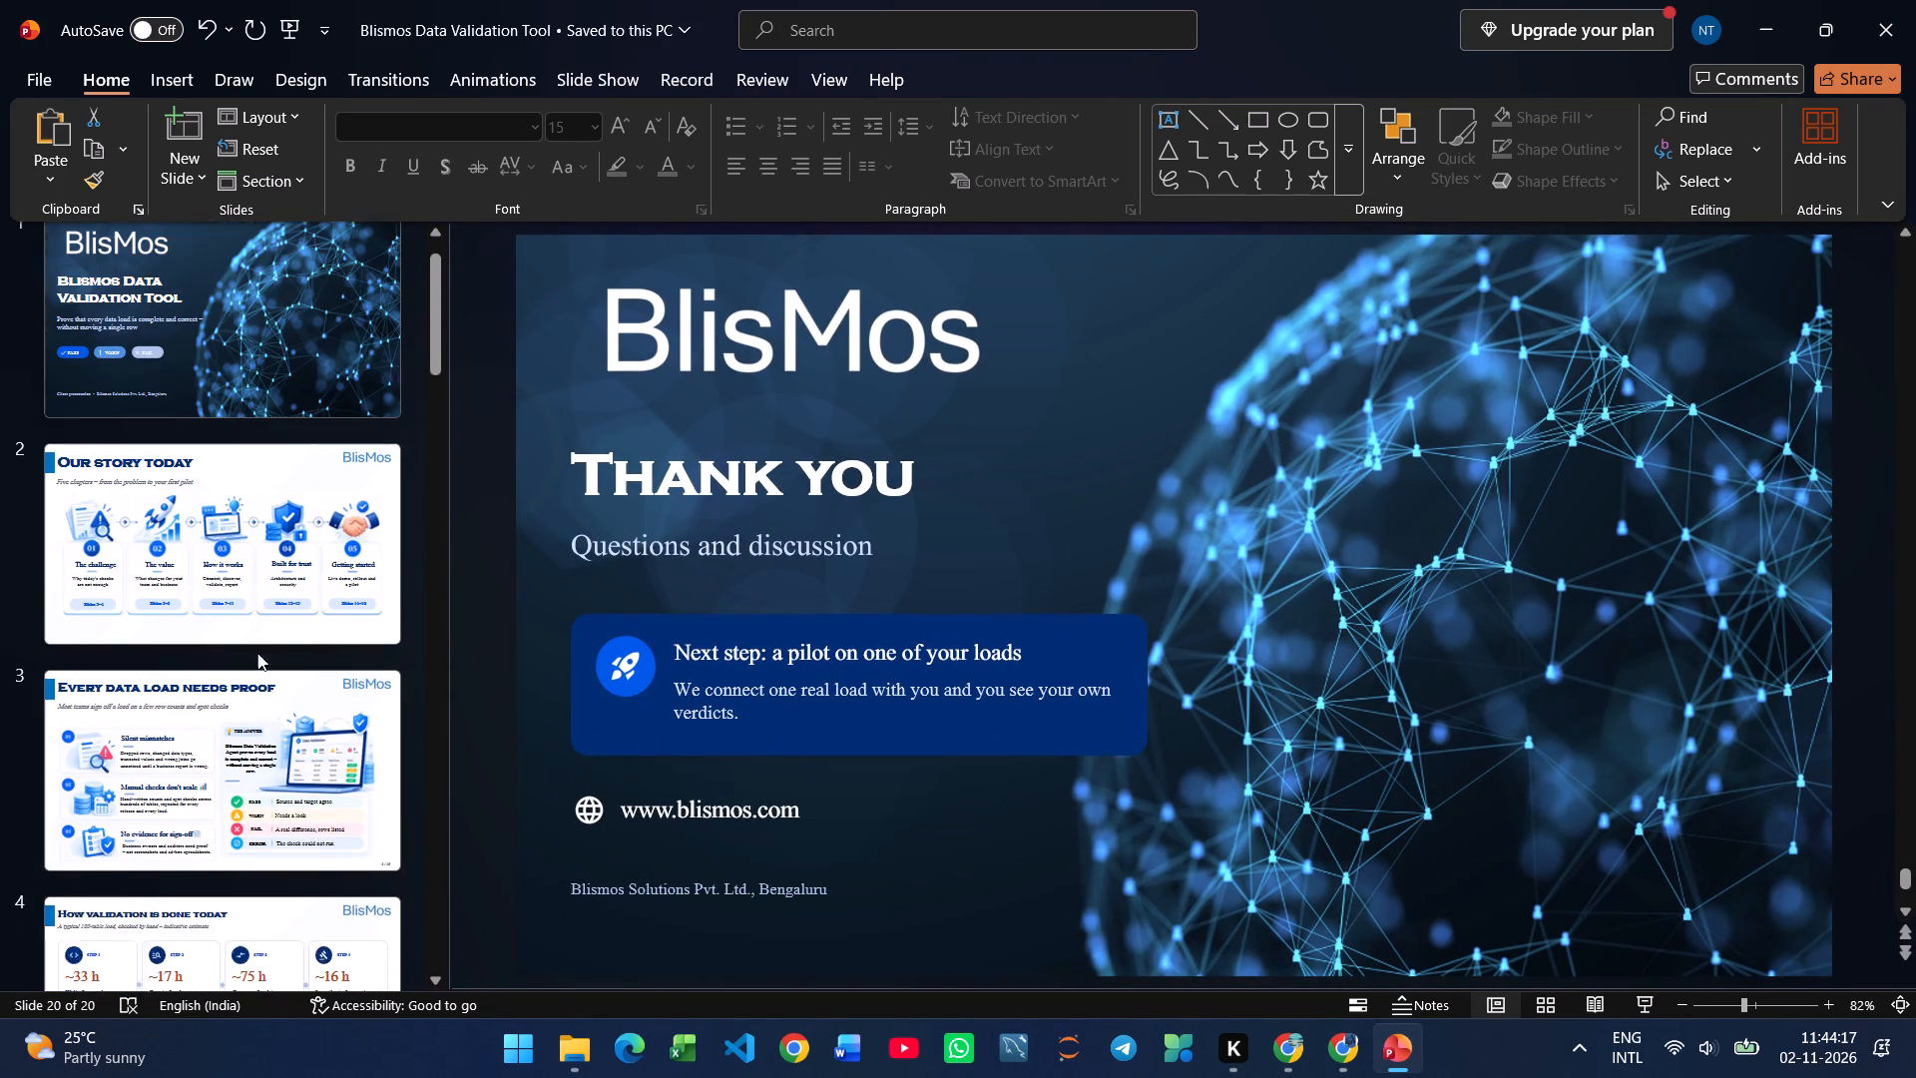
scroll(257, 653, up, 13)
click(282, 400)
key(ctrl+s)
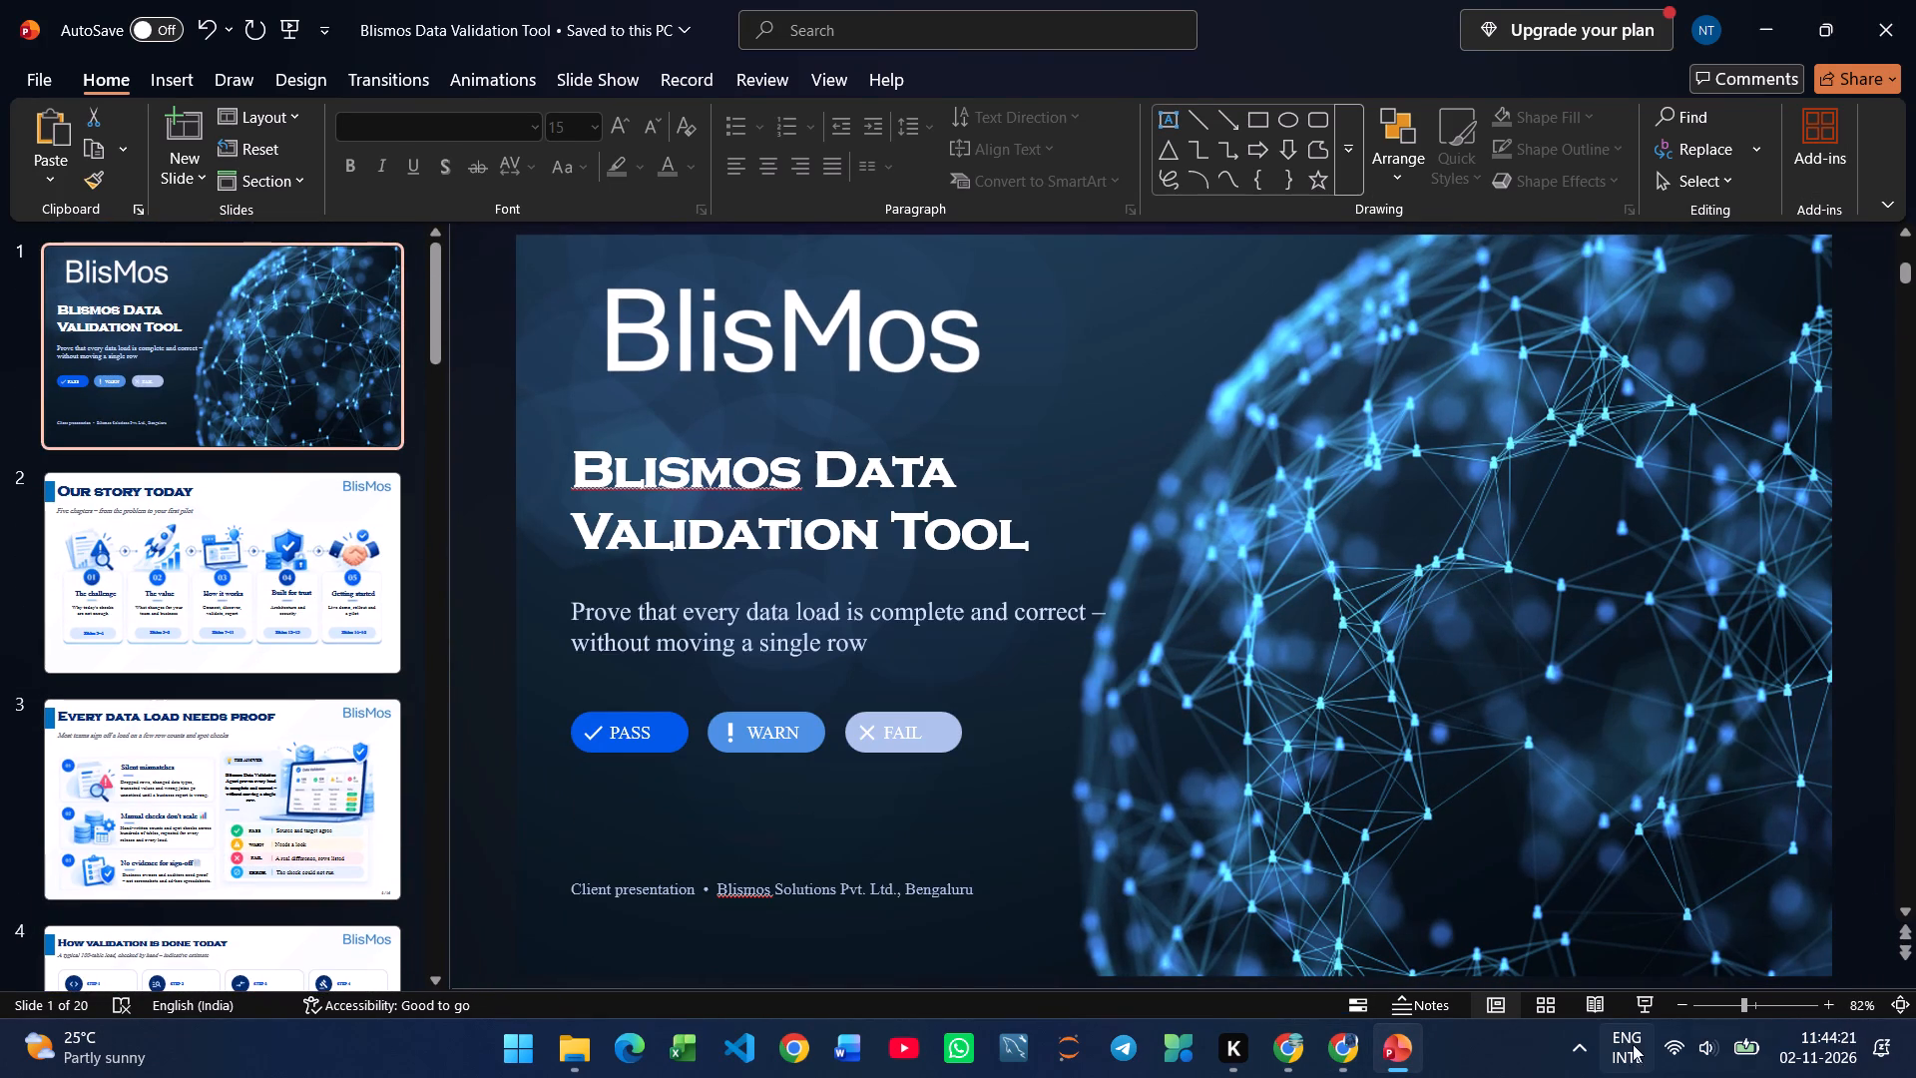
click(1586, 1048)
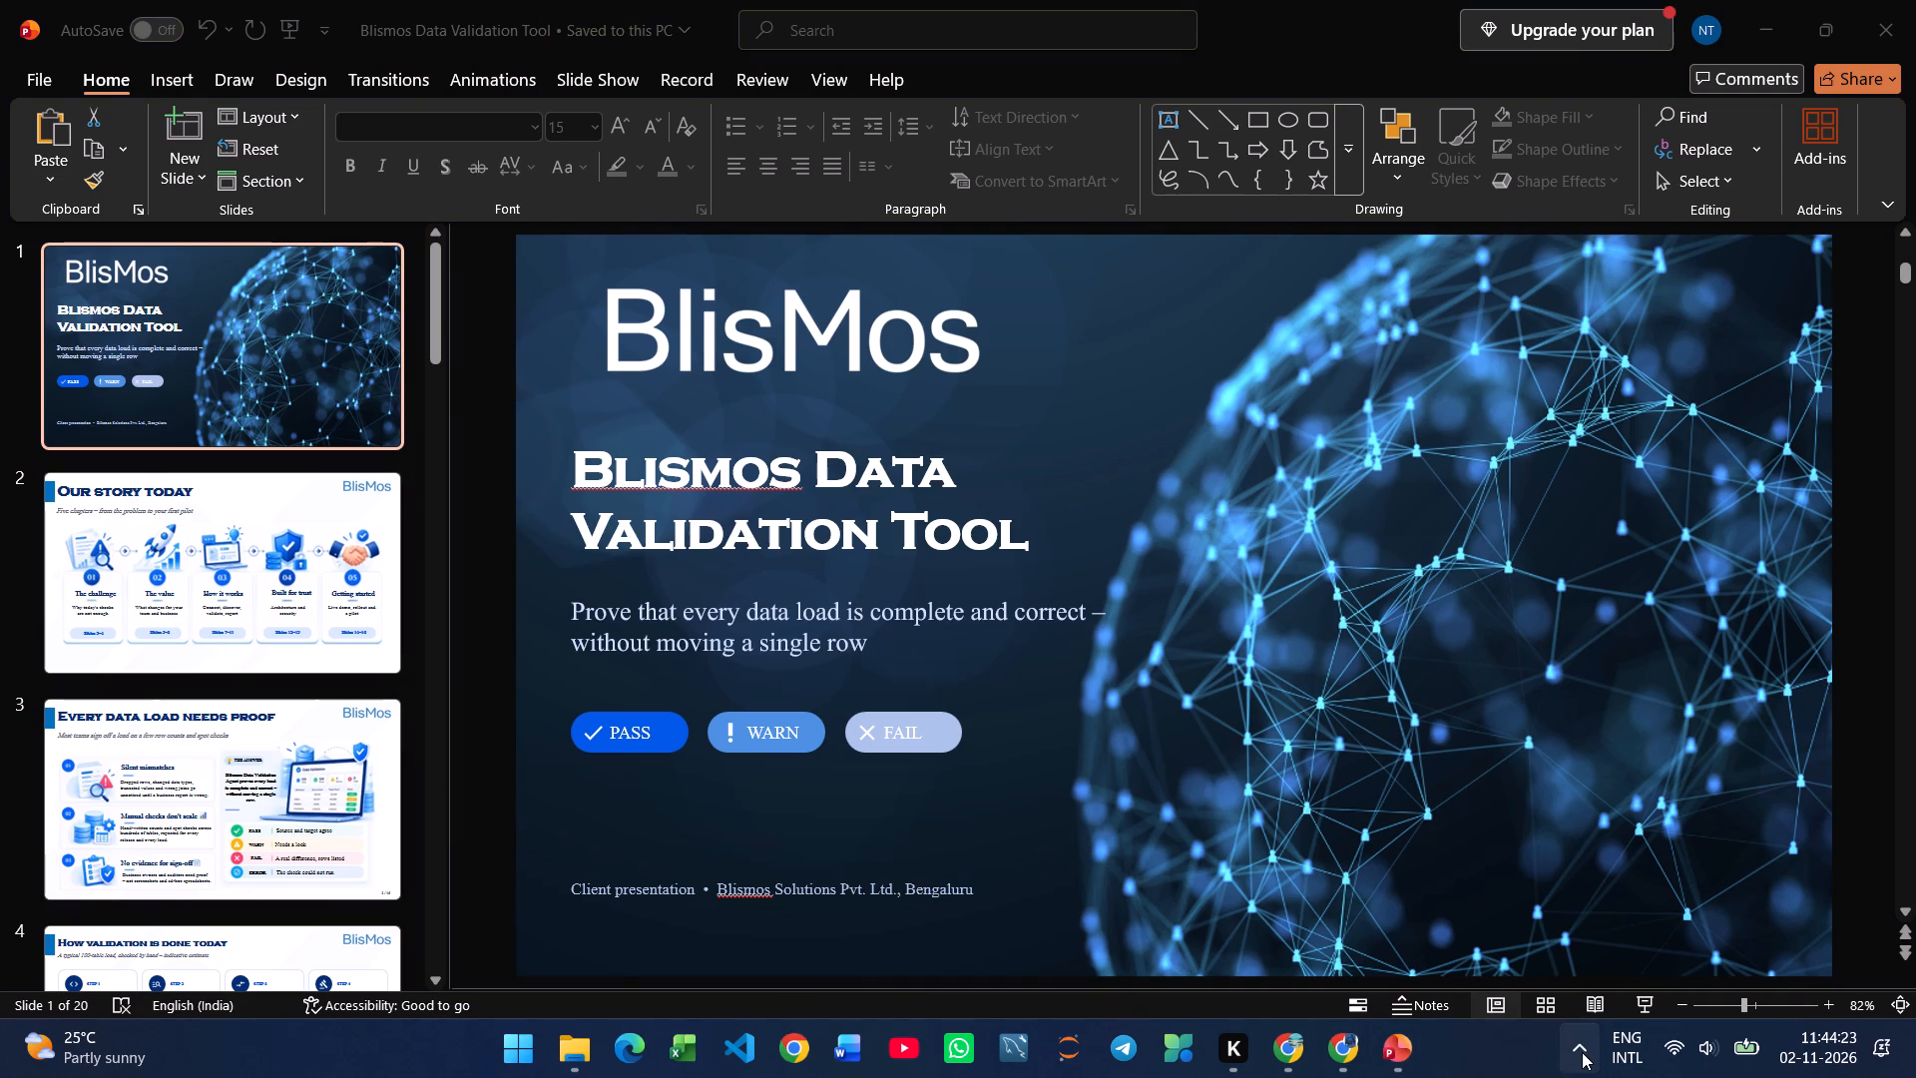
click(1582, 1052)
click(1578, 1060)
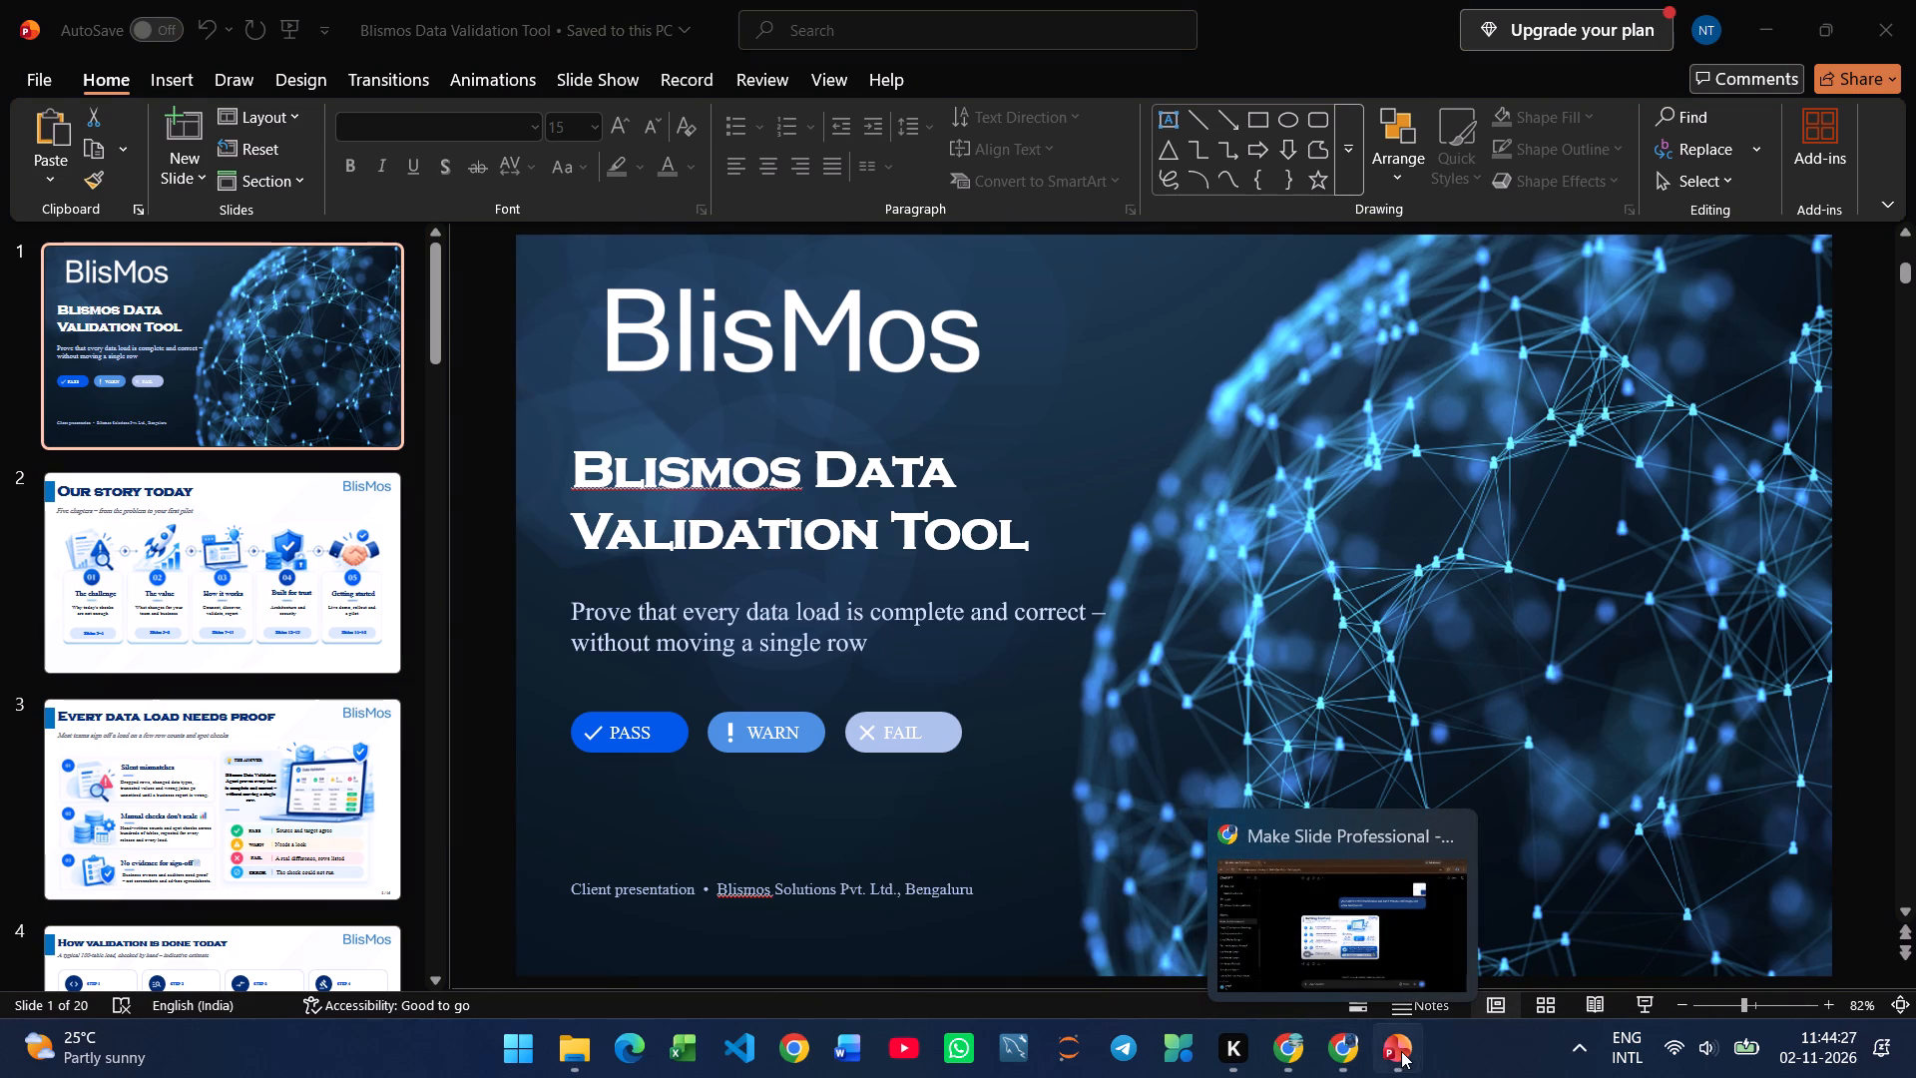
Return to PowerPoint and close the Blismos Data Validation Tool presentation along with its application window.
click(1401, 1048)
click(1289, 1050)
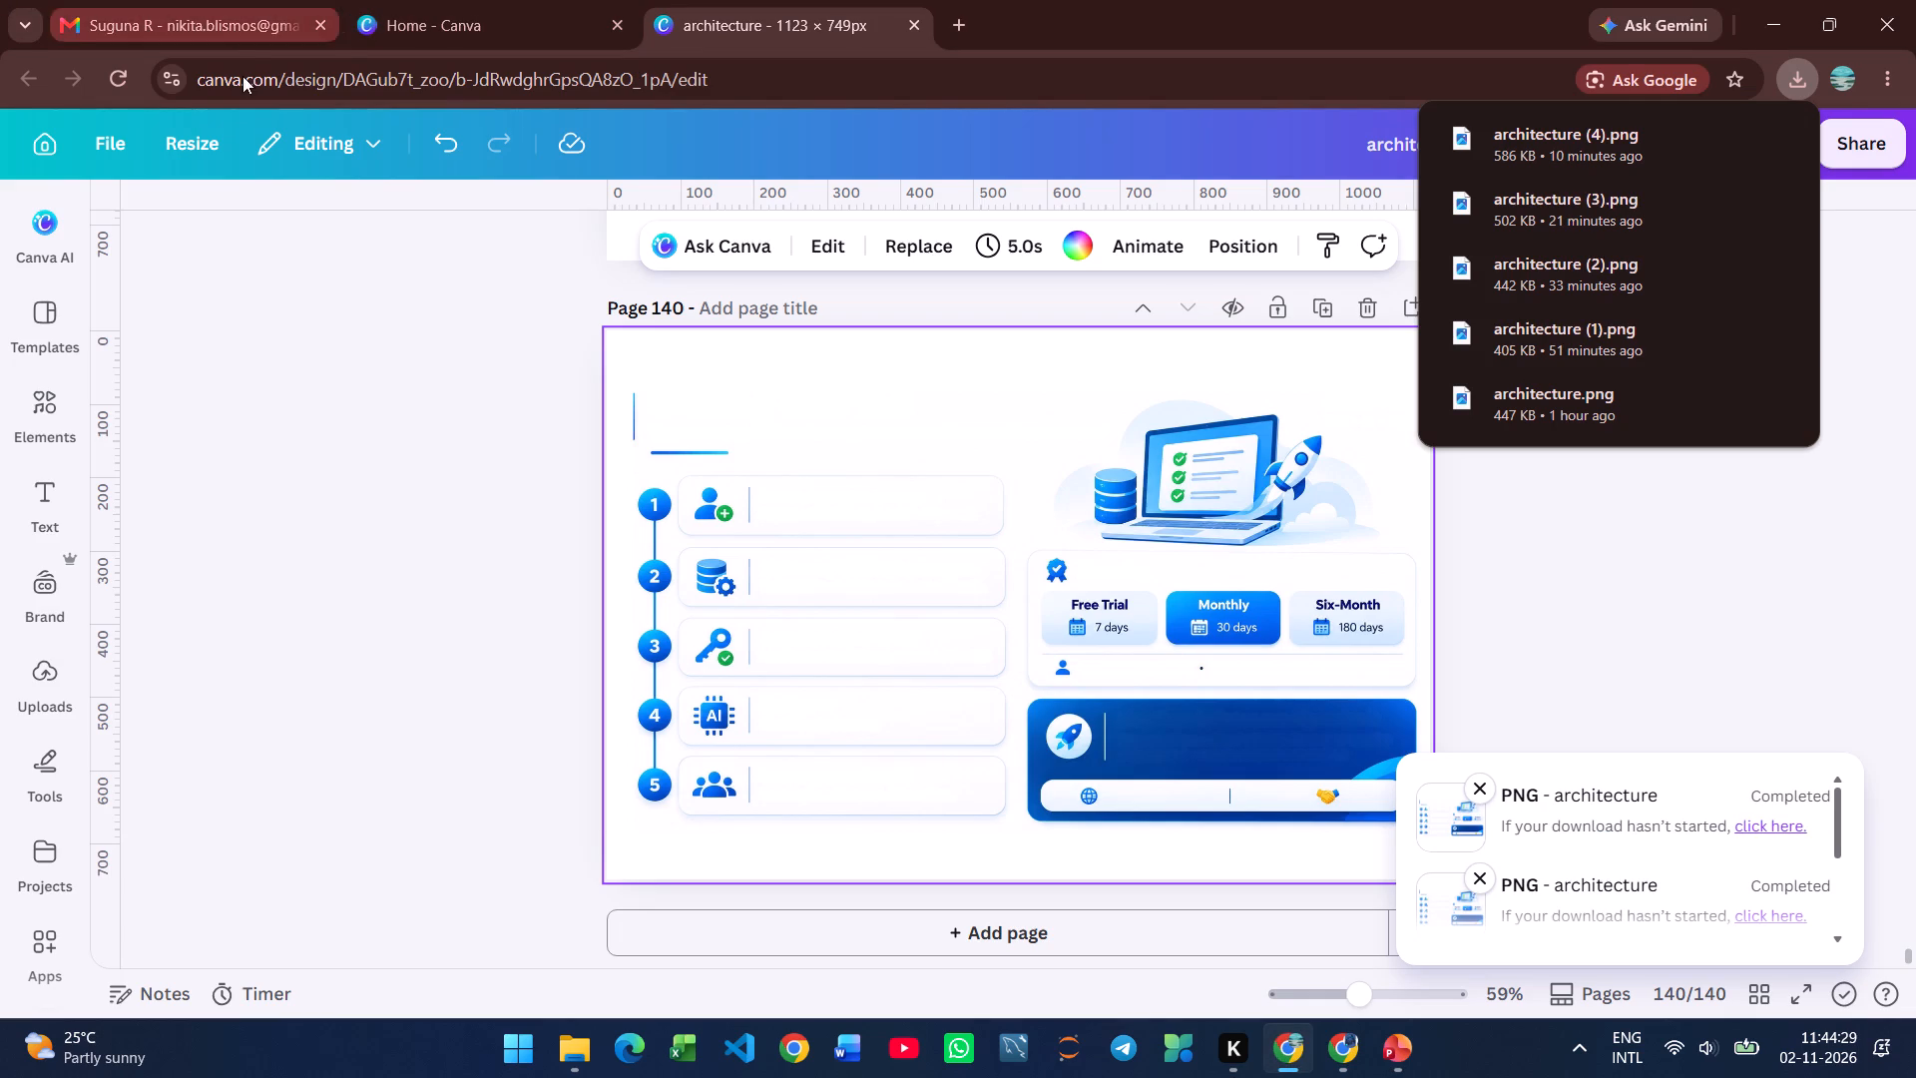
click(1399, 1053)
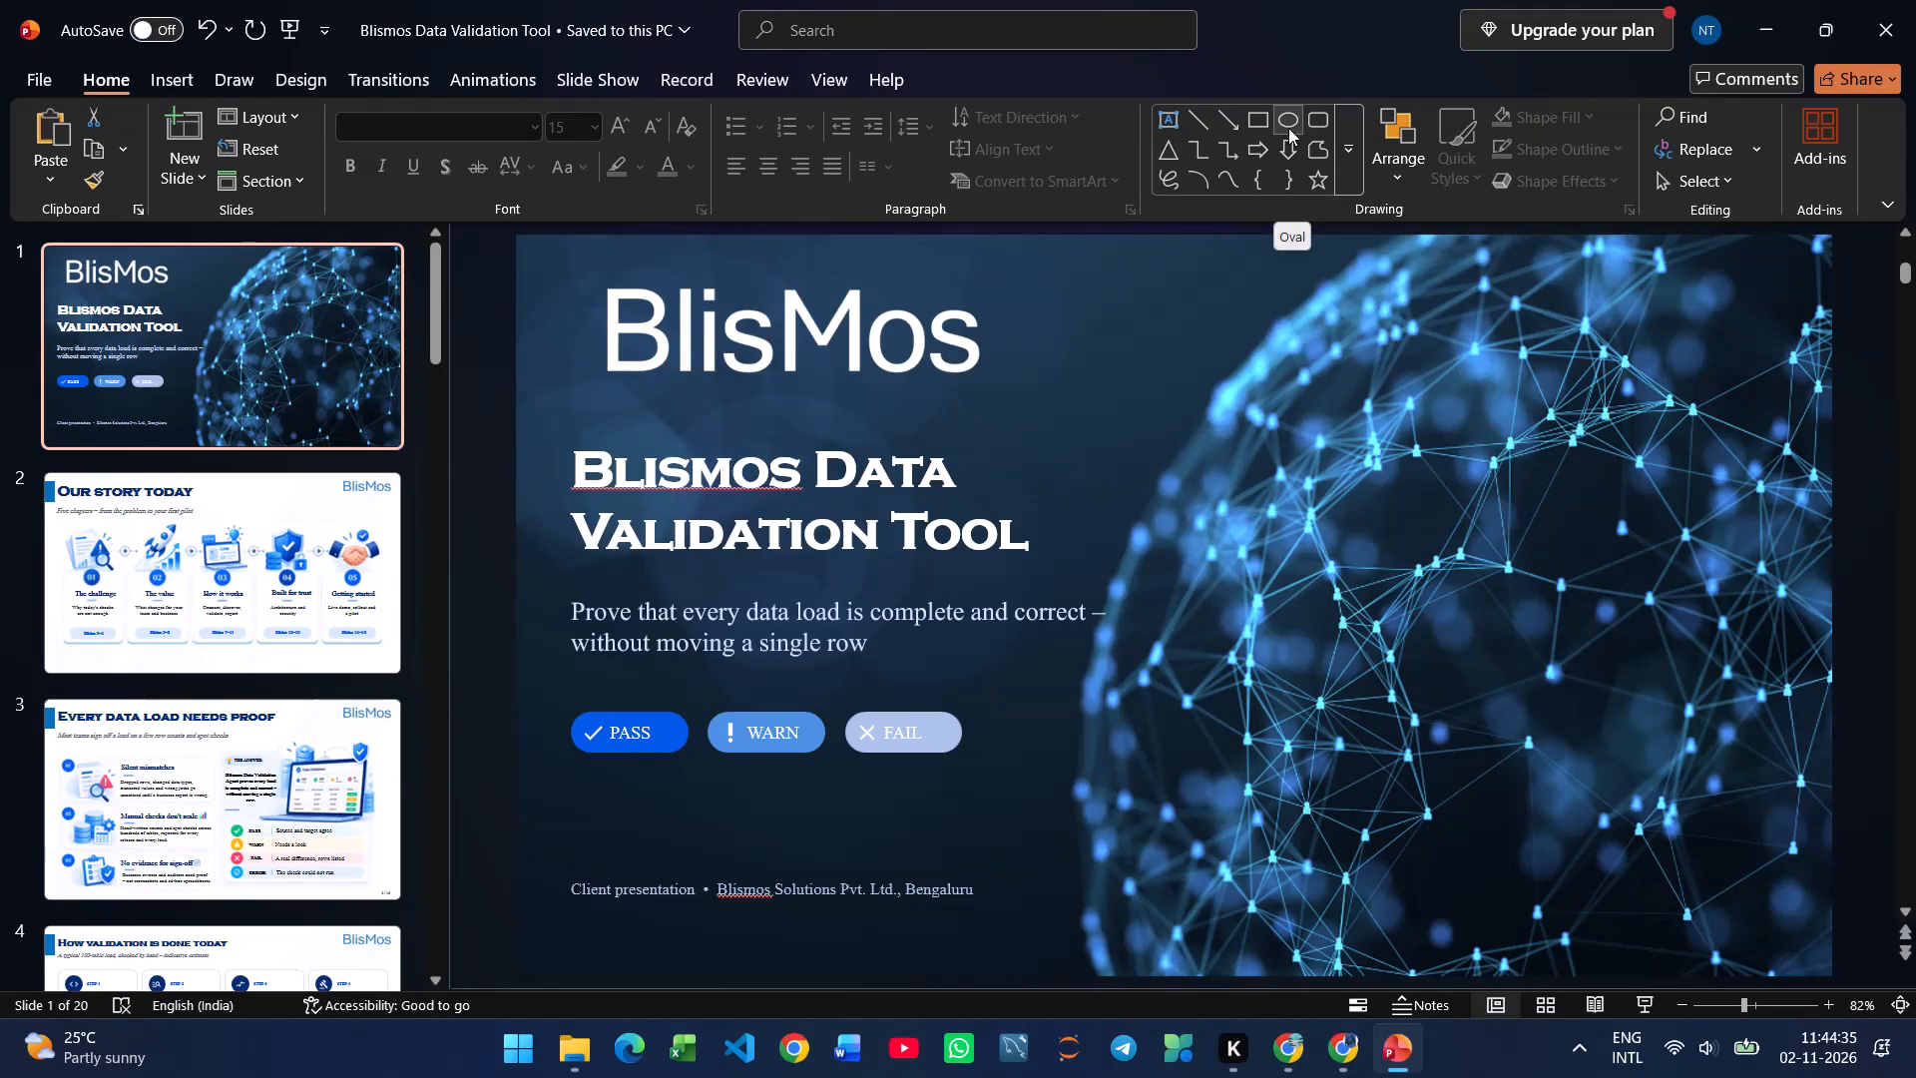
click(1910, 4)
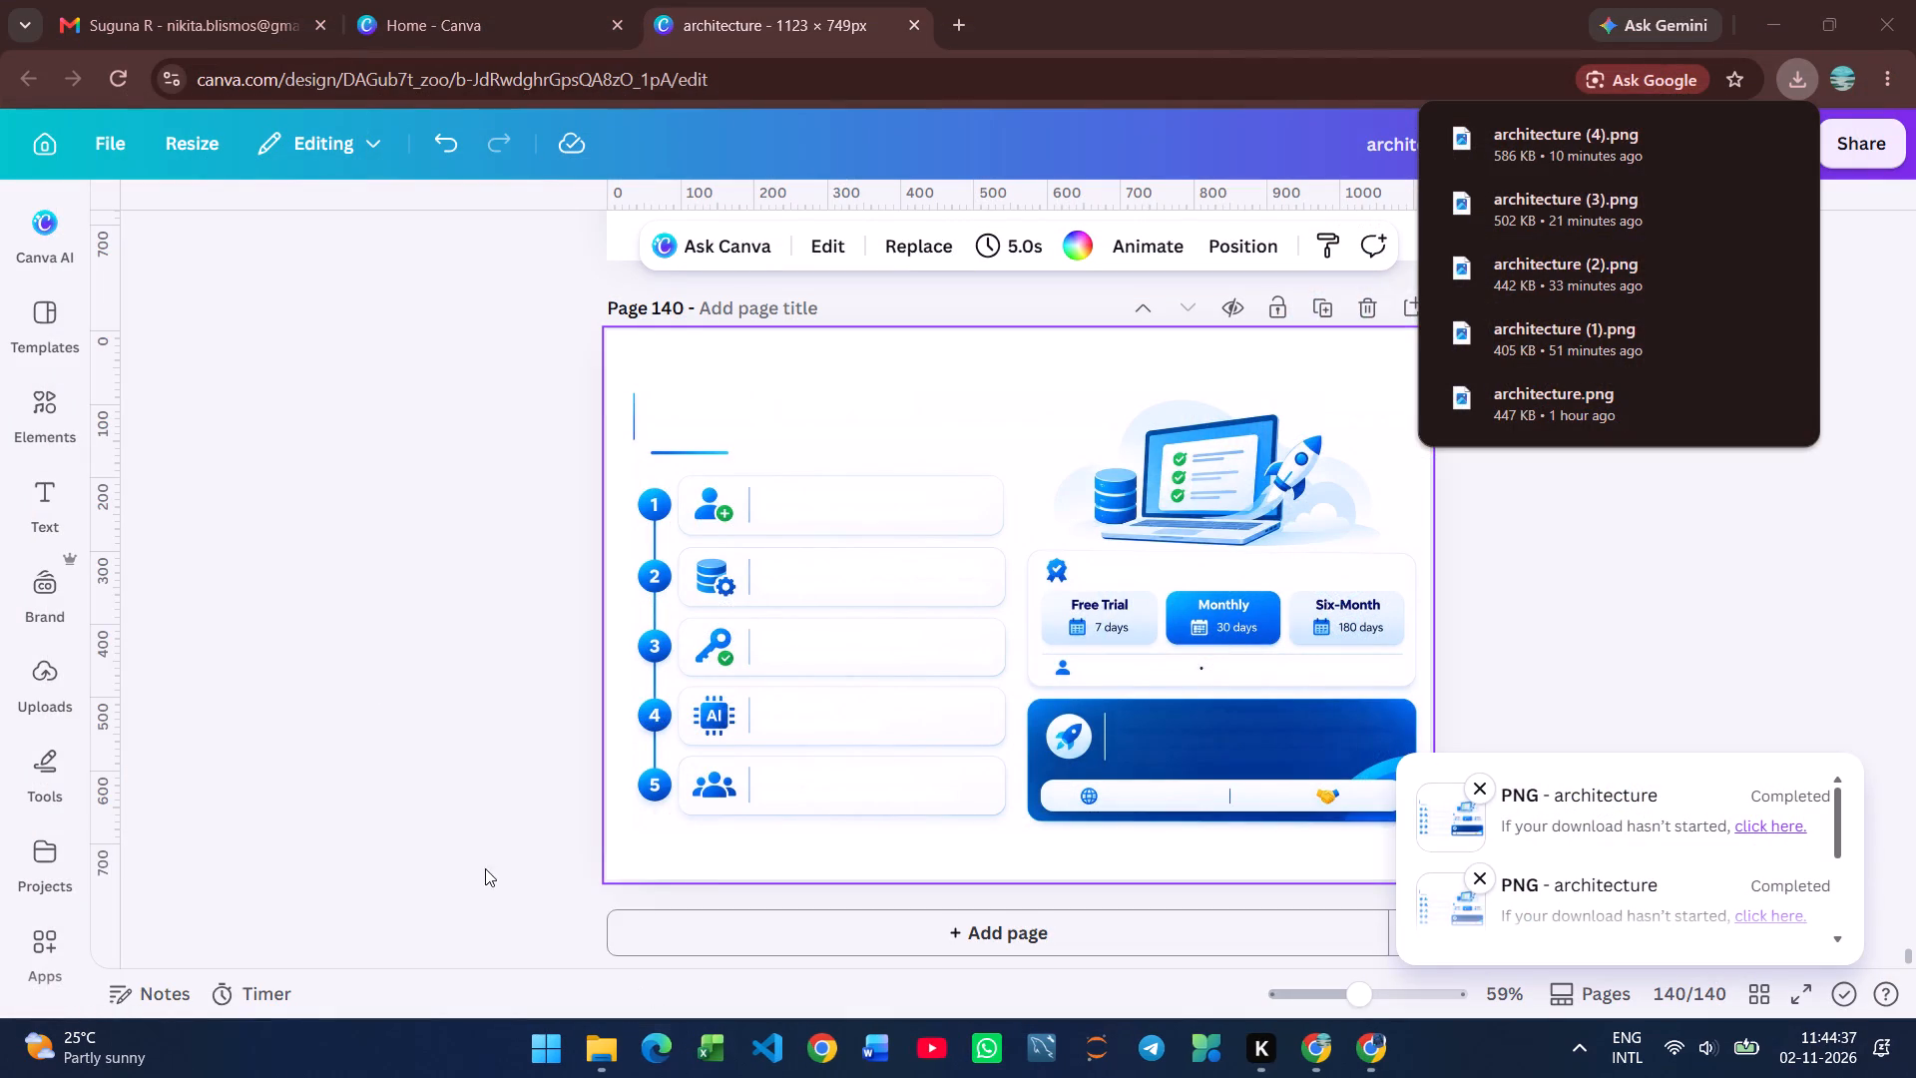
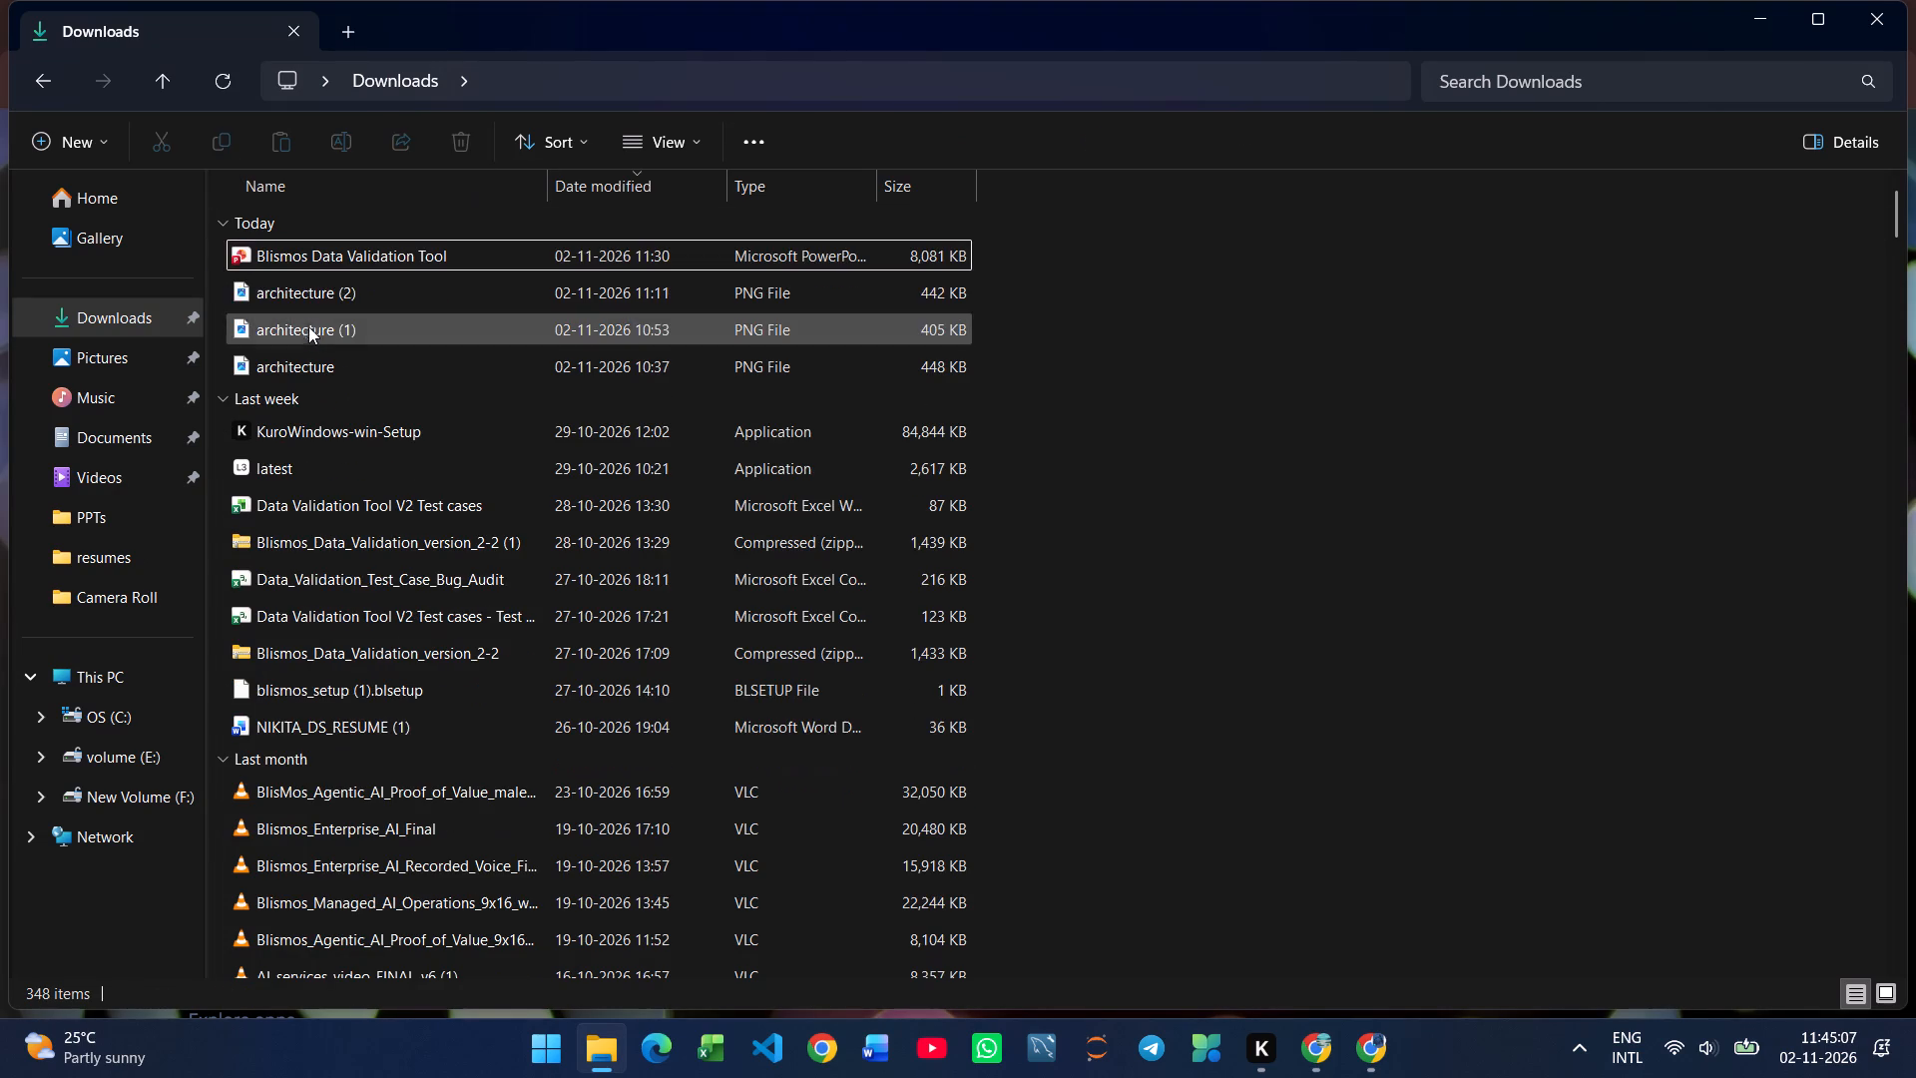
Delete the three PNG files architecture (2), architecture (1) and architecture from the Downloads folder.
click(323, 294)
click(454, 149)
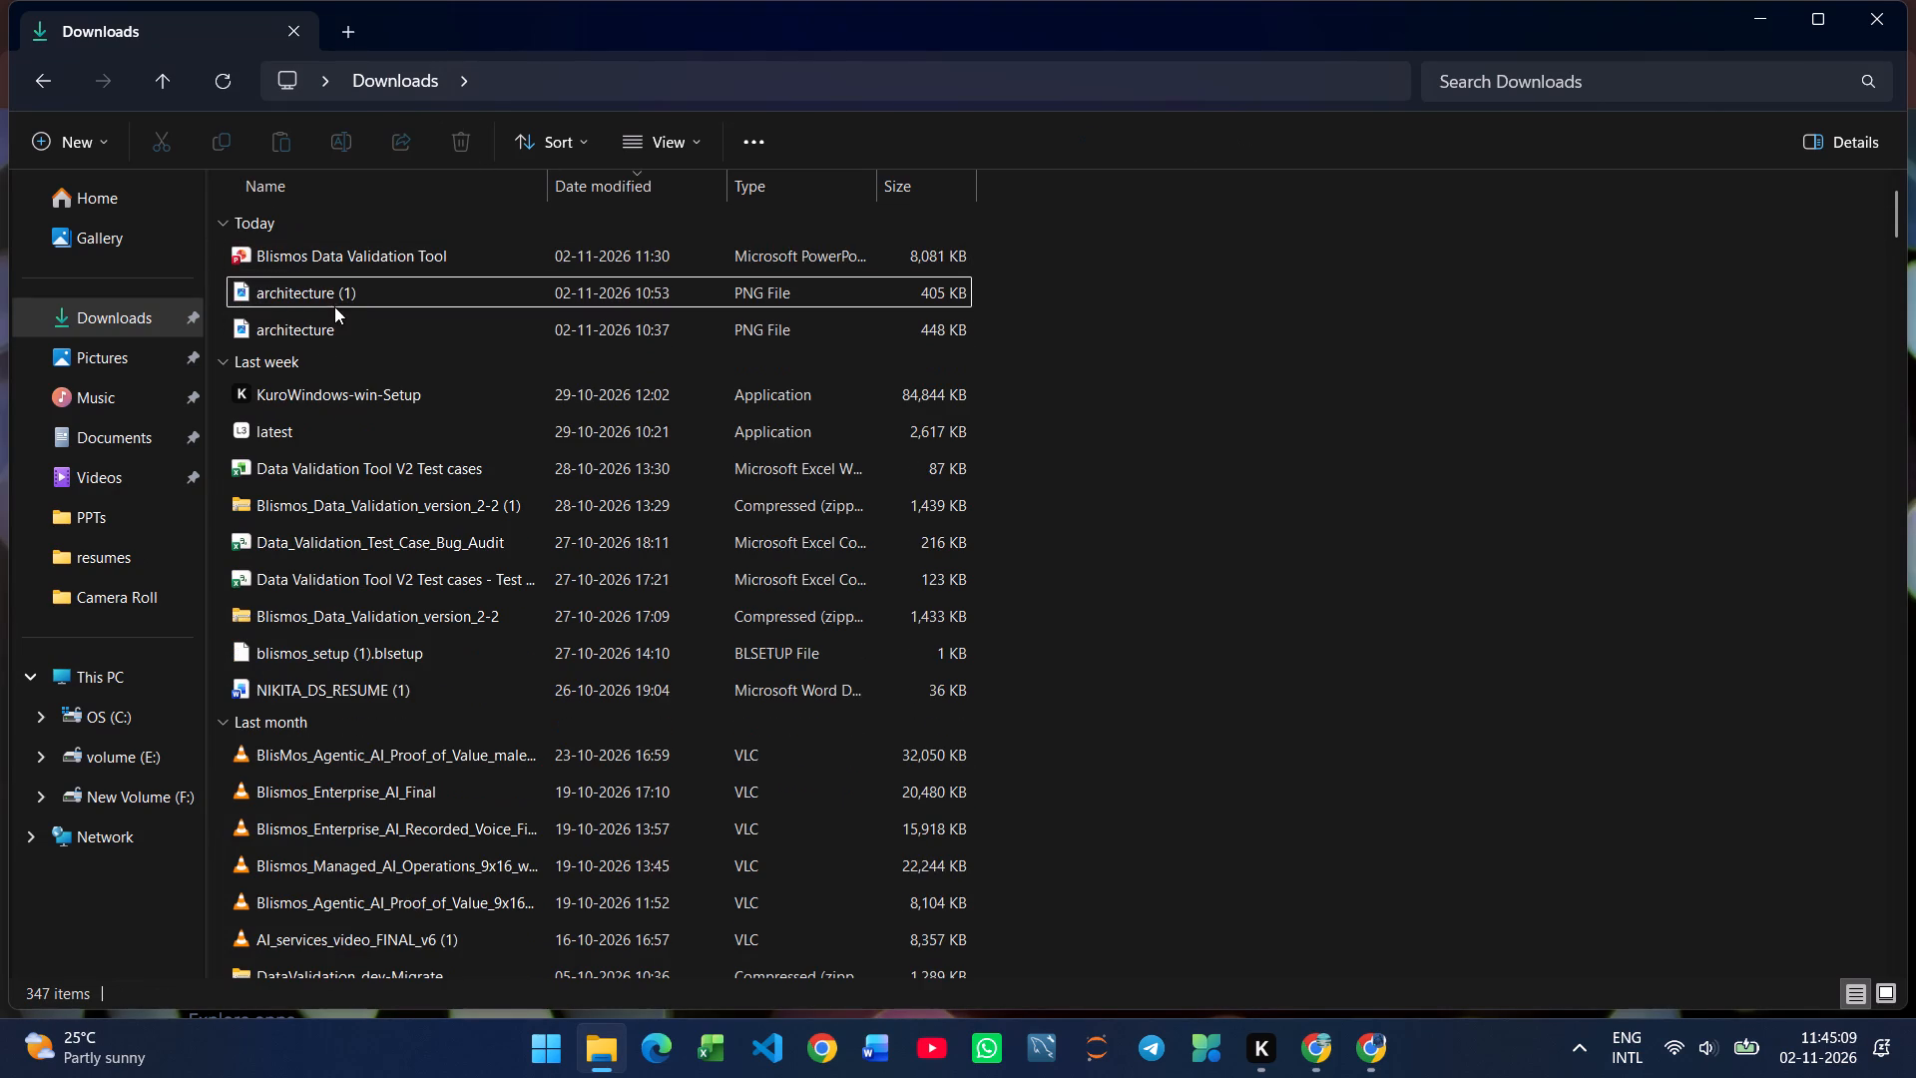
click(335, 304)
click(477, 141)
click(360, 278)
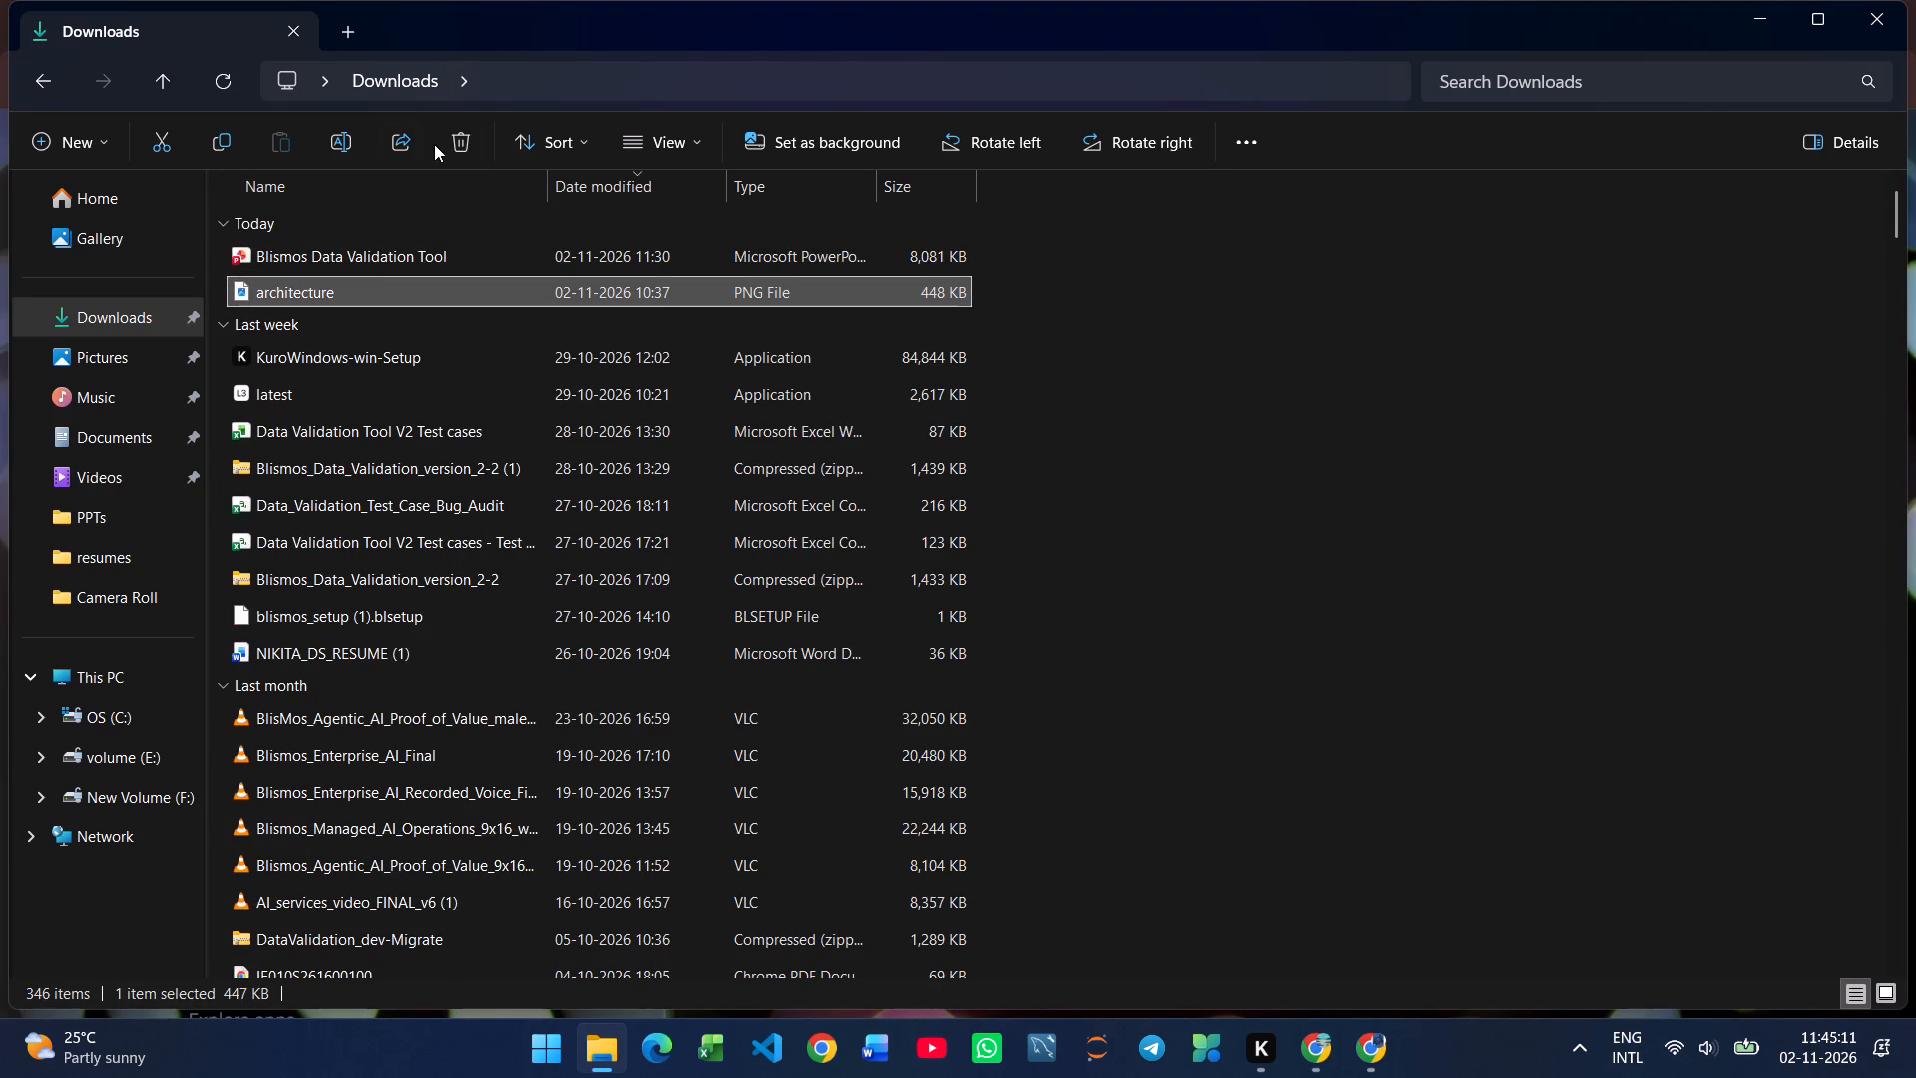
click(444, 140)
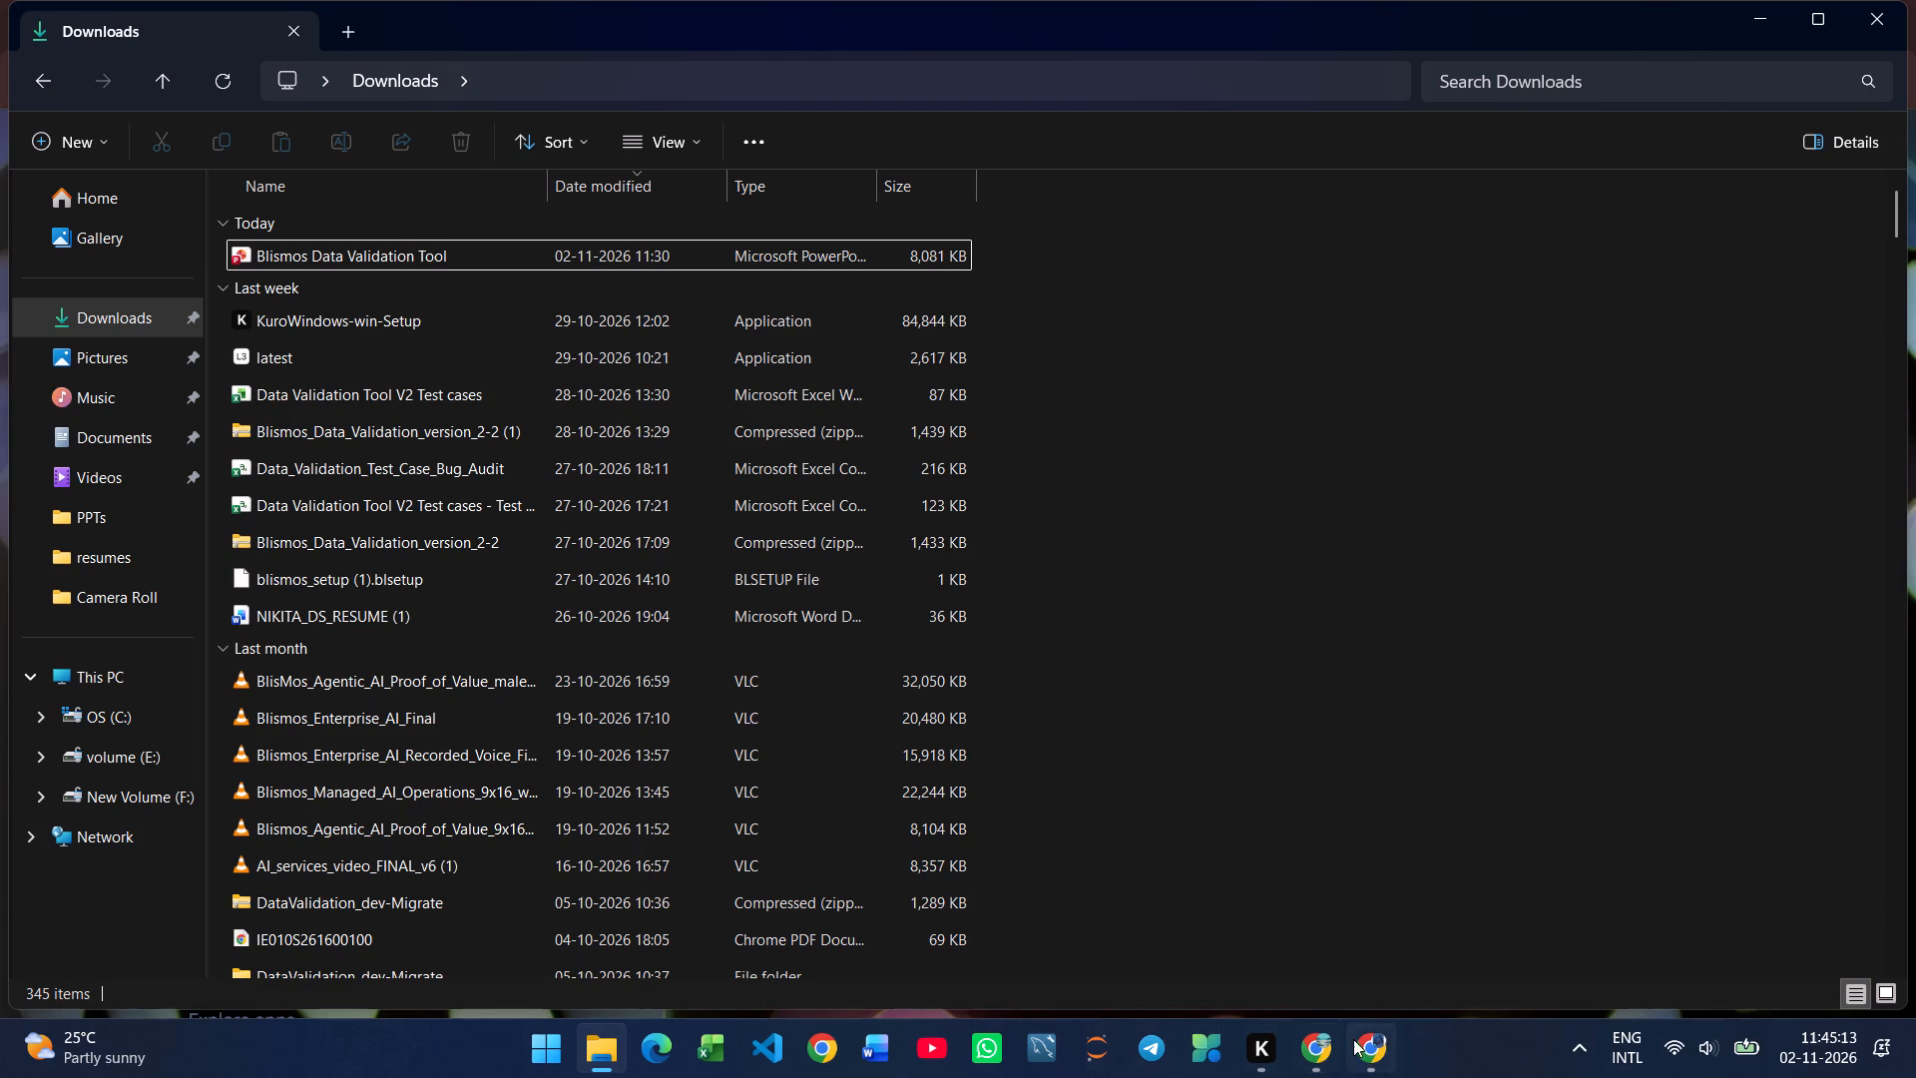